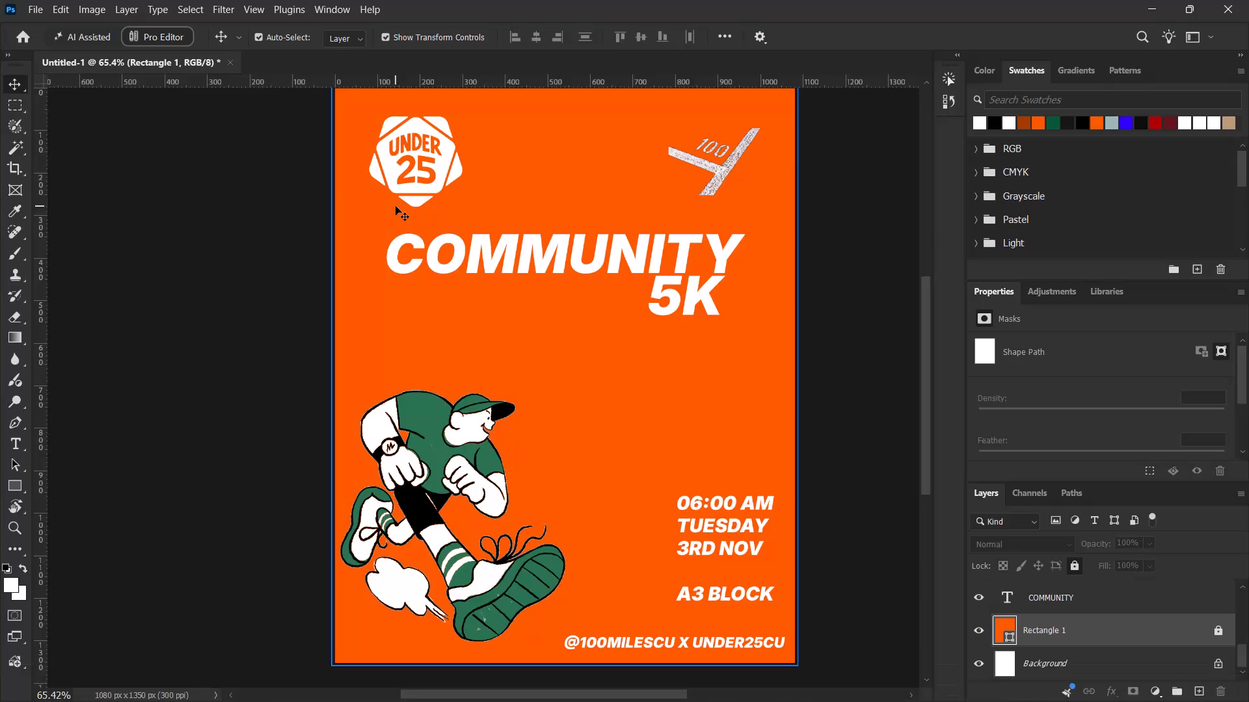
Move the 5K text from under COMMUNITY down into the gap between the runner and the event details.
{"action": "left_click", "coordinate": [1127, 609]}
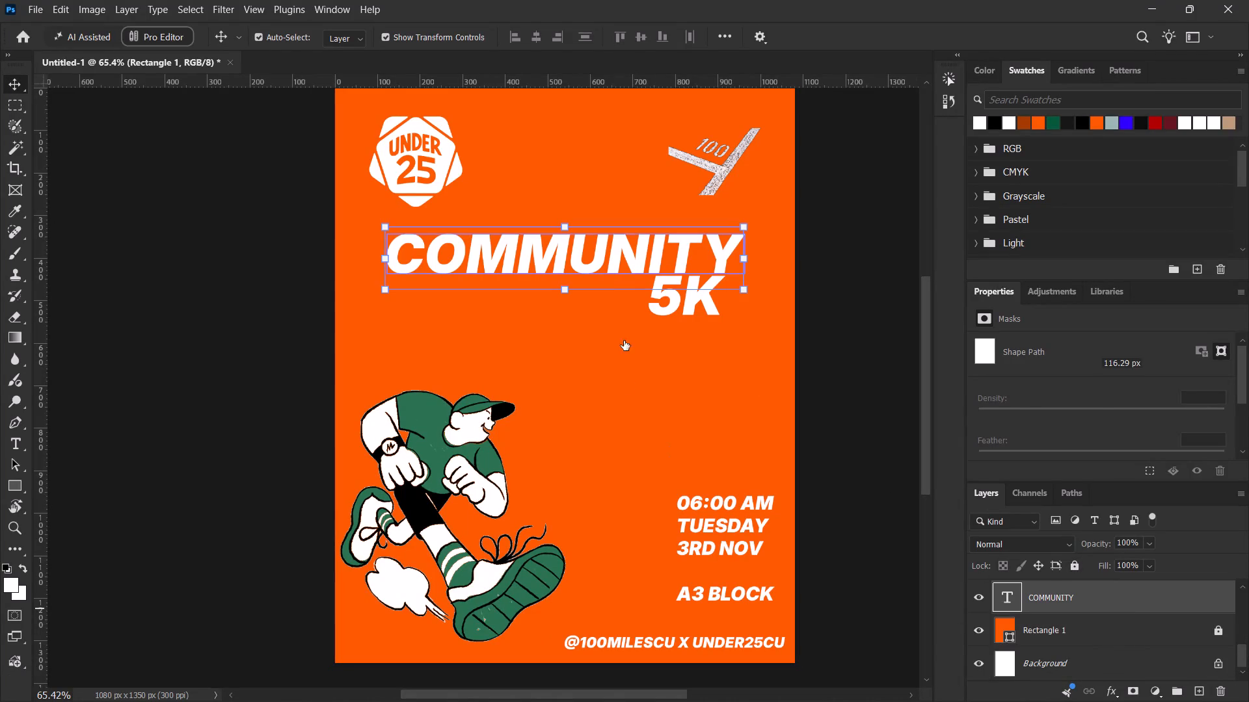
{"action": "scroll", "coordinate": [1051, 586], "scroll_direction": "up", "scroll_amount": 1}
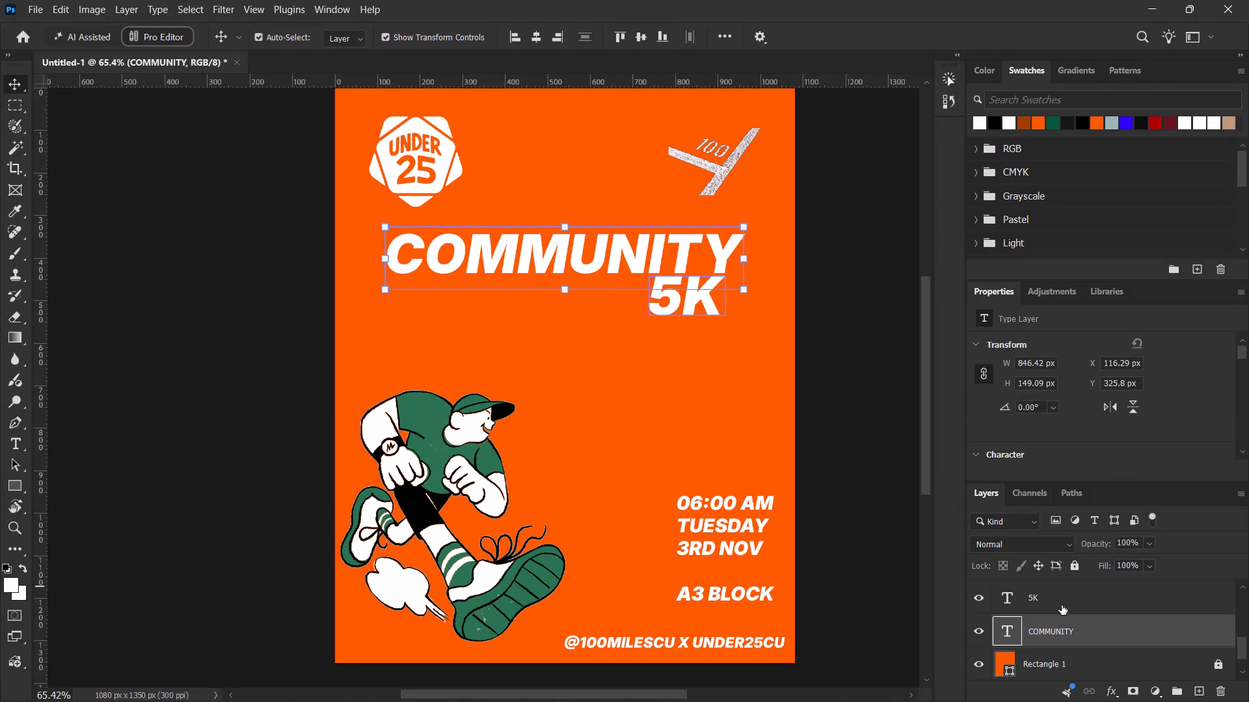
{"action": "left_click", "coordinate": [1066, 614]}
{"action": "left_click_drag", "start_coordinate": [699, 294], "coordinate": [609, 519]}
Scale the COMMUNITY text up to about 102% and shift it slightly down, keeping it horizontally centred on the poster.
{"action": "left_click", "coordinate": [1133, 647]}
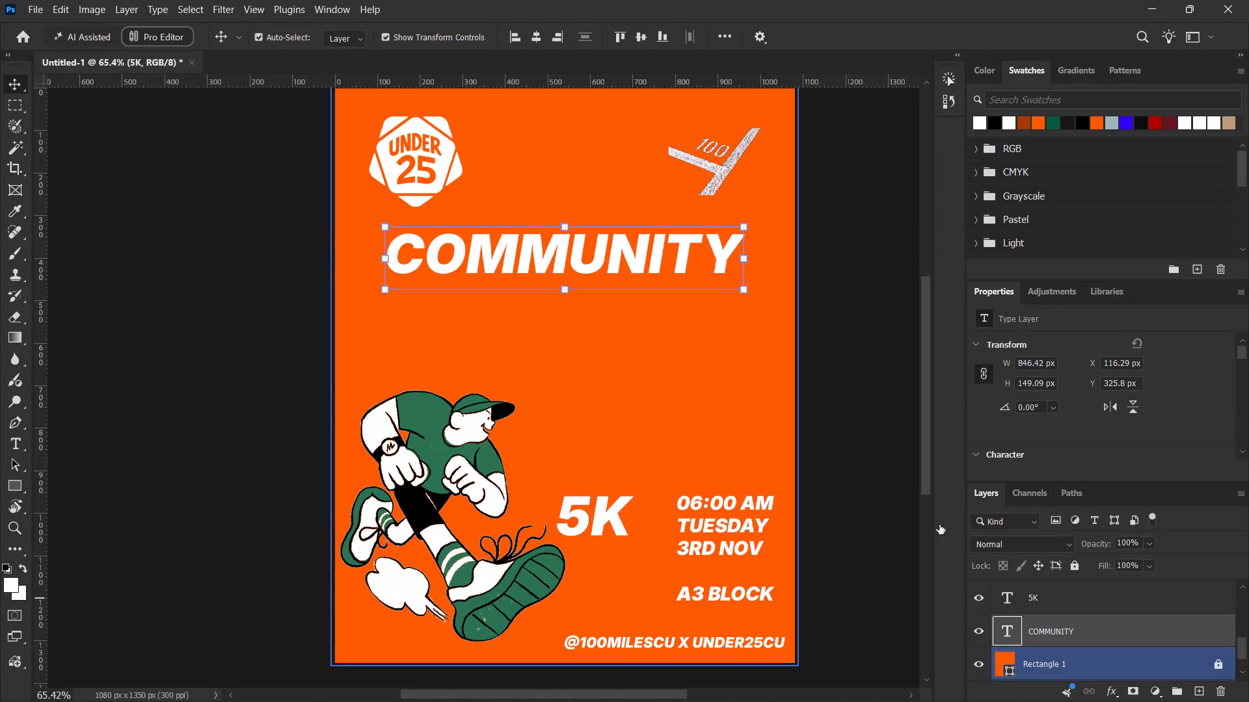
{"action": "left_click", "coordinate": [582, 263]}
{"action": "left_click_drag", "start_coordinate": [584, 263], "coordinate": [587, 279]}
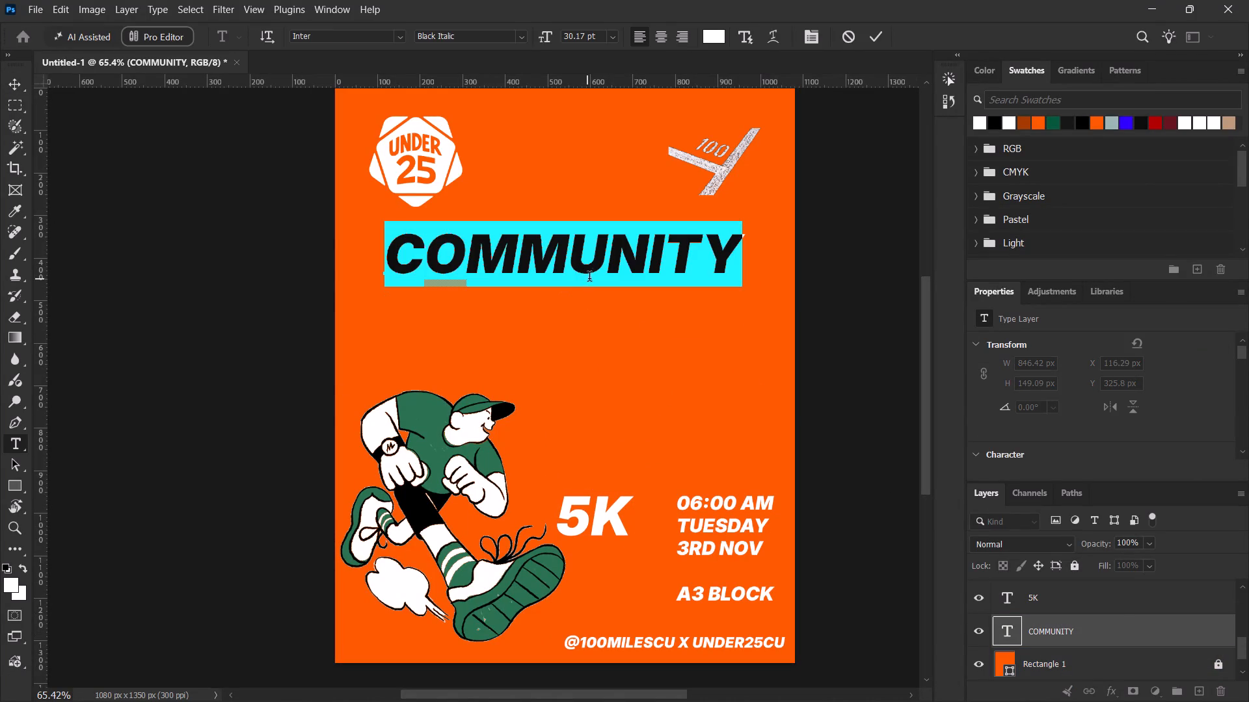
{"action": "left_click", "coordinate": [850, 45]}
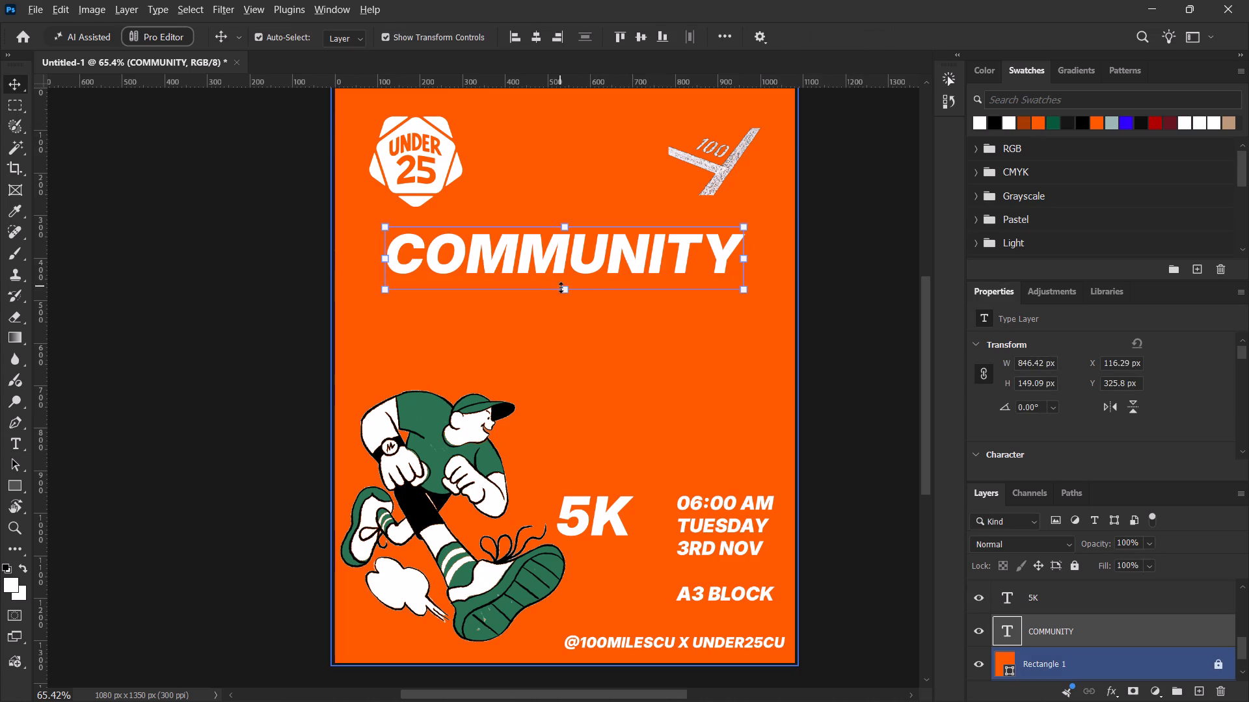
{"action": "left_click", "coordinate": [563, 291], "text": "alt"}
{"action": "left_click", "coordinate": [570, 293], "text": "alt"}
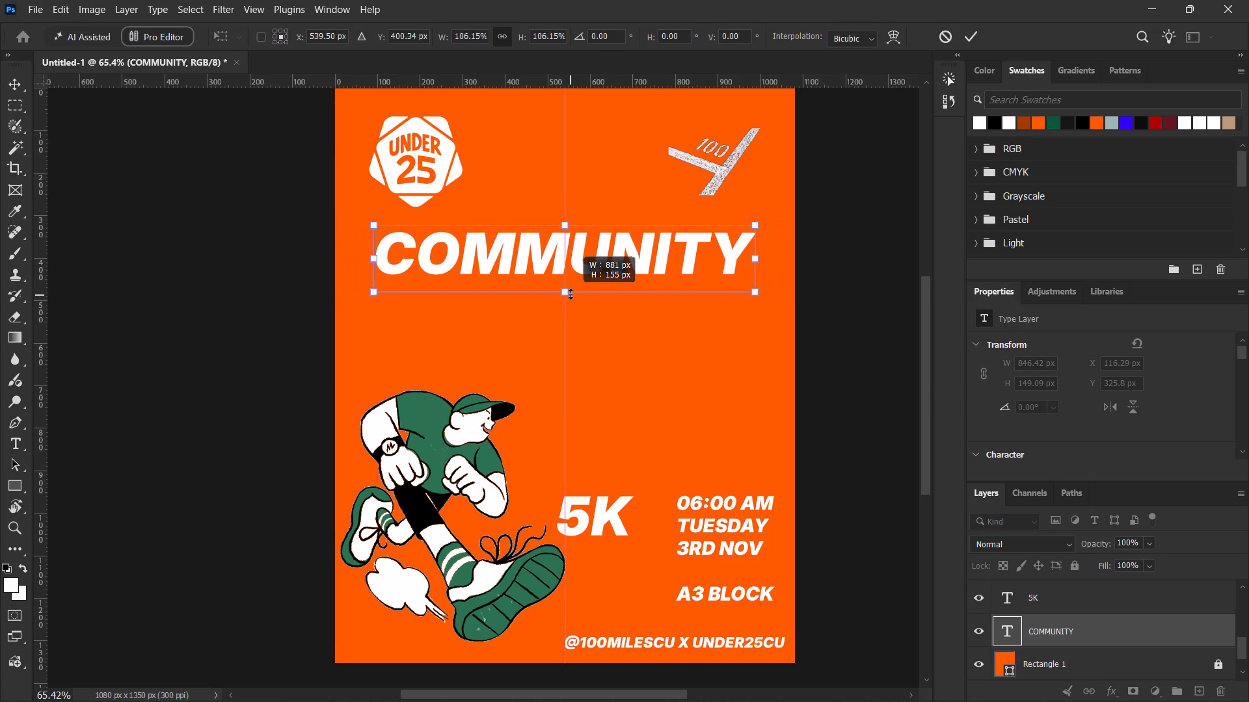
{"action": "left_click_drag", "start_coordinate": [567, 255], "coordinate": [567, 269], "text": "shift"}
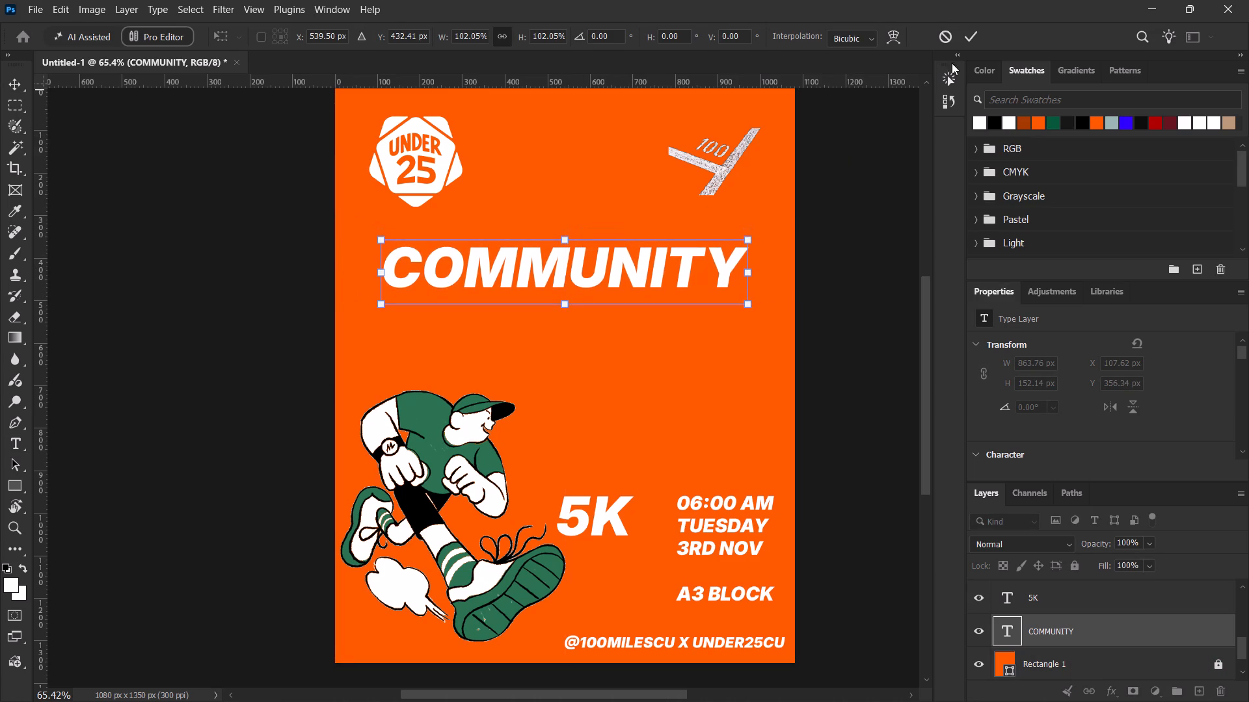
{"action": "left_click", "coordinate": [971, 42]}
Enlarge the 5K text to about 237% and place it directly beneath the right end of COMMUNITY.
{"action": "left_click", "coordinate": [1090, 607]}
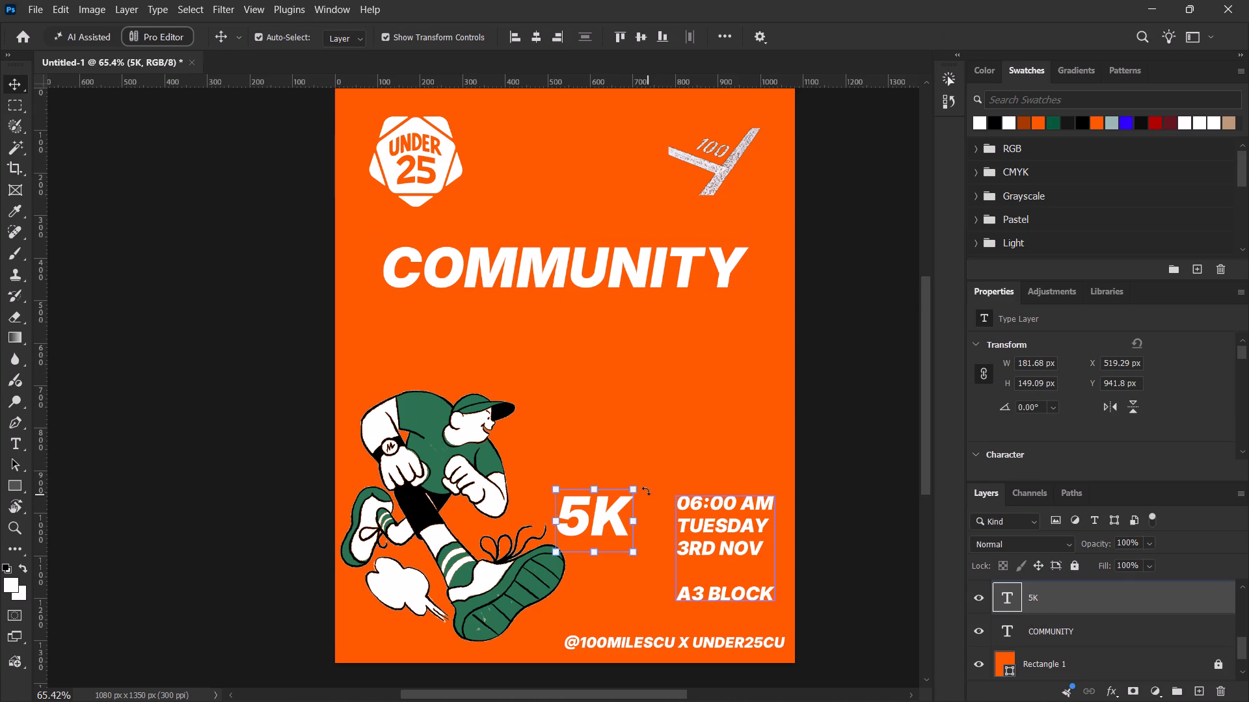
{"action": "left_click_drag", "start_coordinate": [635, 484], "coordinate": [693, 447], "text": "alt"}
{"action": "left_click_drag", "start_coordinate": [613, 508], "coordinate": [680, 405]}
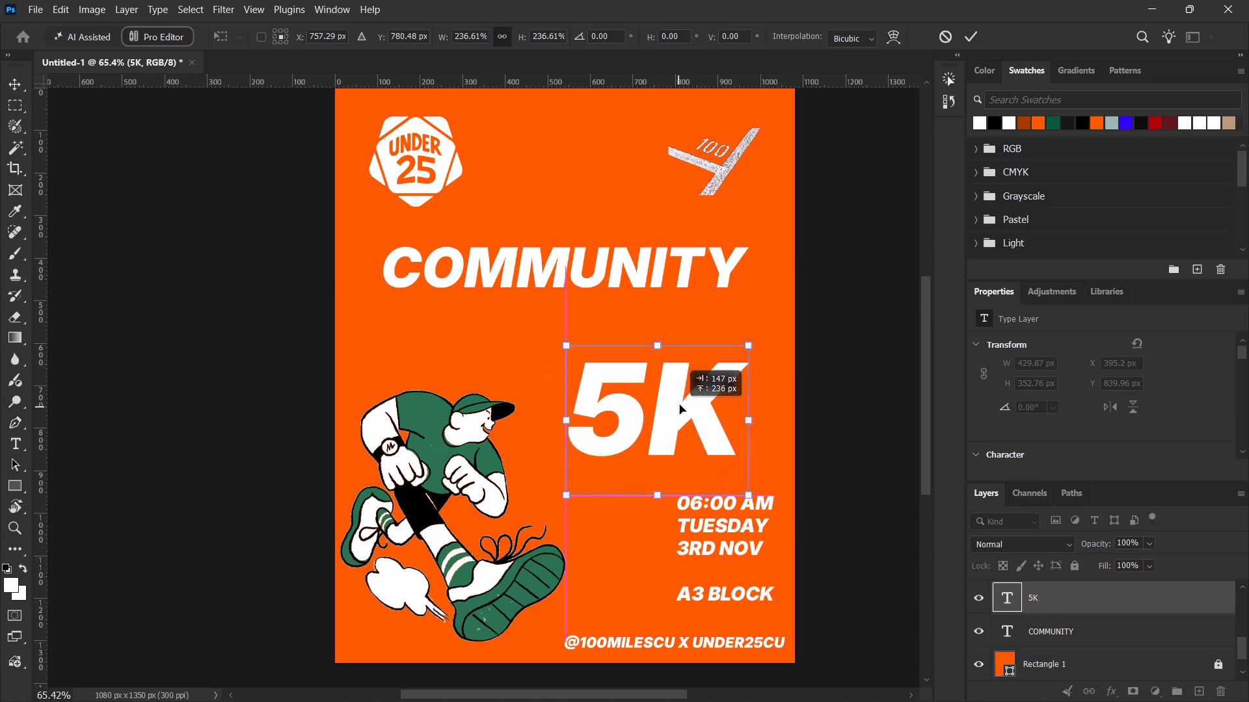
{"action": "left_click_drag", "start_coordinate": [680, 405], "coordinate": [667, 338]}
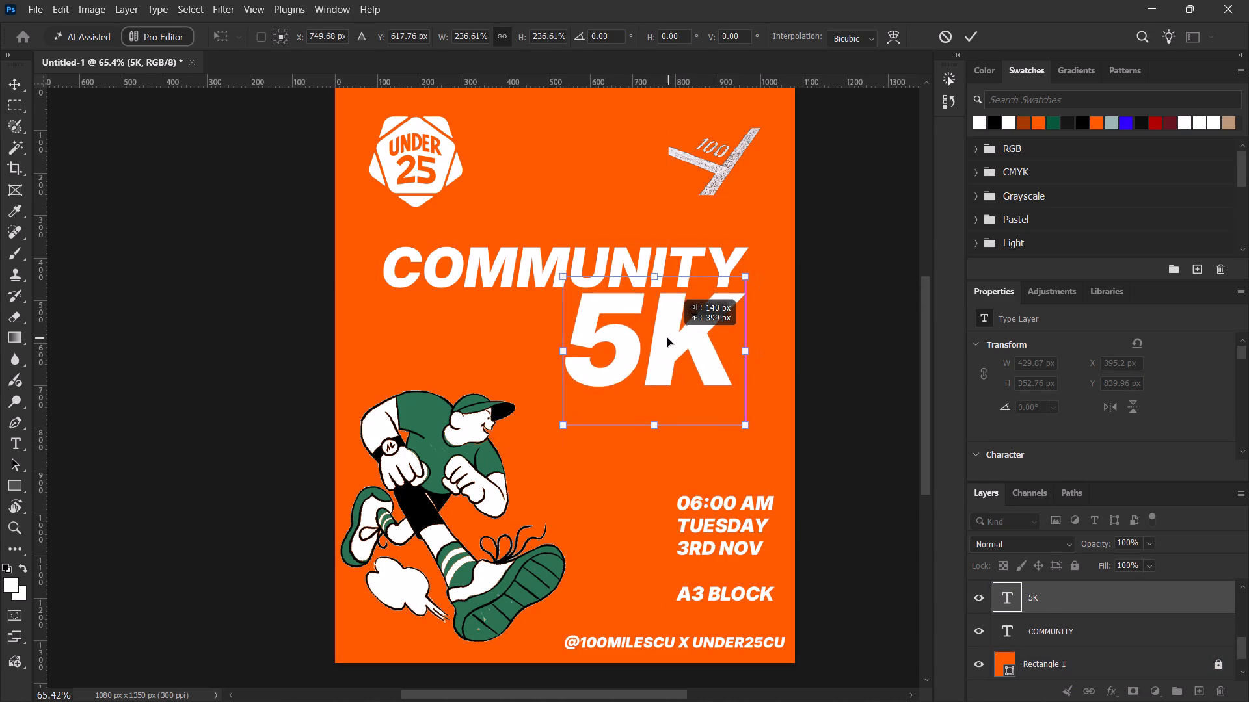
{"action": "left_click_drag", "start_coordinate": [667, 338], "coordinate": [697, 343]}
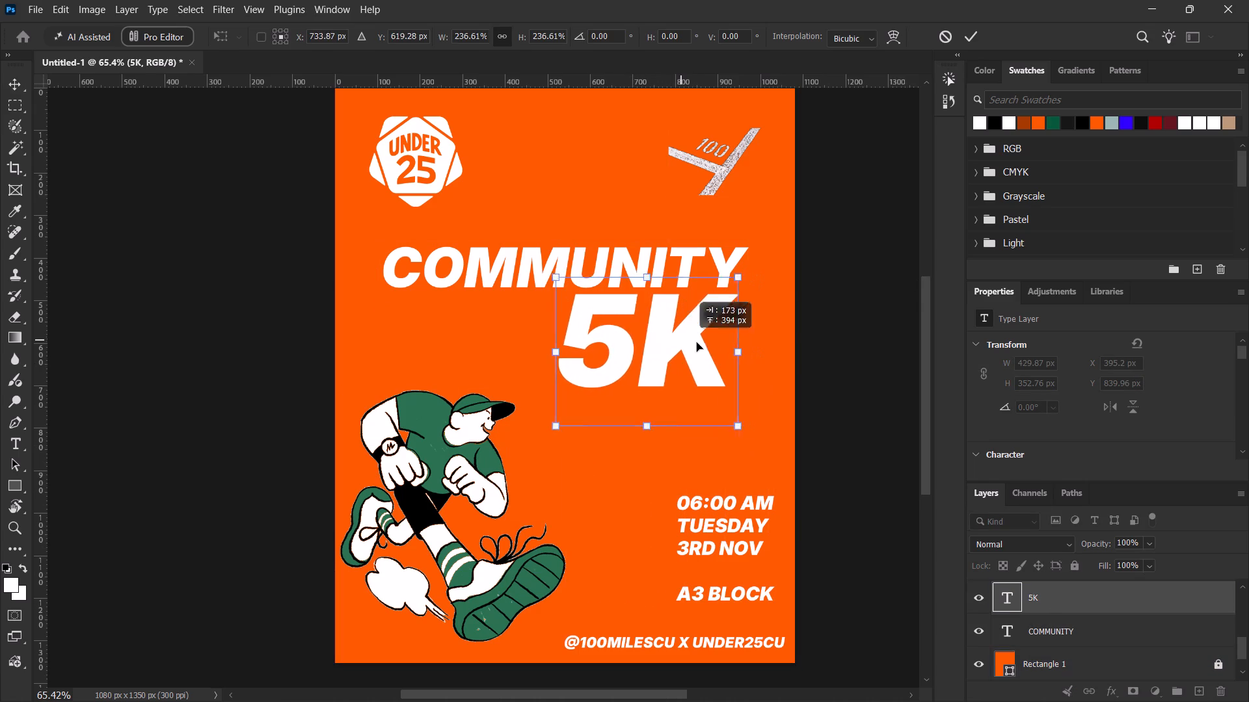
{"action": "left_click_drag", "start_coordinate": [697, 343], "coordinate": [669, 339]}
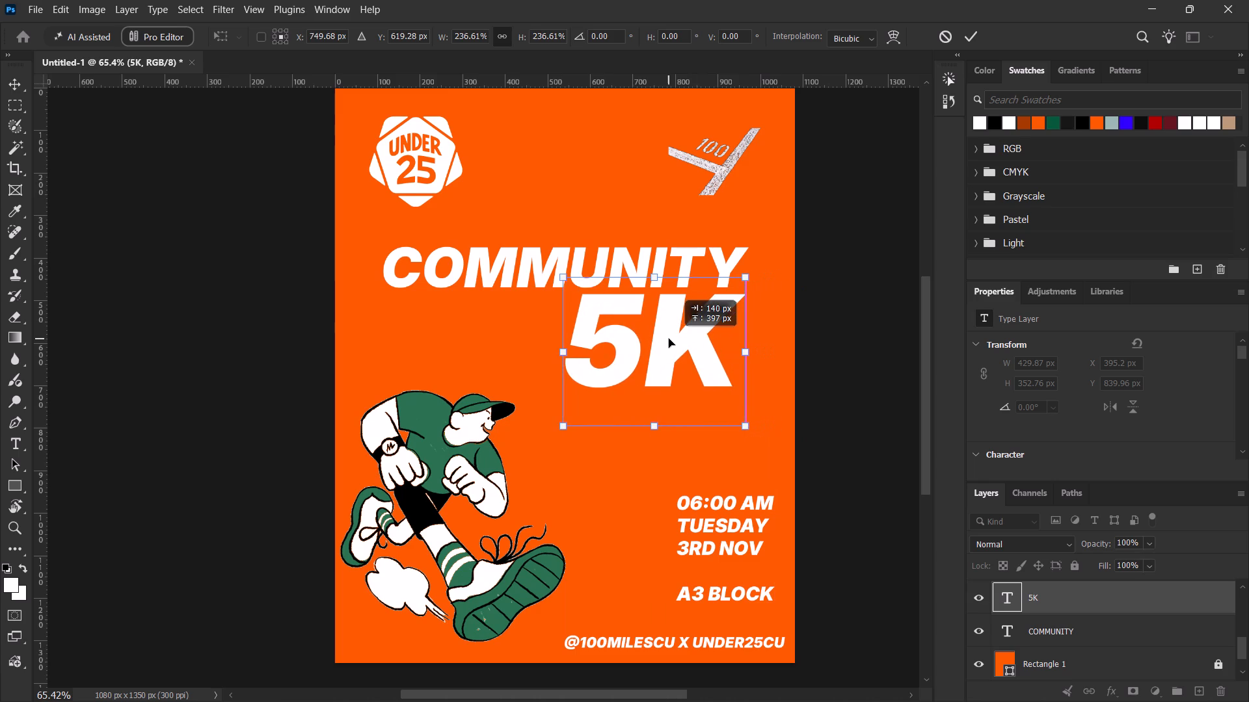
{"action": "left_click_drag", "start_coordinate": [669, 339], "coordinate": [582, 345]}
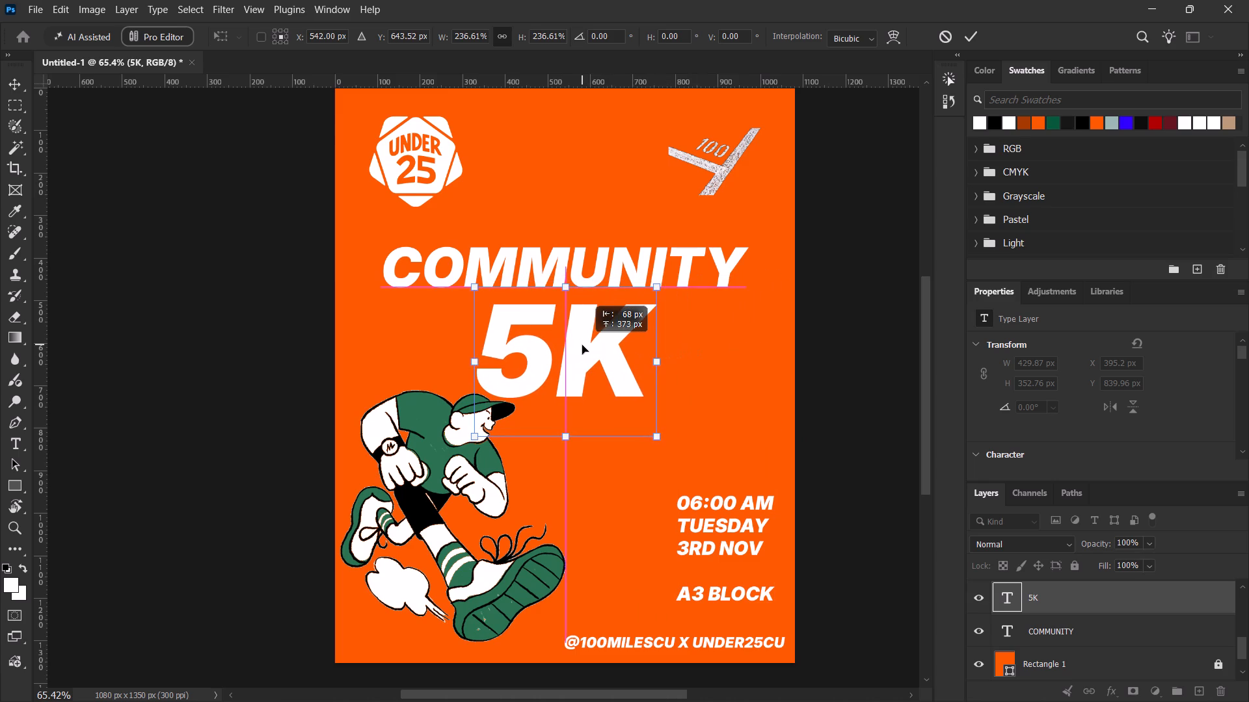
{"action": "left_click_drag", "start_coordinate": [582, 345], "coordinate": [680, 336]}
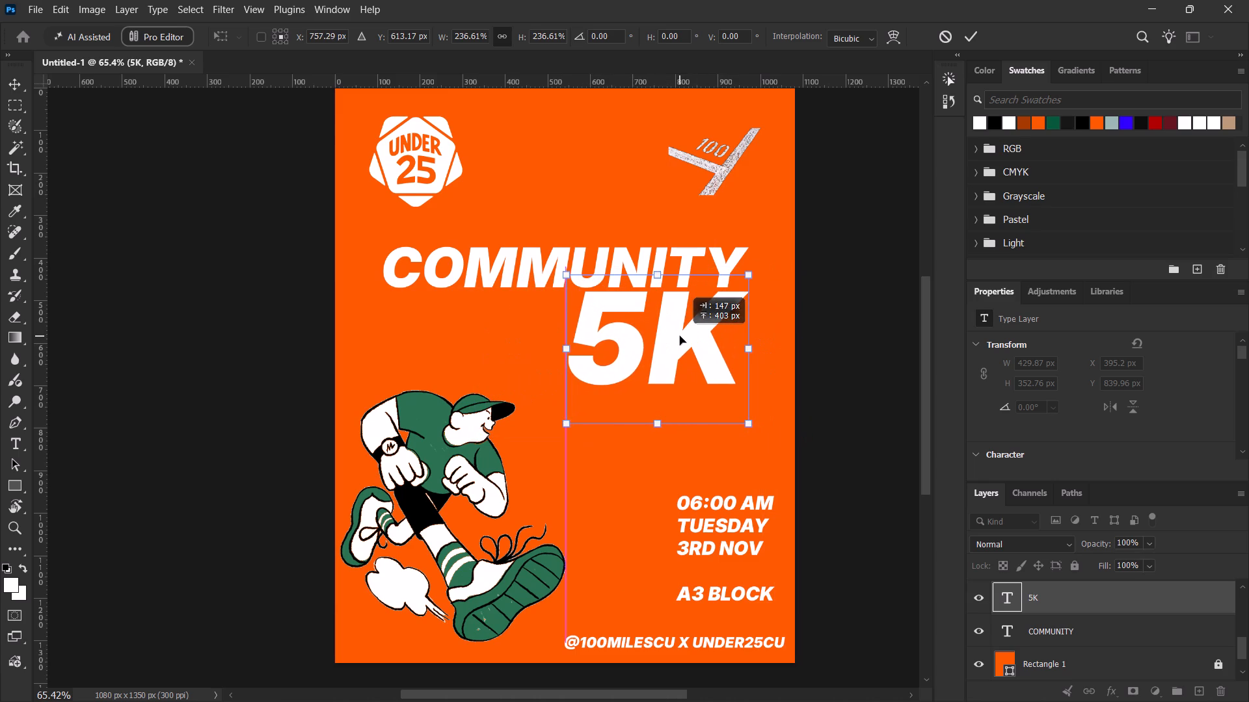
{"action": "left_click_drag", "start_coordinate": [680, 336], "coordinate": [672, 335]}
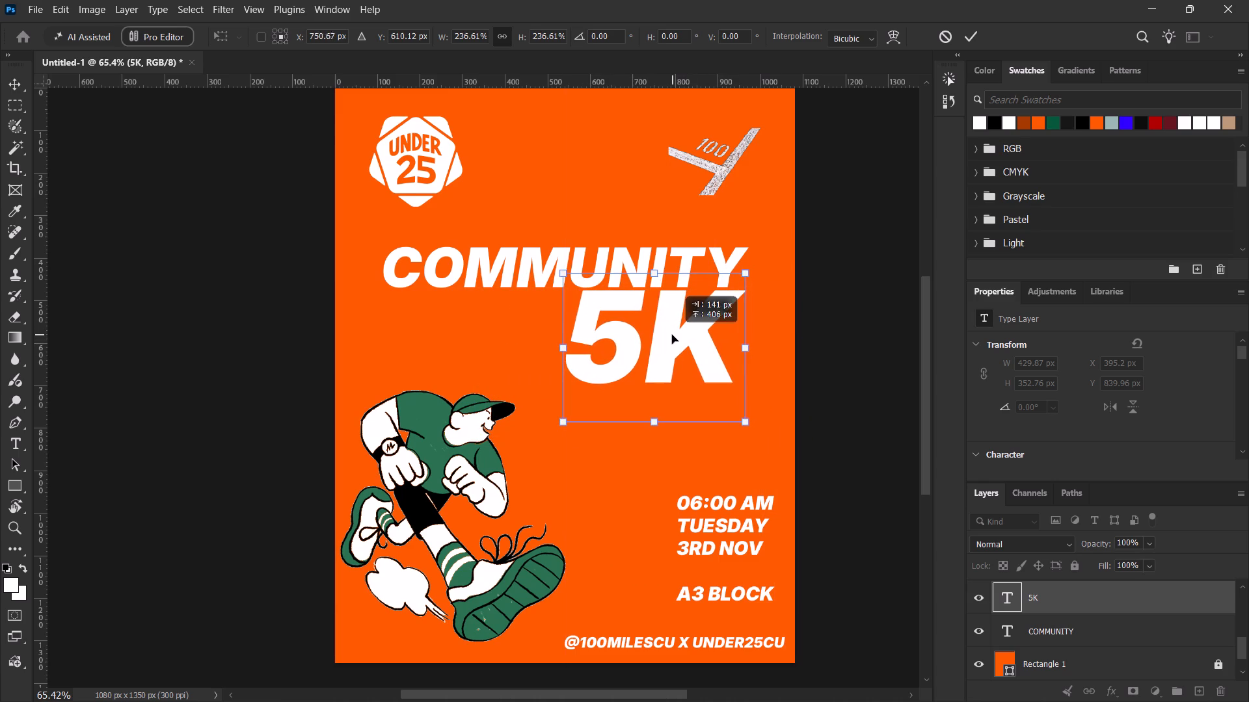
{"action": "left_click_drag", "start_coordinate": [672, 335], "coordinate": [665, 338]}
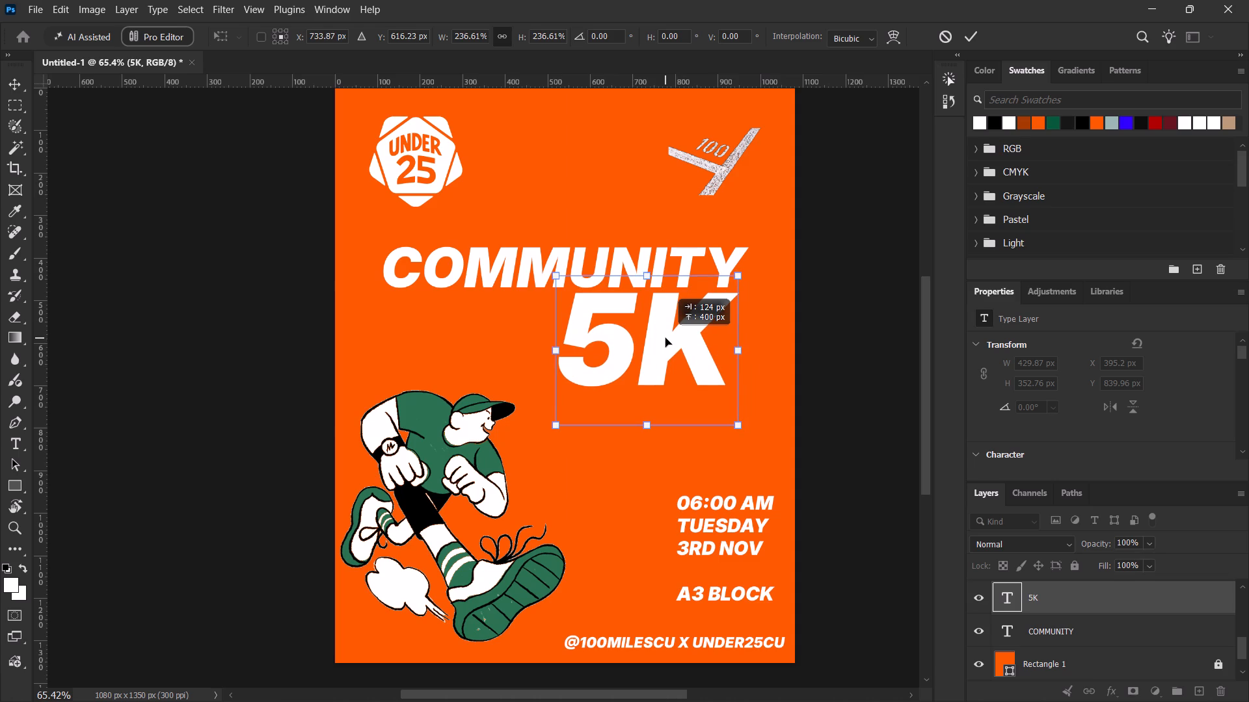
{"action": "left_click_drag", "start_coordinate": [665, 338], "coordinate": [666, 335]}
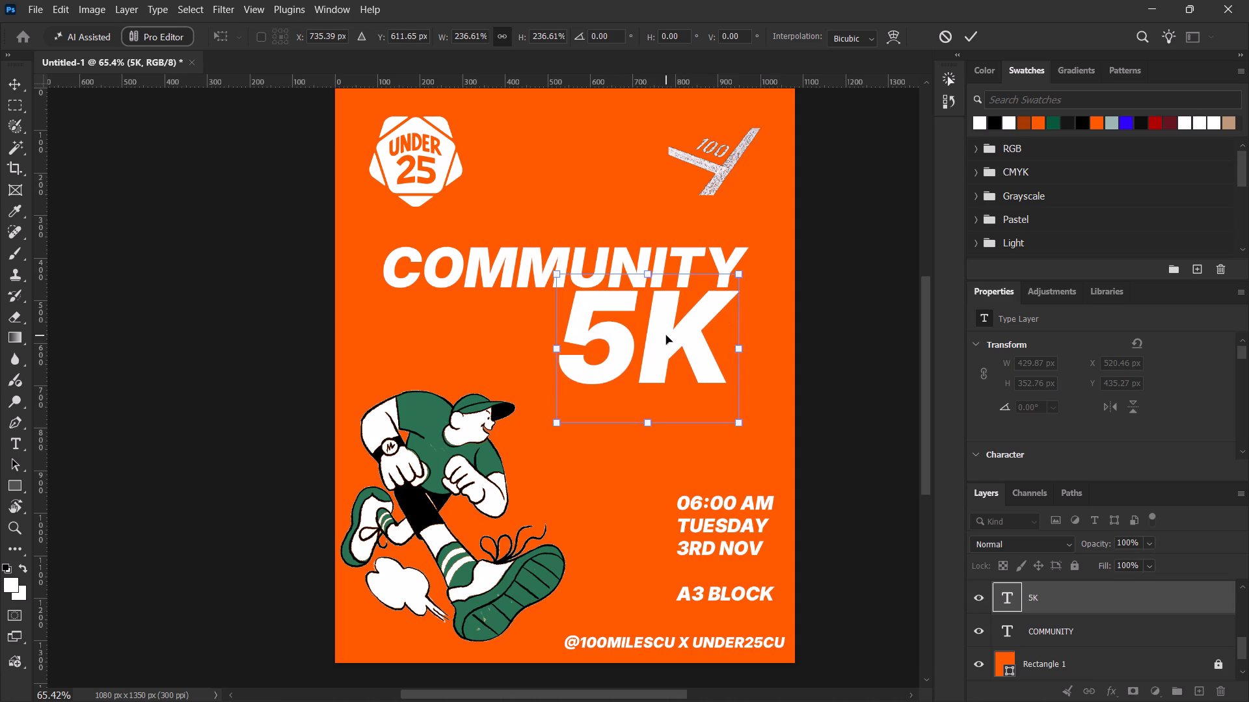
{"action": "left_click", "coordinate": [970, 42]}
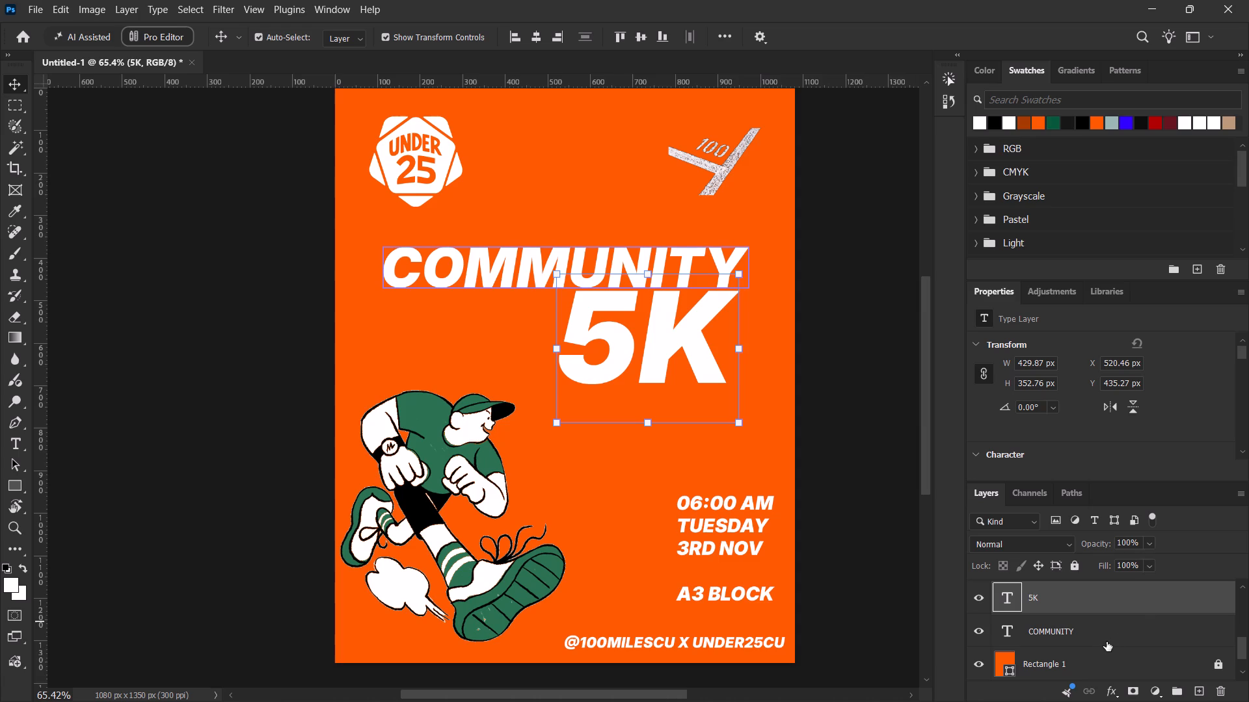
On the runner illustration layer, use the Magic Wand to select the bright orange fringe pixels around the fist outlines and delete them.
{"action": "scroll", "coordinate": [420, 541], "scroll_direction": "up", "scroll_amount": 8, "text": "alt"}
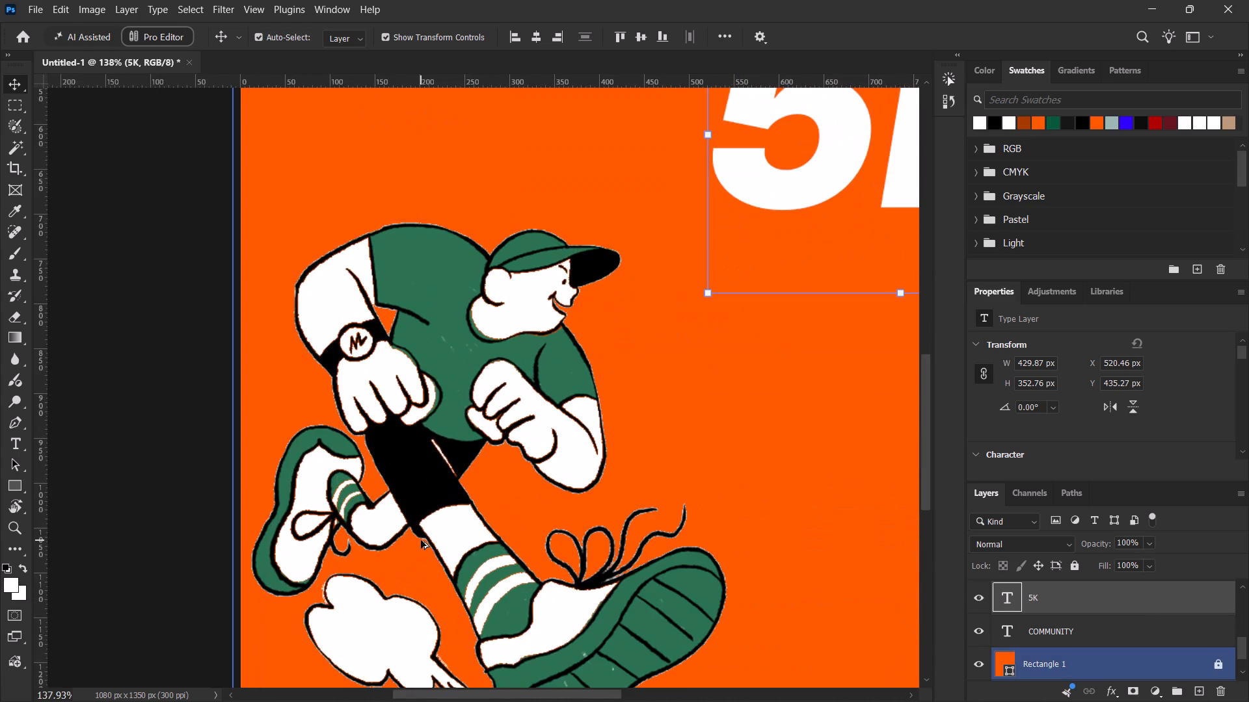
{"action": "scroll", "coordinate": [421, 540], "scroll_direction": "up", "scroll_amount": 7, "text": "alt"}
{"action": "scroll", "coordinate": [425, 539], "scroll_direction": "down", "scroll_amount": 6, "text": "alt"}
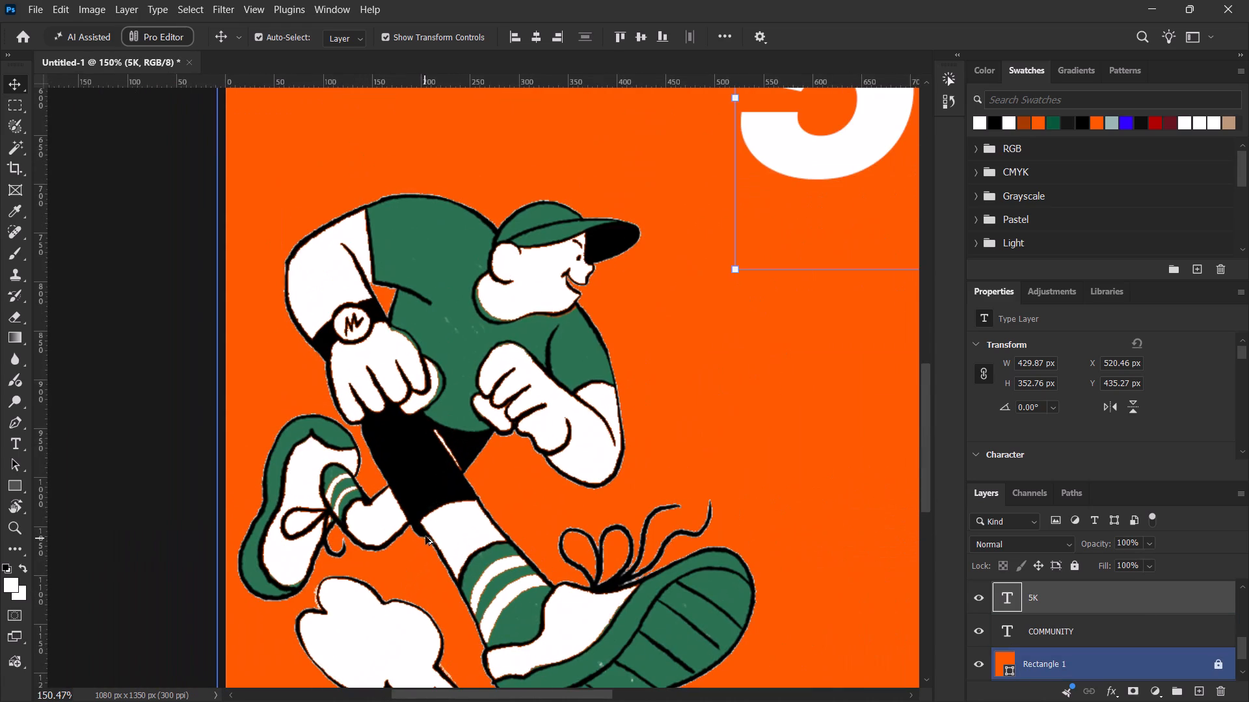
{"action": "scroll", "coordinate": [418, 359], "scroll_direction": "up", "scroll_amount": 17, "text": "alt"}
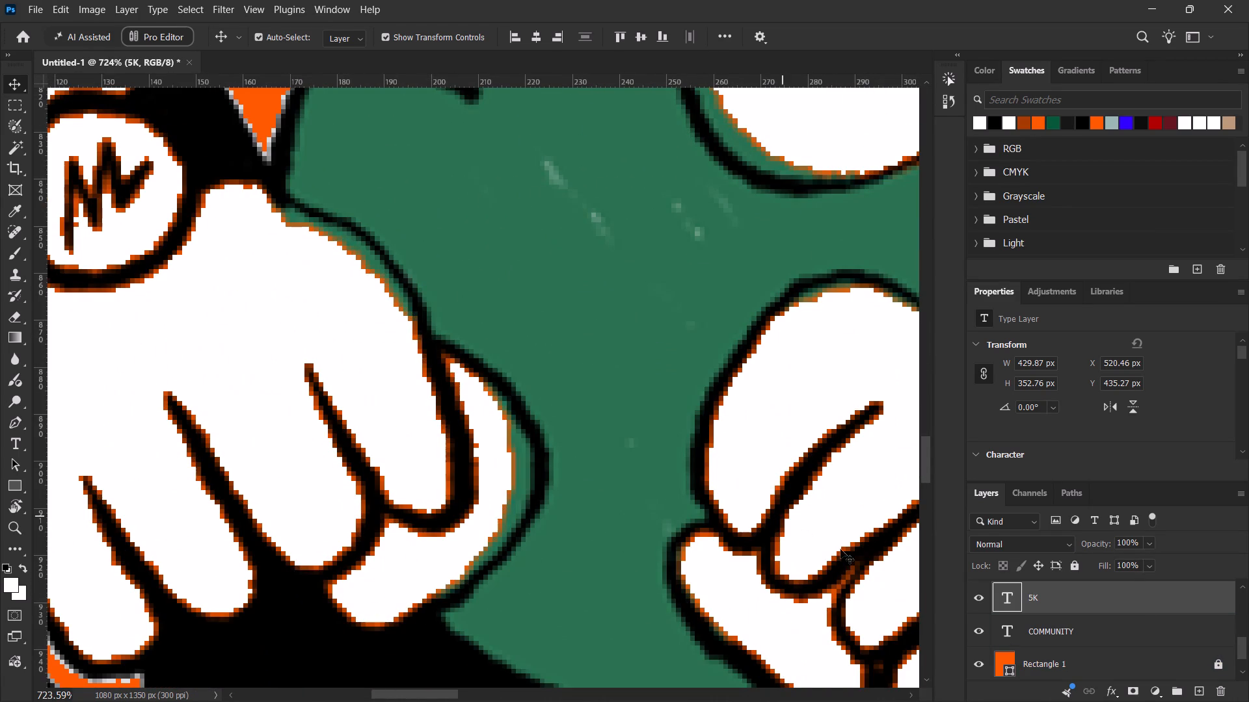
{"action": "scroll", "coordinate": [1054, 632], "scroll_direction": "up", "scroll_amount": 1}
{"action": "scroll", "coordinate": [1054, 632], "scroll_direction": "down", "scroll_amount": 5}
{"action": "scroll", "coordinate": [1055, 638], "scroll_direction": "up", "scroll_amount": 4}
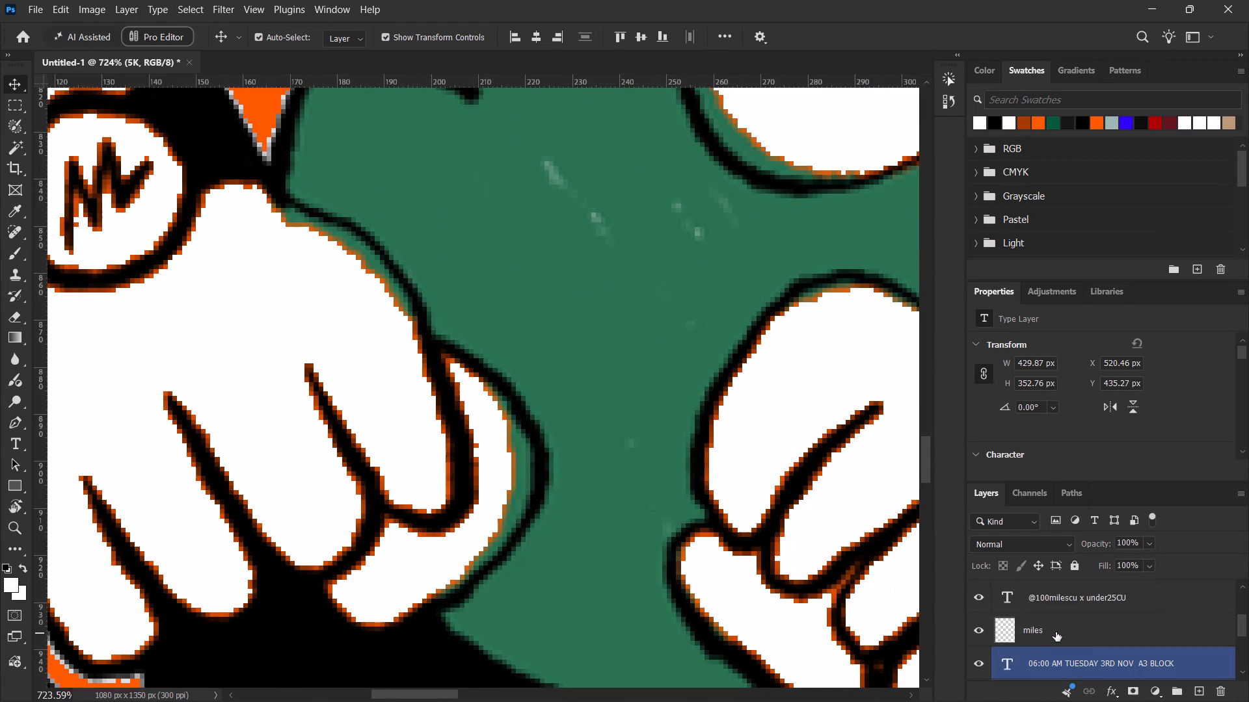
{"action": "scroll", "coordinate": [1058, 619], "scroll_direction": "up", "scroll_amount": 3}
{"action": "left_click", "coordinate": [1064, 625]}
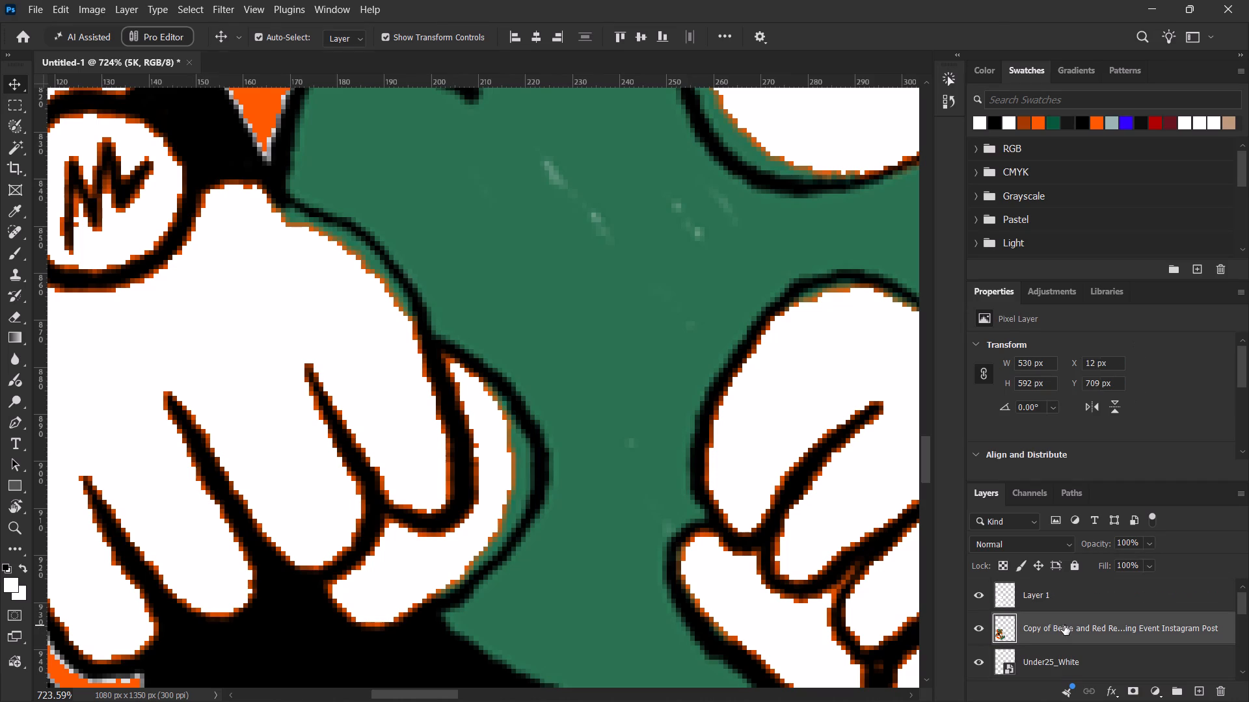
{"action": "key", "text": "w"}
{"action": "scroll", "coordinate": [448, 361], "scroll_direction": "up", "scroll_amount": 14, "text": "alt"}
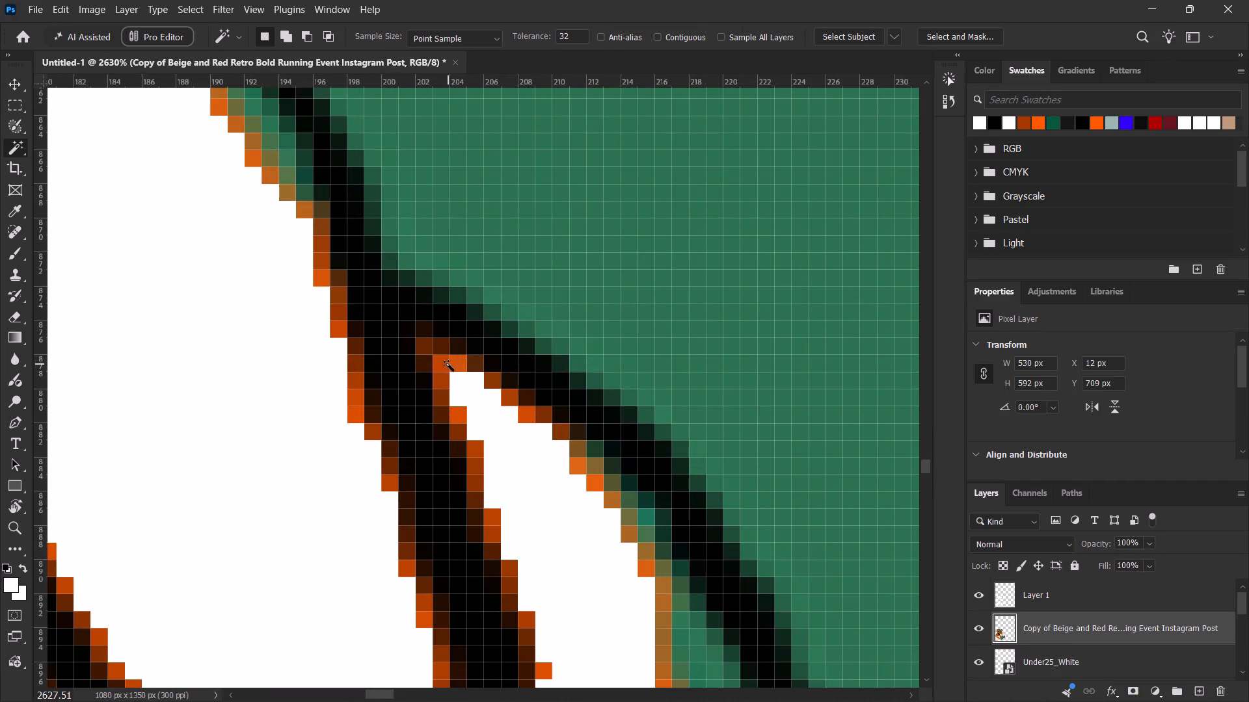
{"action": "left_click", "coordinate": [447, 364]}
{"action": "key", "text": "Delete"}
Select and delete the remaining dark orange and brown fringe shades along the runner's black finger outlines, one shade at a time.
{"action": "left_click", "coordinate": [430, 350]}
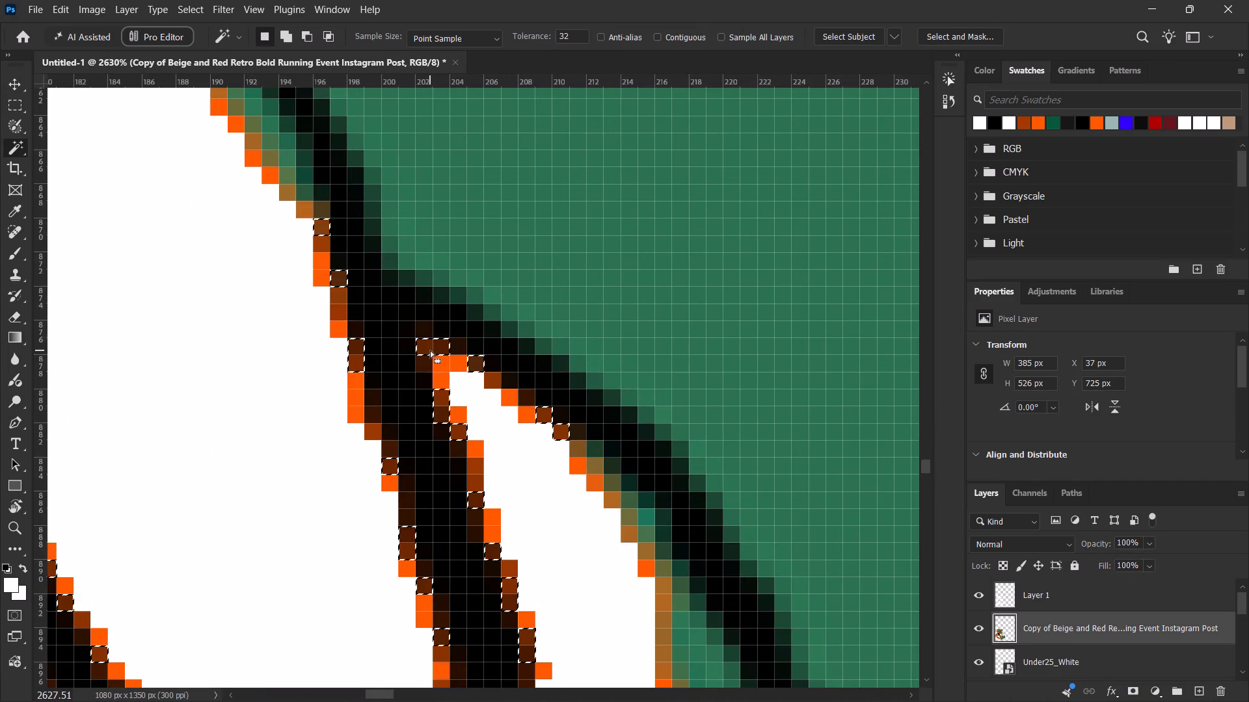
{"action": "key", "text": "Delete"}
{"action": "left_click", "coordinate": [423, 363]}
{"action": "key", "text": "Delete"}
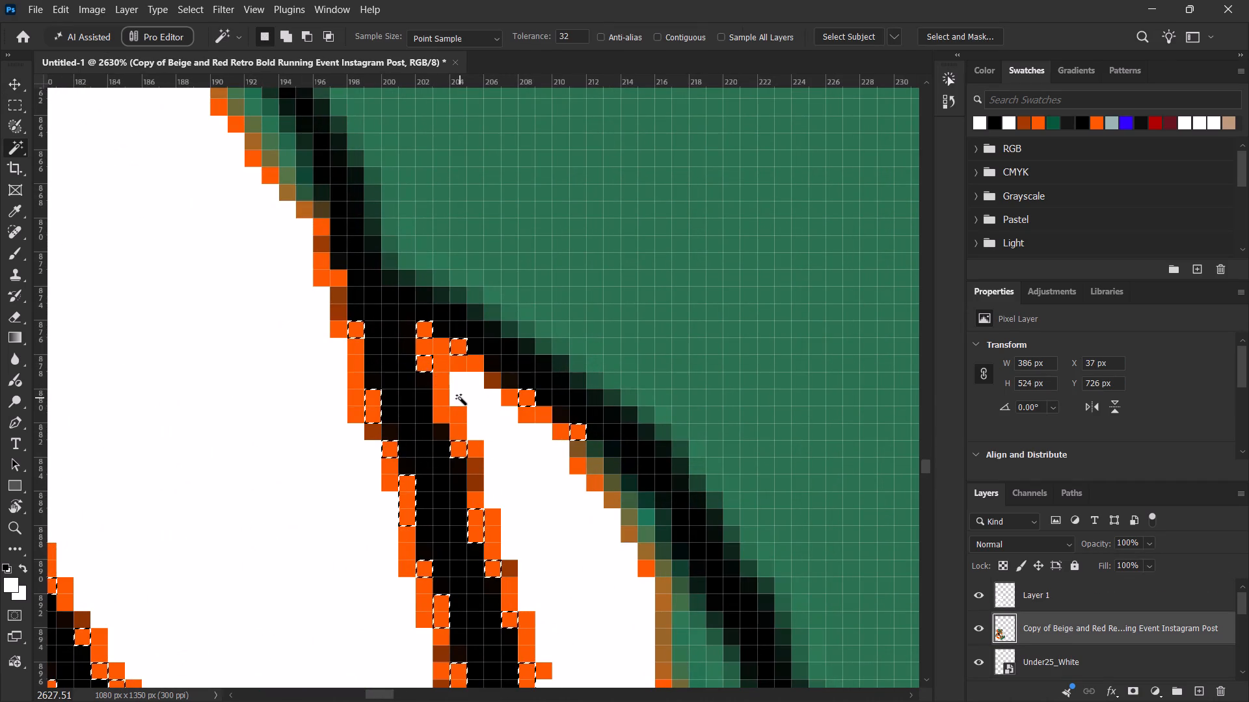
{"action": "left_click", "coordinate": [477, 465]}
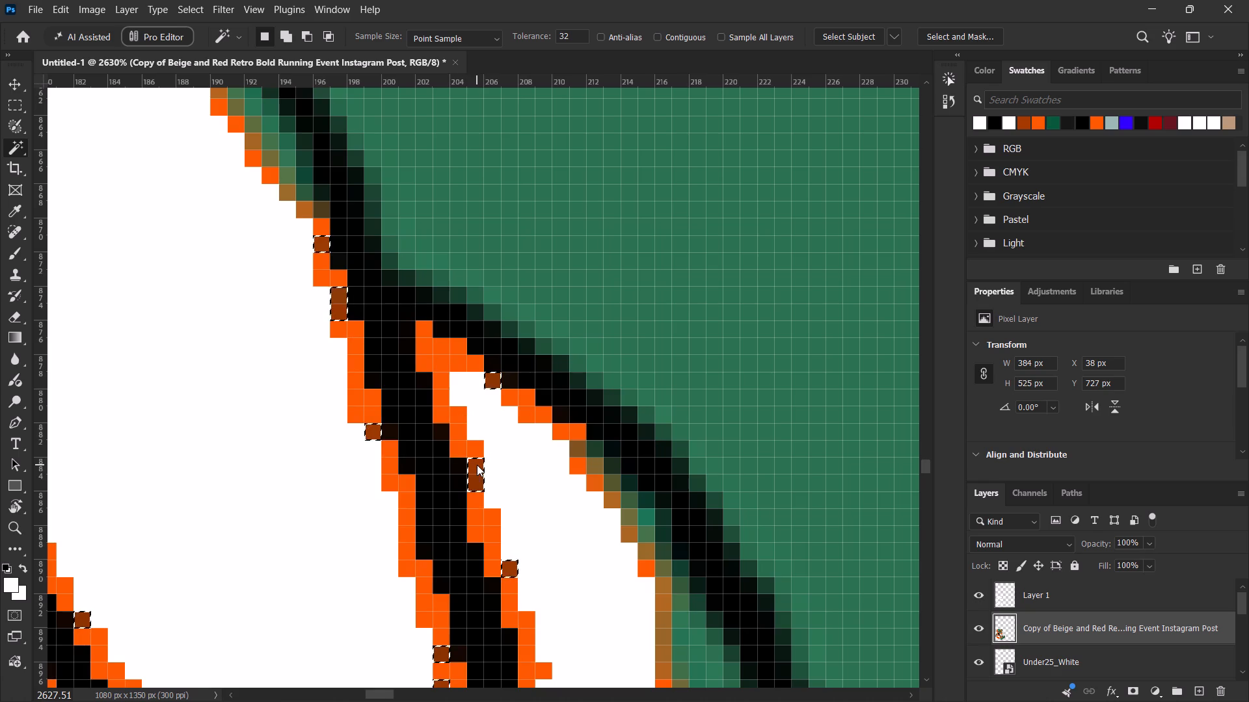
{"action": "key", "text": "Delete"}
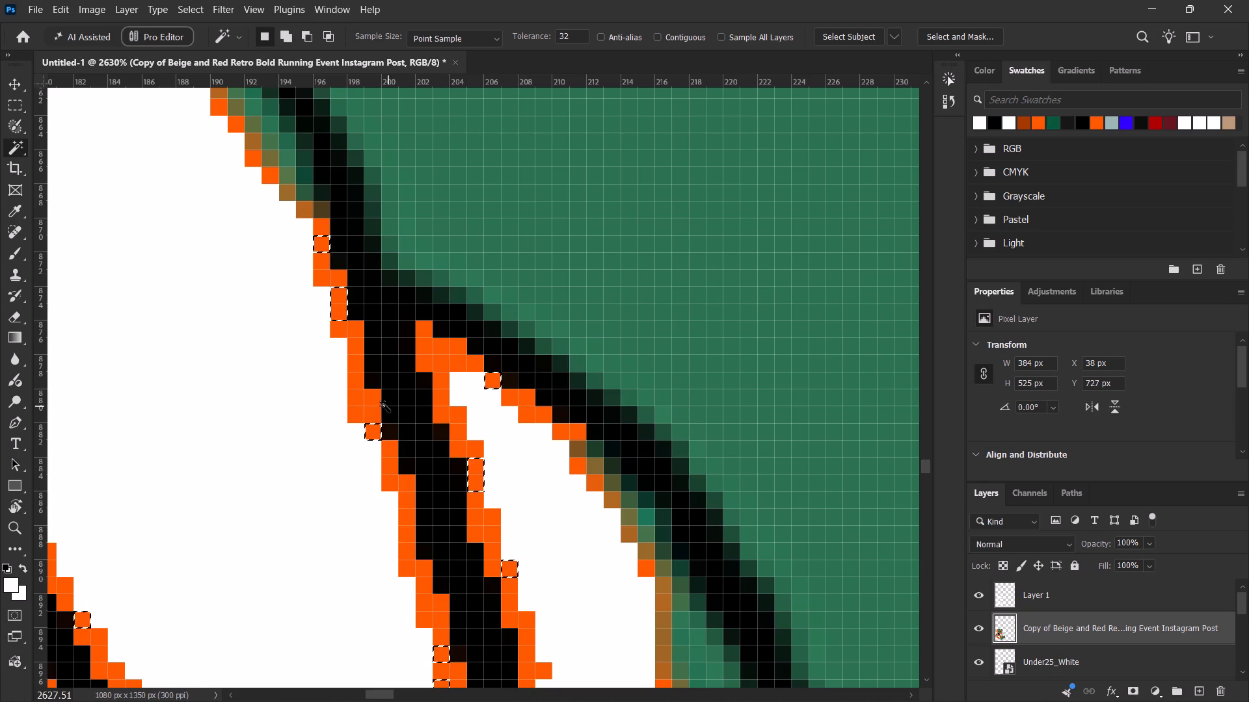
Select the transparent pixels on the runner layer and brush white into that selection, starting around the front shoe and laces.
{"action": "left_click", "coordinate": [358, 414]}
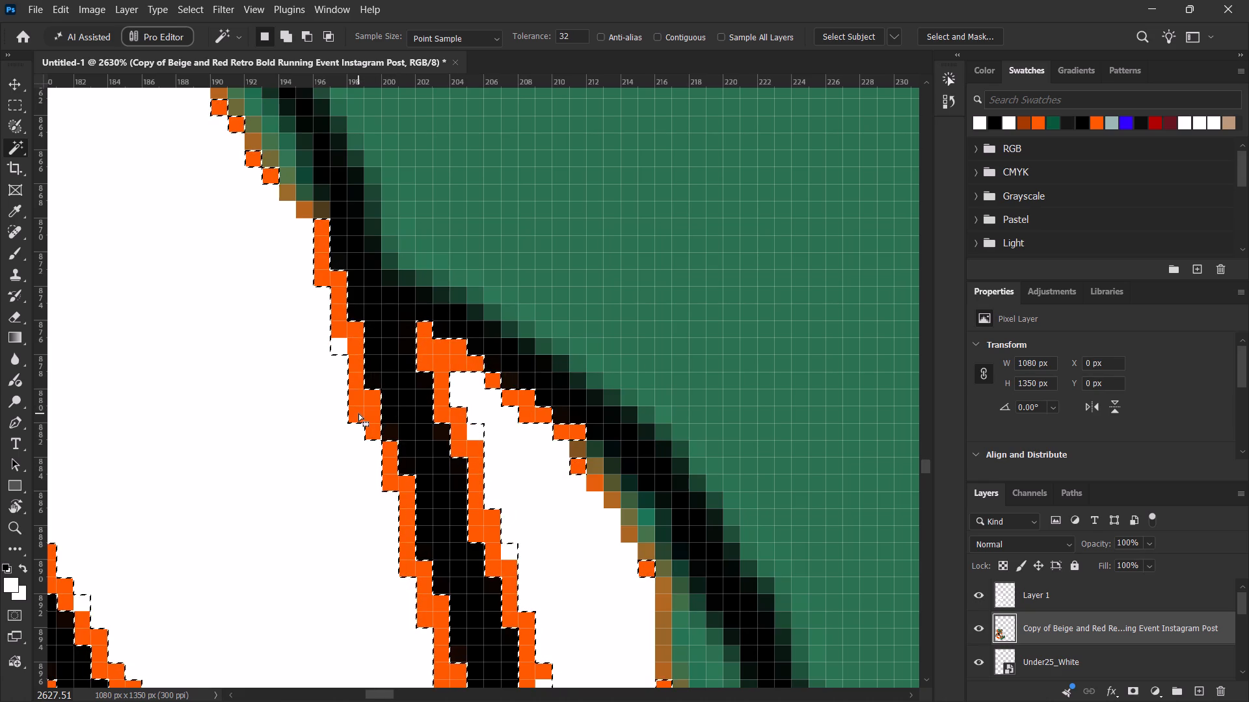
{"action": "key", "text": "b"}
{"action": "scroll", "coordinate": [537, 450], "scroll_direction": "down", "scroll_amount": 4}
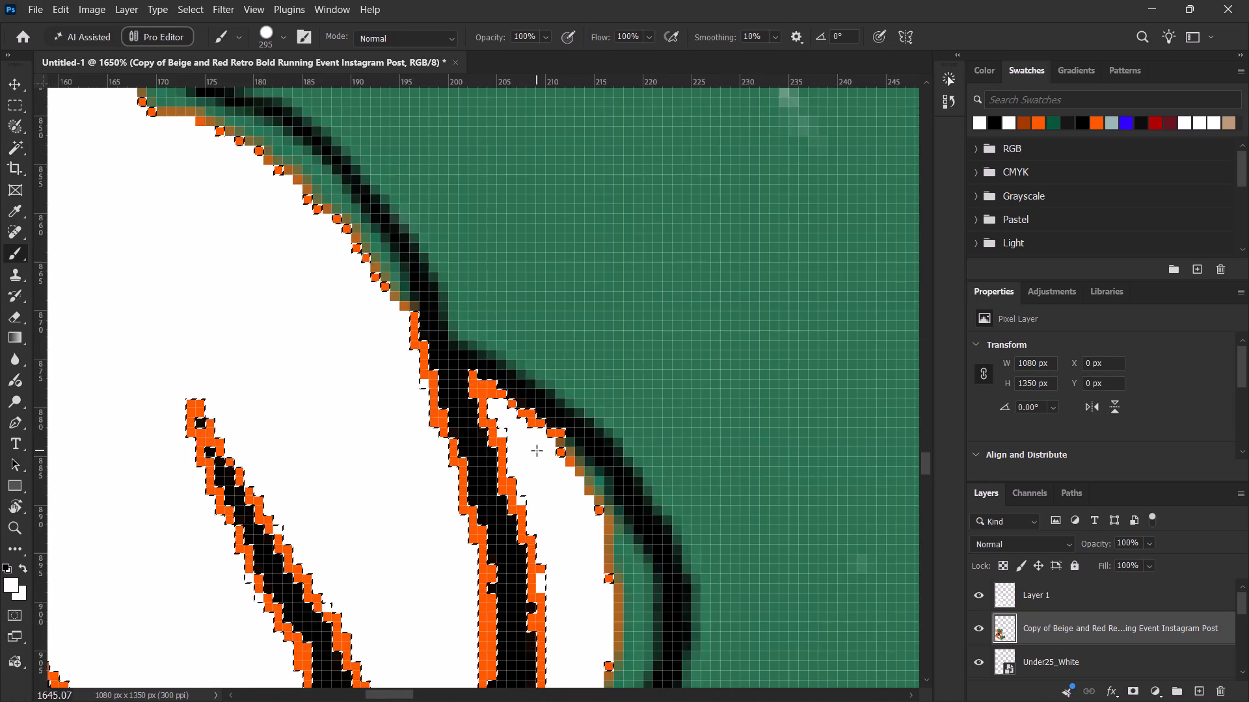
{"action": "scroll", "coordinate": [537, 450], "scroll_direction": "down", "scroll_amount": 11}
{"action": "scroll", "coordinate": [531, 451], "scroll_direction": "up", "scroll_amount": 1, "text": "alt"}
{"action": "scroll", "coordinate": [531, 451], "scroll_direction": "down", "scroll_amount": 7, "text": "alt"}
{"action": "scroll", "coordinate": [532, 449], "scroll_direction": "up", "scroll_amount": 2, "text": "alt"}
{"action": "scroll", "coordinate": [533, 448], "scroll_direction": "down", "scroll_amount": 6, "text": "alt"}
{"action": "scroll", "coordinate": [533, 448], "scroll_direction": "up", "scroll_amount": 1, "text": "alt"}
{"action": "scroll", "coordinate": [533, 448], "scroll_direction": "down", "scroll_amount": 6, "text": "alt"}
{"action": "scroll", "coordinate": [533, 448], "scroll_direction": "up", "scroll_amount": 1, "text": "alt"}
{"action": "scroll", "coordinate": [533, 448], "scroll_direction": "down", "scroll_amount": 2, "text": "alt"}
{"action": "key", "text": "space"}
{"action": "left_click_drag", "start_coordinate": [559, 480], "coordinate": [545, 359]}
{"action": "scroll", "coordinate": [546, 358], "scroll_direction": "up", "scroll_amount": 1, "text": "alt"}
{"action": "scroll", "coordinate": [546, 358], "scroll_direction": "down", "scroll_amount": 4, "text": "alt"}
{"action": "left_click_drag", "start_coordinate": [675, 429], "coordinate": [690, 546]}
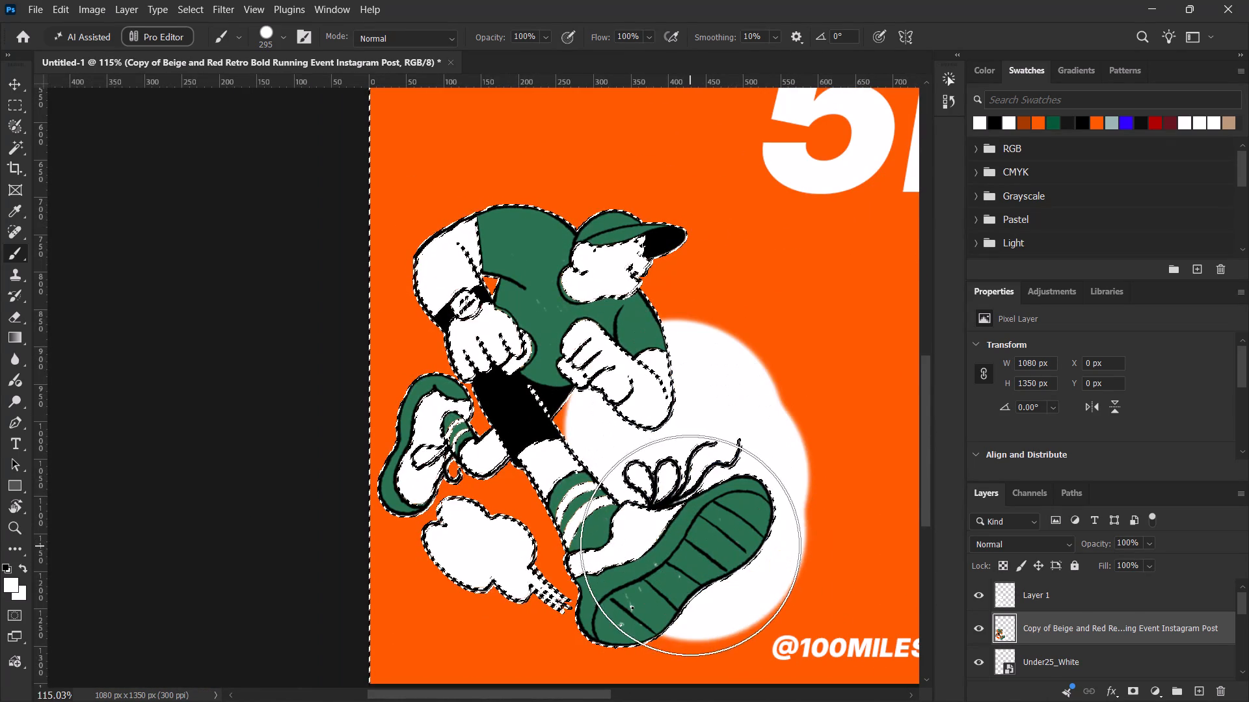
Undo the white brush stroke painted around the runner.
{"action": "key", "text": "ctrl+z"}
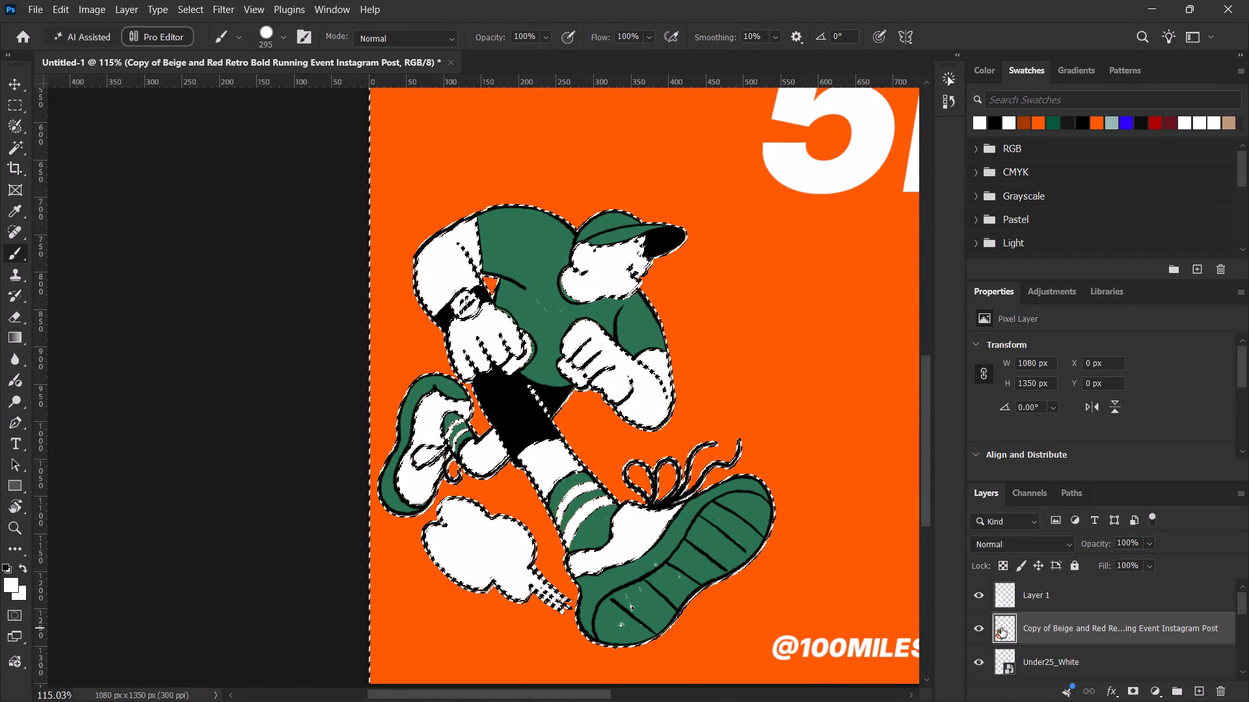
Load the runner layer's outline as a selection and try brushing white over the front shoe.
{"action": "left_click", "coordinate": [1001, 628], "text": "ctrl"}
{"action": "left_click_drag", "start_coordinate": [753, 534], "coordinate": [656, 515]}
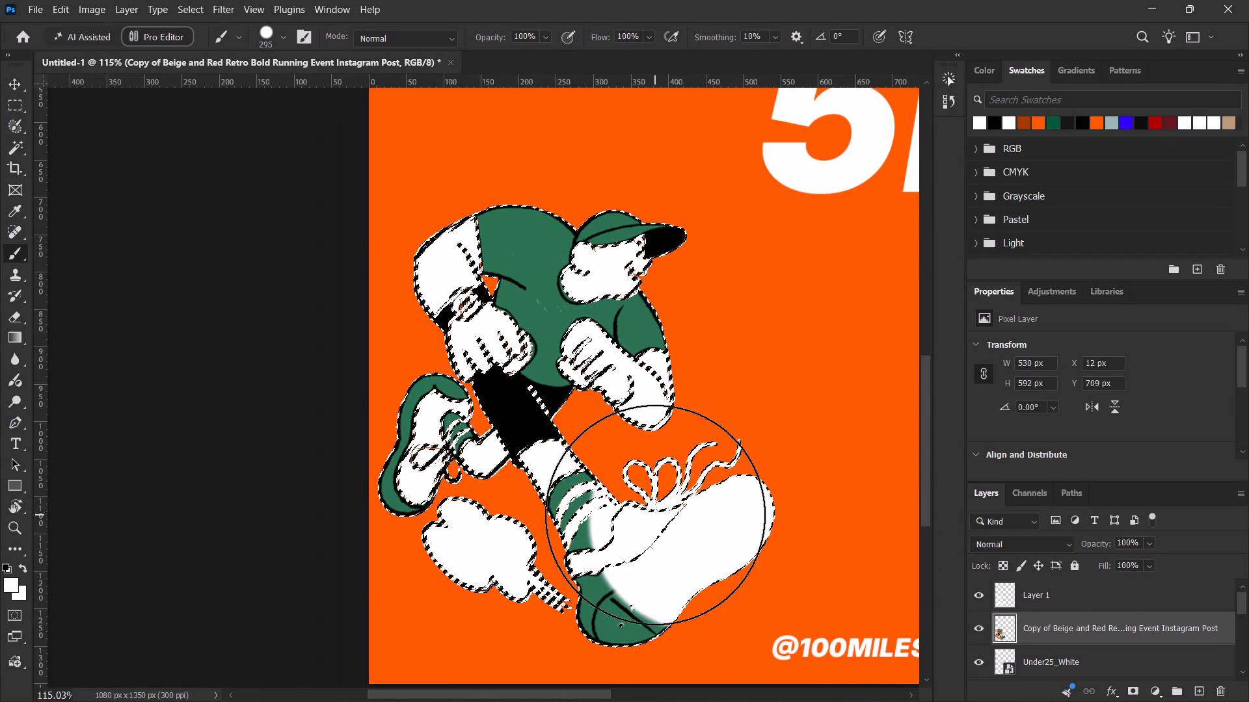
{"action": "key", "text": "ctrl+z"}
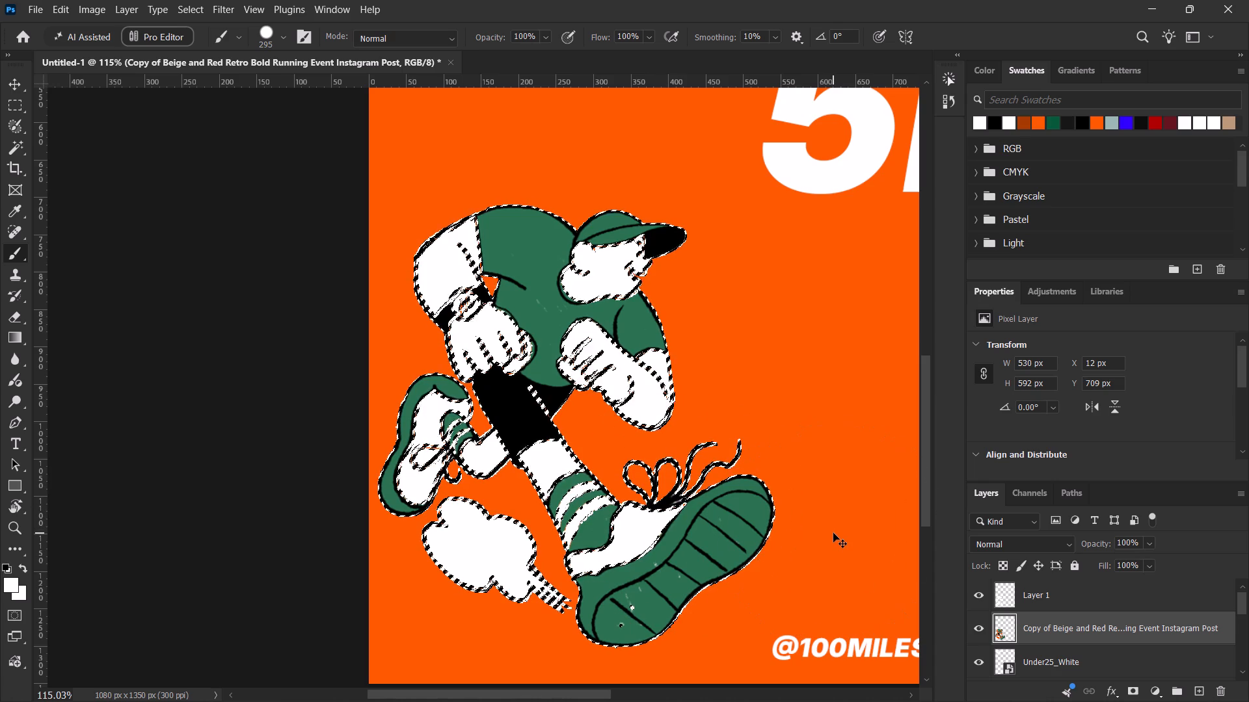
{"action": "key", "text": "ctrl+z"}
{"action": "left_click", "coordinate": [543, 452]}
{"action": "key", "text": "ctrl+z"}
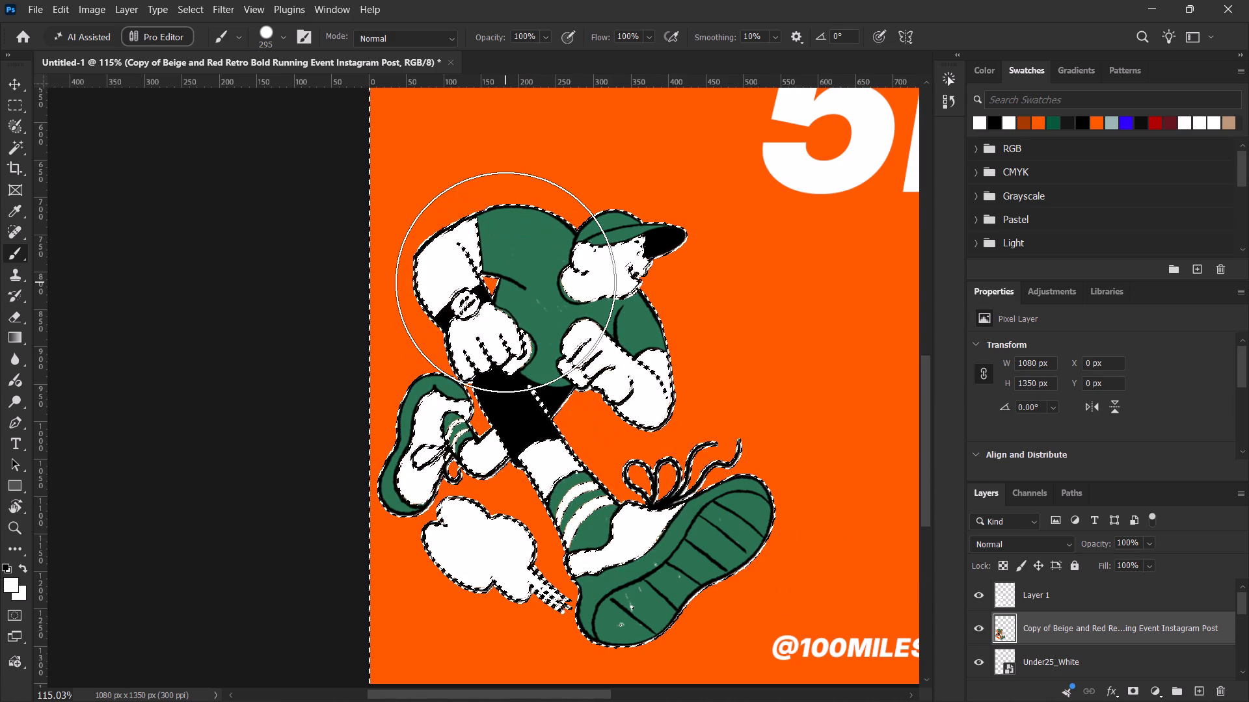
Clear the selection and examine the edges around the runner's arm, watch and hands up close.
{"action": "scroll", "coordinate": [476, 283], "scroll_direction": "up", "scroll_amount": 3, "text": "alt"}
{"action": "scroll", "coordinate": [485, 278], "scroll_direction": "down", "scroll_amount": 1, "text": "alt"}
{"action": "scroll", "coordinate": [487, 277], "scroll_direction": "up", "scroll_amount": 17, "text": "alt"}
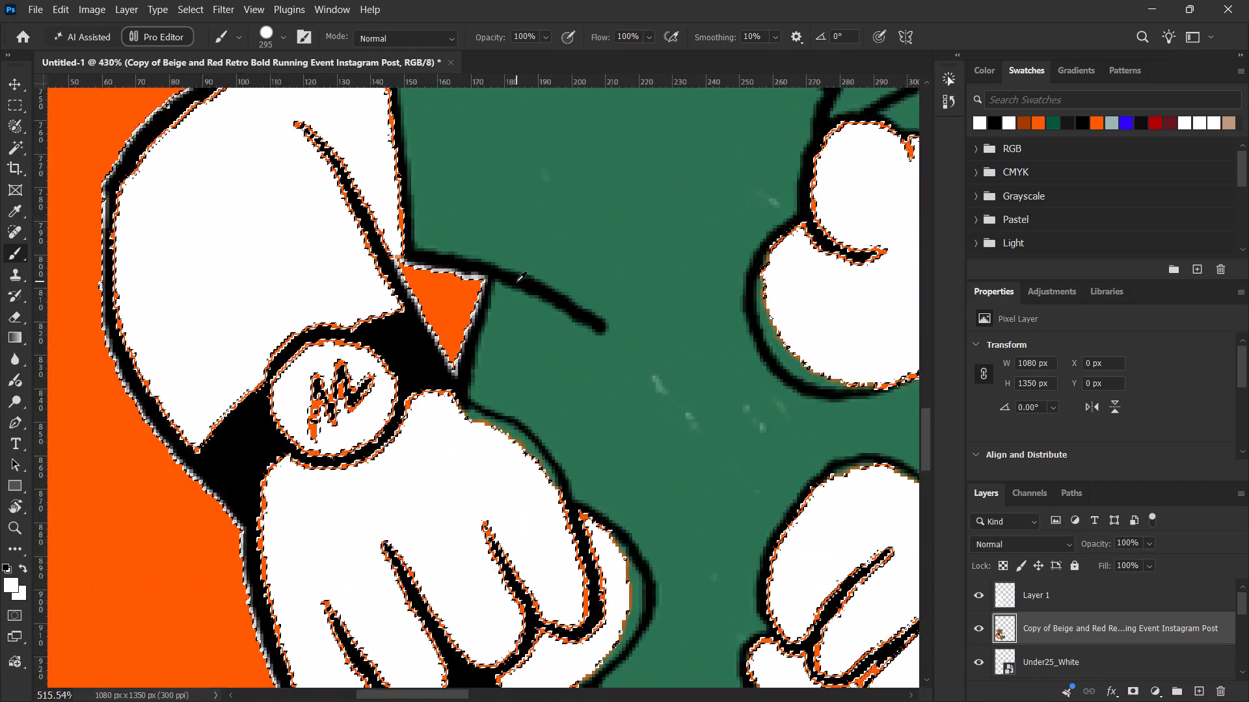
{"action": "scroll", "coordinate": [517, 281], "scroll_direction": "up", "scroll_amount": 1, "text": "alt"}
{"action": "key", "text": "ctrl+d"}
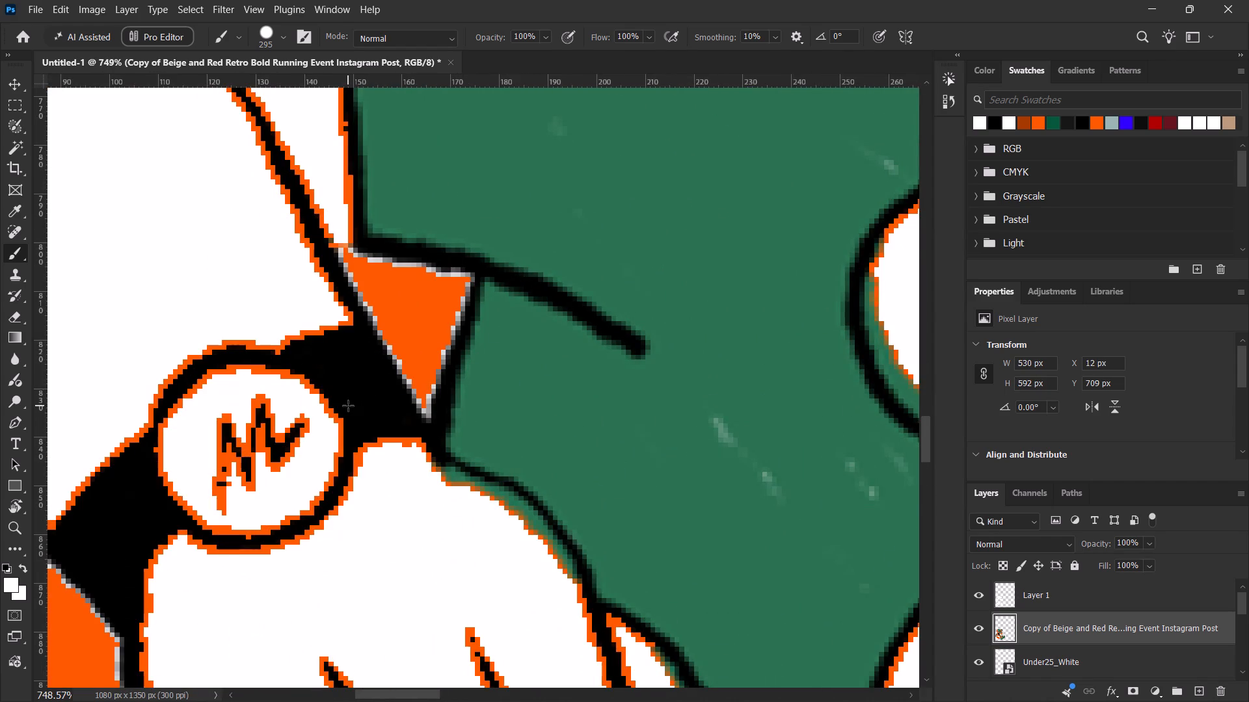
{"action": "scroll", "coordinate": [348, 406], "scroll_direction": "down", "scroll_amount": 3, "text": "alt"}
{"action": "scroll", "coordinate": [348, 406], "scroll_direction": "up", "scroll_amount": 1, "text": "alt"}
{"action": "scroll", "coordinate": [348, 406], "scroll_direction": "down", "scroll_amount": 8, "text": "alt"}
{"action": "scroll", "coordinate": [348, 404], "scroll_direction": "up", "scroll_amount": 1, "text": "alt"}
{"action": "scroll", "coordinate": [348, 404], "scroll_direction": "down", "scroll_amount": 7, "text": "alt"}
{"action": "scroll", "coordinate": [348, 404], "scroll_direction": "up", "scroll_amount": 1, "text": "alt"}
{"action": "scroll", "coordinate": [349, 404], "scroll_direction": "down", "scroll_amount": 3, "text": "alt"}
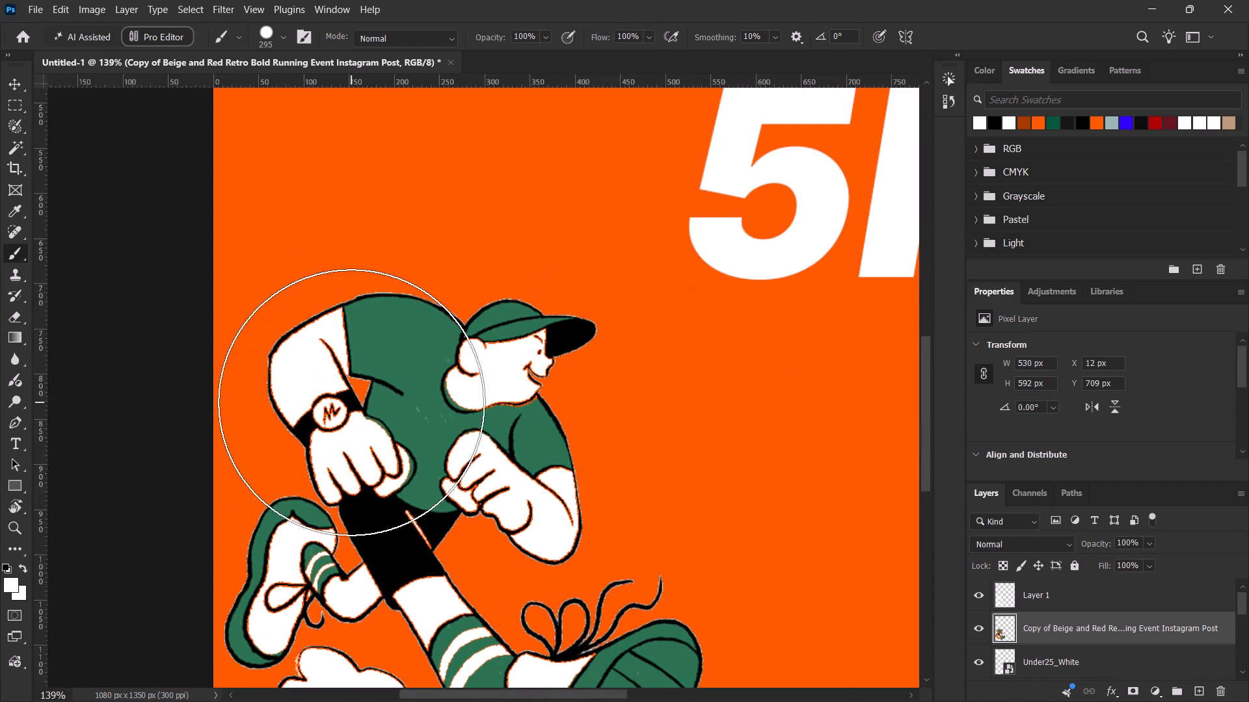
{"action": "key", "text": "space"}
{"action": "key", "text": "space"}
{"action": "key", "text": "space"}
{"action": "key", "text": "space"}
{"action": "key", "text": "space"}
{"action": "key", "text": "space"}
{"action": "key", "text": "space"}
{"action": "key", "text": "space"}
{"action": "key", "text": "space"}
{"action": "key", "text": "space"}
{"action": "key", "text": "space"}
{"action": "key", "text": "space"}
{"action": "key", "text": "space"}
{"action": "key", "text": "space"}
{"action": "key", "text": "space"}
{"action": "key", "text": "space"}
{"action": "key", "text": "space"}
{"action": "key", "text": "space"}
{"action": "key", "text": "space"}
{"action": "key", "text": "space"}
{"action": "left_click_drag", "start_coordinate": [346, 423], "coordinate": [416, 284]}
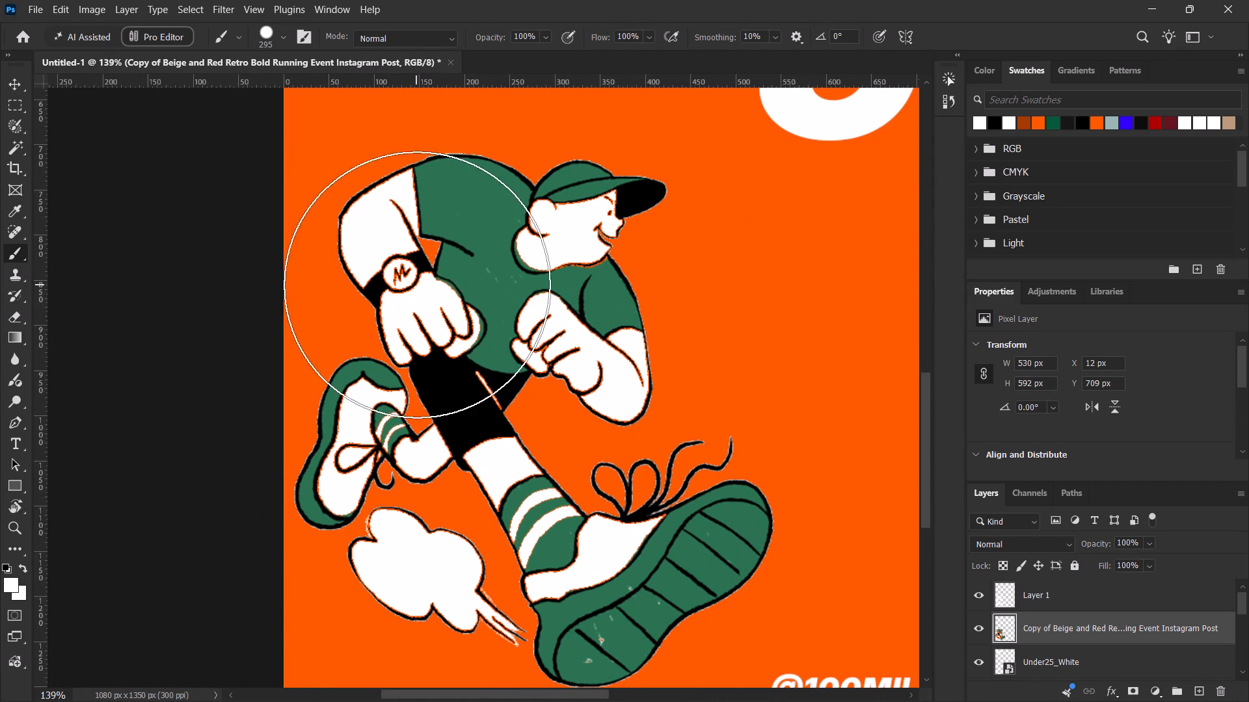
{"action": "scroll", "coordinate": [397, 249], "scroll_direction": "up", "scroll_amount": 6, "text": "alt"}
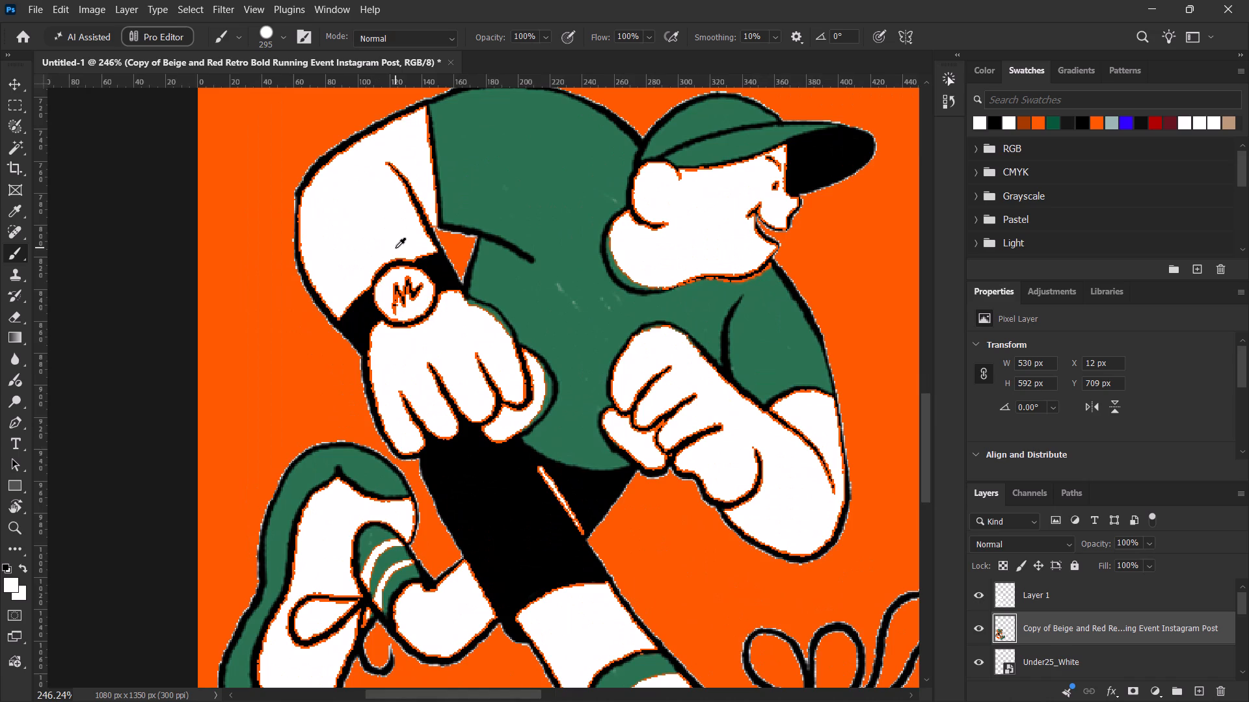
{"action": "scroll", "coordinate": [476, 304], "scroll_direction": "up", "scroll_amount": 6, "text": "alt"}
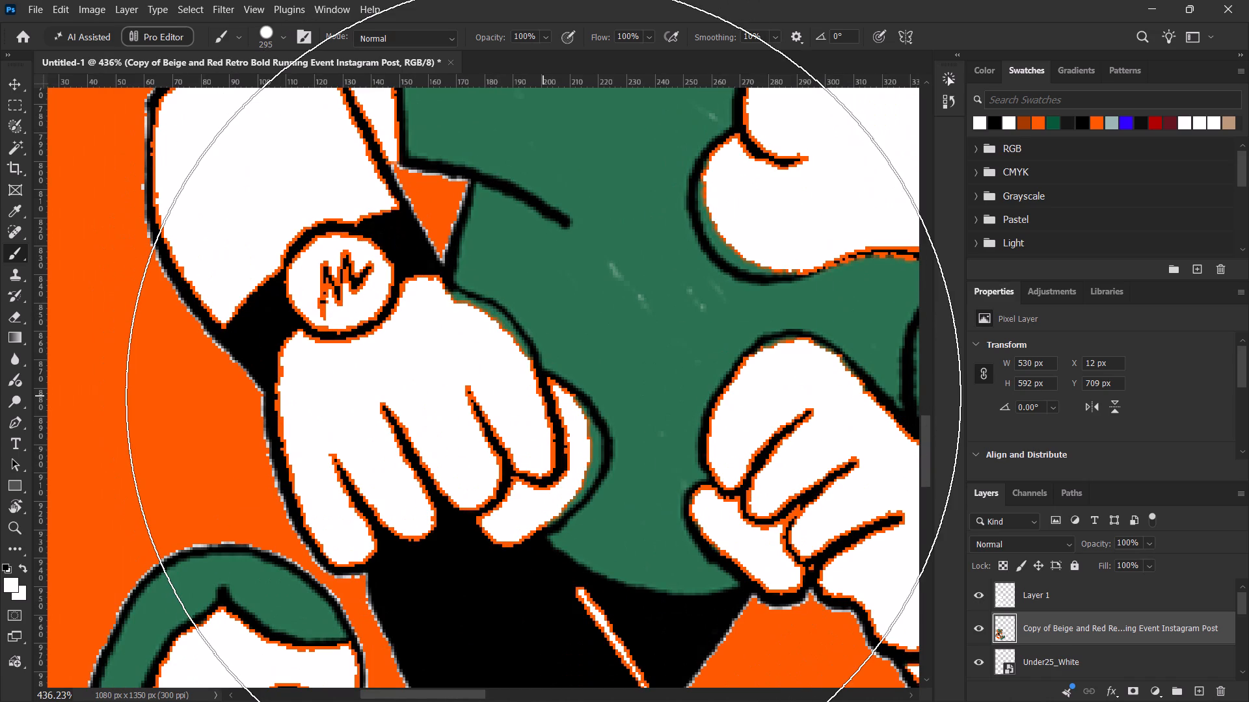
Undo the recent selections and edits on the runner layer's white areas, and redo one step.
{"action": "key", "text": "ctrl+z"}
{"action": "key", "text": "ctrl+z"}
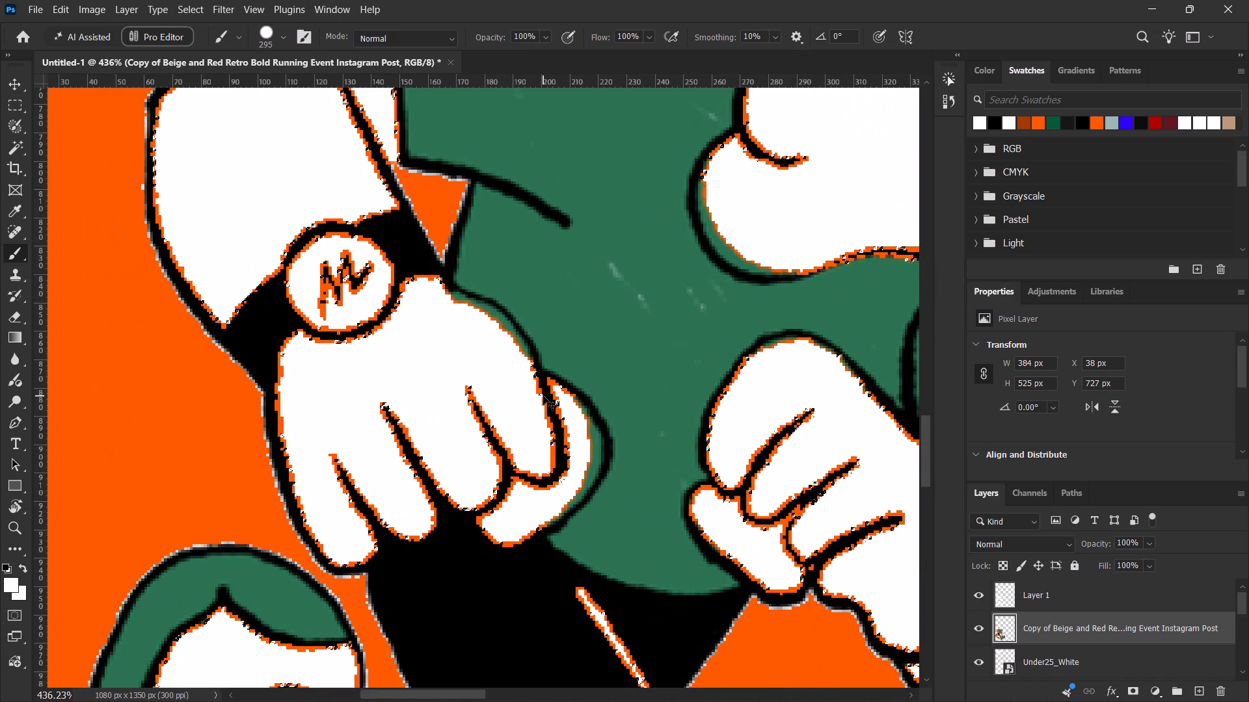
{"action": "key", "text": "ctrl+z"}
{"action": "key", "text": "ctrl+z"}
{"action": "key", "text": "ctrl+z"}
{"action": "key", "text": "ctrl+z"}
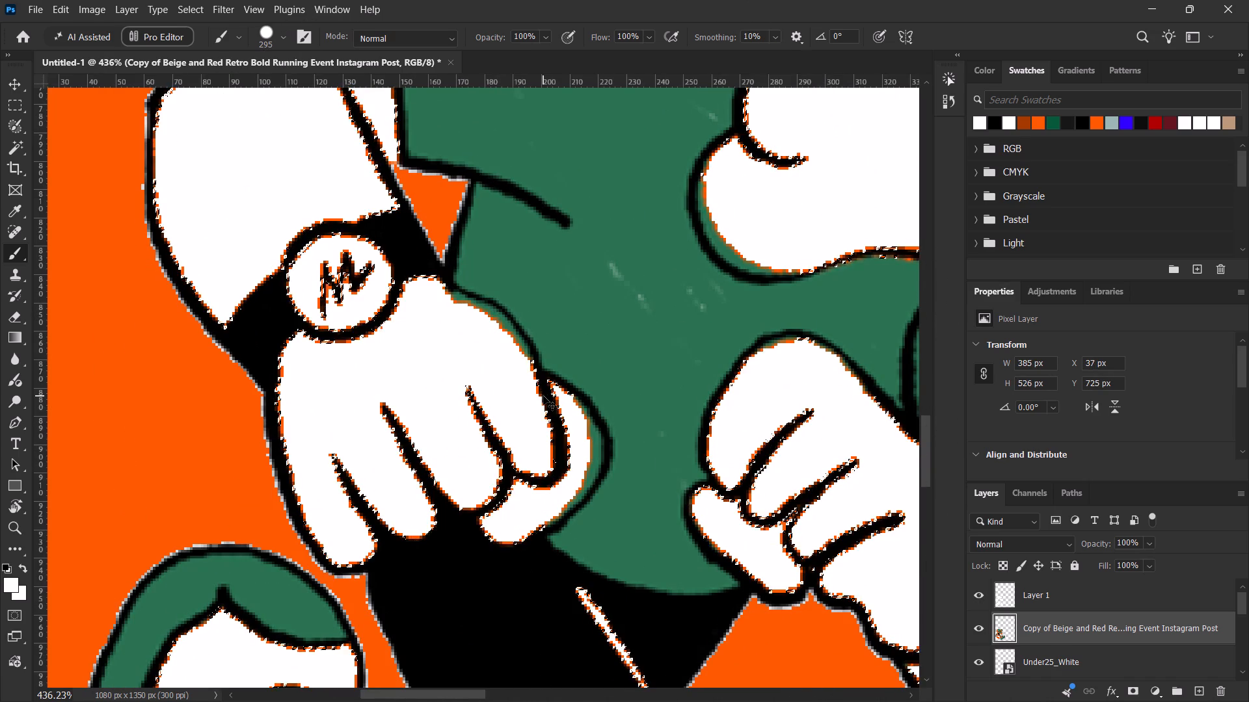
{"action": "key", "text": "ctrl+z"}
{"action": "key", "text": "ctrl+z"}
{"action": "key", "text": "ctrl+z"}
{"action": "key", "text": "ctrl+z"}
{"action": "key", "text": "ctrl+z"}
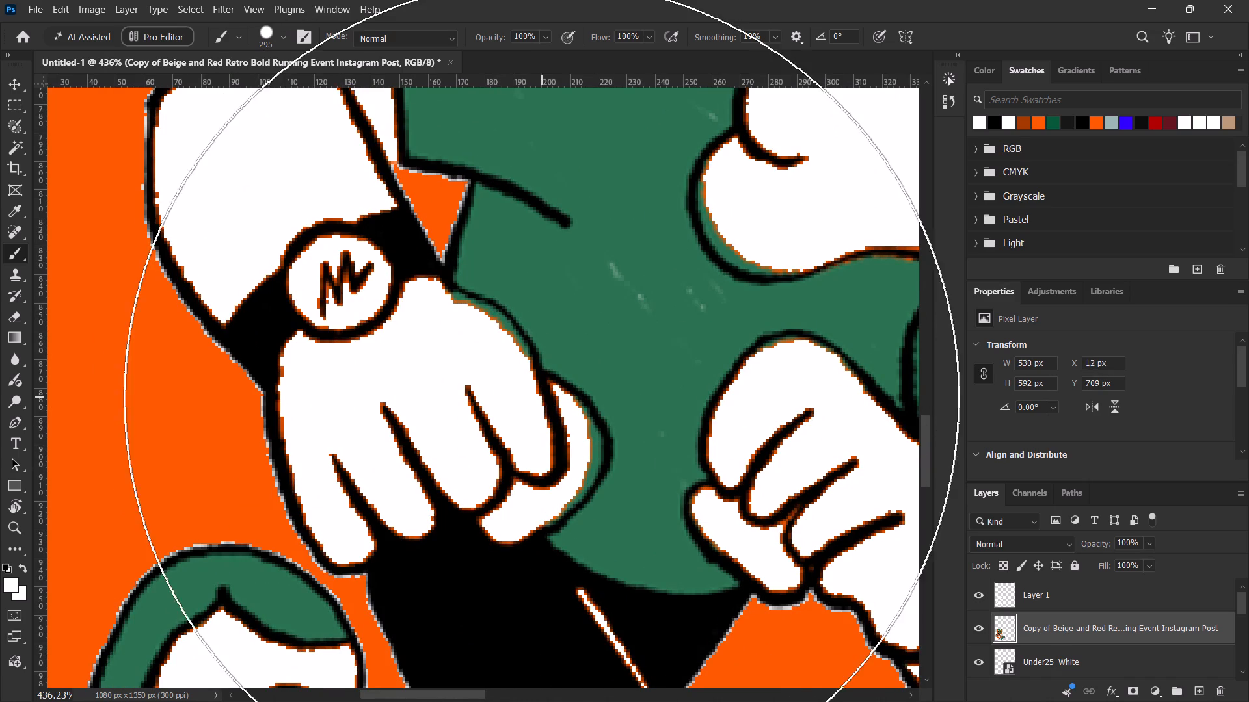
{"action": "scroll", "coordinate": [541, 397], "scroll_direction": "down", "scroll_amount": 14, "text": "alt"}
{"action": "scroll", "coordinate": [535, 397], "scroll_direction": "up", "scroll_amount": 1, "text": "alt"}
{"action": "scroll", "coordinate": [531, 397], "scroll_direction": "down", "scroll_amount": 8, "text": "alt"}
{"action": "key", "text": "ctrl+shift+z"}
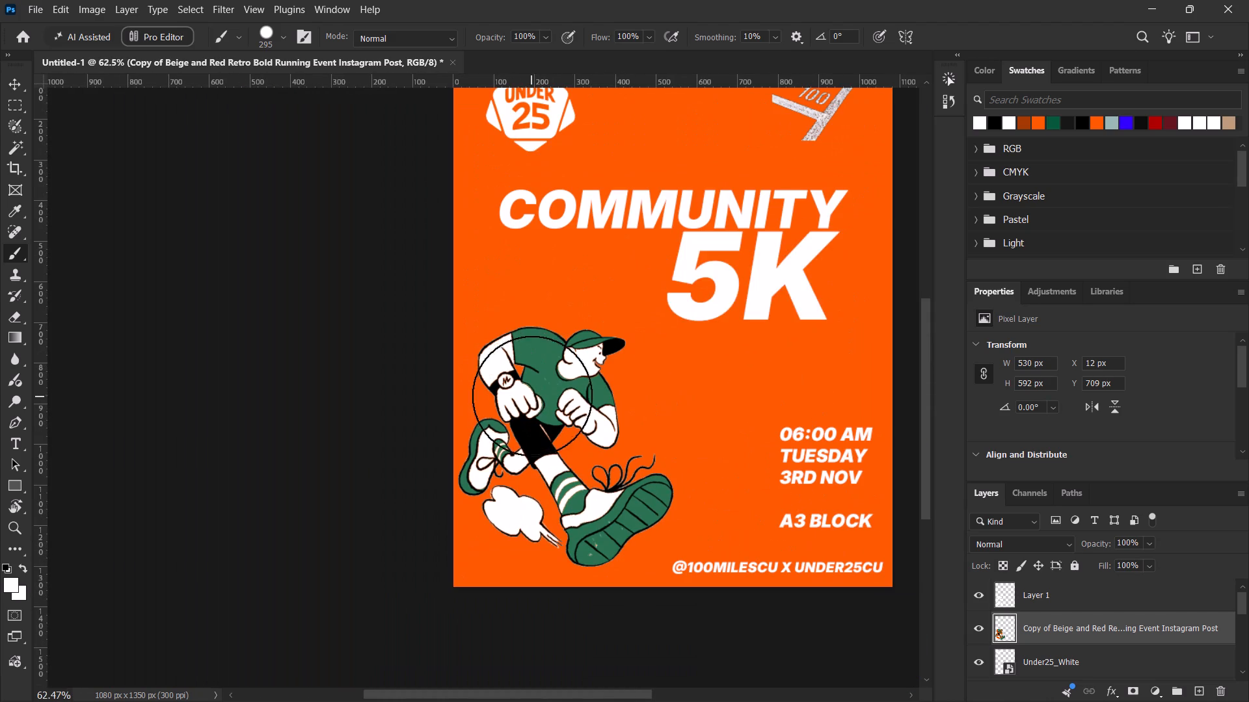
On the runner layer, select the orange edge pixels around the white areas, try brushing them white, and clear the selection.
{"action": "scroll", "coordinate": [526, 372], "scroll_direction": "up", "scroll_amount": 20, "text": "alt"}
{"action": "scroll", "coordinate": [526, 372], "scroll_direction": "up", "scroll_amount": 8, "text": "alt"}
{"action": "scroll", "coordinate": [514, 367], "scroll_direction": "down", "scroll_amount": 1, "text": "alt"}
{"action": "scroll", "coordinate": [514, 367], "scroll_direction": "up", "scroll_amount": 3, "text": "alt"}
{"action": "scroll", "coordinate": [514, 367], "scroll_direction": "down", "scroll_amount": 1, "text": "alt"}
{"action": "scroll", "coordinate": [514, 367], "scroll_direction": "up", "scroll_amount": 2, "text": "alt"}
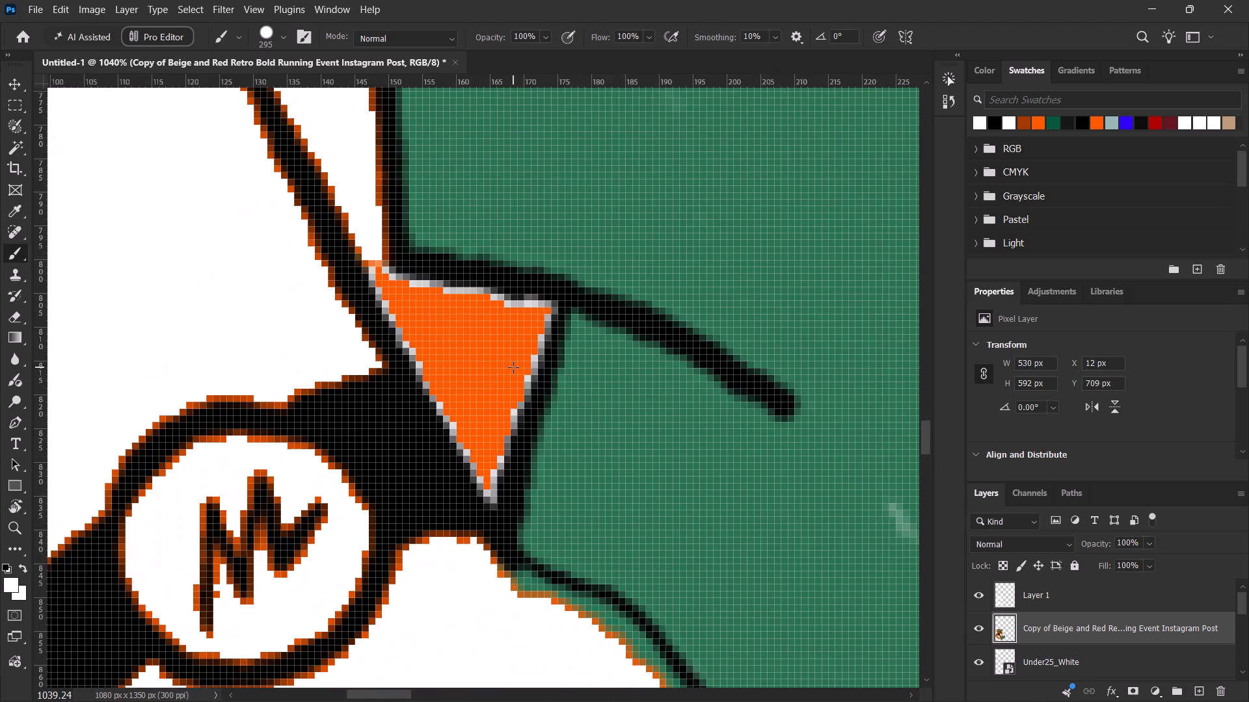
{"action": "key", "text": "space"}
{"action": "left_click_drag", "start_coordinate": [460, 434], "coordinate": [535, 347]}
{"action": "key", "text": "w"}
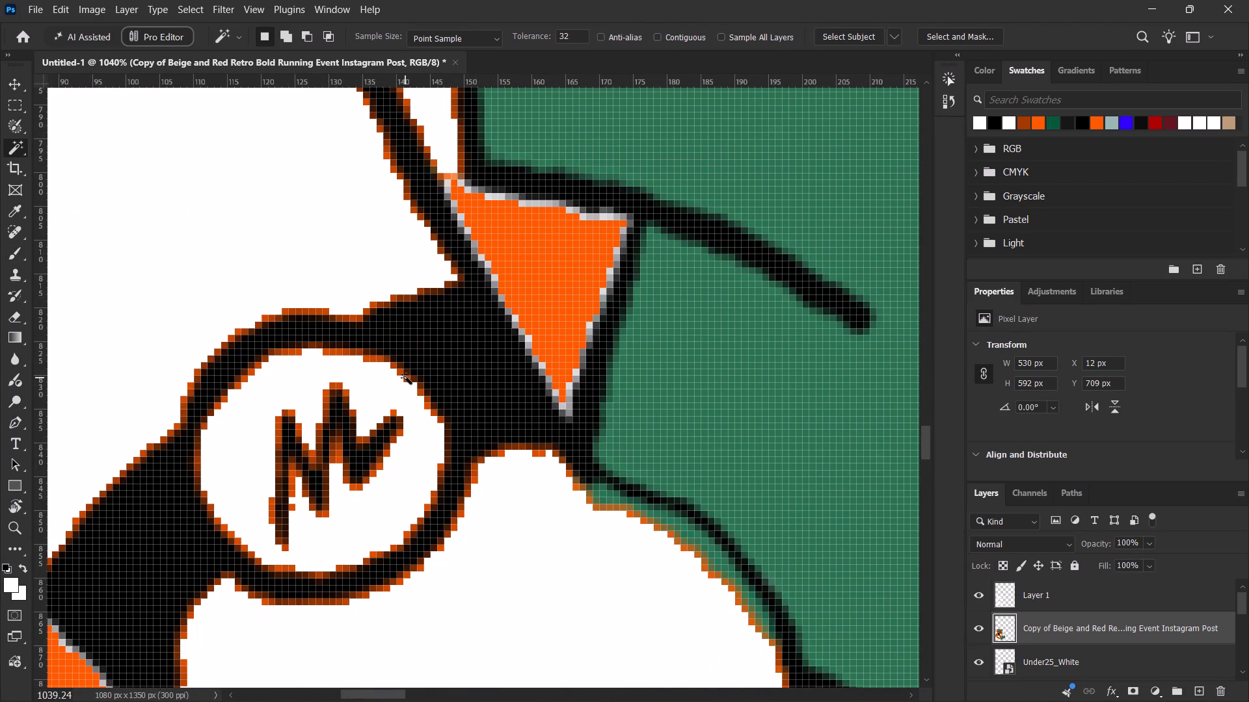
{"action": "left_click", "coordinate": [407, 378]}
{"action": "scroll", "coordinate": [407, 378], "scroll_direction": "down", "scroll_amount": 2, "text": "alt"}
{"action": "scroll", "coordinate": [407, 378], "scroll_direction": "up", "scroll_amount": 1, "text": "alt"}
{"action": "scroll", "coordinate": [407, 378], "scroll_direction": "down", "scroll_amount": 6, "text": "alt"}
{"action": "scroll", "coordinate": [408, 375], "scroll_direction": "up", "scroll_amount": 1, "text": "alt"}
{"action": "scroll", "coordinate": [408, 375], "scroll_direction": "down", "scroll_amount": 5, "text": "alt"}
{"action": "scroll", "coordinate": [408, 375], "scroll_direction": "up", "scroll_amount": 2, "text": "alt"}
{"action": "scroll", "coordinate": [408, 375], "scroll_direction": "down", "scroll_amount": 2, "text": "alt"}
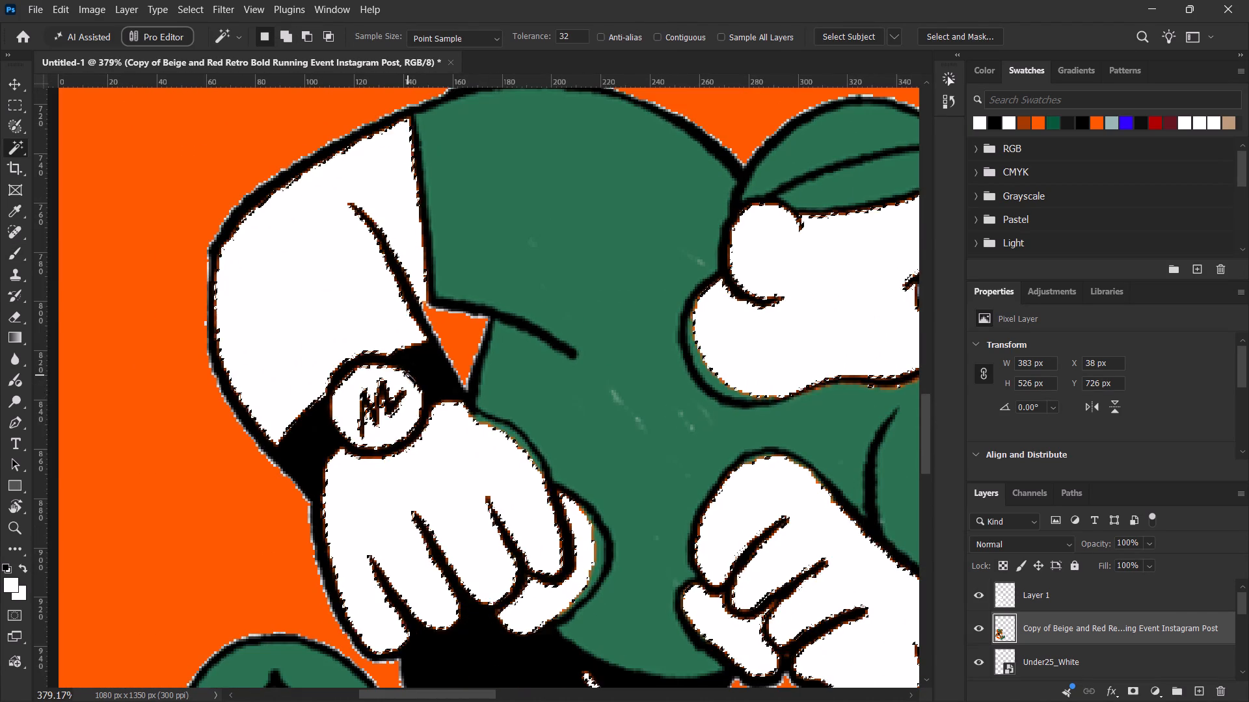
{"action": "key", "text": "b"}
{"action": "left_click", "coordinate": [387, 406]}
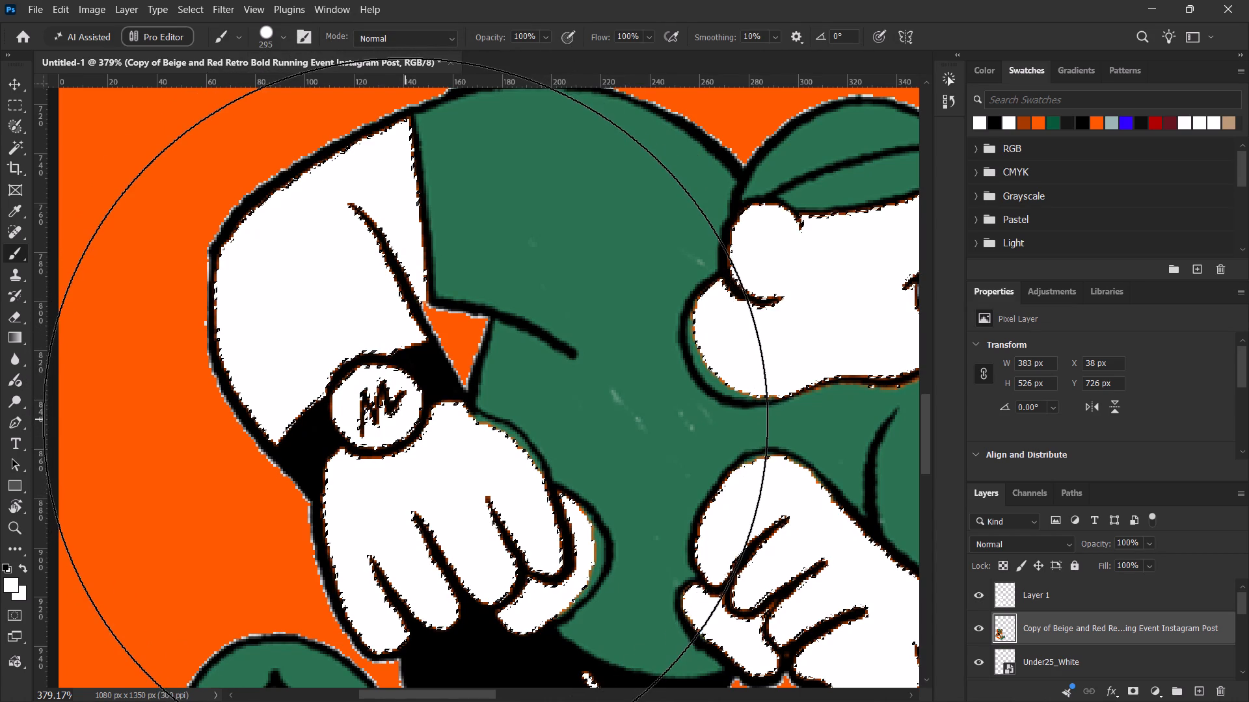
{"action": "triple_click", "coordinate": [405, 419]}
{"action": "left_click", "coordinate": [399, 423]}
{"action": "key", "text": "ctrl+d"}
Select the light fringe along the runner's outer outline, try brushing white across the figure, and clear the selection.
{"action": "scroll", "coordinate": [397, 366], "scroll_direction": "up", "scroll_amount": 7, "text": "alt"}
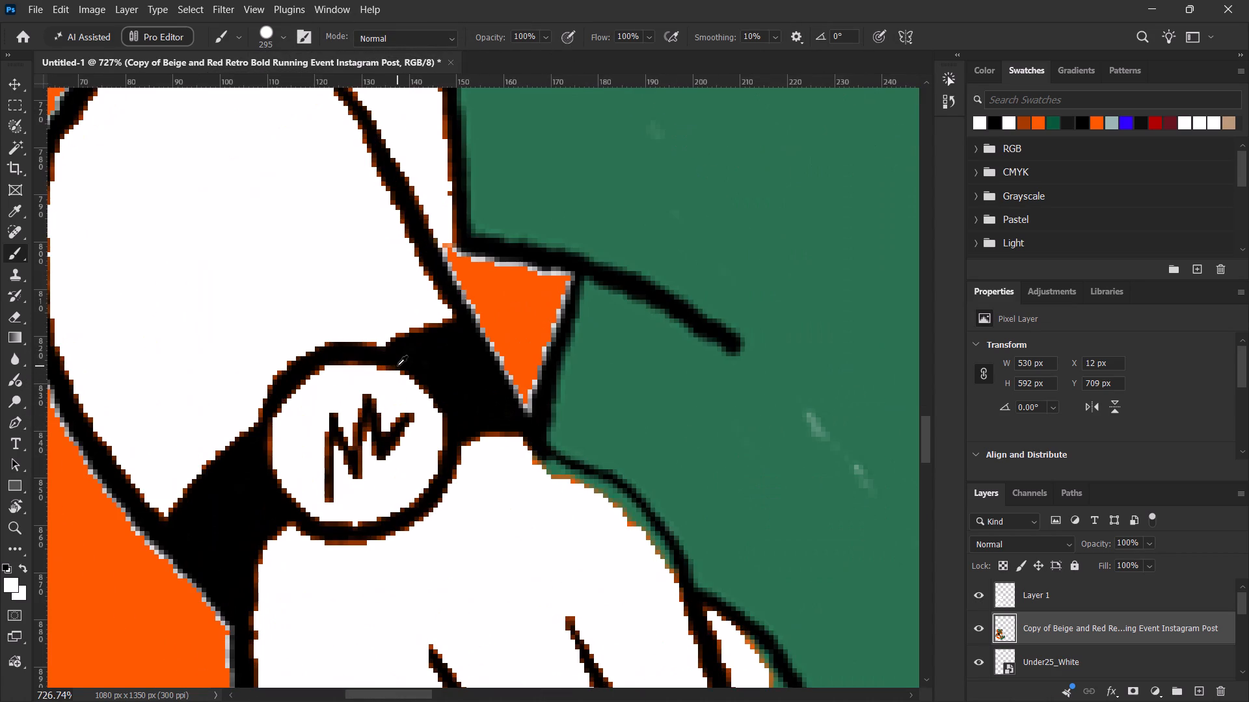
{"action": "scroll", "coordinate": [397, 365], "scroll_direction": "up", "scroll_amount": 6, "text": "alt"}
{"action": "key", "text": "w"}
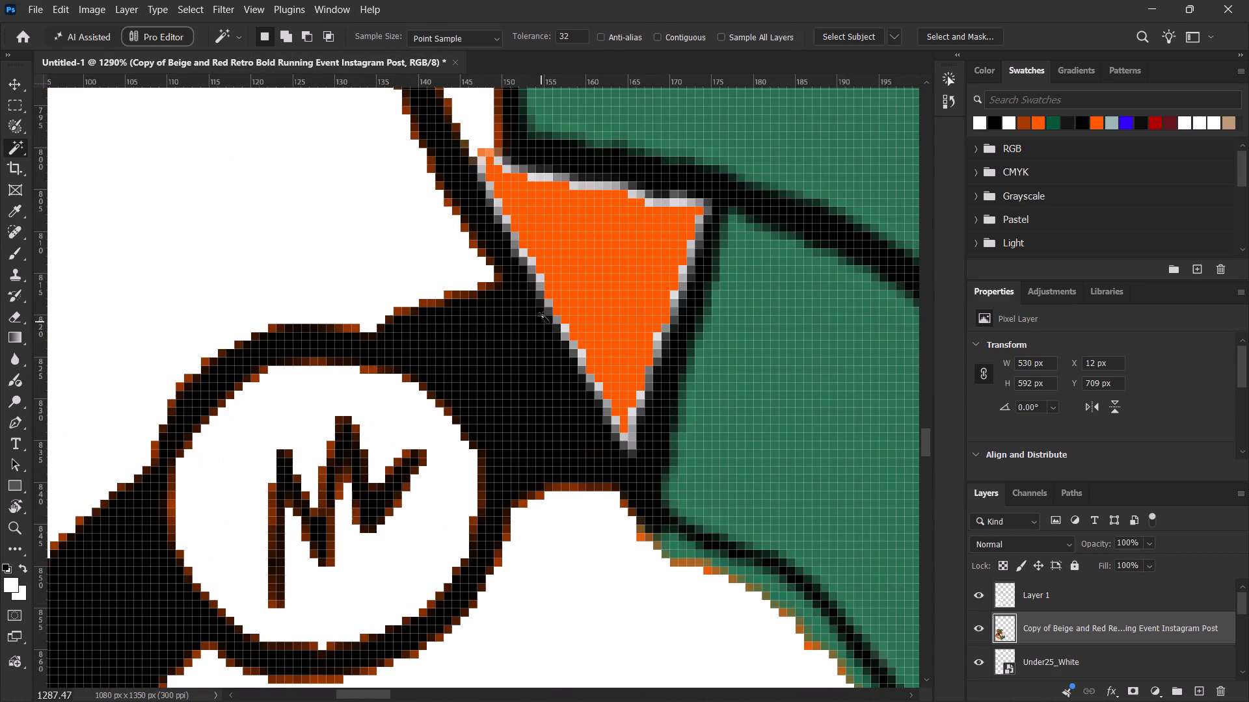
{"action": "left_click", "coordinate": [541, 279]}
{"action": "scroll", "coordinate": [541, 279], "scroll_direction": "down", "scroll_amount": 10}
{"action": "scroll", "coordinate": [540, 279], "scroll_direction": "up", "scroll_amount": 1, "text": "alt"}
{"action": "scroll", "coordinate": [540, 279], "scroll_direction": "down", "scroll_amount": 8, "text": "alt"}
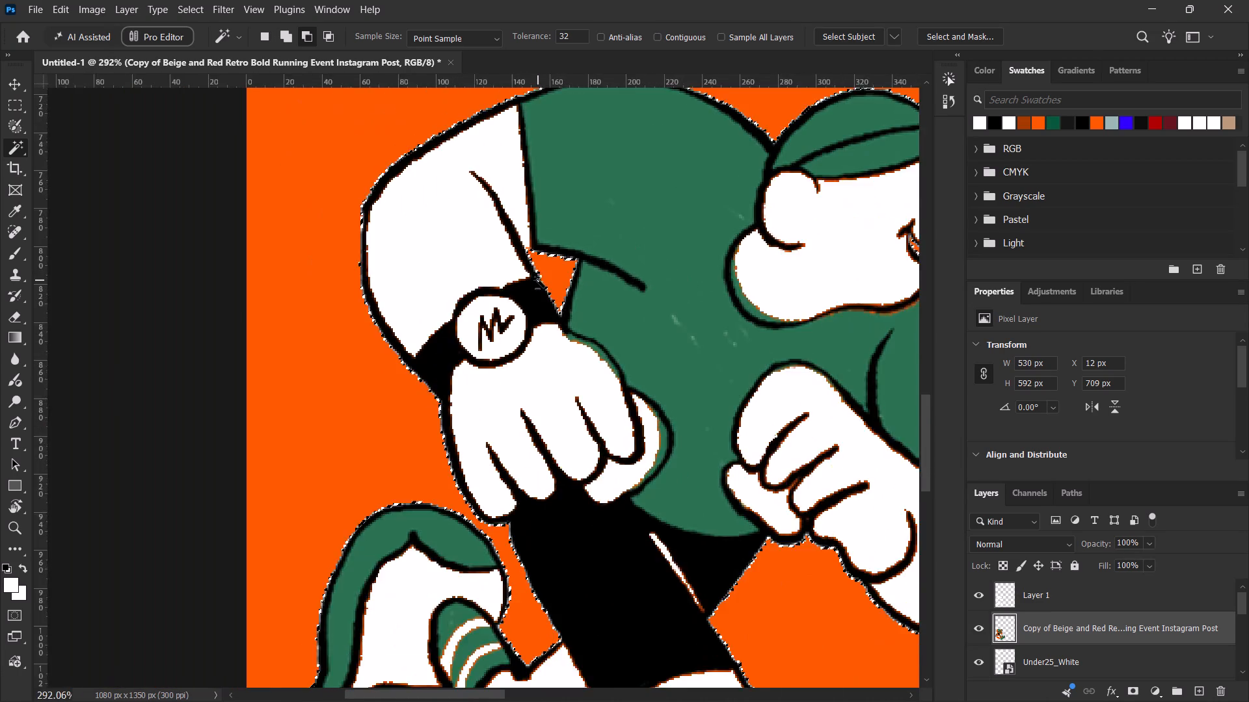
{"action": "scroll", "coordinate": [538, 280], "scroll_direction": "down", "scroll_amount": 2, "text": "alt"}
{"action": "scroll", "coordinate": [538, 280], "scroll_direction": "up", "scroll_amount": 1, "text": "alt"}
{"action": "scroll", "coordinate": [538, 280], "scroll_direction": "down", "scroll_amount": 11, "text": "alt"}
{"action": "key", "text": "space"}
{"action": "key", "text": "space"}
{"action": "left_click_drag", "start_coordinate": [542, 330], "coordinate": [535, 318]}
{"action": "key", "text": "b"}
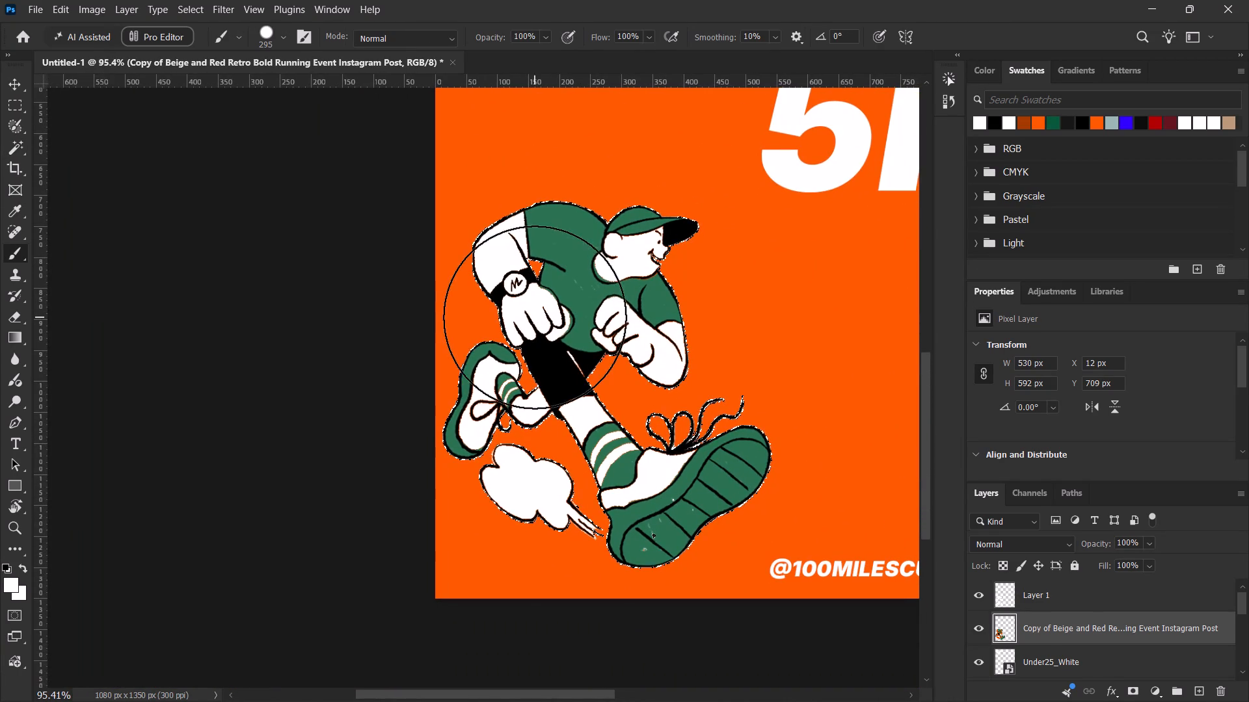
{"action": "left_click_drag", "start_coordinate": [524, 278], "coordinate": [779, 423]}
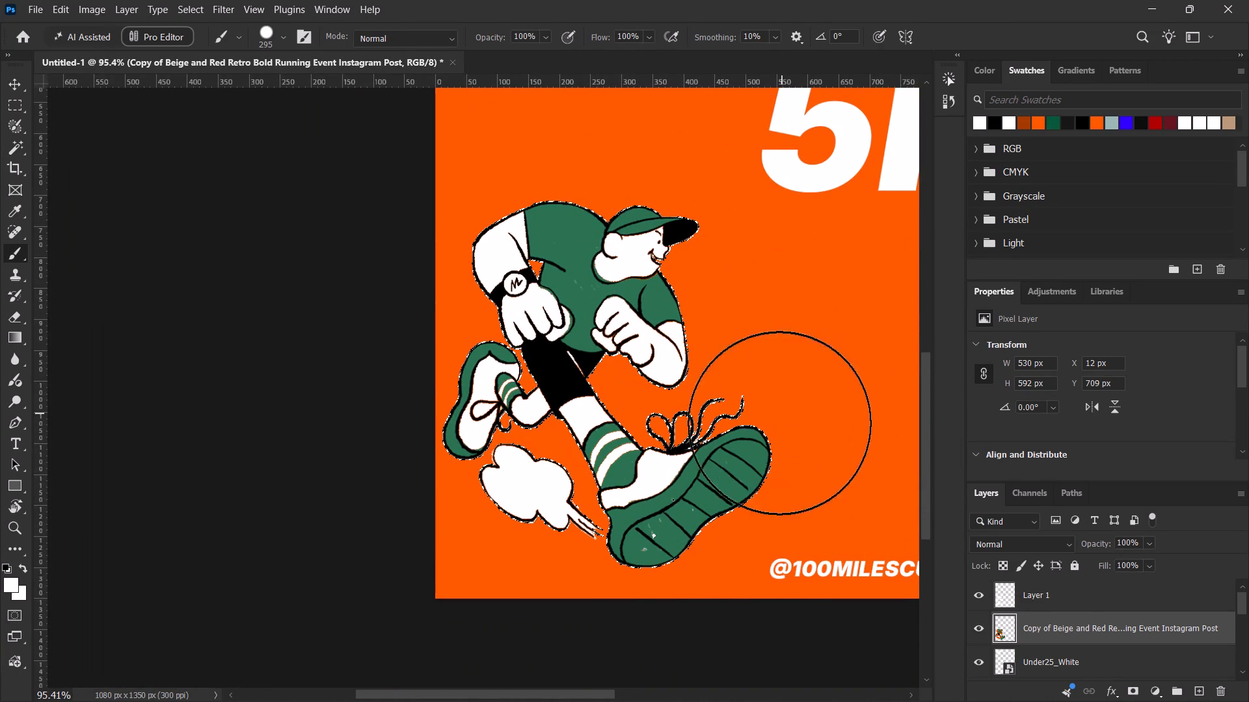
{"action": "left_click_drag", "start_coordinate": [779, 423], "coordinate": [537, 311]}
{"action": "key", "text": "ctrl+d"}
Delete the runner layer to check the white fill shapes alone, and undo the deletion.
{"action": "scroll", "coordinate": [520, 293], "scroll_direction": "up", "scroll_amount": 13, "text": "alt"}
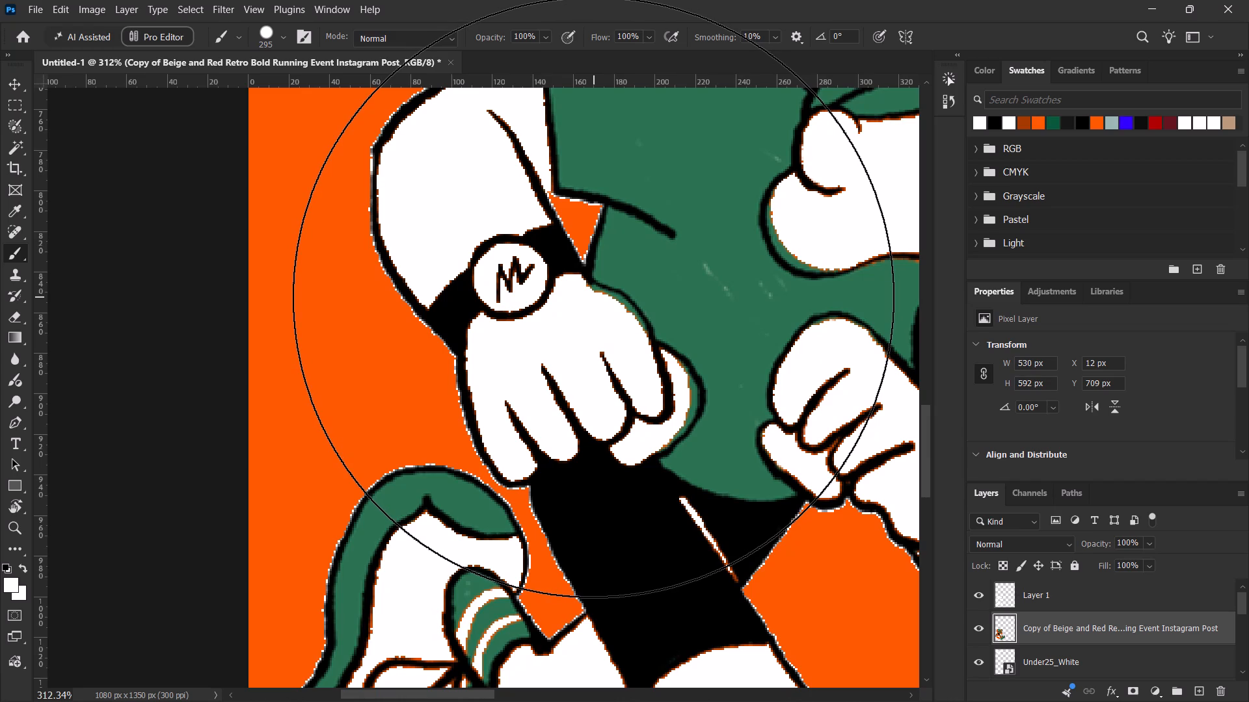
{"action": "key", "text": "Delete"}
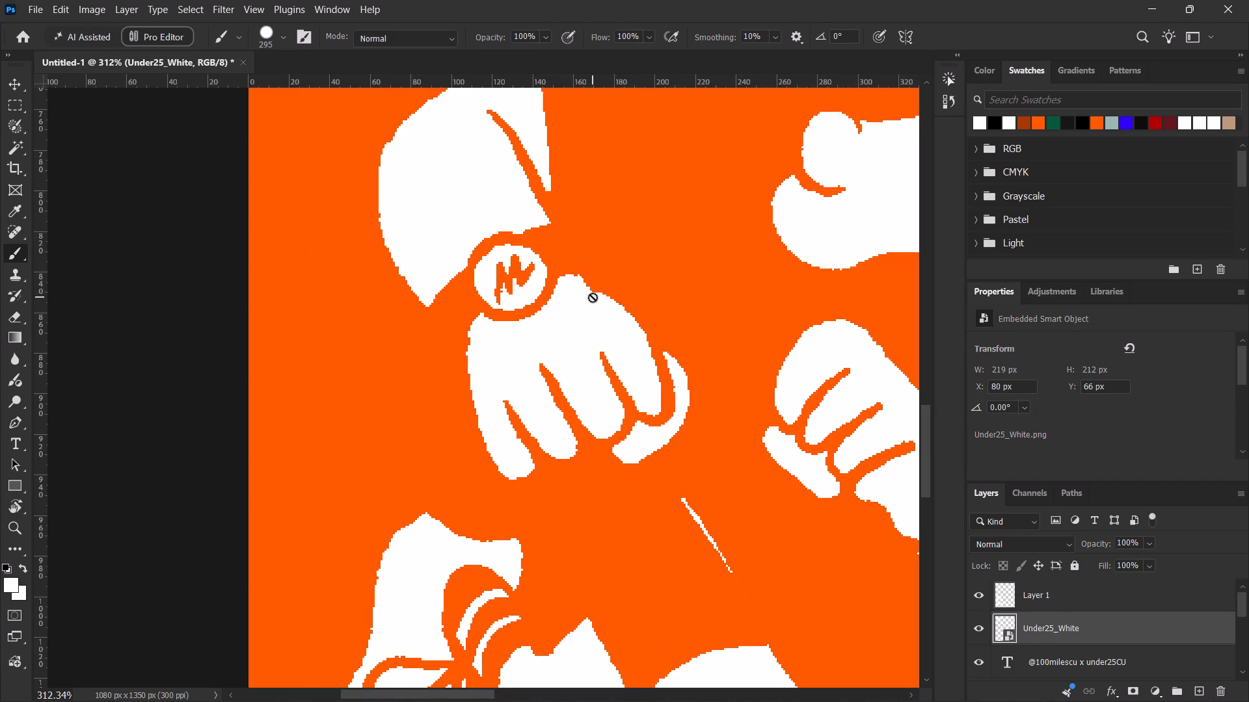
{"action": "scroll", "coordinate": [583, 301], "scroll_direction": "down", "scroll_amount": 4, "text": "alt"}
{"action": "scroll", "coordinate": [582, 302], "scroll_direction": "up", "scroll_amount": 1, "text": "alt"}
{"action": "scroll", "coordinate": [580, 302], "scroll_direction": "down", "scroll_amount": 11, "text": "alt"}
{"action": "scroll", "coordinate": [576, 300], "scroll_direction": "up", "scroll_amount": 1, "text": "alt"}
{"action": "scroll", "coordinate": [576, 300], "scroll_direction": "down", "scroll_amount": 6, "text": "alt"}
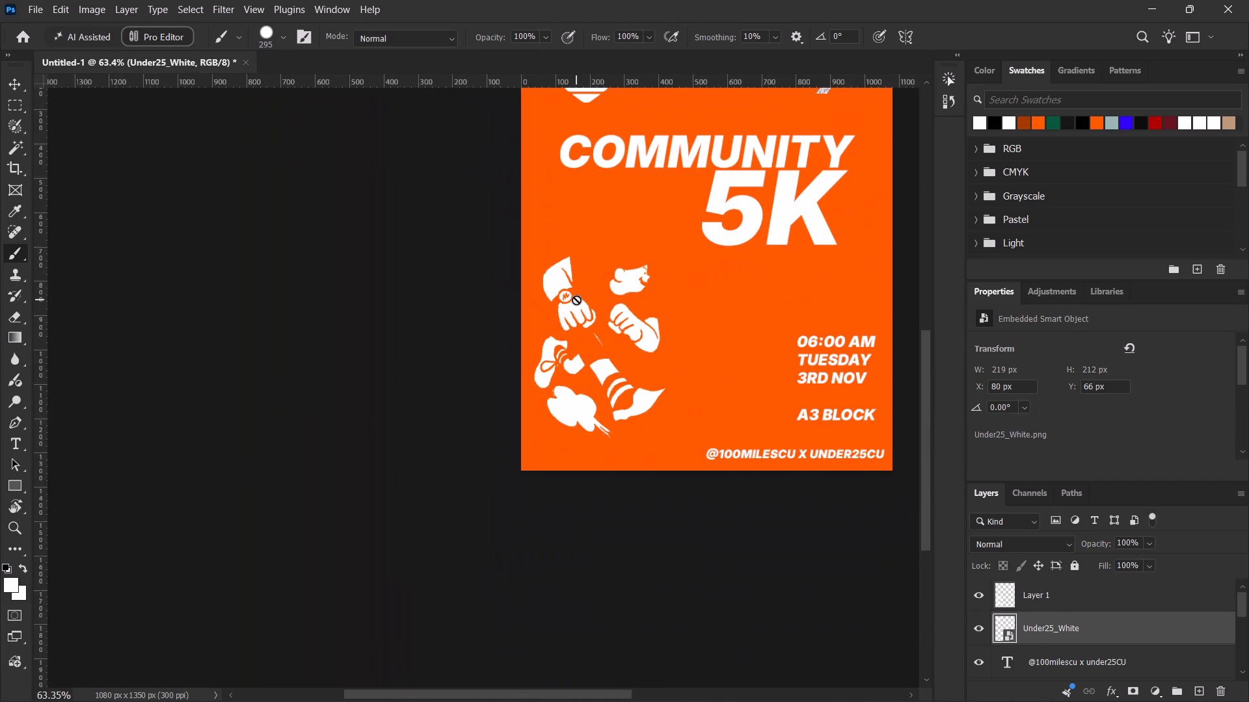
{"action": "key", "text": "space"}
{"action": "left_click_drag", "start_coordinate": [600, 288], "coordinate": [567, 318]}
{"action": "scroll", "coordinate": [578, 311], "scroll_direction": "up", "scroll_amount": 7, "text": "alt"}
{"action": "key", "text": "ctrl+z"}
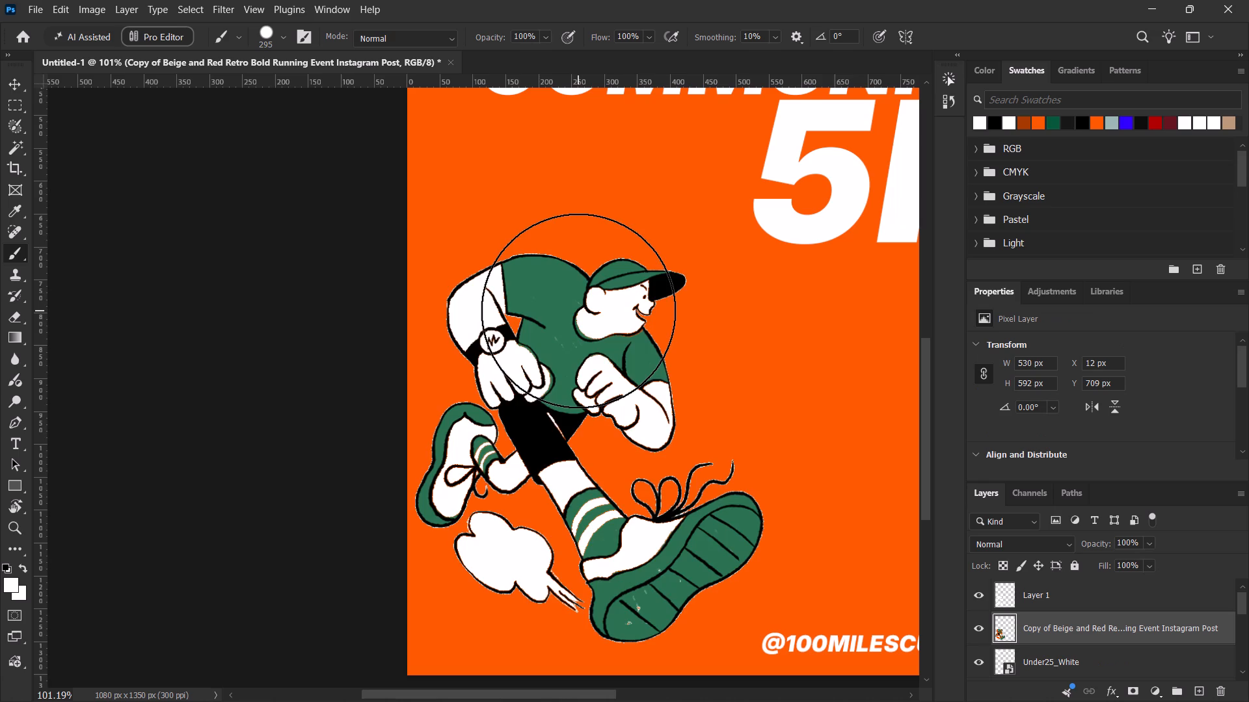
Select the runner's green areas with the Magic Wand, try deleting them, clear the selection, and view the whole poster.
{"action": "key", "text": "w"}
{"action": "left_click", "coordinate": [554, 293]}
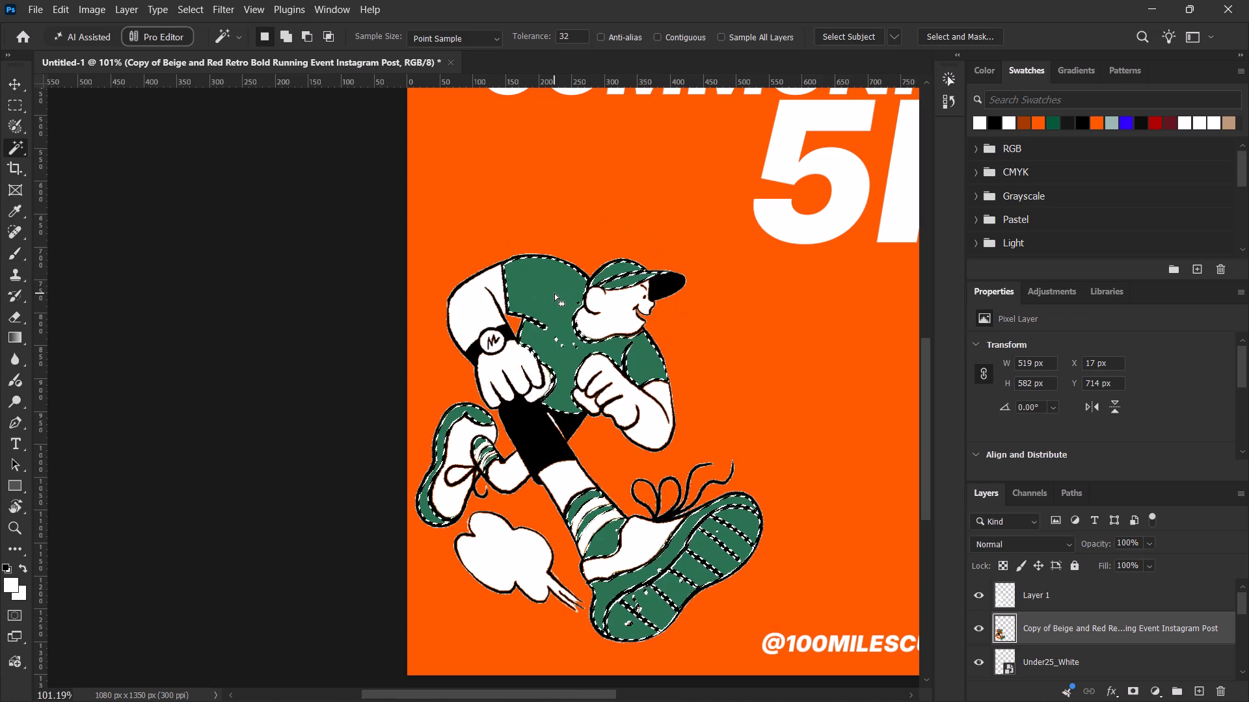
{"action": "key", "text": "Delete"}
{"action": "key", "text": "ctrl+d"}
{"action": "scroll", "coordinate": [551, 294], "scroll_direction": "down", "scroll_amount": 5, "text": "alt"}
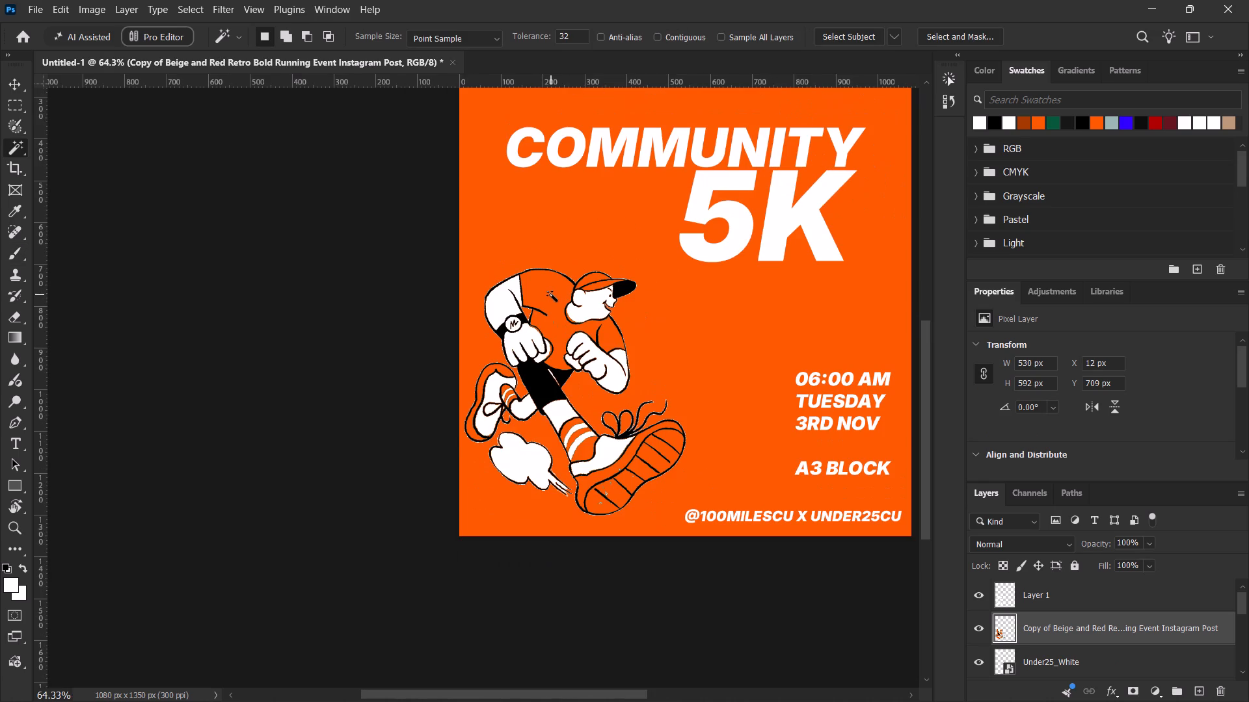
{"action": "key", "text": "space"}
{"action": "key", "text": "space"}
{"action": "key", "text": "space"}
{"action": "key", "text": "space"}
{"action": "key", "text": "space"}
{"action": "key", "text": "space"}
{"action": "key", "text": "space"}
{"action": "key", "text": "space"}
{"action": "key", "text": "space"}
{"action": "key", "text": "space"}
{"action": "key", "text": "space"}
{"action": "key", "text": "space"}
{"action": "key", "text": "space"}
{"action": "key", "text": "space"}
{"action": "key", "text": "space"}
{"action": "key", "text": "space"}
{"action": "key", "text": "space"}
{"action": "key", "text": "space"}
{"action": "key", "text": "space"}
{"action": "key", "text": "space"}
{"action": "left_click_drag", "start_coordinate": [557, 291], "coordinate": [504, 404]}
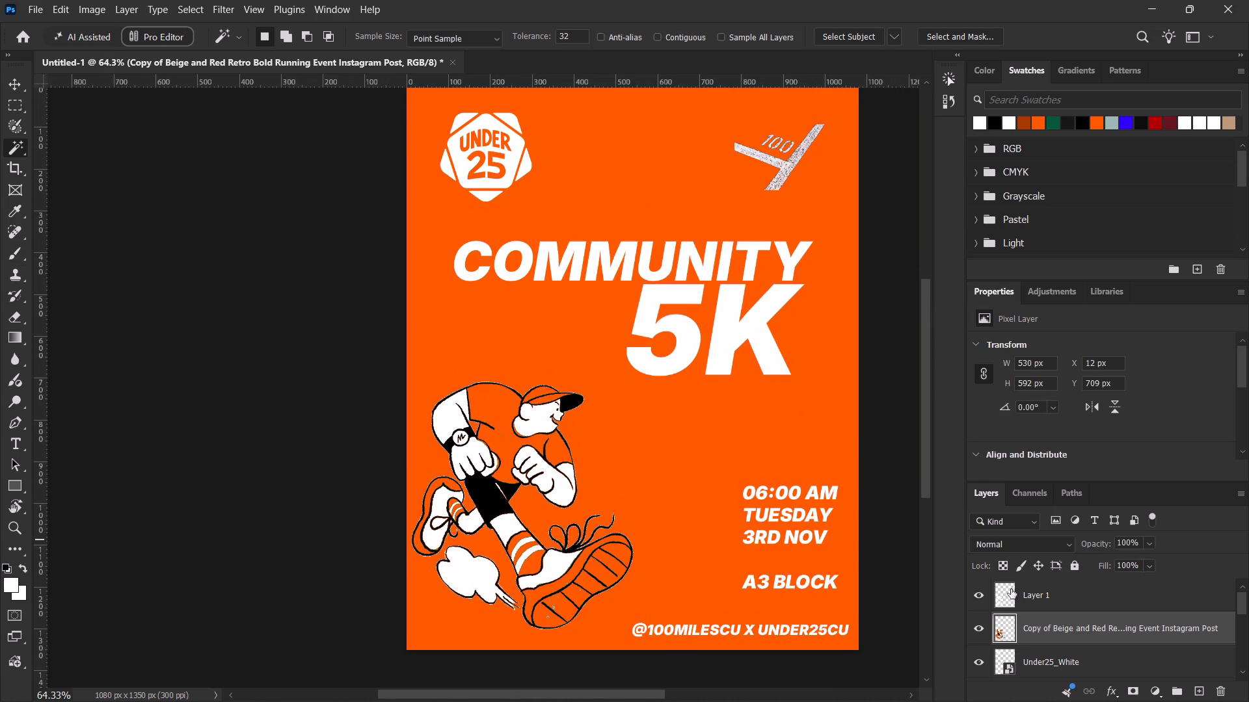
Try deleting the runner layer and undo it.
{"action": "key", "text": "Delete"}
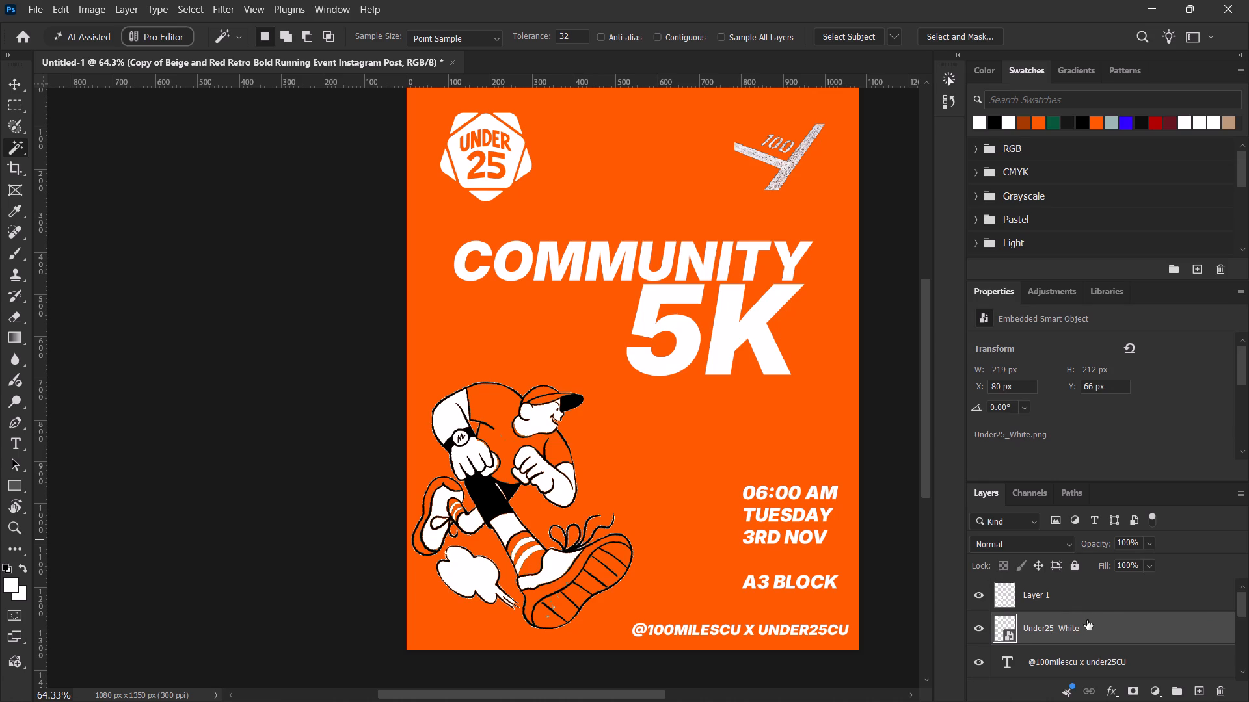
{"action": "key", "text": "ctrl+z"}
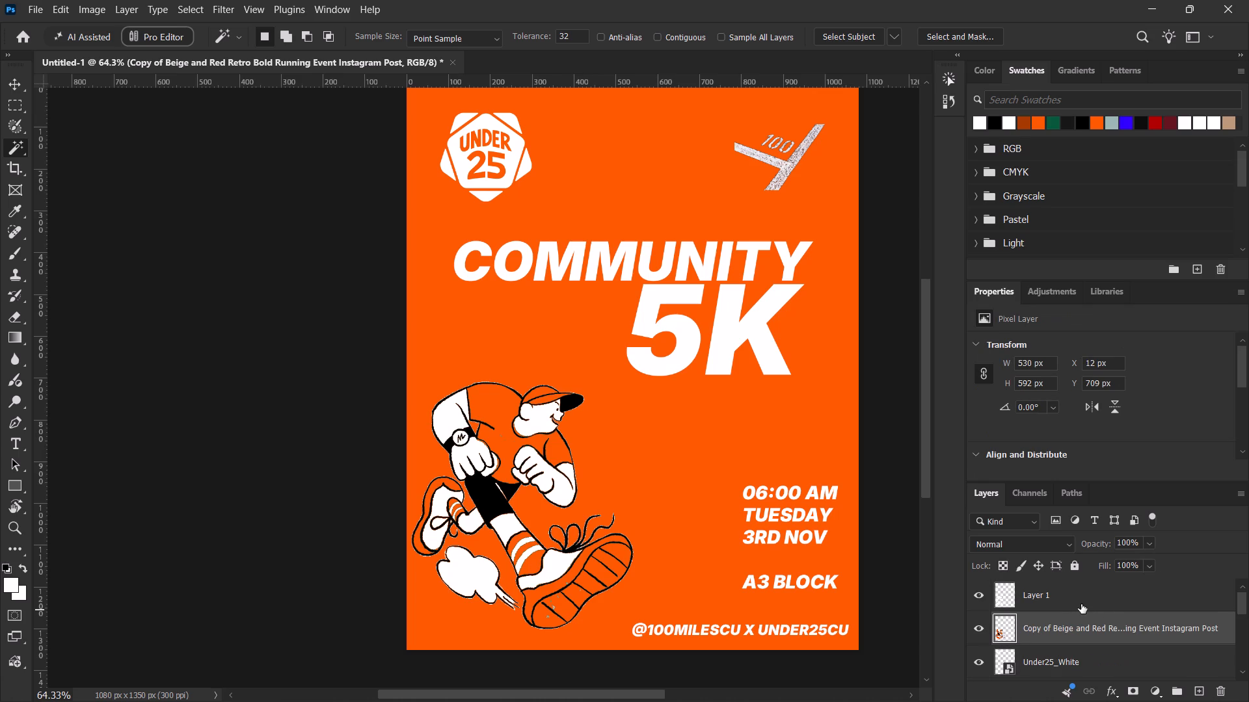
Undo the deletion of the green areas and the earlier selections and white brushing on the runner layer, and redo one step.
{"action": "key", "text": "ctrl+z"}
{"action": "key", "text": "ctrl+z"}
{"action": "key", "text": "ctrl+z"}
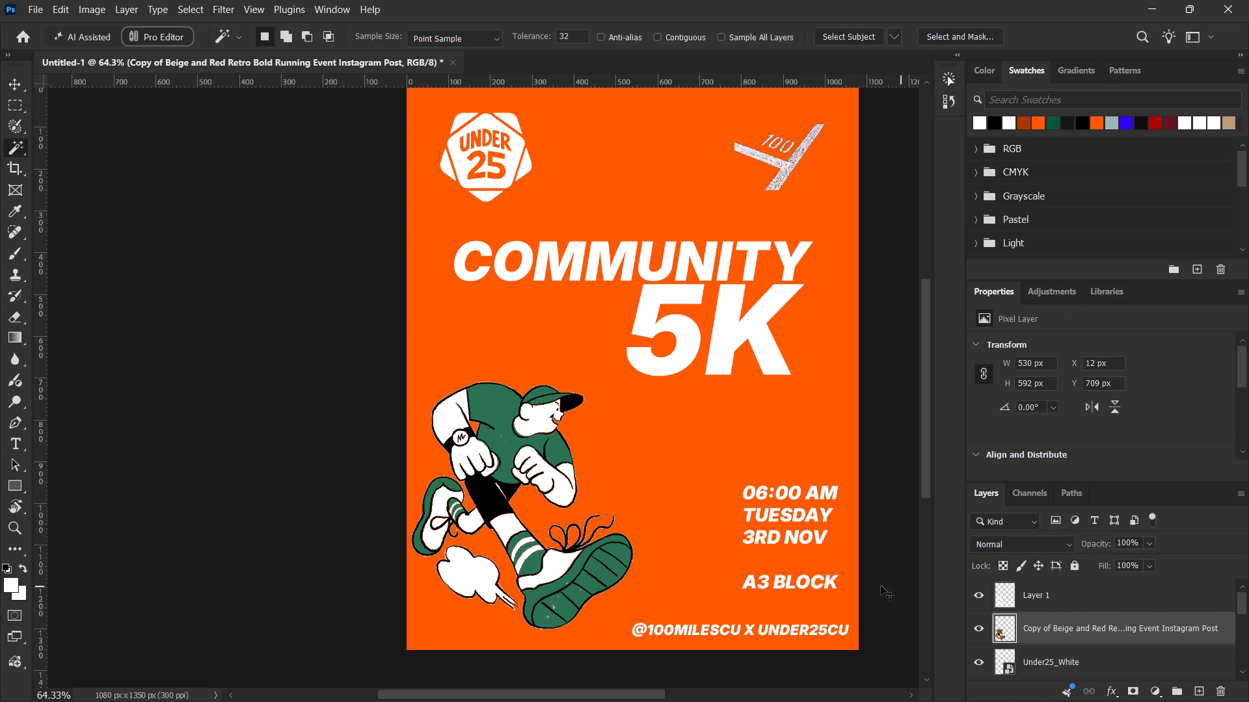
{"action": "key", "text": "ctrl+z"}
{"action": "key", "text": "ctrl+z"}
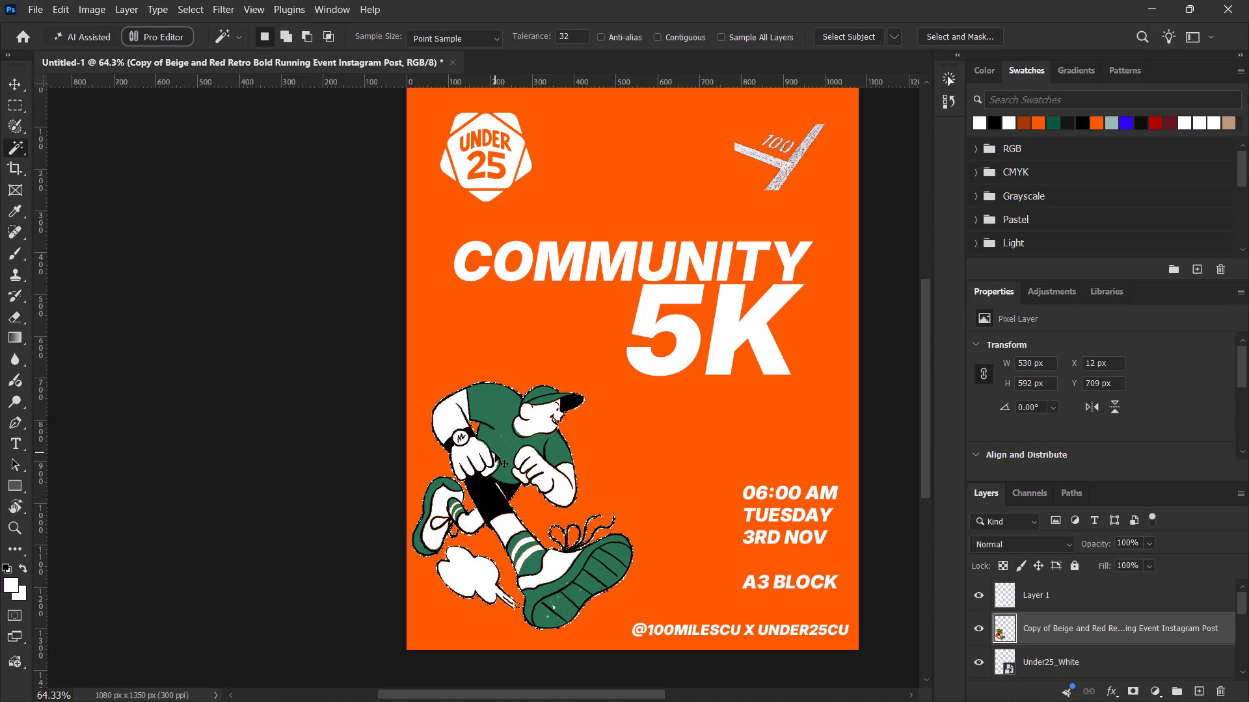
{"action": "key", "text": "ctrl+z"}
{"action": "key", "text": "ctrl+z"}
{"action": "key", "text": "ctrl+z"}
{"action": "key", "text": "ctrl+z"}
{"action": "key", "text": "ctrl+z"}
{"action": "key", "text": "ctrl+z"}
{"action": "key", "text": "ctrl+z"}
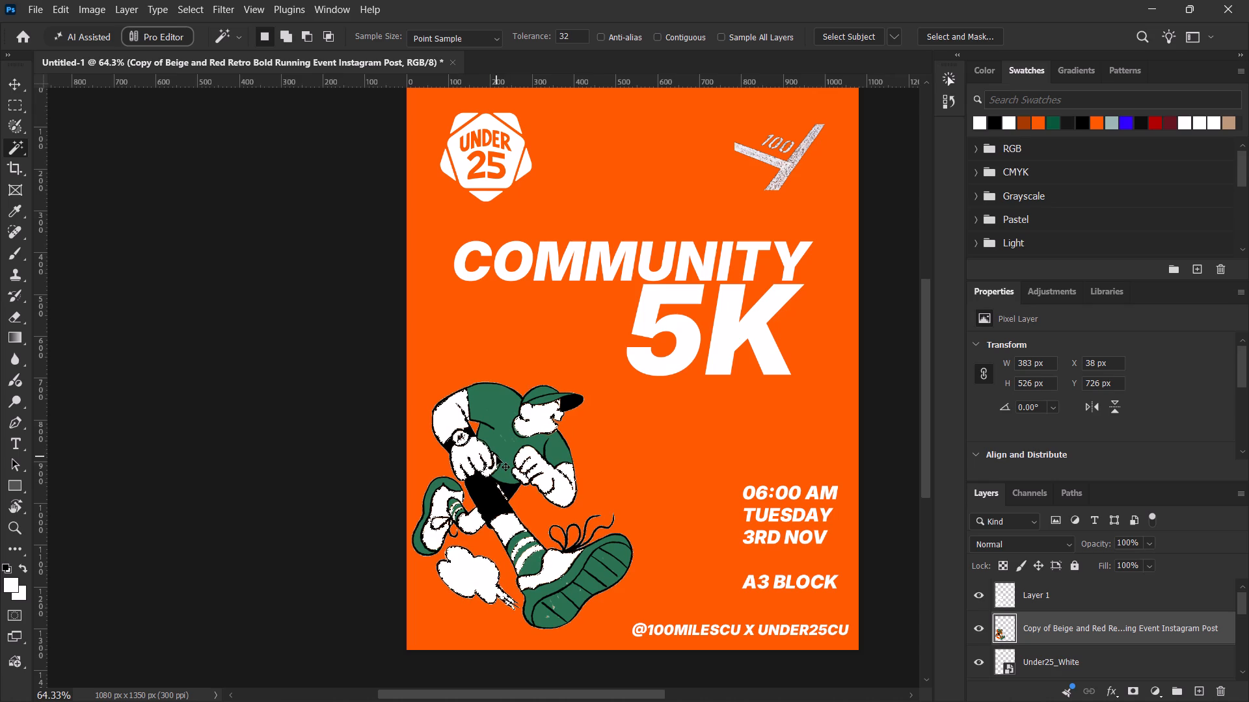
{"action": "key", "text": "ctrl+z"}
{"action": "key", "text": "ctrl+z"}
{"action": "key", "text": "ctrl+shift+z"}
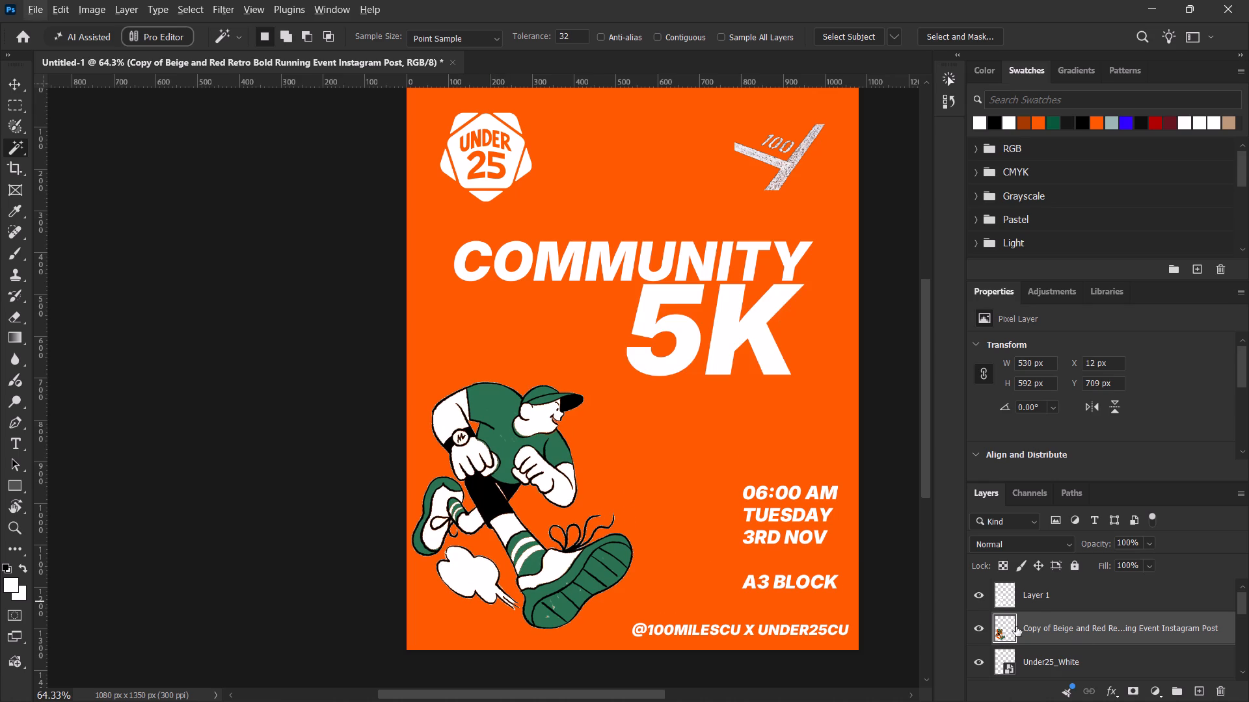
Select the orange and brown edge pixels around the runner's white areas, brush them white on Layer 1, and clear the selection.
{"action": "scroll", "coordinate": [509, 454], "scroll_direction": "down", "scroll_amount": 1, "text": "alt"}
{"action": "scroll", "coordinate": [510, 454], "scroll_direction": "up", "scroll_amount": 20, "text": "alt"}
{"action": "scroll", "coordinate": [510, 454], "scroll_direction": "up", "scroll_amount": 7, "text": "alt"}
{"action": "key", "text": "space"}
{"action": "key", "text": "space"}
{"action": "key", "text": "space"}
{"action": "left_click_drag", "start_coordinate": [492, 428], "coordinate": [669, 445]}
{"action": "scroll", "coordinate": [558, 435], "scroll_direction": "up", "scroll_amount": 7, "text": "alt"}
{"action": "key", "text": "w"}
{"action": "scroll", "coordinate": [331, 295], "scroll_direction": "down", "scroll_amount": 1, "text": "alt"}
{"action": "scroll", "coordinate": [331, 295], "scroll_direction": "up", "scroll_amount": 11, "text": "alt"}
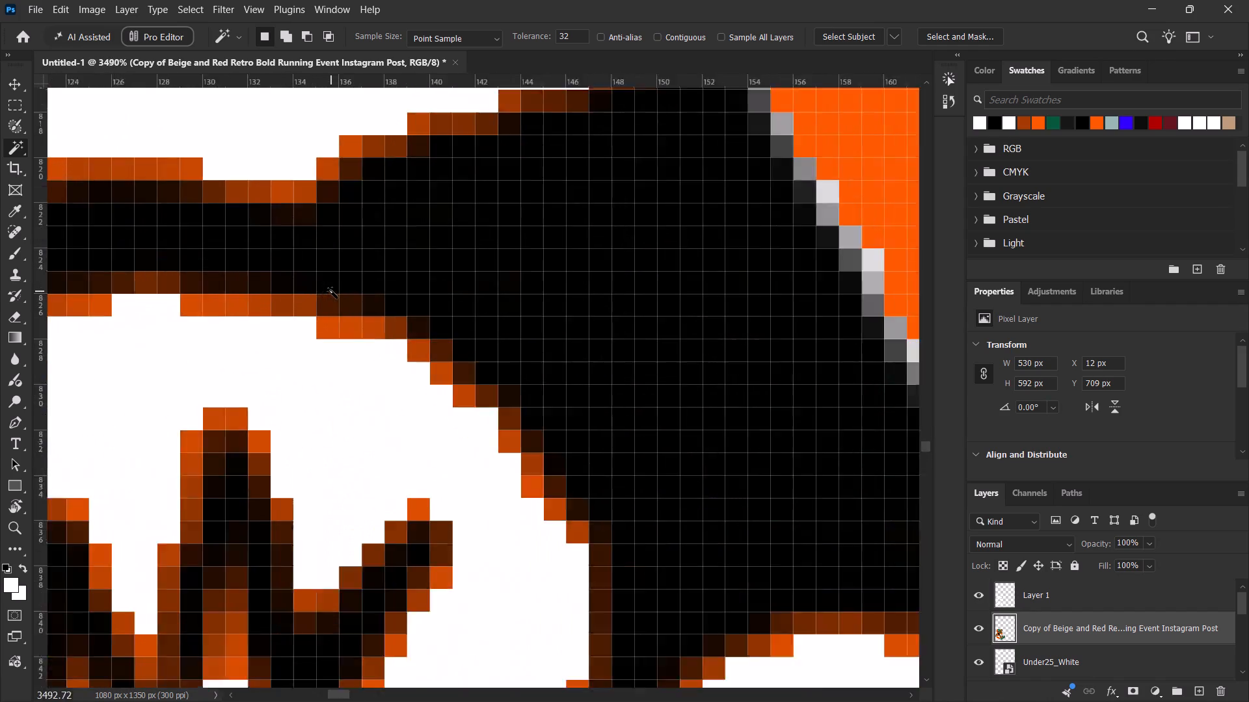
{"action": "scroll", "coordinate": [331, 291], "scroll_direction": "up", "scroll_amount": 8, "text": "alt"}
{"action": "left_click", "coordinate": [328, 355]}
{"action": "left_click", "coordinate": [295, 315], "text": "ctrl"}
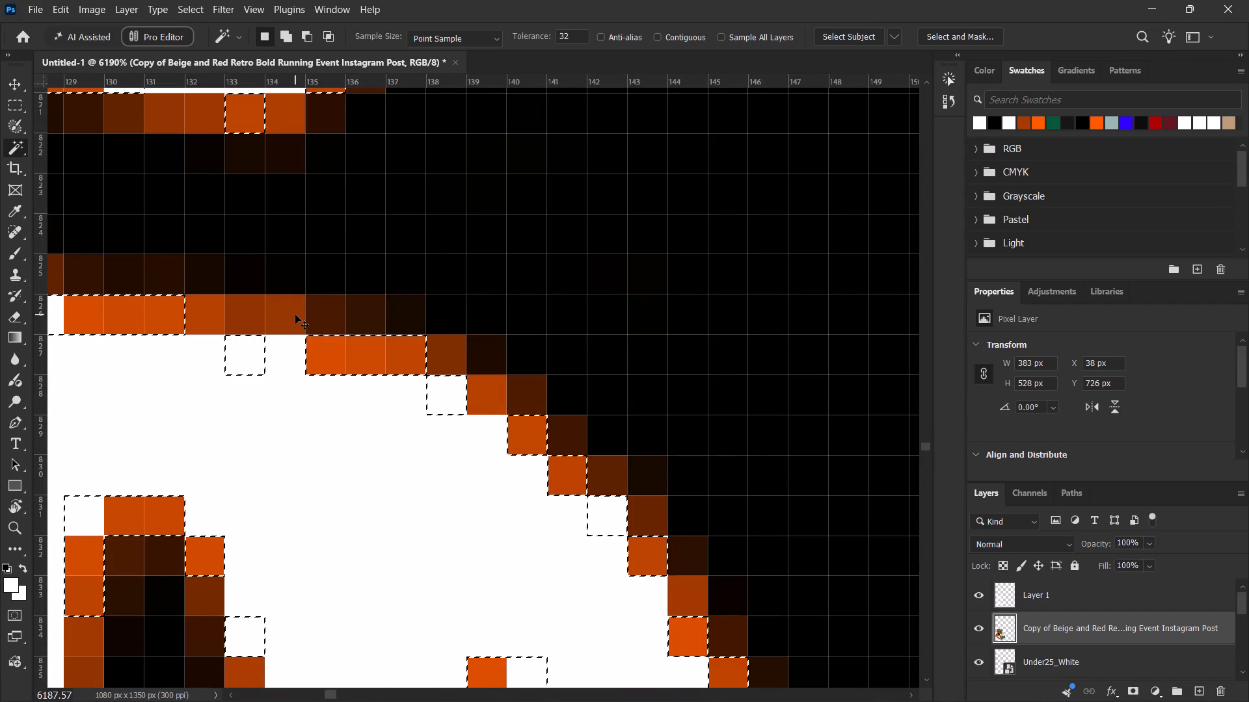
{"action": "left_click", "coordinate": [293, 315], "text": "shift"}
{"action": "left_click", "coordinate": [327, 317], "text": "shift"}
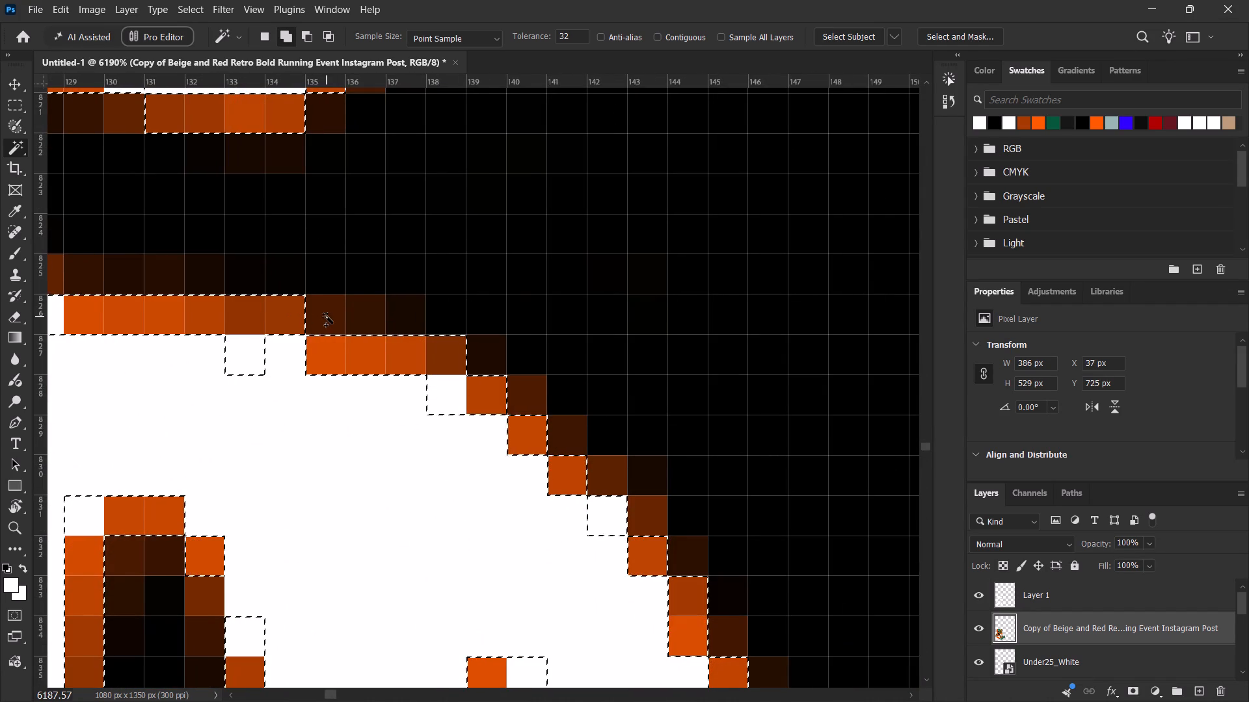
{"action": "scroll", "coordinate": [355, 315], "scroll_direction": "down", "scroll_amount": 14, "text": "alt"}
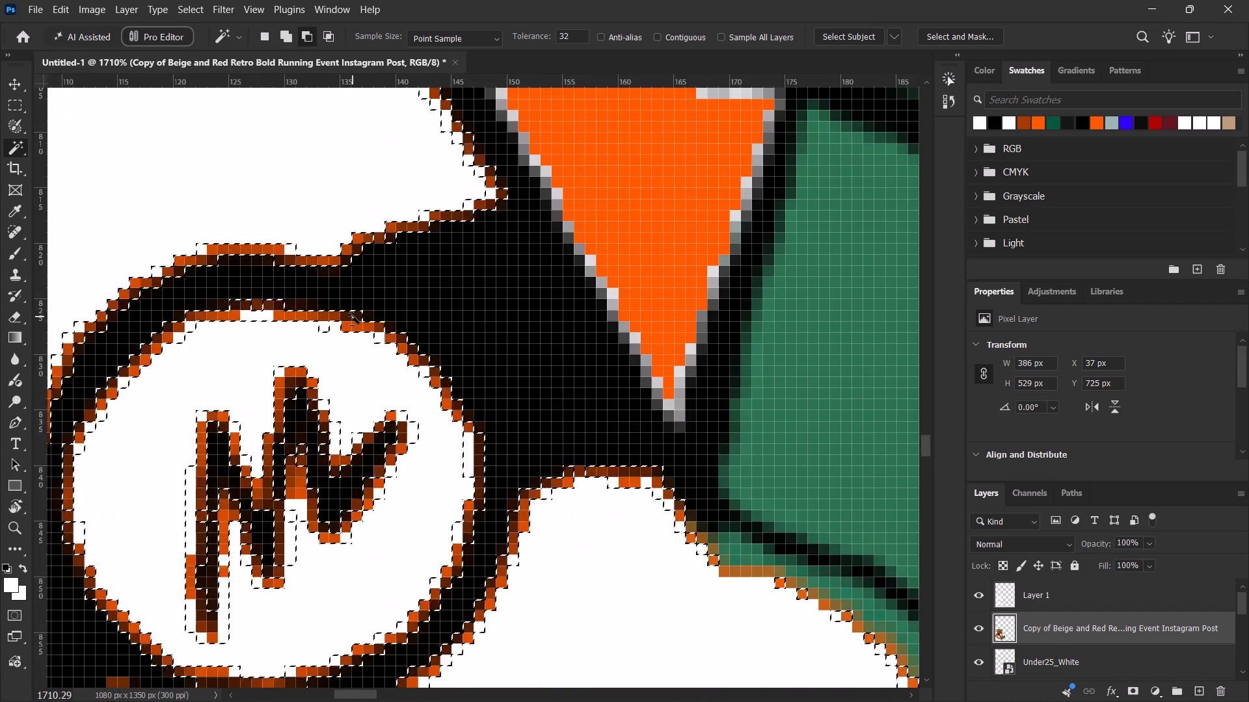
{"action": "scroll", "coordinate": [353, 317], "scroll_direction": "down", "scroll_amount": 18, "text": "alt"}
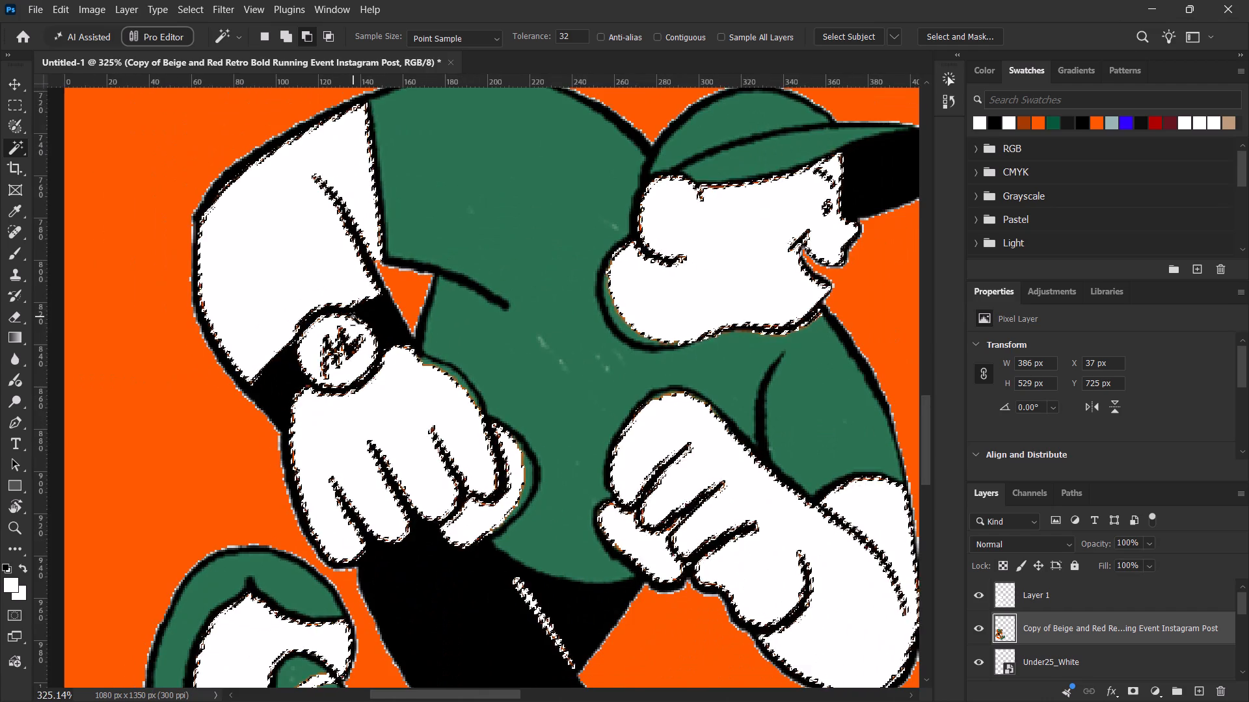
{"action": "scroll", "coordinate": [353, 317], "scroll_direction": "down", "scroll_amount": 1, "text": "alt"}
{"action": "scroll", "coordinate": [353, 317], "scroll_direction": "up", "scroll_amount": 2, "text": "alt"}
{"action": "scroll", "coordinate": [353, 317], "scroll_direction": "down", "scroll_amount": 1, "text": "alt"}
{"action": "left_click", "coordinate": [1008, 597]}
{"action": "key", "text": "b"}
{"action": "scroll", "coordinate": [537, 440], "scroll_direction": "down", "scroll_amount": 3, "text": "alt"}
{"action": "scroll", "coordinate": [537, 440], "scroll_direction": "up", "scroll_amount": 1, "text": "alt"}
{"action": "scroll", "coordinate": [535, 437], "scroll_direction": "down", "scroll_amount": 1, "text": "alt"}
{"action": "scroll", "coordinate": [534, 435], "scroll_direction": "up", "scroll_amount": 1, "text": "alt"}
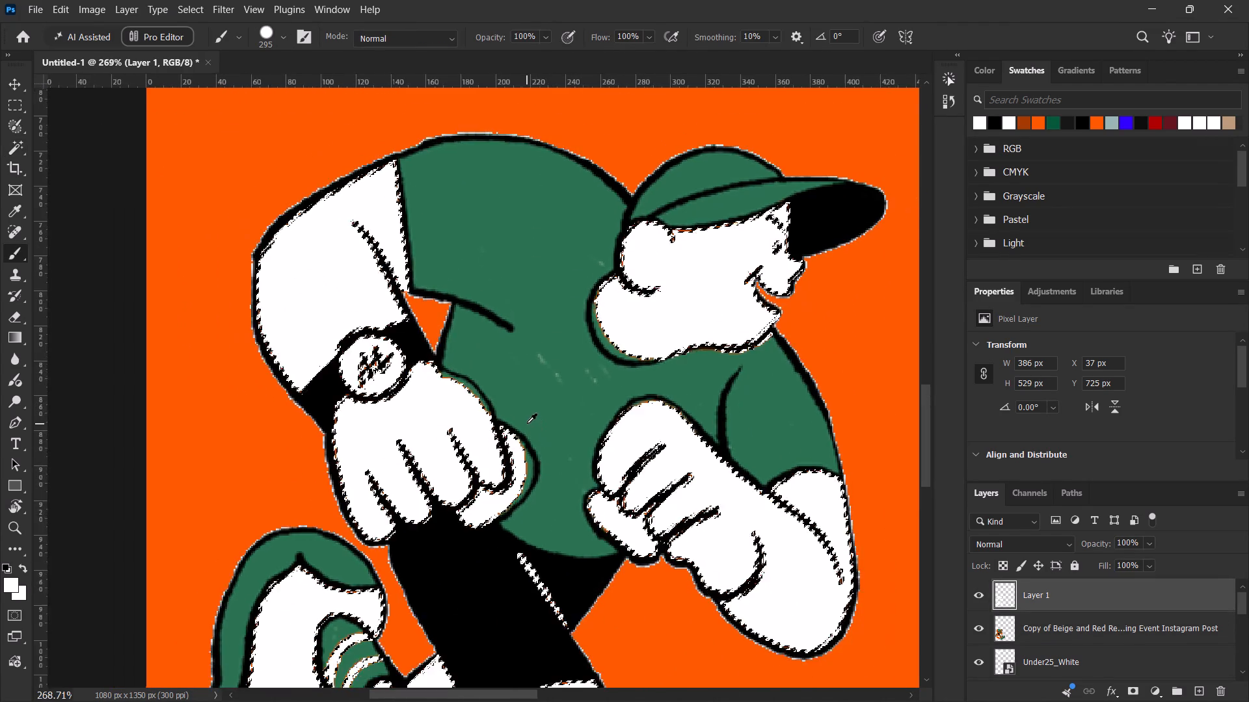
{"action": "scroll", "coordinate": [527, 423], "scroll_direction": "down", "scroll_amount": 4, "text": "alt"}
{"action": "key", "text": "space"}
{"action": "left_click_drag", "start_coordinate": [520, 470], "coordinate": [505, 358]}
{"action": "scroll", "coordinate": [505, 354], "scroll_direction": "down", "scroll_amount": 4, "text": "alt"}
{"action": "scroll", "coordinate": [505, 354], "scroll_direction": "up", "scroll_amount": 1, "text": "alt"}
{"action": "scroll", "coordinate": [505, 354], "scroll_direction": "down", "scroll_amount": 2, "text": "alt"}
{"action": "scroll", "coordinate": [505, 354], "scroll_direction": "up", "scroll_amount": 1, "text": "alt"}
{"action": "left_click_drag", "start_coordinate": [498, 349], "coordinate": [546, 230]}
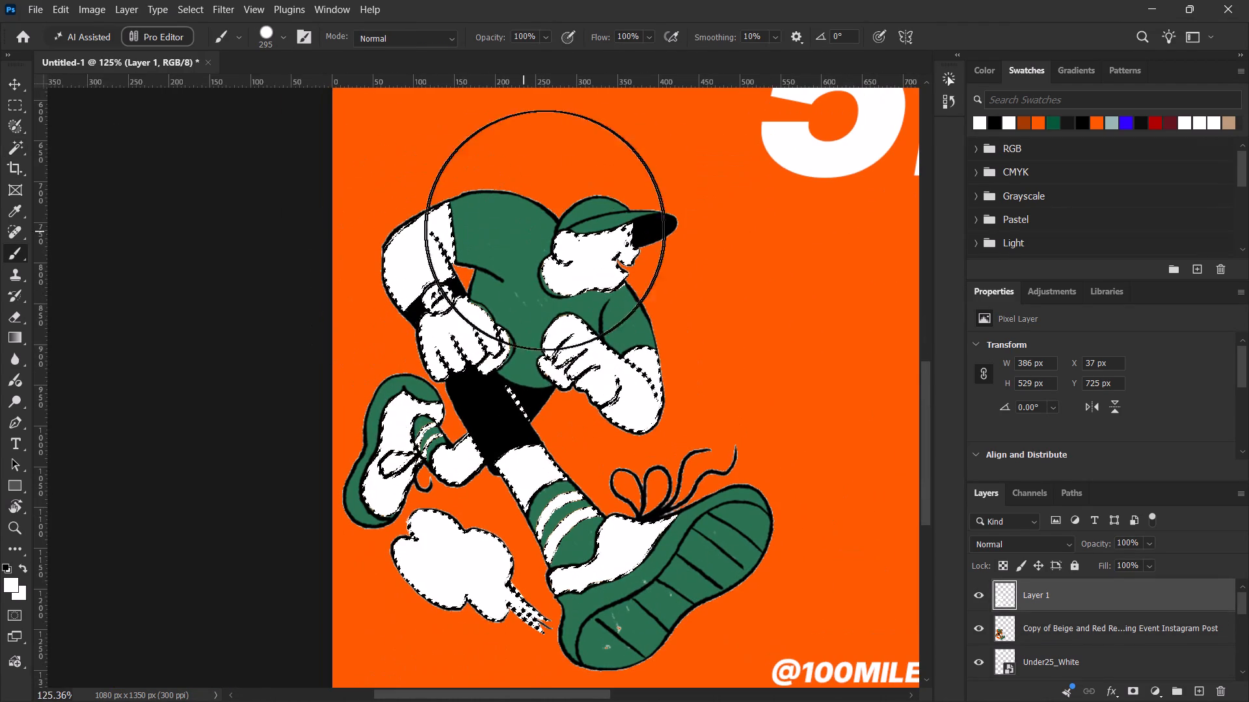
{"action": "left_click_drag", "start_coordinate": [546, 230], "coordinate": [446, 423]}
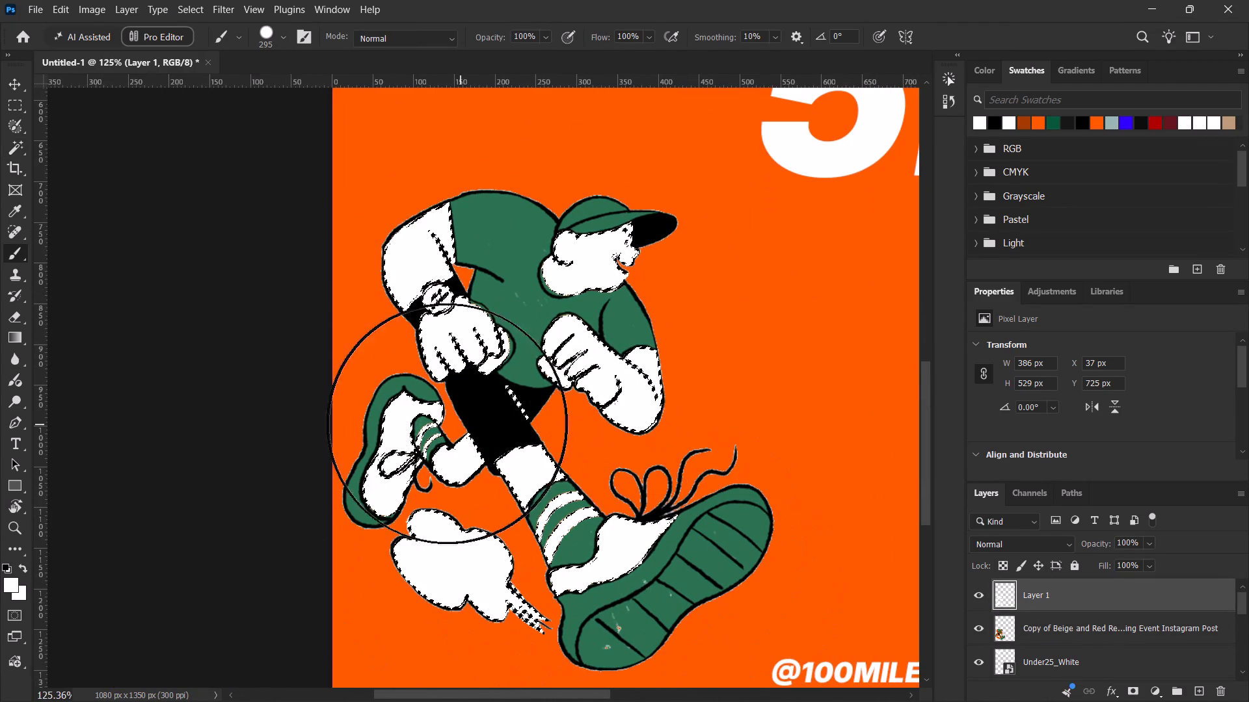
{"action": "left_click_drag", "start_coordinate": [446, 423], "coordinate": [428, 532]}
{"action": "key", "text": "ctrl+d"}
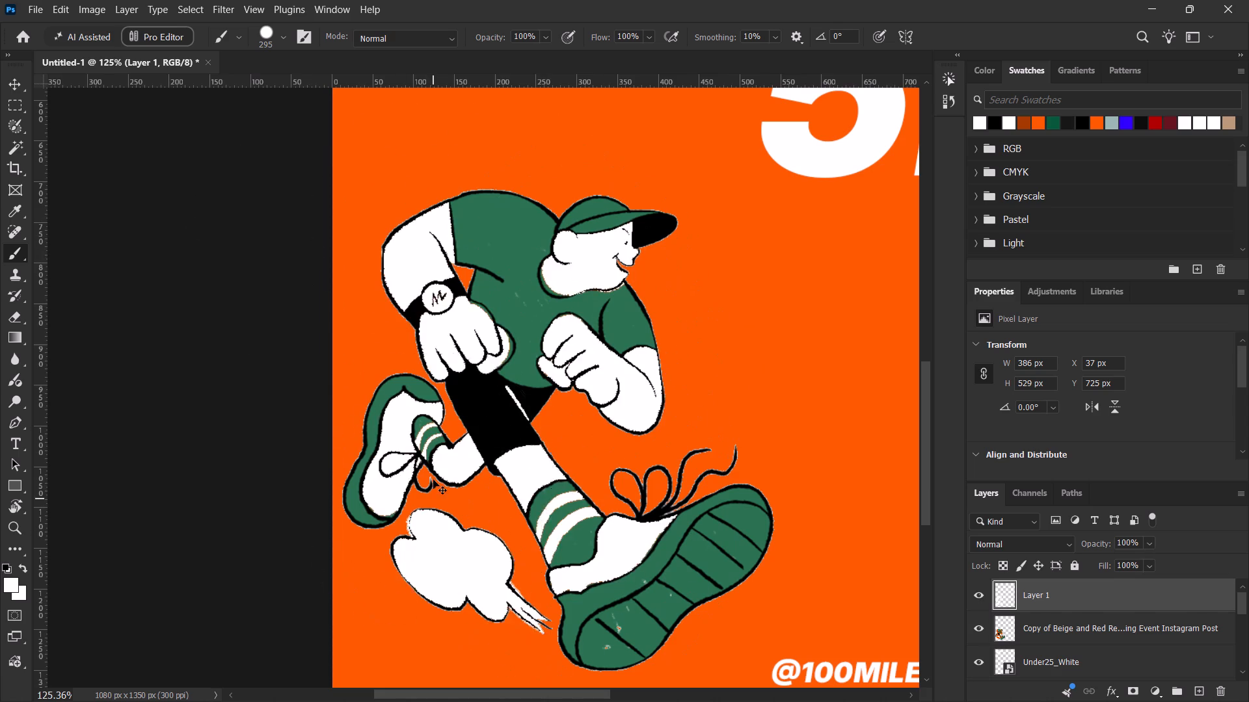
Examine the edges of the white areas around the runner's watch, hands, socks and shoes up close.
{"action": "scroll", "coordinate": [428, 333], "scroll_direction": "up", "scroll_amount": 1, "text": "alt"}
{"action": "scroll", "coordinate": [428, 333], "scroll_direction": "down", "scroll_amount": 1, "text": "alt"}
{"action": "scroll", "coordinate": [428, 333], "scroll_direction": "up", "scroll_amount": 12, "text": "alt"}
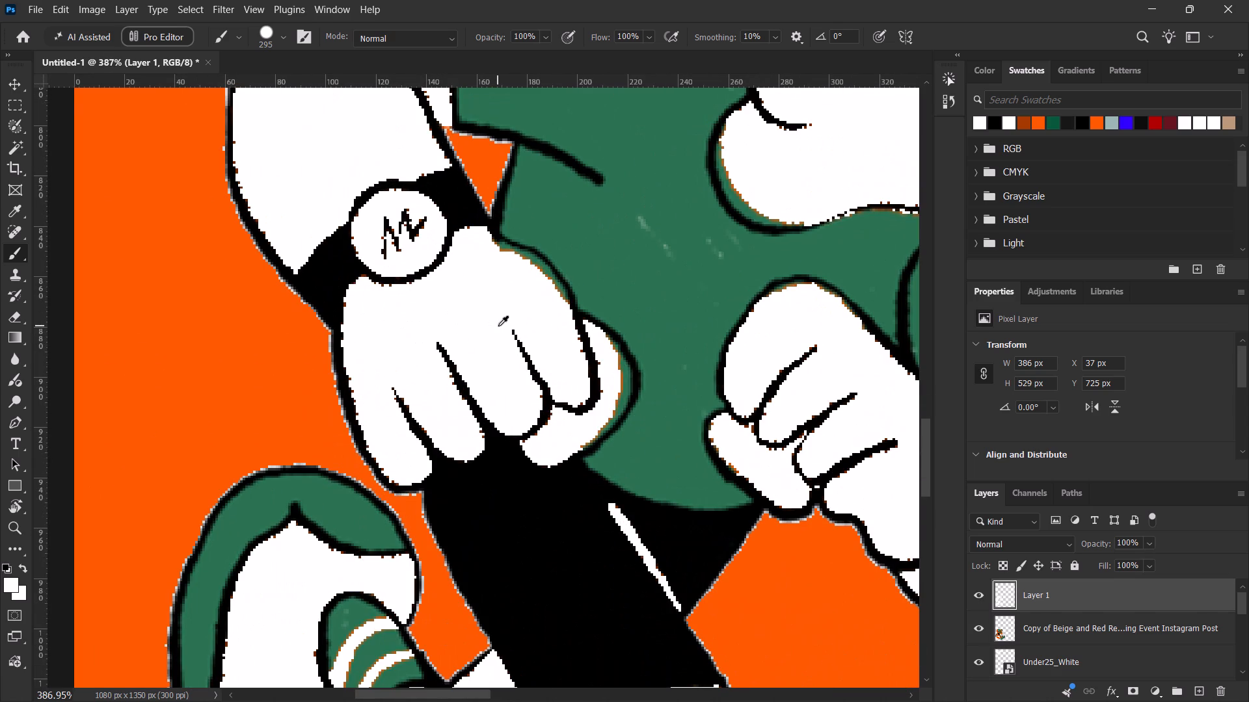
{"action": "scroll", "coordinate": [498, 326], "scroll_direction": "up", "scroll_amount": 7, "text": "alt"}
{"action": "scroll", "coordinate": [498, 326], "scroll_direction": "down", "scroll_amount": 6, "text": "alt"}
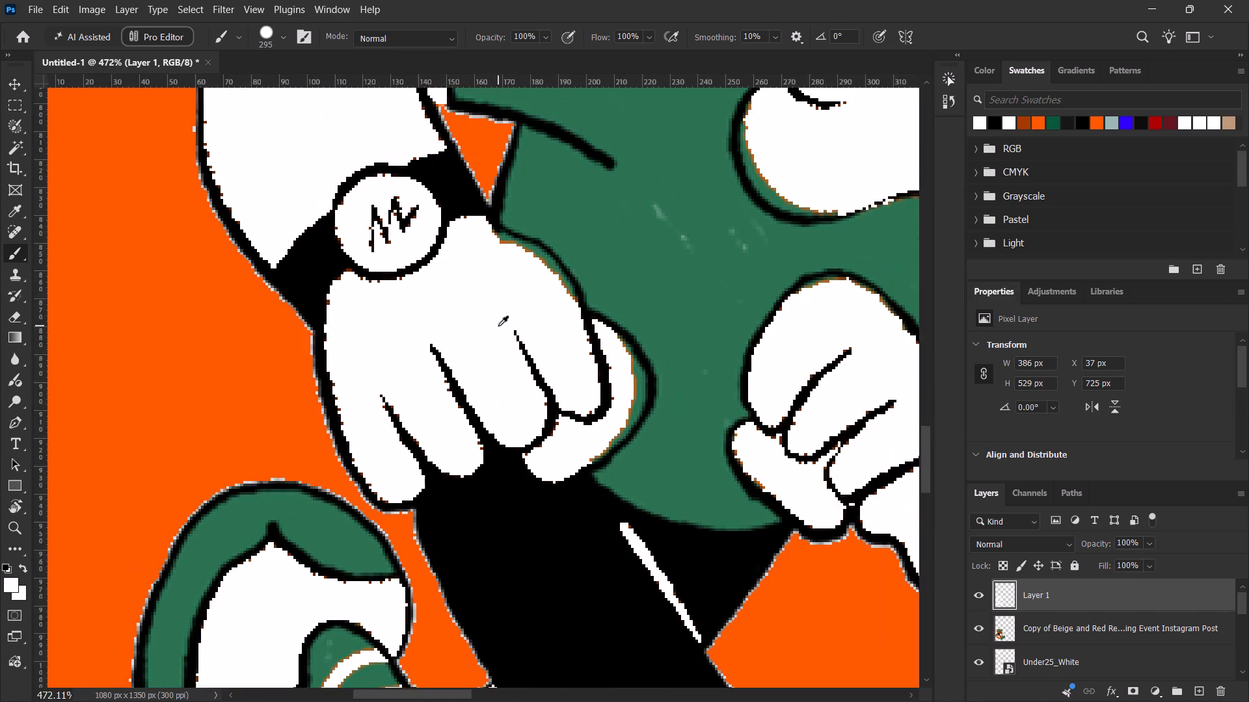
{"action": "scroll", "coordinate": [498, 326], "scroll_direction": "down", "scroll_amount": 13, "text": "alt"}
{"action": "scroll", "coordinate": [501, 326], "scroll_direction": "up", "scroll_amount": 1, "text": "alt"}
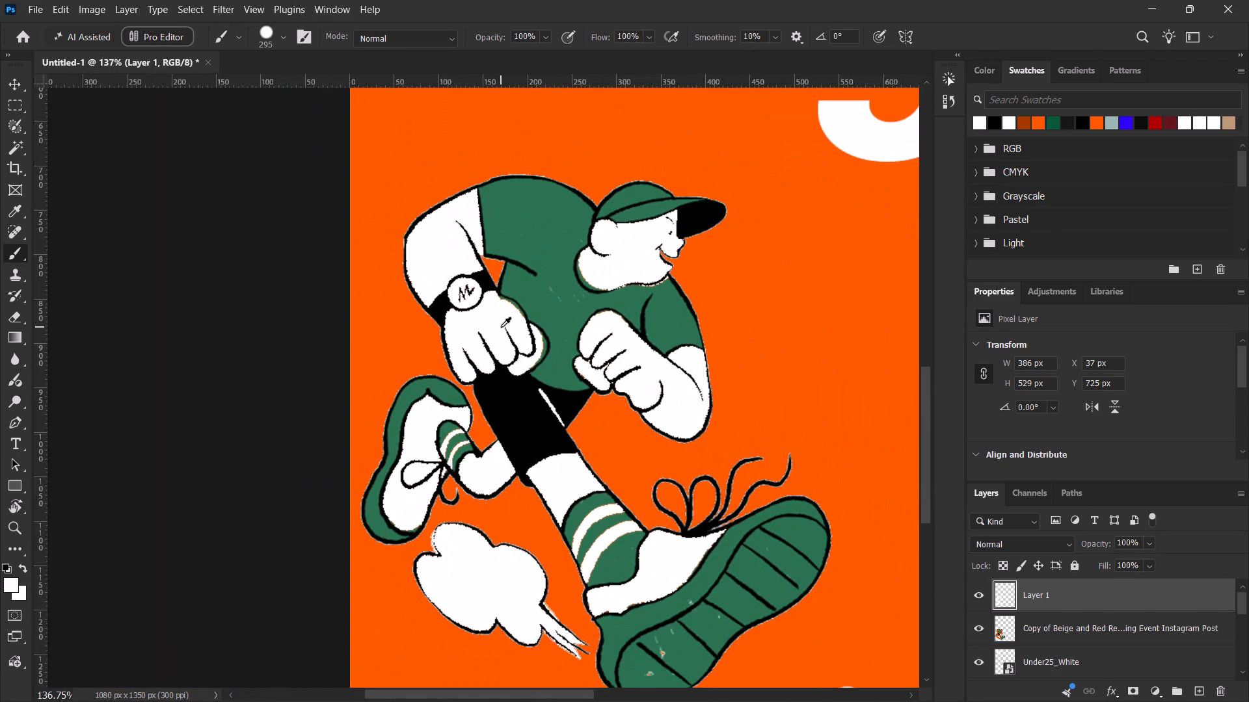
{"action": "scroll", "coordinate": [773, 523], "scroll_direction": "down", "scroll_amount": 1, "text": "alt"}
{"action": "scroll", "coordinate": [773, 523], "scroll_direction": "up", "scroll_amount": 6, "text": "alt"}
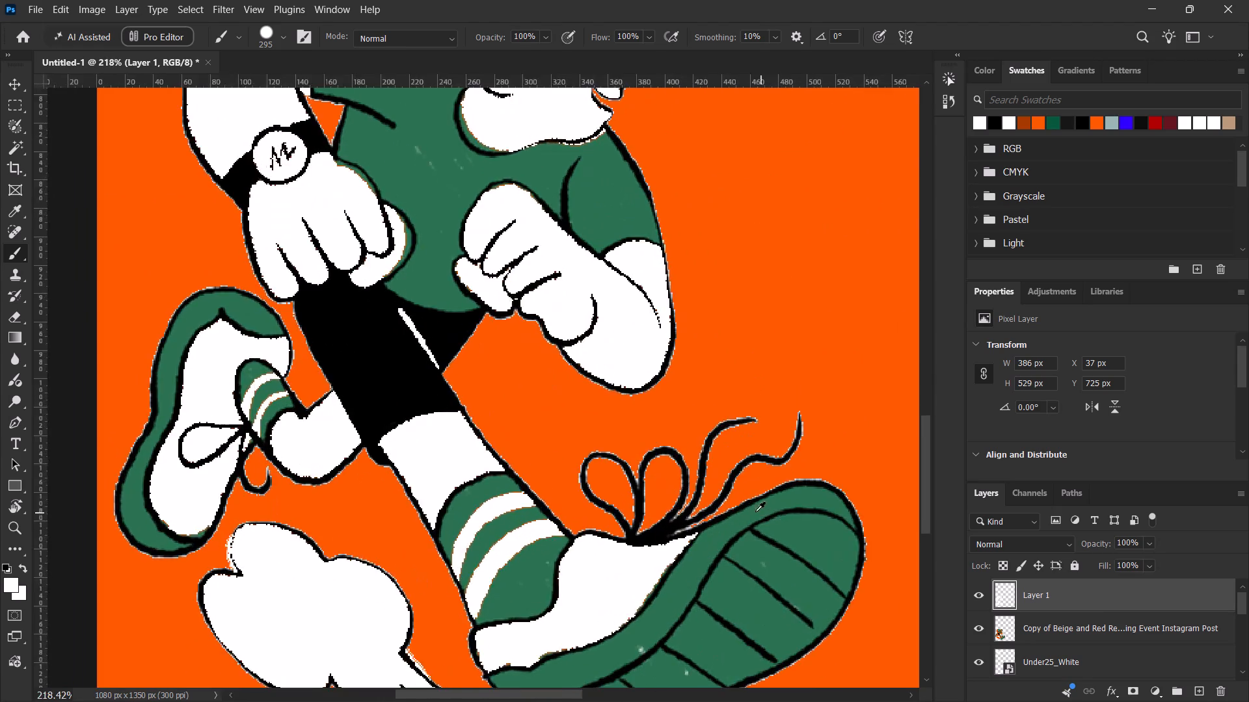
Magic Wand-select the light grey fringe pixels around the shoelaces and the runner's outline on the runner illustration layer.
{"action": "scroll", "coordinate": [755, 512], "scroll_direction": "up", "scroll_amount": 3, "text": "alt"}
{"action": "scroll", "coordinate": [748, 510], "scroll_direction": "down", "scroll_amount": 1, "text": "alt"}
{"action": "scroll", "coordinate": [748, 510], "scroll_direction": "up", "scroll_amount": 9, "text": "alt"}
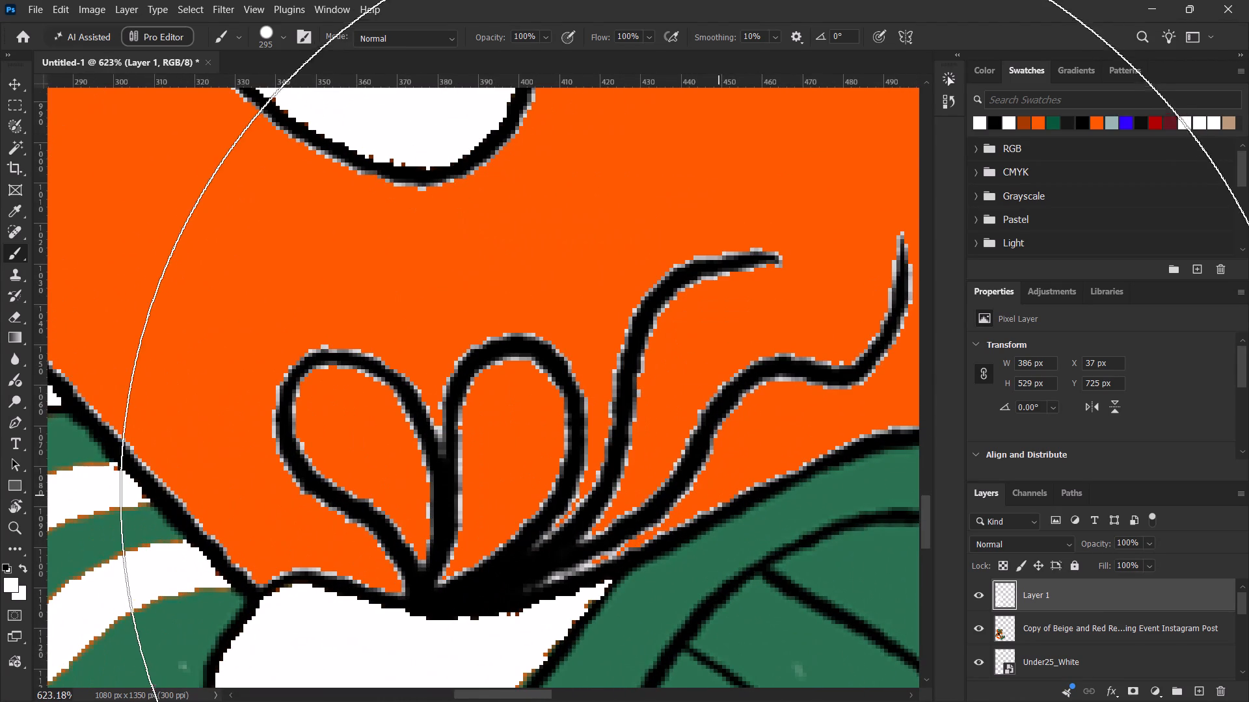
{"action": "key", "text": "w"}
{"action": "left_click", "coordinate": [993, 629]}
{"action": "scroll", "coordinate": [654, 336], "scroll_direction": "up", "scroll_amount": 5, "text": "alt"}
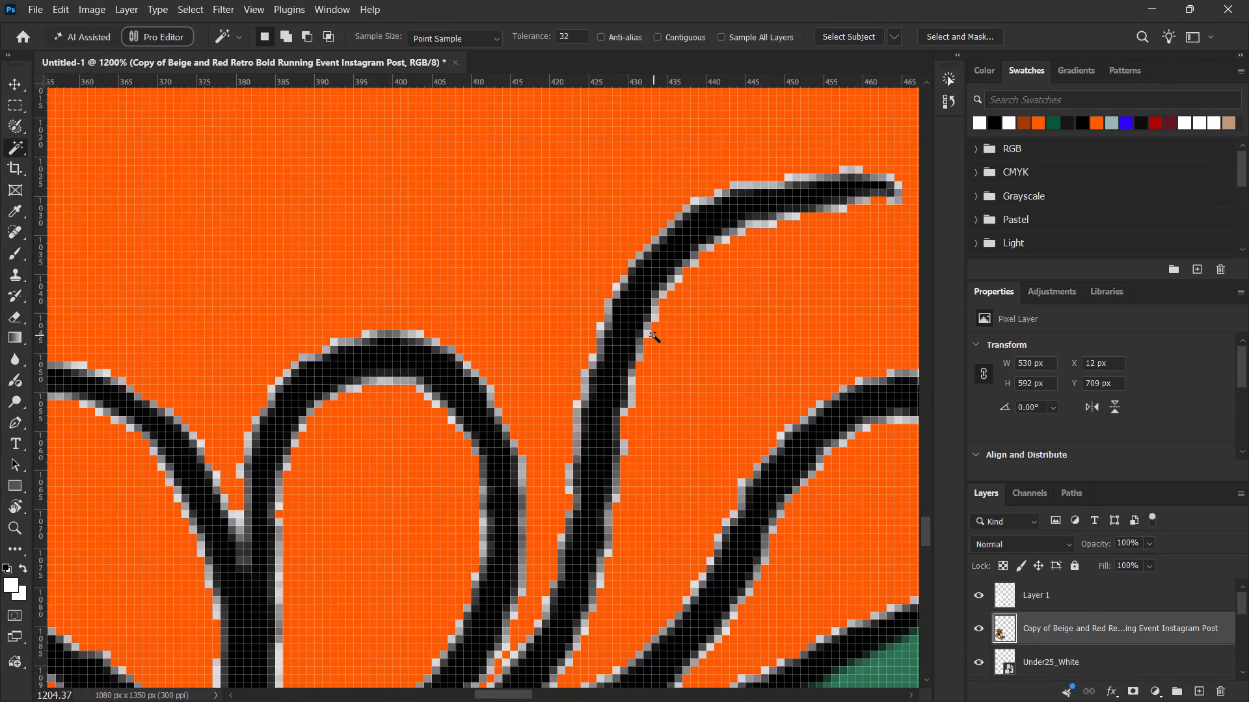
{"action": "scroll", "coordinate": [654, 335], "scroll_direction": "up", "scroll_amount": 8, "text": "alt"}
{"action": "left_click", "coordinate": [571, 319]}
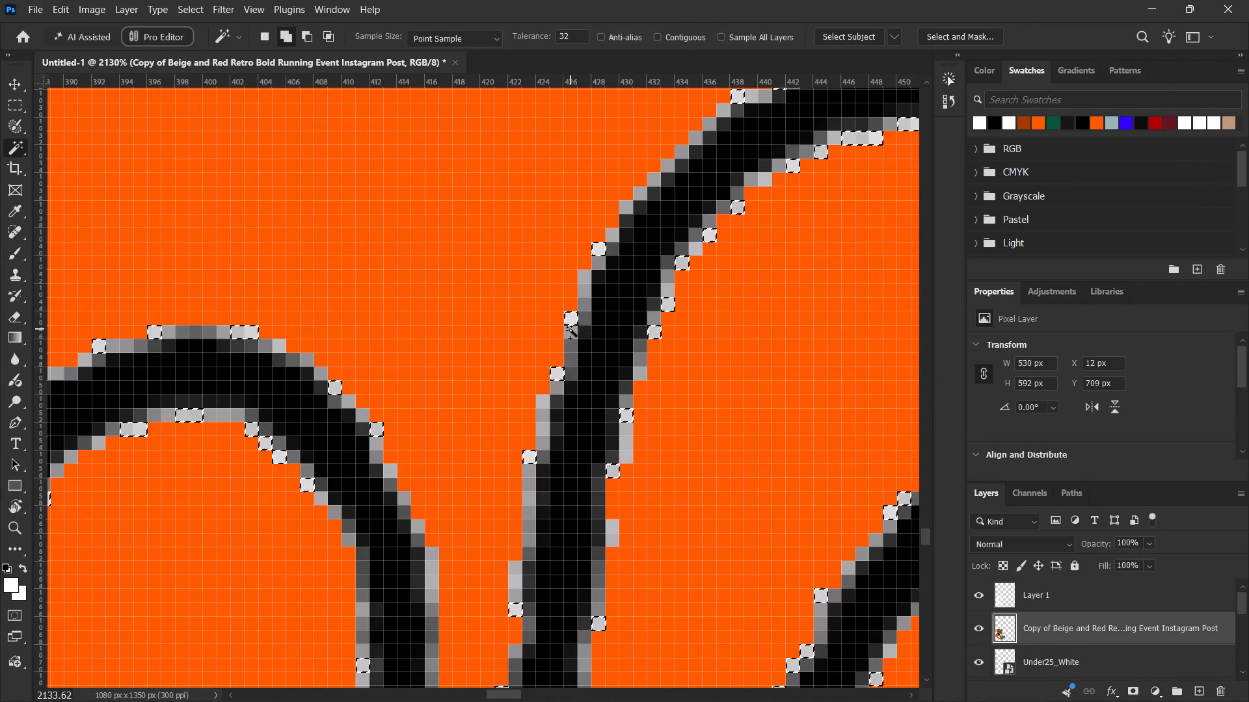
{"action": "left_click", "coordinate": [571, 330], "text": "shift"}
{"action": "left_click", "coordinate": [572, 347], "text": "shift"}
{"action": "scroll", "coordinate": [571, 366], "scroll_direction": "up", "scroll_amount": 1, "text": "alt"}
{"action": "scroll", "coordinate": [571, 366], "scroll_direction": "down", "scroll_amount": 3, "text": "alt"}
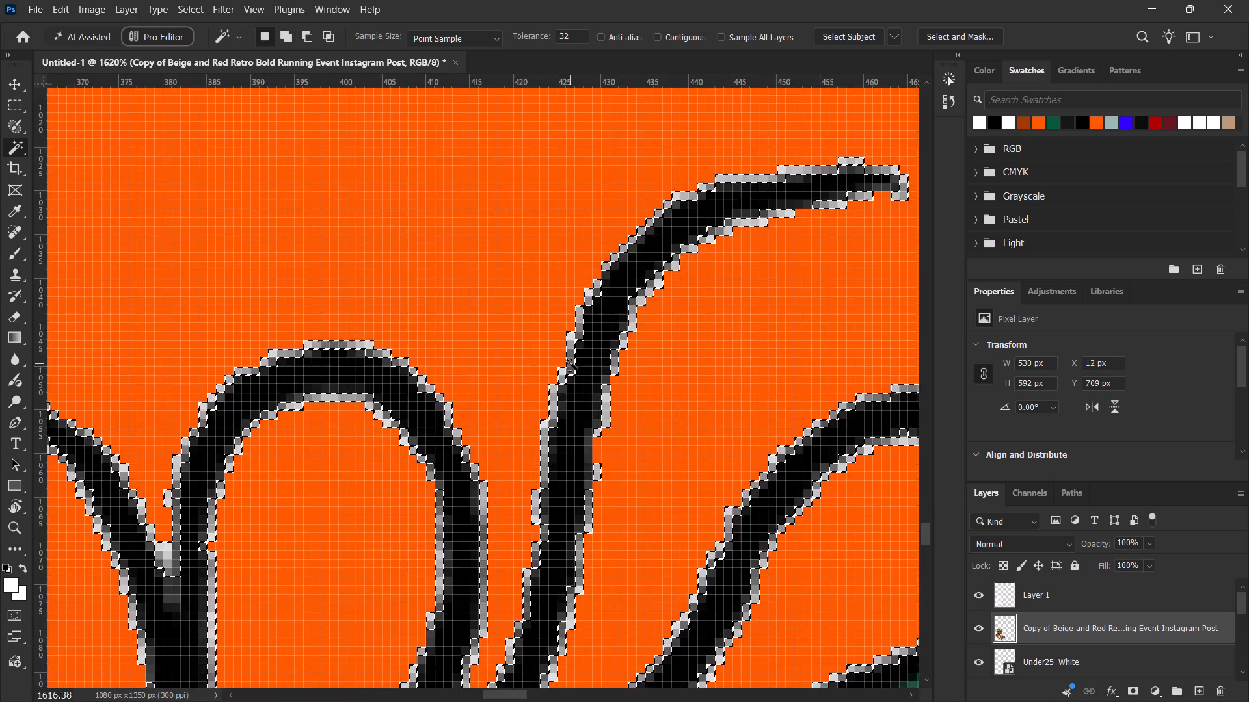
{"action": "scroll", "coordinate": [571, 363], "scroll_direction": "down", "scroll_amount": 16, "text": "alt"}
{"action": "scroll", "coordinate": [569, 361], "scroll_direction": "up", "scroll_amount": 1, "text": "alt"}
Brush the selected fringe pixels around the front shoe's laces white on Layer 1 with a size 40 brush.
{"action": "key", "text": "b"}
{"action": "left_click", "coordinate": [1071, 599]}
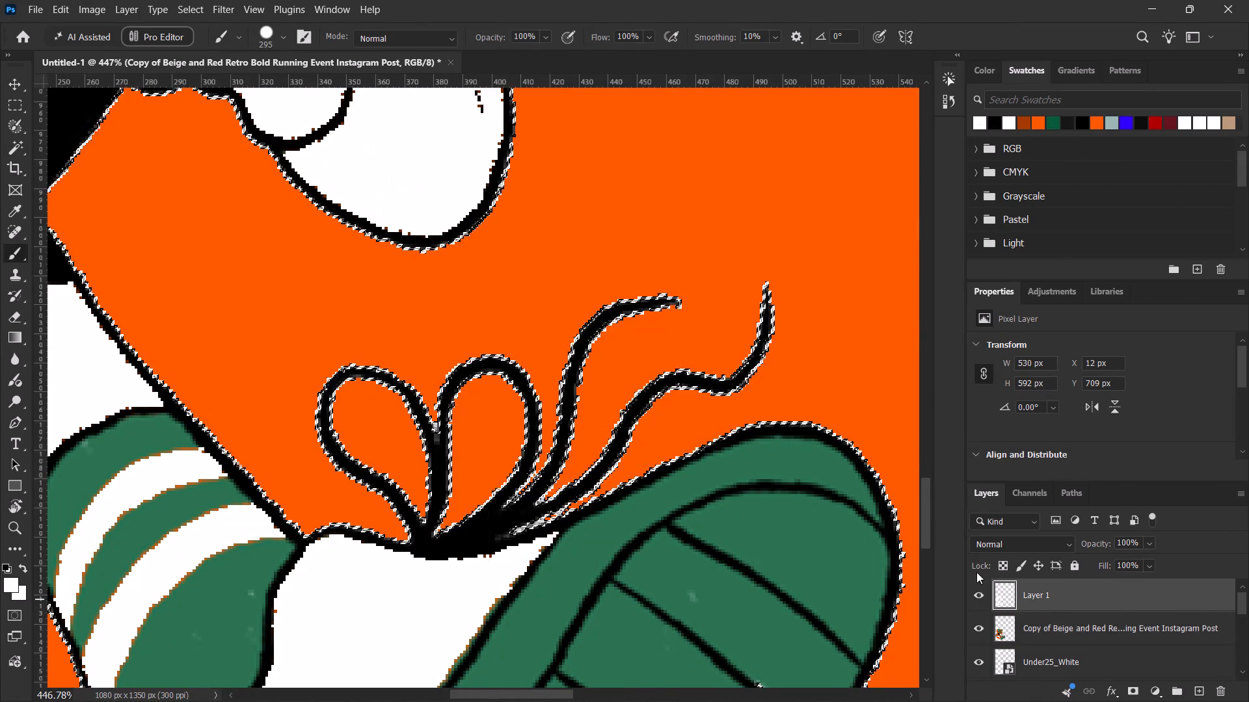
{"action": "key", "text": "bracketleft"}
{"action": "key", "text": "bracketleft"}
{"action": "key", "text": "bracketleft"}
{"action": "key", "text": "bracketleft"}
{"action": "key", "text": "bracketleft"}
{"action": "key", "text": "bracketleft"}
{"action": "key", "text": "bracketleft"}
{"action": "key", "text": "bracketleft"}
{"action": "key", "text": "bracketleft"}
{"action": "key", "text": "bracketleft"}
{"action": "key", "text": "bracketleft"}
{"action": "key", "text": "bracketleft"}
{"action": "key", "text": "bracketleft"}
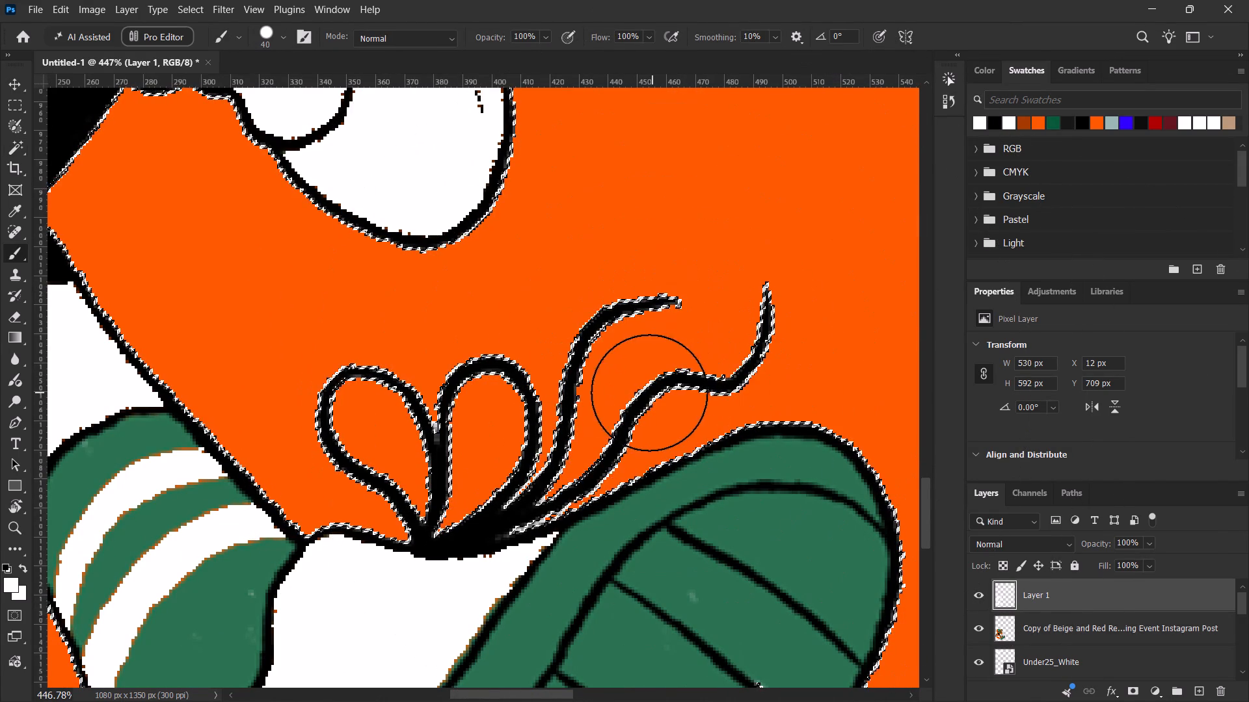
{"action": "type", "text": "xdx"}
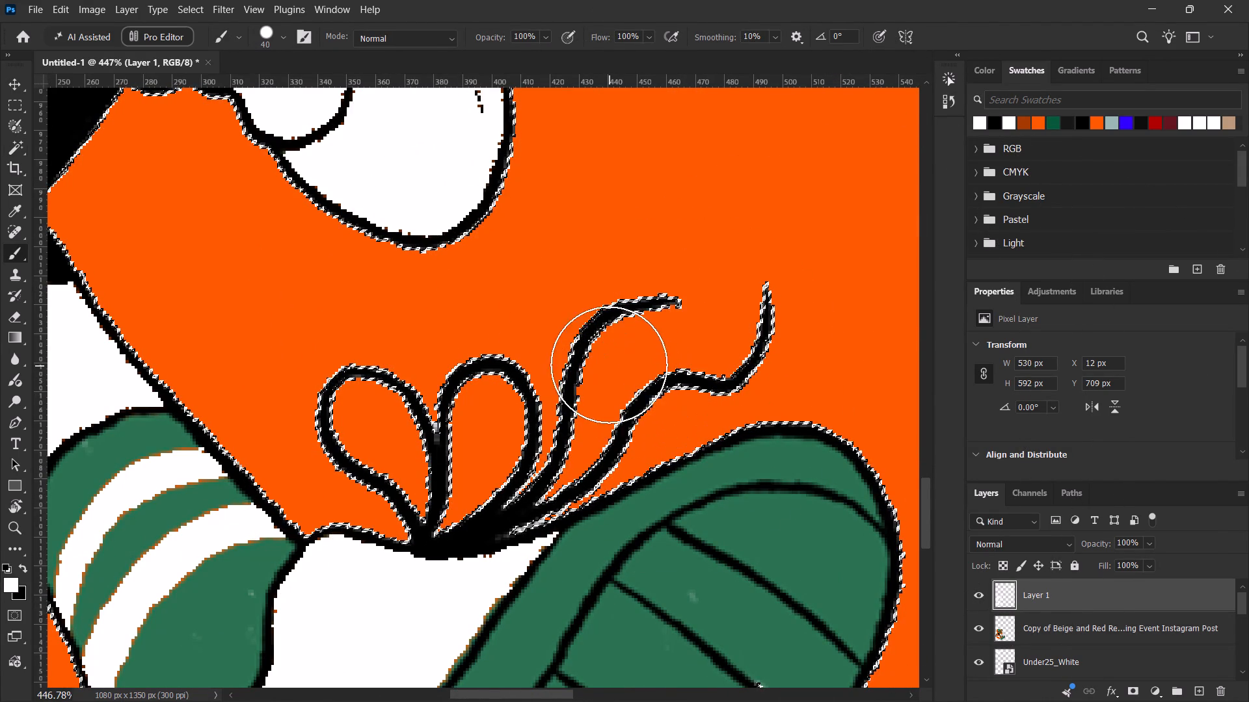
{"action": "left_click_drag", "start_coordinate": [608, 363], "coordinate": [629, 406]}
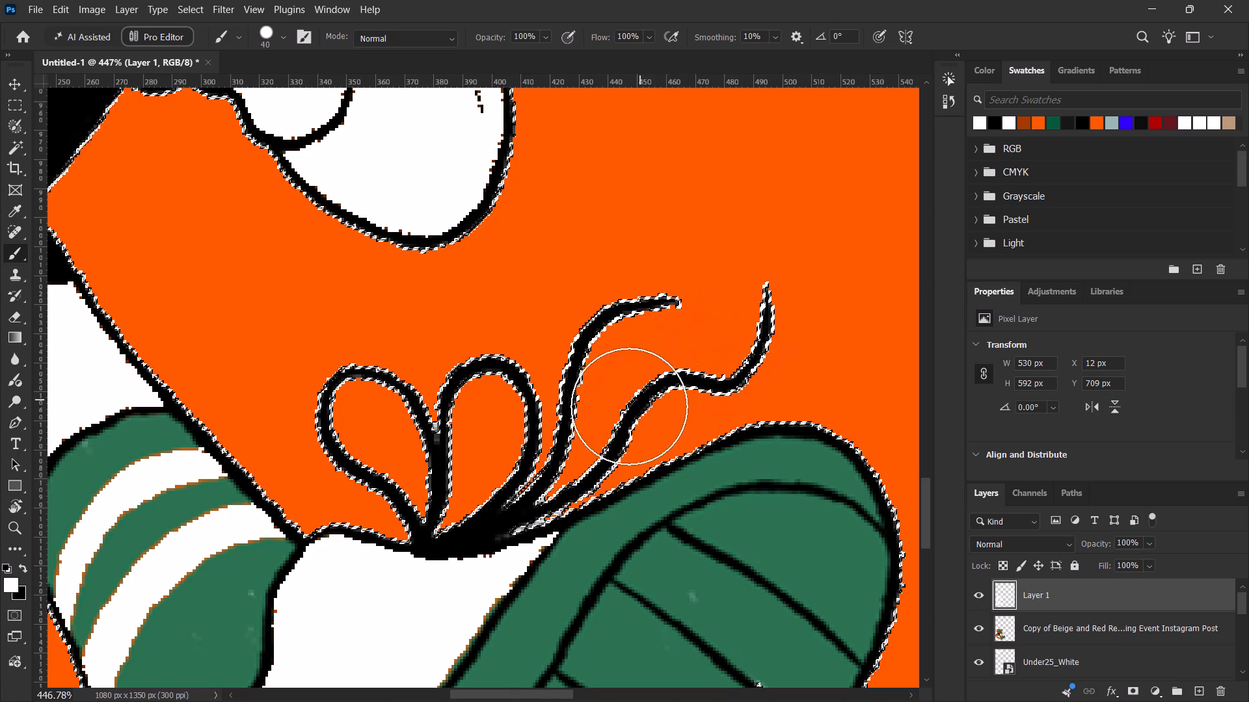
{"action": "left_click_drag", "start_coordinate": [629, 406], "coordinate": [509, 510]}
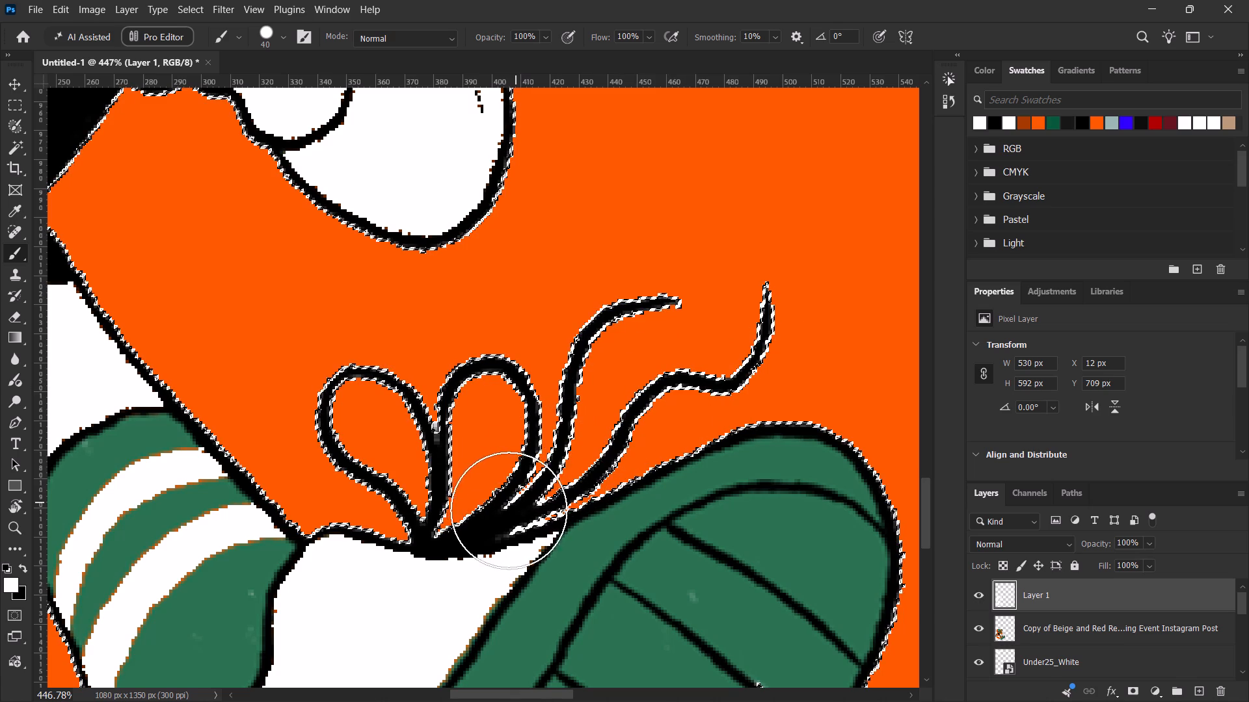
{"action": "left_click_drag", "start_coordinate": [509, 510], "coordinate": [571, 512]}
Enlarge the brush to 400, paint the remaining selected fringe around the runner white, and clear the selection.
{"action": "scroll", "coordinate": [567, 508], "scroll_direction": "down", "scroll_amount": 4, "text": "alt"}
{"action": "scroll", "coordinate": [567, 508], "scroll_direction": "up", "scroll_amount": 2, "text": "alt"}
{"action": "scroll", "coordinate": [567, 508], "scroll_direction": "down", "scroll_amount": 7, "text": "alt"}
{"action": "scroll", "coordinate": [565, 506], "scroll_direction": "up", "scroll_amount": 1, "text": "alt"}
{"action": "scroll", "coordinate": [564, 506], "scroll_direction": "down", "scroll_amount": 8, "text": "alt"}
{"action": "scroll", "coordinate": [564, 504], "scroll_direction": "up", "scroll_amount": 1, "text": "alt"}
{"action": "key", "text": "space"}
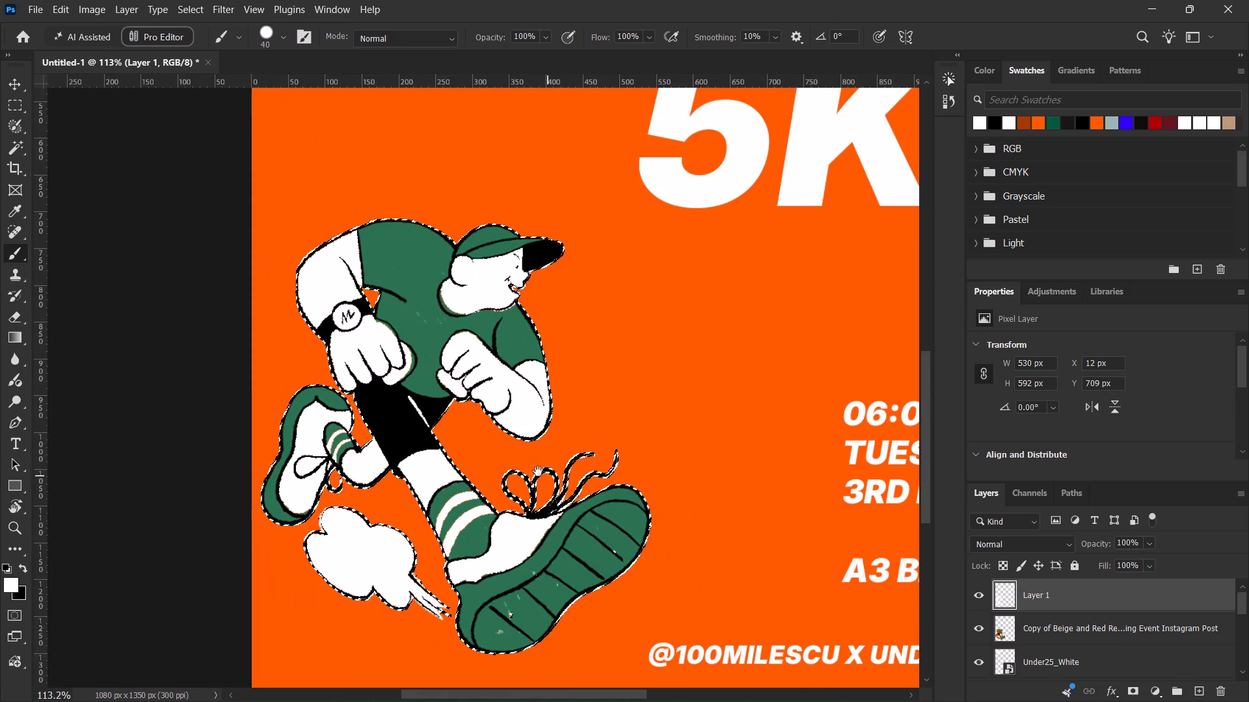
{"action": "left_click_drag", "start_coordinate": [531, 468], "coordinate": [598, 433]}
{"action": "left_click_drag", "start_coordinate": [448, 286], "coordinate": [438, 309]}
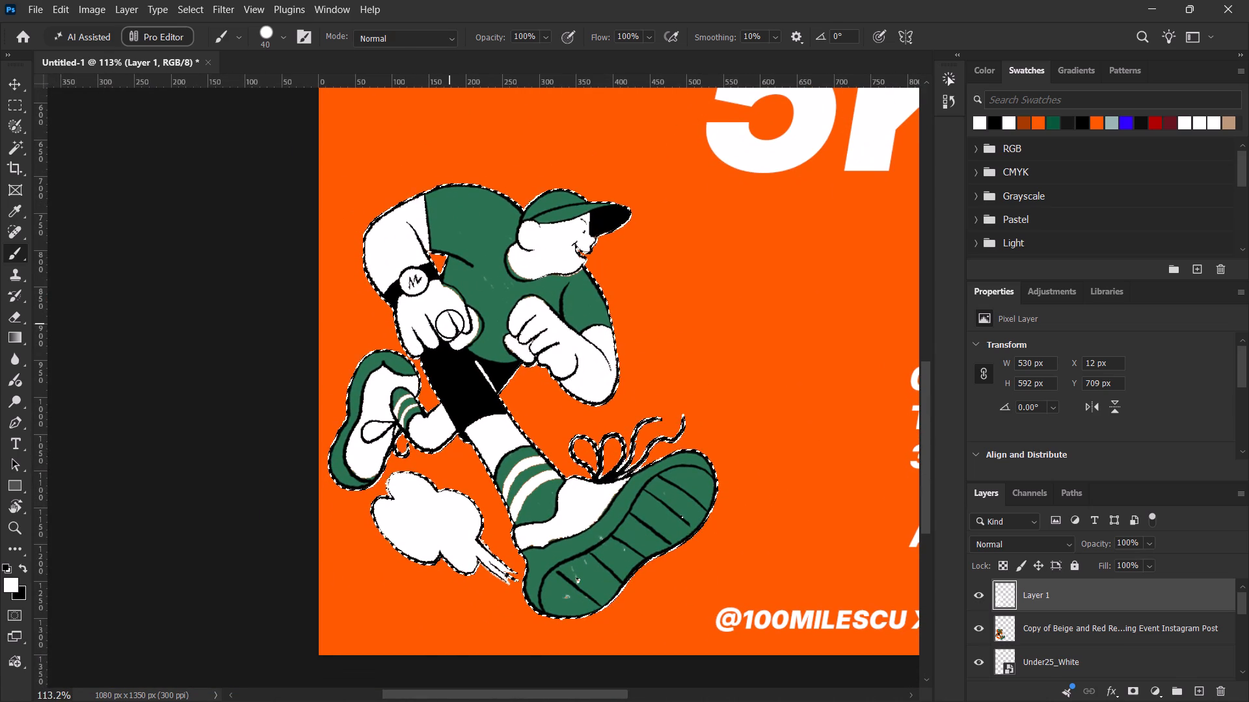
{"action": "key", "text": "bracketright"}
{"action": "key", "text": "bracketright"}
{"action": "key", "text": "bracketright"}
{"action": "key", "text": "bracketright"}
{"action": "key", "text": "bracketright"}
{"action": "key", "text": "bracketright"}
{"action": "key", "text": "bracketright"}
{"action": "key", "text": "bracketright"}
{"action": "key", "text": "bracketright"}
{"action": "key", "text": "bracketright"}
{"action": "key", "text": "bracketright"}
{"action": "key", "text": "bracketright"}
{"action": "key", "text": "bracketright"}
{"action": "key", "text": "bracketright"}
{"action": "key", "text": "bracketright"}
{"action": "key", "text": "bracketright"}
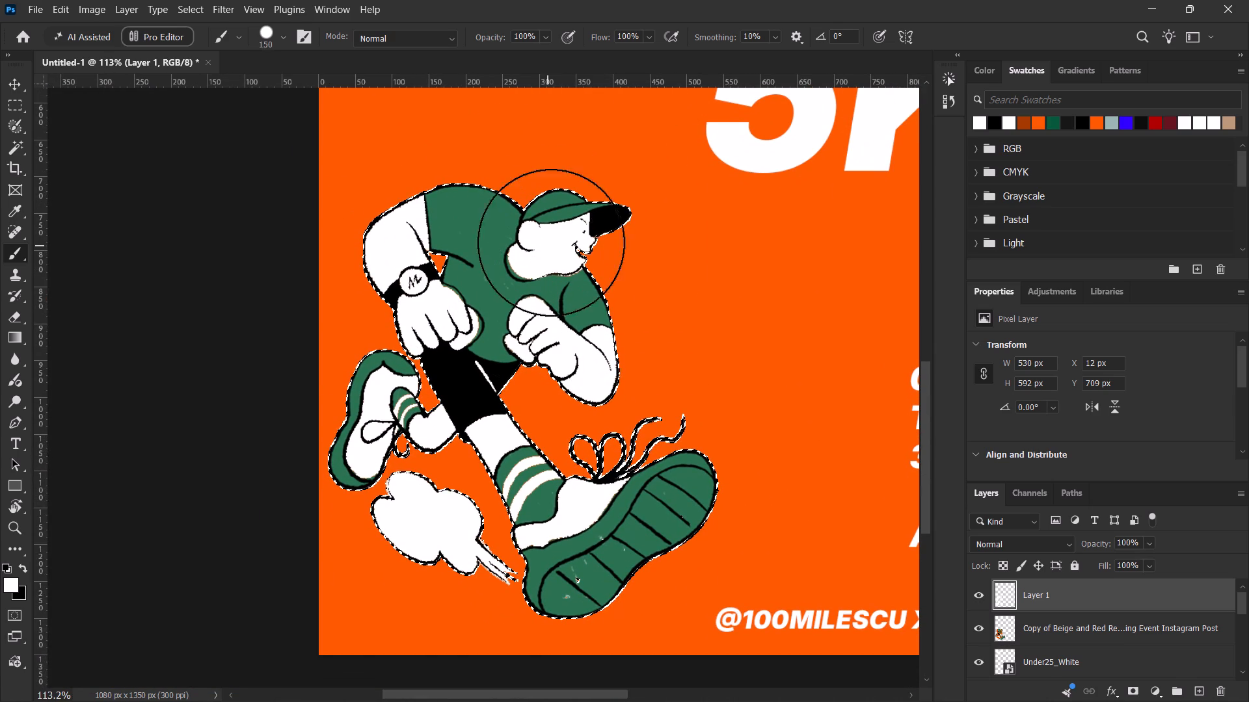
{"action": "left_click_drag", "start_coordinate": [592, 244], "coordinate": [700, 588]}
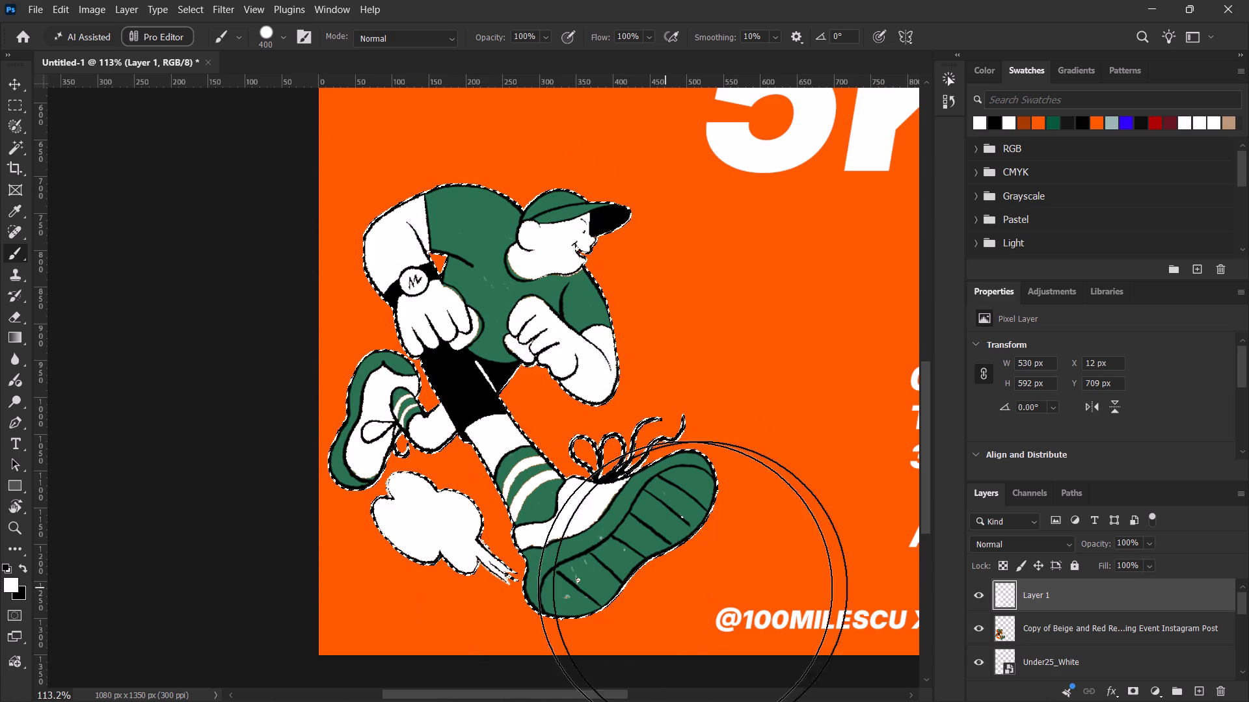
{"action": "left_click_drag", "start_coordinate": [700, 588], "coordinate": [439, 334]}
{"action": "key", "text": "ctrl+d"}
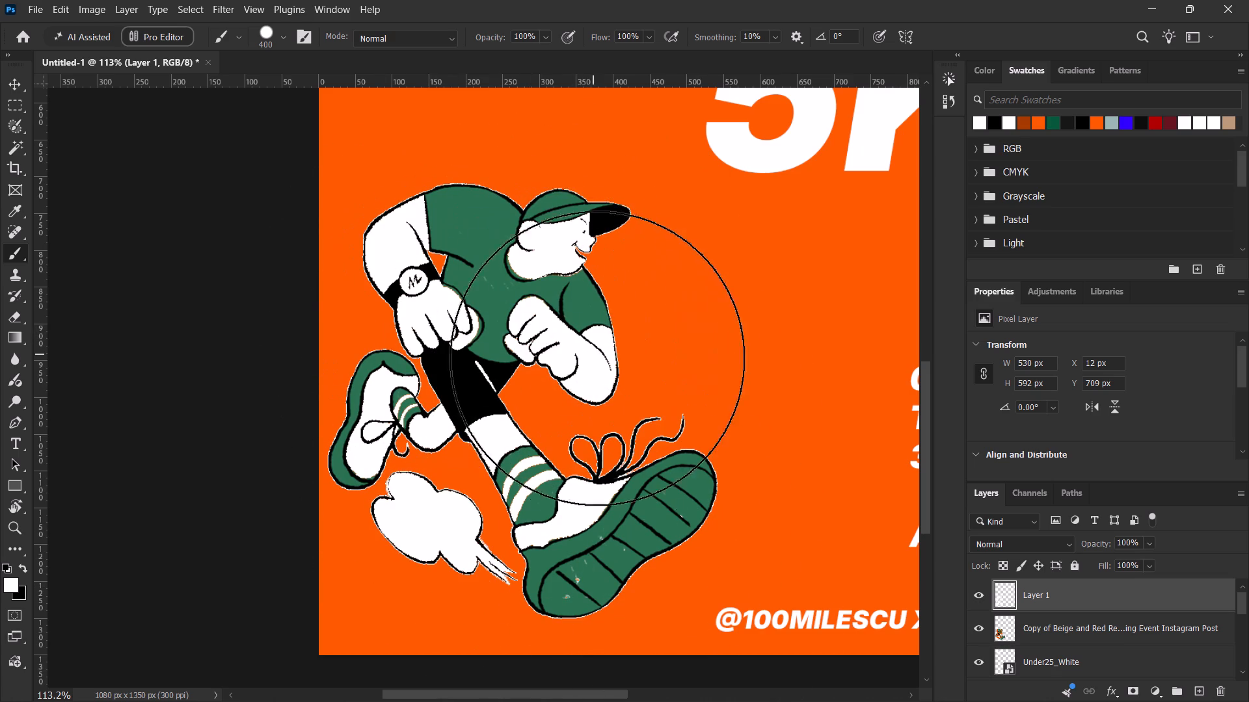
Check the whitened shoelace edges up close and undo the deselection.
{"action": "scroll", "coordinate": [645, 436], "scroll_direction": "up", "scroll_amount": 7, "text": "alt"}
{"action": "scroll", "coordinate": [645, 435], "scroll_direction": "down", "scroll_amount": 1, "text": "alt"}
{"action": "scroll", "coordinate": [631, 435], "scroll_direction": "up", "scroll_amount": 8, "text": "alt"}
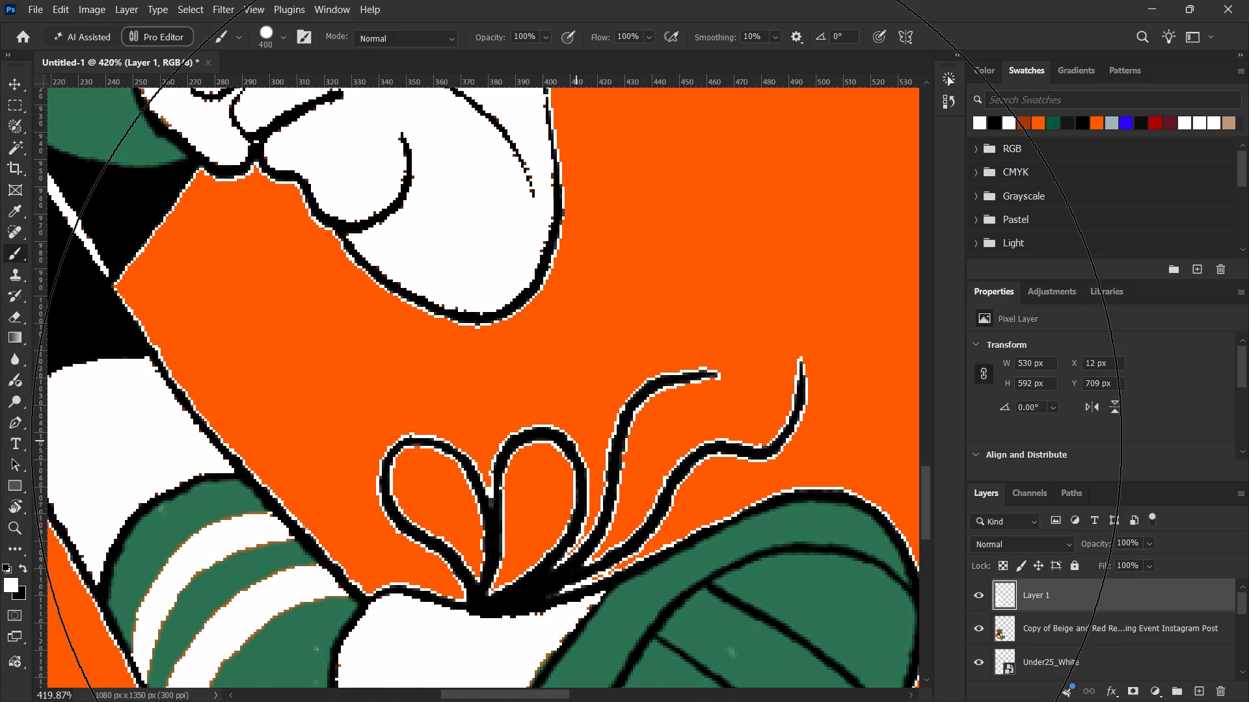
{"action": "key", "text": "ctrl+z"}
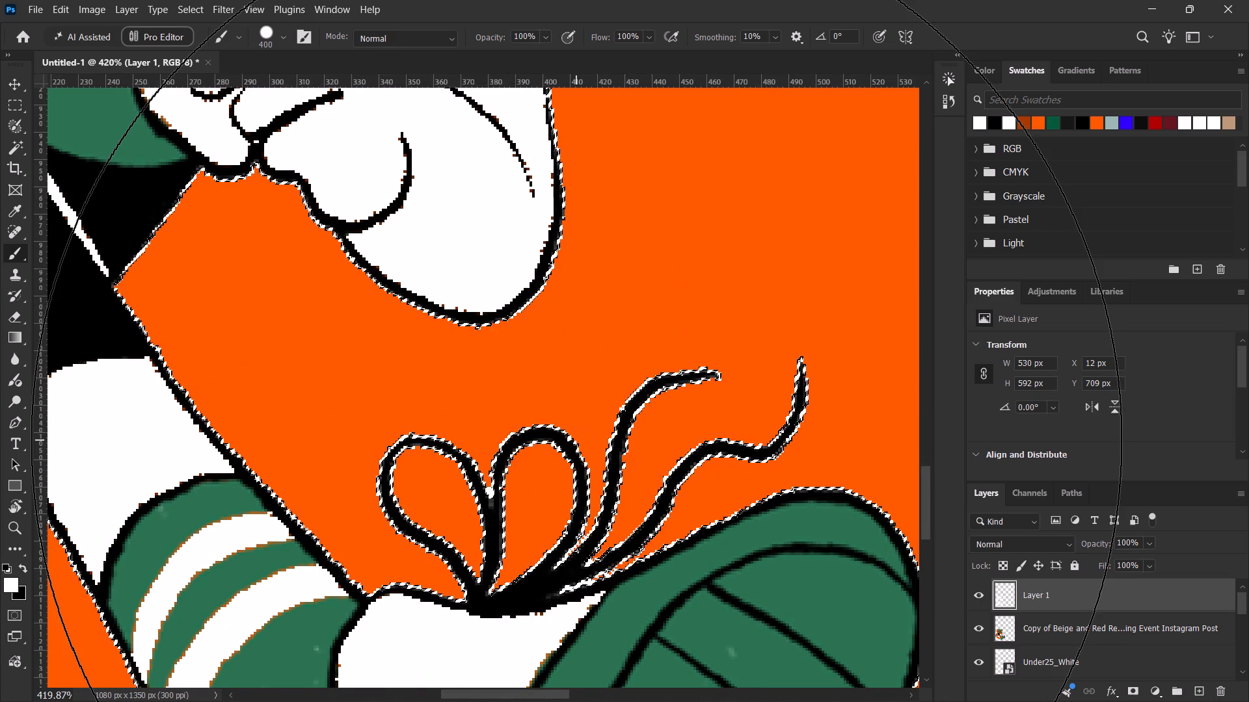
Brush the selected fringe pixels around the whole runner black on Layer 1 and clear the selection.
{"action": "key", "text": "x"}
{"action": "scroll", "coordinate": [576, 439], "scroll_direction": "down", "scroll_amount": 7, "text": "alt"}
{"action": "scroll", "coordinate": [576, 439], "scroll_direction": "up", "scroll_amount": 1, "text": "alt"}
{"action": "scroll", "coordinate": [572, 439], "scroll_direction": "down", "scroll_amount": 10, "text": "alt"}
{"action": "scroll", "coordinate": [572, 438], "scroll_direction": "up", "scroll_amount": 1, "text": "alt"}
{"action": "left_click_drag", "start_coordinate": [573, 432], "coordinate": [548, 411]}
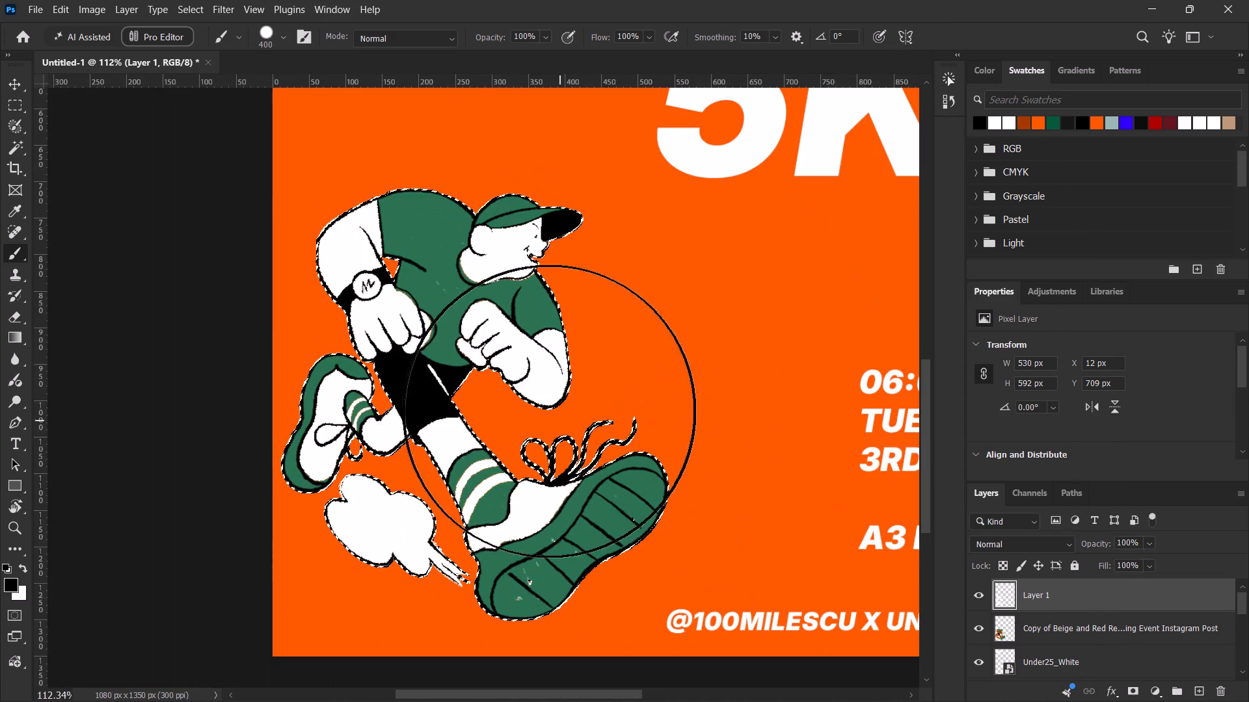
{"action": "left_click_drag", "start_coordinate": [548, 411], "coordinate": [627, 547]}
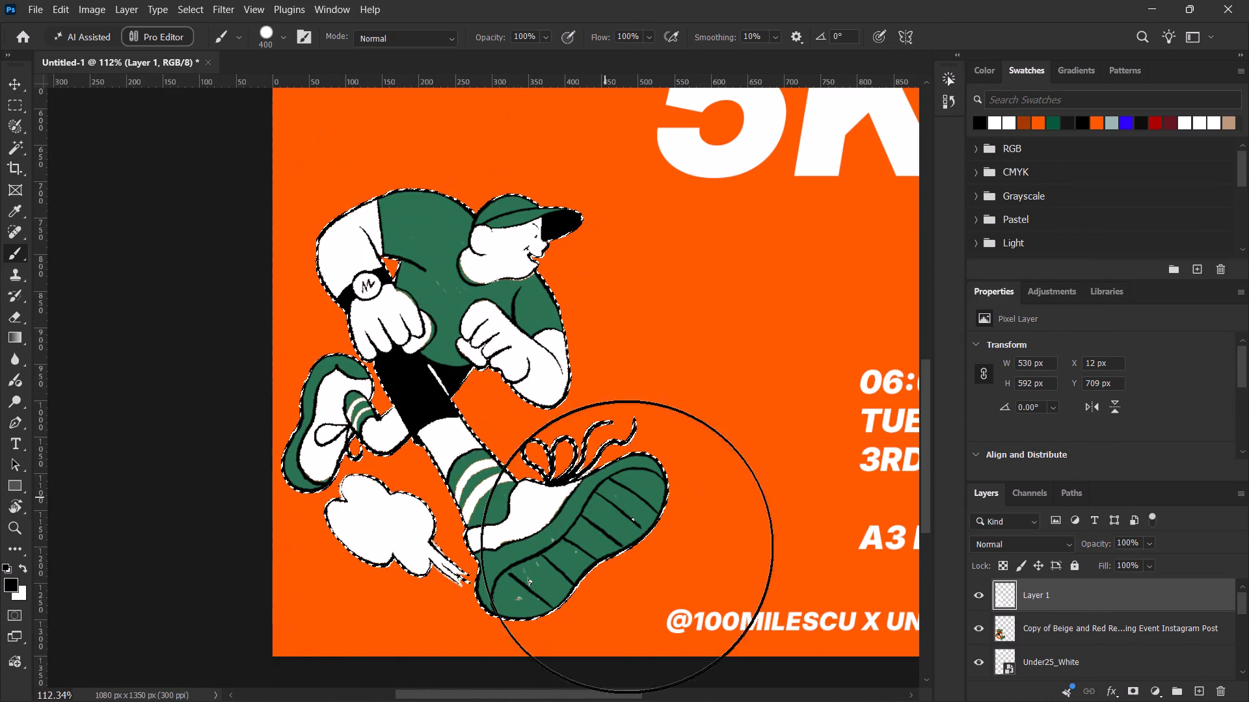
{"action": "left_click_drag", "start_coordinate": [627, 547], "coordinate": [507, 418]}
{"action": "key", "text": "ctrl+d"}
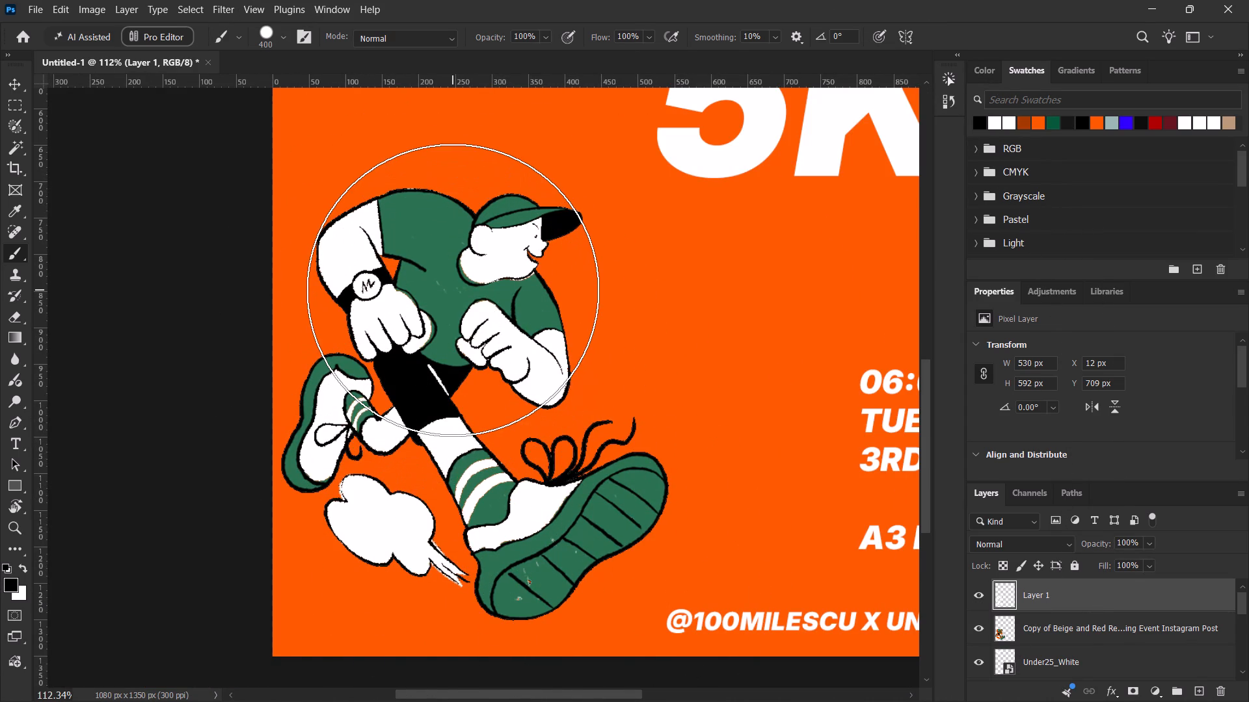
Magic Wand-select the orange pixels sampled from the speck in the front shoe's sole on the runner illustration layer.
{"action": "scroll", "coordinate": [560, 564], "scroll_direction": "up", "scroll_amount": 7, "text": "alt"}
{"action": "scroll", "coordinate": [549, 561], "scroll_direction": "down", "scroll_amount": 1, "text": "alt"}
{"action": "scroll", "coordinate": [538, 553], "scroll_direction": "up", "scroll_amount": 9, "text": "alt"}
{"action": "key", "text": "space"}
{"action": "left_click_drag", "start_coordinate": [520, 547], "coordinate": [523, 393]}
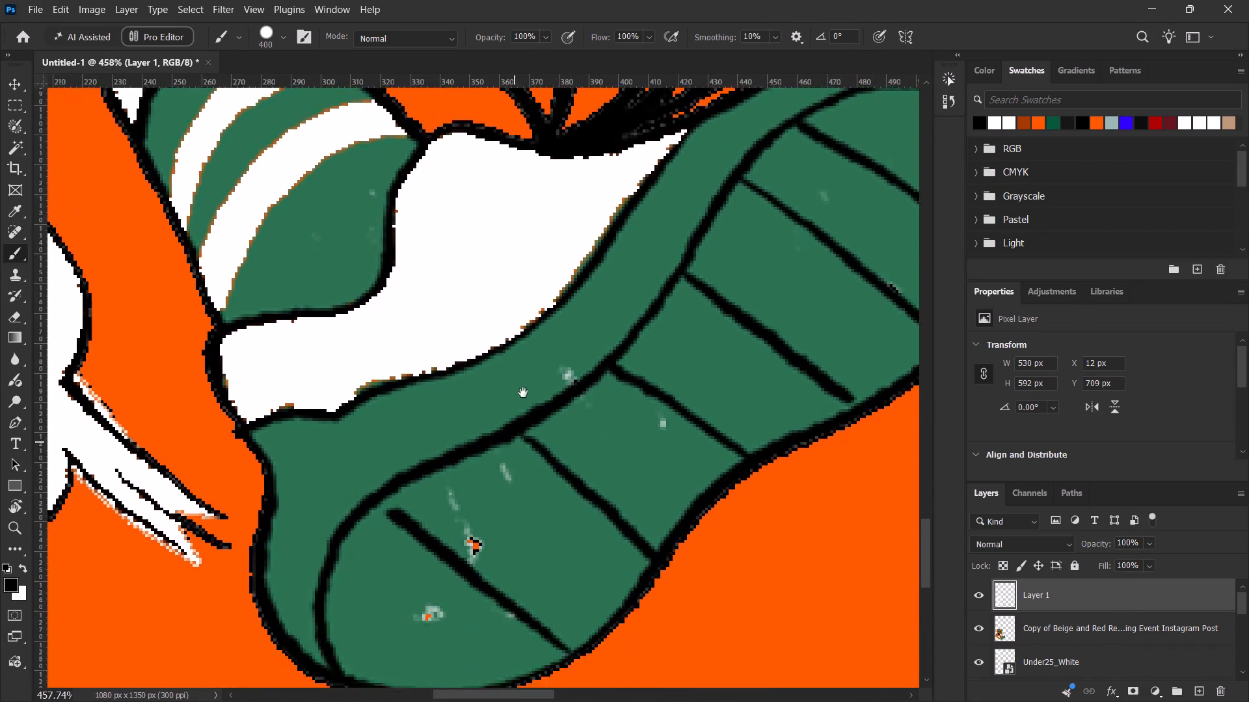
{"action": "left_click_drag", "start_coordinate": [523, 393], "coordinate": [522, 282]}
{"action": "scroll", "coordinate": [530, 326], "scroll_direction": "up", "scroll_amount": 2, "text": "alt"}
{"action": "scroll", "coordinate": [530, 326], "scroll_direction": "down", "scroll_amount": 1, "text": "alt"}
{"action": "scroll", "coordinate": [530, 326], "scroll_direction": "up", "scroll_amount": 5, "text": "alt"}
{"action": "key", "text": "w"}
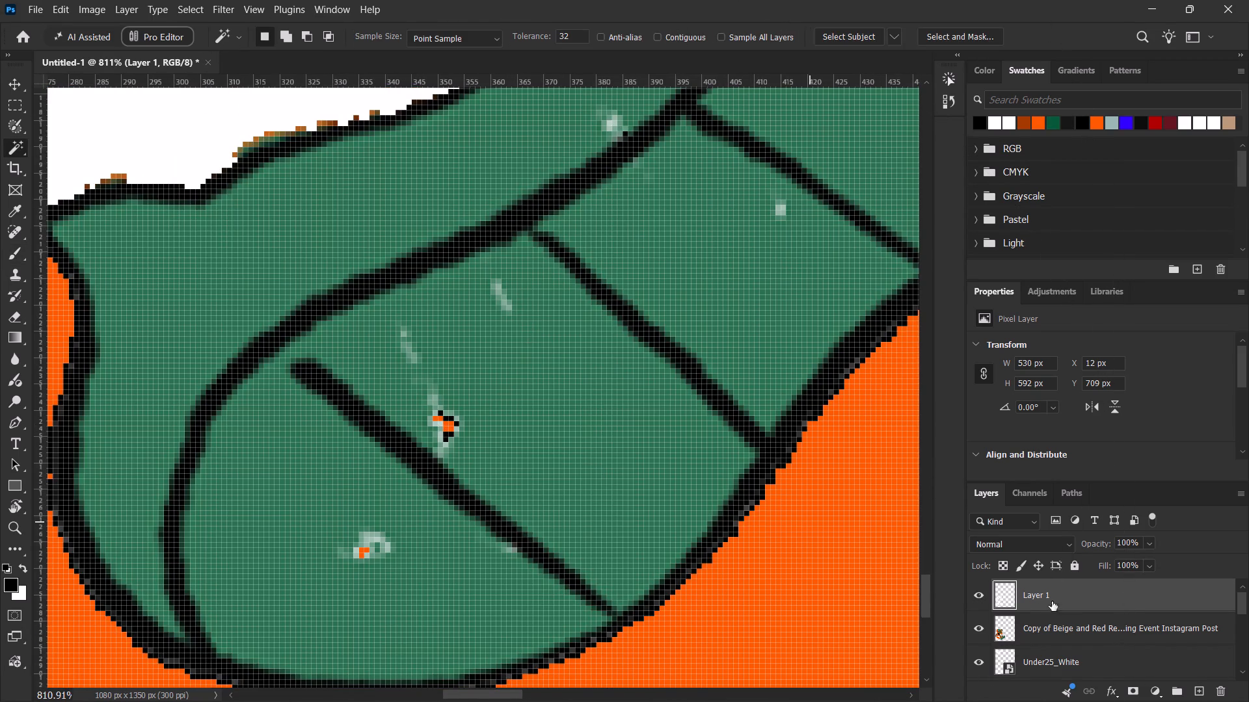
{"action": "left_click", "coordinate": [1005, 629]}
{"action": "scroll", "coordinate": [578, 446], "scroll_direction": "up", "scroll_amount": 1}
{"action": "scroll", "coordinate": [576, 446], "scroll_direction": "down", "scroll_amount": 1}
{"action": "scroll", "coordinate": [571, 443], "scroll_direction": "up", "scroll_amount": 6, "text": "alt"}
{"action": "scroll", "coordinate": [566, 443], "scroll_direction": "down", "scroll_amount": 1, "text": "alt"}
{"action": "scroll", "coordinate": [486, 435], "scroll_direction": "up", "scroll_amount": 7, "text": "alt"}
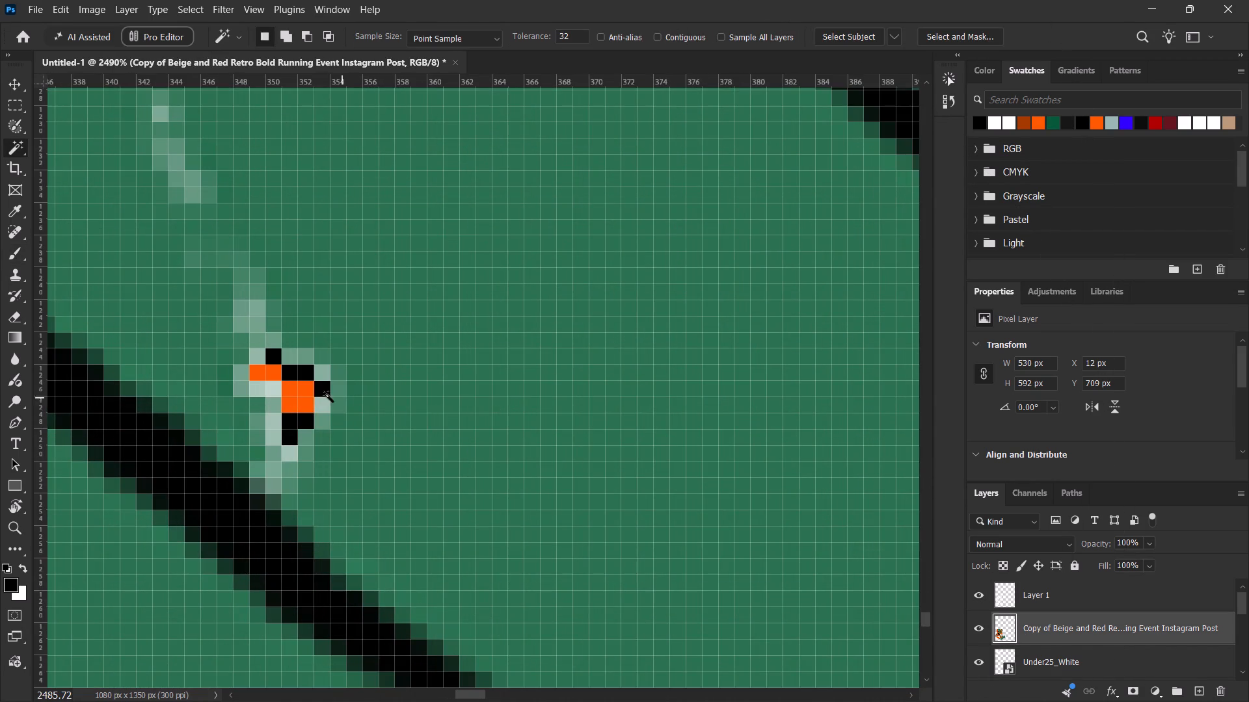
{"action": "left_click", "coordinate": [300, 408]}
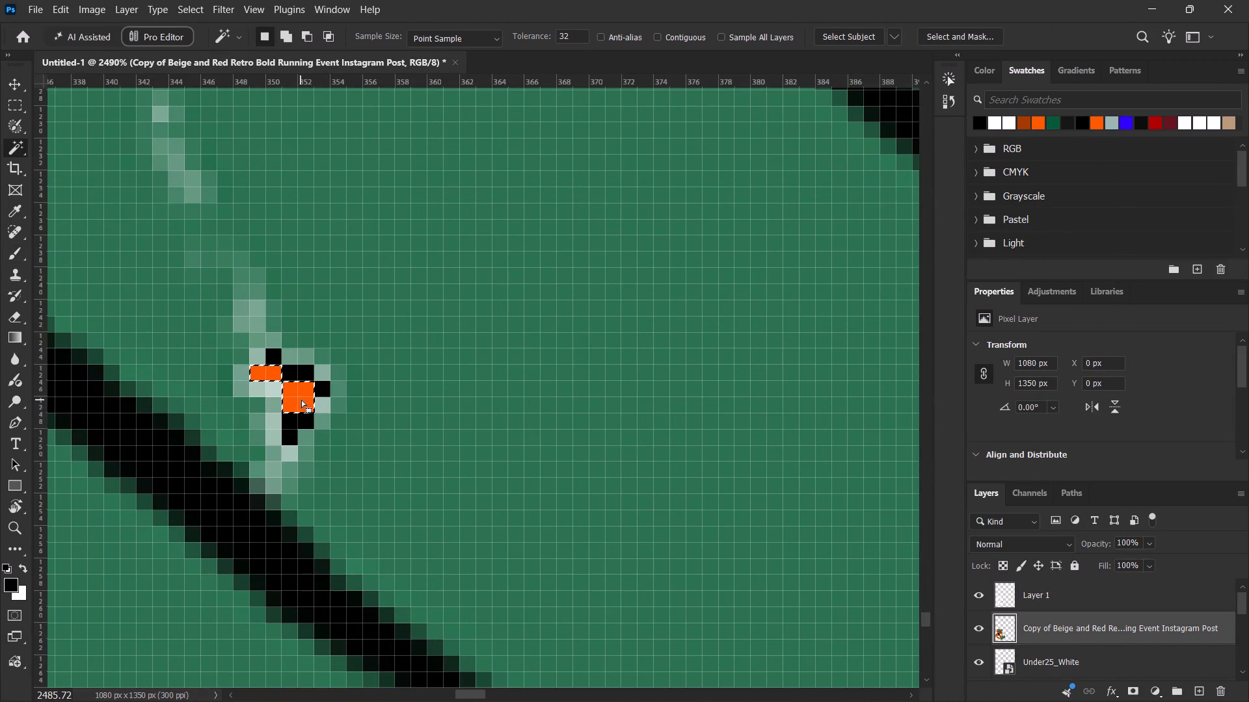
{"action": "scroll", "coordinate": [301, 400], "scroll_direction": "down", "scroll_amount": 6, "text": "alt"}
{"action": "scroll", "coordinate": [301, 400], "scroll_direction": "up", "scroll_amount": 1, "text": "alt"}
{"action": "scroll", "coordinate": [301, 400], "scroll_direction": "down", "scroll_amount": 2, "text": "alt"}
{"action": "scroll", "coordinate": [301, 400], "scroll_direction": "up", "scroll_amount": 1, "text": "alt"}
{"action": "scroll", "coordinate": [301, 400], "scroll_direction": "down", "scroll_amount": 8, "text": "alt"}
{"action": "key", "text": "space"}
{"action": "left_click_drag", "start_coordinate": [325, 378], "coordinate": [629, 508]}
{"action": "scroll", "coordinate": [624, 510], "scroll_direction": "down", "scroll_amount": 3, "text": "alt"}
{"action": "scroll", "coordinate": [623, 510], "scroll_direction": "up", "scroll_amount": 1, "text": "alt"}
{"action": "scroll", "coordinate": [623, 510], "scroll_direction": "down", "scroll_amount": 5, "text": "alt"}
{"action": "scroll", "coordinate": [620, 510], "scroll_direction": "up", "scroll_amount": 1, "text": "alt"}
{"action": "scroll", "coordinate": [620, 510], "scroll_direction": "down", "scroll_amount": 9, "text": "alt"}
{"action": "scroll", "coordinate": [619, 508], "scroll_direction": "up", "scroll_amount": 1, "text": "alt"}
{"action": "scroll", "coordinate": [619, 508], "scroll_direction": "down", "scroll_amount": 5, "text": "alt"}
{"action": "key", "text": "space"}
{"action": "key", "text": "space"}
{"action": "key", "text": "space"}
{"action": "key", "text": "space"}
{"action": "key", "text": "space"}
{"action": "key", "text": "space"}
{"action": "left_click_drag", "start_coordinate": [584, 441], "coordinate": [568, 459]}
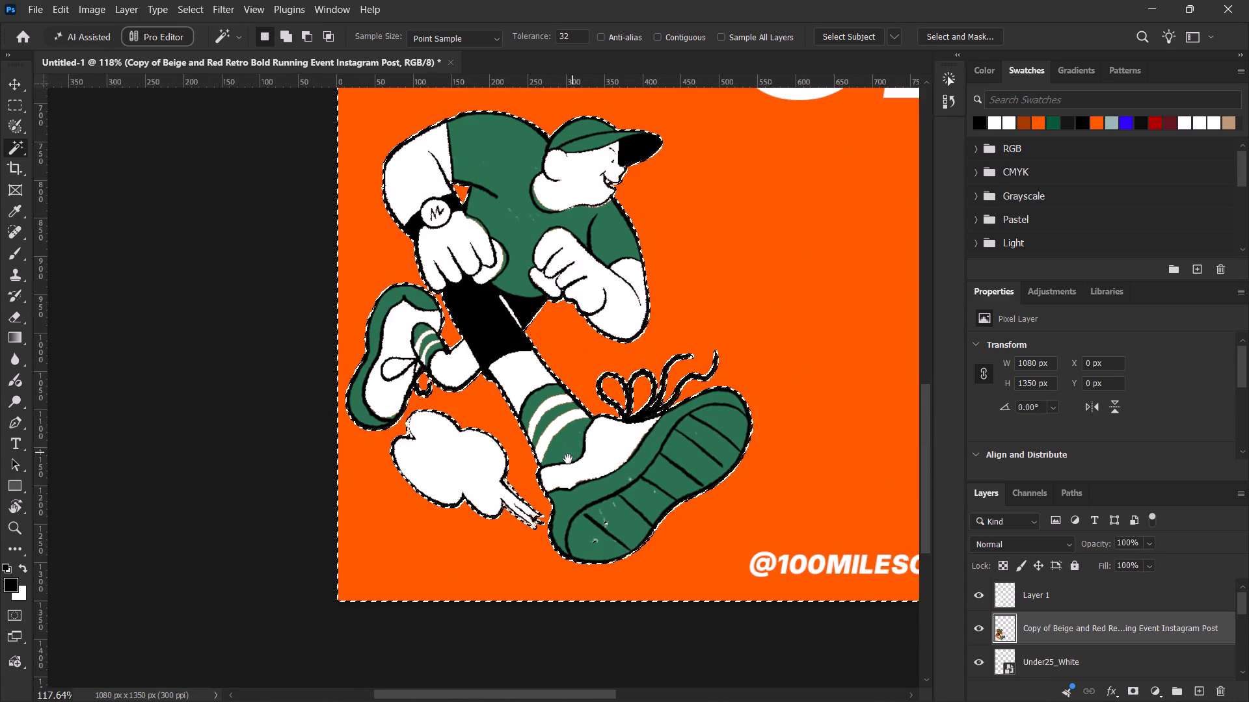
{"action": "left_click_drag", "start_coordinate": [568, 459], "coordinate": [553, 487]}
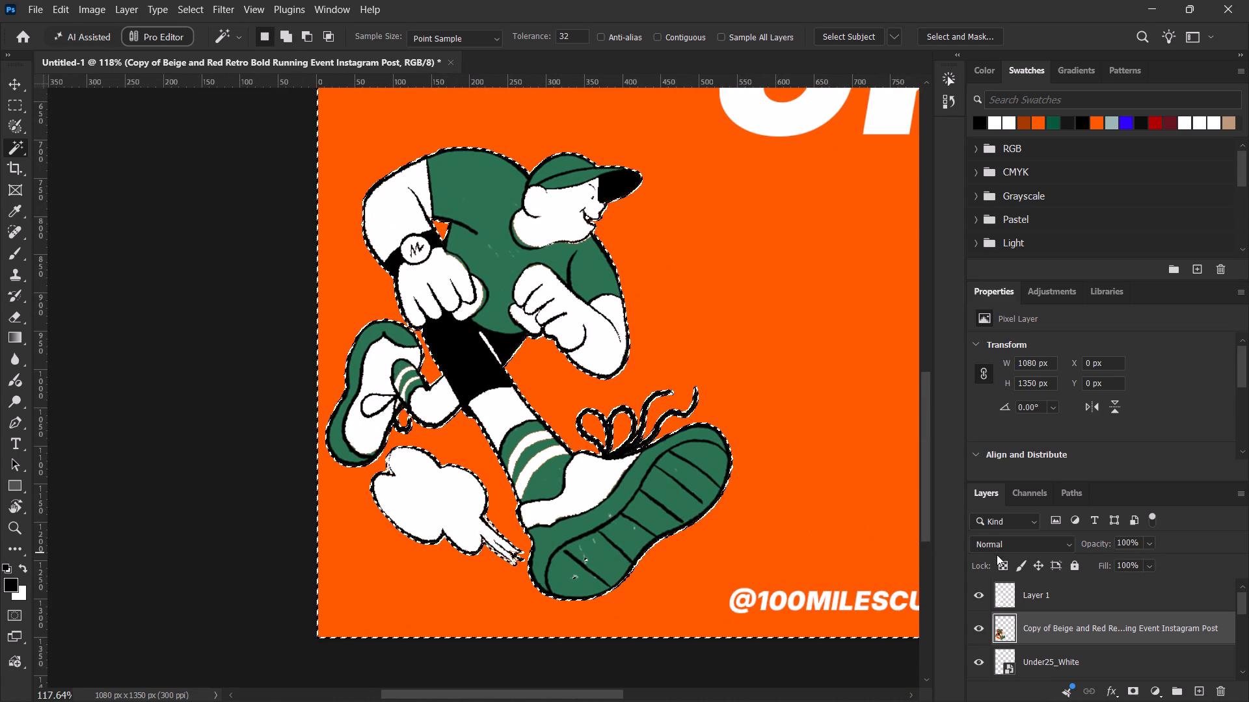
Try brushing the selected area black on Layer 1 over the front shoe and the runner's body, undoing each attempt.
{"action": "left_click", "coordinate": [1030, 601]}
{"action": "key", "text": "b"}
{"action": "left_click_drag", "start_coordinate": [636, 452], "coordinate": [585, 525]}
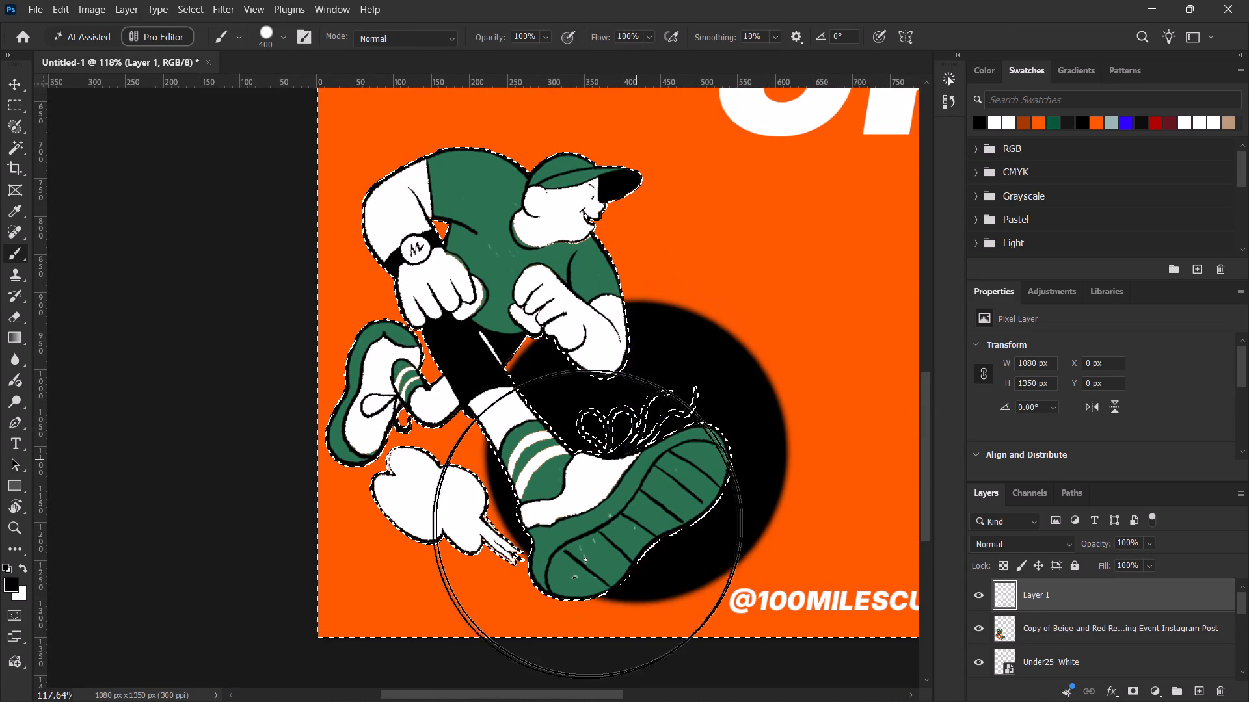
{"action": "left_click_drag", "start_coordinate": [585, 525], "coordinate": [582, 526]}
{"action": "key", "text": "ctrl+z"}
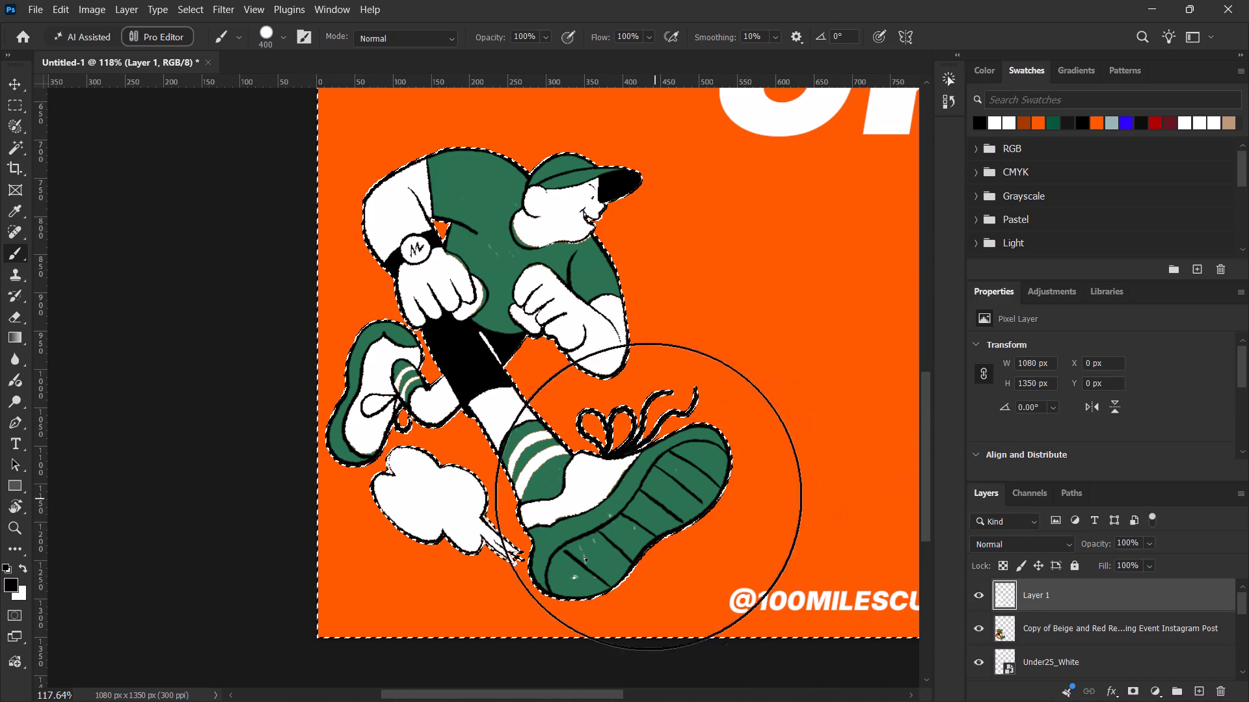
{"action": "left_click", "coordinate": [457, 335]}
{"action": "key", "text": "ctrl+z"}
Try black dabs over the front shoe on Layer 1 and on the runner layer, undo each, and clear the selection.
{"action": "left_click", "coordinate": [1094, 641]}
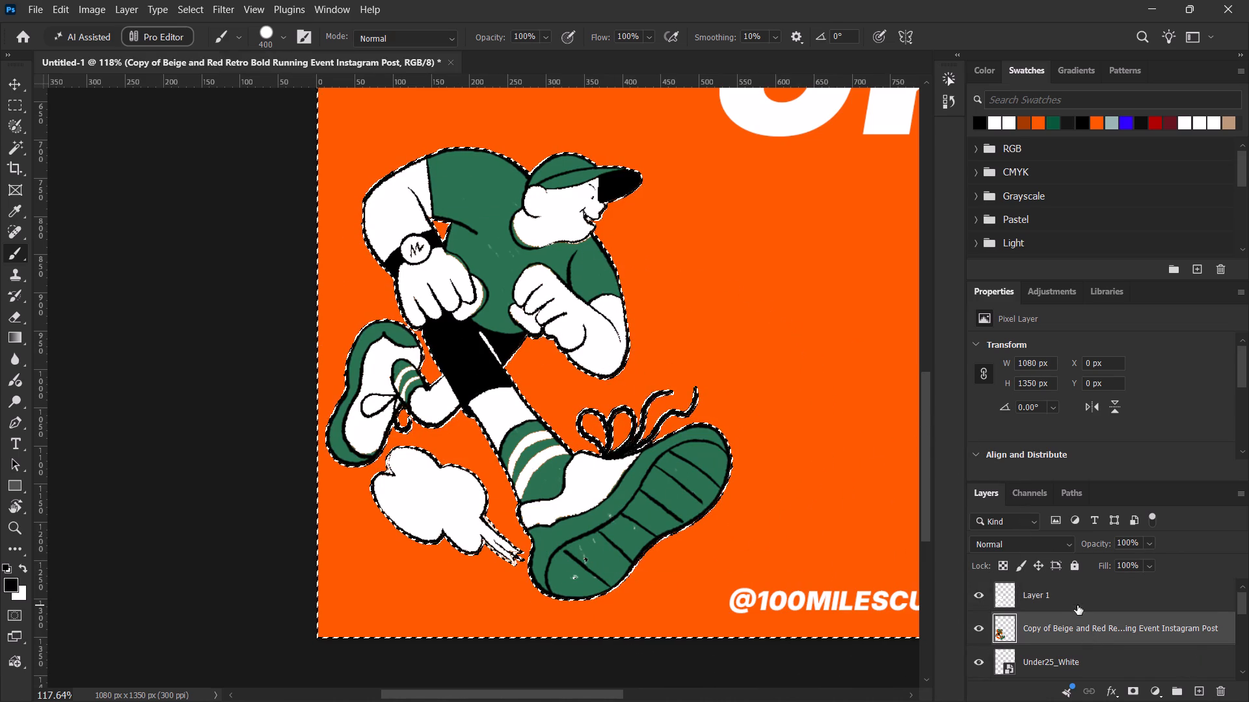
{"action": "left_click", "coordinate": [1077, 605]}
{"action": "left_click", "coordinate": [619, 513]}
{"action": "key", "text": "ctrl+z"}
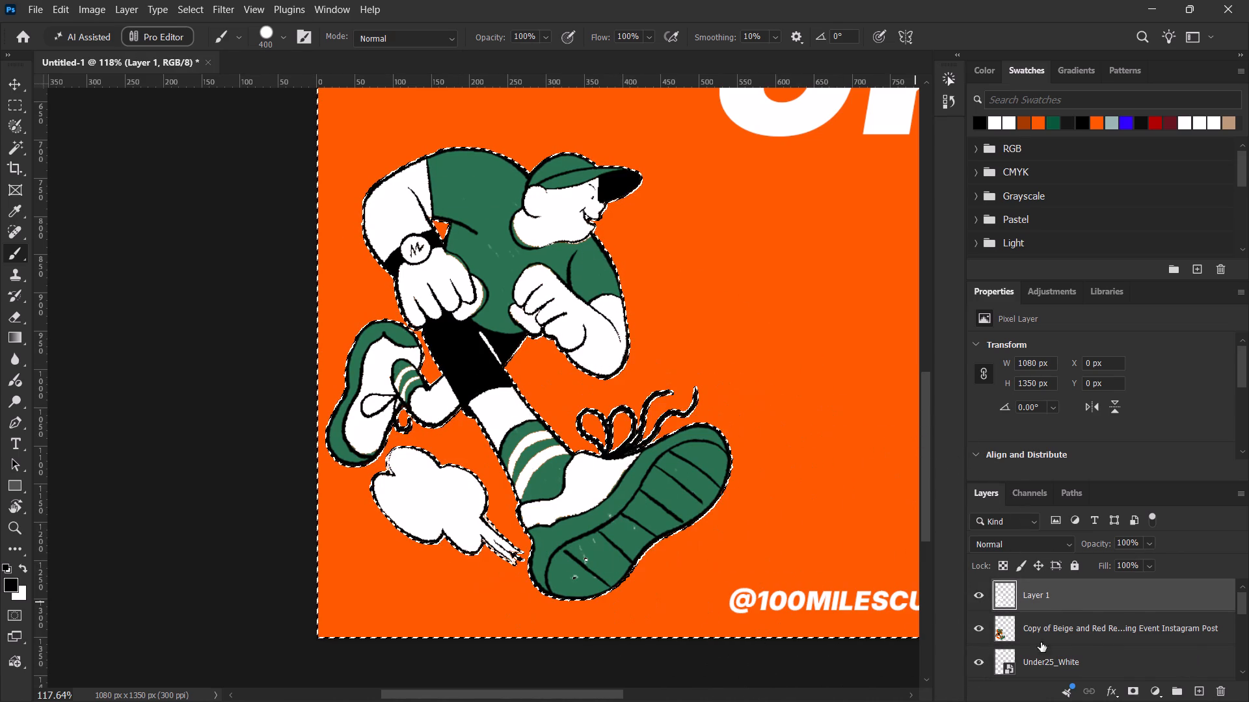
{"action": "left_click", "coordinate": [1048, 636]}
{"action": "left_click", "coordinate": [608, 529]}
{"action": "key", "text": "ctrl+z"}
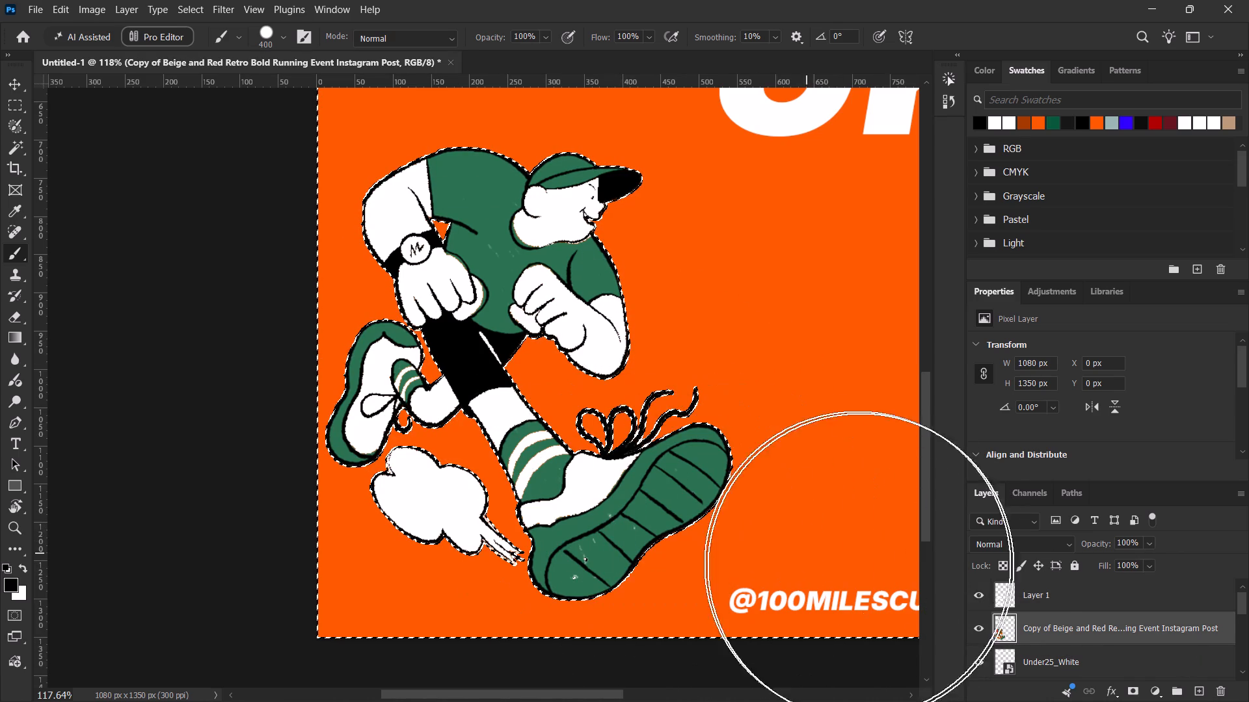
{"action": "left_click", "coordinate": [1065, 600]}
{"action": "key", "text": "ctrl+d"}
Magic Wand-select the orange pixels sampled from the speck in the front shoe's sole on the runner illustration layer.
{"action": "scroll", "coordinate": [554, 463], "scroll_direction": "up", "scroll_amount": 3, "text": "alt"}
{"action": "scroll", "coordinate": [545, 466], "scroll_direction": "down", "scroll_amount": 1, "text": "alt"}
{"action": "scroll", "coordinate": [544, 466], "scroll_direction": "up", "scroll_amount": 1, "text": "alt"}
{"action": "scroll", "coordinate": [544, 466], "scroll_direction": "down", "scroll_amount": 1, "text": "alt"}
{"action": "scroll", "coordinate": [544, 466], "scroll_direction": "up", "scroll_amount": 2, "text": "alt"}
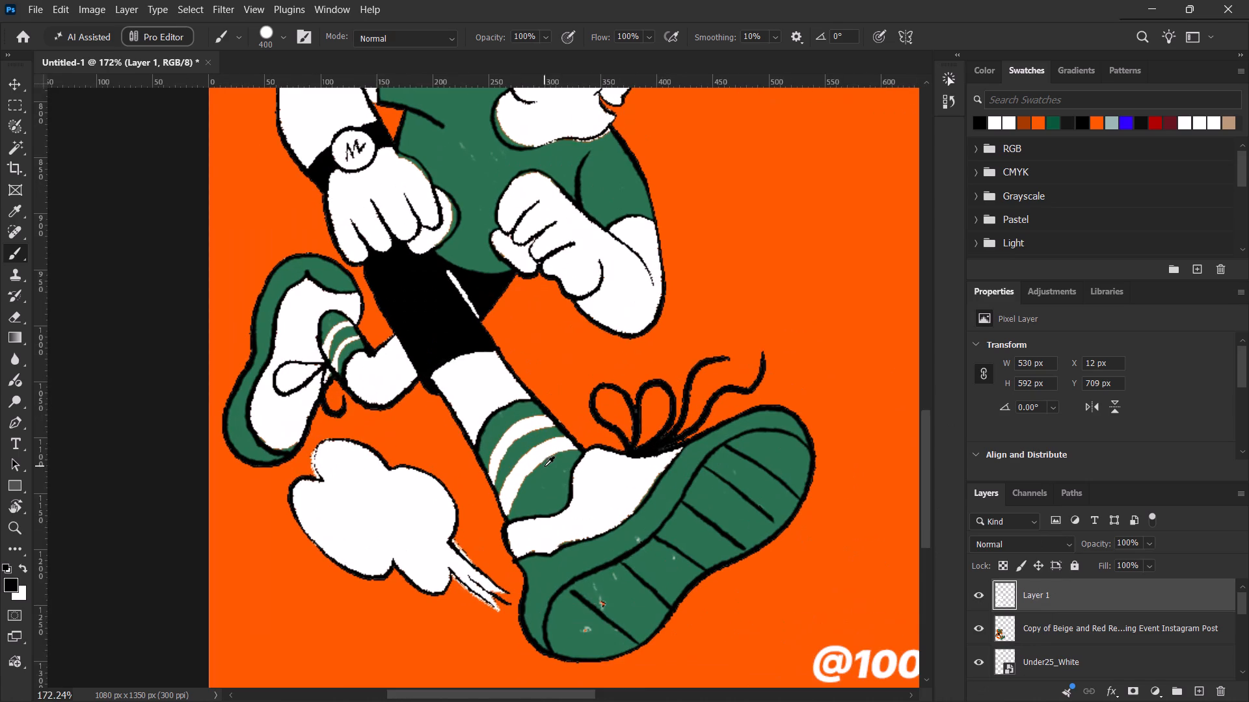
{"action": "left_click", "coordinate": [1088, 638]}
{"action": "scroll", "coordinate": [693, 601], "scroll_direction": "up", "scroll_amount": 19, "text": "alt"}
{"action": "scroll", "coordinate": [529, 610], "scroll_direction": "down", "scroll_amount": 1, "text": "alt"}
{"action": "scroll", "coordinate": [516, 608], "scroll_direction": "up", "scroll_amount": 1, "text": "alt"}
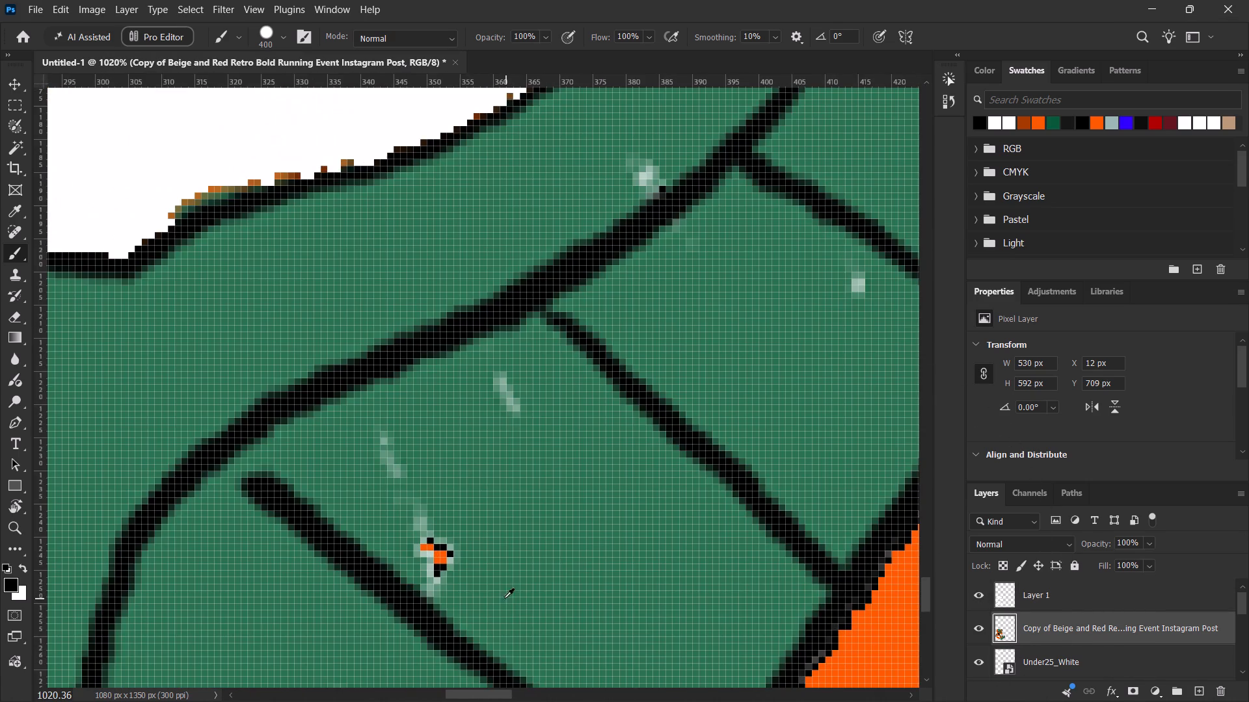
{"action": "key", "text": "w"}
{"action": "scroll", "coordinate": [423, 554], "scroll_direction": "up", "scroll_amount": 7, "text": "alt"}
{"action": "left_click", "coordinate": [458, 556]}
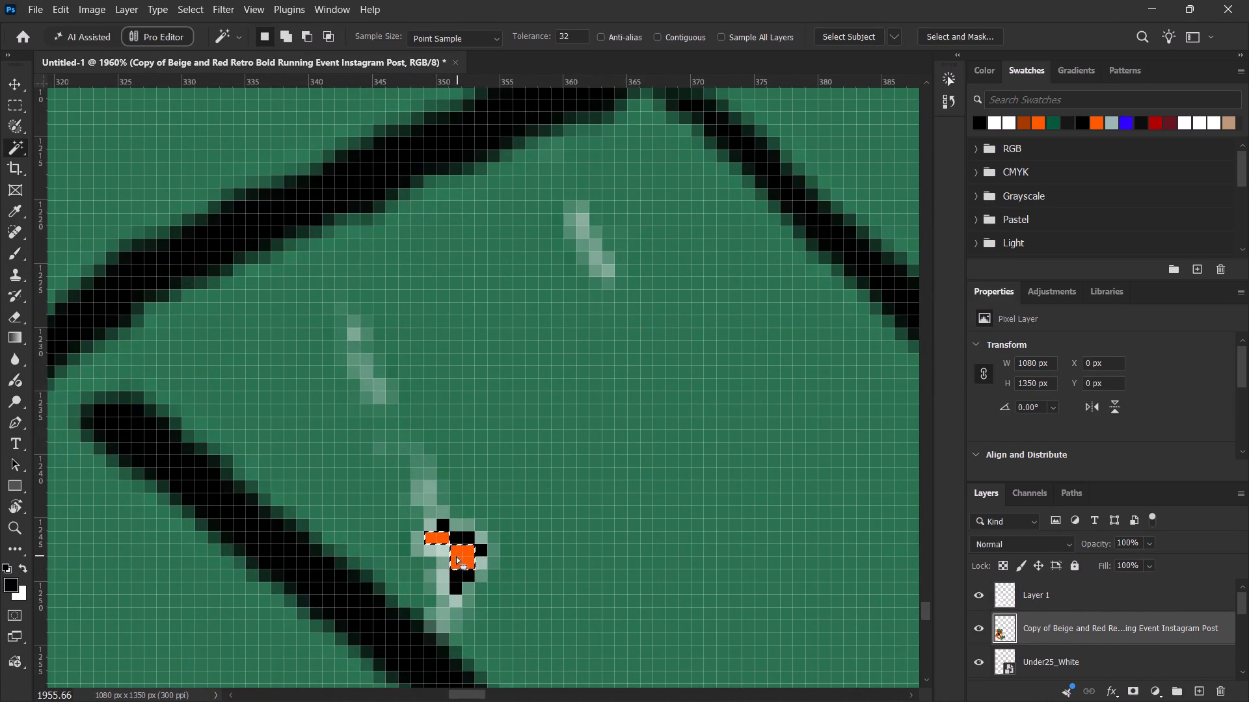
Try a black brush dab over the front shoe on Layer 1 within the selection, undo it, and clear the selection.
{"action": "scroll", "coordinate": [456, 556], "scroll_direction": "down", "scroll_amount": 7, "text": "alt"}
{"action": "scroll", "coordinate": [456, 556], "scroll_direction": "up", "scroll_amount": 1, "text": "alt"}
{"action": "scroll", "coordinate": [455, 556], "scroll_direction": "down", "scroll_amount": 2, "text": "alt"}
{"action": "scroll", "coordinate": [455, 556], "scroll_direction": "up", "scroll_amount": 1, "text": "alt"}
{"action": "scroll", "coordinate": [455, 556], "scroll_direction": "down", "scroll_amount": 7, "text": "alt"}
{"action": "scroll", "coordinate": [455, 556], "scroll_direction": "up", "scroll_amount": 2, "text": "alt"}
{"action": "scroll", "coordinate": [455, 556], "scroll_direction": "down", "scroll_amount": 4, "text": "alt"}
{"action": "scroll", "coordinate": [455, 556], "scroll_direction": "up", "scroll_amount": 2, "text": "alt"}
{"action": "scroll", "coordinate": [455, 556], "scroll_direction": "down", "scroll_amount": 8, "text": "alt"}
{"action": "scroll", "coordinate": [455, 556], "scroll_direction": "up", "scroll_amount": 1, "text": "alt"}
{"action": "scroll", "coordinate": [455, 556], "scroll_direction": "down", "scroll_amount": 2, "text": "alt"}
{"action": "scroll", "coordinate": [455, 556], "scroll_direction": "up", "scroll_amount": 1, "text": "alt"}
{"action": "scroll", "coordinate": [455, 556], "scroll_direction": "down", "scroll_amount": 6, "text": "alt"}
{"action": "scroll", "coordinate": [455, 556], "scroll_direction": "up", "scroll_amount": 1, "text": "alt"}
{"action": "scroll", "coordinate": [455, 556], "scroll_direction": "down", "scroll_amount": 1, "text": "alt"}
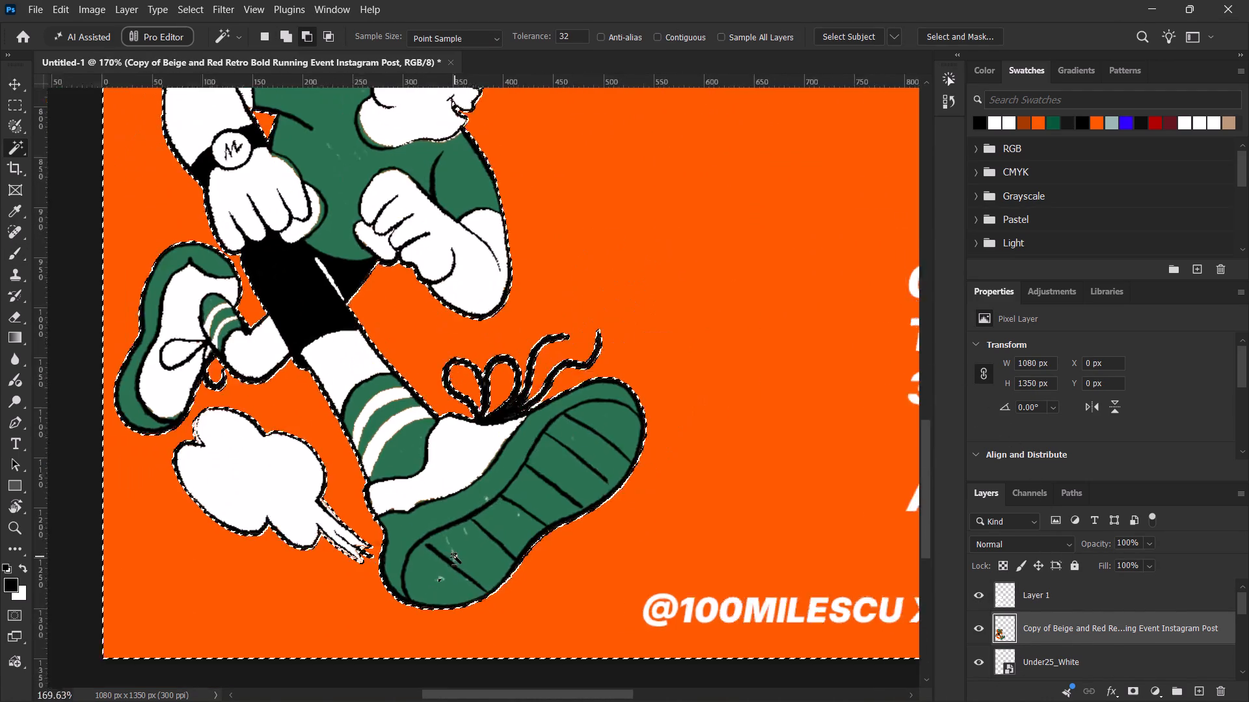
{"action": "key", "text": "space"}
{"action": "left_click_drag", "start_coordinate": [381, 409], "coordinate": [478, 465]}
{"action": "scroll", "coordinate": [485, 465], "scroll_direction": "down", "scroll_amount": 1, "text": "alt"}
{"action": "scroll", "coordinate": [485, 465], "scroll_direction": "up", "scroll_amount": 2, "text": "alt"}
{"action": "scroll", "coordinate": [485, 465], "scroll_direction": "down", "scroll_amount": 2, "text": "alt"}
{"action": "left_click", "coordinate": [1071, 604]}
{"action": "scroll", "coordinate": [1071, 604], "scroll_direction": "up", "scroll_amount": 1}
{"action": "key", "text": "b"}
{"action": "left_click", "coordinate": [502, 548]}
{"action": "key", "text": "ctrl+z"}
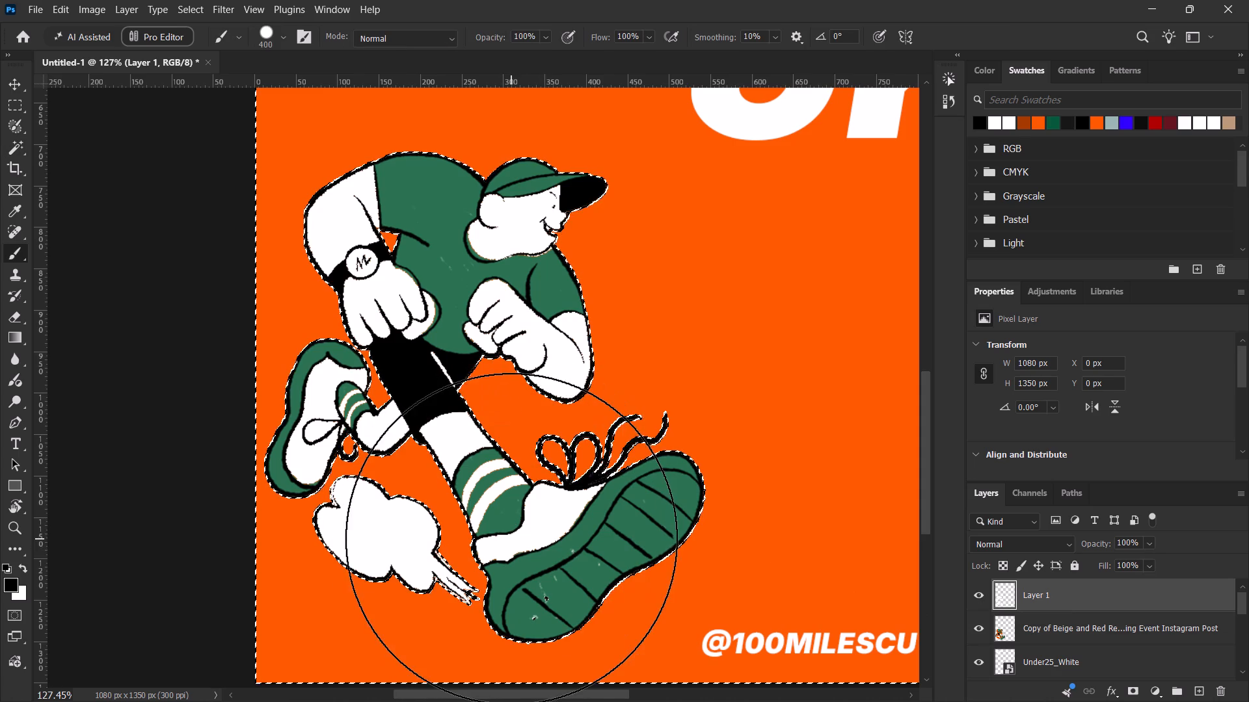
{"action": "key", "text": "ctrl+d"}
Choose the dark green swatch as the foreground colour and reduce the brush size to 7 for the sole's orange speck.
{"action": "scroll", "coordinate": [504, 607], "scroll_direction": "up", "scroll_amount": 12, "text": "alt"}
{"action": "scroll", "coordinate": [526, 588], "scroll_direction": "down", "scroll_amount": 1, "text": "alt"}
{"action": "scroll", "coordinate": [526, 587], "scroll_direction": "up", "scroll_amount": 11, "text": "alt"}
{"action": "key", "text": "space"}
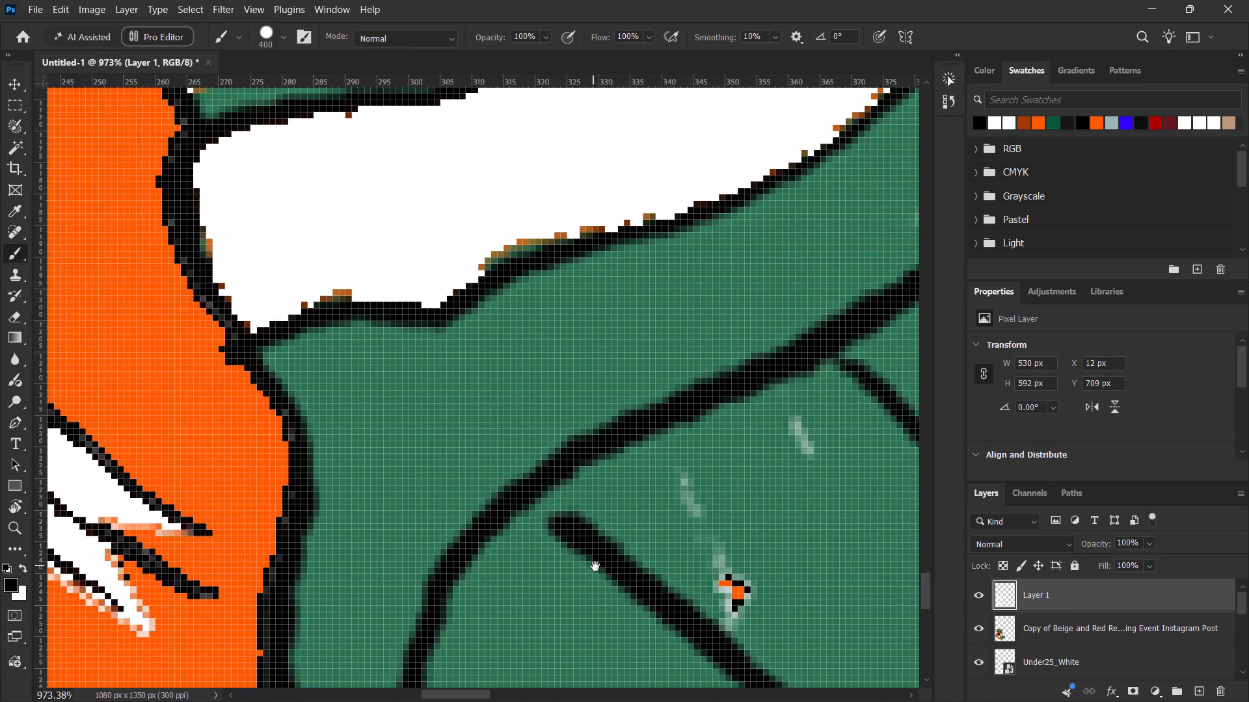
{"action": "left_click_drag", "start_coordinate": [598, 564], "coordinate": [414, 369]}
{"action": "scroll", "coordinate": [495, 395], "scroll_direction": "up", "scroll_amount": 8, "text": "alt"}
{"action": "key", "text": "space"}
{"action": "key", "text": "space"}
{"action": "key", "text": "space"}
{"action": "left_click_drag", "start_coordinate": [684, 438], "coordinate": [617, 448]}
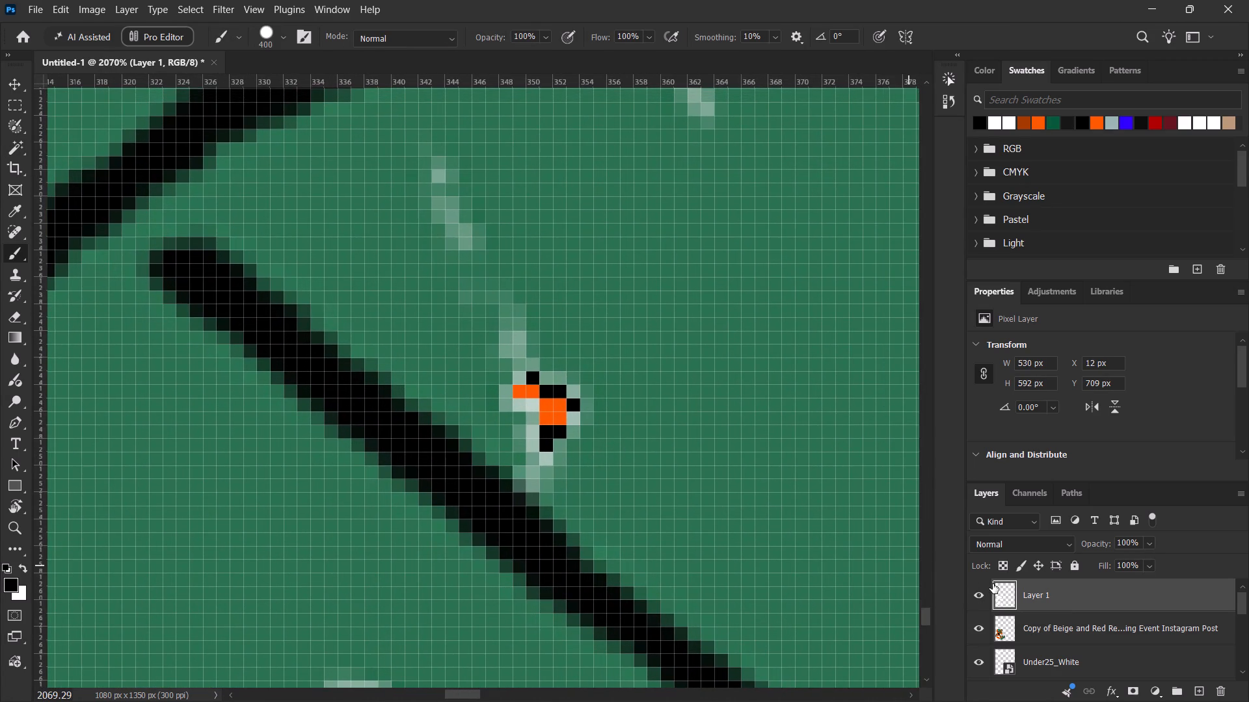
{"action": "left_click", "coordinate": [1055, 127]}
{"action": "key", "text": "b"}
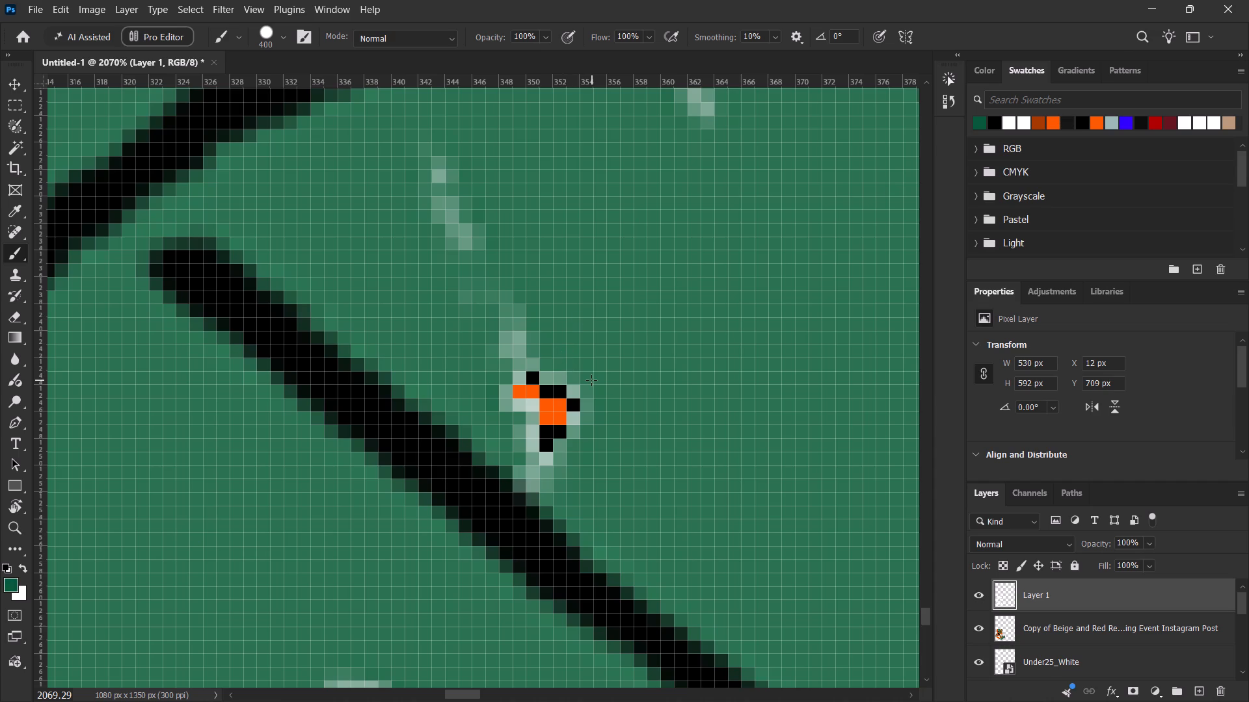
{"action": "key", "text": "bracketleft"}
{"action": "key", "text": "bracketleft"}
{"action": "key", "text": "bracketleft"}
{"action": "key", "text": "bracketleft"}
{"action": "key", "text": "bracketleft"}
{"action": "key", "text": "bracketleft"}
{"action": "key", "text": "bracketleft"}
{"action": "key", "text": "bracketleft"}
{"action": "key", "text": "bracketleft"}
{"action": "key", "text": "bracketleft"}
{"action": "key", "text": "bracketleft"}
{"action": "key", "text": "bracketleft"}
{"action": "key", "text": "bracketleft"}
{"action": "key", "text": "bracketleft"}
{"action": "key", "text": "bracketleft"}
{"action": "key", "text": "bracketleft"}
{"action": "key", "text": "bracketleft"}
{"action": "key", "text": "bracketleft"}
{"action": "key", "text": "bracketleft"}
{"action": "key", "text": "bracketleft"}
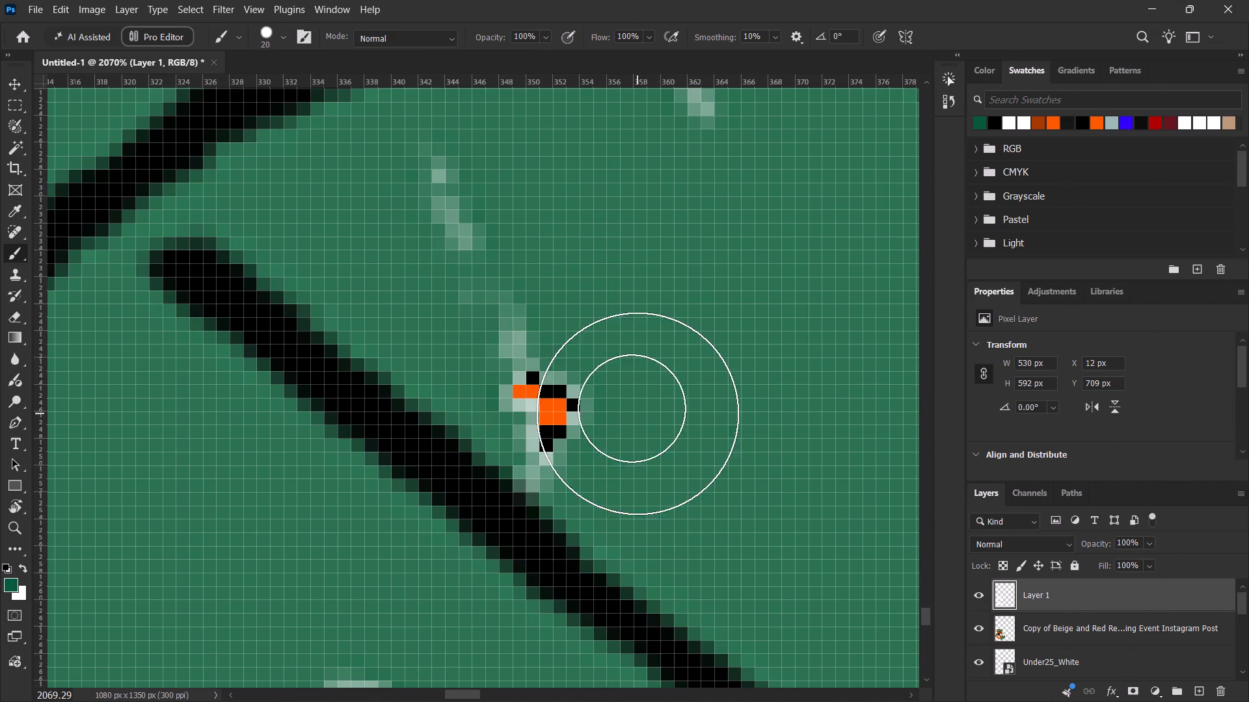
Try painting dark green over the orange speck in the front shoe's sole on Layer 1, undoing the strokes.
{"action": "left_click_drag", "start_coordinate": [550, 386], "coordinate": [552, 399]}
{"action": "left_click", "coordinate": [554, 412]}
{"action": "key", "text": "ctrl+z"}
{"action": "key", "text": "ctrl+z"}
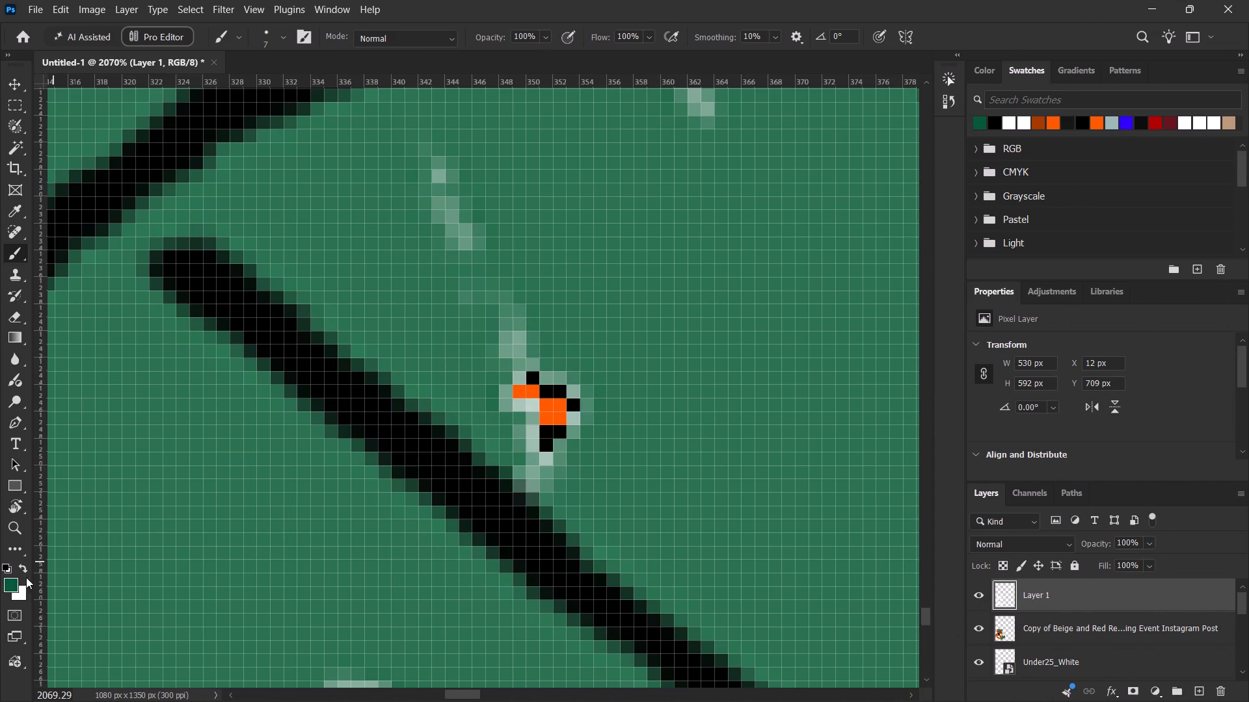
Sample the sole's green #297250 as the foreground colour and brush over the orange speck on the runner illustration layer.
{"action": "left_click", "coordinate": [10, 583]}
{"action": "left_click", "coordinate": [270, 519]}
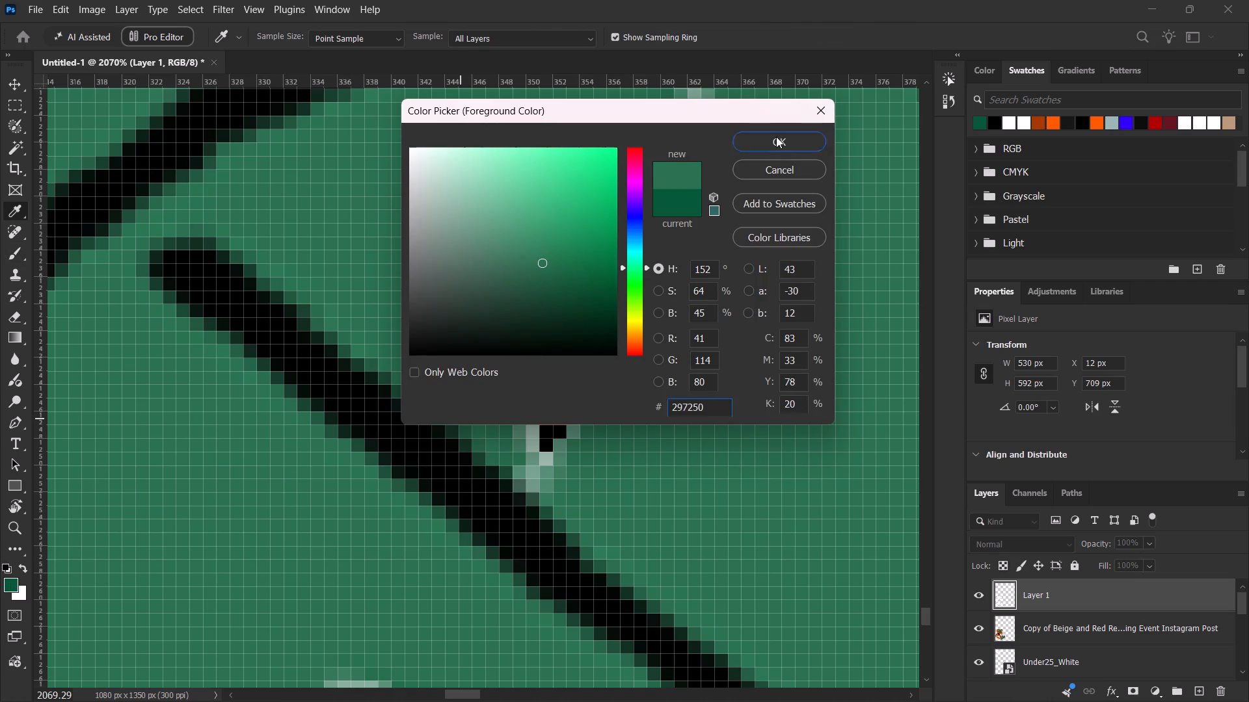
{"action": "left_click", "coordinate": [776, 136]}
{"action": "left_click", "coordinate": [1041, 627]}
{"action": "left_click_drag", "start_coordinate": [537, 400], "coordinate": [554, 428]}
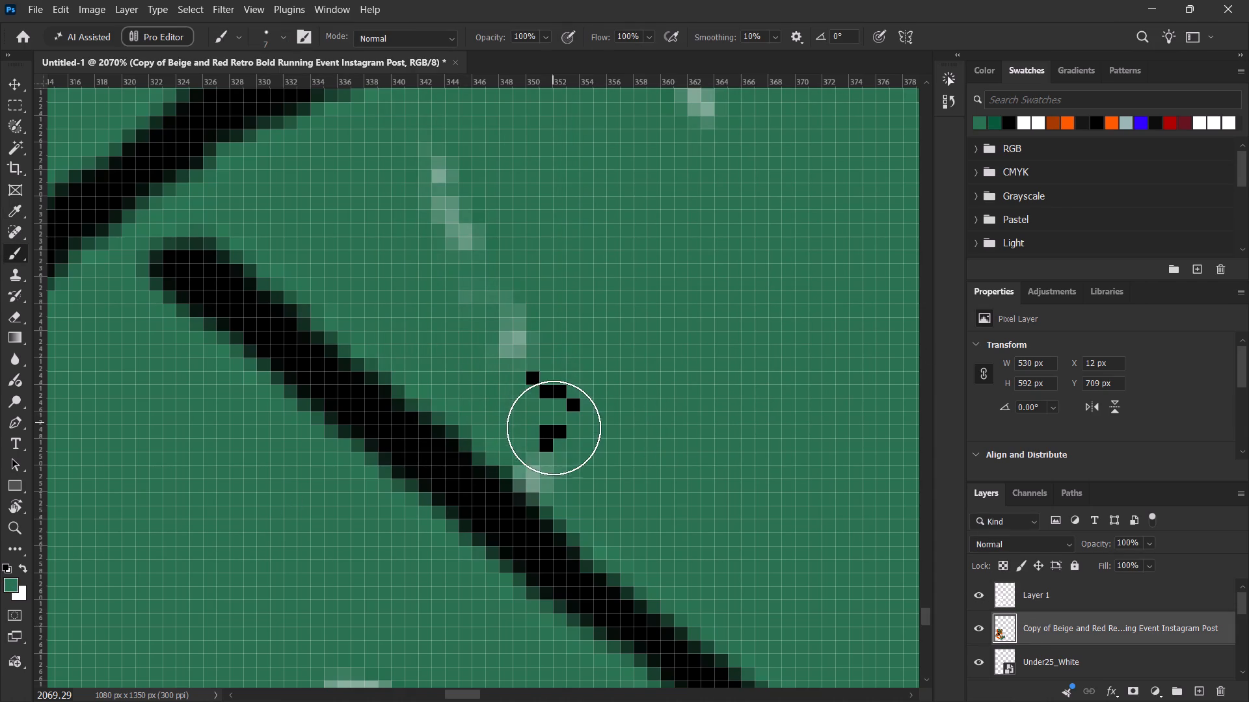
{"action": "left_click_drag", "start_coordinate": [554, 428], "coordinate": [563, 430]}
Brush green over the remaining light specks across the heel and middle sections of the front shoe's sole.
{"action": "scroll", "coordinate": [553, 428], "scroll_direction": "down", "scroll_amount": 14, "text": "alt"}
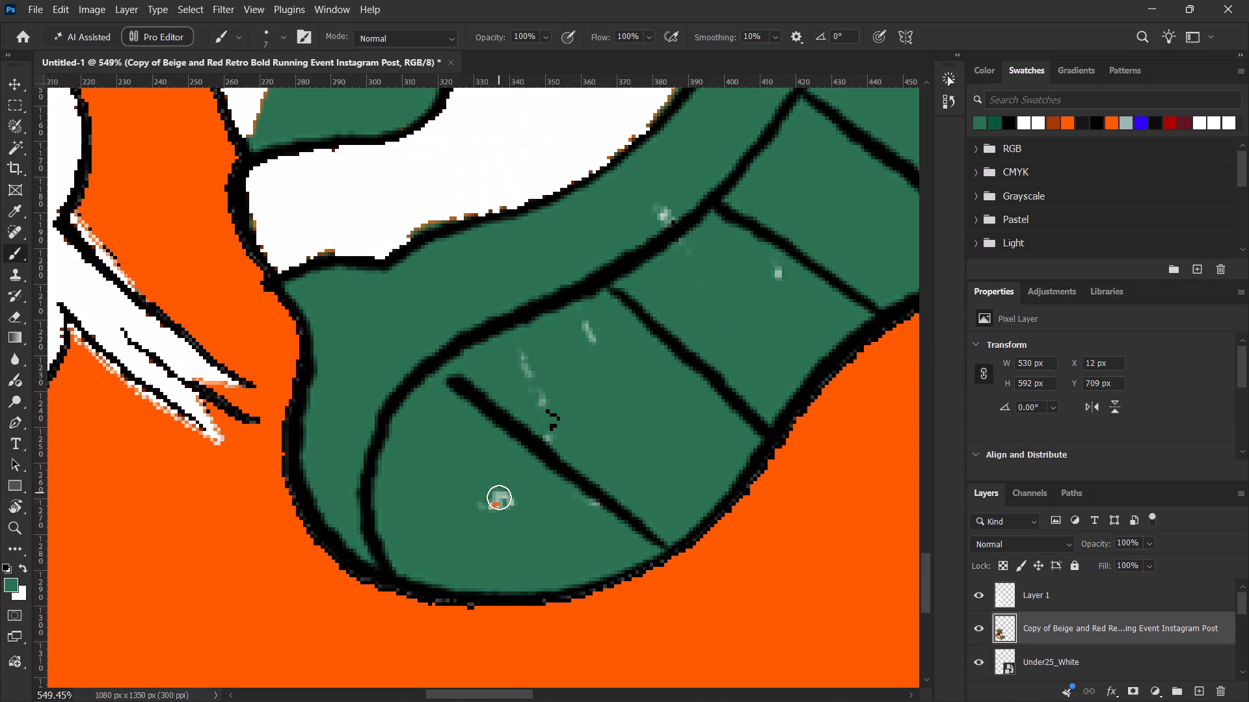
{"action": "left_click_drag", "start_coordinate": [504, 500], "coordinate": [587, 516]}
{"action": "left_click_drag", "start_coordinate": [554, 408], "coordinate": [587, 323]}
{"action": "left_click_drag", "start_coordinate": [758, 270], "coordinate": [776, 278]}
{"action": "left_click_drag", "start_coordinate": [651, 214], "coordinate": [666, 201]}
Brush green over the faint marks between the tread lines near the toe of the front shoe's sole.
{"action": "key", "text": "space"}
{"action": "key", "text": "space"}
{"action": "key", "text": "space"}
{"action": "key", "text": "space"}
{"action": "key", "text": "space"}
{"action": "key", "text": "space"}
{"action": "left_click_drag", "start_coordinate": [690, 208], "coordinate": [315, 544]}
{"action": "left_click_drag", "start_coordinate": [595, 327], "coordinate": [650, 373]}
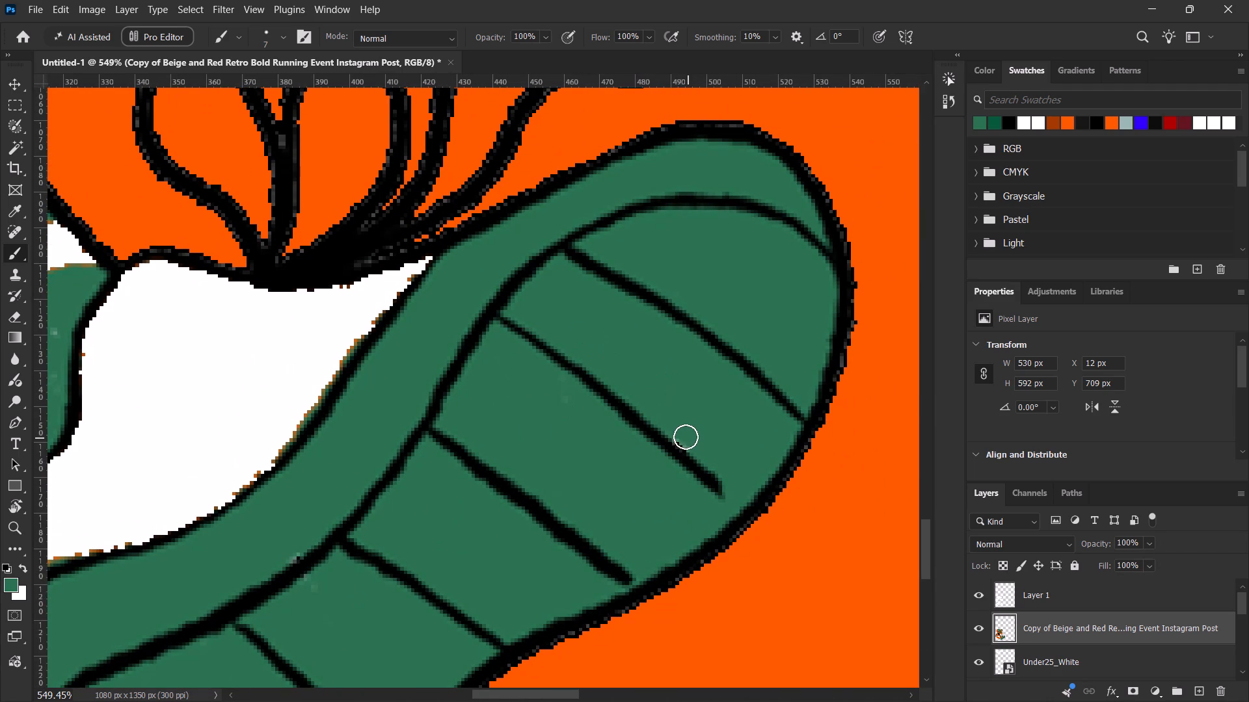
{"action": "left_click", "coordinate": [686, 436]}
Examine the retouched sole and the whole runner illustration for remaining flaws.
{"action": "scroll", "coordinate": [449, 385], "scroll_direction": "down", "scroll_amount": 3}
{"action": "scroll", "coordinate": [449, 385], "scroll_direction": "up", "scroll_amount": 1}
{"action": "scroll", "coordinate": [449, 385], "scroll_direction": "down", "scroll_amount": 2}
{"action": "scroll", "coordinate": [446, 383], "scroll_direction": "down", "scroll_amount": 10, "text": "alt"}
{"action": "scroll", "coordinate": [446, 383], "scroll_direction": "up", "scroll_amount": 1, "text": "alt"}
{"action": "scroll", "coordinate": [446, 383], "scroll_direction": "down", "scroll_amount": 5, "text": "alt"}
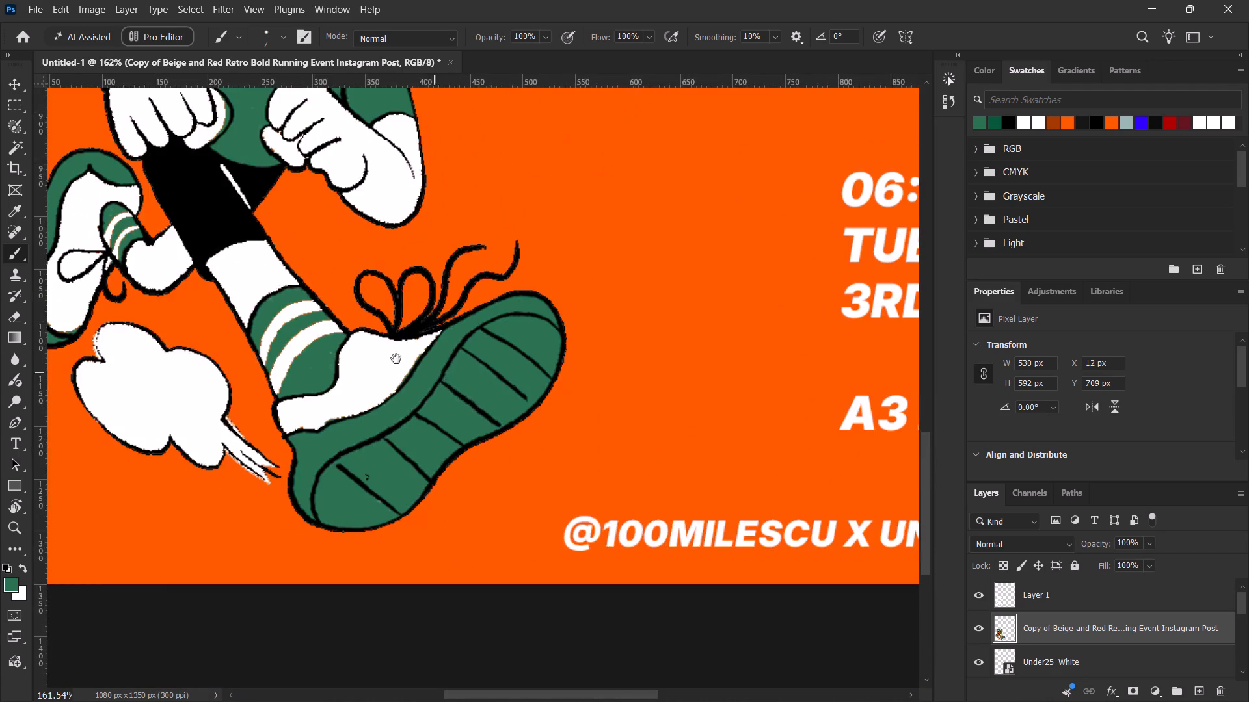
{"action": "key", "text": "space"}
{"action": "key", "text": "space"}
{"action": "key", "text": "space"}
{"action": "key", "text": "space"}
{"action": "key", "text": "space"}
{"action": "key", "text": "space"}
{"action": "left_click_drag", "start_coordinate": [368, 350], "coordinate": [595, 429]}
{"action": "scroll", "coordinate": [598, 429], "scroll_direction": "down", "scroll_amount": 5, "text": "alt"}
{"action": "scroll", "coordinate": [598, 429], "scroll_direction": "up", "scroll_amount": 1, "text": "alt"}
Bring up the image mode and adjustment commands for the runner illustration layer.
{"action": "left_click", "coordinate": [1083, 627]}
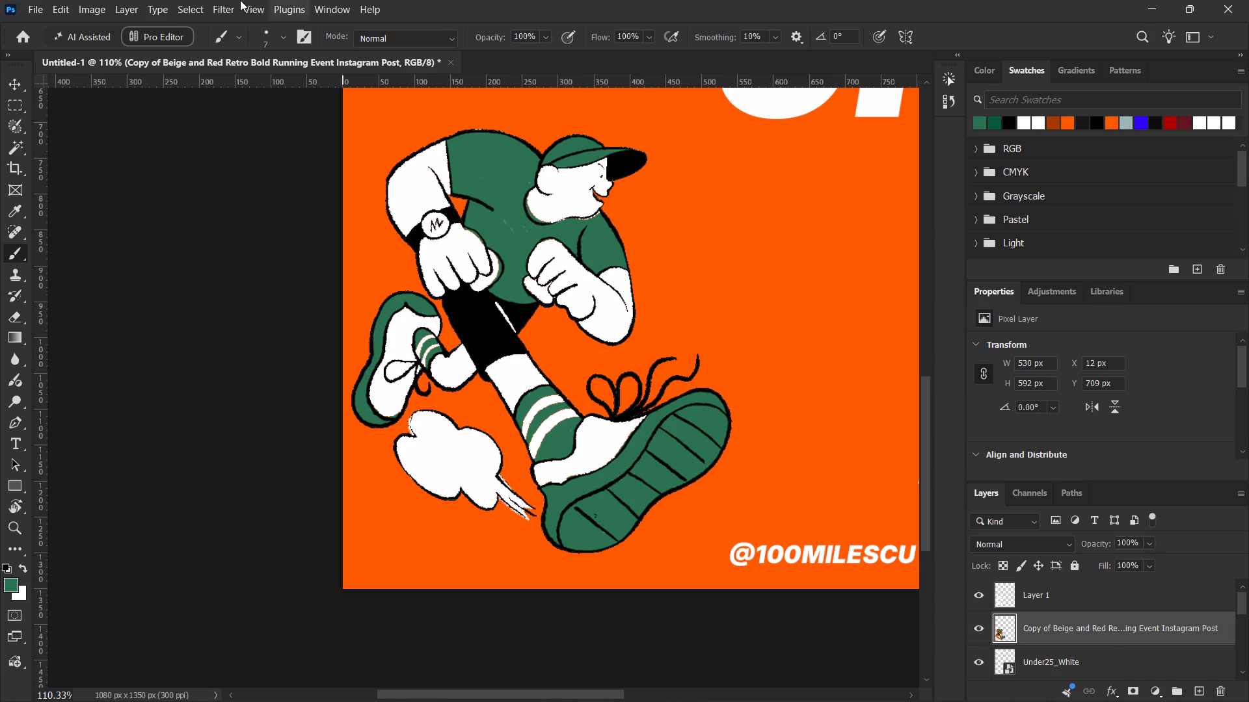
{"action": "left_click", "coordinate": [100, 6]}
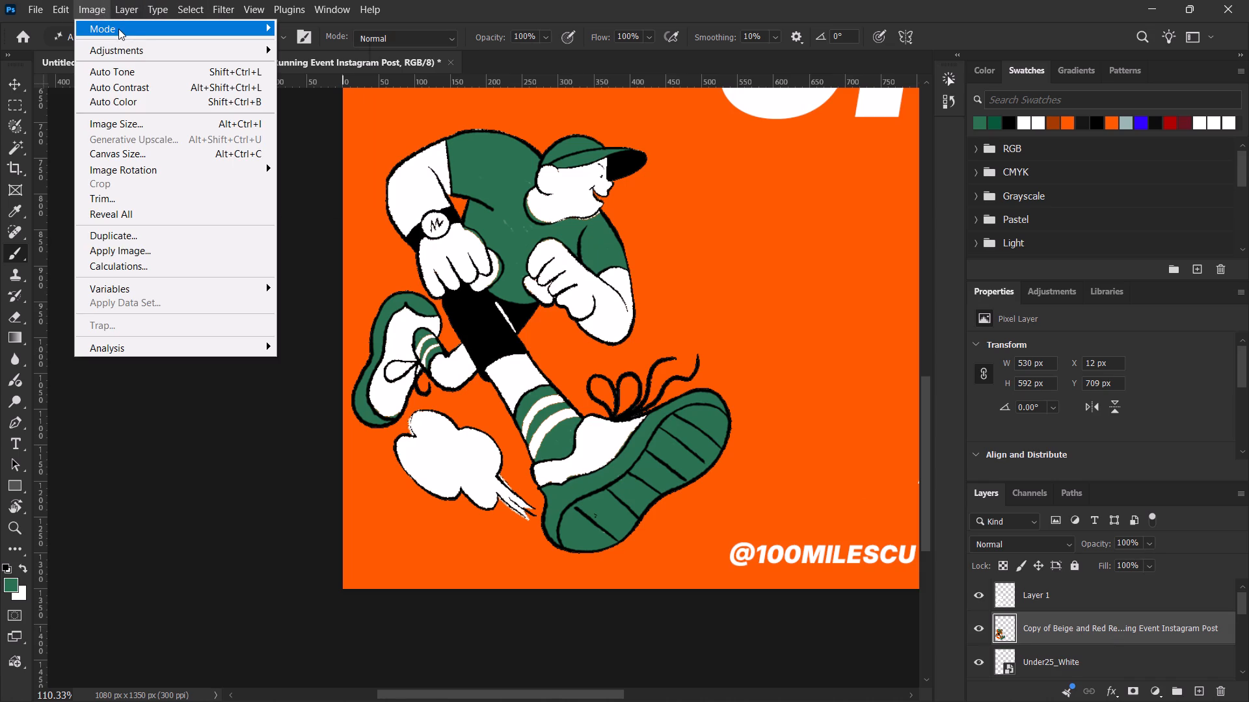
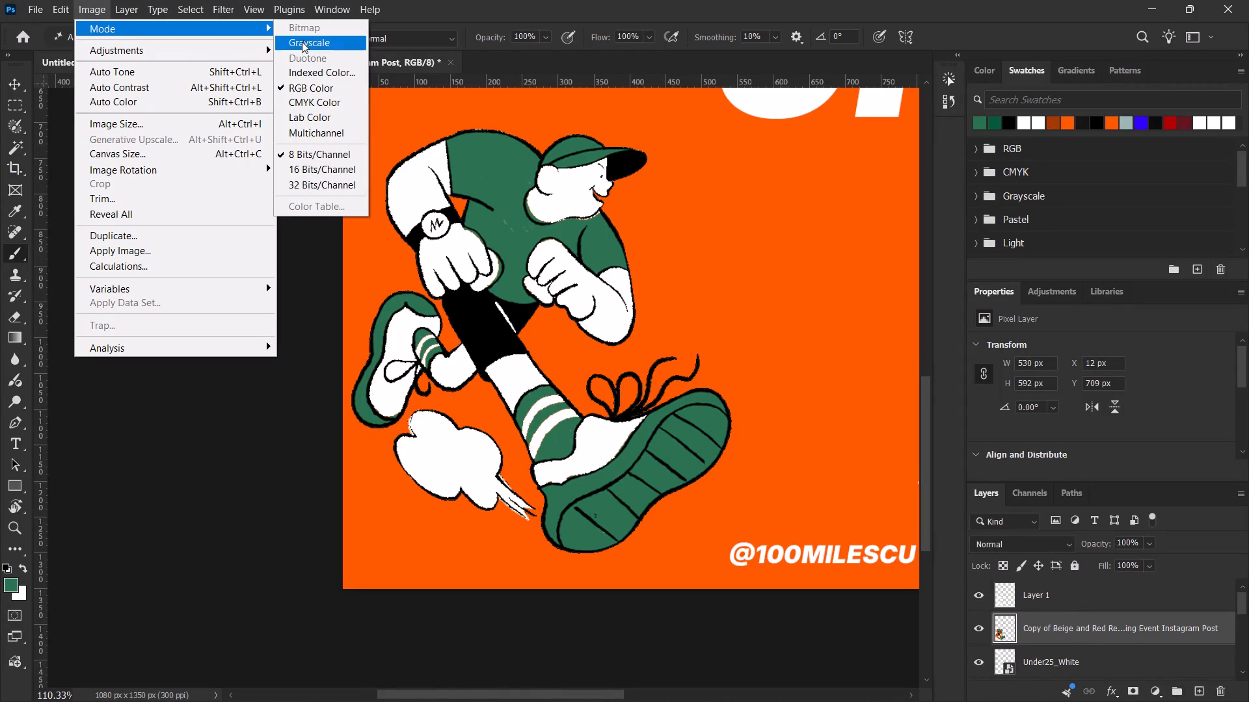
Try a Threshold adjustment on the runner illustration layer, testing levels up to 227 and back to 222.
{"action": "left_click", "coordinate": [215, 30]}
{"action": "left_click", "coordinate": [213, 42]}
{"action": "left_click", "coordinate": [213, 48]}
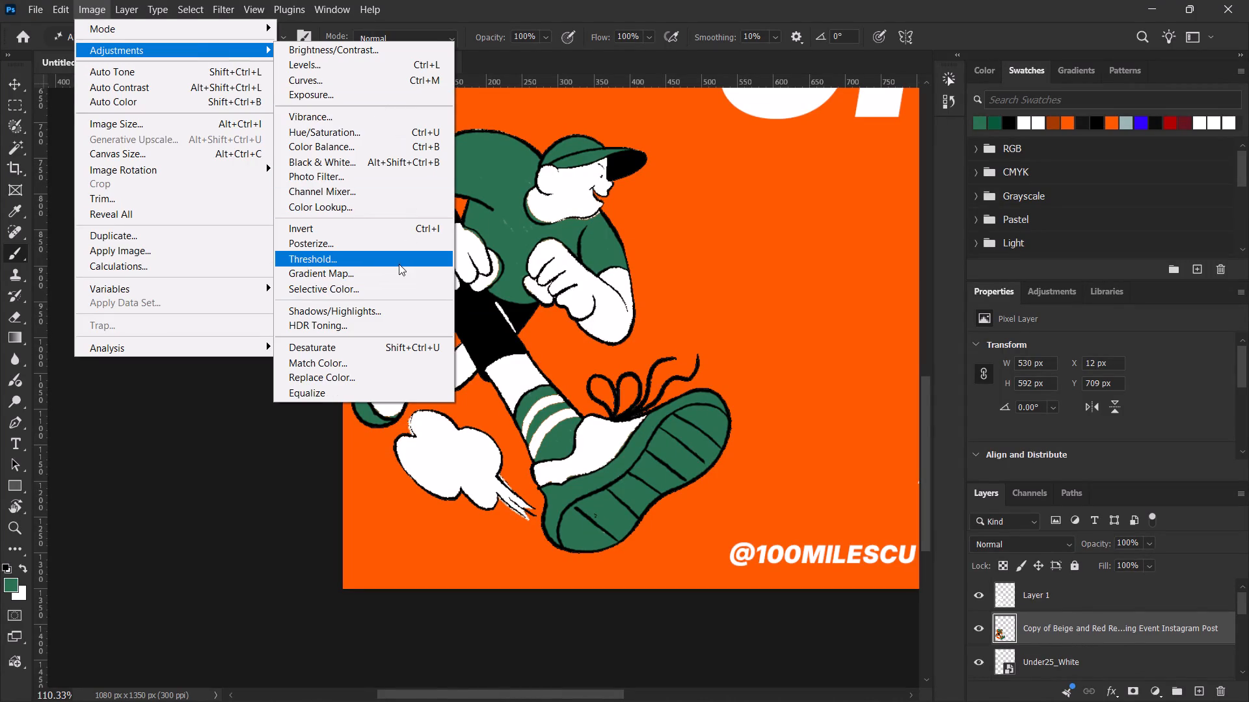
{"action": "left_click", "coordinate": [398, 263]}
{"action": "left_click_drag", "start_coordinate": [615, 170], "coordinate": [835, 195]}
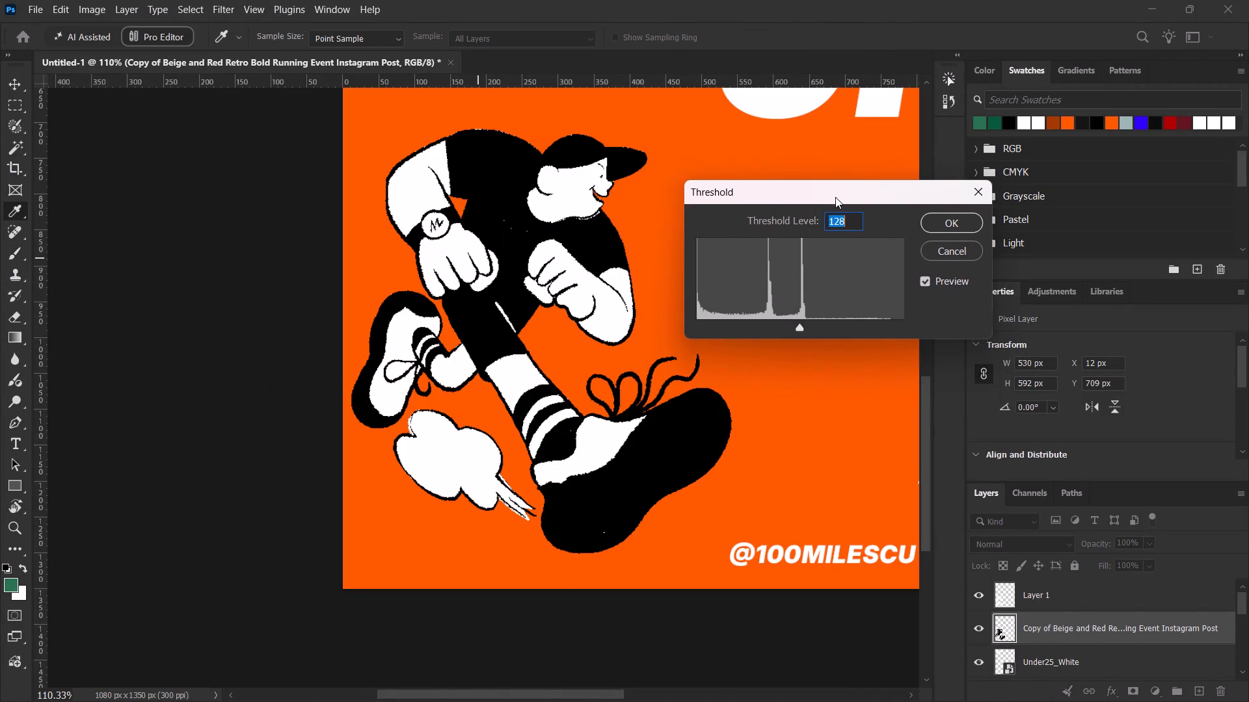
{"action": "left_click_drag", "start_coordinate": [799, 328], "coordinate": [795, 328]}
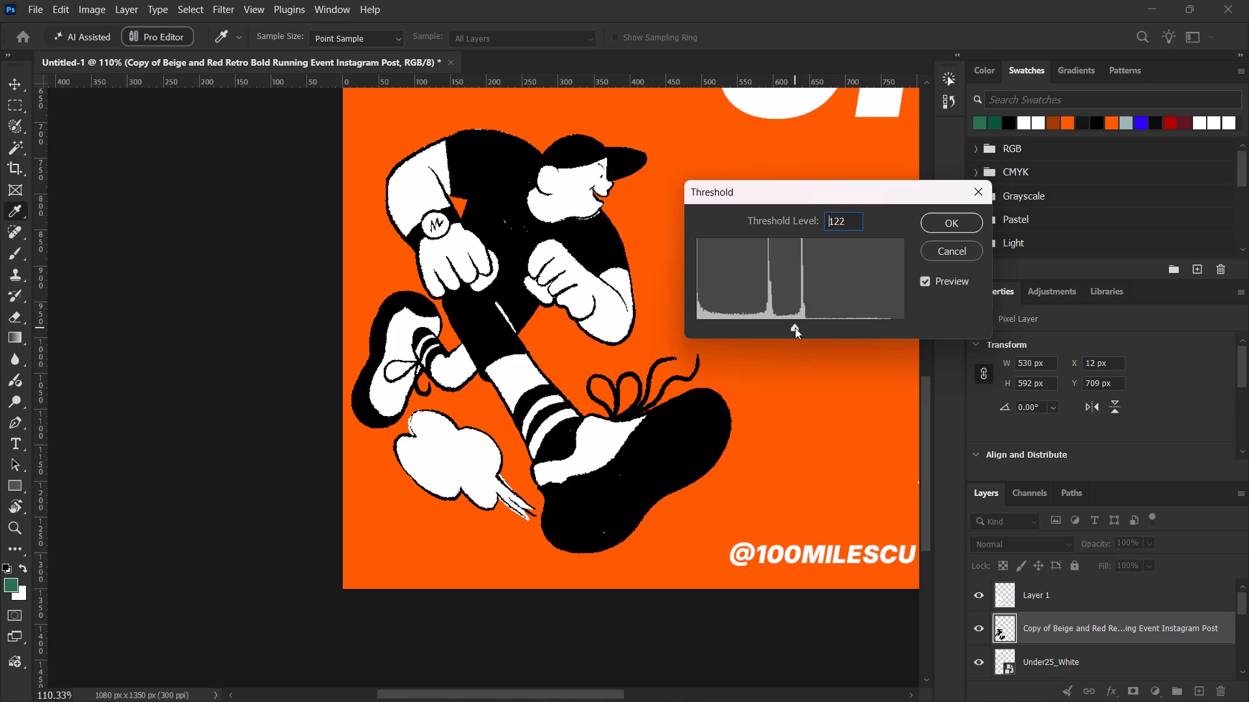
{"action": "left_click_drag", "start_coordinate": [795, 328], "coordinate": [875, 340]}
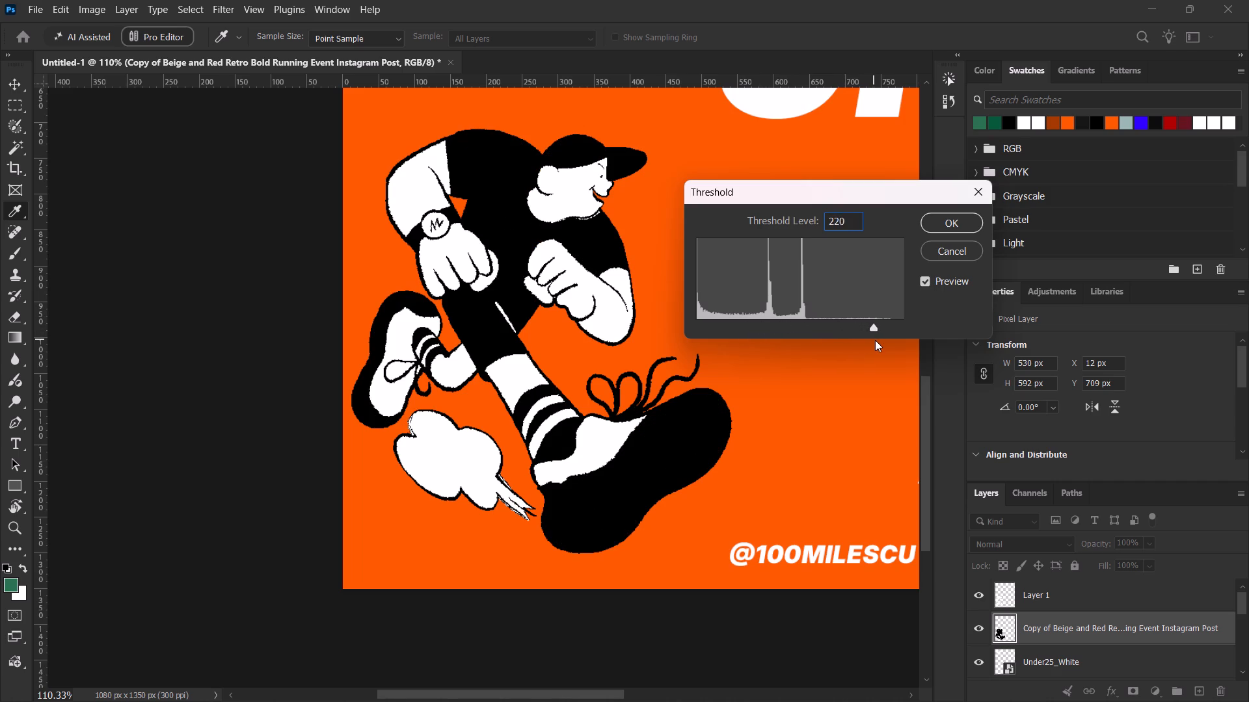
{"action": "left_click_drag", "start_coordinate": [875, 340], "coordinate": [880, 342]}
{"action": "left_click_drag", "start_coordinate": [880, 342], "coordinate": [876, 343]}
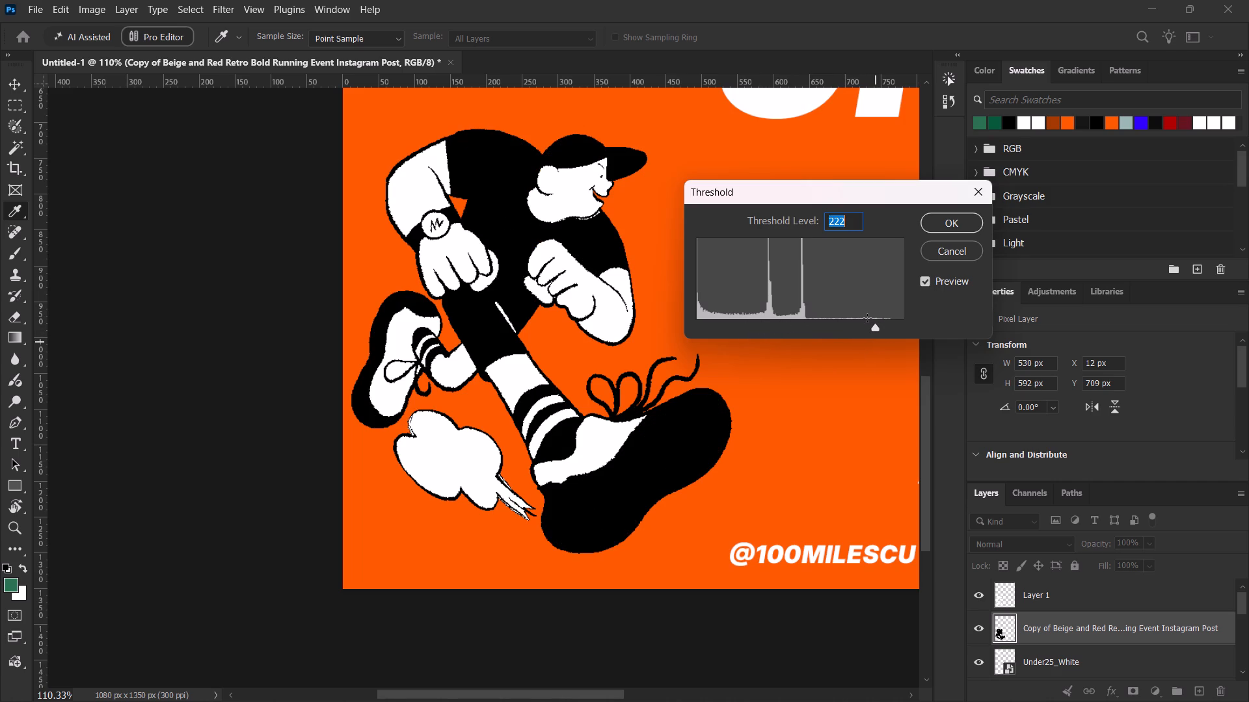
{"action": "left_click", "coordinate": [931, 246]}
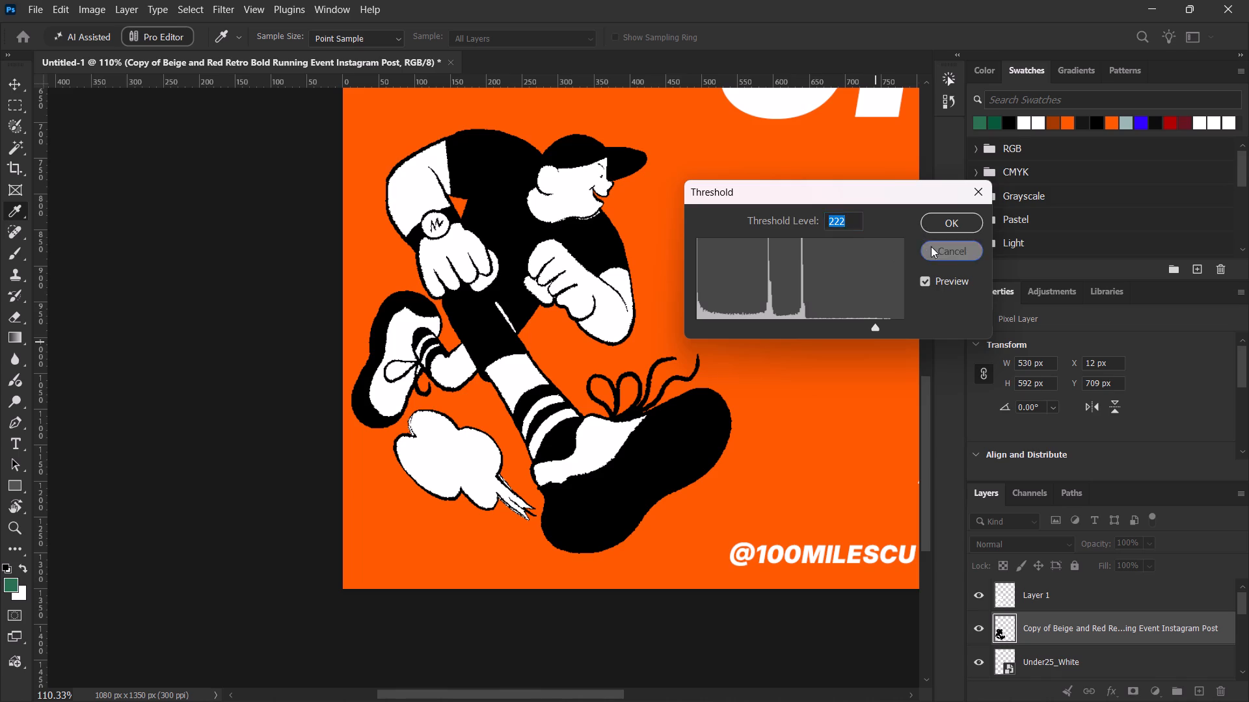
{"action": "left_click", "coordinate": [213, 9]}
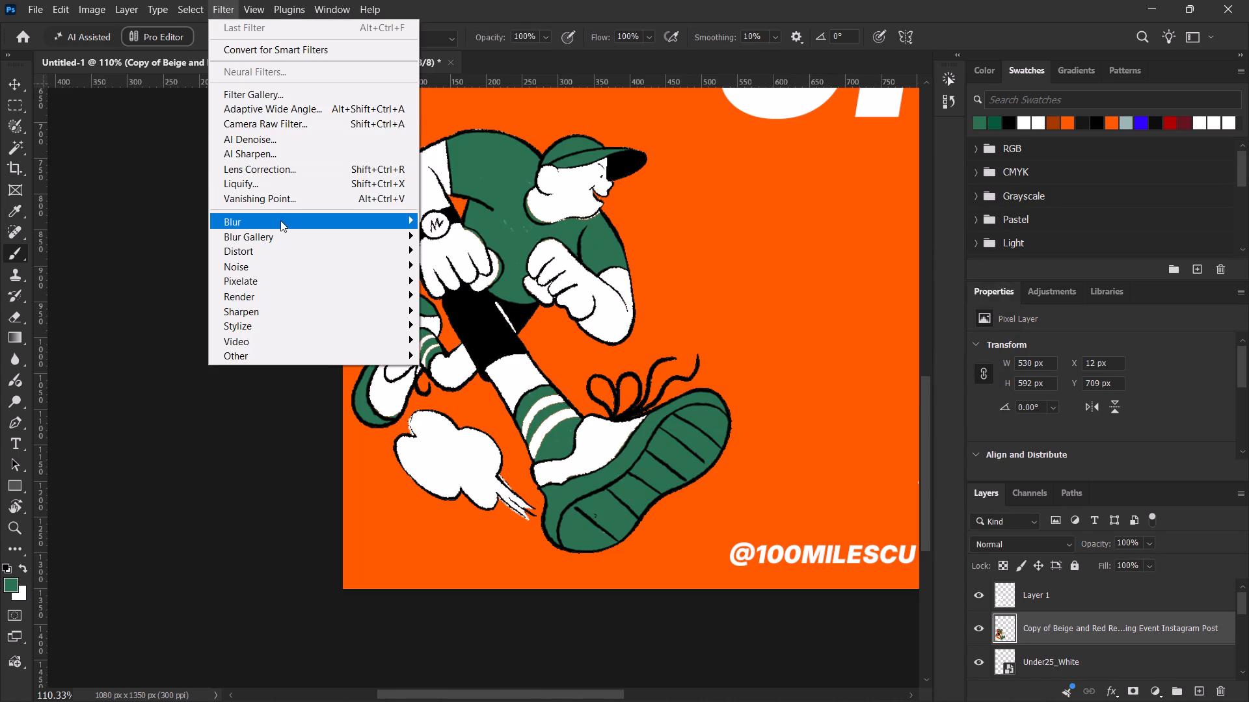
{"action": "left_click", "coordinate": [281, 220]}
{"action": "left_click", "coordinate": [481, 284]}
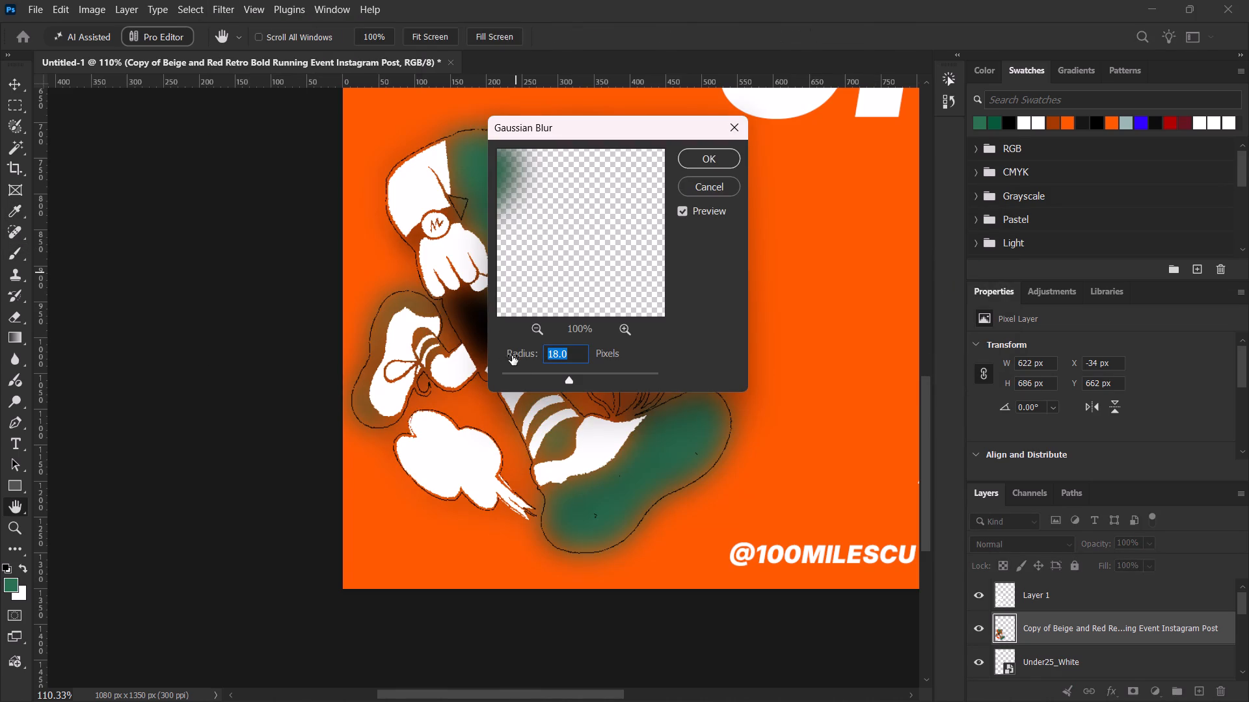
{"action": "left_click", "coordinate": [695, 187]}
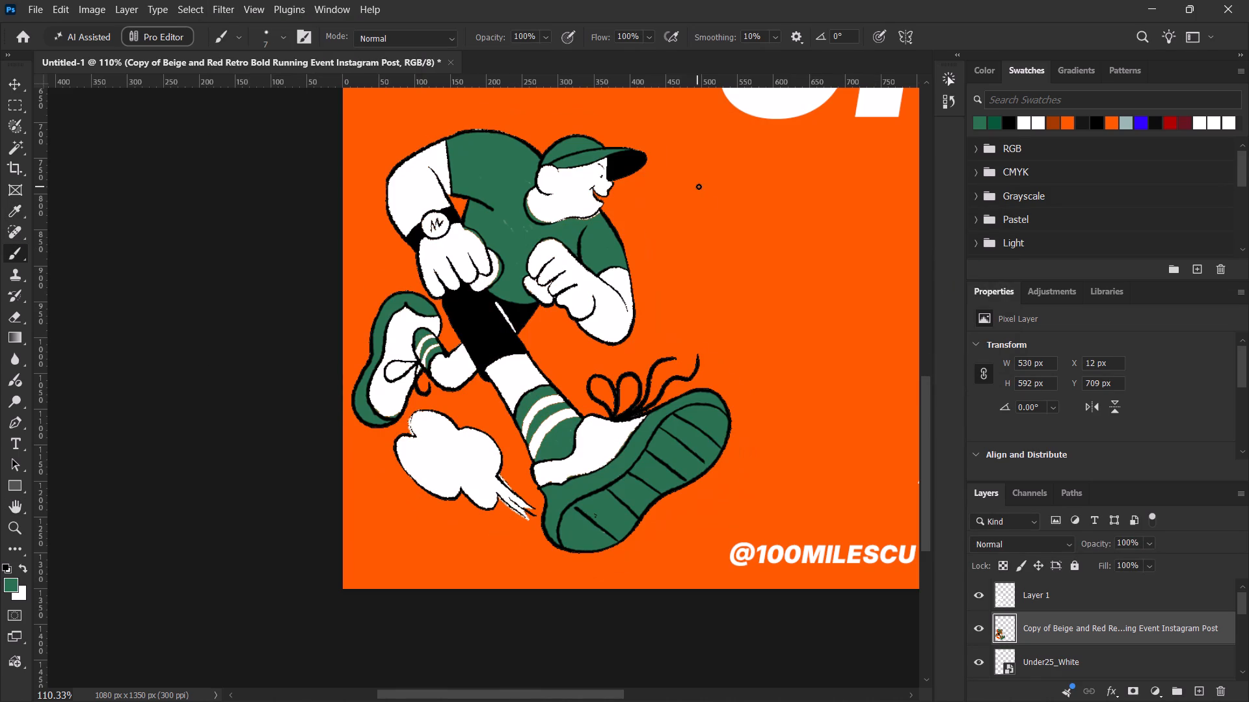
Merge Layer 1 with the runner illustration layer into a single layer.
{"action": "left_click", "coordinate": [1063, 598], "text": "ctrl"}
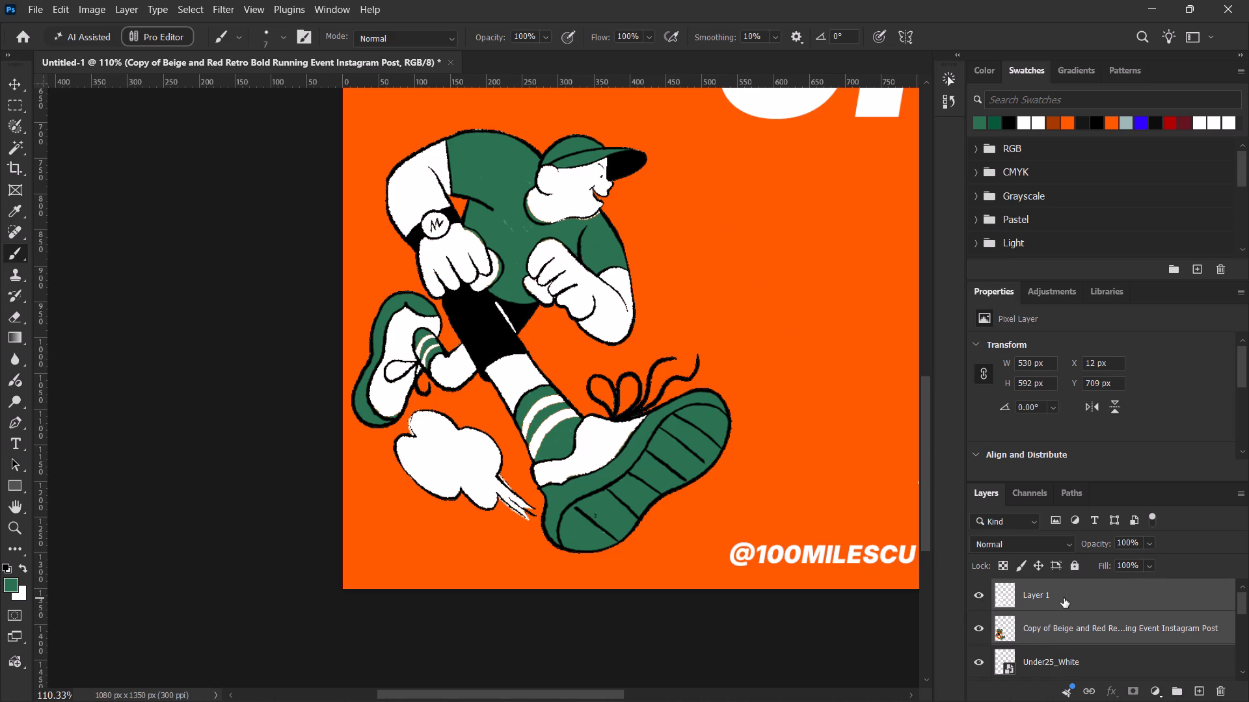
{"action": "key", "text": "ctrl+e"}
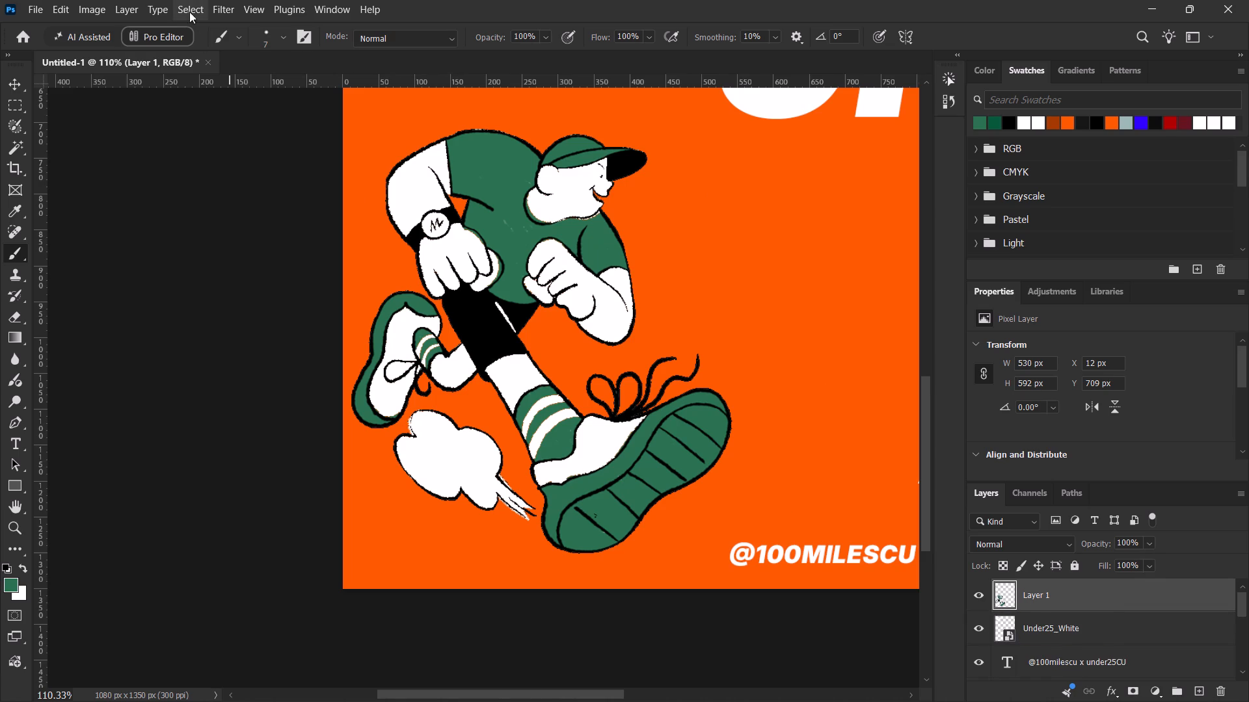
Apply a Gaussian Blur with a 0.7 pixel radius to the merged runner layer.
{"action": "left_click", "coordinate": [226, 14]}
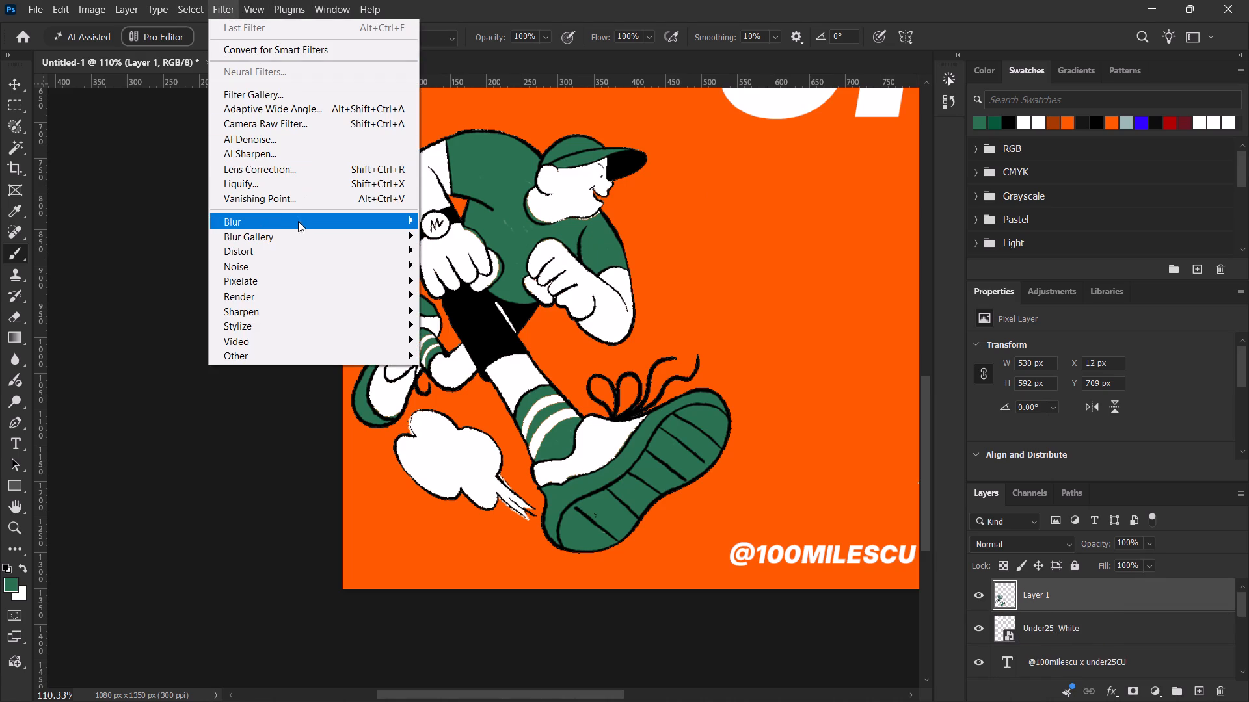
{"action": "left_click", "coordinate": [300, 222]}
{"action": "left_click", "coordinate": [450, 274]}
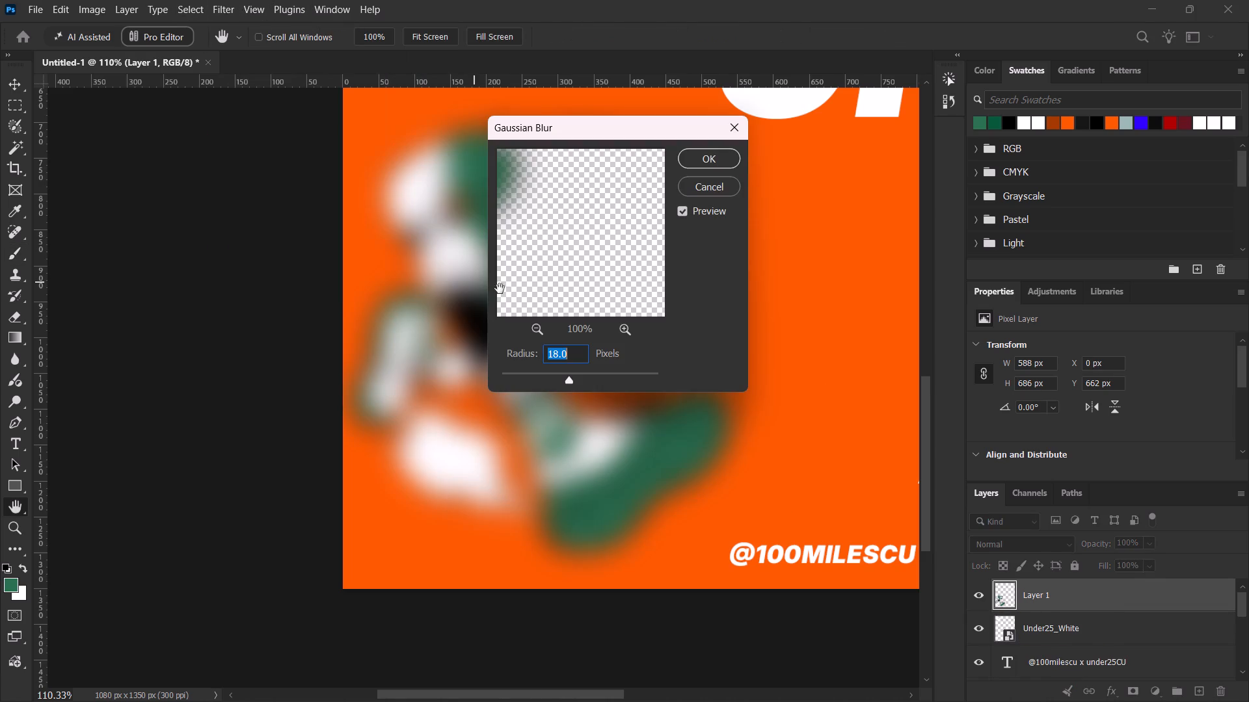
{"action": "left_click", "coordinate": [506, 377]}
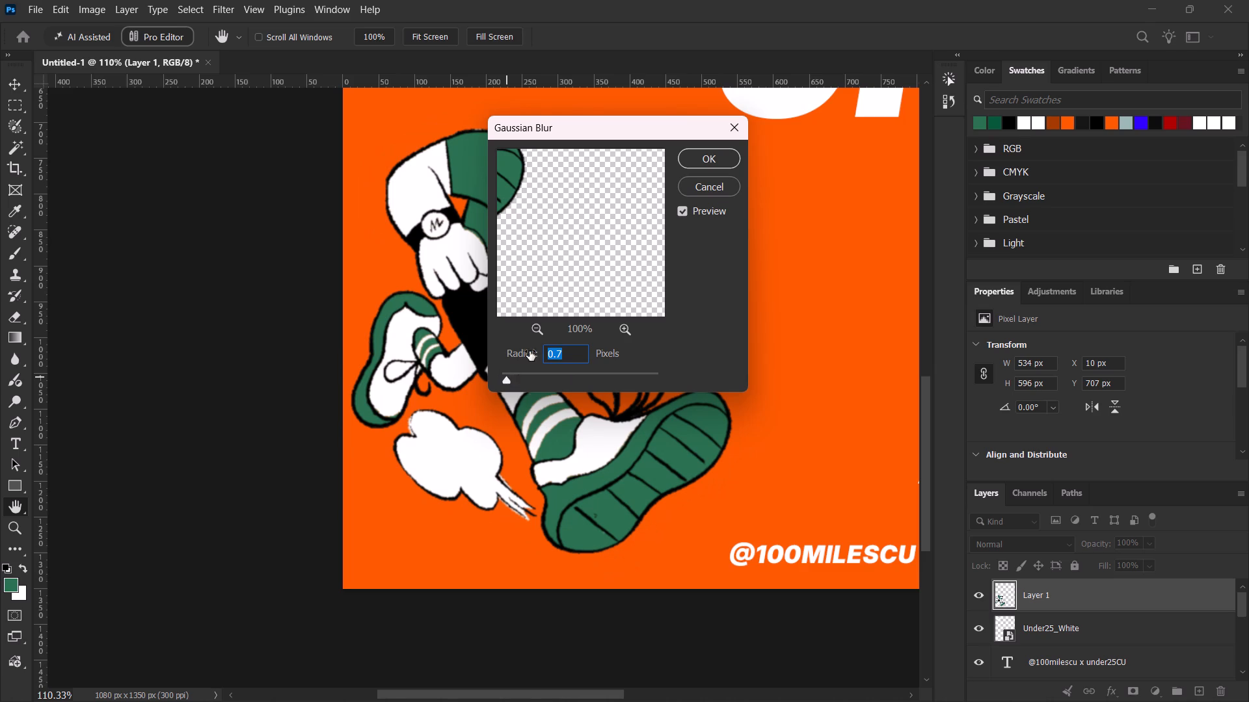
{"action": "left_click", "coordinate": [688, 154]}
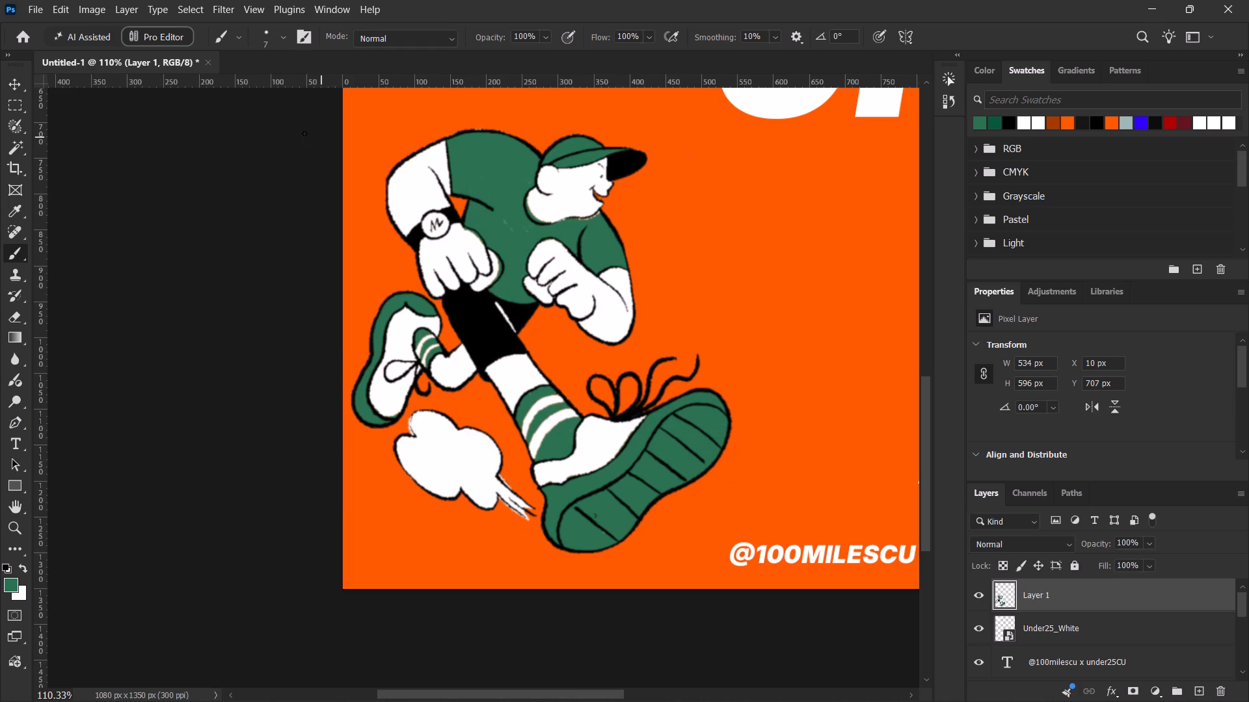
Apply a Threshold adjustment at level 215 to the blurred runner layer.
{"action": "left_click", "coordinate": [100, 10]}
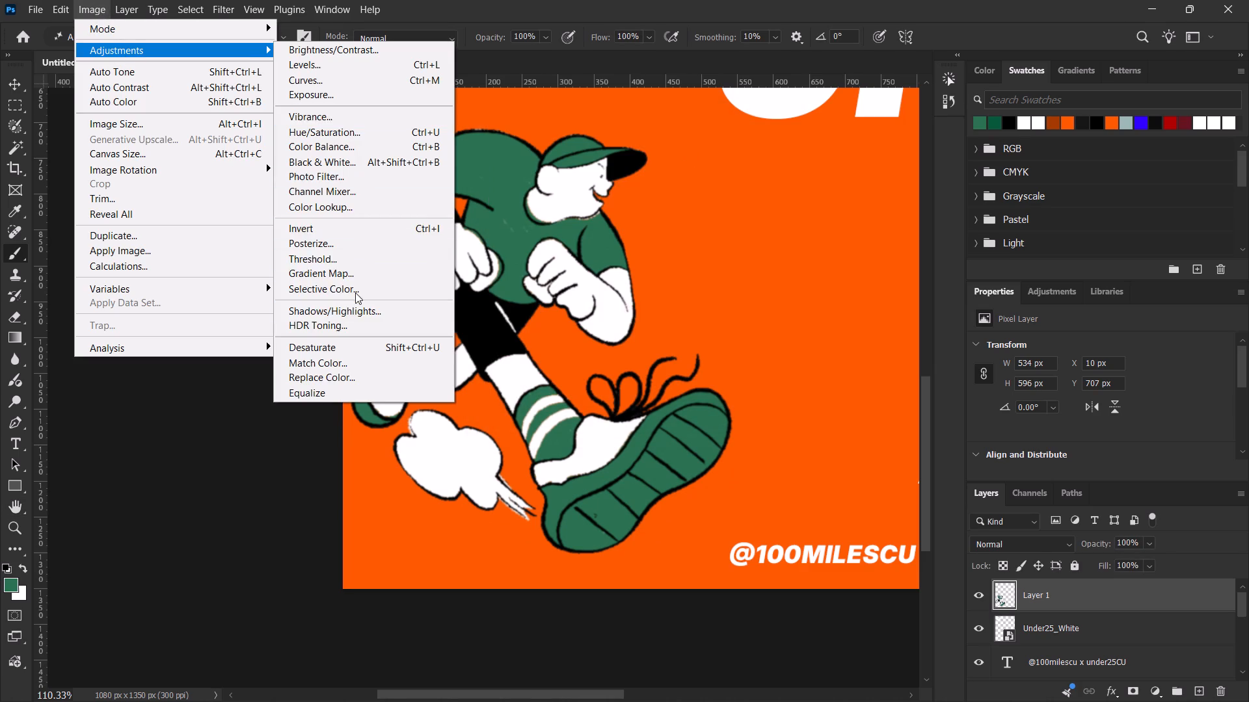
{"action": "left_click", "coordinate": [355, 259]}
{"action": "left_click_drag", "start_coordinate": [799, 327], "coordinate": [820, 330]}
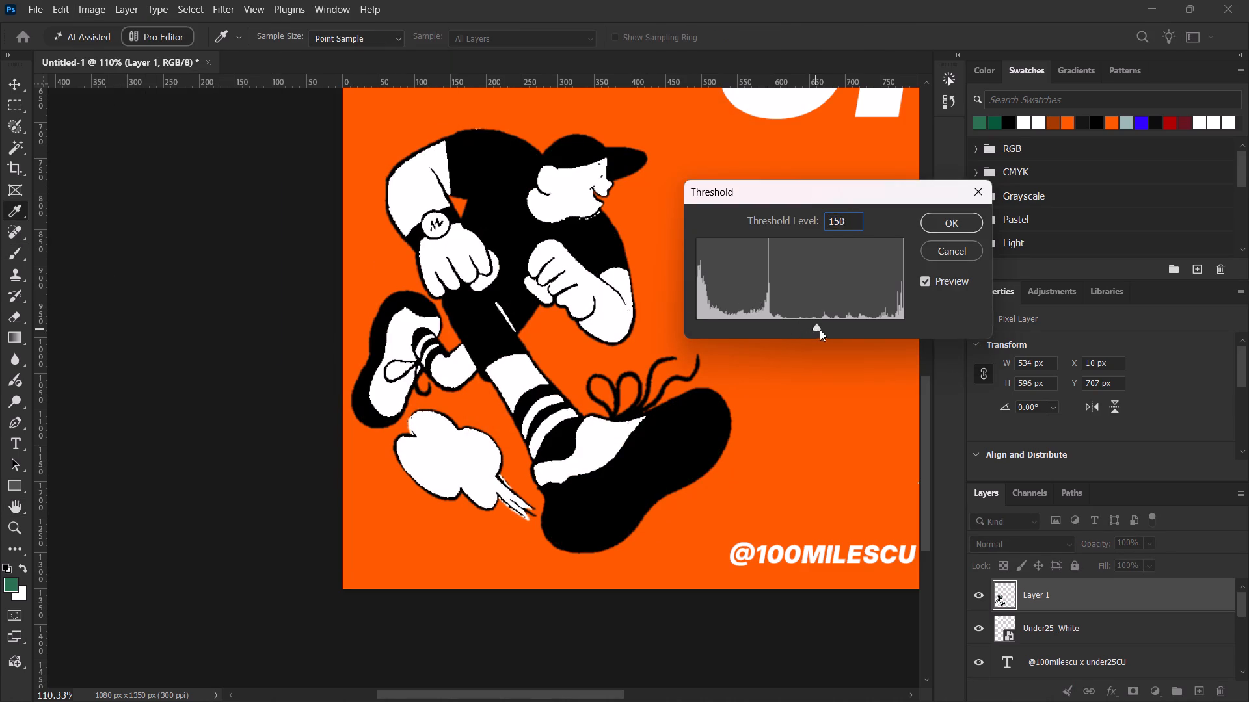
{"action": "left_click_drag", "start_coordinate": [820, 330], "coordinate": [870, 338]}
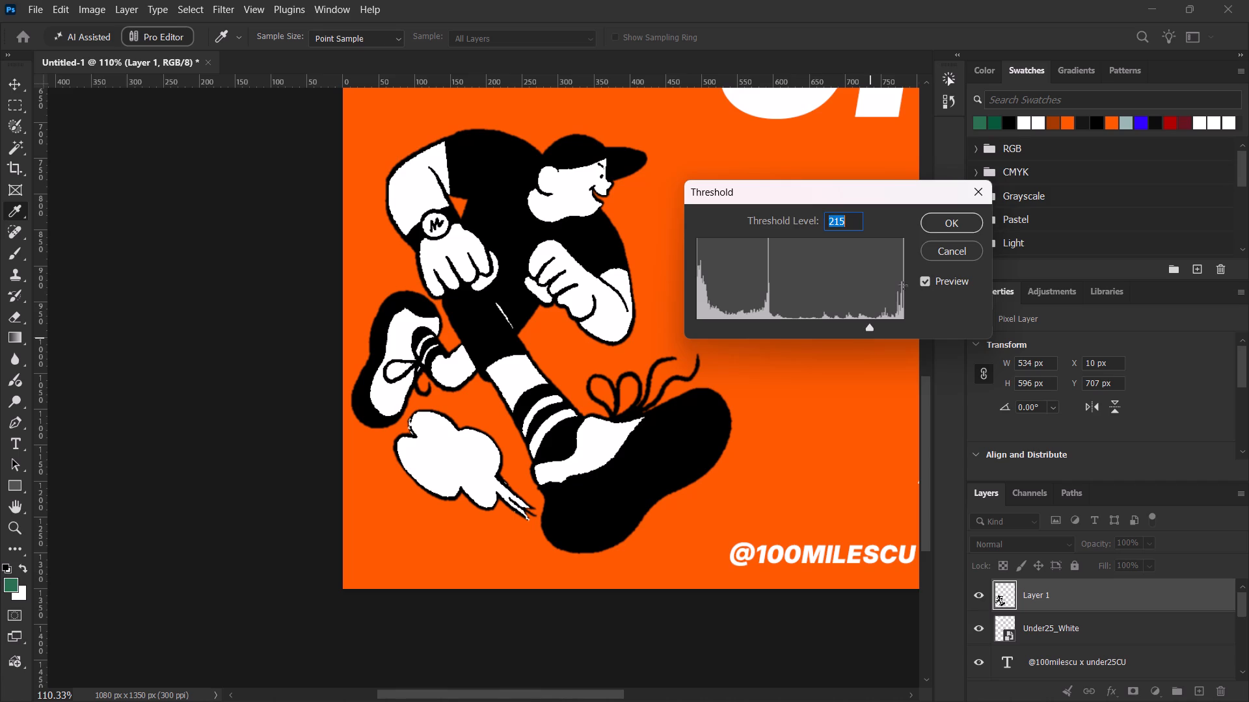
{"action": "left_click", "coordinate": [929, 226]}
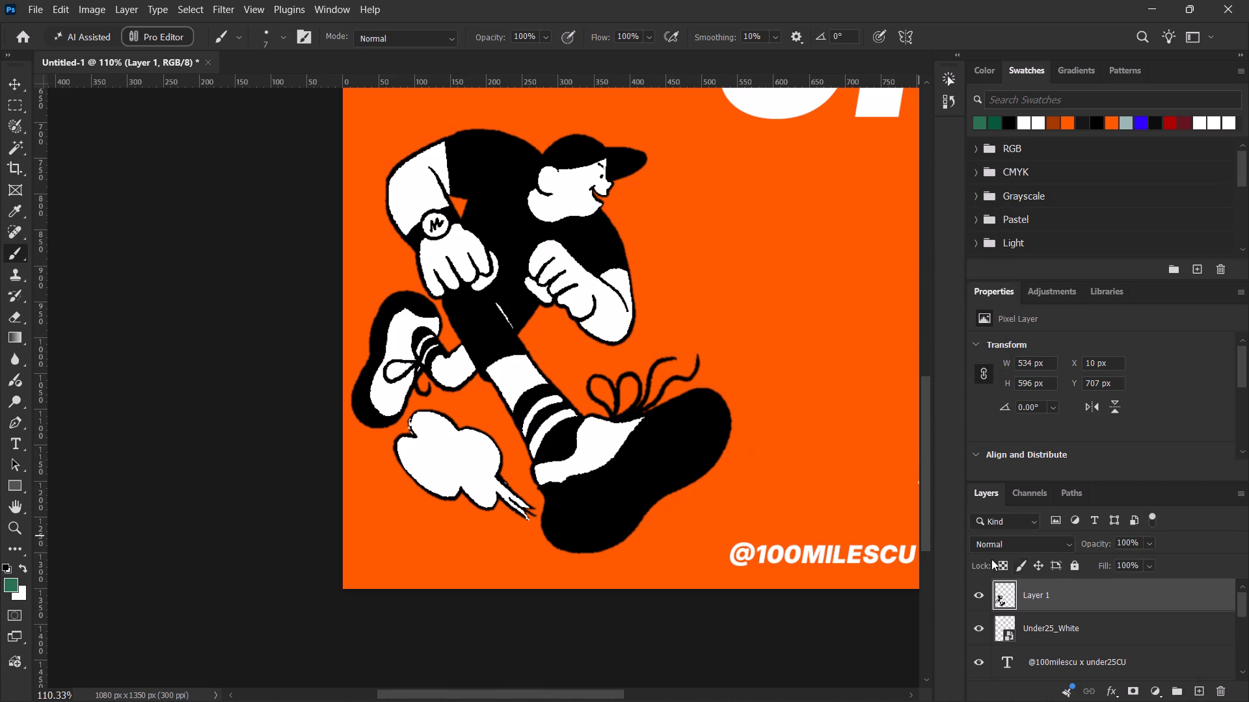
Select the runner's black areas with the Magic Wand, paint them dark green with an 800 px brush, and clear the selection.
{"action": "left_click", "coordinate": [1004, 591], "text": "ctrl"}
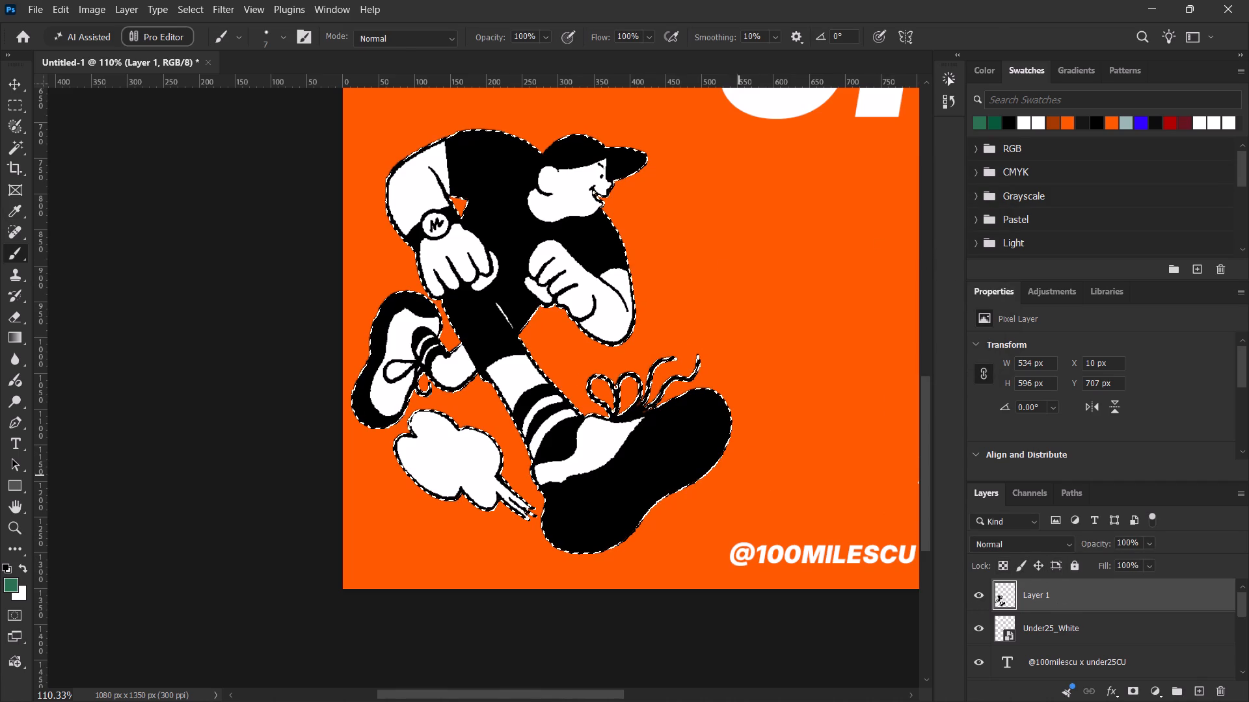
{"action": "key", "text": "w"}
{"action": "left_click", "coordinate": [518, 221]}
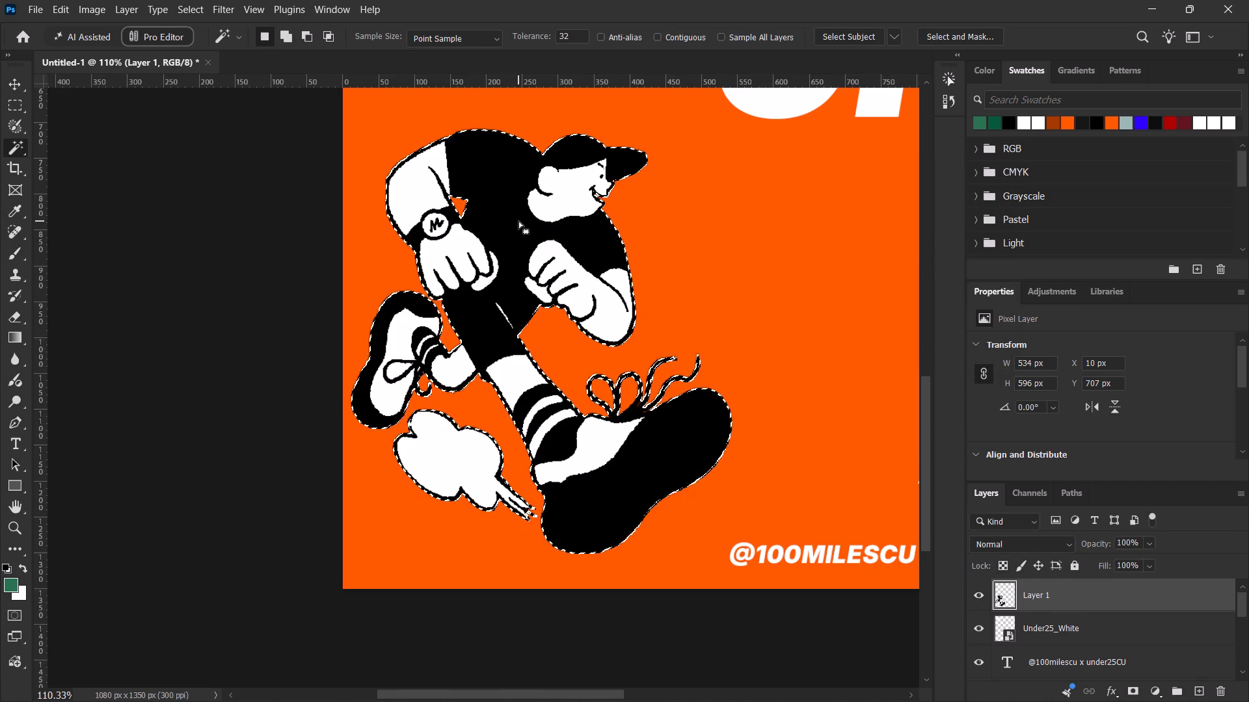
{"action": "key", "text": "w"}
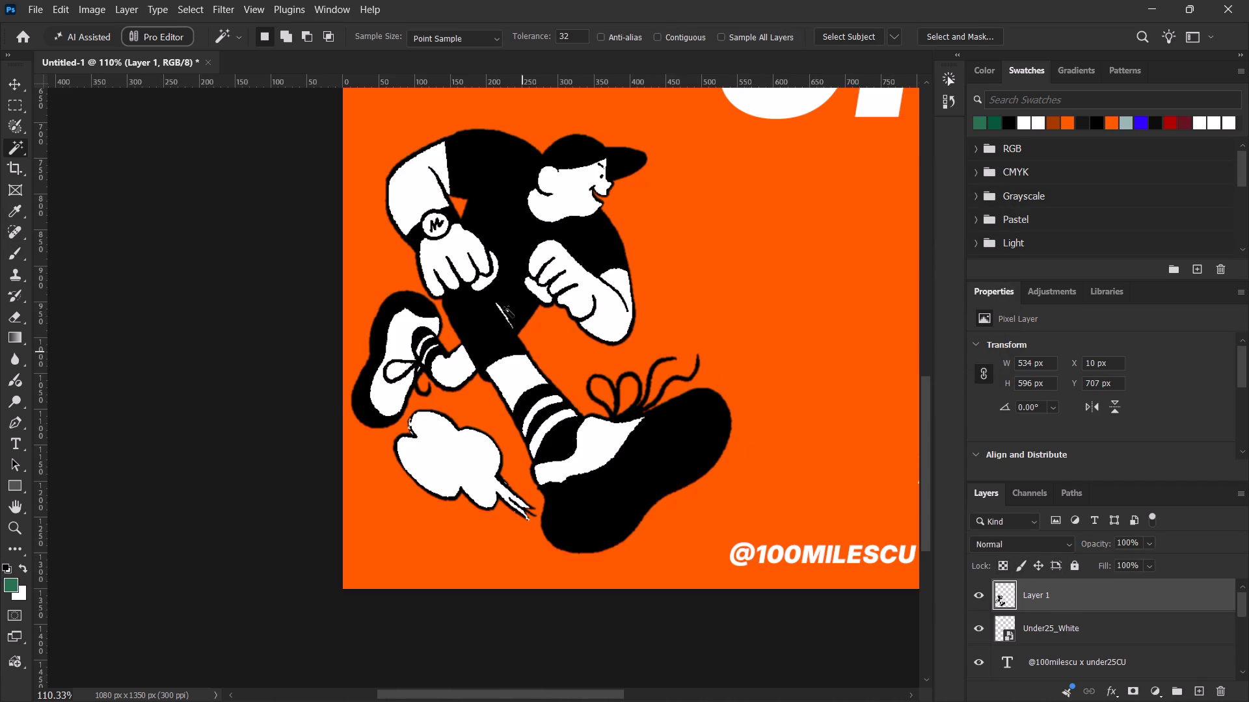
{"action": "left_click", "coordinate": [482, 197]}
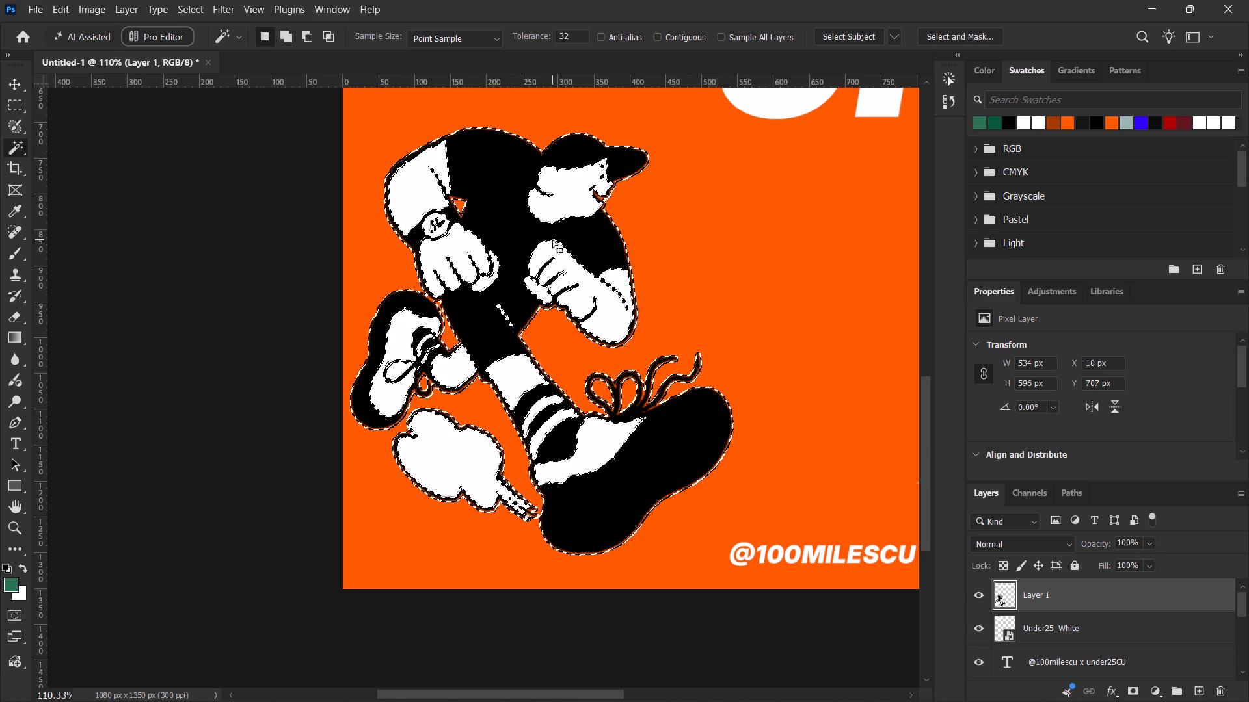
{"action": "left_click", "coordinate": [991, 127]}
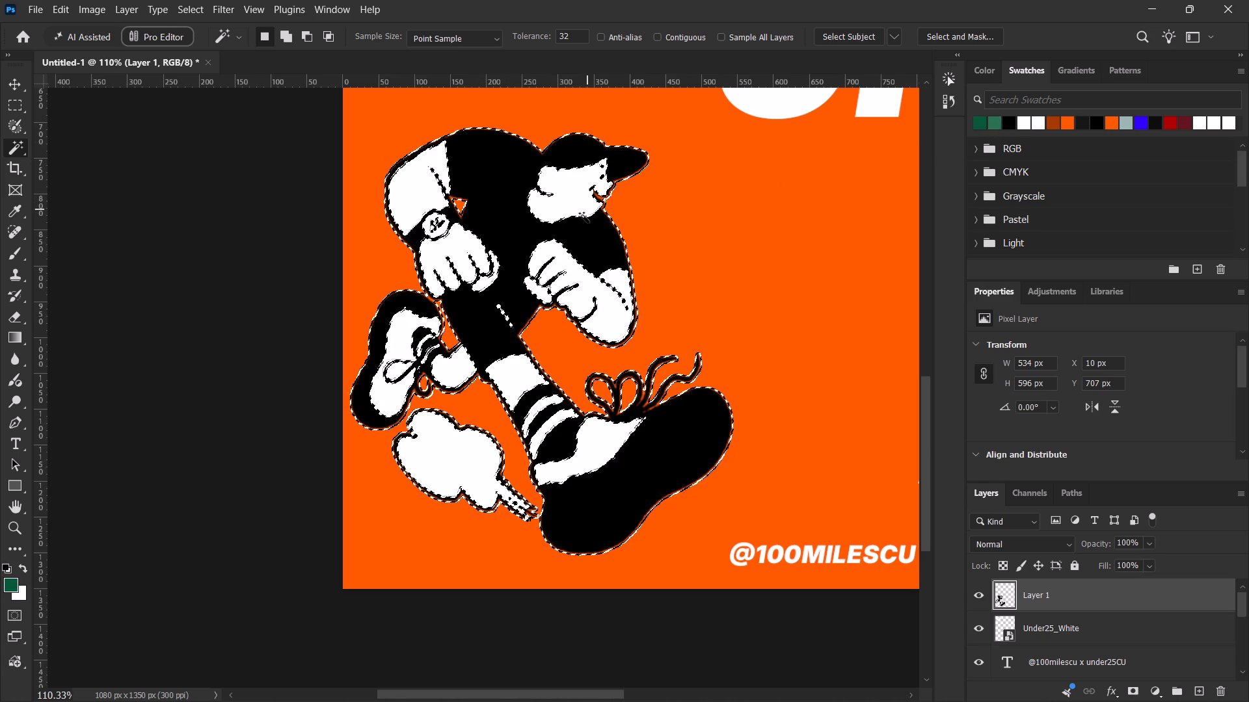
{"action": "key", "text": "b"}
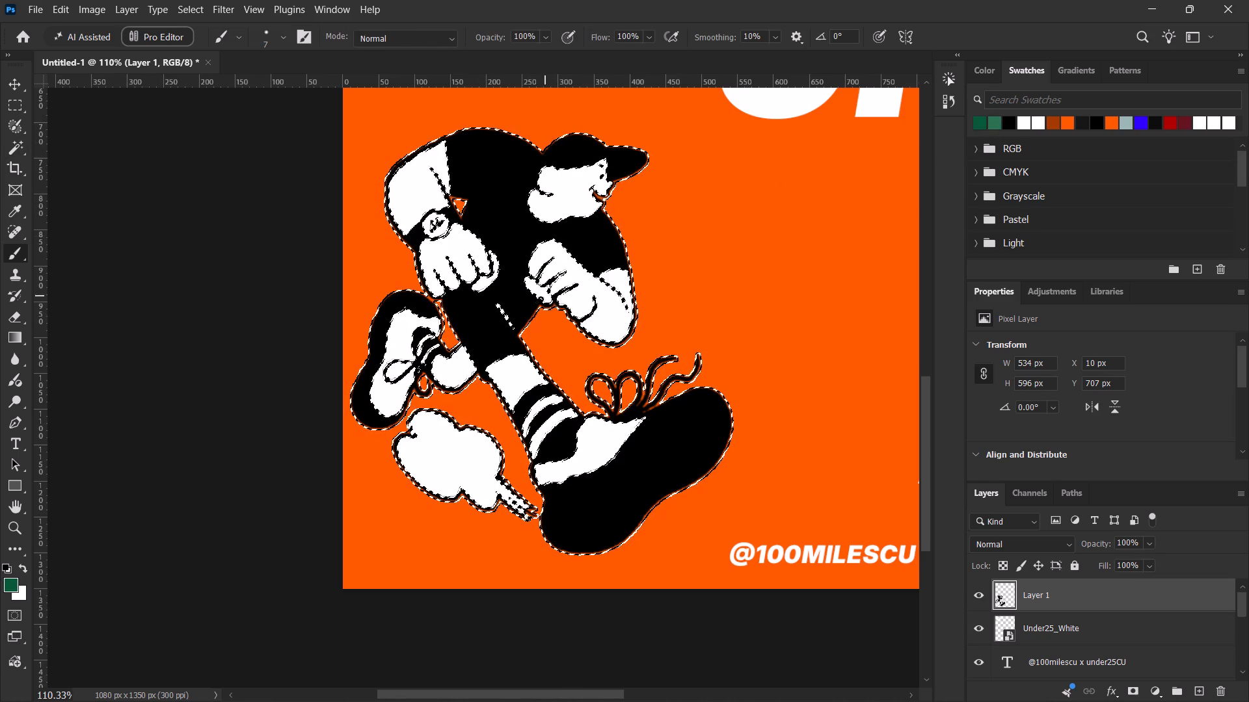
{"action": "scroll", "coordinate": [535, 302], "scroll_direction": "down", "scroll_amount": 8, "text": "alt"}
{"action": "key", "text": "bracketright"}
{"action": "key", "text": "bracketright"}
{"action": "key", "text": "bracketright"}
{"action": "key", "text": "bracketright"}
{"action": "key", "text": "bracketright"}
{"action": "key", "text": "bracketright"}
{"action": "key", "text": "bracketright"}
{"action": "key", "text": "bracketright"}
{"action": "key", "text": "bracketright"}
{"action": "key", "text": "bracketright"}
{"action": "key", "text": "bracketright"}
{"action": "key", "text": "bracketright"}
{"action": "key", "text": "bracketright"}
{"action": "key", "text": "bracketright"}
{"action": "key", "text": "bracketright"}
{"action": "key", "text": "bracketright"}
{"action": "key", "text": "bracketright"}
{"action": "key", "text": "bracketright"}
{"action": "key", "text": "bracketright"}
{"action": "key", "text": "bracketright"}
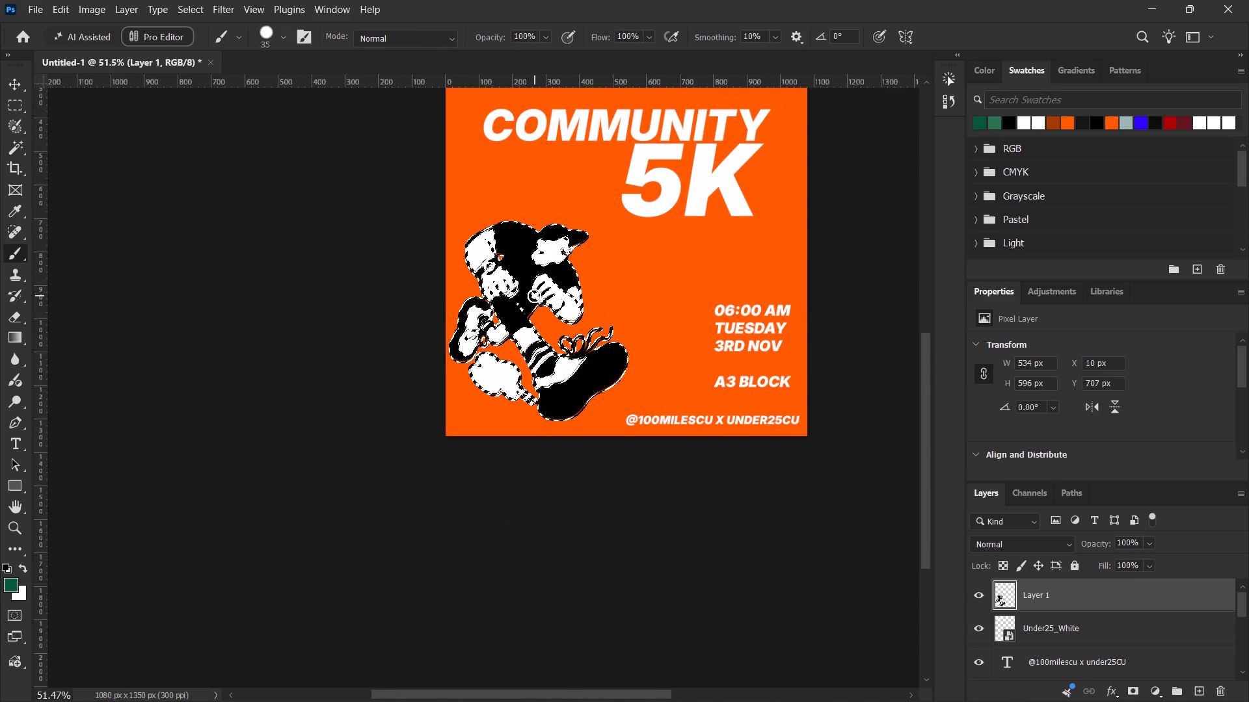
{"action": "left_click_drag", "start_coordinate": [532, 287], "coordinate": [519, 327]}
{"action": "key", "text": "ctrl+d"}
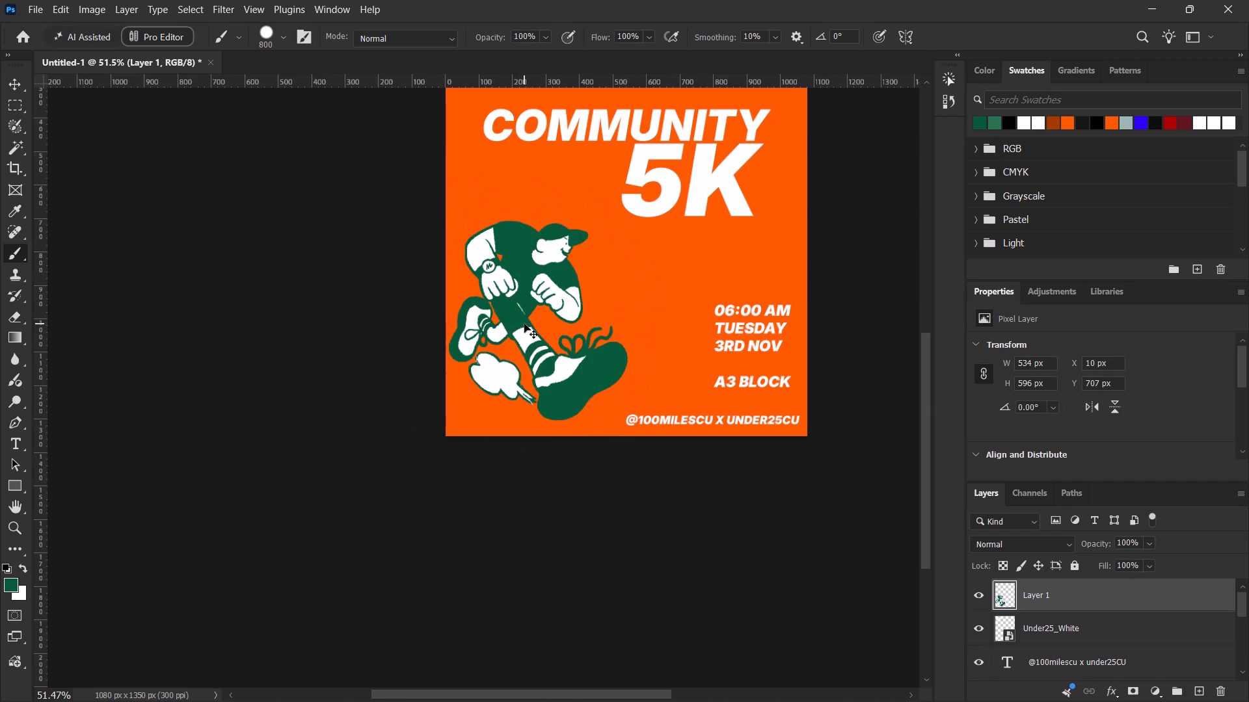
Examine the recoloured runner's edges and hands up close, and its look within the whole poster.
{"action": "key", "text": "space"}
{"action": "key", "text": "space"}
{"action": "key", "text": "space"}
{"action": "key", "text": "space"}
{"action": "key", "text": "space"}
{"action": "key", "text": "space"}
{"action": "key", "text": "space"}
{"action": "key", "text": "space"}
{"action": "key", "text": "space"}
{"action": "key", "text": "space"}
{"action": "key", "text": "space"}
{"action": "key", "text": "space"}
{"action": "left_click_drag", "start_coordinate": [567, 278], "coordinate": [525, 407]}
{"action": "scroll", "coordinate": [454, 428], "scroll_direction": "down", "scroll_amount": 1, "text": "alt"}
{"action": "scroll", "coordinate": [450, 430], "scroll_direction": "up", "scroll_amount": 6, "text": "alt"}
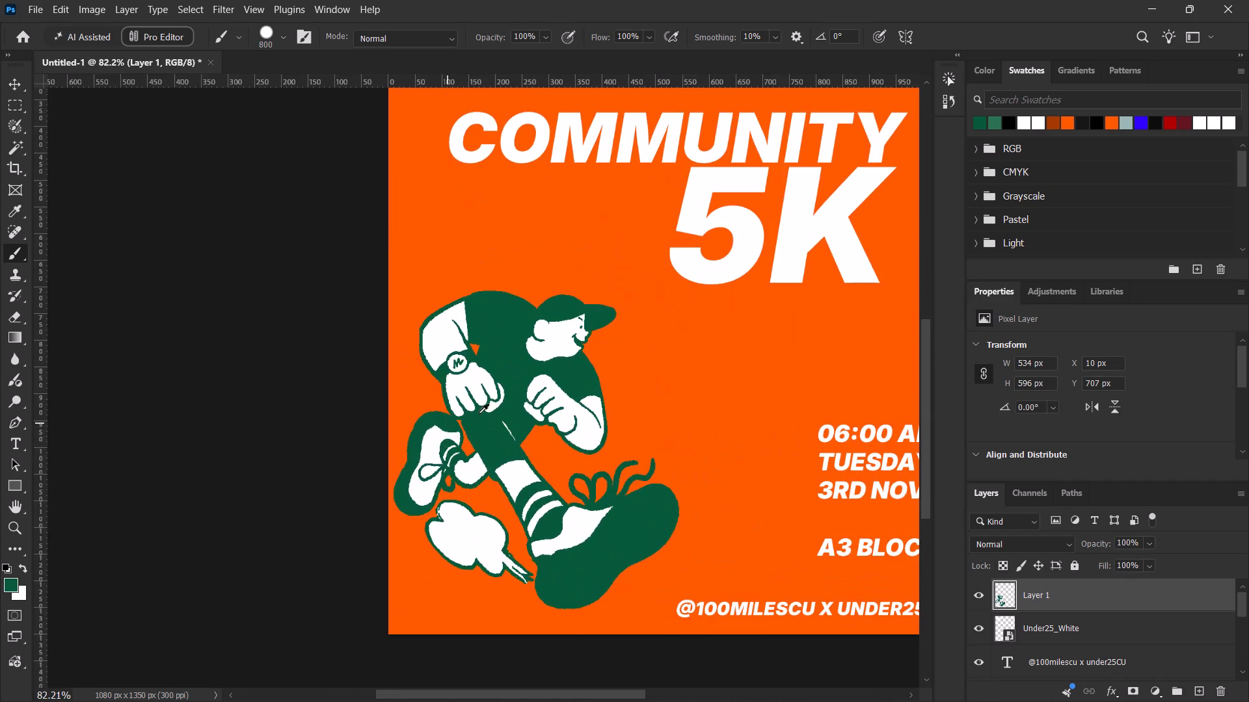
{"action": "scroll", "coordinate": [557, 396], "scroll_direction": "up", "scroll_amount": 8, "text": "alt"}
{"action": "scroll", "coordinate": [489, 399], "scroll_direction": "up", "scroll_amount": 6, "text": "alt"}
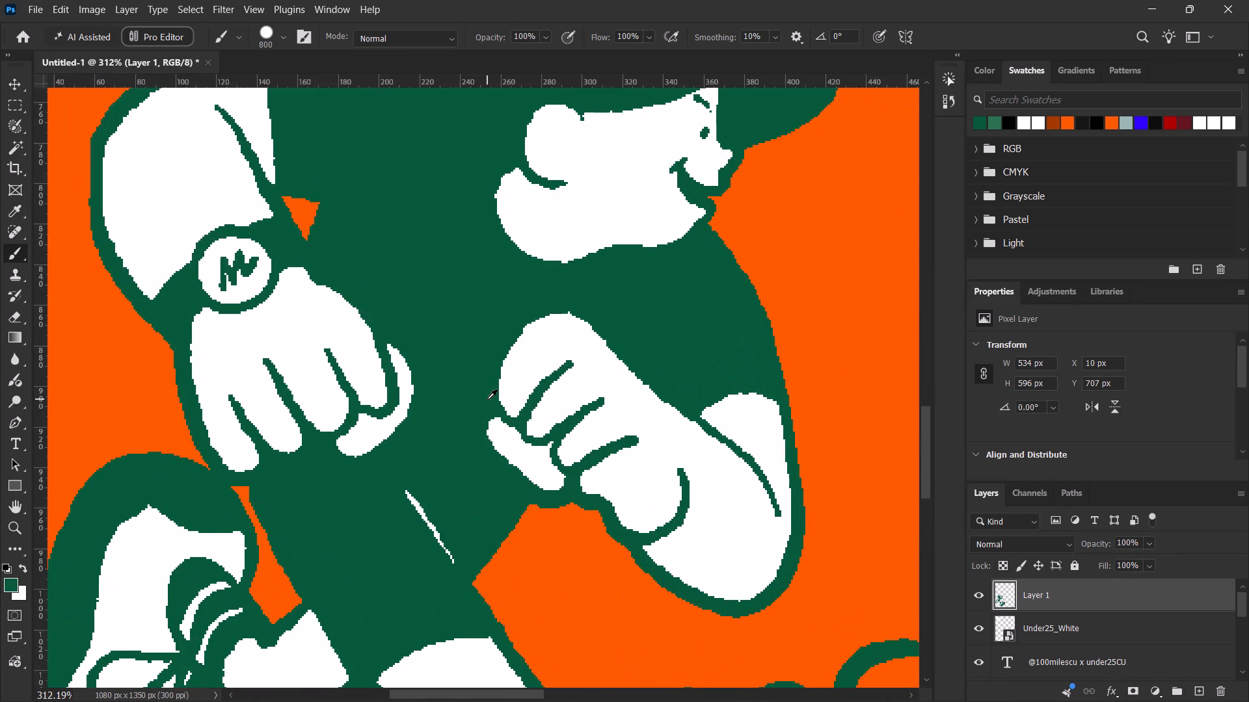
{"action": "scroll", "coordinate": [487, 399], "scroll_direction": "down", "scroll_amount": 17, "text": "alt"}
{"action": "key", "text": "space"}
{"action": "key", "text": "space"}
{"action": "key", "text": "space"}
{"action": "left_click_drag", "start_coordinate": [486, 391], "coordinate": [447, 441]}
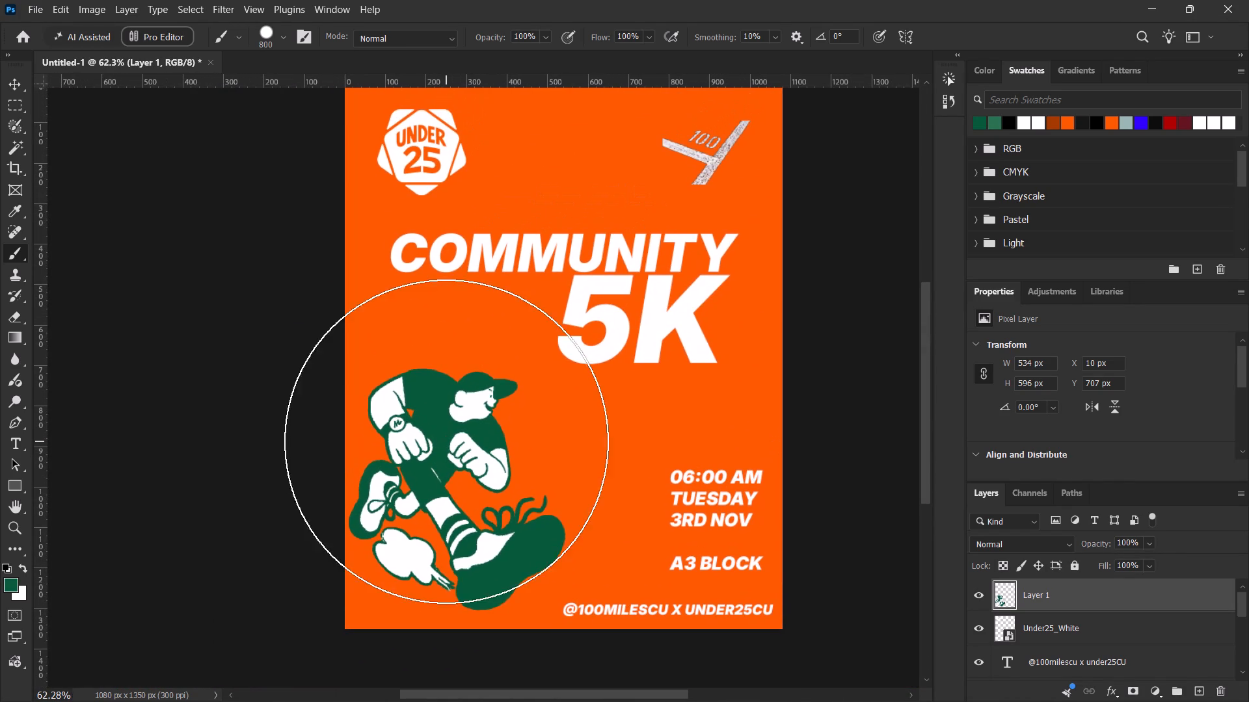
Switch to the original Canva design in Chrome and examine its runner illustration for comparison.
{"action": "key", "text": "alt+Tab"}
{"action": "scroll", "coordinate": [573, 461], "scroll_direction": "up", "scroll_amount": 3, "text": "alt"}
{"action": "scroll", "coordinate": [574, 465], "scroll_direction": "down", "scroll_amount": 1, "text": "alt"}
{"action": "scroll", "coordinate": [574, 466], "scroll_direction": "up", "scroll_amount": 13, "text": "alt"}
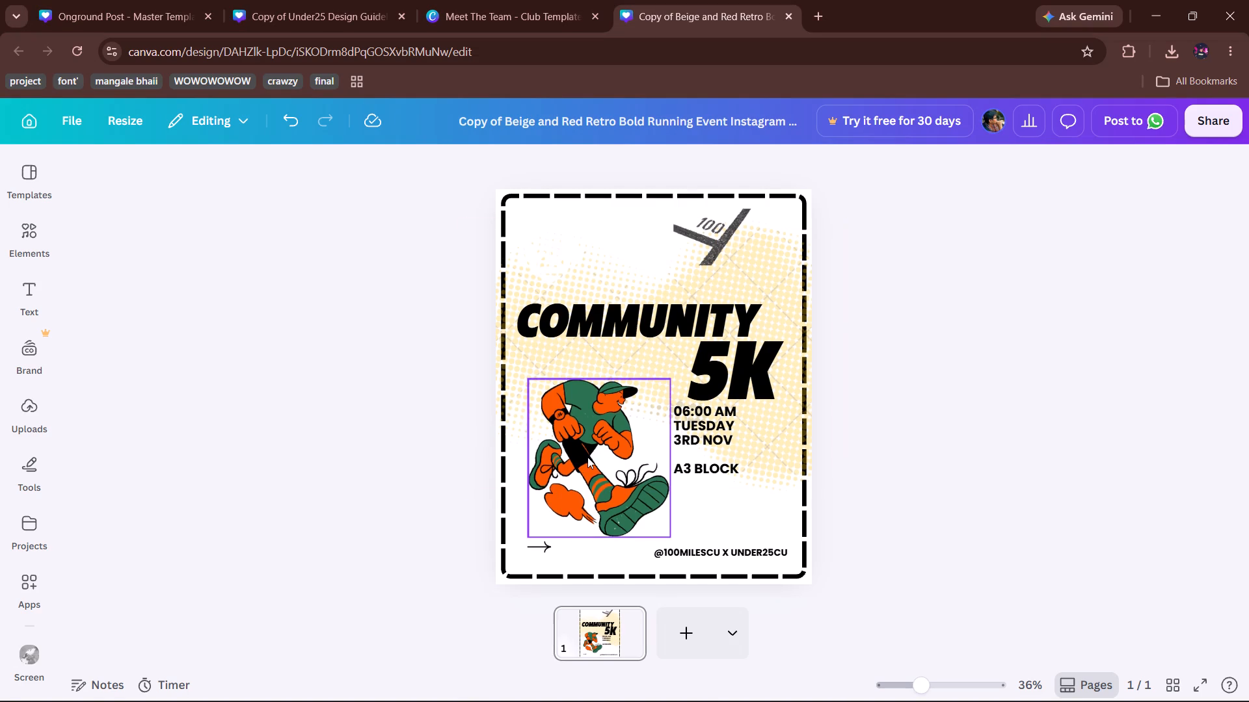
{"action": "key", "text": "alt+Tab"}
{"action": "key", "text": "alt+Tab"}
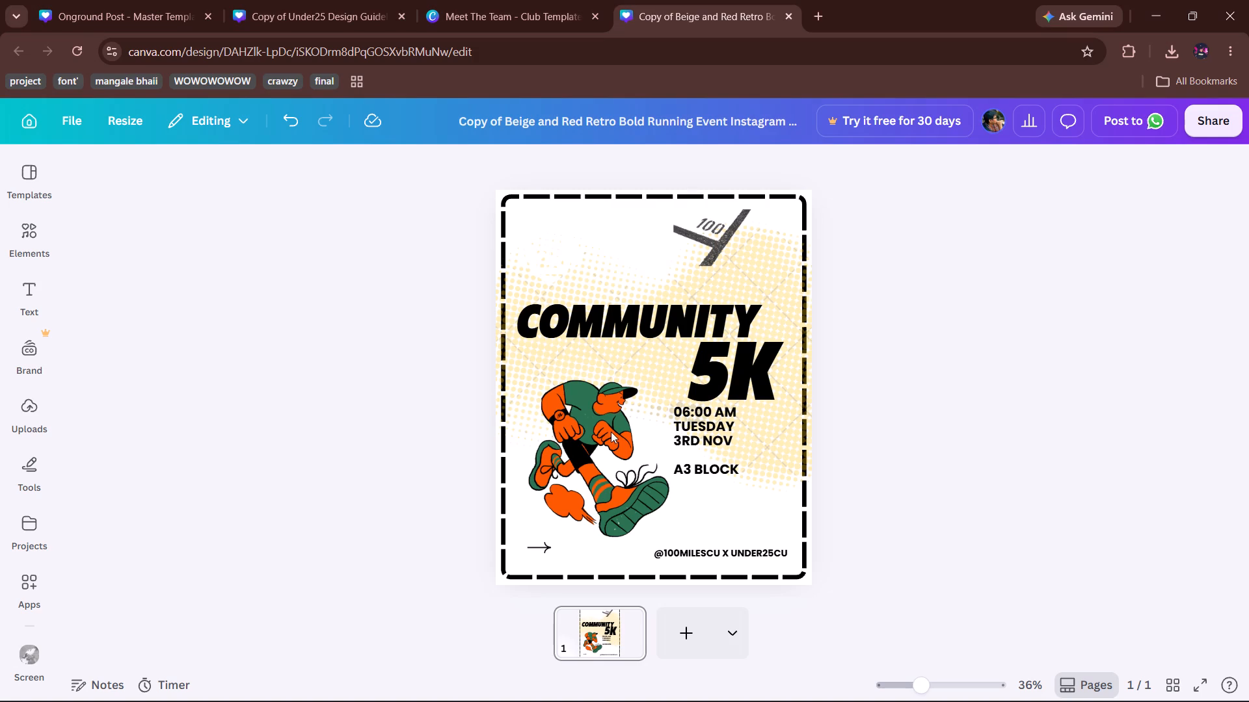
{"action": "scroll", "coordinate": [580, 434], "scroll_direction": "up", "scroll_amount": 2, "text": "alt"}
{"action": "scroll", "coordinate": [580, 435], "scroll_direction": "down", "scroll_amount": 1, "text": "alt"}
{"action": "scroll", "coordinate": [580, 436], "scroll_direction": "up", "scroll_amount": 4, "text": "alt"}
{"action": "scroll", "coordinate": [580, 437], "scroll_direction": "up", "scroll_amount": 1}
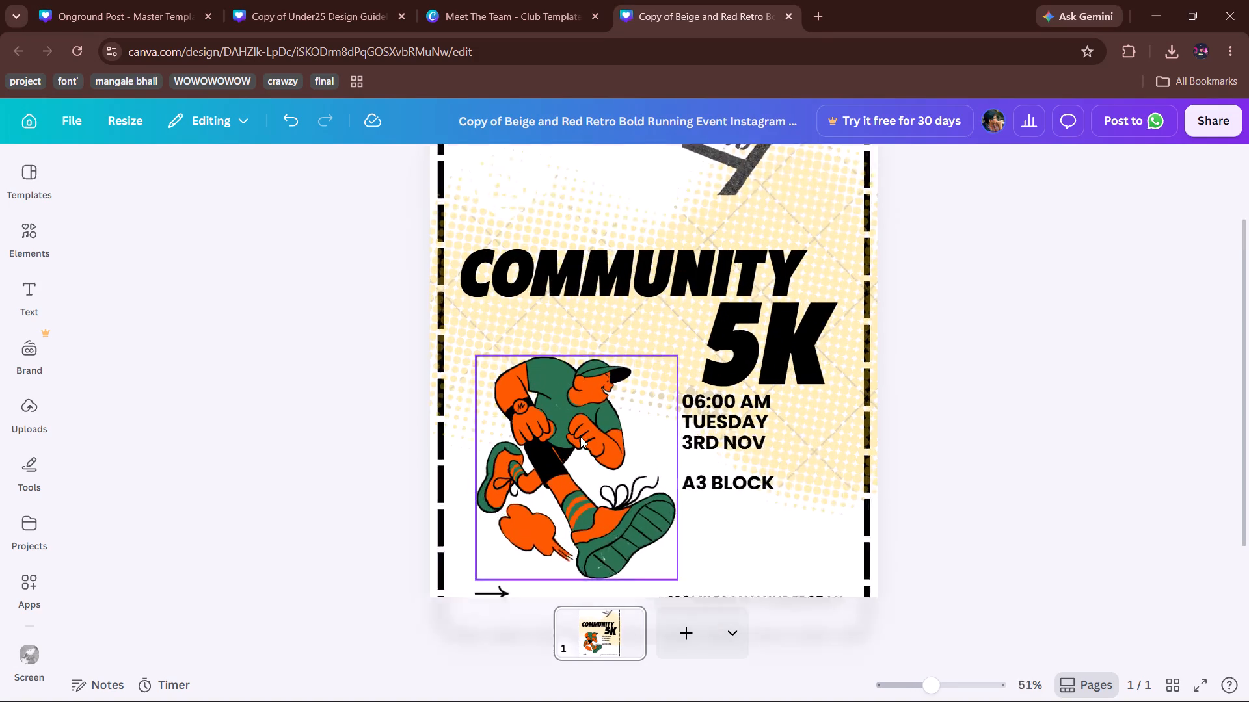
{"action": "scroll", "coordinate": [580, 437], "scroll_direction": "down", "scroll_amount": 1}
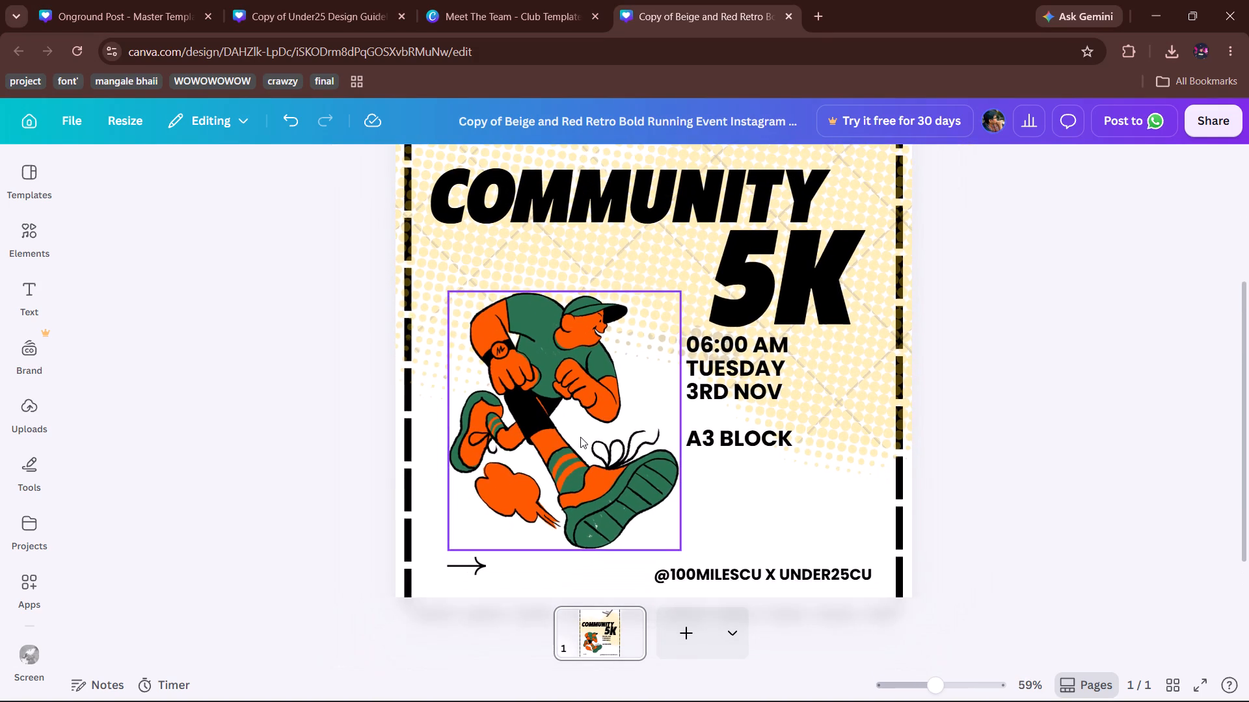
Back in Photoshop, select the runner's dark green areas with the Magic Wand, paint them purple from Under25_Brand_Swatches, and clear the selection.
{"action": "key", "text": "alt+Tab"}
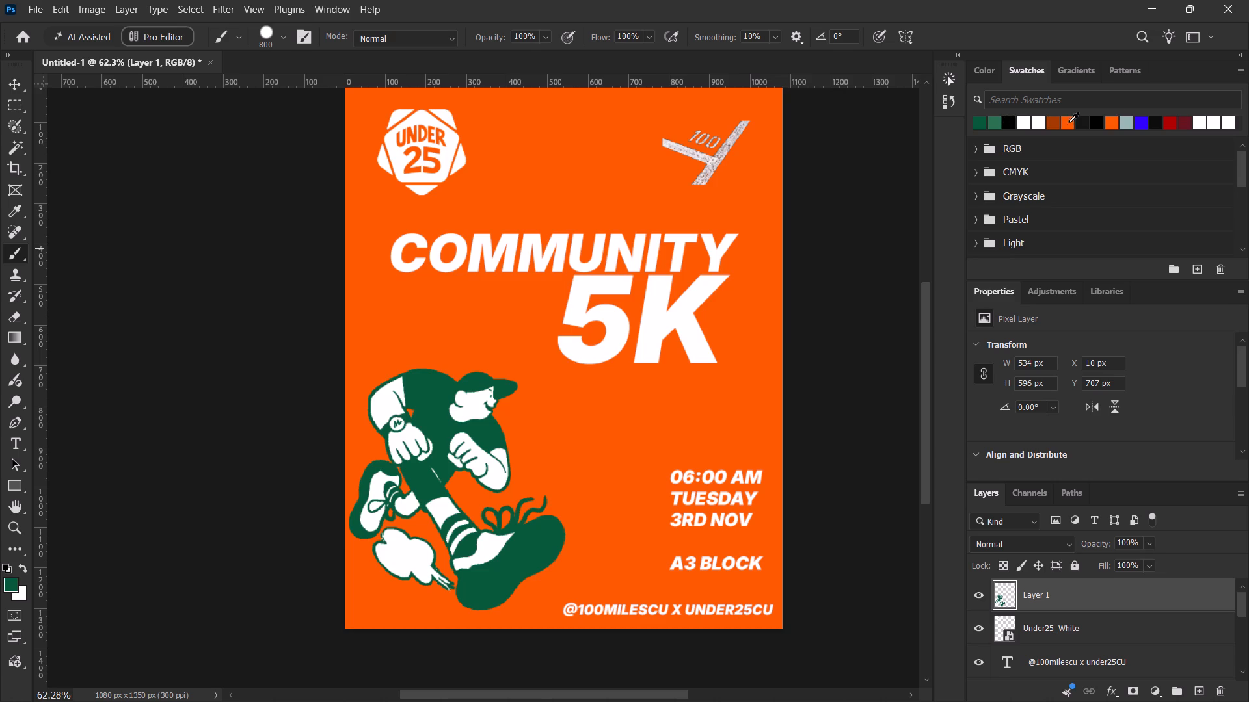
{"action": "scroll", "coordinate": [1010, 210], "scroll_direction": "down", "scroll_amount": 5}
{"action": "scroll", "coordinate": [1004, 210], "scroll_direction": "up", "scroll_amount": 1}
{"action": "scroll", "coordinate": [1004, 210], "scroll_direction": "down", "scroll_amount": 9}
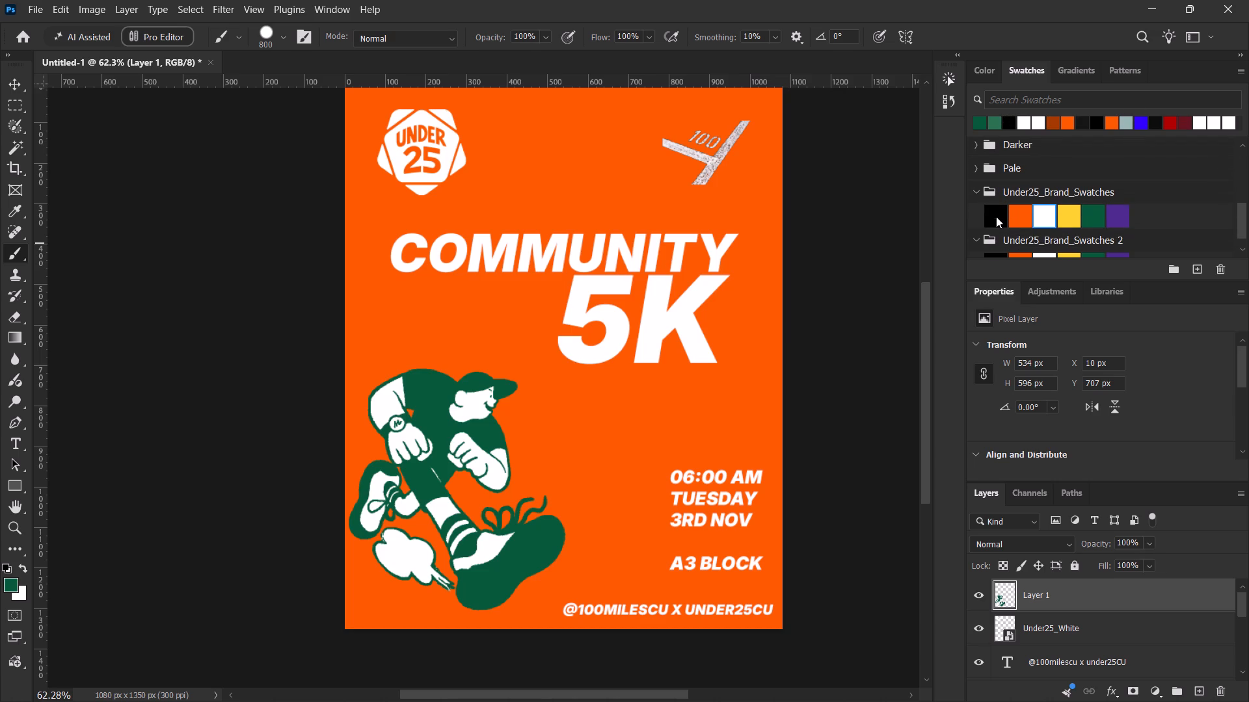
{"action": "left_click", "coordinate": [1117, 220]}
{"action": "left_click_drag", "start_coordinate": [454, 452], "coordinate": [472, 506]}
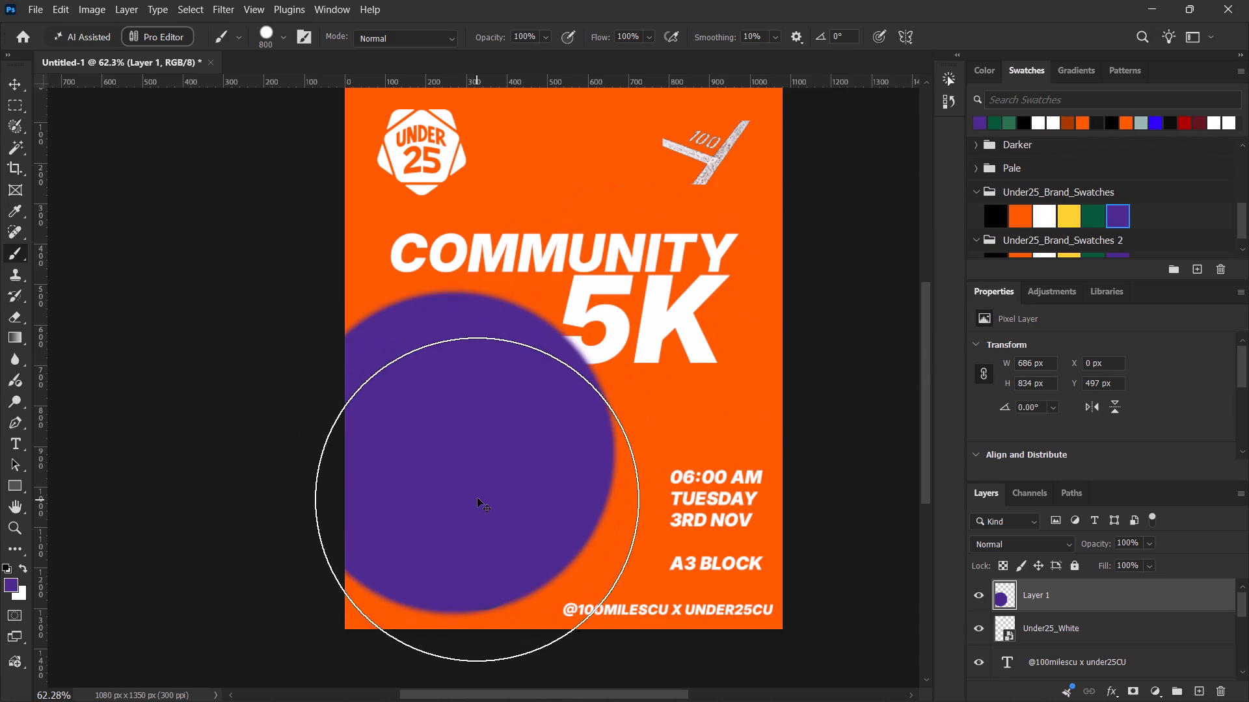
{"action": "key", "text": "ctrl+z"}
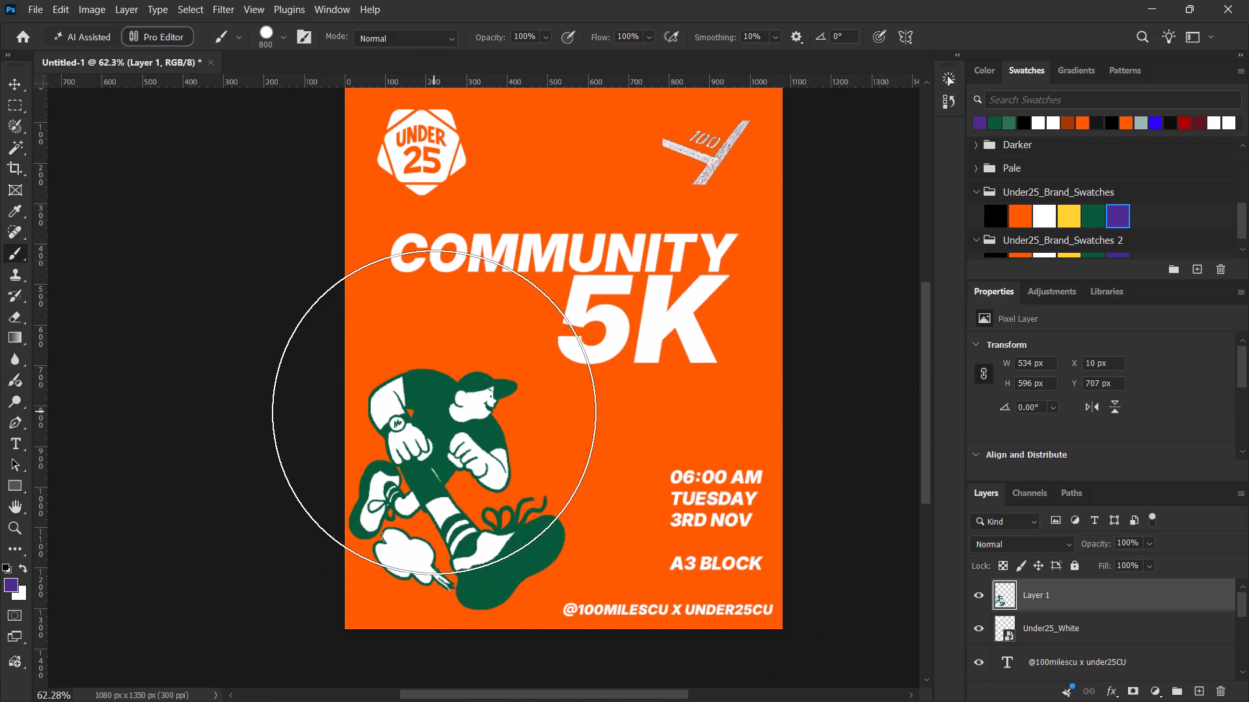
{"action": "key", "text": "w"}
{"action": "left_click", "coordinate": [434, 413]}
{"action": "key", "text": "b"}
{"action": "left_click_drag", "start_coordinate": [438, 439], "coordinate": [462, 523]}
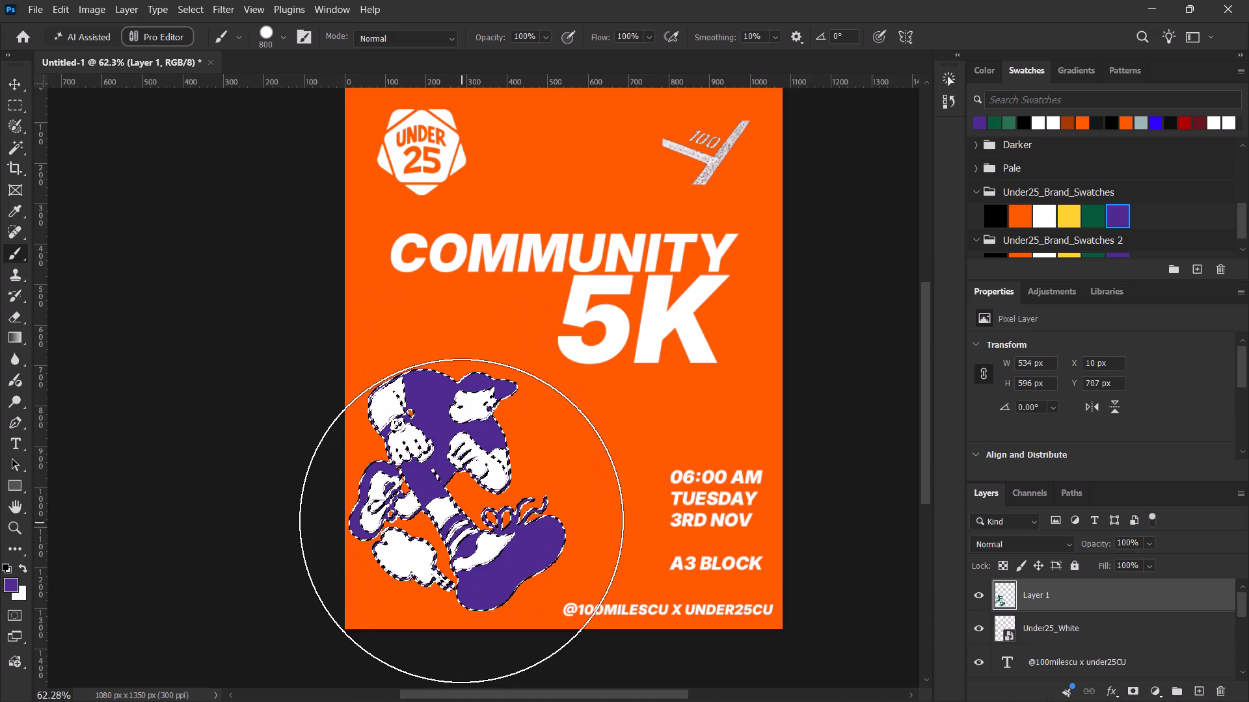
{"action": "key", "text": "ctrl+d"}
Examine the purple runner within the whole poster and compare it with the original Canva design.
{"action": "key", "text": "space"}
{"action": "key", "text": "space"}
{"action": "key", "text": "space"}
{"action": "key", "text": "space"}
{"action": "key", "text": "space"}
{"action": "key", "text": "space"}
{"action": "key", "text": "space"}
{"action": "key", "text": "space"}
{"action": "key", "text": "space"}
{"action": "left_click_drag", "start_coordinate": [524, 279], "coordinate": [539, 300]}
{"action": "scroll", "coordinate": [538, 296], "scroll_direction": "down", "scroll_amount": 3, "text": "alt"}
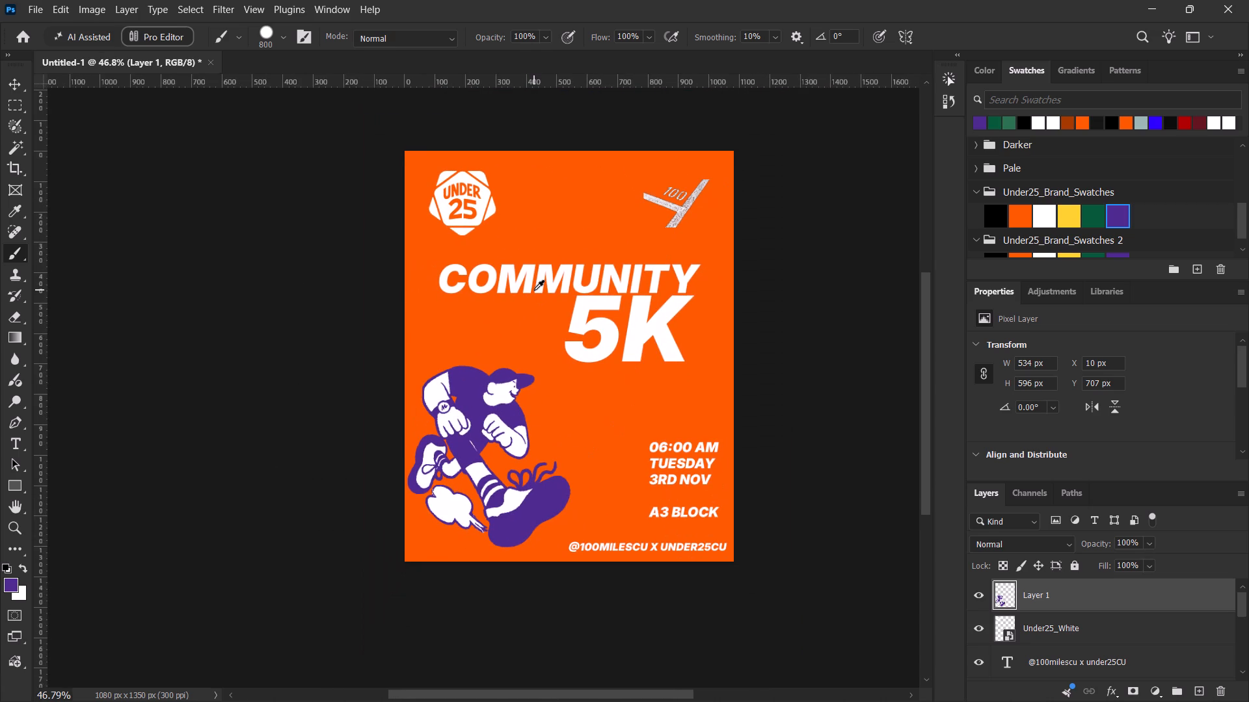
{"action": "scroll", "coordinate": [533, 288], "scroll_direction": "up", "scroll_amount": 1, "text": "alt"}
{"action": "key", "text": "alt+Tab"}
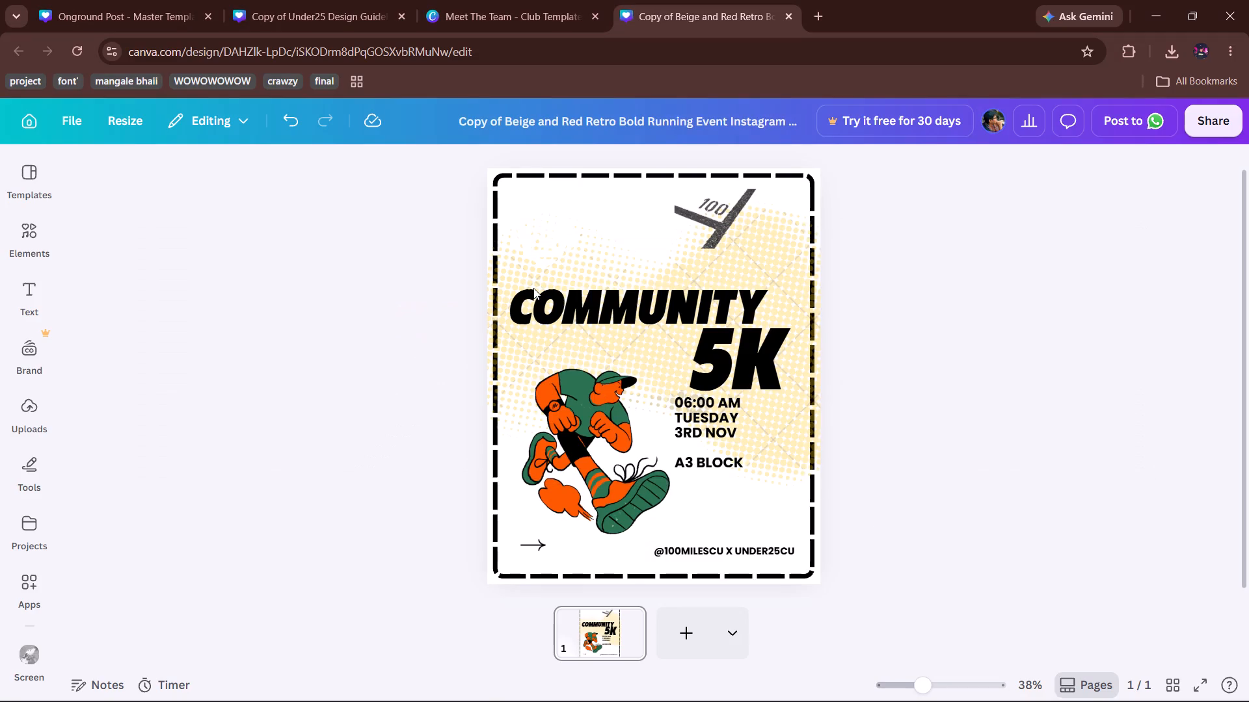
{"action": "key", "text": "alt+Tab"}
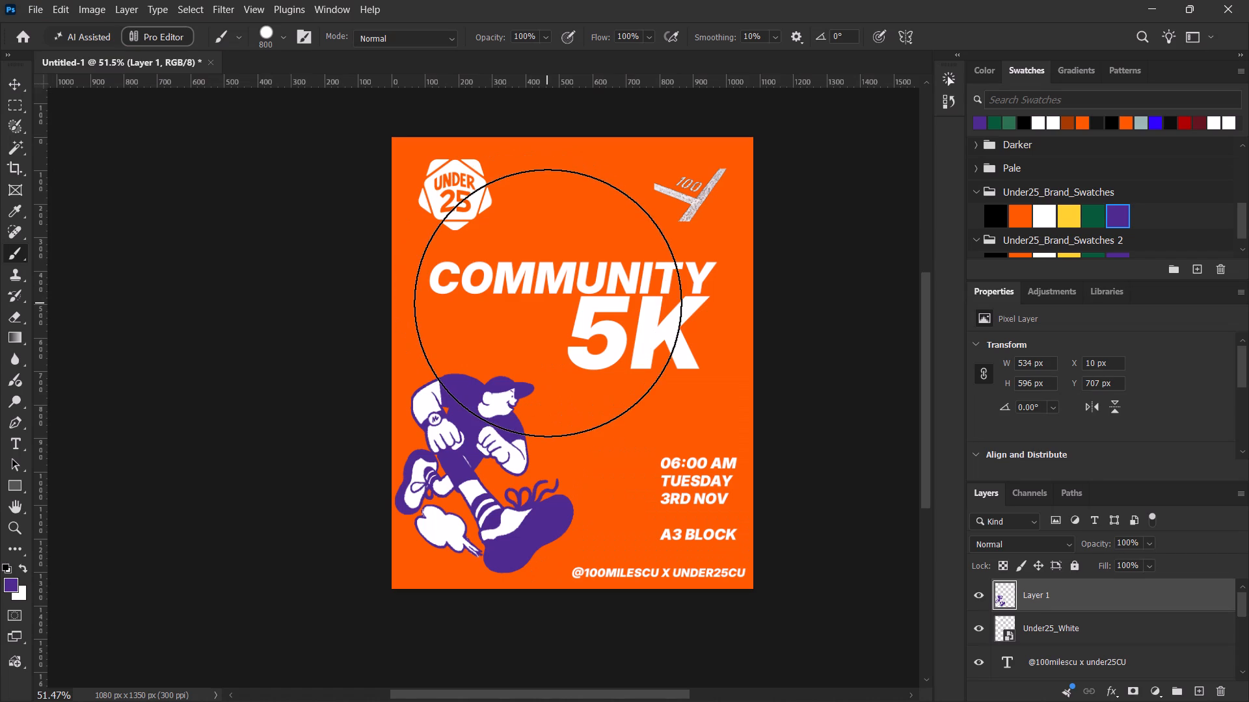
Examine the purple runner's outlines up close and its balance against the title and event details.
{"action": "scroll", "coordinate": [497, 511], "scroll_direction": "up", "scroll_amount": 13, "text": "alt"}
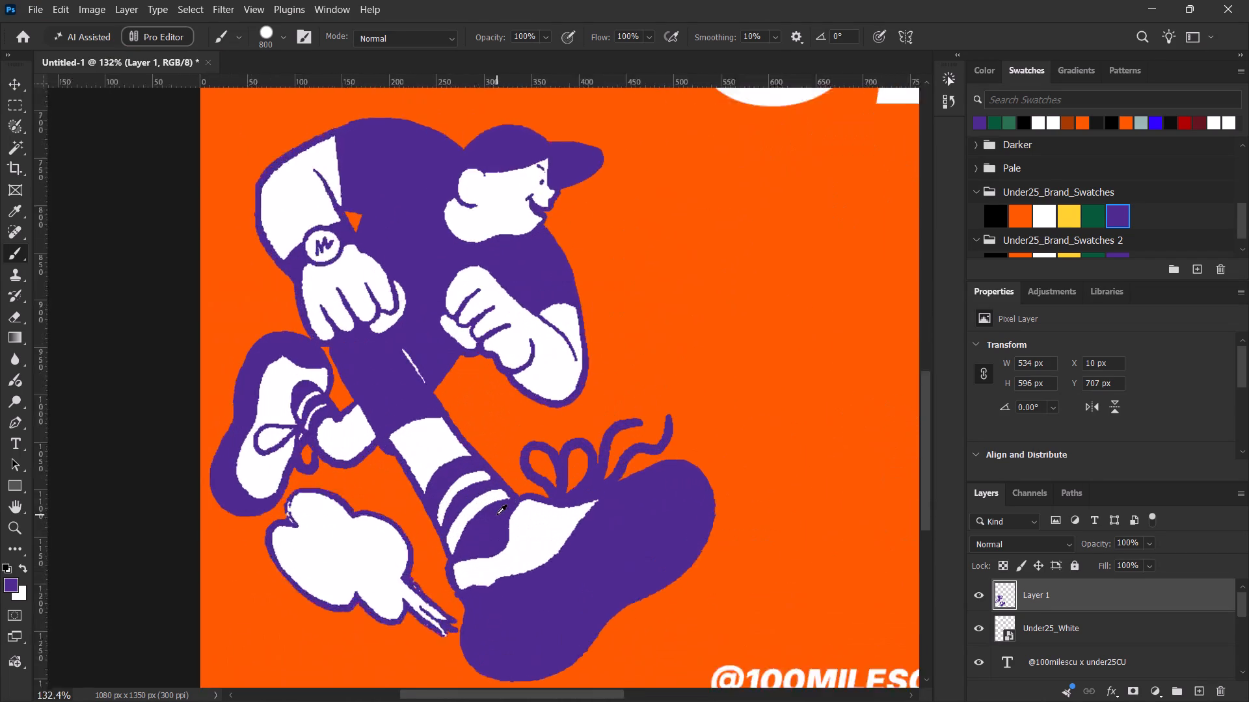
{"action": "scroll", "coordinate": [497, 514], "scroll_direction": "up", "scroll_amount": 2, "text": "alt"}
{"action": "scroll", "coordinate": [503, 498], "scroll_direction": "down", "scroll_amount": 9, "text": "alt"}
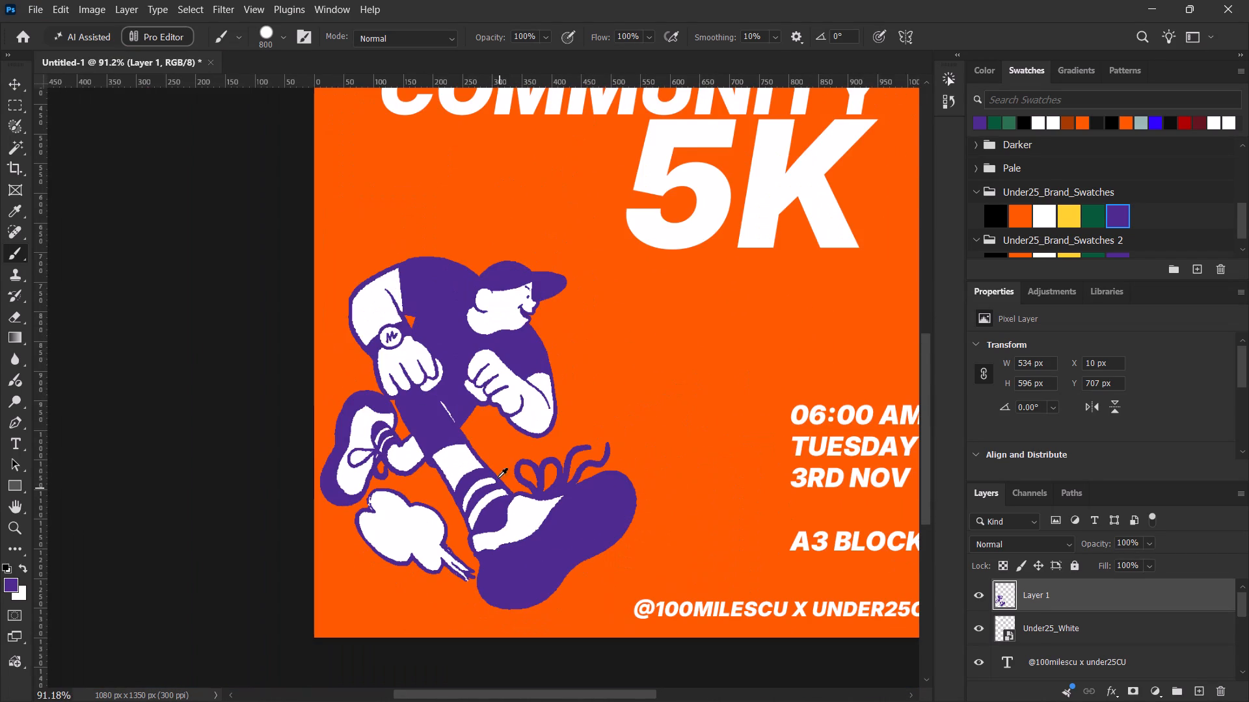
{"action": "scroll", "coordinate": [494, 412], "scroll_direction": "up", "scroll_amount": 1, "text": "alt"}
{"action": "scroll", "coordinate": [494, 411], "scroll_direction": "down", "scroll_amount": 2, "text": "alt"}
{"action": "key", "text": "space"}
{"action": "key", "text": "space"}
{"action": "left_click_drag", "start_coordinate": [503, 336], "coordinate": [483, 419]}
{"action": "scroll", "coordinate": [486, 412], "scroll_direction": "down", "scroll_amount": 2, "text": "alt"}
{"action": "key", "text": "space"}
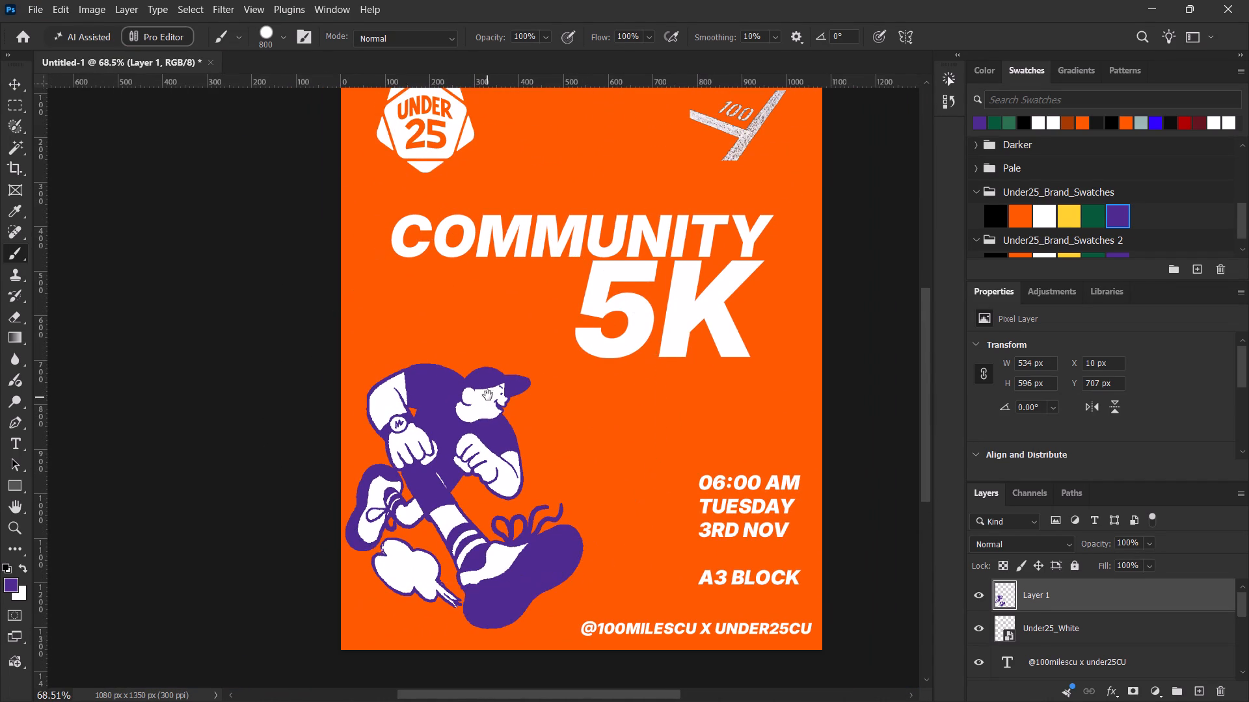
{"action": "left_click_drag", "start_coordinate": [489, 392], "coordinate": [490, 408]}
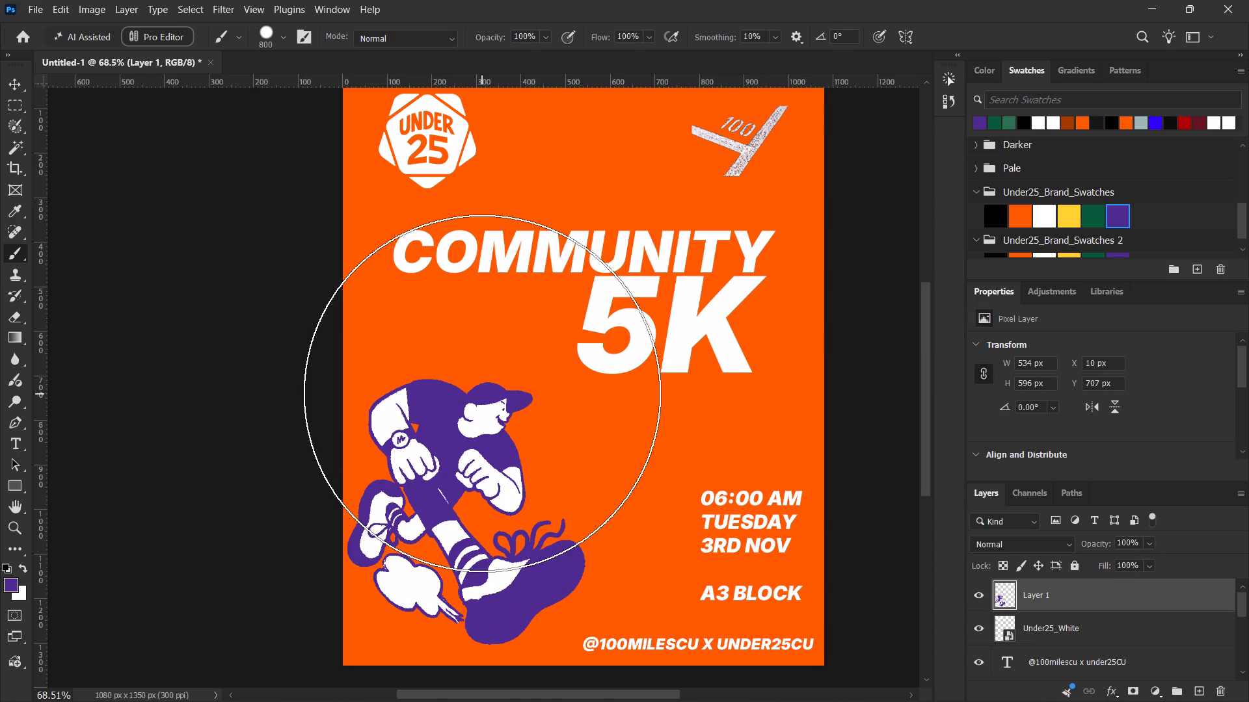
{"action": "scroll", "coordinate": [481, 391], "scroll_direction": "down", "scroll_amount": 1, "text": "alt"}
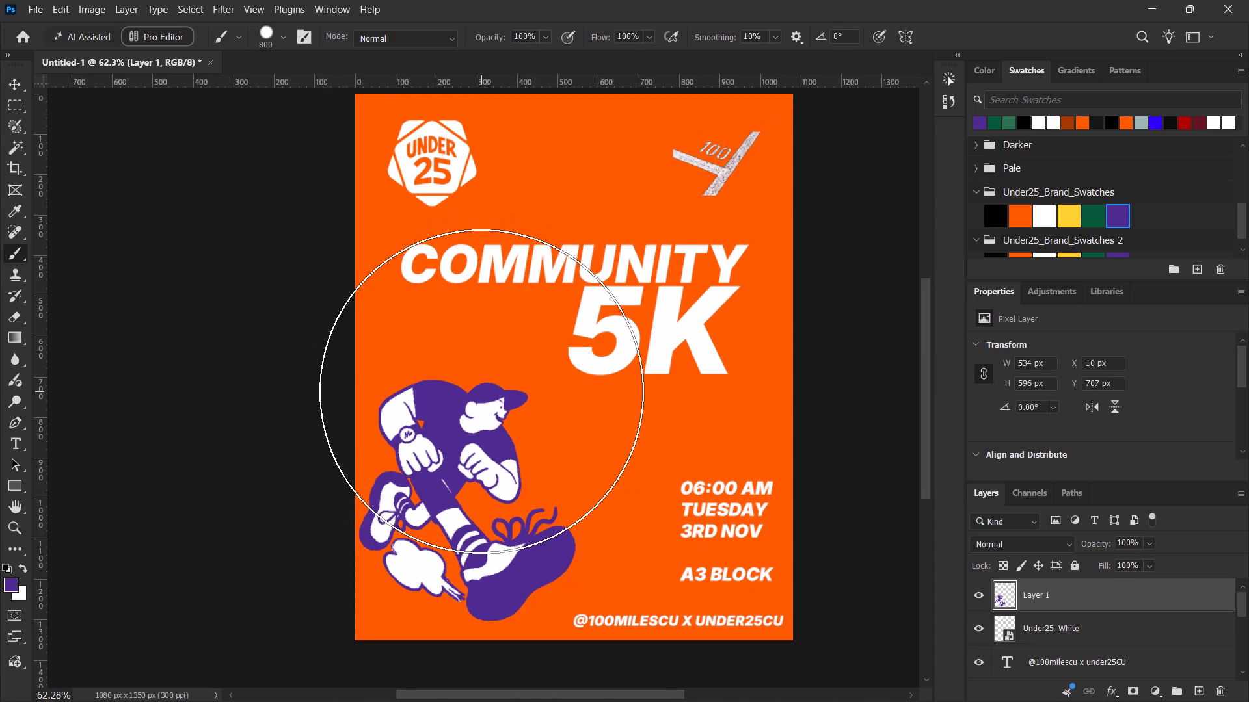
{"action": "key", "text": "space"}
{"action": "key", "text": "space"}
{"action": "key", "text": "space"}
{"action": "key", "text": "space"}
{"action": "key", "text": "space"}
{"action": "key", "text": "space"}
{"action": "key", "text": "space"}
{"action": "key", "text": "space"}
{"action": "key", "text": "space"}
{"action": "key", "text": "space"}
{"action": "key", "text": "space"}
{"action": "key", "text": "space"}
{"action": "key", "text": "space"}
{"action": "key", "text": "space"}
{"action": "left_click_drag", "start_coordinate": [479, 368], "coordinate": [514, 377]}
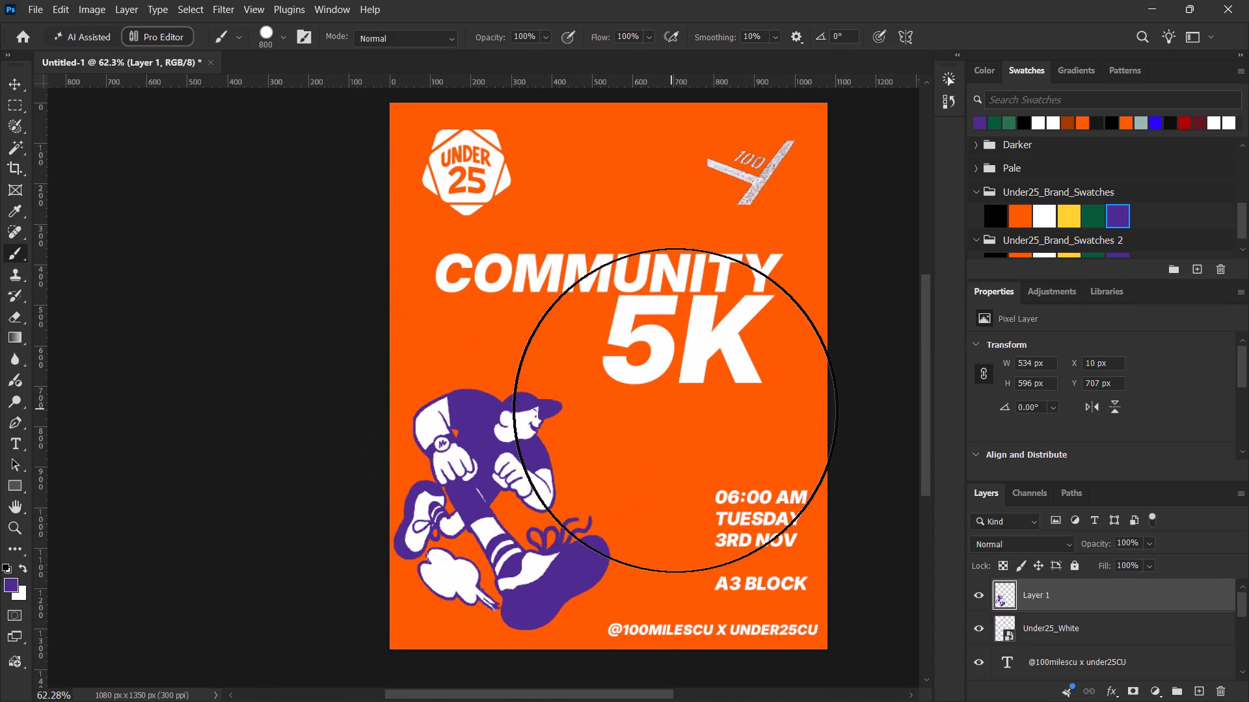
Select the orange Rectangle 1 background layer near the bottom of the layer stack.
{"action": "left_click", "coordinate": [1054, 627]}
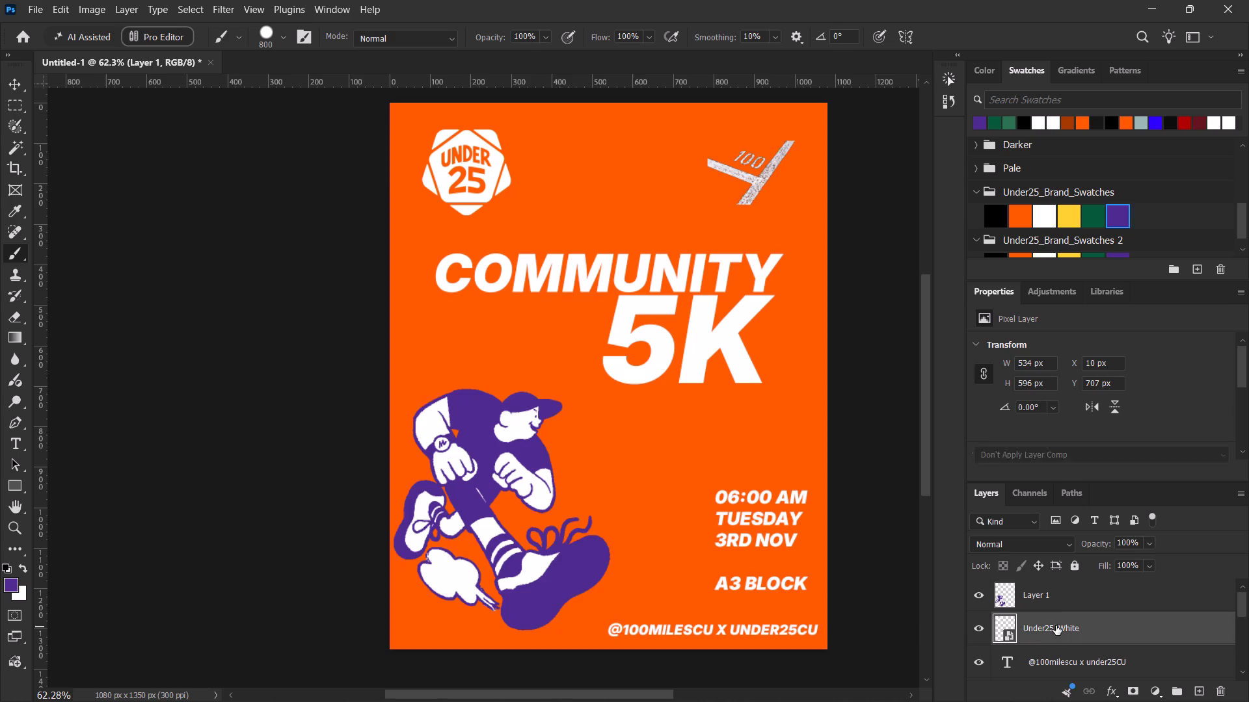
{"action": "scroll", "coordinate": [1086, 603], "scroll_direction": "up", "scroll_amount": 4}
{"action": "scroll", "coordinate": [1086, 603], "scroll_direction": "down", "scroll_amount": 1}
{"action": "scroll", "coordinate": [1086, 603], "scroll_direction": "up", "scroll_amount": 2}
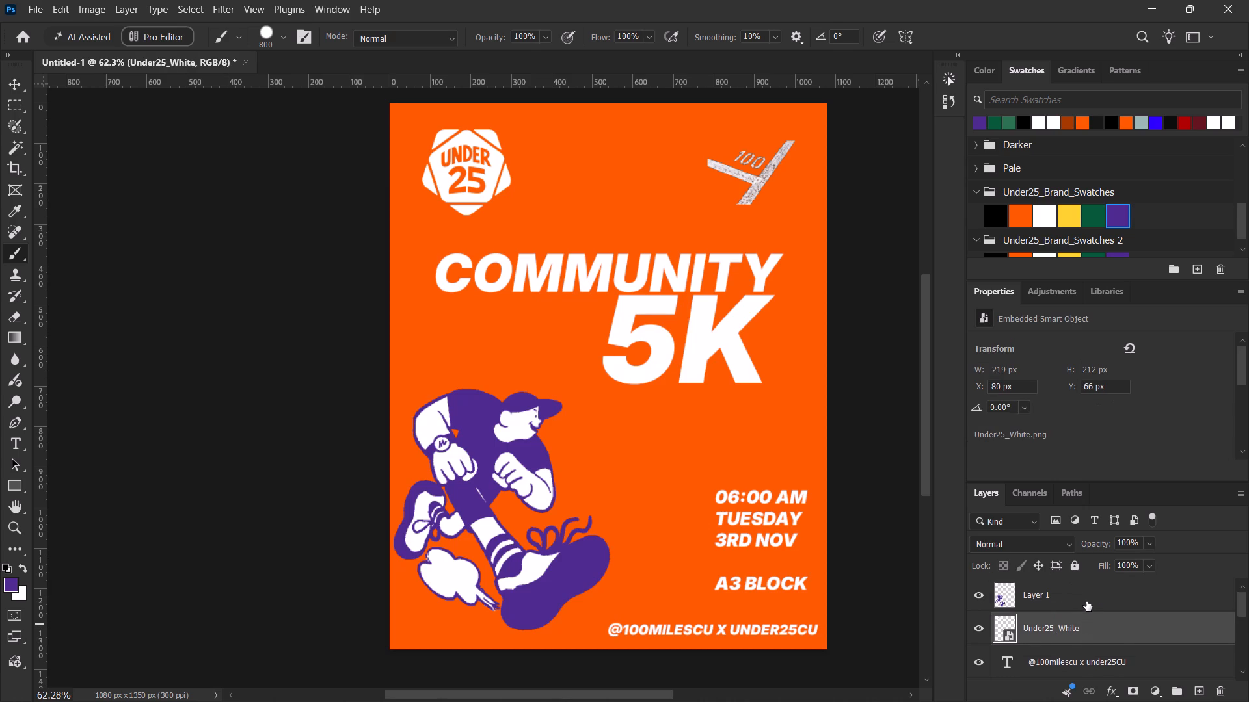
{"action": "scroll", "coordinate": [1086, 601], "scroll_direction": "up", "scroll_amount": 3}
{"action": "scroll", "coordinate": [1087, 599], "scroll_direction": "down", "scroll_amount": 5}
{"action": "scroll", "coordinate": [1084, 601], "scroll_direction": "up", "scroll_amount": 1}
{"action": "scroll", "coordinate": [1084, 601], "scroll_direction": "down", "scroll_amount": 2}
{"action": "scroll", "coordinate": [1084, 601], "scroll_direction": "up", "scroll_amount": 1}
{"action": "scroll", "coordinate": [1084, 601], "scroll_direction": "down", "scroll_amount": 6}
{"action": "left_click", "coordinate": [1078, 624]}
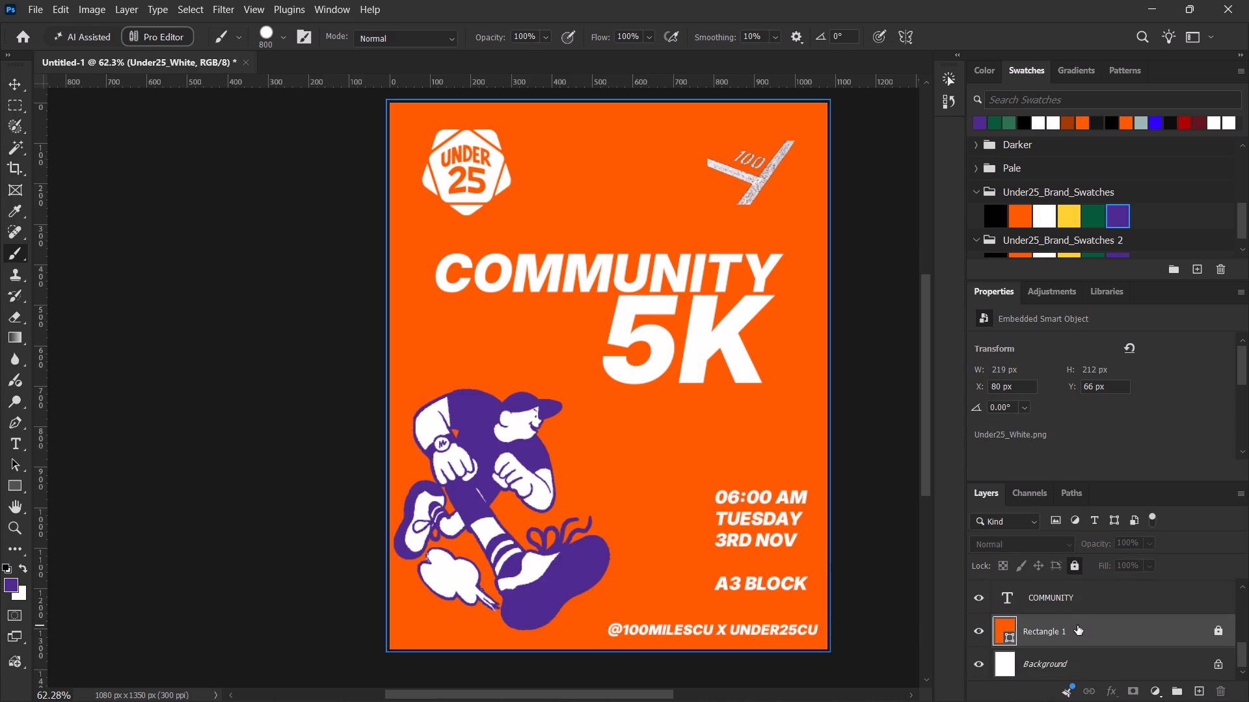
Browse the Noise, Wave Index Dust and Scratches, and Scribble Textures folders in Photoshop Resources for a background graphic.
{"action": "key", "text": "alt+Tab"}
{"action": "key", "text": "alt+Tab"}
{"action": "key", "text": "alt+Tab"}
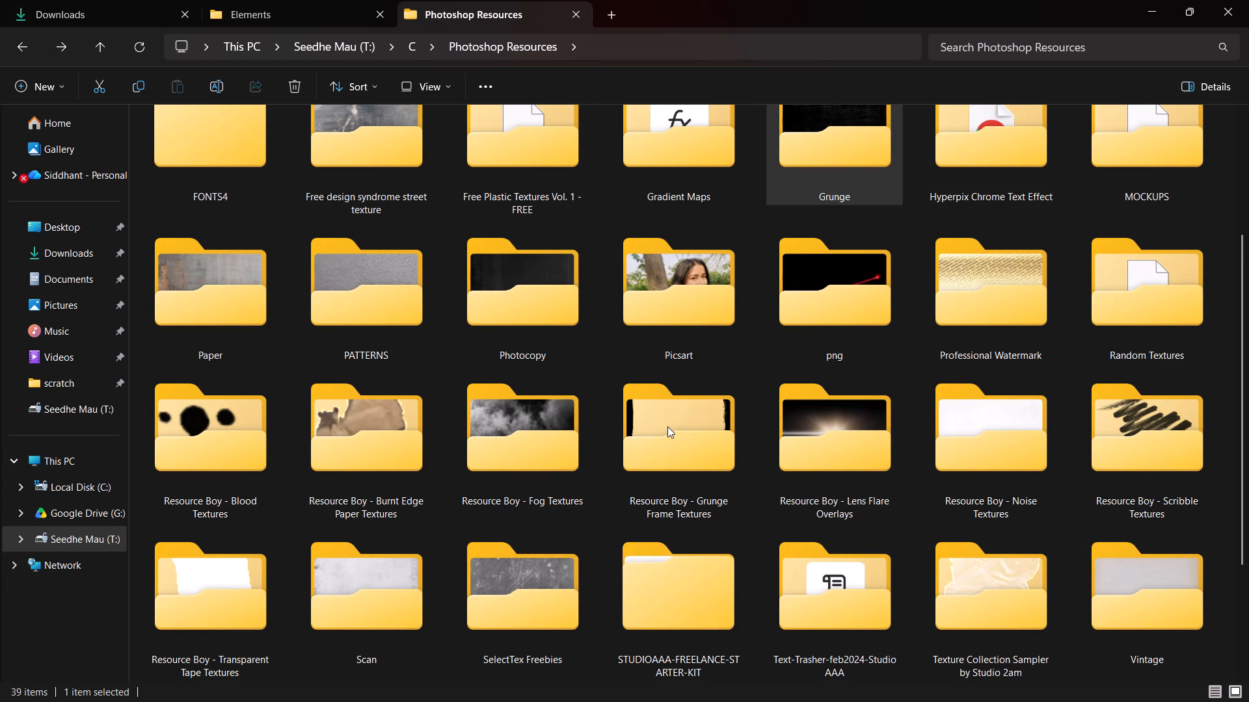
{"action": "double_click", "coordinate": [1021, 442]}
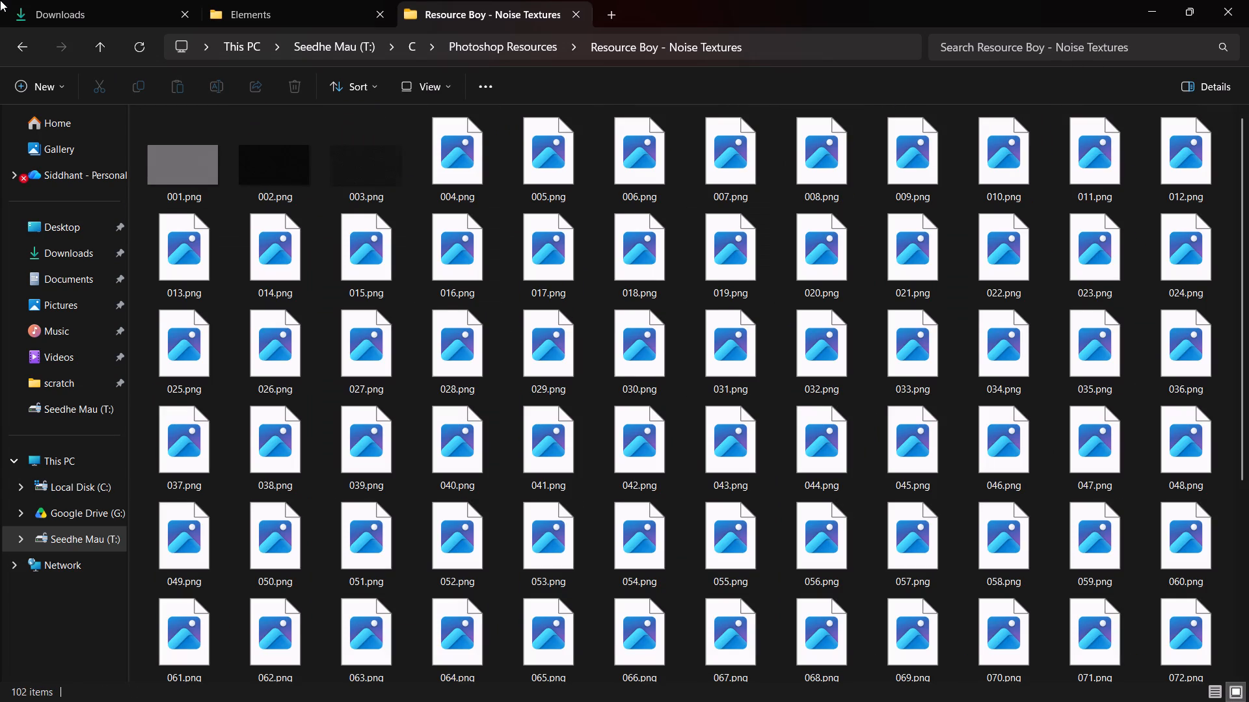
{"action": "left_click", "coordinate": [24, 42]}
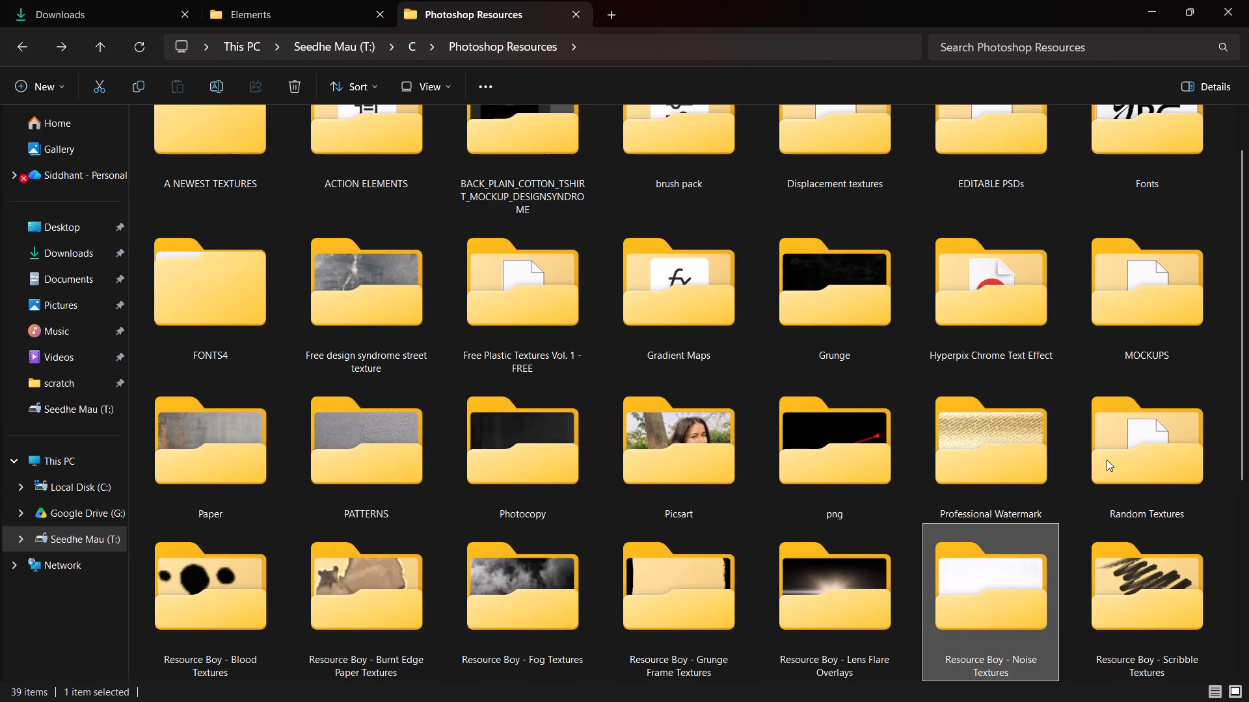
{"action": "scroll", "coordinate": [677, 450], "scroll_direction": "down", "scroll_amount": 1}
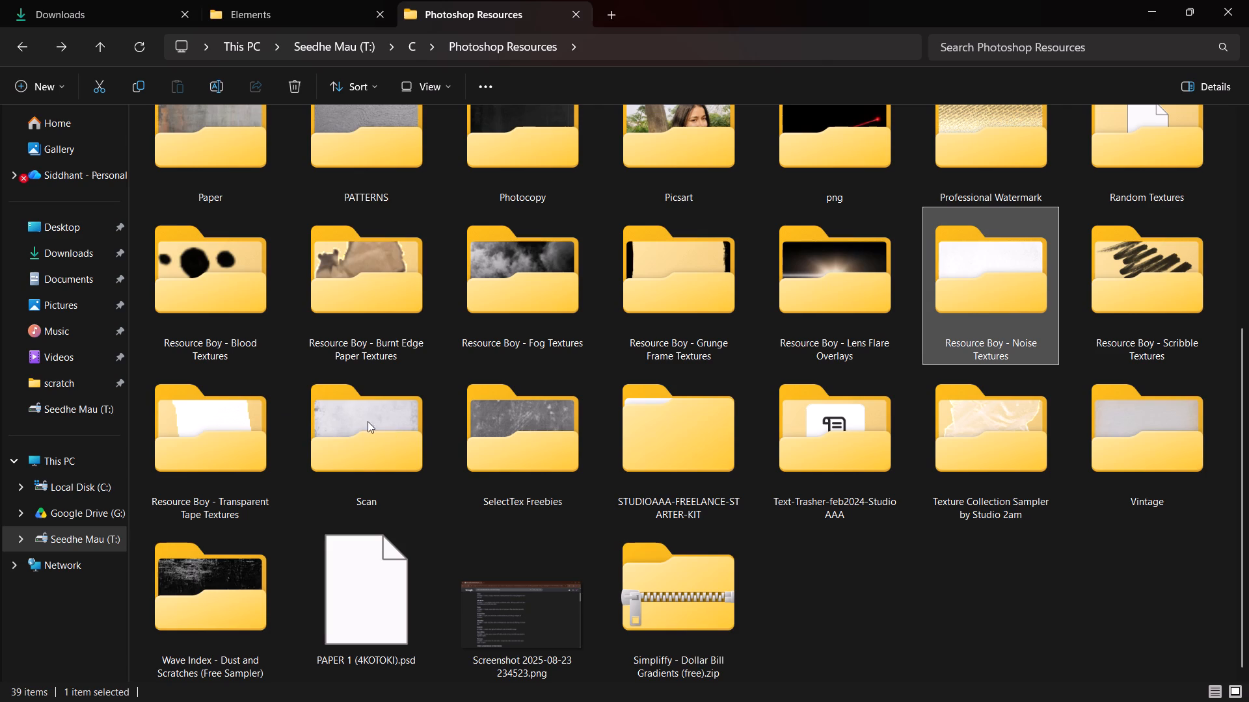
{"action": "double_click", "coordinate": [227, 587]}
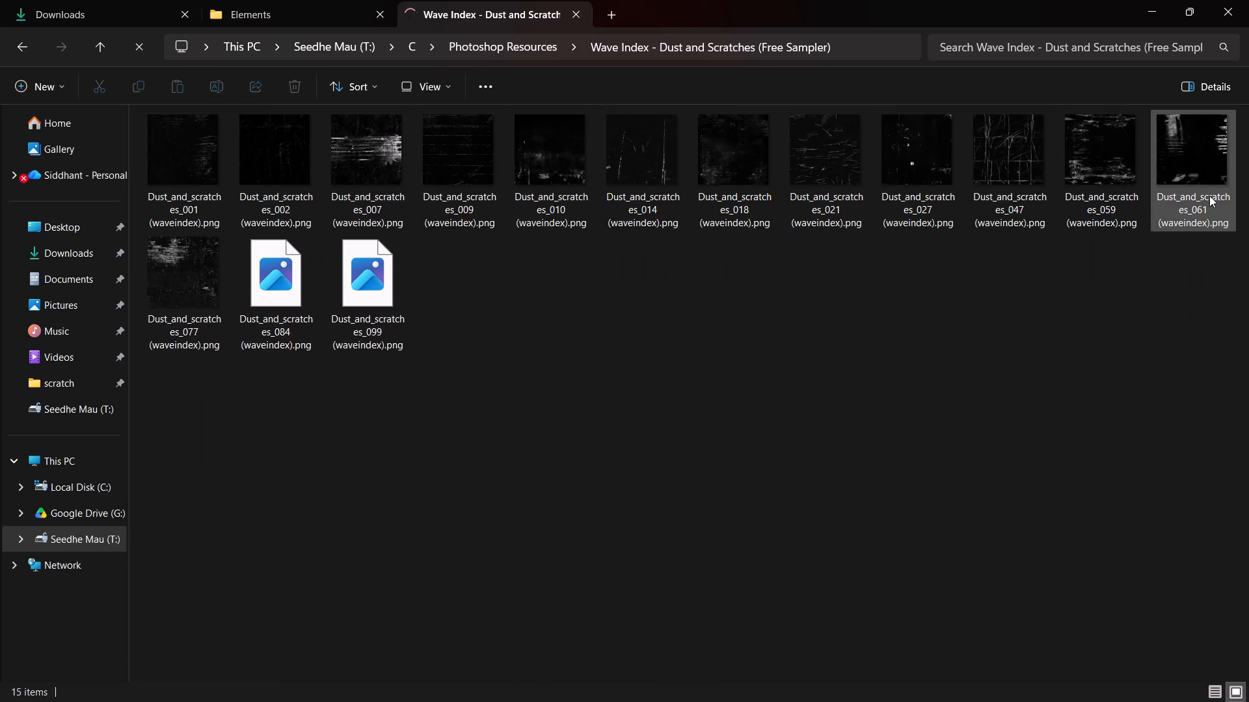
{"action": "left_click", "coordinate": [14, 44]}
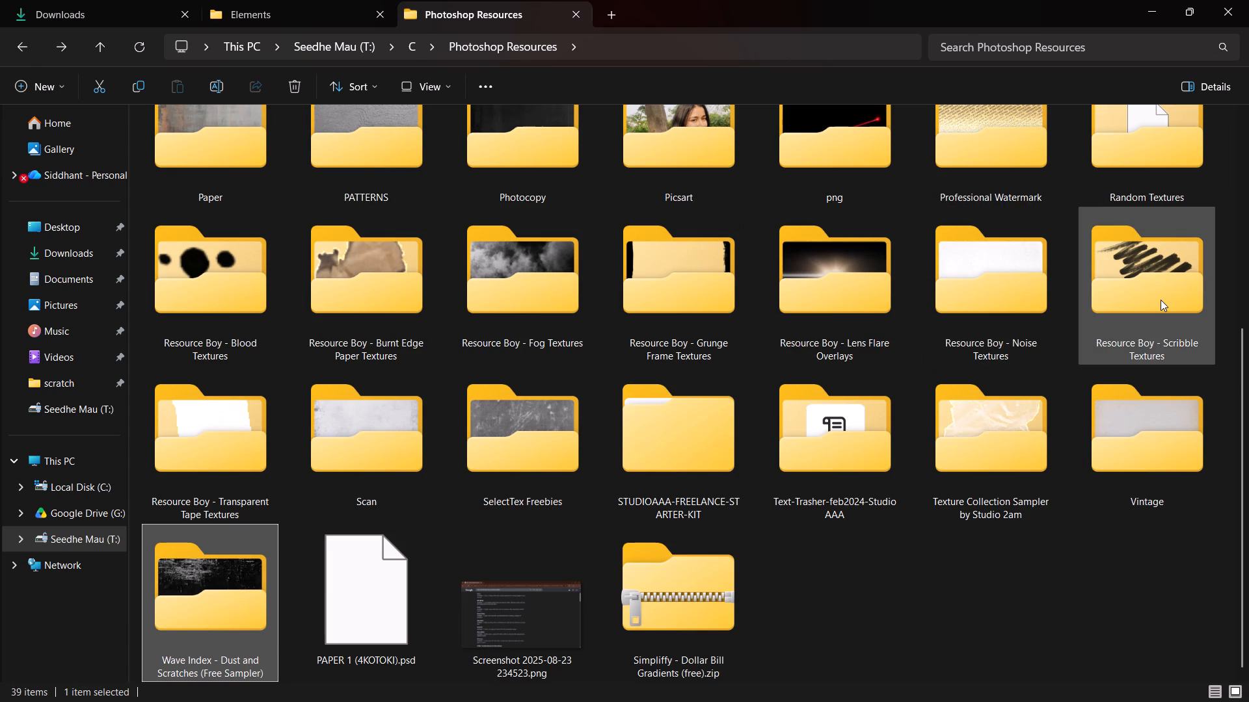
{"action": "left_click", "coordinate": [1148, 431]}
{"action": "double_click", "coordinate": [1136, 291]}
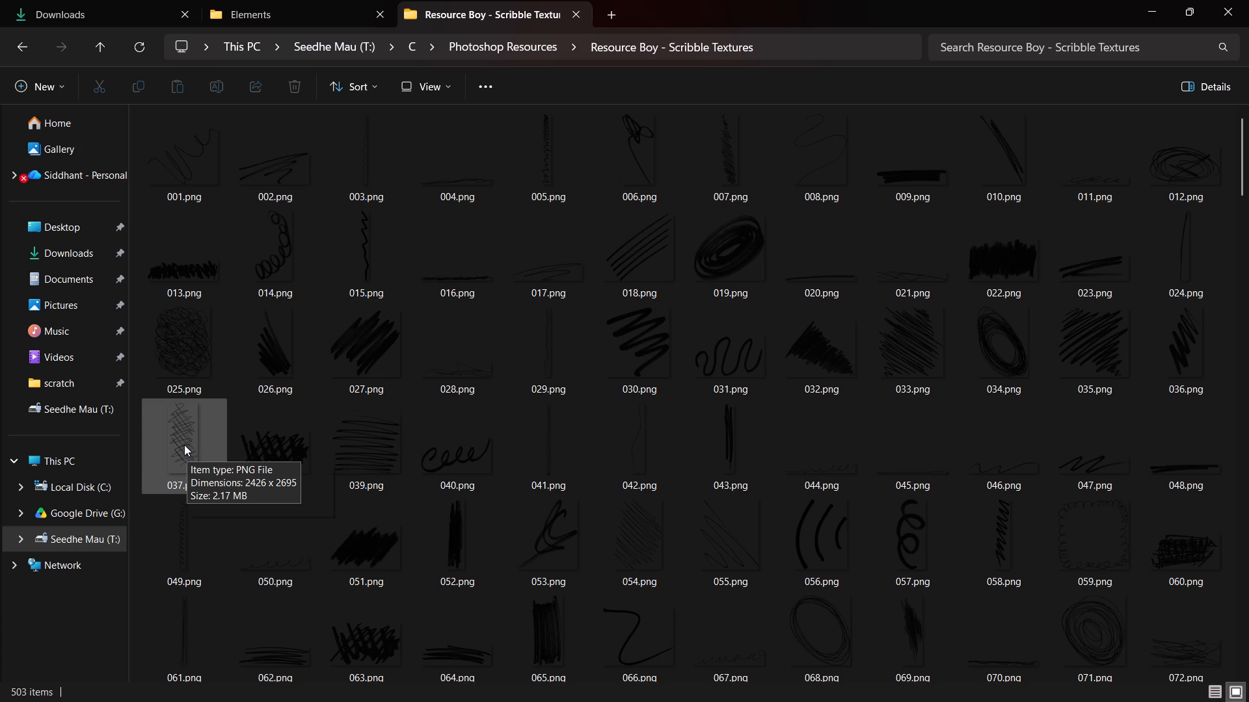
{"action": "scroll", "coordinate": [467, 463], "scroll_direction": "down", "scroll_amount": 1}
{"action": "scroll", "coordinate": [468, 463], "scroll_direction": "up", "scroll_amount": 2}
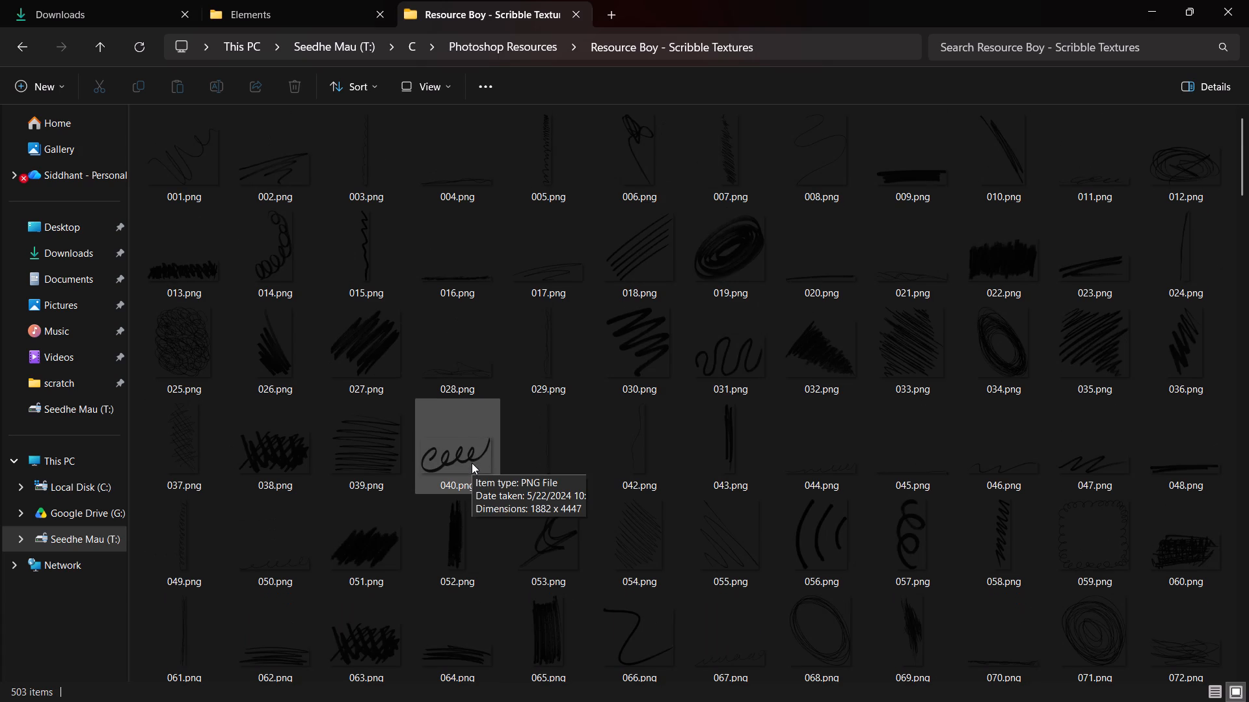
{"action": "scroll", "coordinate": [472, 463], "scroll_direction": "down", "scroll_amount": 1}
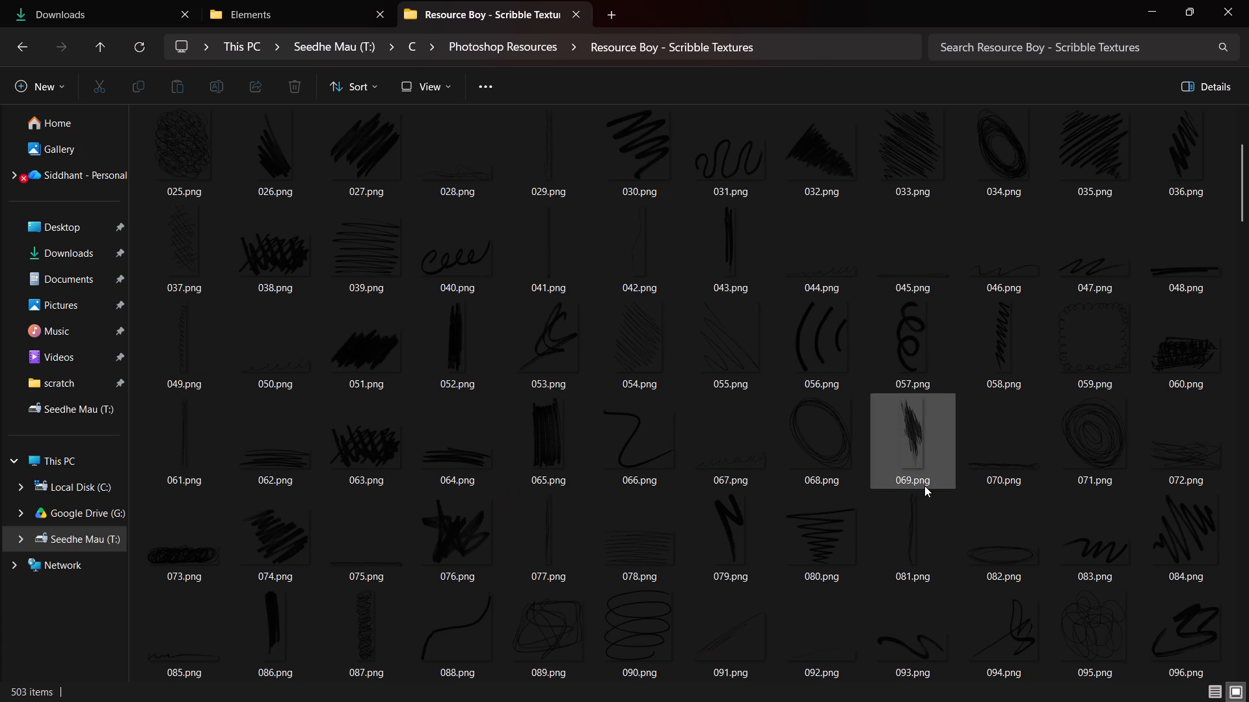
{"action": "scroll", "coordinate": [735, 526], "scroll_direction": "down", "scroll_amount": 2}
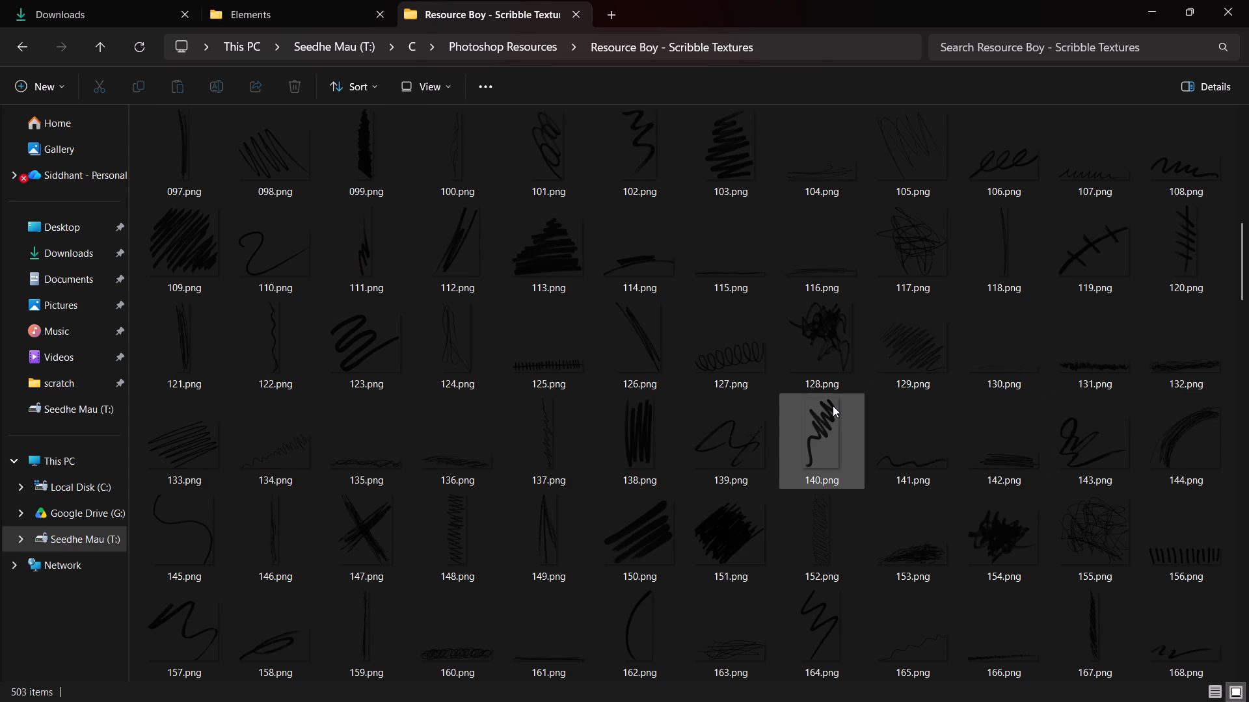
{"action": "key", "text": "alt+Tab"}
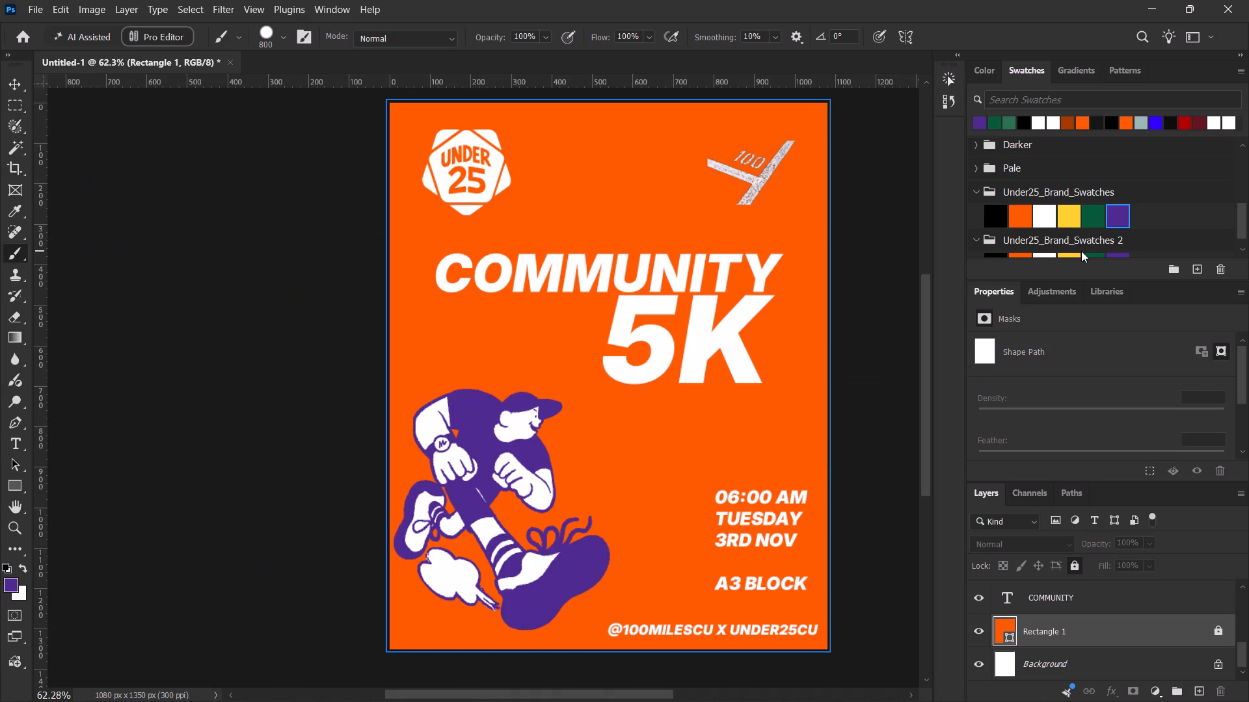
{"action": "key", "text": "alt+Tab"}
{"action": "scroll", "coordinate": [388, 454], "scroll_direction": "down", "scroll_amount": 1}
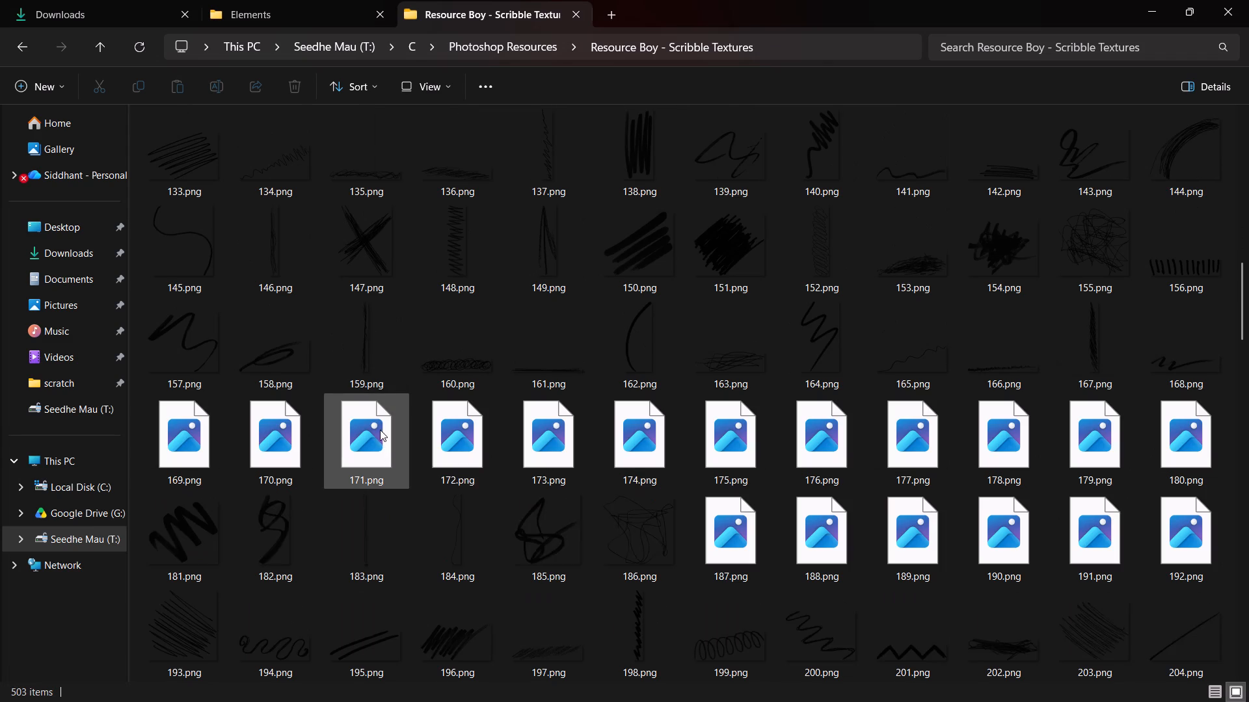
{"action": "key", "text": "alt+Tab"}
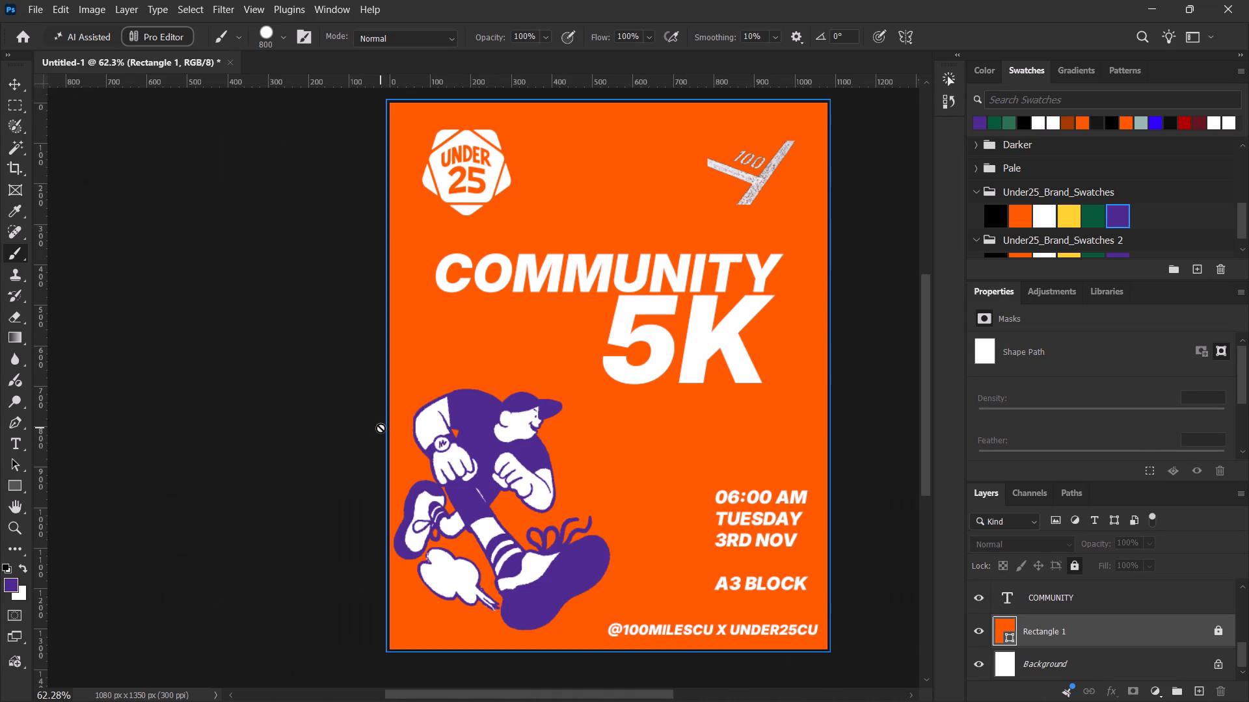
{"action": "key", "text": "alt+Tab"}
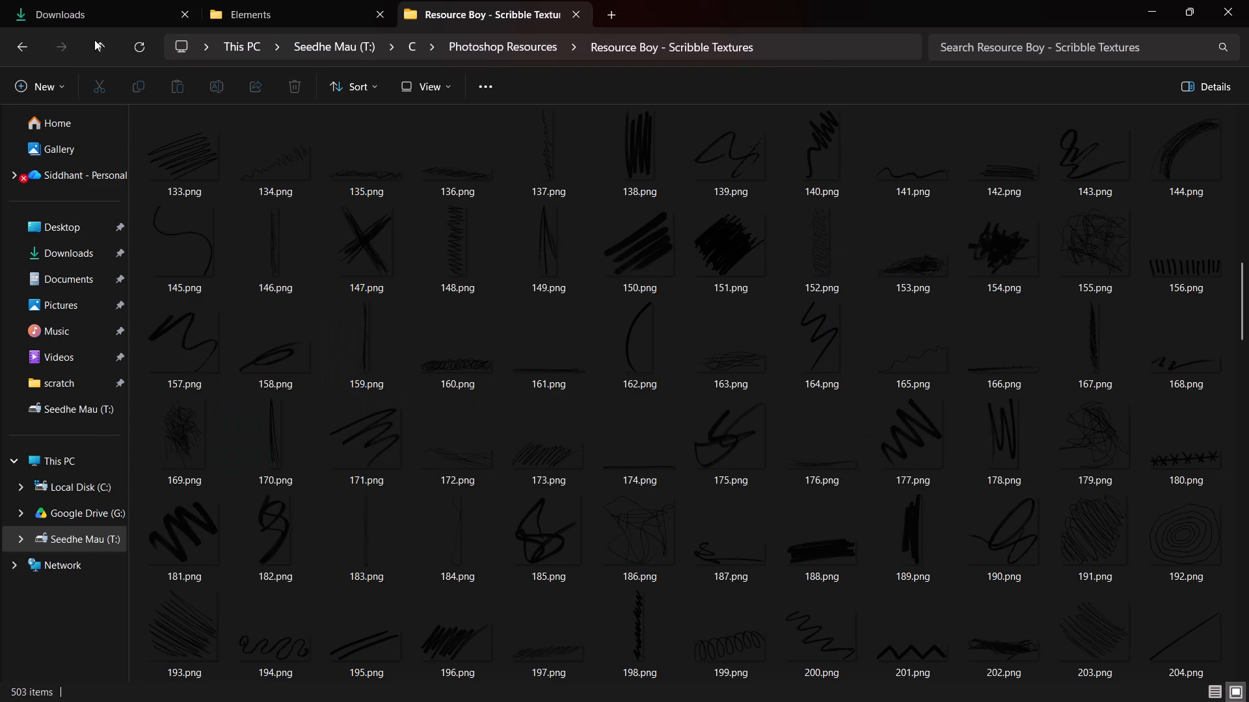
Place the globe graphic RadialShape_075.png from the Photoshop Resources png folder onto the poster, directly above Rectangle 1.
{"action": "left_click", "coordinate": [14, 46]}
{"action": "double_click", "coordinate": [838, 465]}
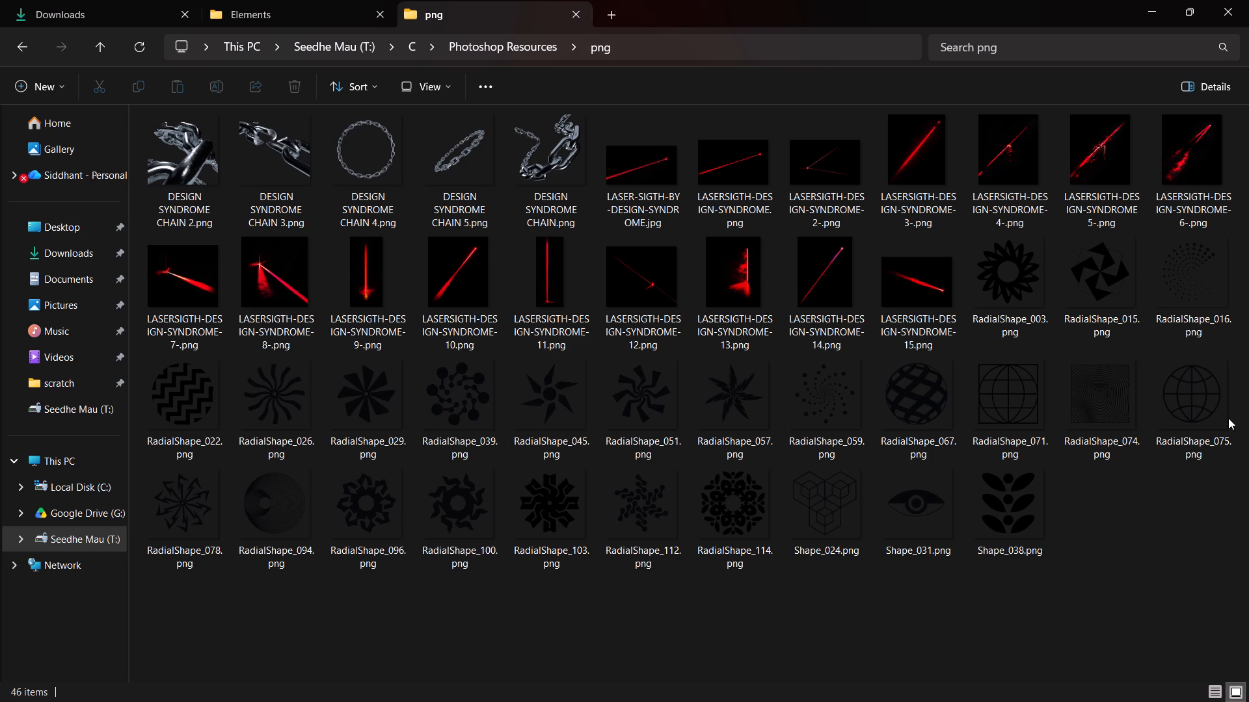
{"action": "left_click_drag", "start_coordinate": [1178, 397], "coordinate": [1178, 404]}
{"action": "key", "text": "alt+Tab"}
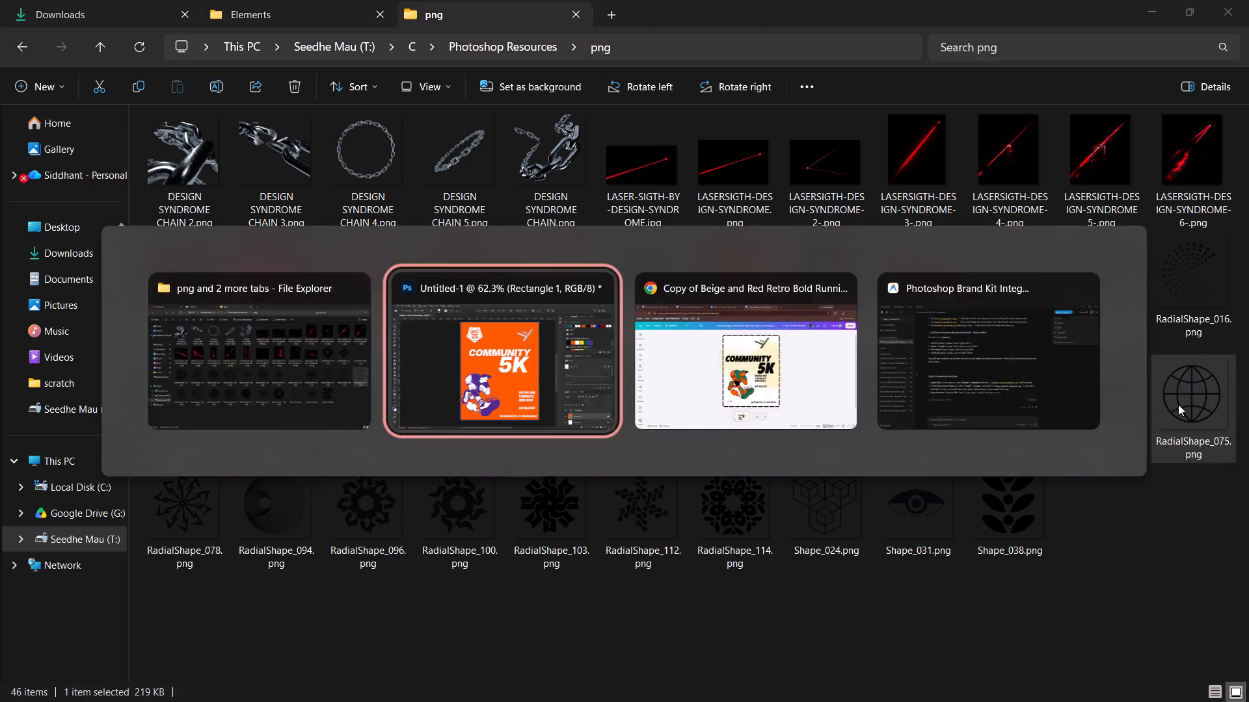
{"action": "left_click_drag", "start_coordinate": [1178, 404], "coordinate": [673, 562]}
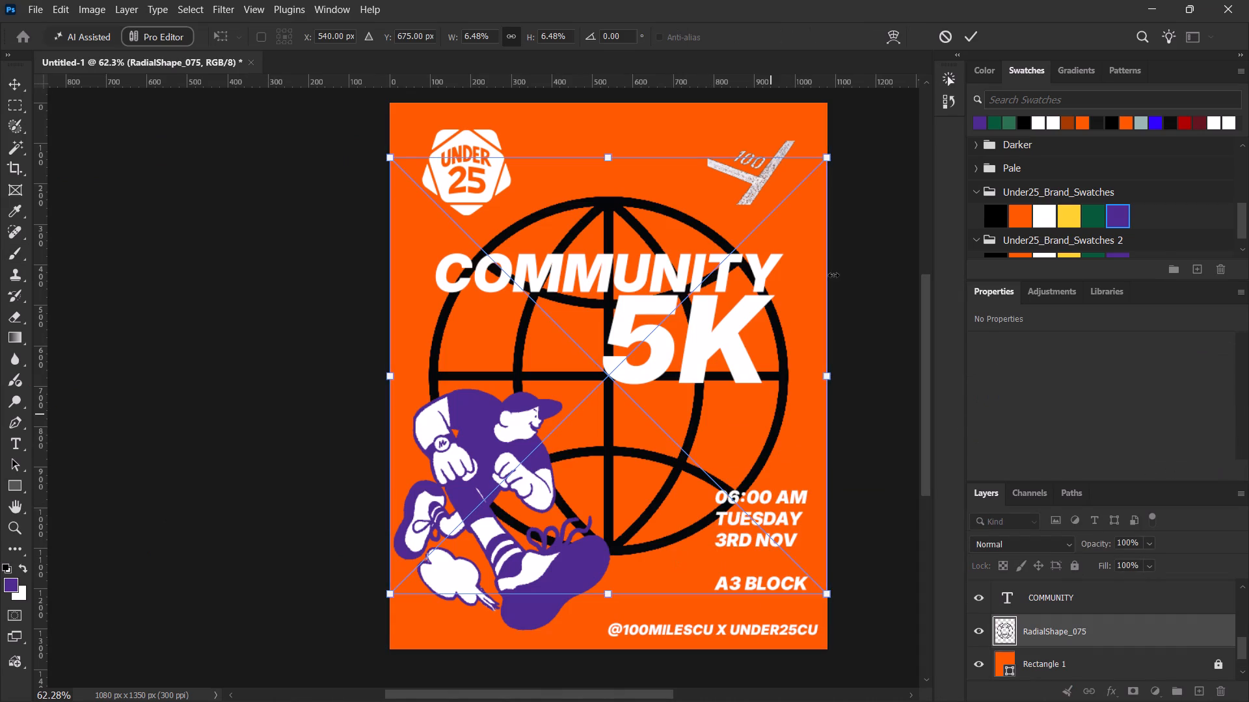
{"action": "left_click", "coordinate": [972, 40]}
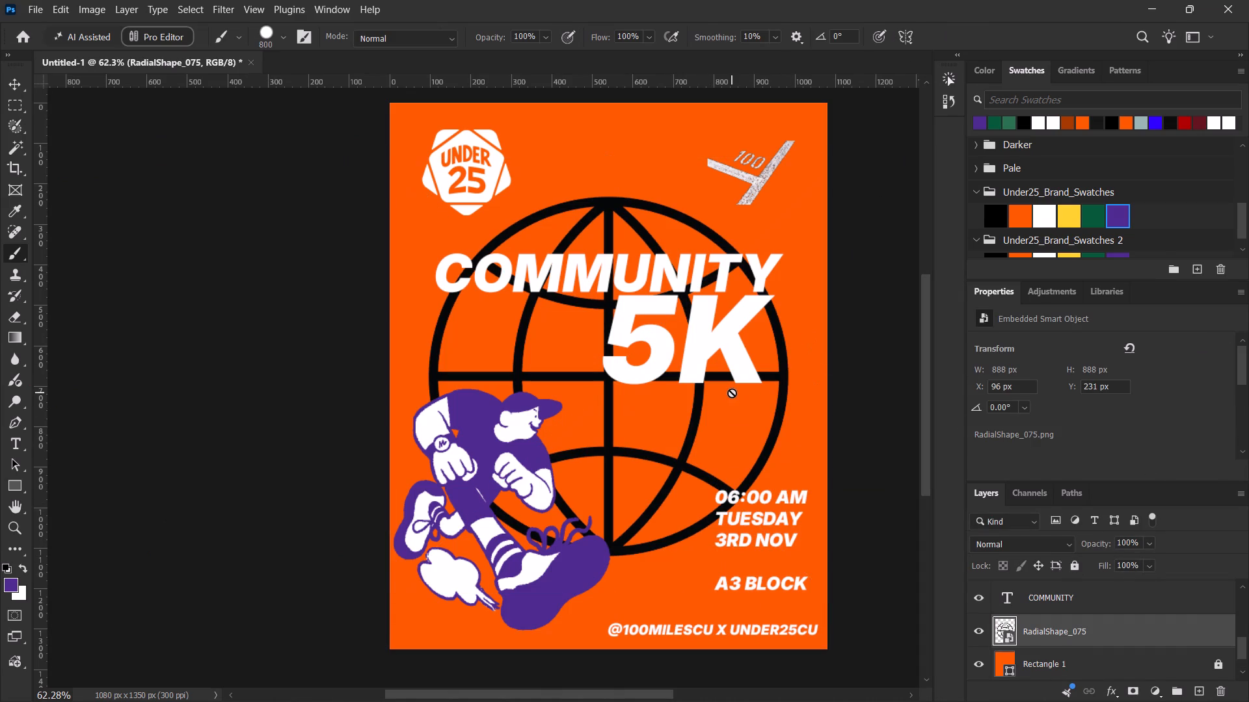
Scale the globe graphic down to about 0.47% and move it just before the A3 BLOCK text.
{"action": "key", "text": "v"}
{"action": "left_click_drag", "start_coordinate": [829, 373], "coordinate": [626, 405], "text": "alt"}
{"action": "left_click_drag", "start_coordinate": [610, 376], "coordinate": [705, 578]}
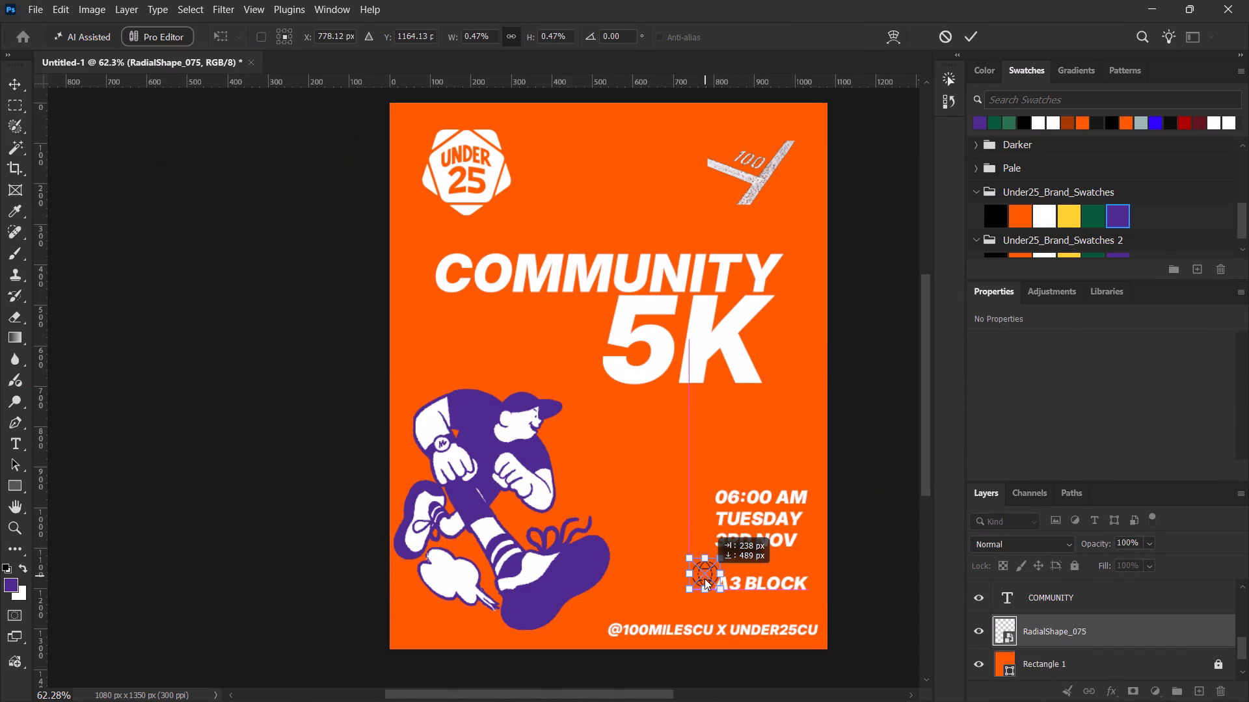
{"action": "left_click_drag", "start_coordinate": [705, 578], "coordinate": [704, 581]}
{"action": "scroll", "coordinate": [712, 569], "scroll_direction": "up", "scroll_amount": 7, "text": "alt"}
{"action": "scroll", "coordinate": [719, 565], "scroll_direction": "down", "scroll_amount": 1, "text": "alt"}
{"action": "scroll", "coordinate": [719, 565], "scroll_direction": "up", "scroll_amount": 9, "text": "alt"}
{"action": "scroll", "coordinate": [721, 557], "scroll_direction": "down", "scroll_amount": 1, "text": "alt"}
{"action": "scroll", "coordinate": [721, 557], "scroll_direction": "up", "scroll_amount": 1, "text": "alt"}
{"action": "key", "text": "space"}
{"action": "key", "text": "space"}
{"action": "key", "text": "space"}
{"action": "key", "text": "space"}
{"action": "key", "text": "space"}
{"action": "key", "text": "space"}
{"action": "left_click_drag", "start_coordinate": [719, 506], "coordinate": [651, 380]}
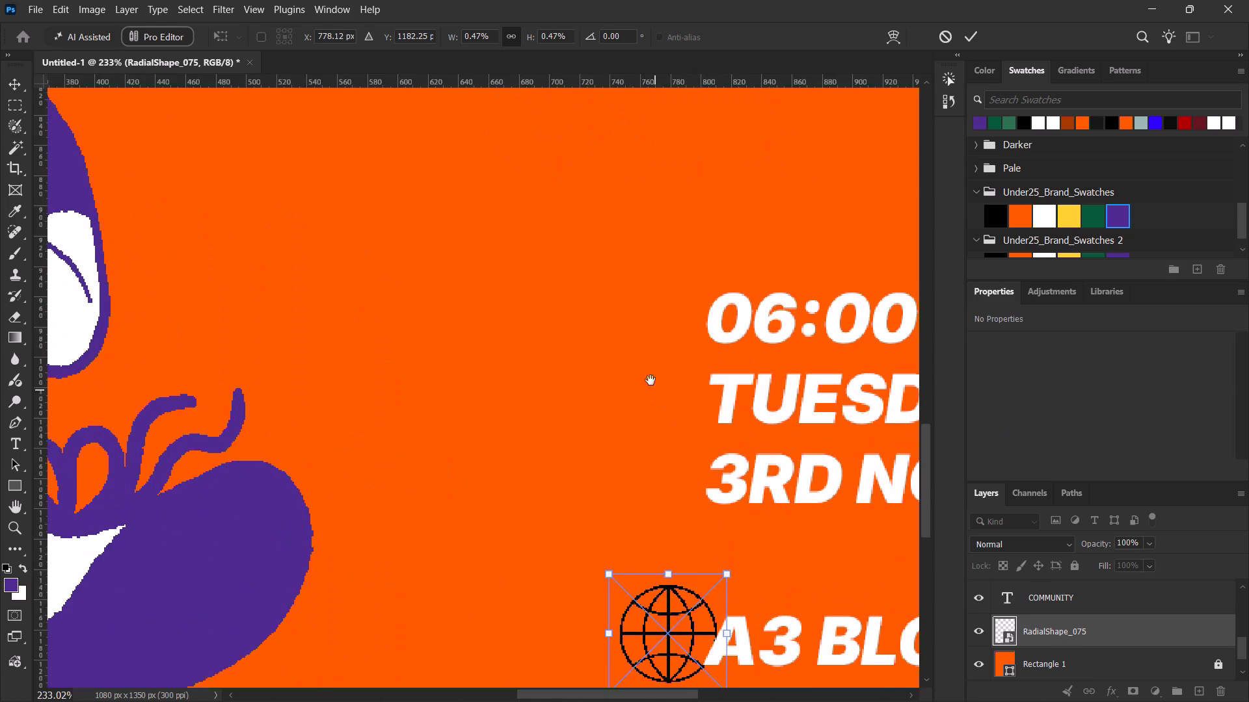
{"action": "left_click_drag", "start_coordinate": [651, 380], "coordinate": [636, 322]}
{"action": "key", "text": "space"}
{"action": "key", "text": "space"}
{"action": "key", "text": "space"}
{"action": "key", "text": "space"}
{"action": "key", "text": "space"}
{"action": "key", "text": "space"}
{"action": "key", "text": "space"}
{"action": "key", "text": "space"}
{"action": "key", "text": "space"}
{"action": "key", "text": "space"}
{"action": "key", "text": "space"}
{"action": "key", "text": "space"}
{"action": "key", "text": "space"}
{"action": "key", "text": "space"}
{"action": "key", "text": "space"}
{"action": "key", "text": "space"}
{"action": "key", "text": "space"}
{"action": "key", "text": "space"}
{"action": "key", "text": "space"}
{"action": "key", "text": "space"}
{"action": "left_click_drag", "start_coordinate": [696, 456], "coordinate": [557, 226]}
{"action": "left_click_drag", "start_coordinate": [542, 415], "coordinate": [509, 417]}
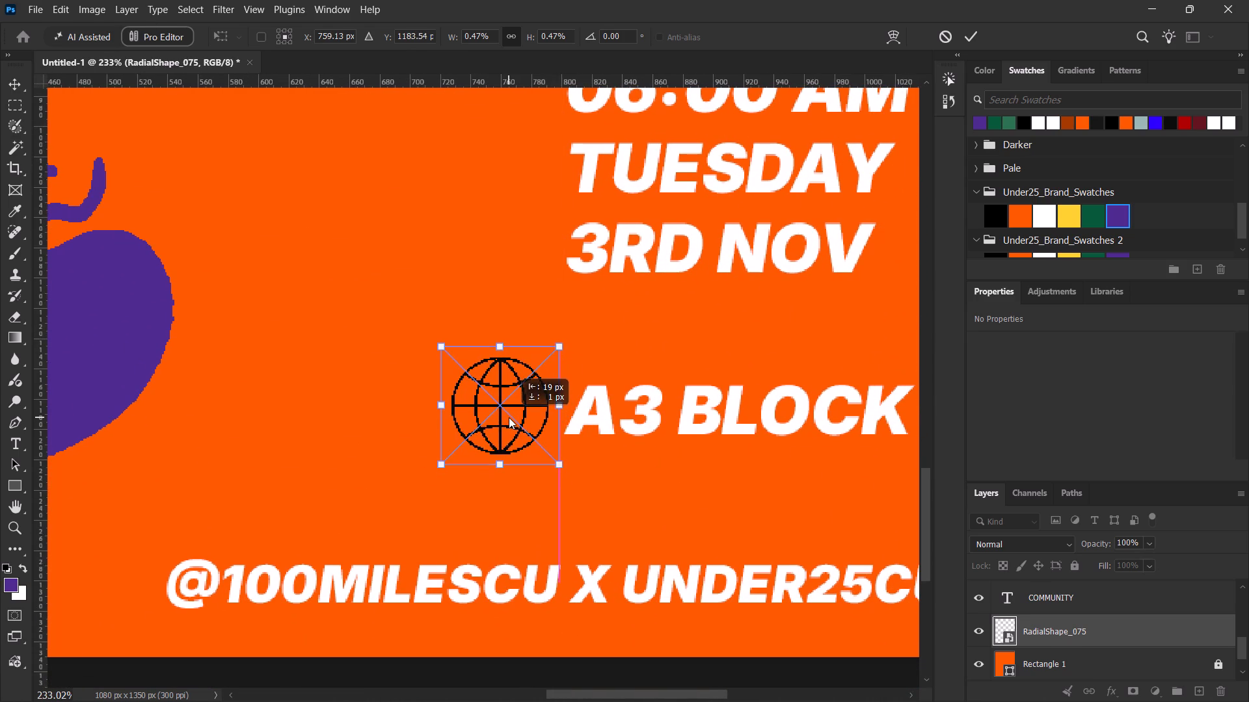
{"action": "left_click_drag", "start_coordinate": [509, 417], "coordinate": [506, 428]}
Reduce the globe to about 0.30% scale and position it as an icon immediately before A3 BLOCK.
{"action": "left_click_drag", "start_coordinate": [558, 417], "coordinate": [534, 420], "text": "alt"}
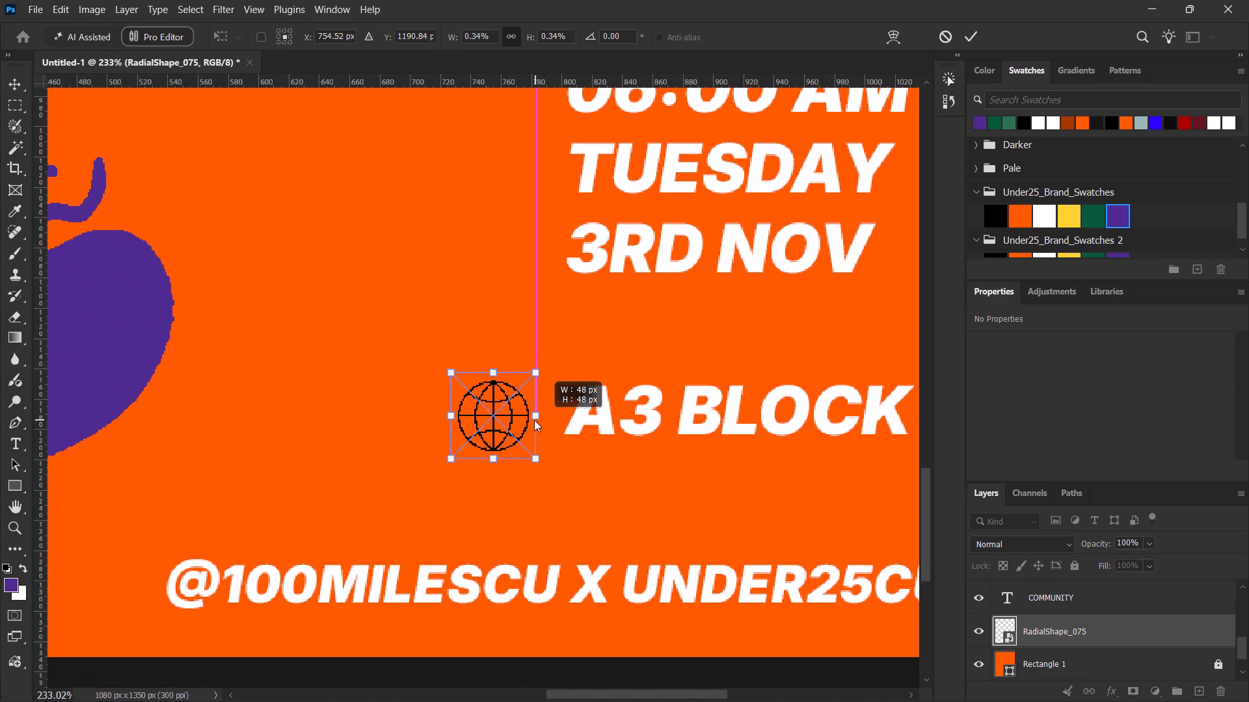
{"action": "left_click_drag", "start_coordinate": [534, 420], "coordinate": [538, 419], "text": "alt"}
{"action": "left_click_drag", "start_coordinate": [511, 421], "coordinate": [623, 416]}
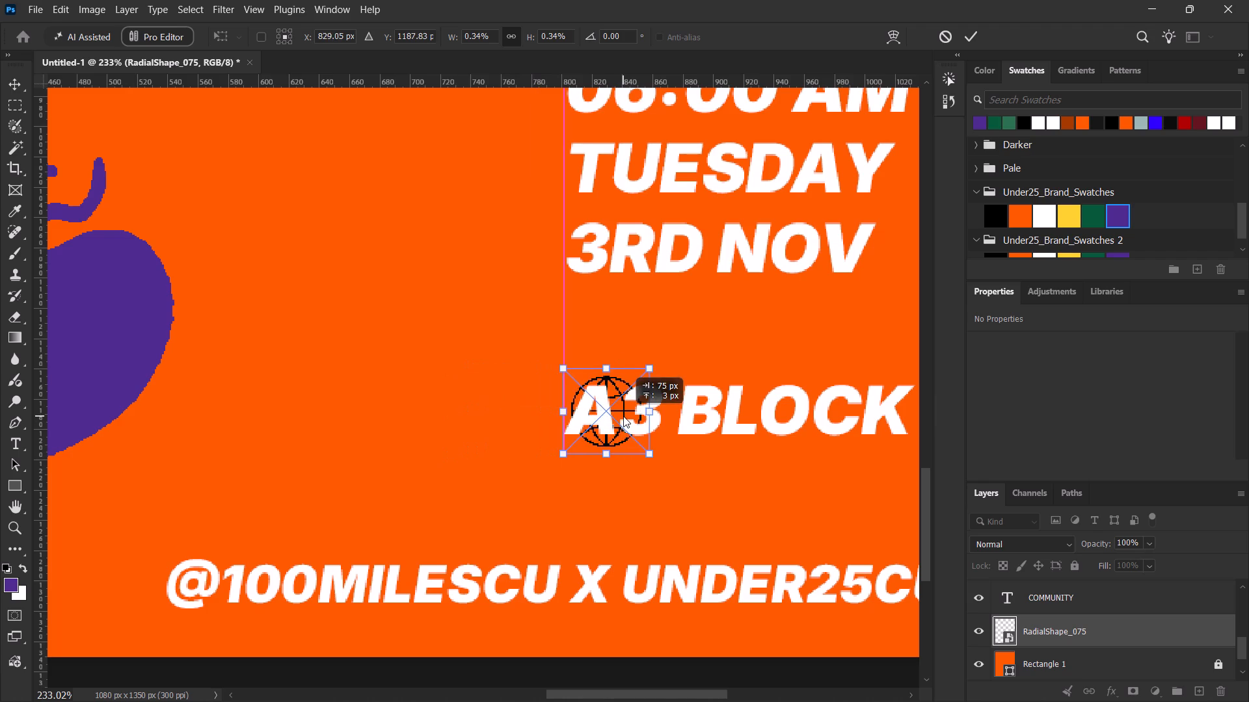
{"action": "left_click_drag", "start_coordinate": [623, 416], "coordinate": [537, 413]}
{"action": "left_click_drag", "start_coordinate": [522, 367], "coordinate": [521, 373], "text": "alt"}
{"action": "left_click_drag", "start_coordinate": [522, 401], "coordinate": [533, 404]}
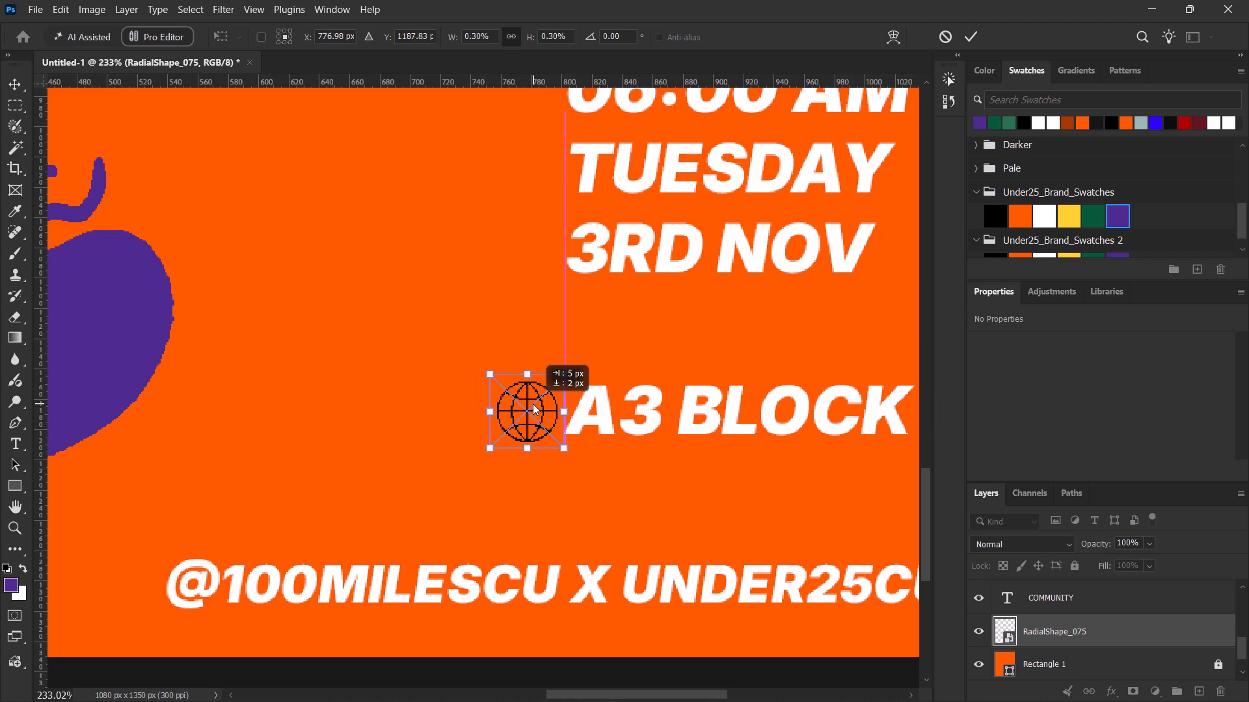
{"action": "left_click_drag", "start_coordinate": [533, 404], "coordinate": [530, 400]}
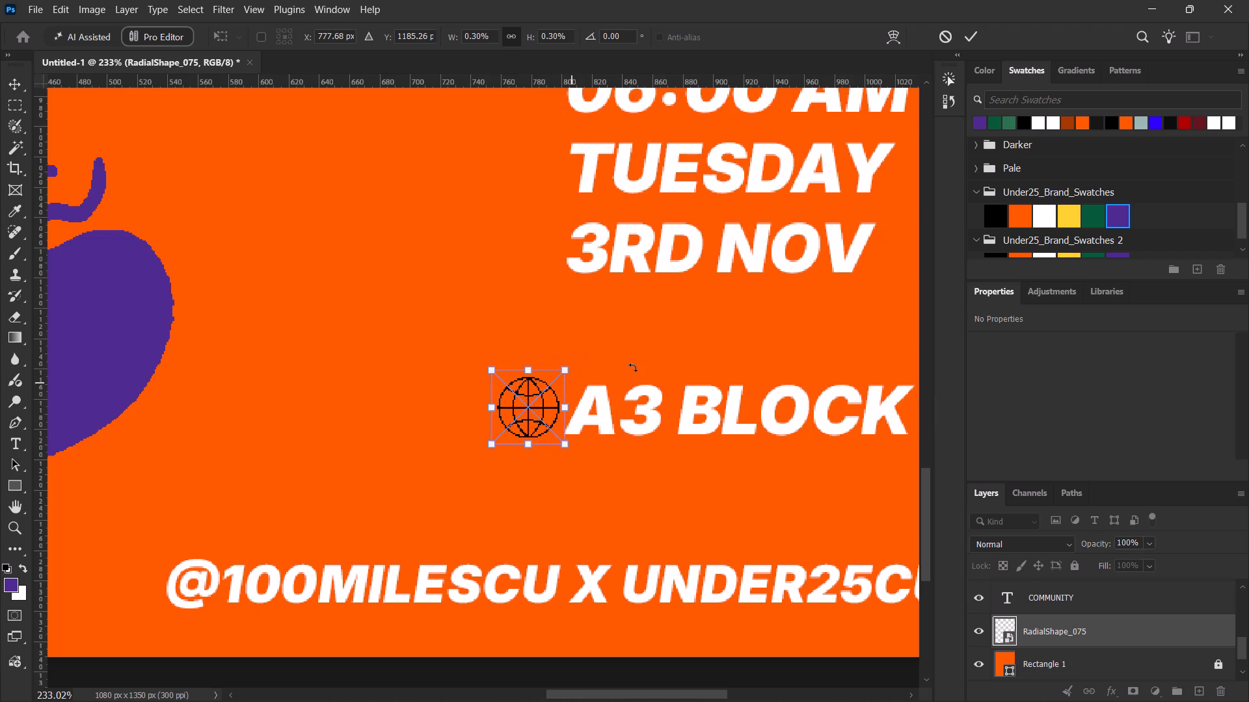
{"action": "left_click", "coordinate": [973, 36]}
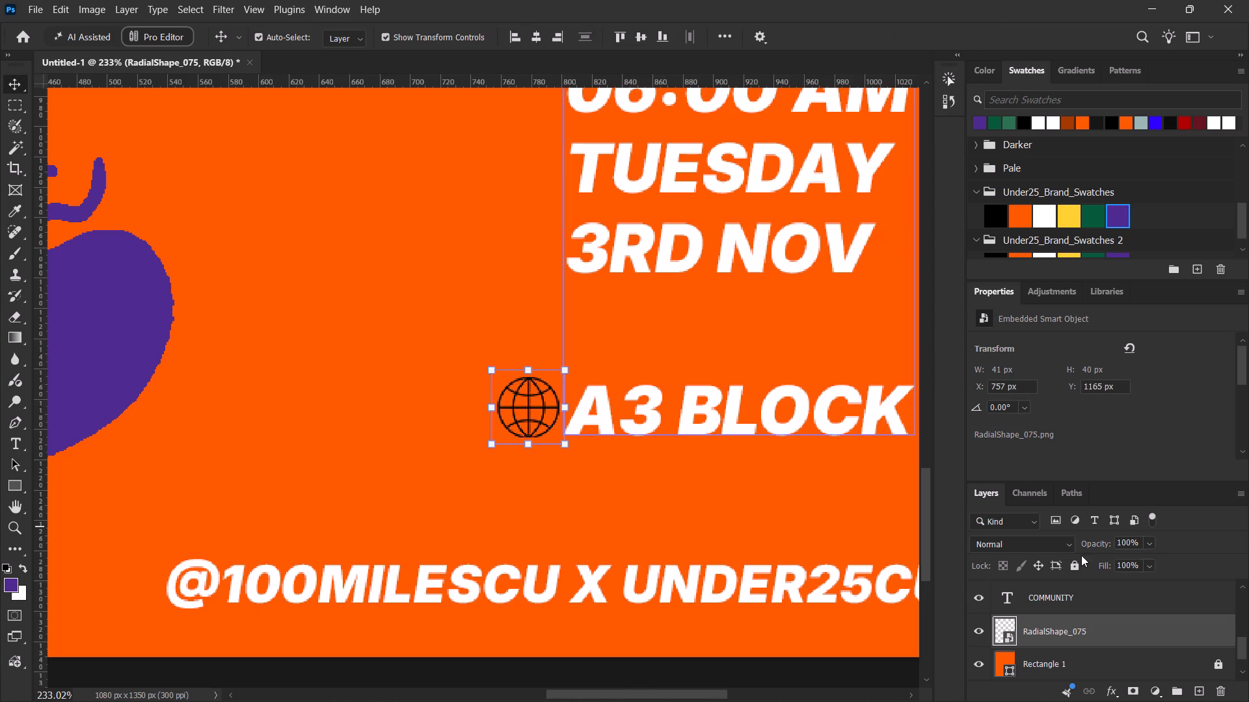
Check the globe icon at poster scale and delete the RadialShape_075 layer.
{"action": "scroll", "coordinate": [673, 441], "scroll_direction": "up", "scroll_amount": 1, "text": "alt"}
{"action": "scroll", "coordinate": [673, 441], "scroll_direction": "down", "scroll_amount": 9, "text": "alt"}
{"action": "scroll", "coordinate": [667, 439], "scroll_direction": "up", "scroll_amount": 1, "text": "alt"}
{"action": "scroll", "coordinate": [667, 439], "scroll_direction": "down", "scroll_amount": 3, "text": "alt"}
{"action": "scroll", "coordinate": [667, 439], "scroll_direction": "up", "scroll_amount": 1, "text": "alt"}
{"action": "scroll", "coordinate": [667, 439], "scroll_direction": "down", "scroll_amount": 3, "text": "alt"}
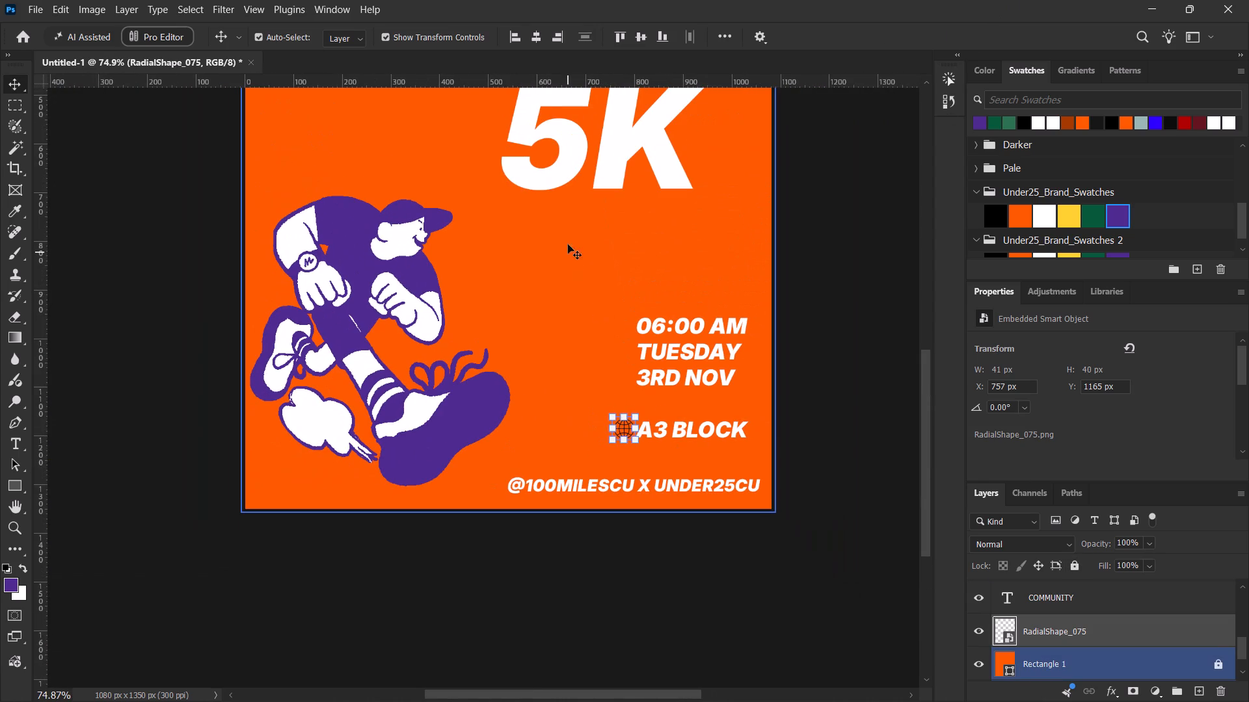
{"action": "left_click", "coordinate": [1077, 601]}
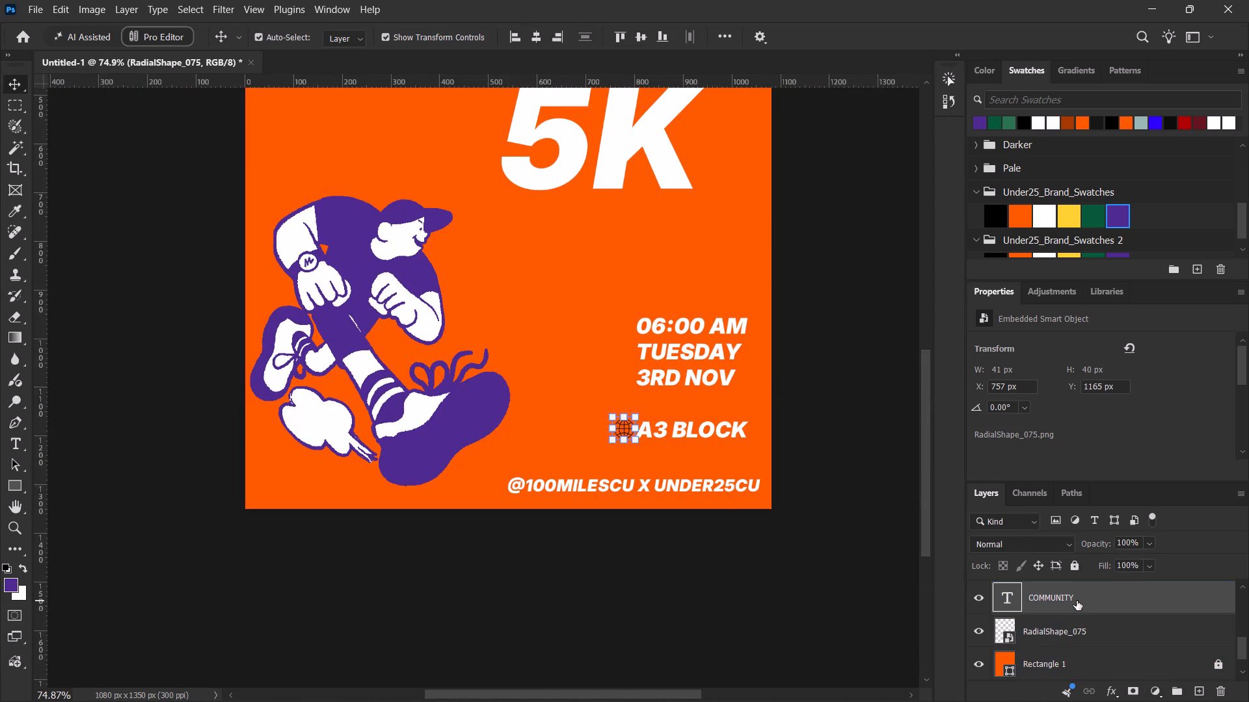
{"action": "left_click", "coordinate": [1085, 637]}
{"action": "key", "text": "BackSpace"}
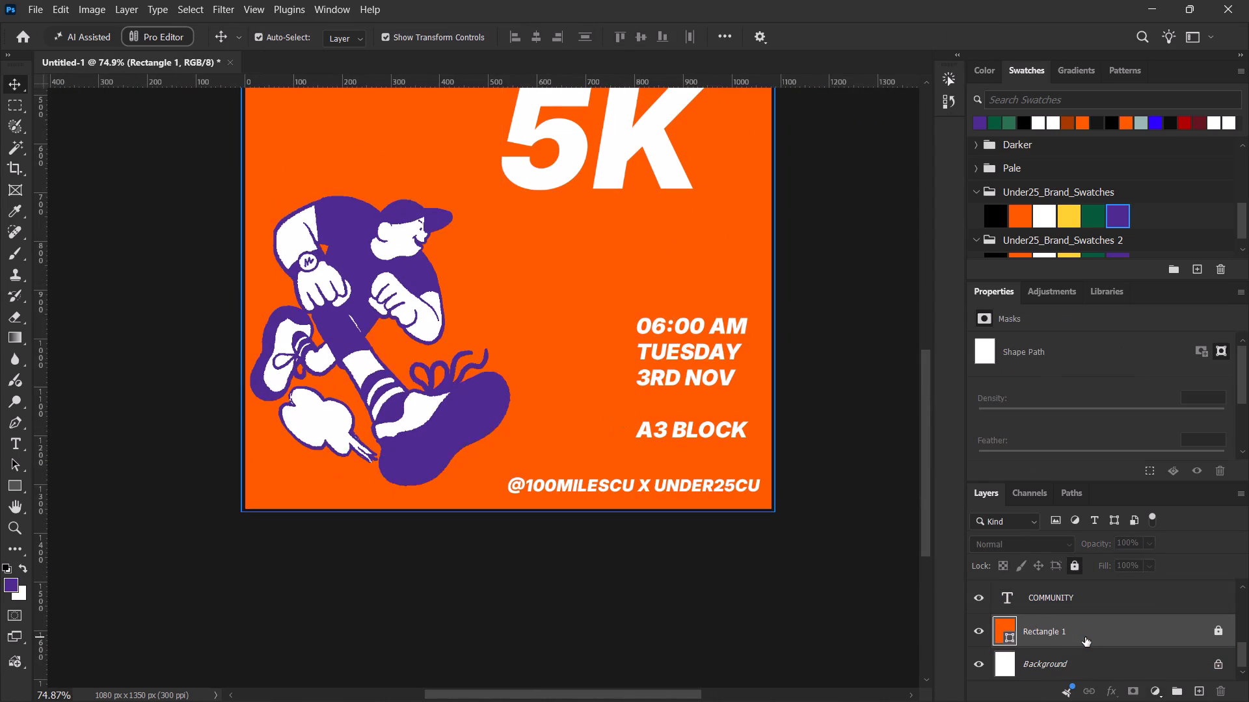
Place the contour-line graphic RadialShape_074.png from the png folder onto the poster, directly above Rectangle 1.
{"action": "key", "text": "alt+Tab"}
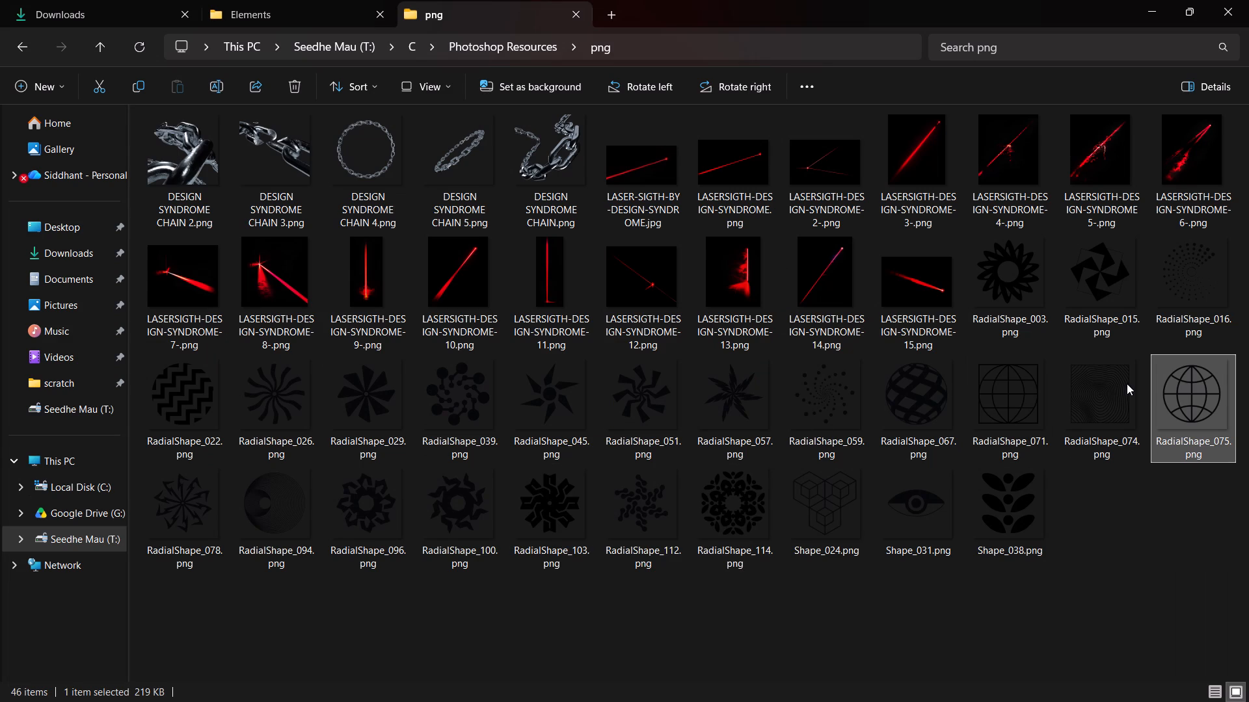
{"action": "left_click_drag", "start_coordinate": [1103, 394], "coordinate": [1099, 403]}
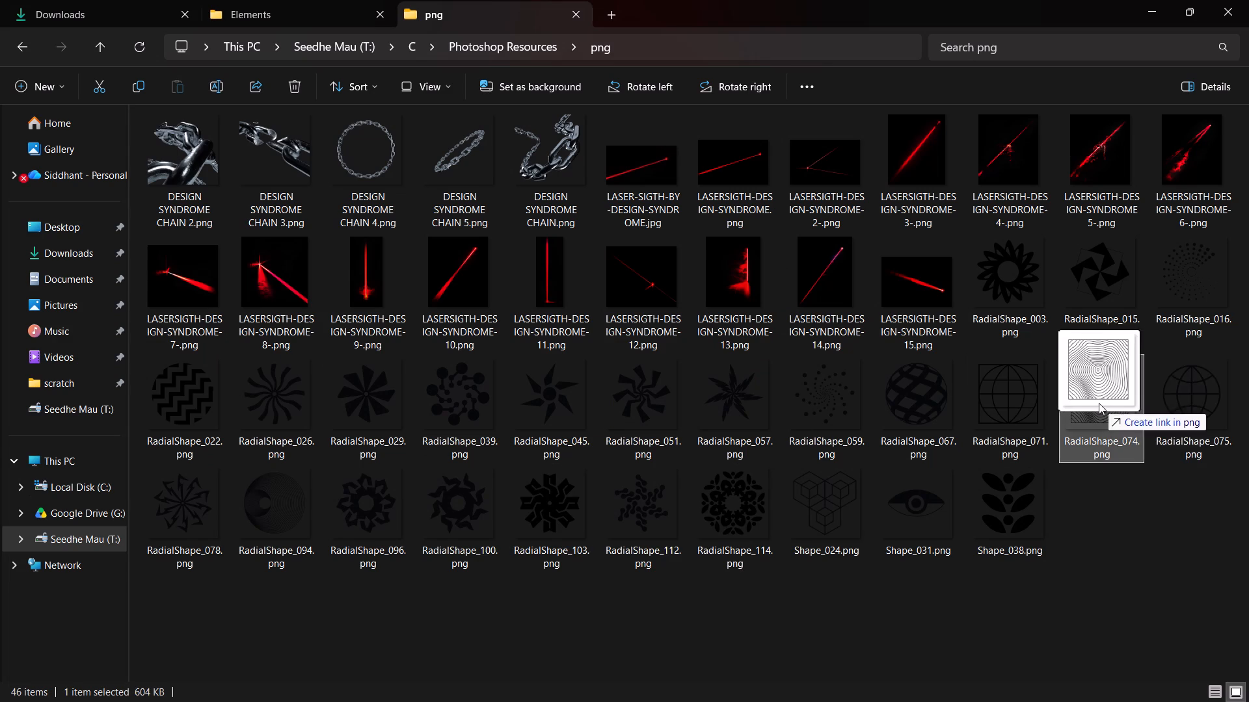
{"action": "left_click_drag", "start_coordinate": [1099, 403], "coordinate": [559, 382]}
{"action": "key", "text": "alt+Tab"}
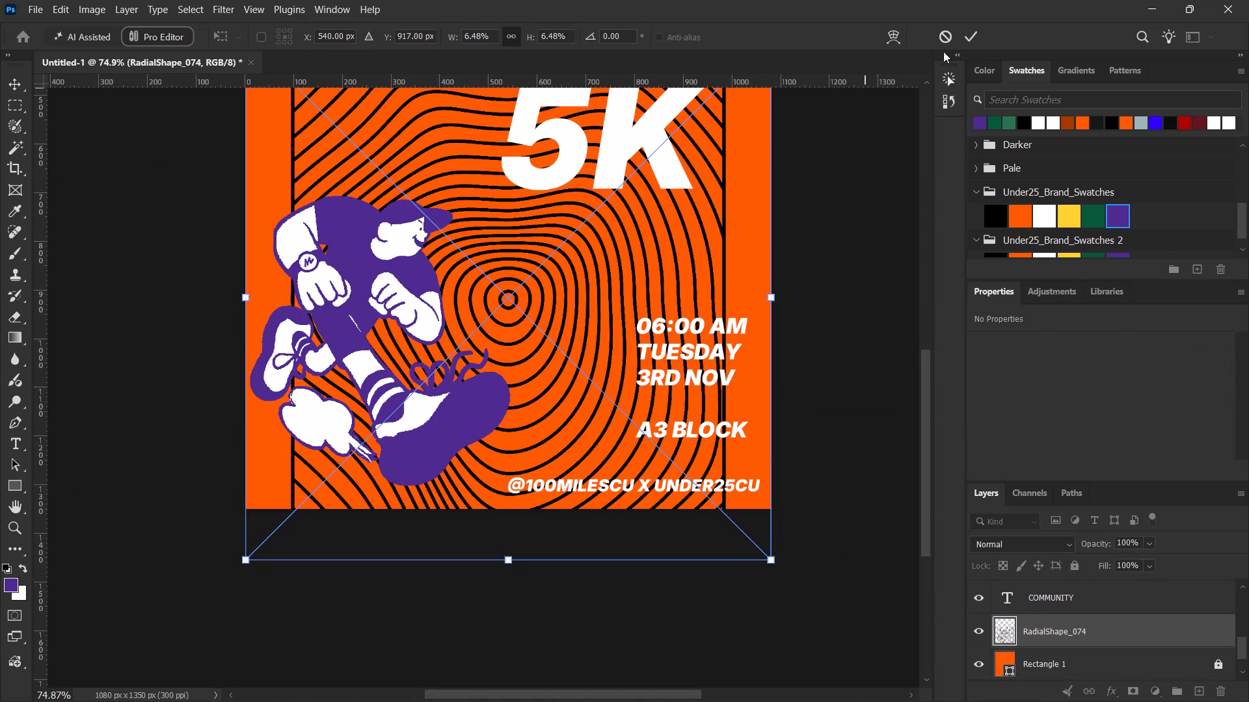
{"action": "left_click", "coordinate": [976, 38]}
Centre the RadialShape_074 contour-line layer horizontally and vertically on the poster.
{"action": "key", "text": "space"}
{"action": "key", "text": "space"}
{"action": "key", "text": "space"}
{"action": "key", "text": "space"}
{"action": "key", "text": "space"}
{"action": "key", "text": "space"}
{"action": "key", "text": "space"}
{"action": "key", "text": "space"}
{"action": "key", "text": "space"}
{"action": "key", "text": "space"}
{"action": "key", "text": "space"}
{"action": "key", "text": "space"}
{"action": "key", "text": "space"}
{"action": "key", "text": "space"}
{"action": "key", "text": "space"}
{"action": "key", "text": "space"}
{"action": "key", "text": "space"}
{"action": "left_click_drag", "start_coordinate": [511, 306], "coordinate": [595, 476]}
{"action": "scroll", "coordinate": [596, 465], "scroll_direction": "down", "scroll_amount": 2, "text": "alt"}
{"action": "scroll", "coordinate": [596, 465], "scroll_direction": "up", "scroll_amount": 1, "text": "alt"}
{"action": "scroll", "coordinate": [596, 465], "scroll_direction": "down", "scroll_amount": 2, "text": "alt"}
{"action": "scroll", "coordinate": [596, 465], "scroll_direction": "up", "scroll_amount": 1, "text": "alt"}
{"action": "scroll", "coordinate": [596, 465], "scroll_direction": "down", "scroll_amount": 4, "text": "alt"}
{"action": "key", "text": "space"}
{"action": "left_click_drag", "start_coordinate": [585, 463], "coordinate": [581, 406]}
{"action": "left_click_drag", "start_coordinate": [600, 394], "coordinate": [602, 374]}
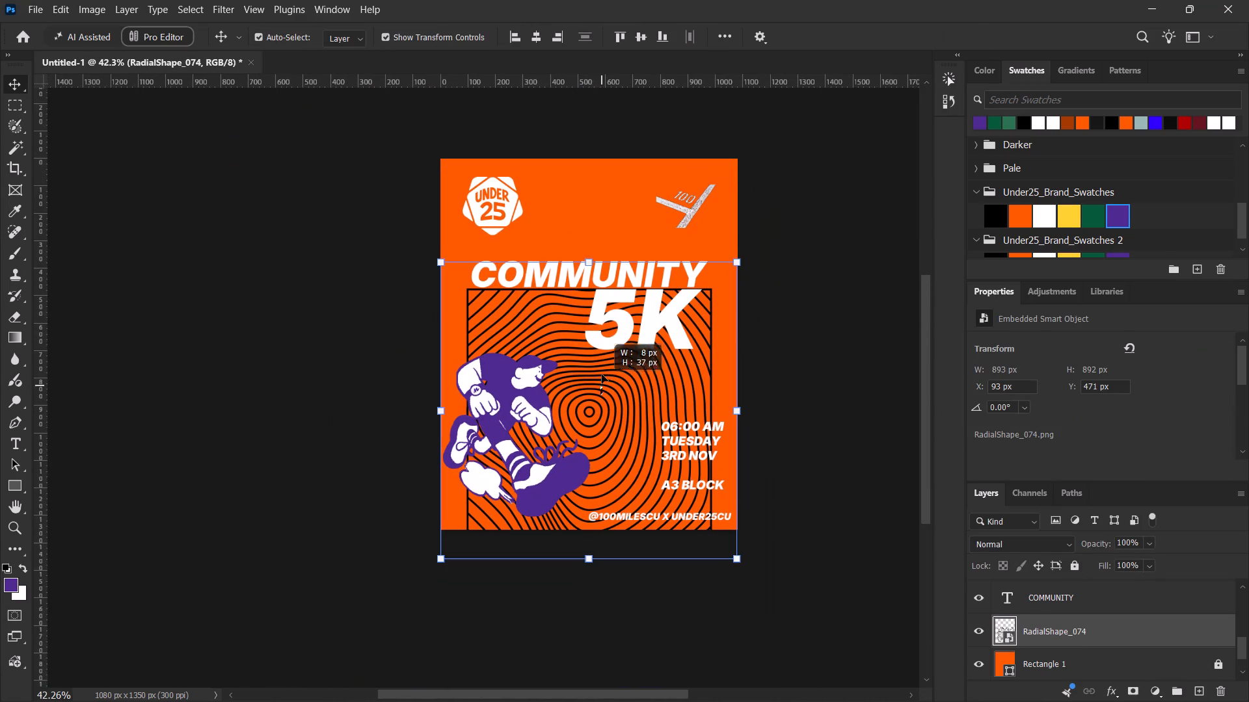
{"action": "left_click_drag", "start_coordinate": [602, 374], "coordinate": [597, 353]}
{"action": "key", "text": "v"}
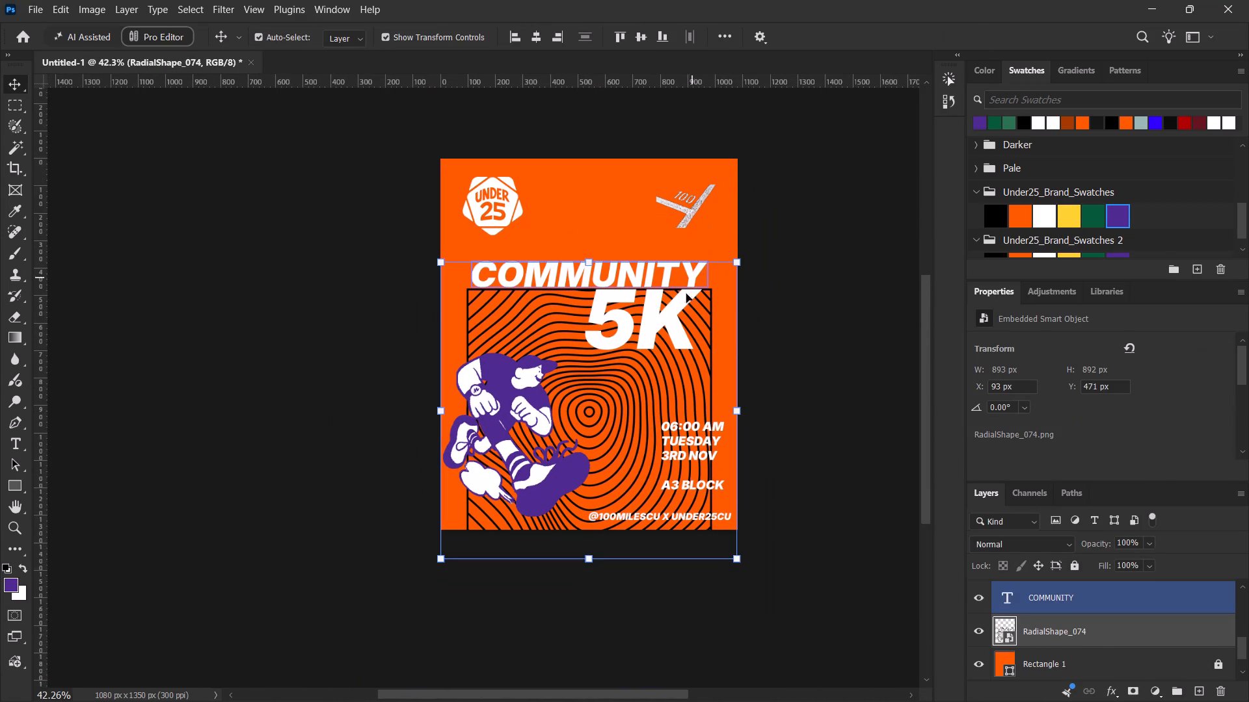
{"action": "left_click", "coordinate": [1103, 636]}
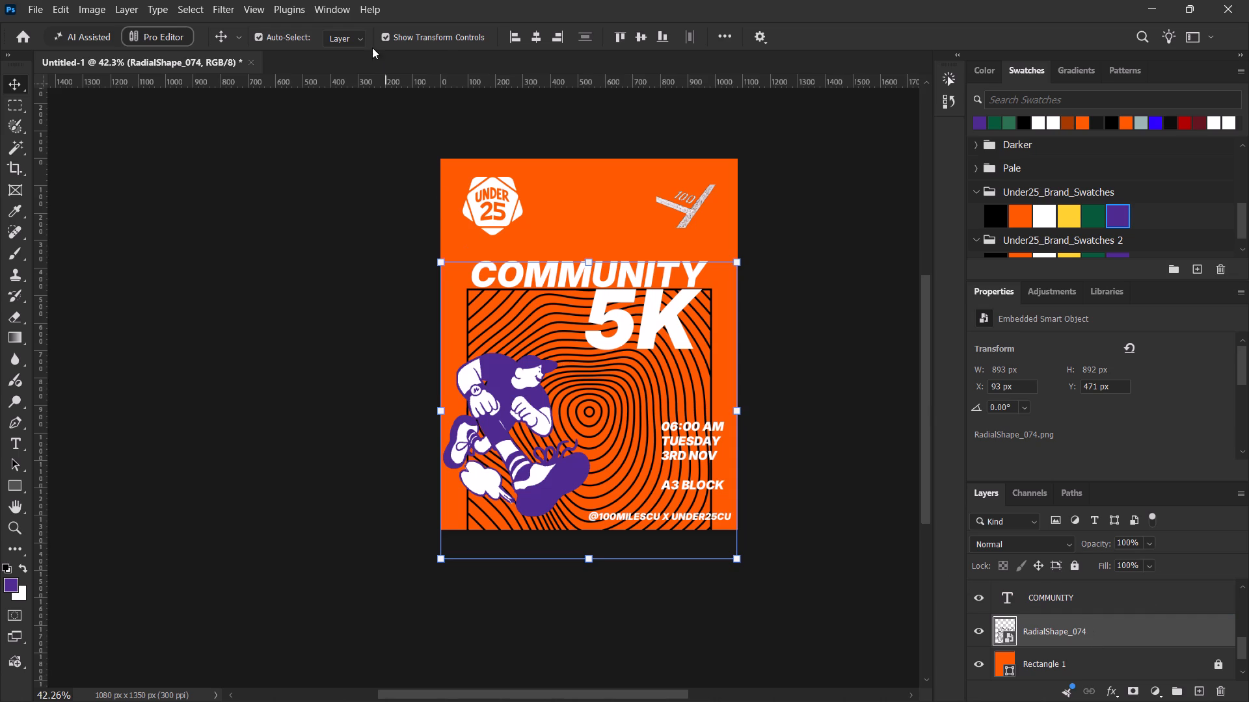
{"action": "left_click", "coordinate": [539, 38]}
{"action": "left_click", "coordinate": [643, 39]}
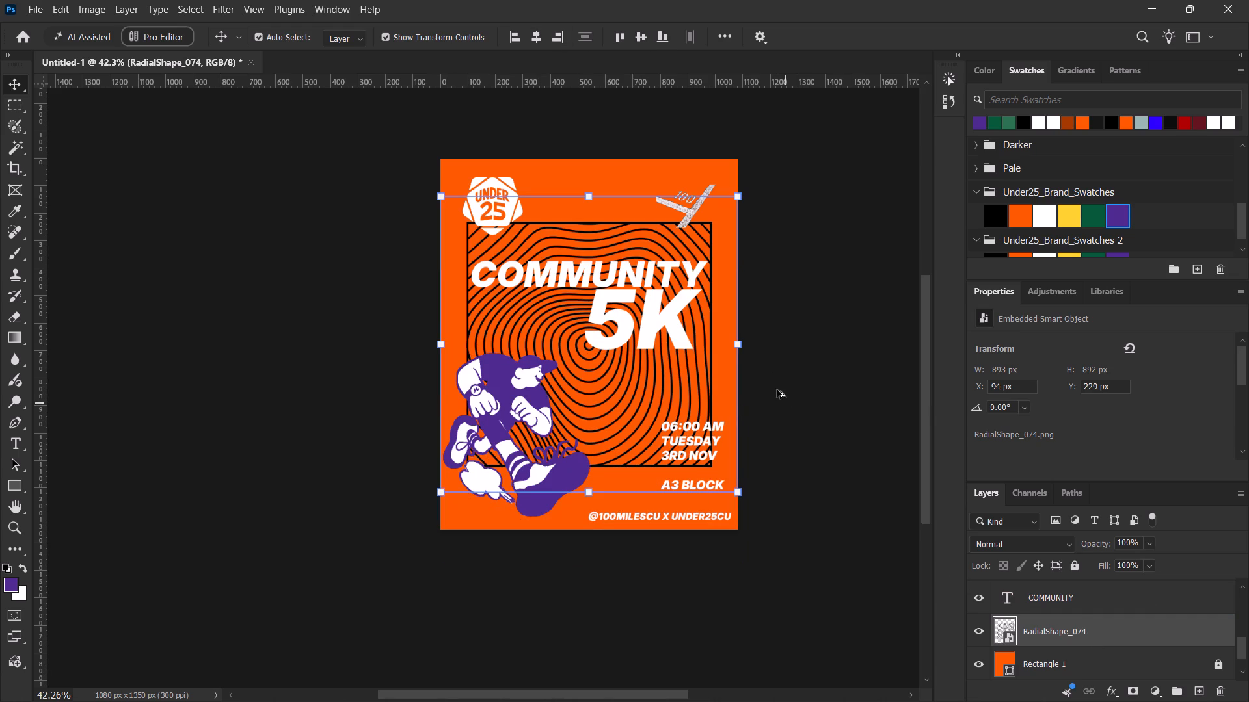
Enlarge the contour-line pattern to about 11.34% so it covers the whole poster, with its centre near X 567, Y 654 px.
{"action": "left_click_drag", "start_coordinate": [740, 348], "coordinate": [851, 372], "text": "alt"}
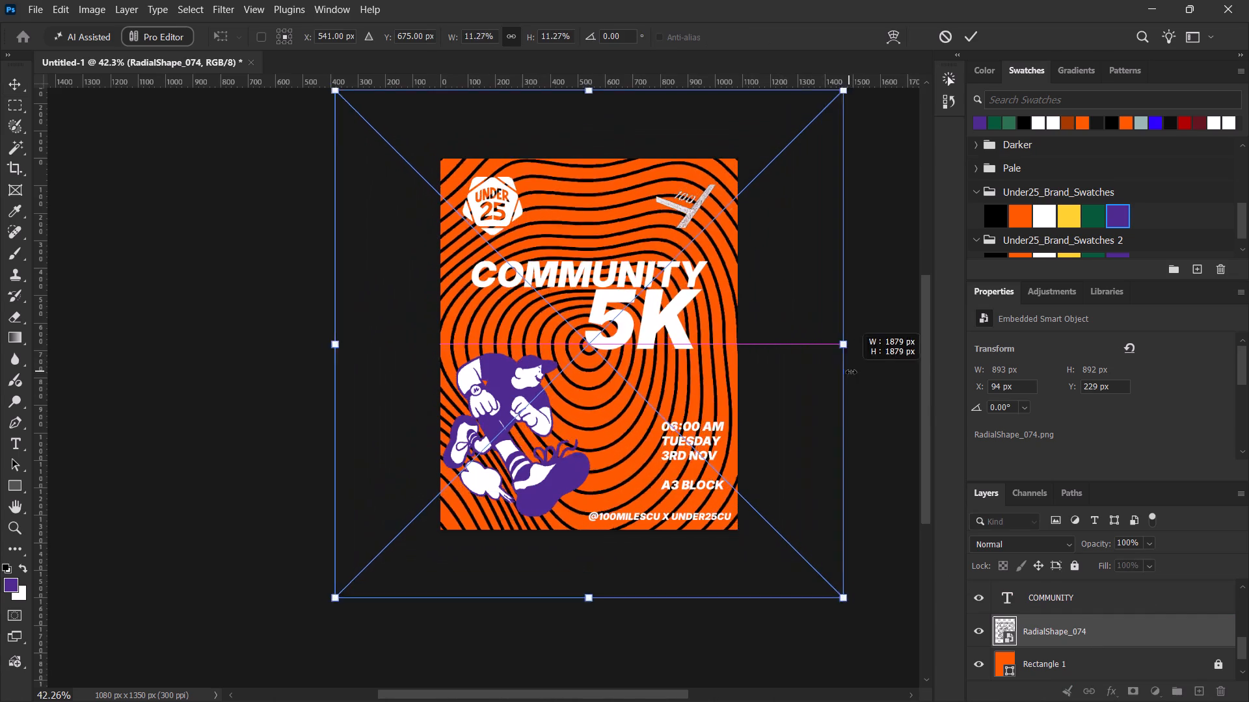
{"action": "left_click_drag", "start_coordinate": [851, 372], "coordinate": [881, 389], "text": "alt"}
{"action": "left_click_drag", "start_coordinate": [880, 345], "coordinate": [835, 353], "text": "alt"}
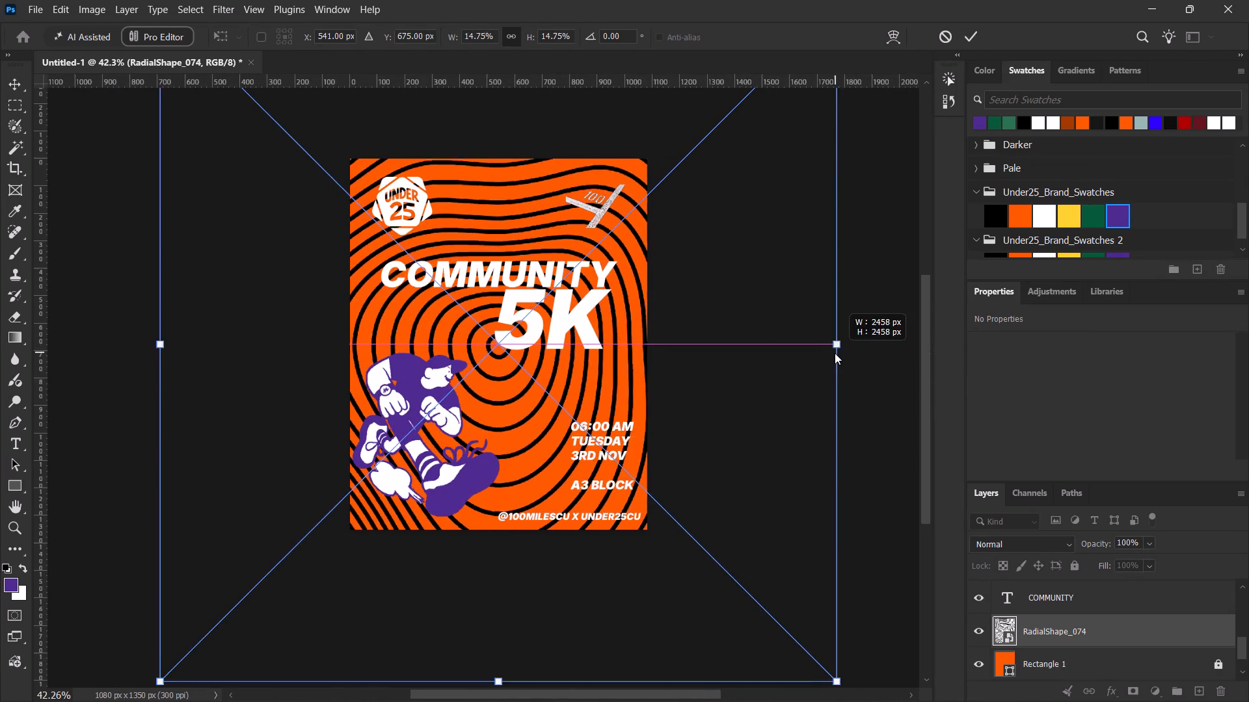
{"action": "left_click_drag", "start_coordinate": [835, 353], "coordinate": [779, 360], "text": "alt"}
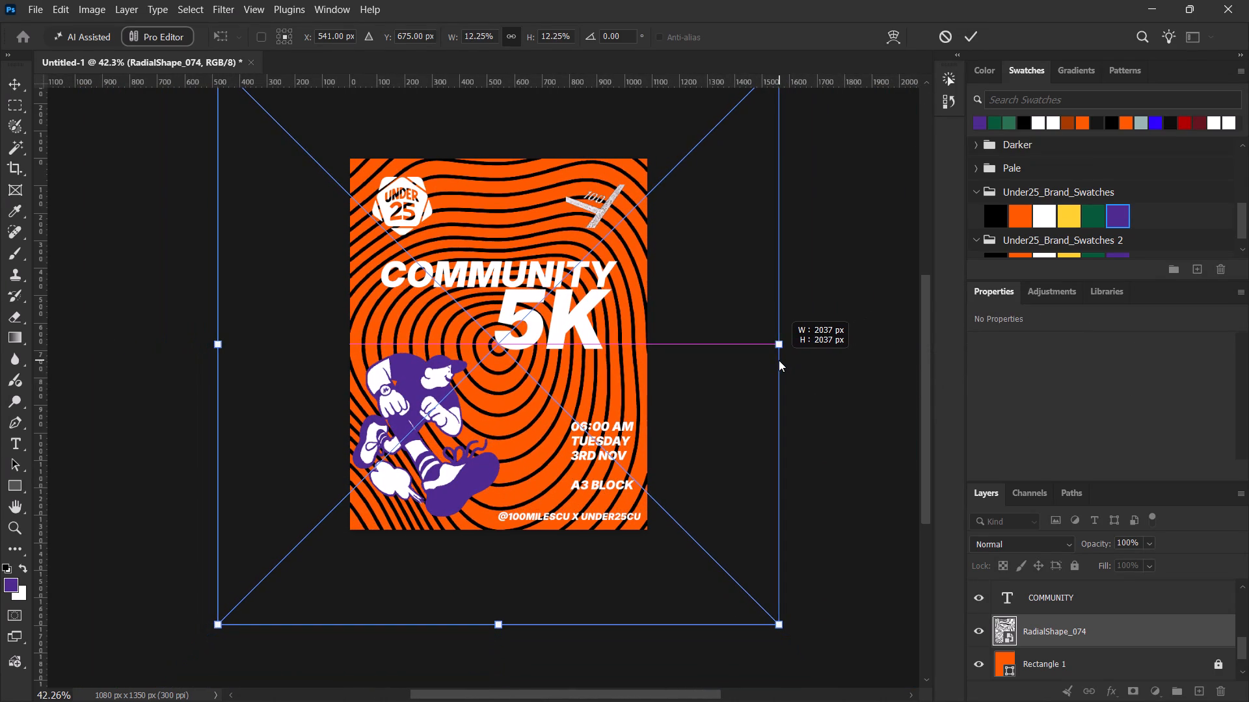
{"action": "left_click_drag", "start_coordinate": [779, 360], "coordinate": [759, 375], "text": "alt"}
{"action": "left_click_drag", "start_coordinate": [580, 367], "coordinate": [591, 359]}
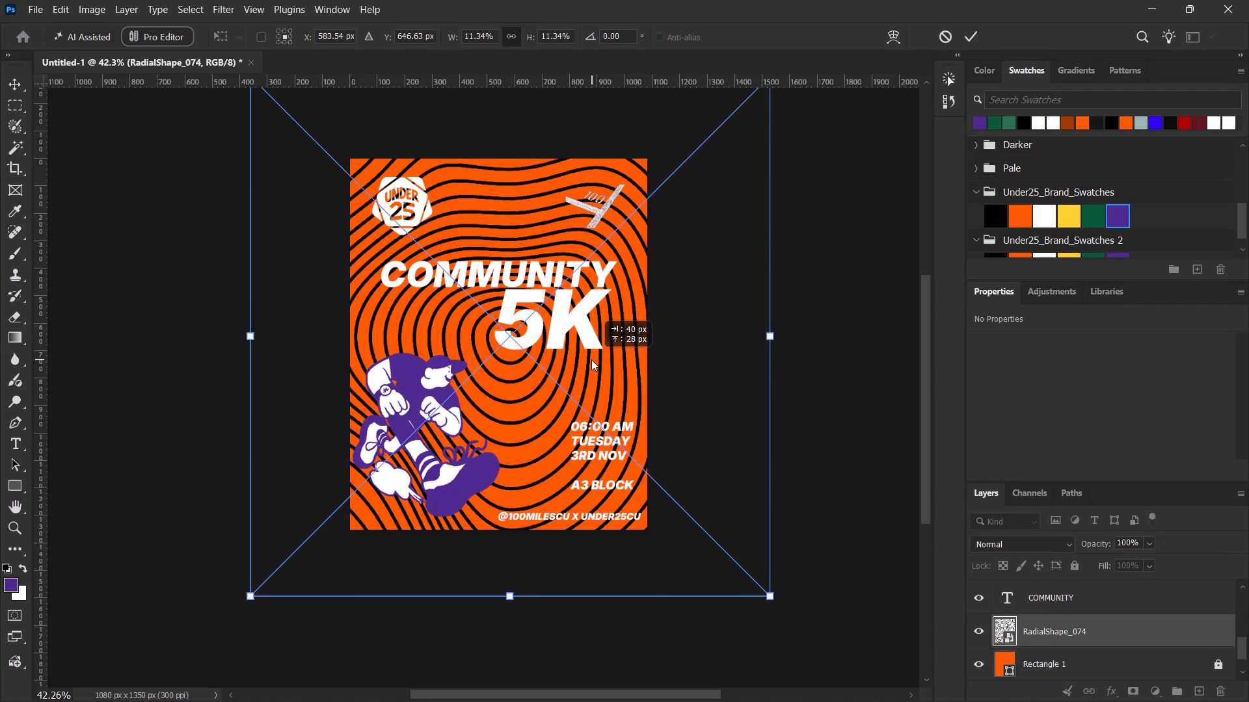
{"action": "left_click_drag", "start_coordinate": [591, 359], "coordinate": [587, 361]}
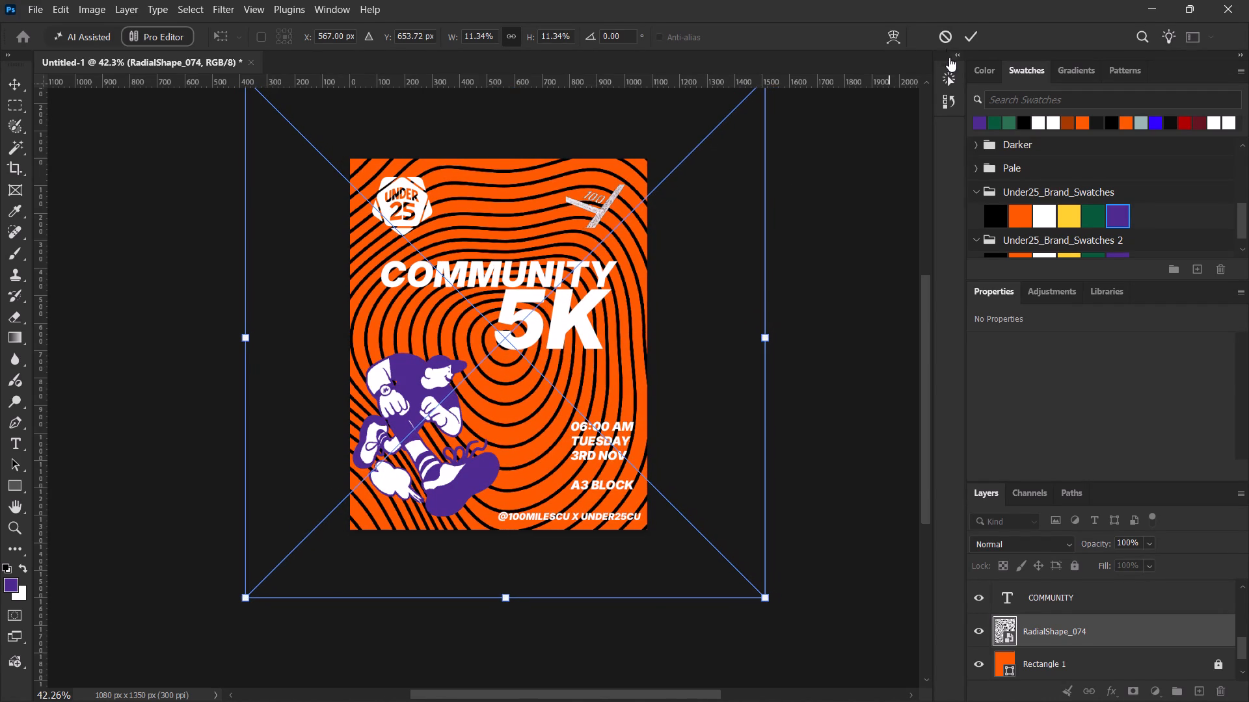
{"action": "left_click", "coordinate": [962, 38]}
Preview different blend modes on the RadialShape_074 layer, ending on Normal.
{"action": "left_click", "coordinate": [1040, 543]}
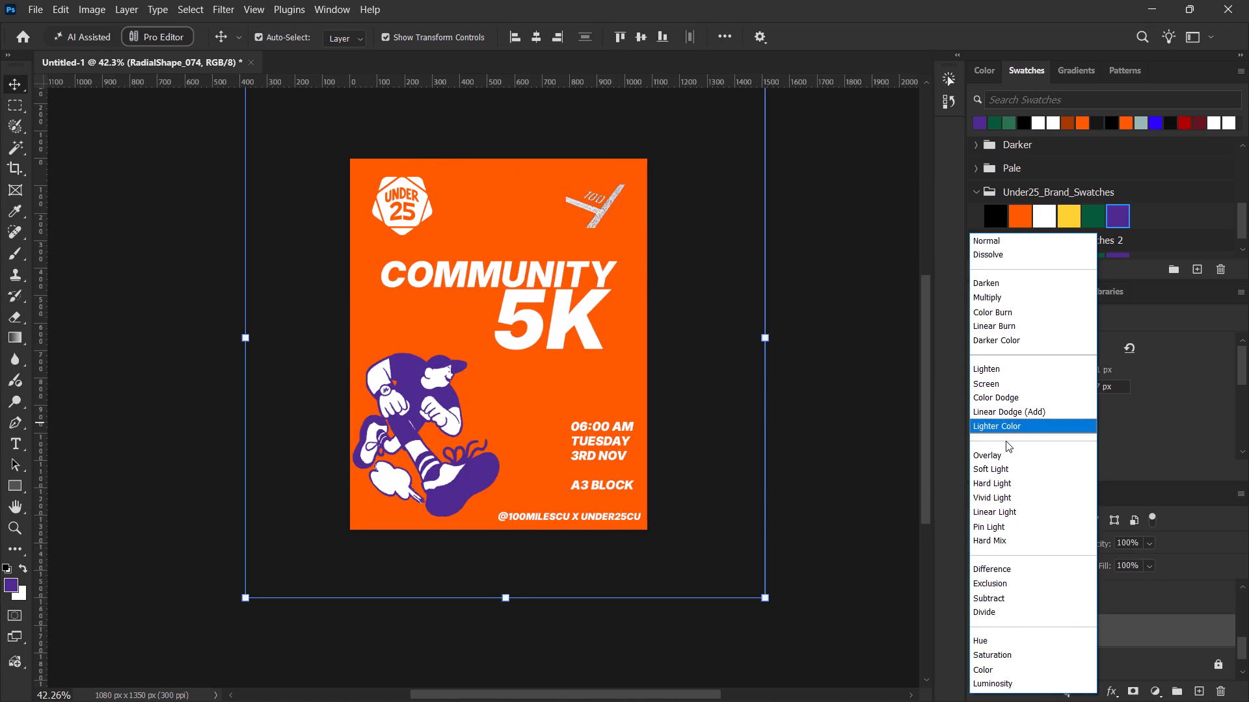
{"action": "key", "text": "Down"}
{"action": "key", "text": "Up"}
{"action": "key", "text": "Up"}
{"action": "key", "text": "Up"}
{"action": "key", "text": "Up"}
{"action": "key", "text": "Up"}
{"action": "key", "text": "Up"}
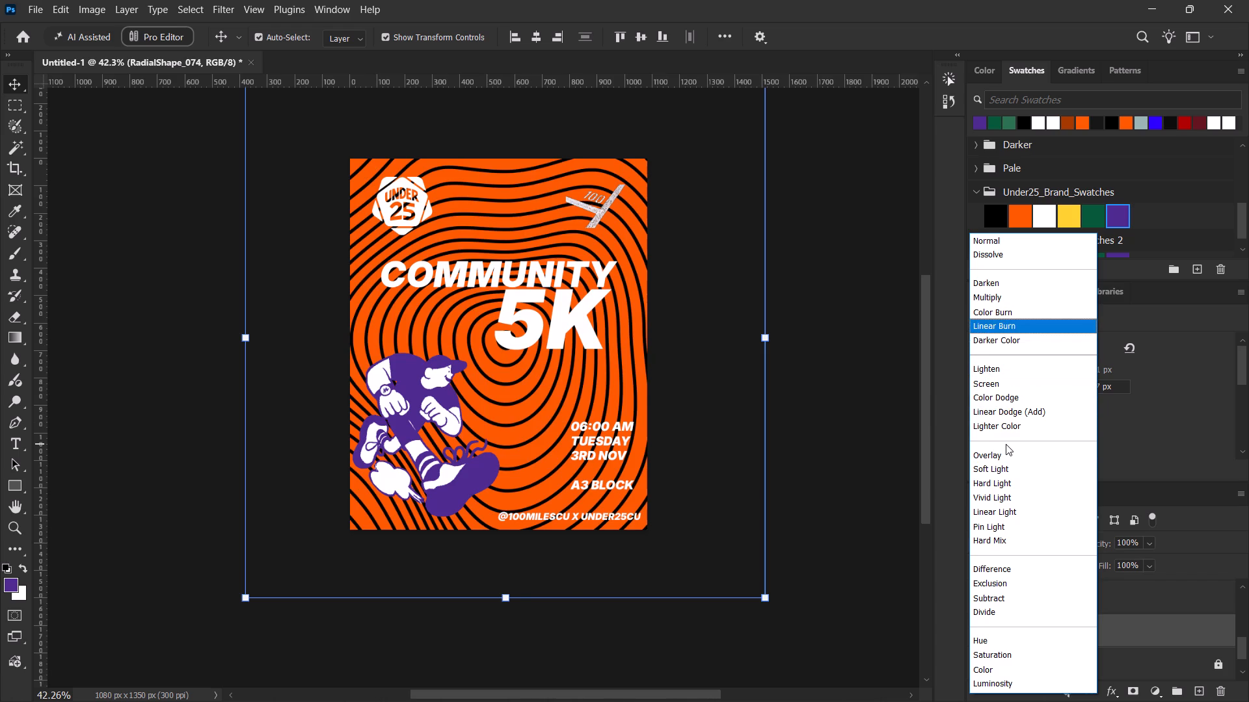
{"action": "key", "text": "Up"}
{"action": "key", "text": "Up"}
{"action": "key", "text": "Up"}
{"action": "key", "text": "Up"}
{"action": "key", "text": "Up"}
{"action": "key", "text": "Up"}
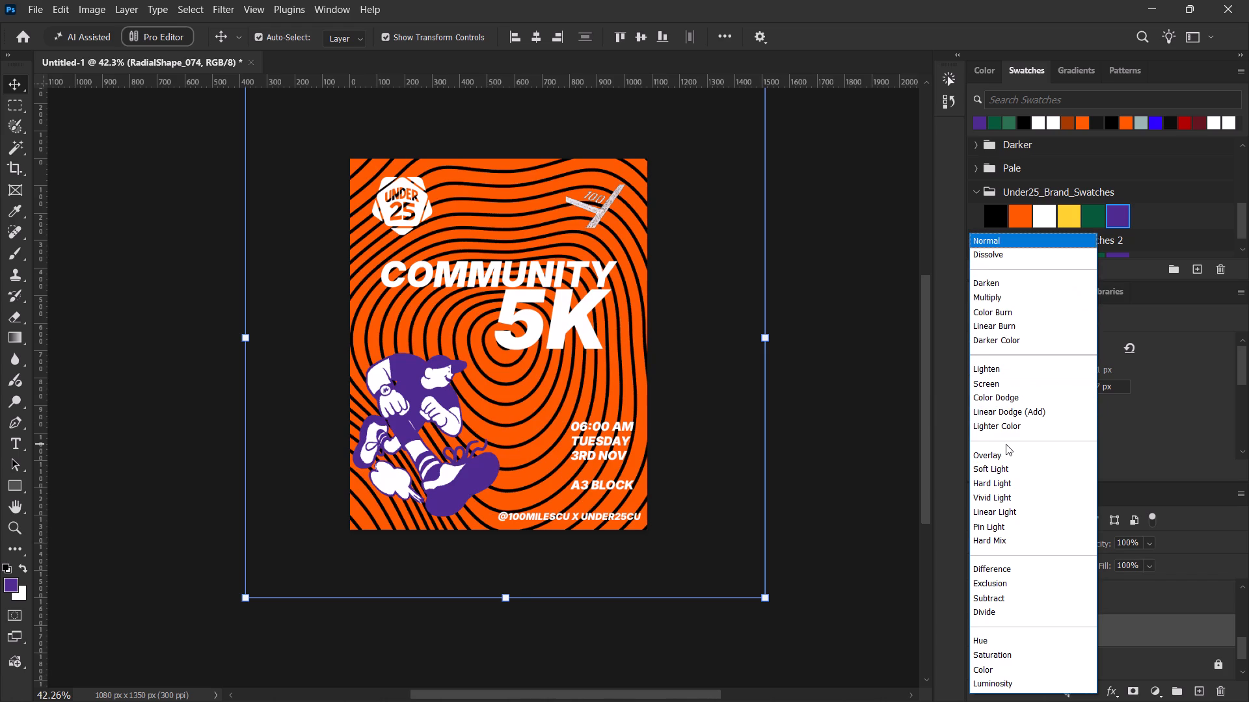
{"action": "key", "text": "Up"}
{"action": "key", "text": "Return"}
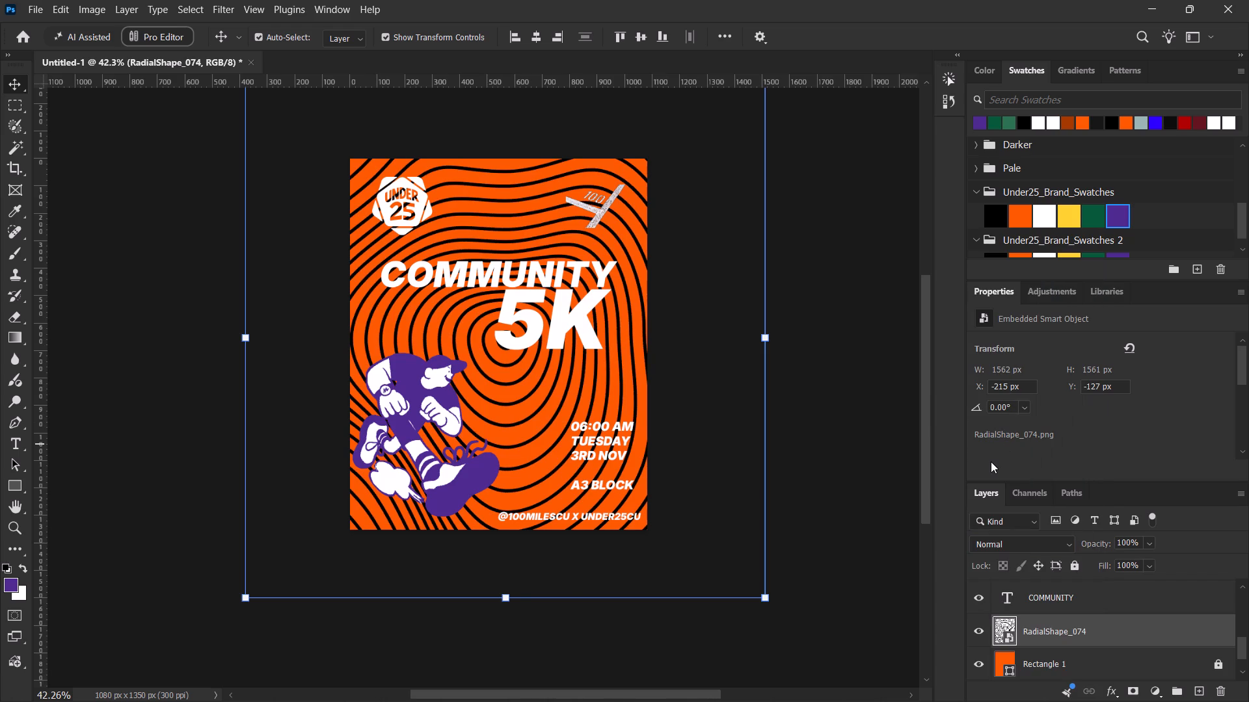
Set the RadialShape_074 layer's opacity to 3%.
{"action": "left_click", "coordinate": [1152, 545]}
{"action": "left_click_drag", "start_coordinate": [1150, 555], "coordinate": [1148, 557]}
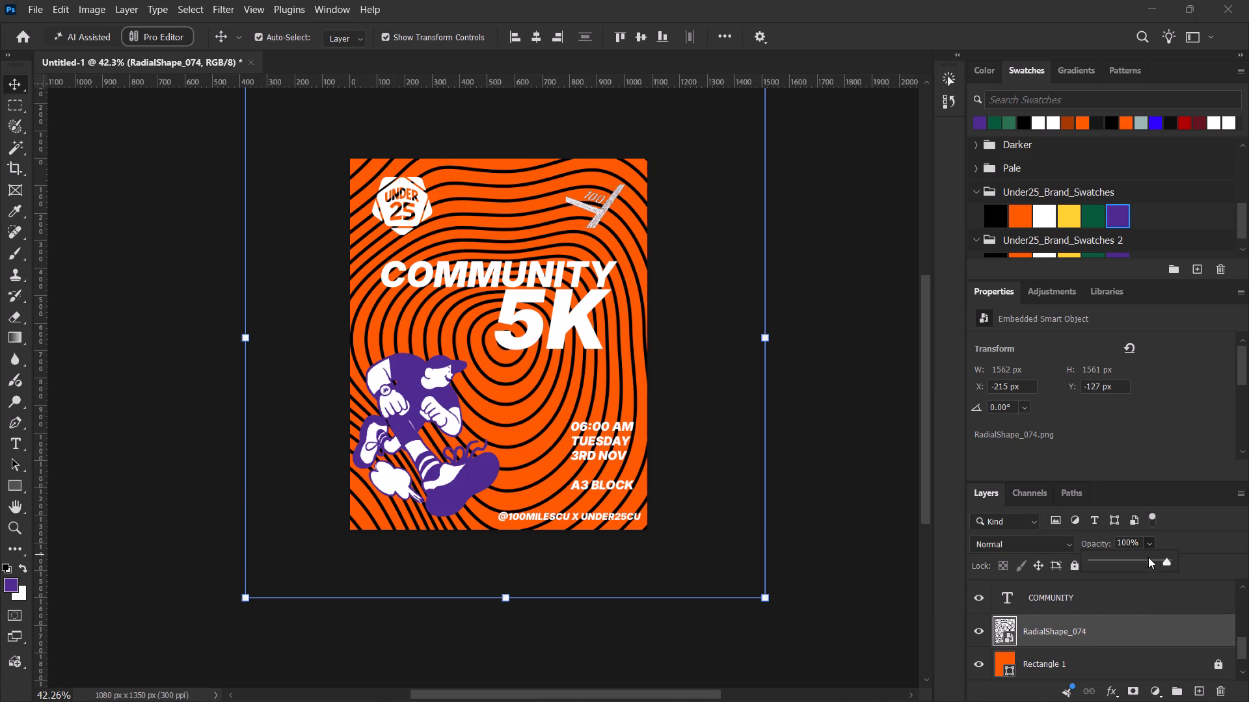
{"action": "left_click_drag", "start_coordinate": [1148, 557], "coordinate": [1097, 560]}
{"action": "left_click", "coordinate": [1099, 559]}
{"action": "left_click", "coordinate": [1099, 559]}
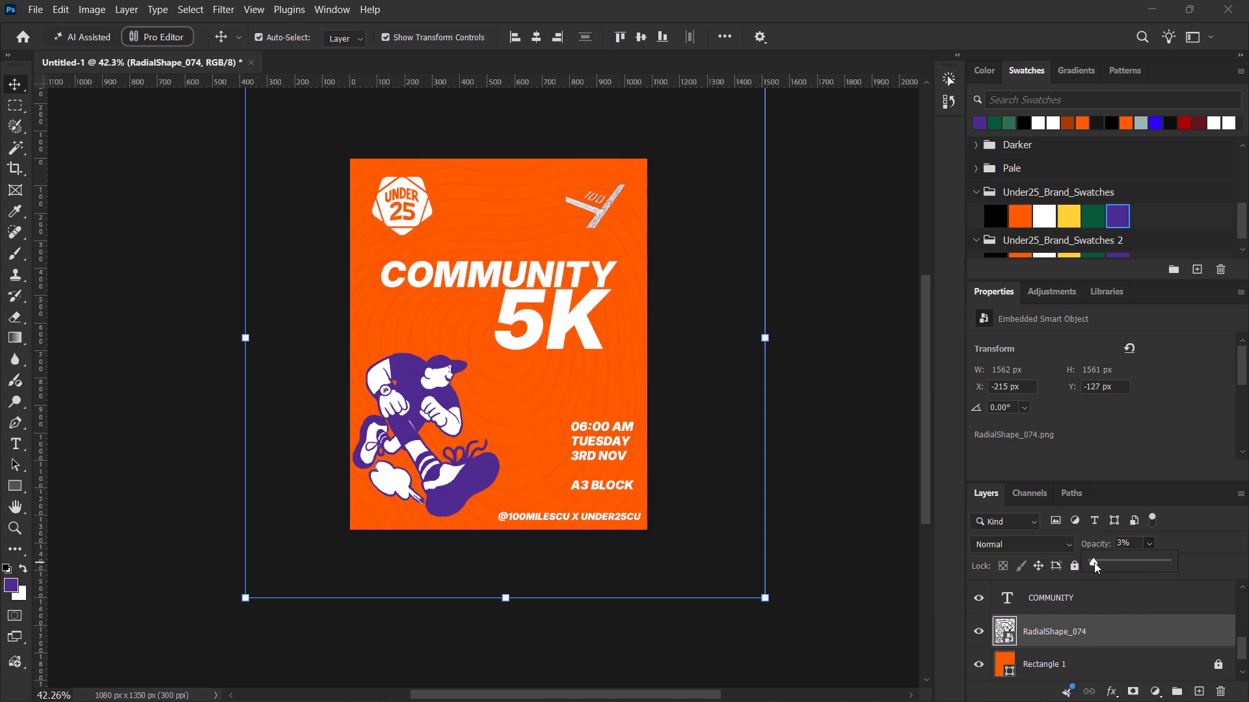
{"action": "left_click", "coordinate": [1178, 523]}
Delete the RadialShape_074 contour-line layer from the poster.
{"action": "scroll", "coordinate": [375, 312], "scroll_direction": "up", "scroll_amount": 7, "text": "alt"}
{"action": "key", "text": "space"}
{"action": "left_click_drag", "start_coordinate": [556, 287], "coordinate": [522, 298]}
{"action": "scroll", "coordinate": [509, 295], "scroll_direction": "down", "scroll_amount": 4, "text": "alt"}
{"action": "scroll", "coordinate": [509, 295], "scroll_direction": "up", "scroll_amount": 1, "text": "alt"}
{"action": "key", "text": "space"}
{"action": "left_click_drag", "start_coordinate": [510, 322], "coordinate": [502, 330]}
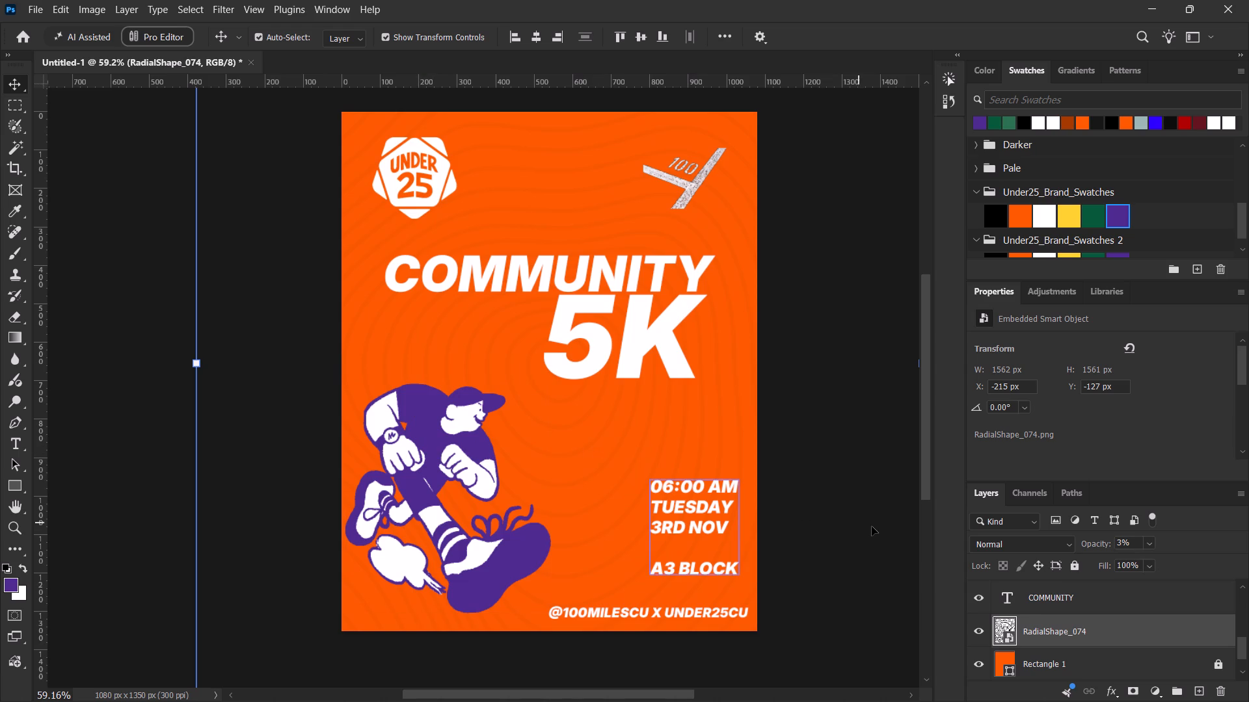
{"action": "key", "text": "Delete"}
Switch to File Explorer and load DISTRESSOR vol 1.abr from the brush pack folder in Photoshop Resources into Photoshop.
{"action": "key", "text": "alt+Tab"}
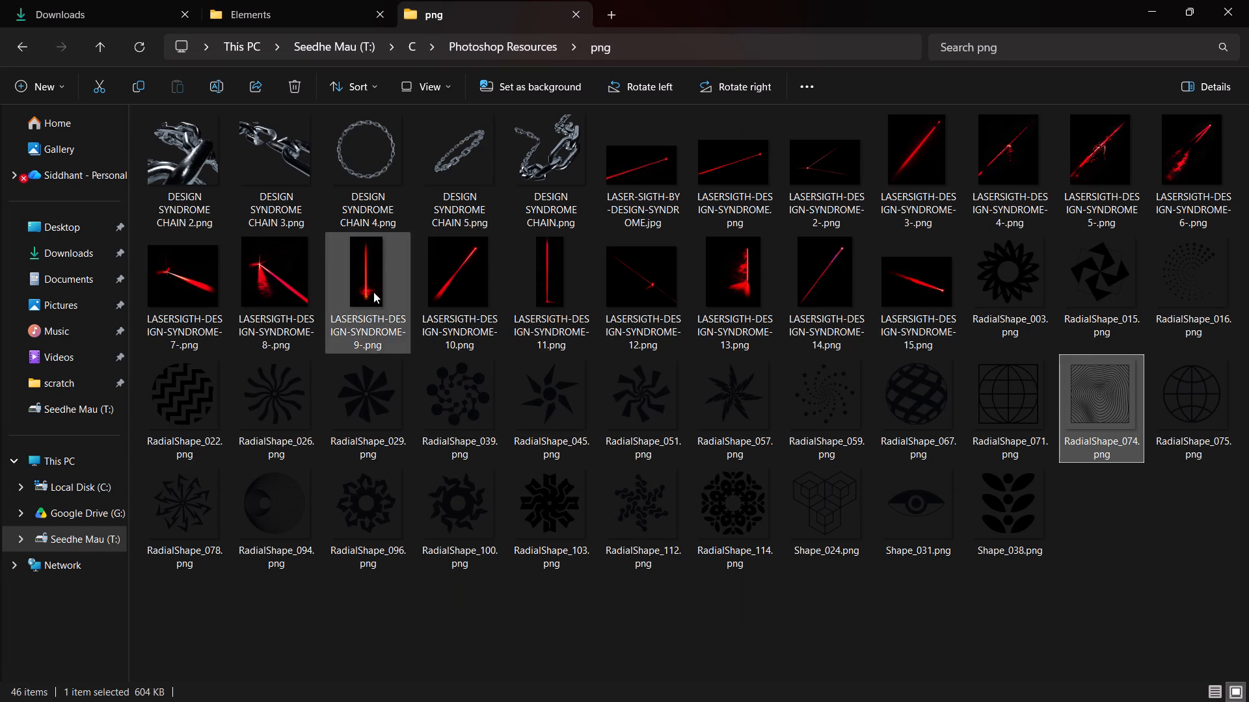
{"action": "left_click", "coordinate": [33, 38]}
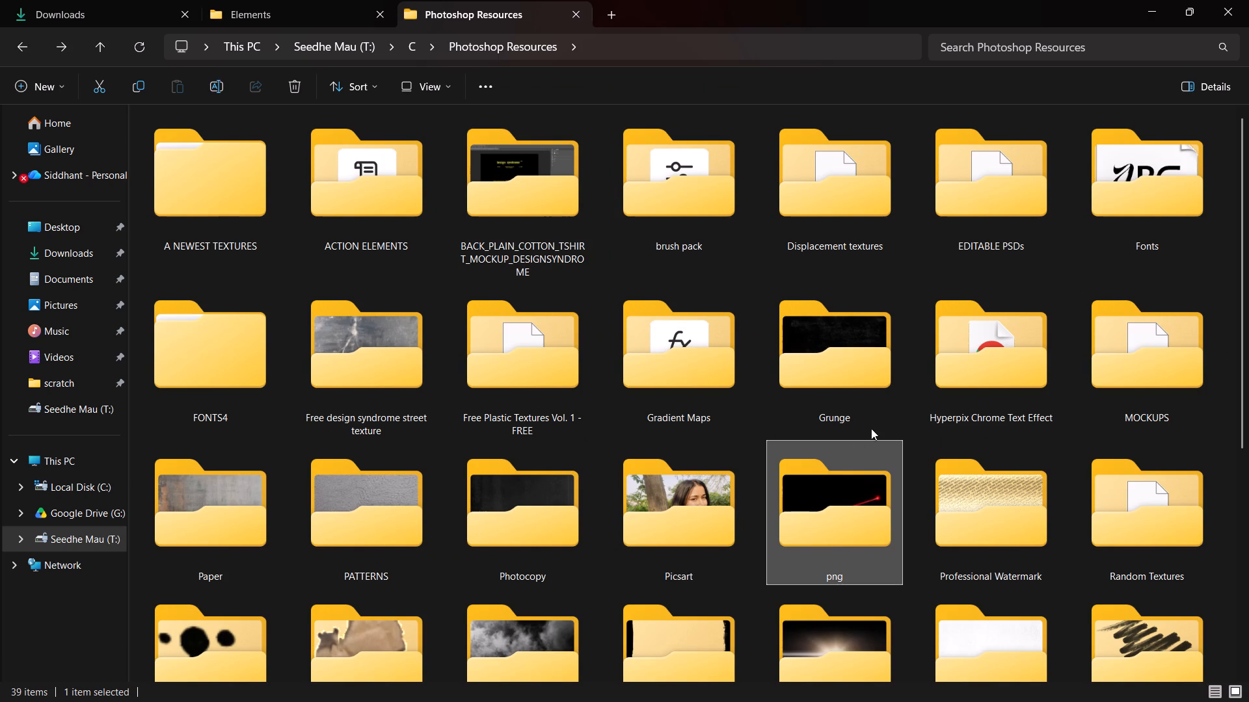
{"action": "double_click", "coordinate": [1155, 376]}
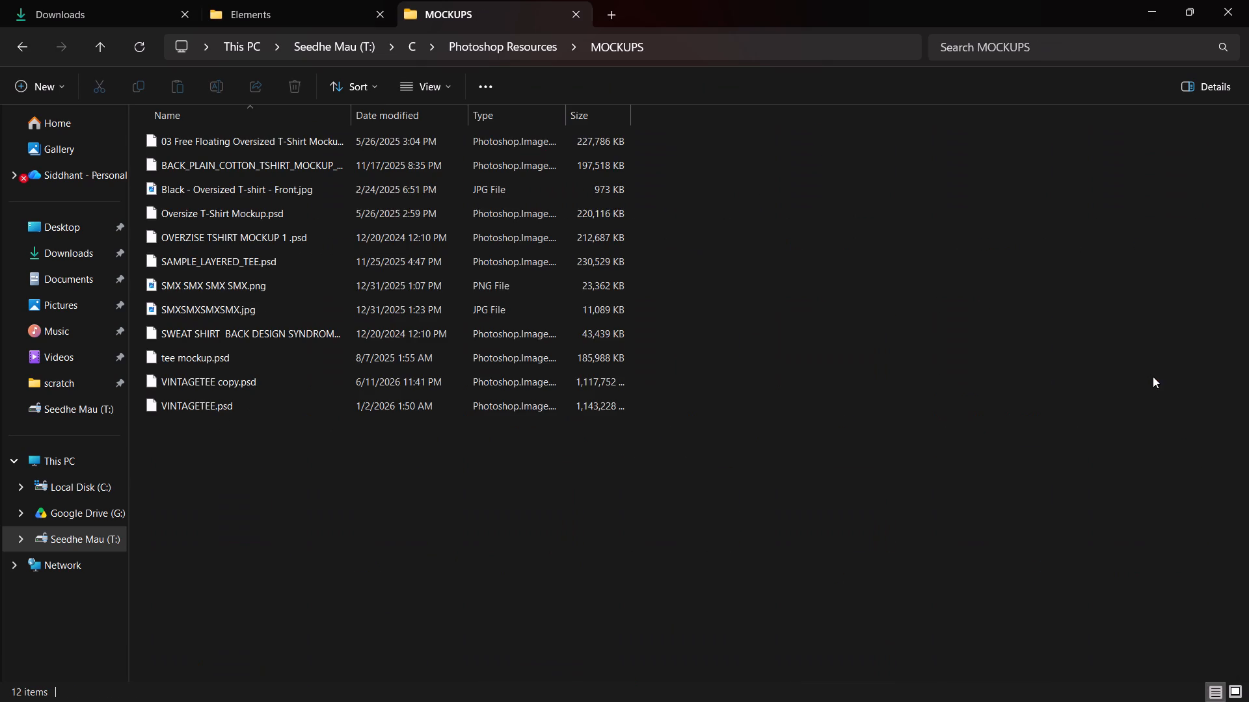
{"action": "left_click", "coordinate": [21, 49]}
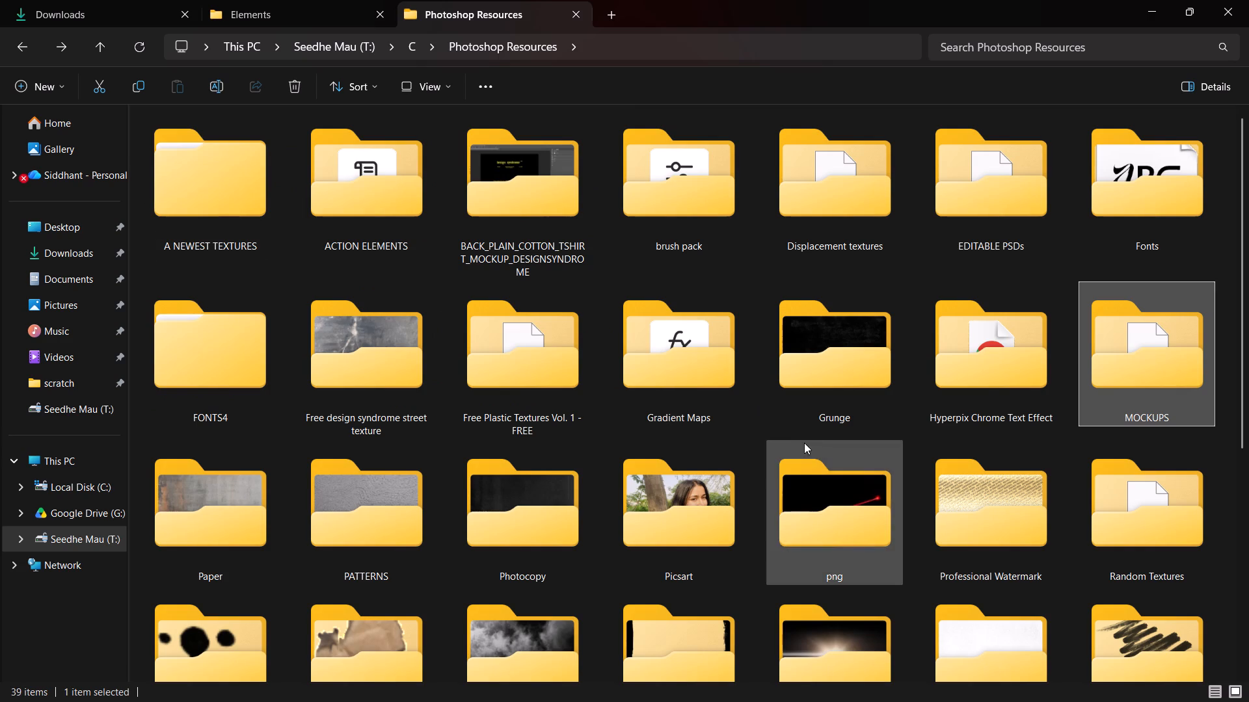
{"action": "double_click", "coordinate": [659, 219]}
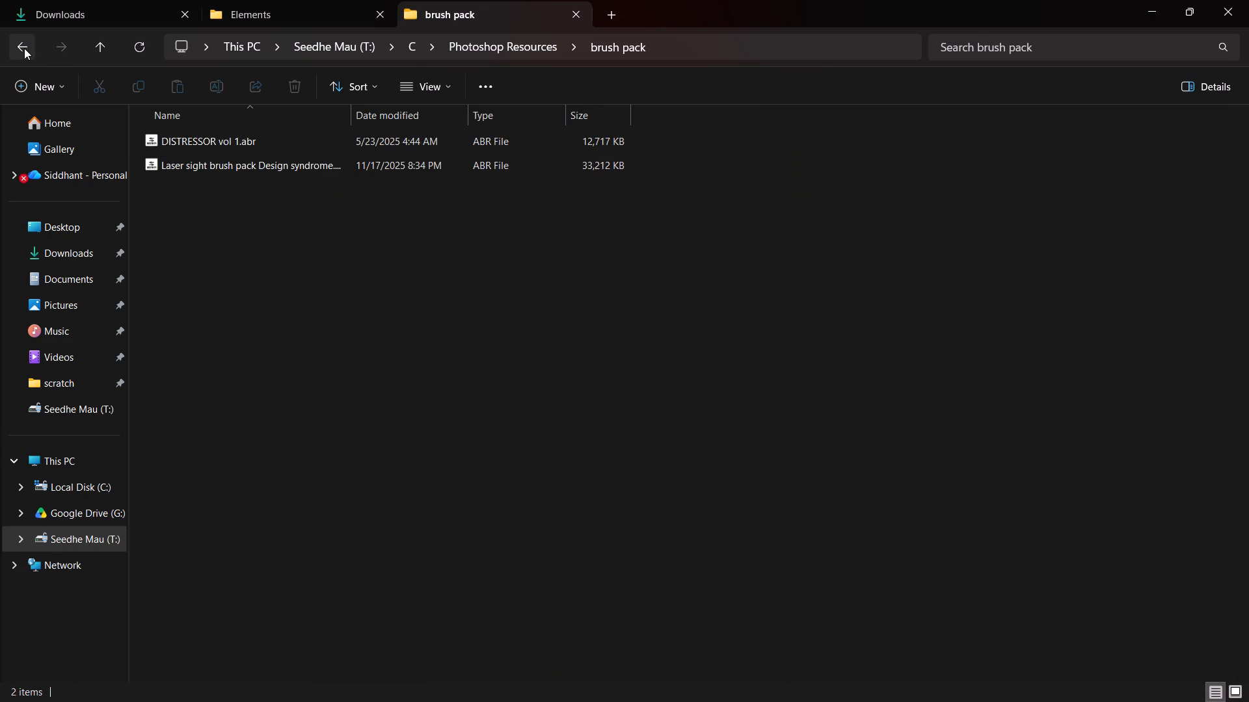
{"action": "double_click", "coordinate": [306, 149]}
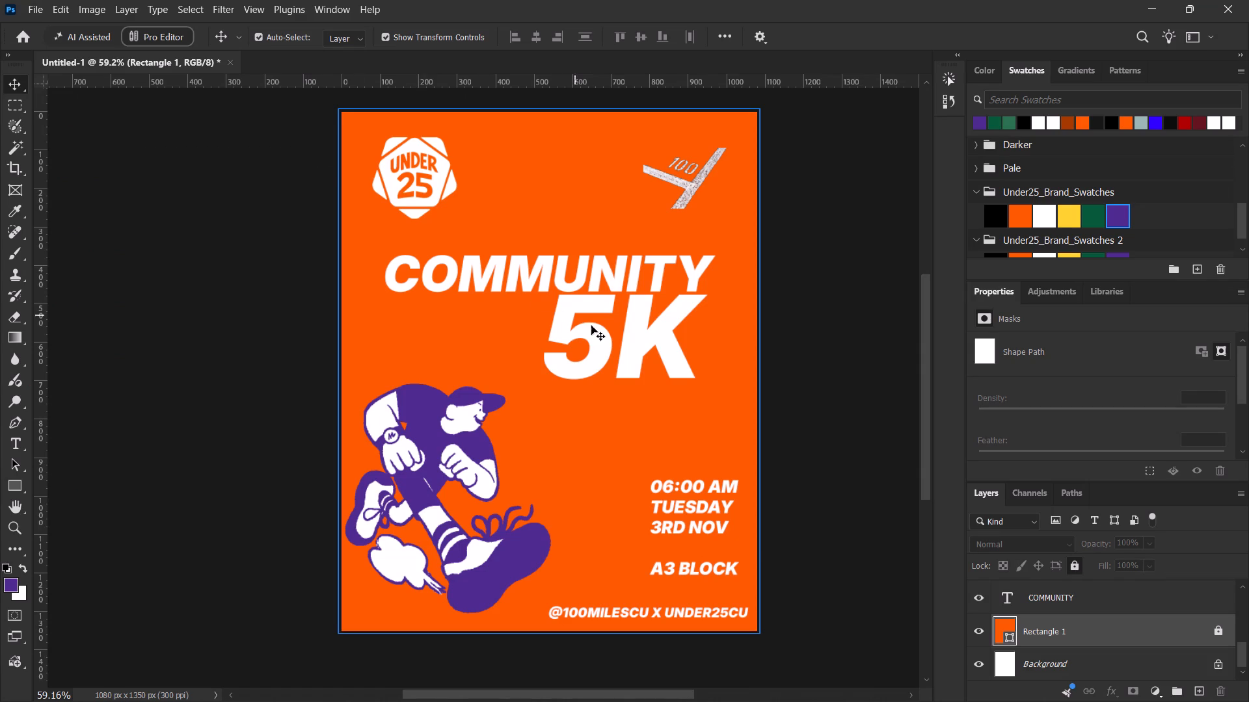
Add a new empty layer directly above Rectangle 1.
{"action": "left_click", "coordinate": [1200, 699]}
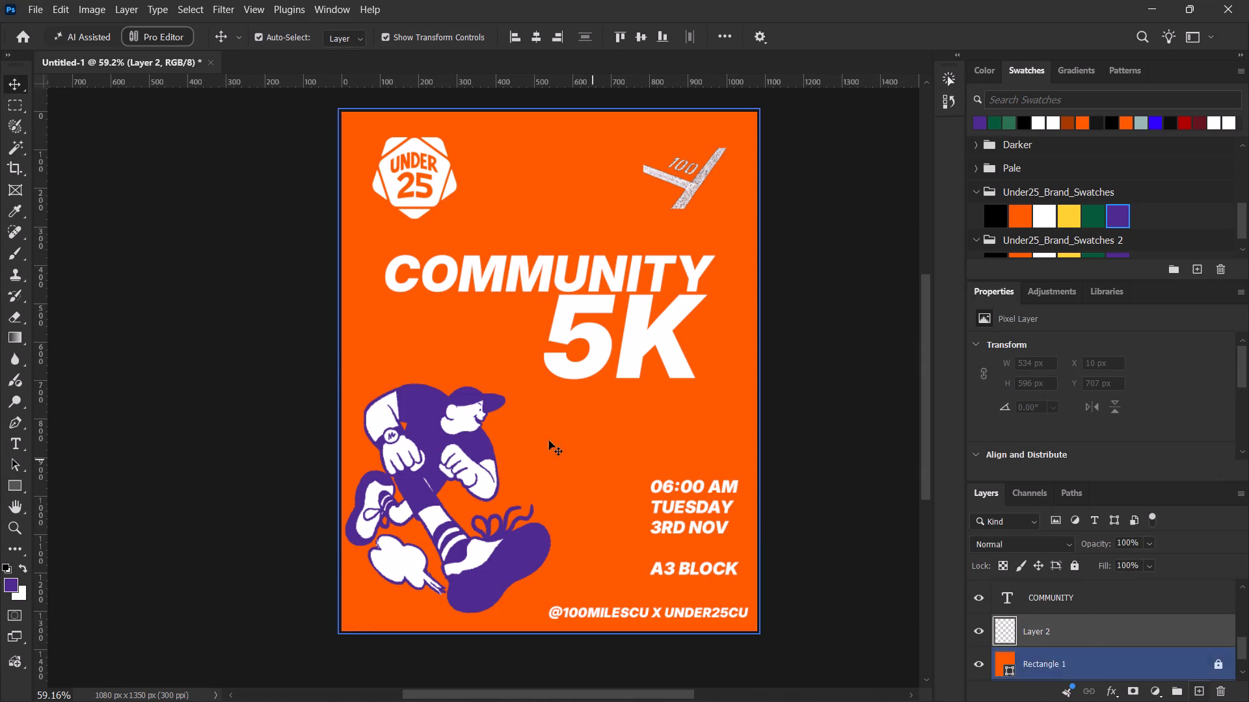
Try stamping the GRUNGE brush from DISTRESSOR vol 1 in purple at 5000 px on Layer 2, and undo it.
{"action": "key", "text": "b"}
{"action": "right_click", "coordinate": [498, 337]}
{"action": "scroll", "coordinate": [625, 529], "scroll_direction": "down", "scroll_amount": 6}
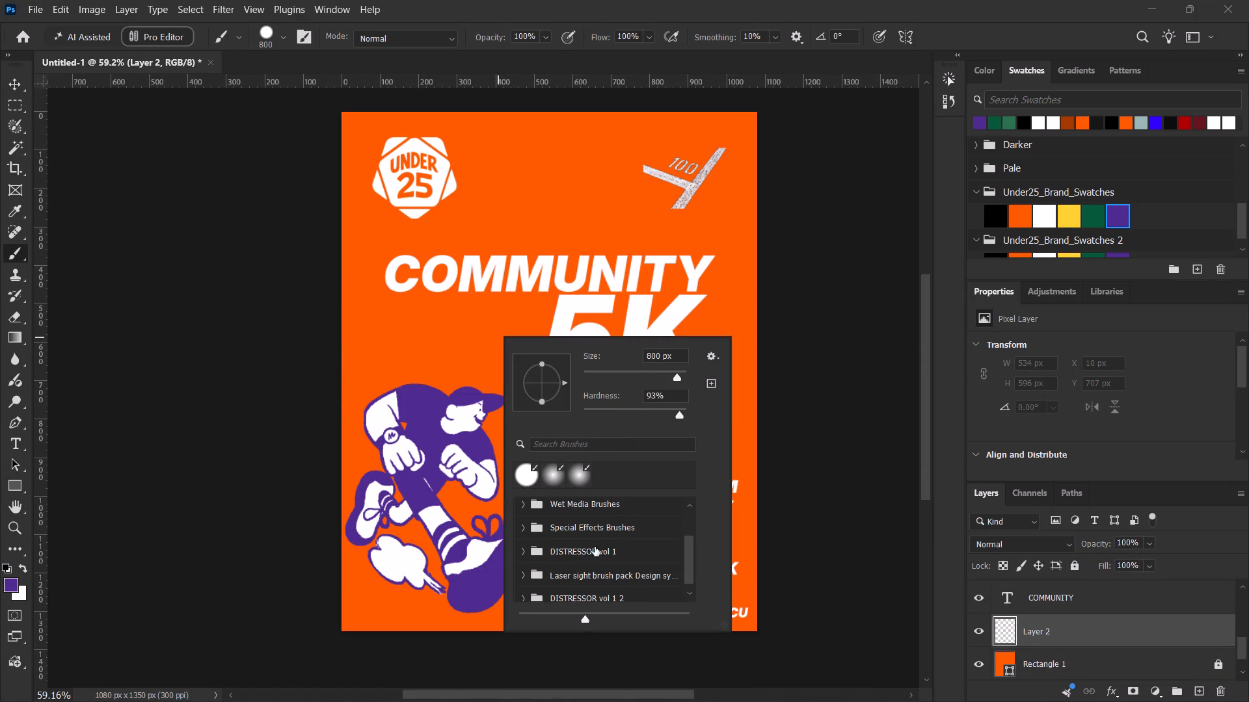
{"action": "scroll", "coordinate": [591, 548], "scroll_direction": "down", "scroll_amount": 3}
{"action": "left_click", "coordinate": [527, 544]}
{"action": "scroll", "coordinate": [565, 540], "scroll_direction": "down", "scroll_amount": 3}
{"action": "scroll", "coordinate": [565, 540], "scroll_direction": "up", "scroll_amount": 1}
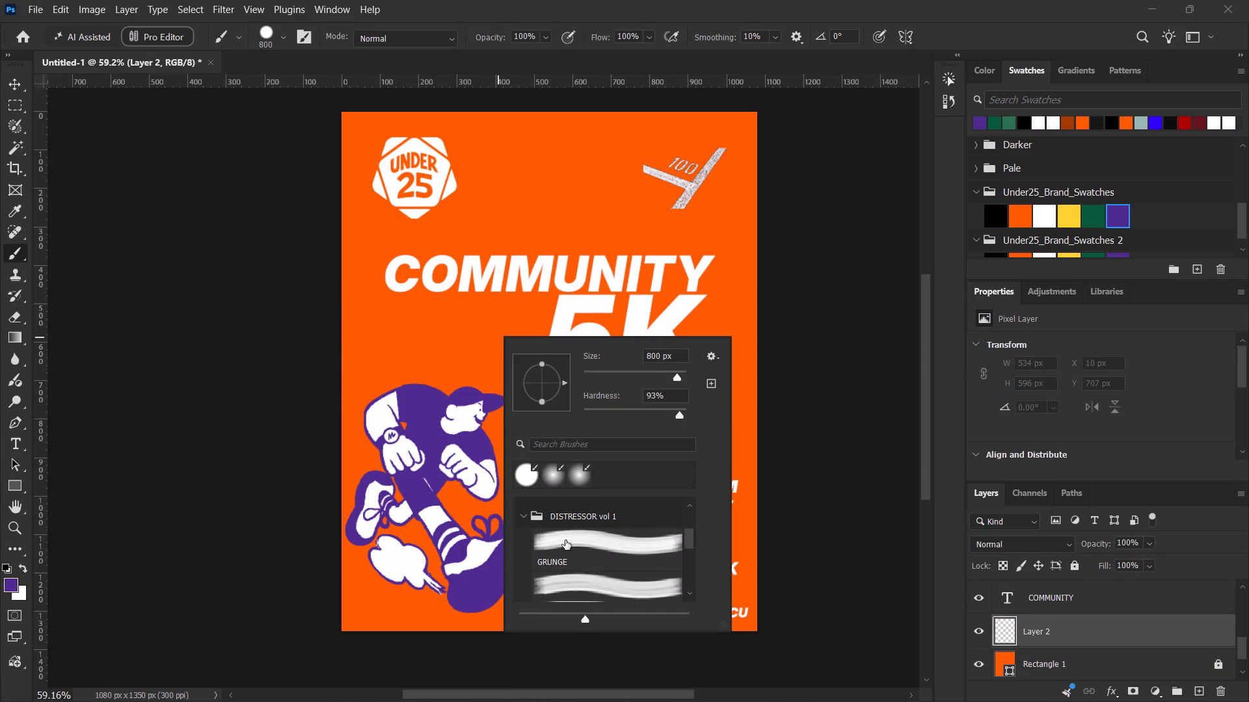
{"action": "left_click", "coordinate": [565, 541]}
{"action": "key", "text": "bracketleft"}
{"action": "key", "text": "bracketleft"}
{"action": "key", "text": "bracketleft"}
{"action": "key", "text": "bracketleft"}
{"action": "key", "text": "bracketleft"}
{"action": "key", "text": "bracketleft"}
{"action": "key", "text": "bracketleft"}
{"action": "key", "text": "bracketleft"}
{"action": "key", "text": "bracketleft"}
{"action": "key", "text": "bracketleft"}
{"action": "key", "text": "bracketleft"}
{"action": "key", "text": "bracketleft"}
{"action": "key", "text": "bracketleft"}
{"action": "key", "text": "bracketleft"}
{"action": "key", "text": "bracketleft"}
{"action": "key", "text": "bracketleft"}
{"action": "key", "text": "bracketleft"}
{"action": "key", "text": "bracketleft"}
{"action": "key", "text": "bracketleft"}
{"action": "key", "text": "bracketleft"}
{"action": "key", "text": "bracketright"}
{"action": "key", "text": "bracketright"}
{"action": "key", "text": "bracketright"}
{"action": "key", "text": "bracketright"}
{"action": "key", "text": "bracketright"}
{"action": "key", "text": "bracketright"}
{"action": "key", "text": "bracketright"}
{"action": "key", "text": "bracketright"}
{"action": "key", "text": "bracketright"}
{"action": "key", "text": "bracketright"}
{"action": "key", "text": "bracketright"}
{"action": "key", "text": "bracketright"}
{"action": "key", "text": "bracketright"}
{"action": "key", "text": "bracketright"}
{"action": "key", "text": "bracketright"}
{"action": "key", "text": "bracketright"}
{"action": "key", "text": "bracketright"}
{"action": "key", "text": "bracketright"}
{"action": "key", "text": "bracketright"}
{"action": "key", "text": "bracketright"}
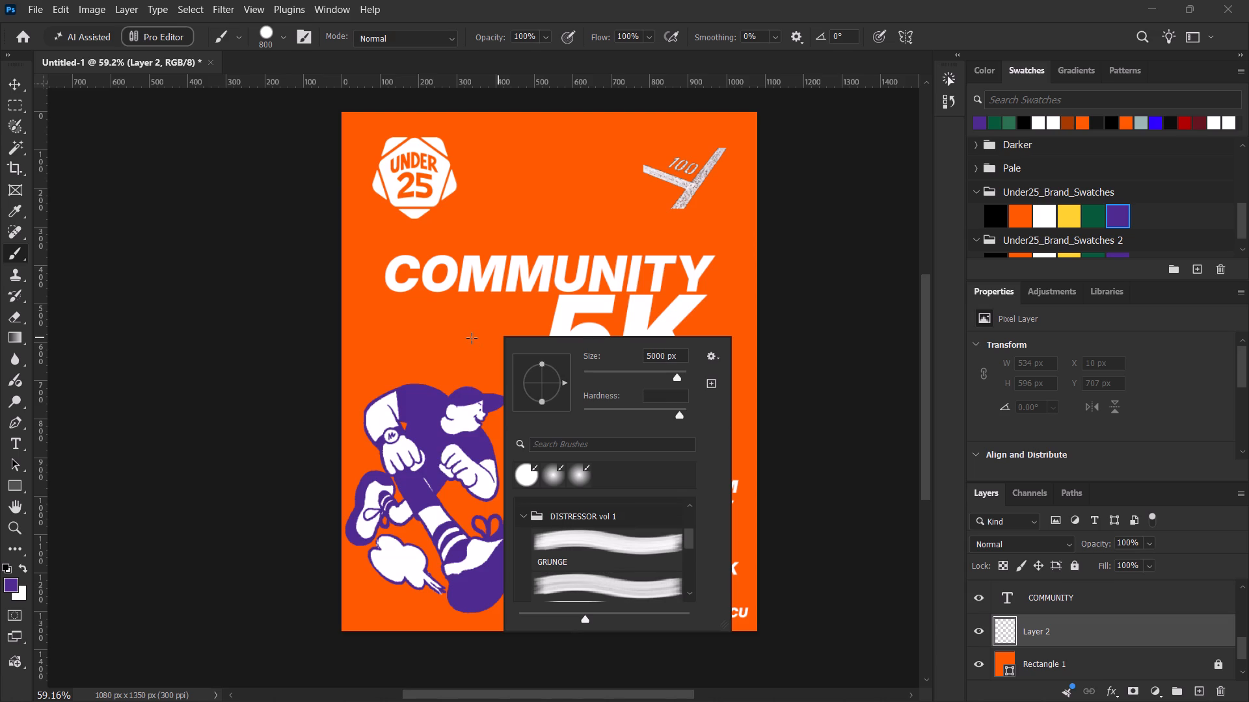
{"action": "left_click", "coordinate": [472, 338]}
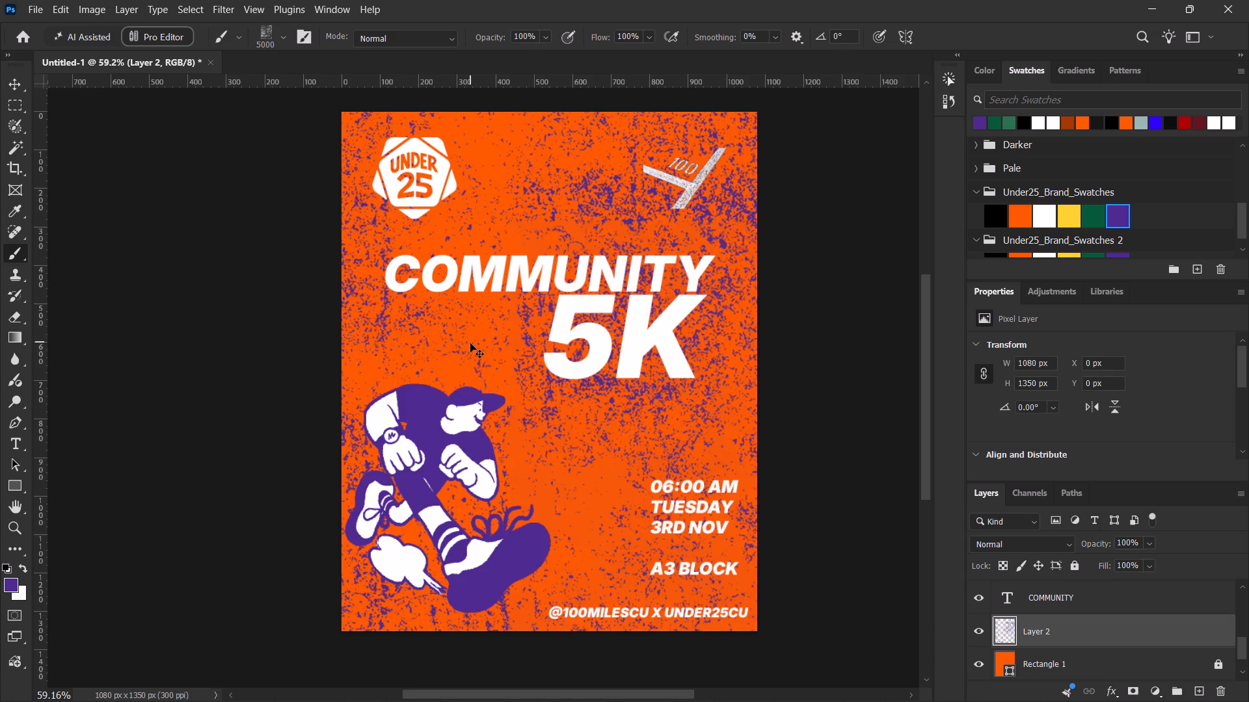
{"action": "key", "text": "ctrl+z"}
Reset the colours to black and white, and stamp the GRUNGE brush in black at 2100 px over the poster background.
{"action": "key", "text": "bracketleft"}
{"action": "key", "text": "bracketleft"}
{"action": "key", "text": "bracketleft"}
{"action": "key", "text": "bracketleft"}
{"action": "key", "text": "bracketleft"}
{"action": "key", "text": "bracketleft"}
{"action": "key", "text": "bracketleft"}
{"action": "key", "text": "bracketleft"}
{"action": "key", "text": "bracketleft"}
{"action": "key", "text": "bracketleft"}
{"action": "key", "text": "bracketleft"}
{"action": "key", "text": "bracketleft"}
{"action": "key", "text": "bracketleft"}
{"action": "key", "text": "bracketleft"}
{"action": "key", "text": "bracketleft"}
{"action": "key", "text": "bracketleft"}
{"action": "key", "text": "bracketleft"}
{"action": "key", "text": "bracketleft"}
{"action": "key", "text": "bracketleft"}
{"action": "key", "text": "bracketleft"}
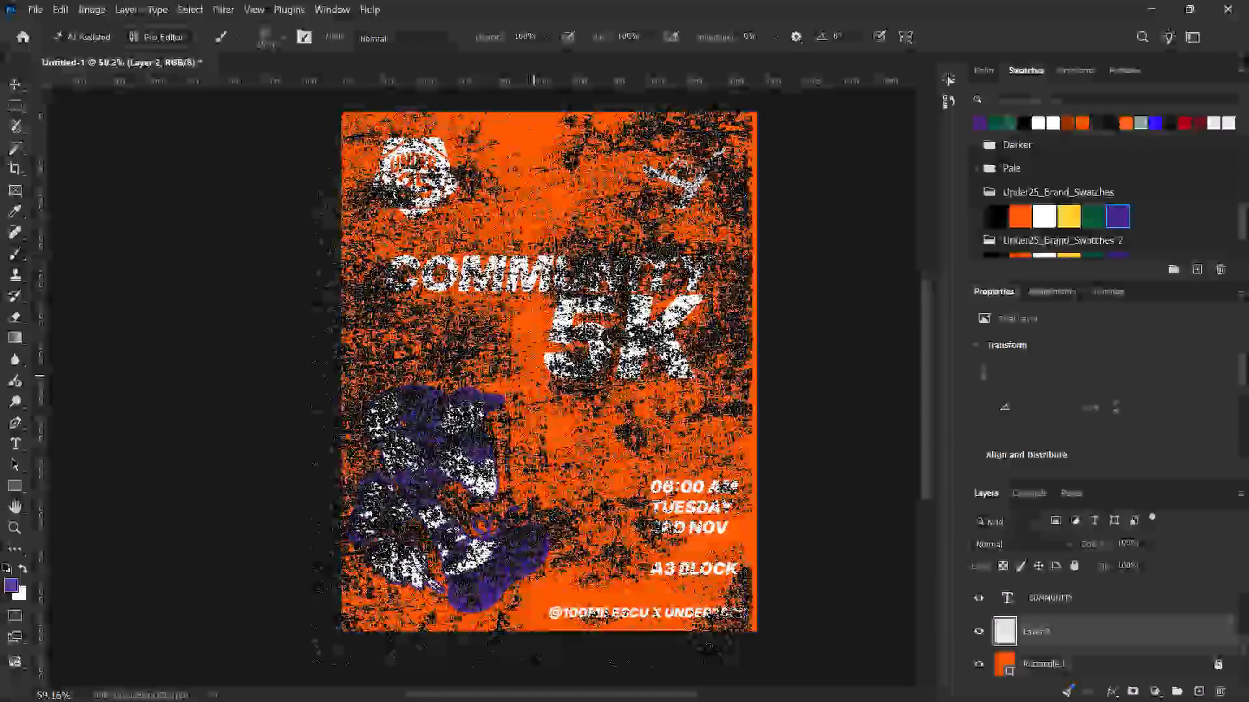
{"action": "key", "text": "bracketright"}
{"action": "key", "text": "bracketright"}
{"action": "key", "text": "bracketright"}
{"action": "key", "text": "bracketright"}
{"action": "key", "text": "bracketright"}
{"action": "key", "text": "bracketright"}
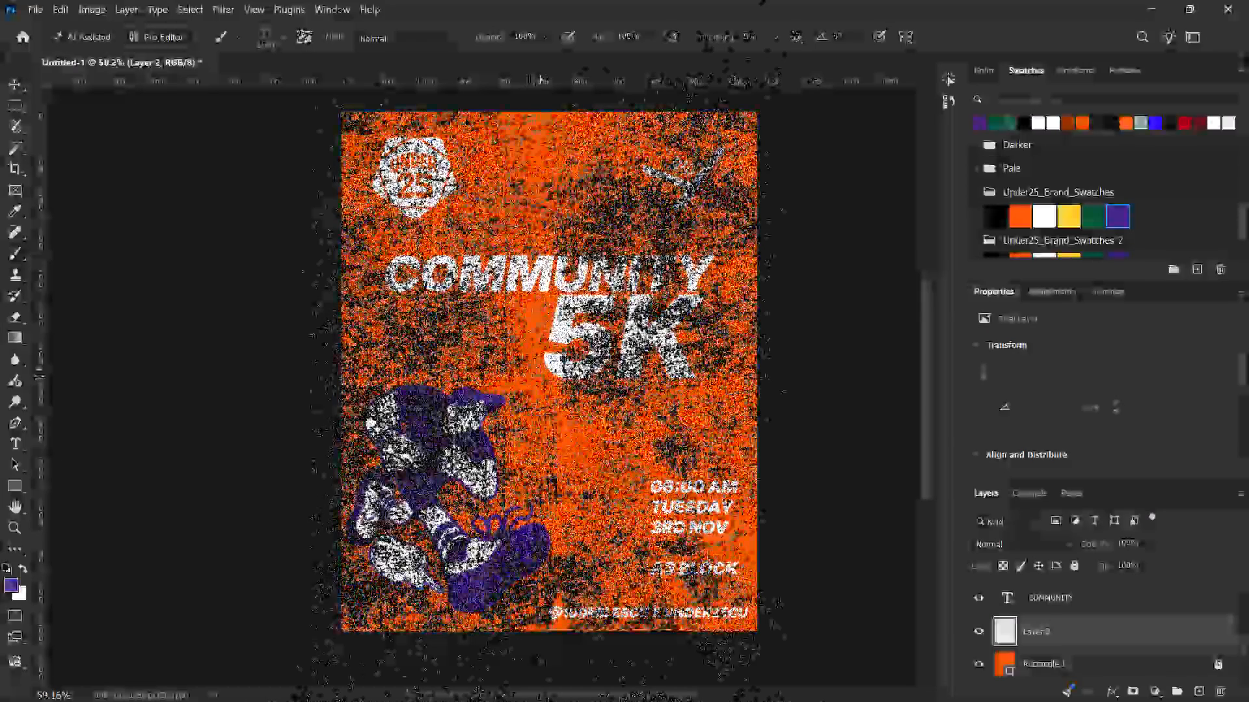
{"action": "key", "text": "d"}
{"action": "left_click", "coordinate": [541, 370]}
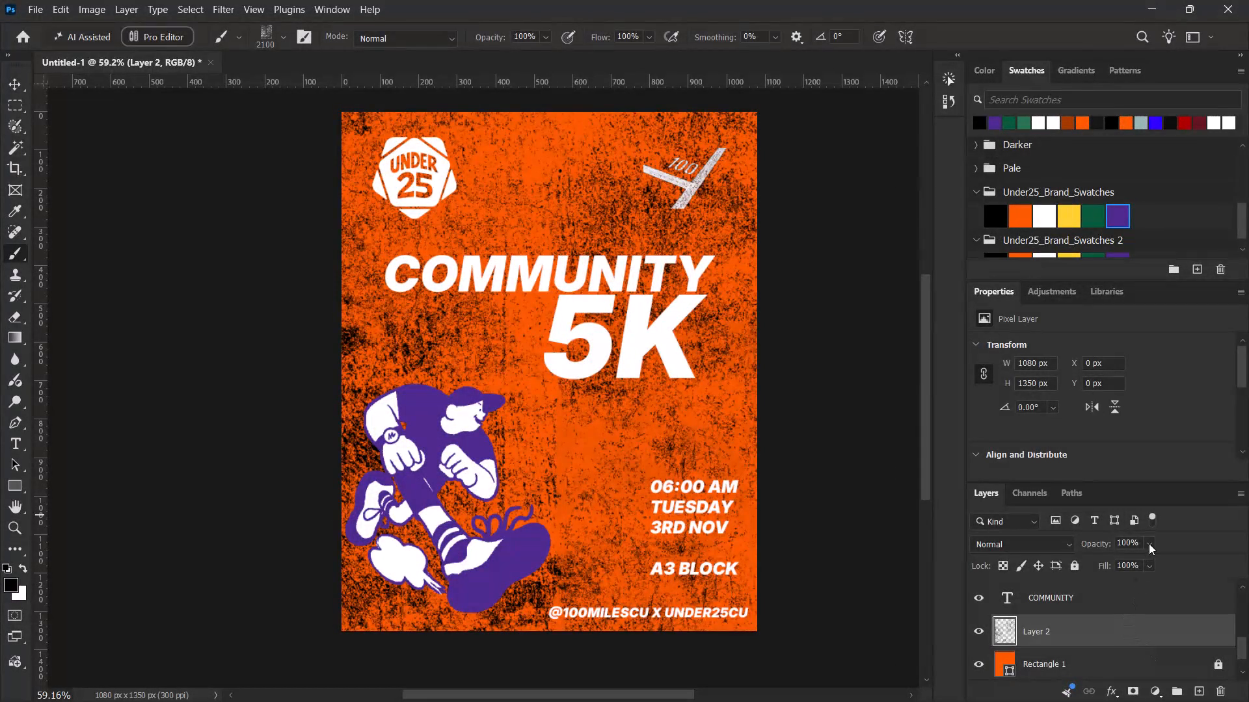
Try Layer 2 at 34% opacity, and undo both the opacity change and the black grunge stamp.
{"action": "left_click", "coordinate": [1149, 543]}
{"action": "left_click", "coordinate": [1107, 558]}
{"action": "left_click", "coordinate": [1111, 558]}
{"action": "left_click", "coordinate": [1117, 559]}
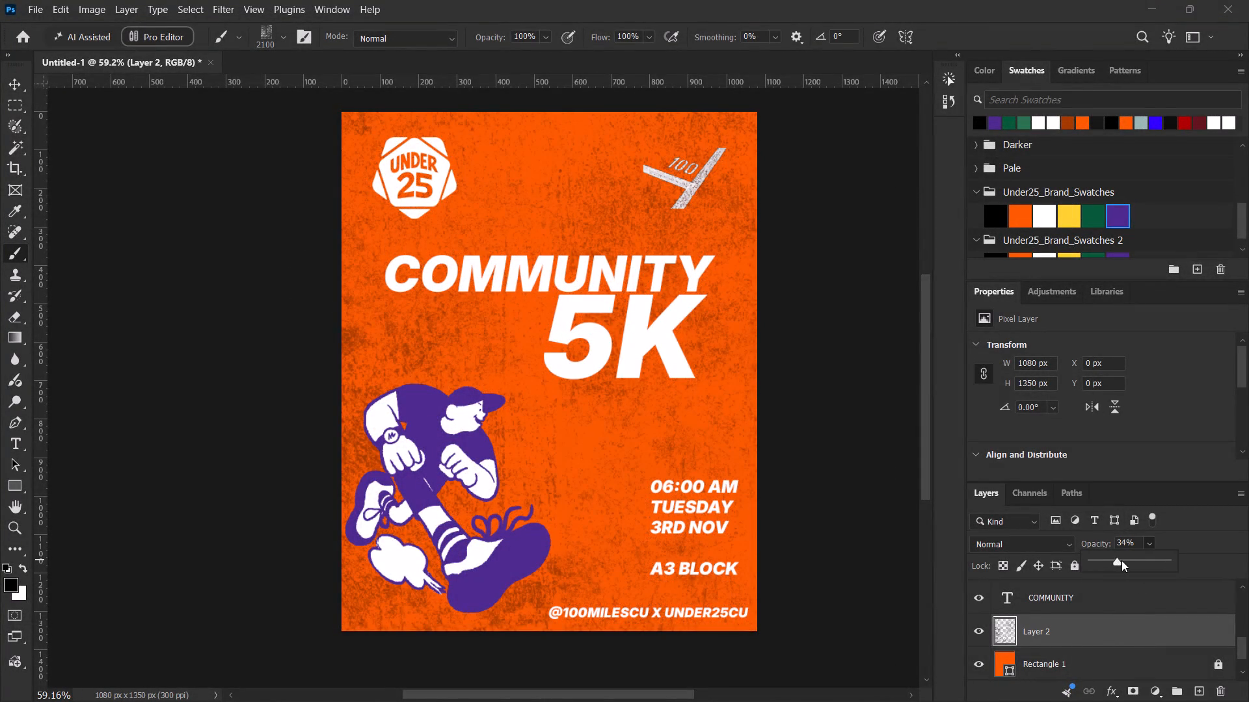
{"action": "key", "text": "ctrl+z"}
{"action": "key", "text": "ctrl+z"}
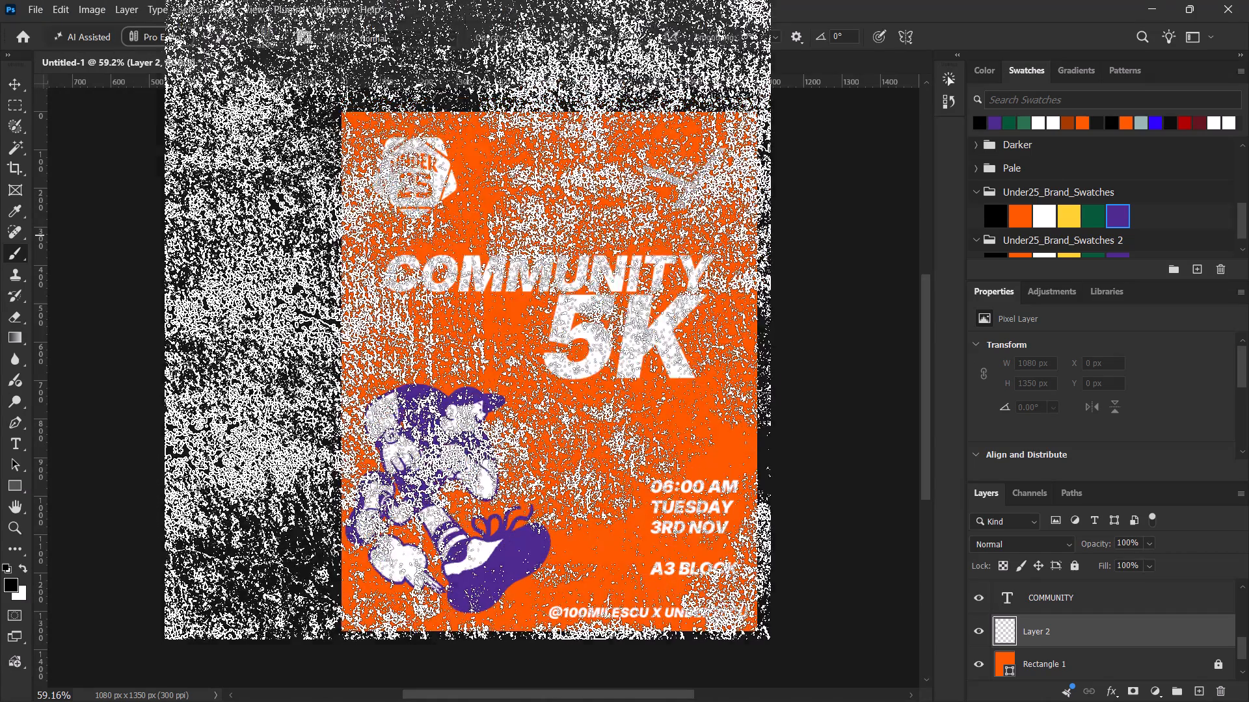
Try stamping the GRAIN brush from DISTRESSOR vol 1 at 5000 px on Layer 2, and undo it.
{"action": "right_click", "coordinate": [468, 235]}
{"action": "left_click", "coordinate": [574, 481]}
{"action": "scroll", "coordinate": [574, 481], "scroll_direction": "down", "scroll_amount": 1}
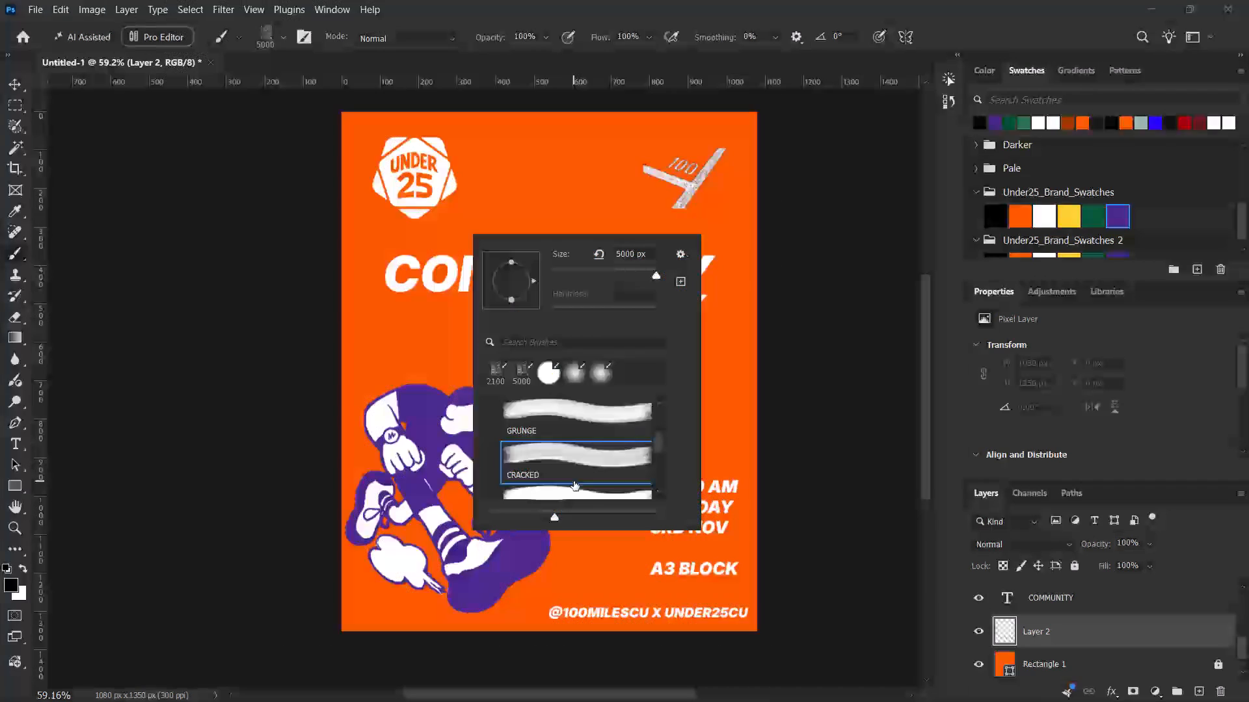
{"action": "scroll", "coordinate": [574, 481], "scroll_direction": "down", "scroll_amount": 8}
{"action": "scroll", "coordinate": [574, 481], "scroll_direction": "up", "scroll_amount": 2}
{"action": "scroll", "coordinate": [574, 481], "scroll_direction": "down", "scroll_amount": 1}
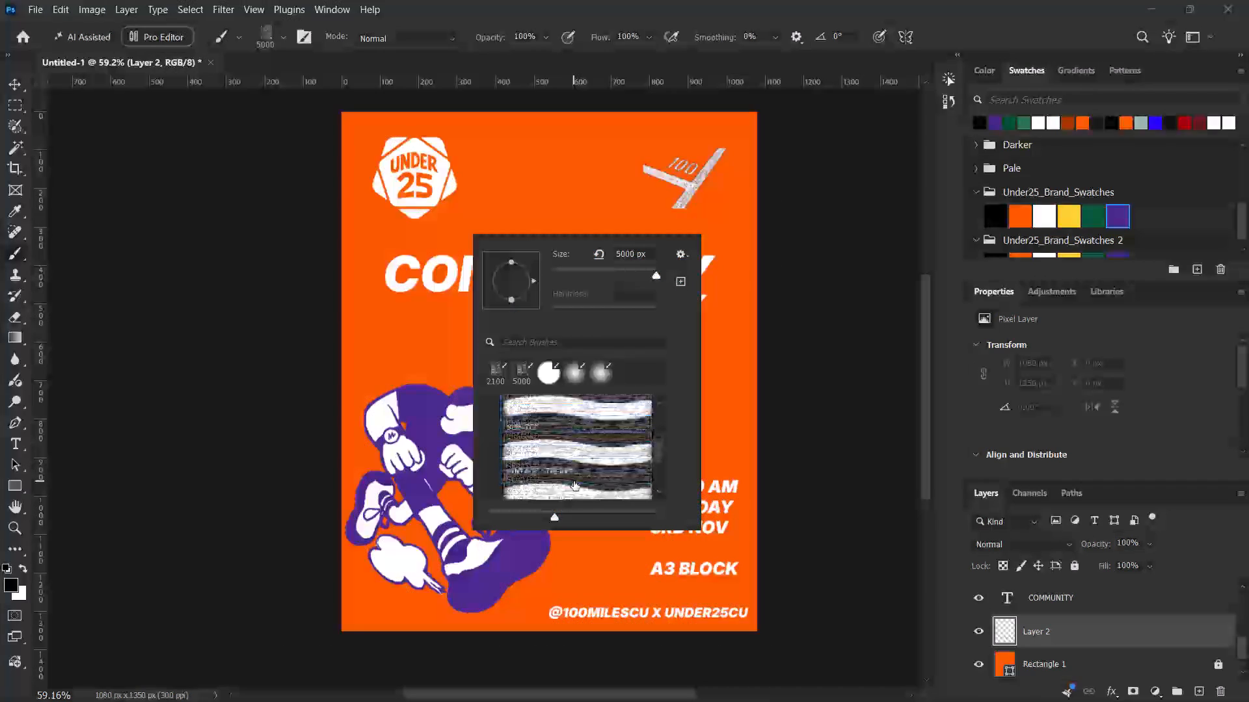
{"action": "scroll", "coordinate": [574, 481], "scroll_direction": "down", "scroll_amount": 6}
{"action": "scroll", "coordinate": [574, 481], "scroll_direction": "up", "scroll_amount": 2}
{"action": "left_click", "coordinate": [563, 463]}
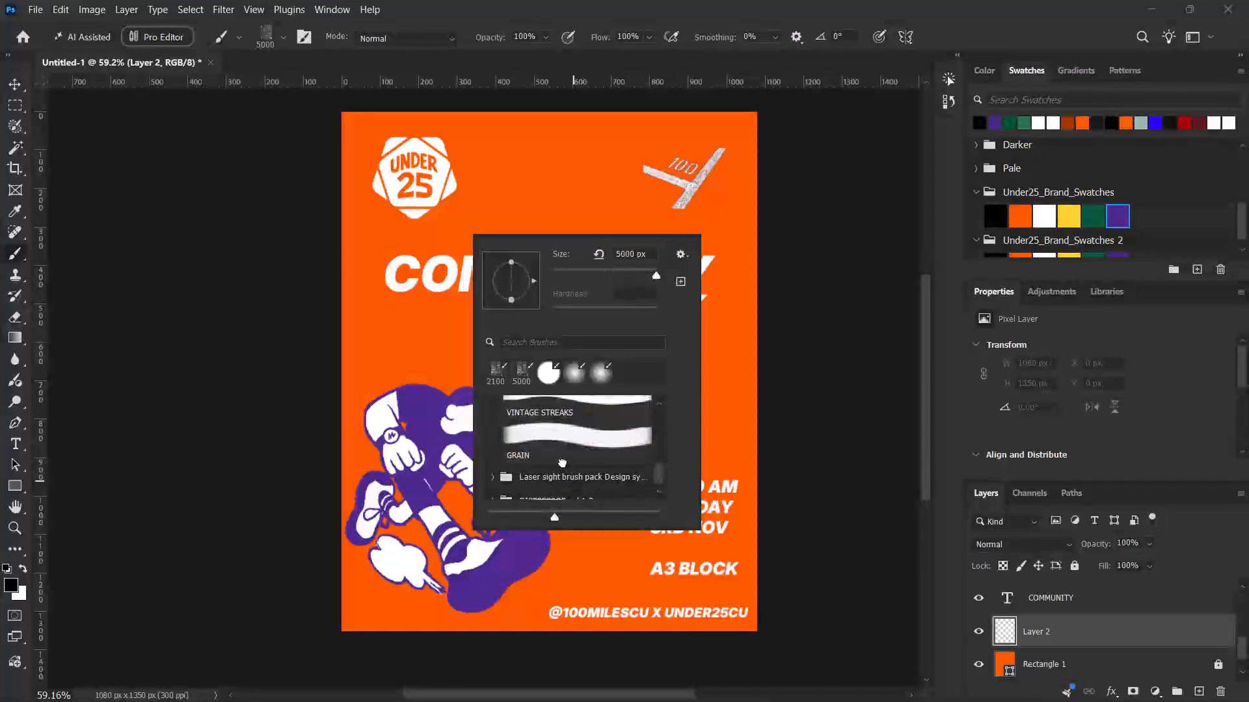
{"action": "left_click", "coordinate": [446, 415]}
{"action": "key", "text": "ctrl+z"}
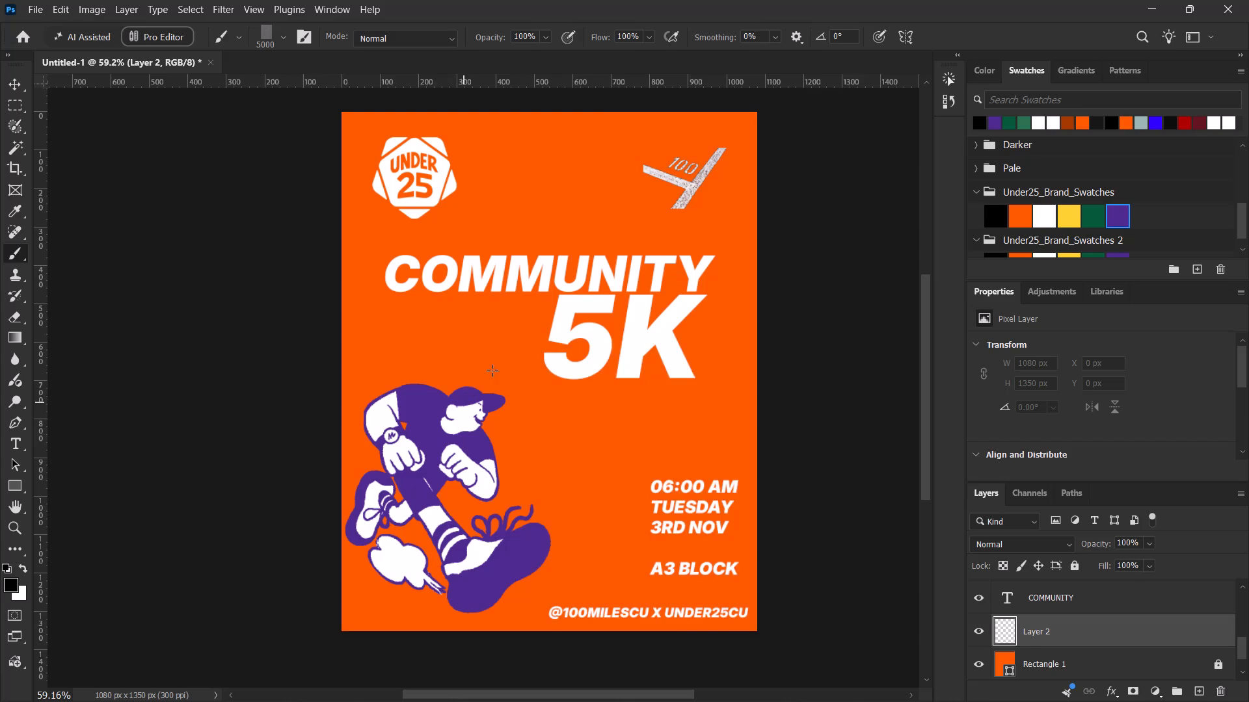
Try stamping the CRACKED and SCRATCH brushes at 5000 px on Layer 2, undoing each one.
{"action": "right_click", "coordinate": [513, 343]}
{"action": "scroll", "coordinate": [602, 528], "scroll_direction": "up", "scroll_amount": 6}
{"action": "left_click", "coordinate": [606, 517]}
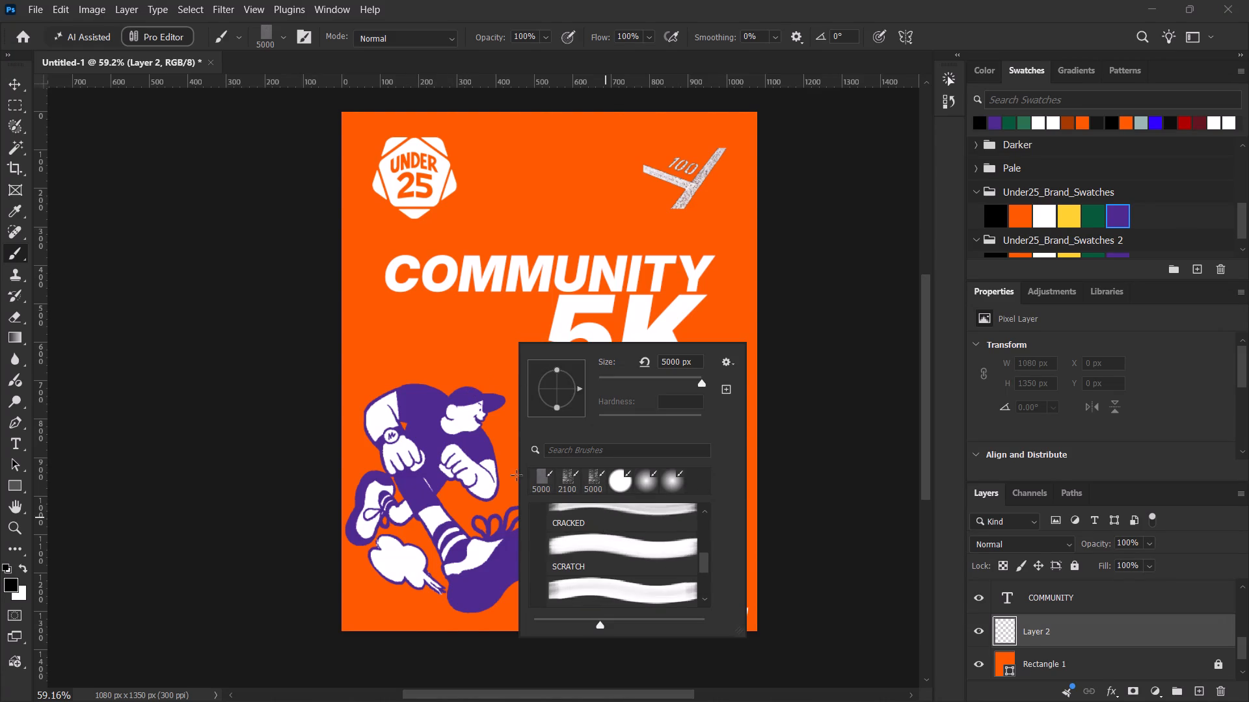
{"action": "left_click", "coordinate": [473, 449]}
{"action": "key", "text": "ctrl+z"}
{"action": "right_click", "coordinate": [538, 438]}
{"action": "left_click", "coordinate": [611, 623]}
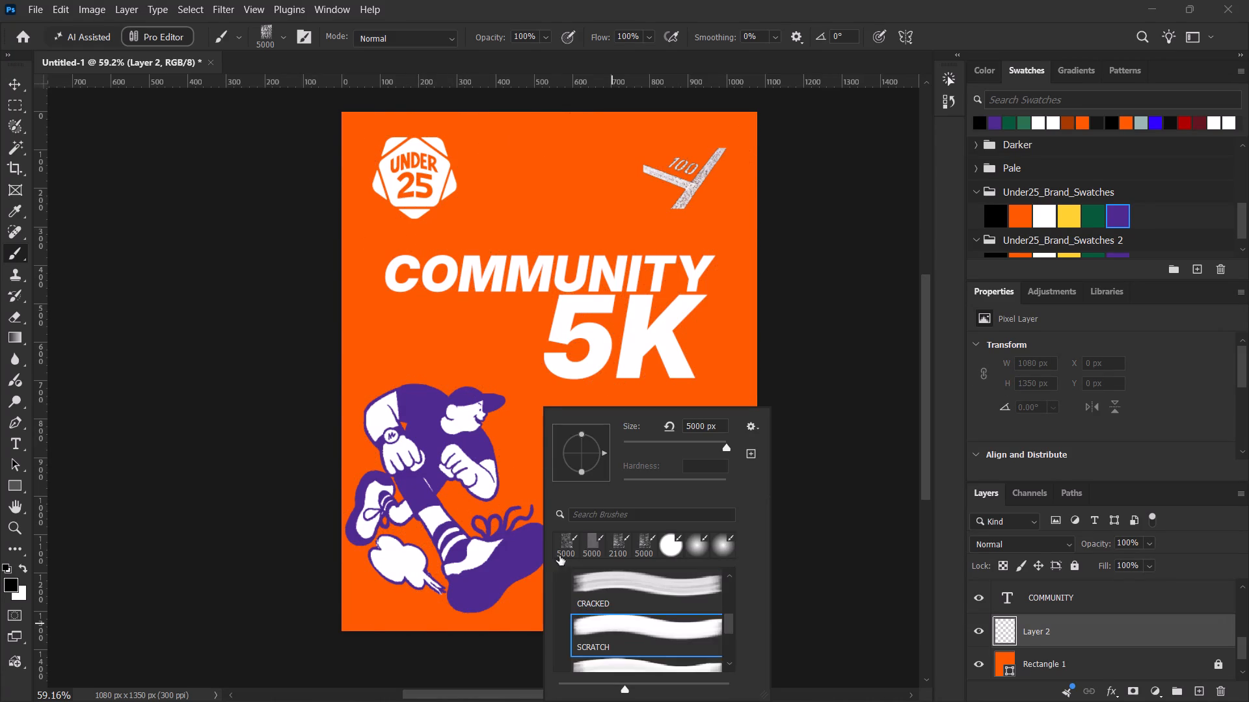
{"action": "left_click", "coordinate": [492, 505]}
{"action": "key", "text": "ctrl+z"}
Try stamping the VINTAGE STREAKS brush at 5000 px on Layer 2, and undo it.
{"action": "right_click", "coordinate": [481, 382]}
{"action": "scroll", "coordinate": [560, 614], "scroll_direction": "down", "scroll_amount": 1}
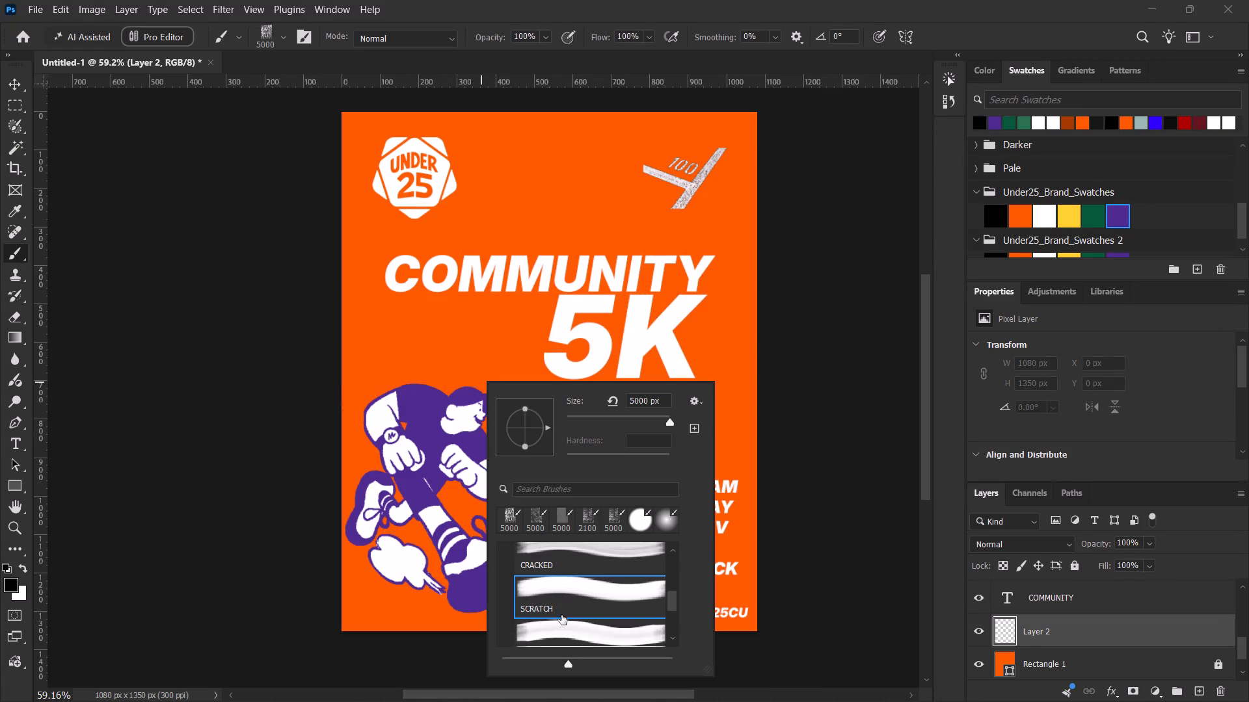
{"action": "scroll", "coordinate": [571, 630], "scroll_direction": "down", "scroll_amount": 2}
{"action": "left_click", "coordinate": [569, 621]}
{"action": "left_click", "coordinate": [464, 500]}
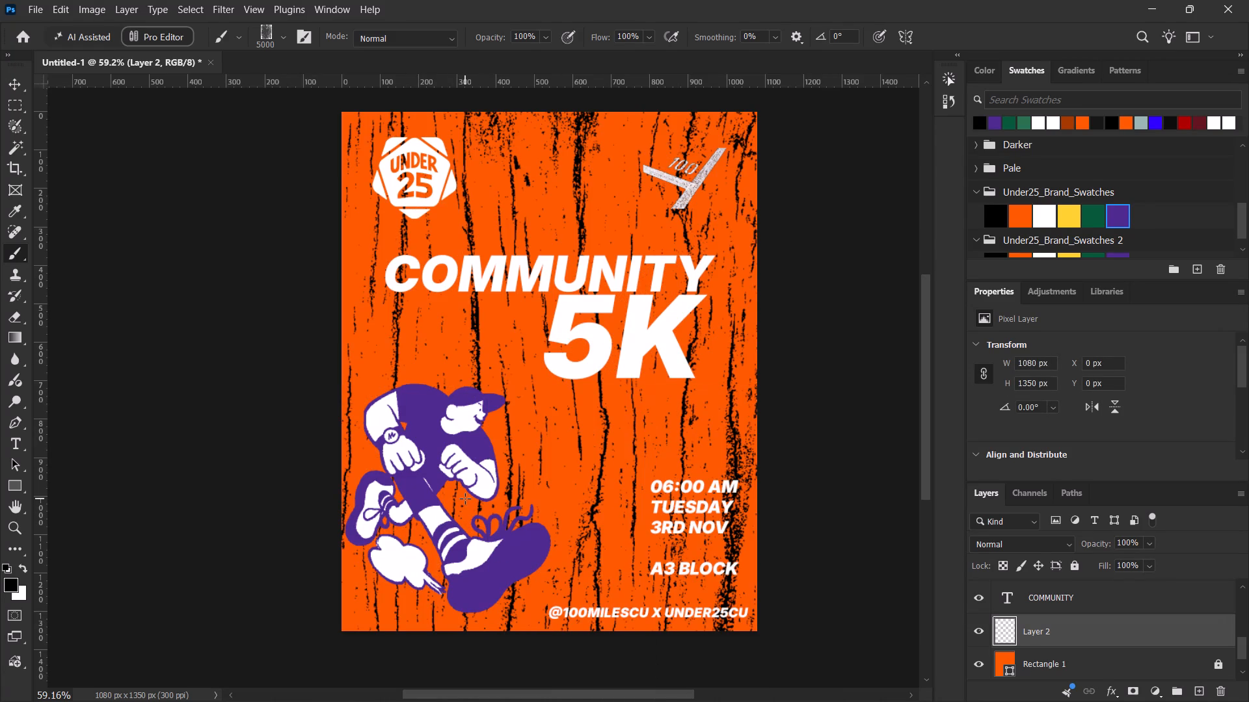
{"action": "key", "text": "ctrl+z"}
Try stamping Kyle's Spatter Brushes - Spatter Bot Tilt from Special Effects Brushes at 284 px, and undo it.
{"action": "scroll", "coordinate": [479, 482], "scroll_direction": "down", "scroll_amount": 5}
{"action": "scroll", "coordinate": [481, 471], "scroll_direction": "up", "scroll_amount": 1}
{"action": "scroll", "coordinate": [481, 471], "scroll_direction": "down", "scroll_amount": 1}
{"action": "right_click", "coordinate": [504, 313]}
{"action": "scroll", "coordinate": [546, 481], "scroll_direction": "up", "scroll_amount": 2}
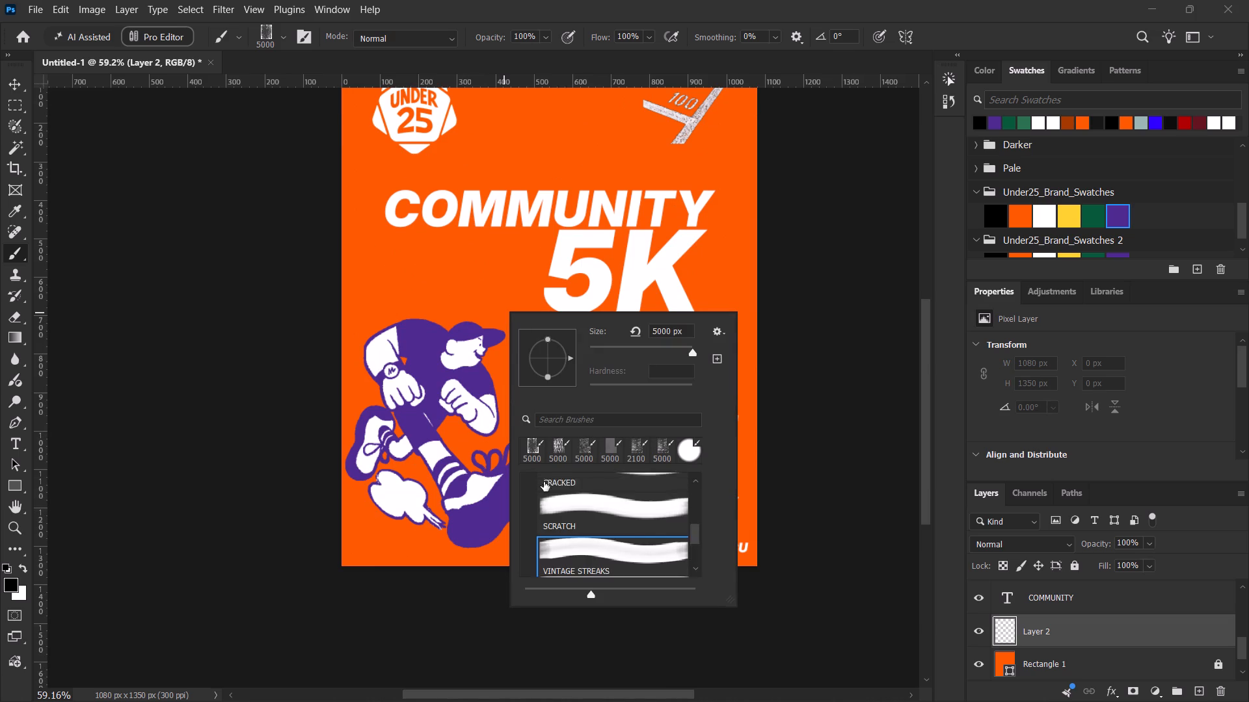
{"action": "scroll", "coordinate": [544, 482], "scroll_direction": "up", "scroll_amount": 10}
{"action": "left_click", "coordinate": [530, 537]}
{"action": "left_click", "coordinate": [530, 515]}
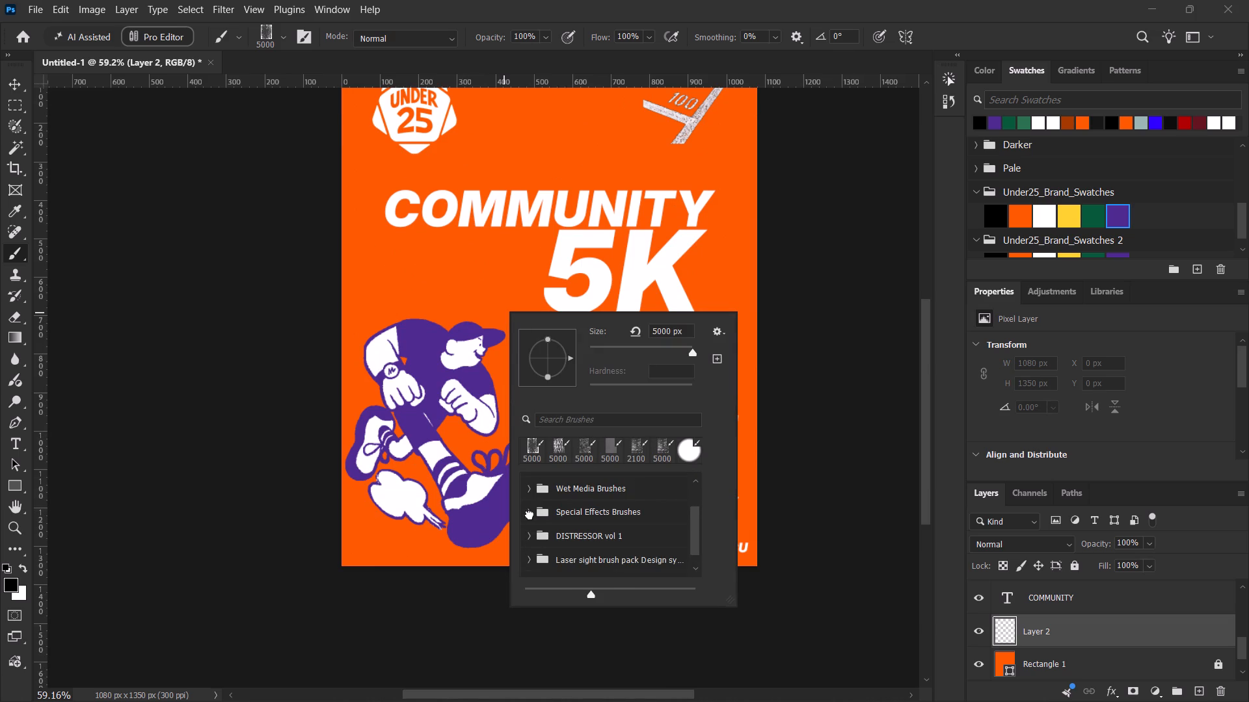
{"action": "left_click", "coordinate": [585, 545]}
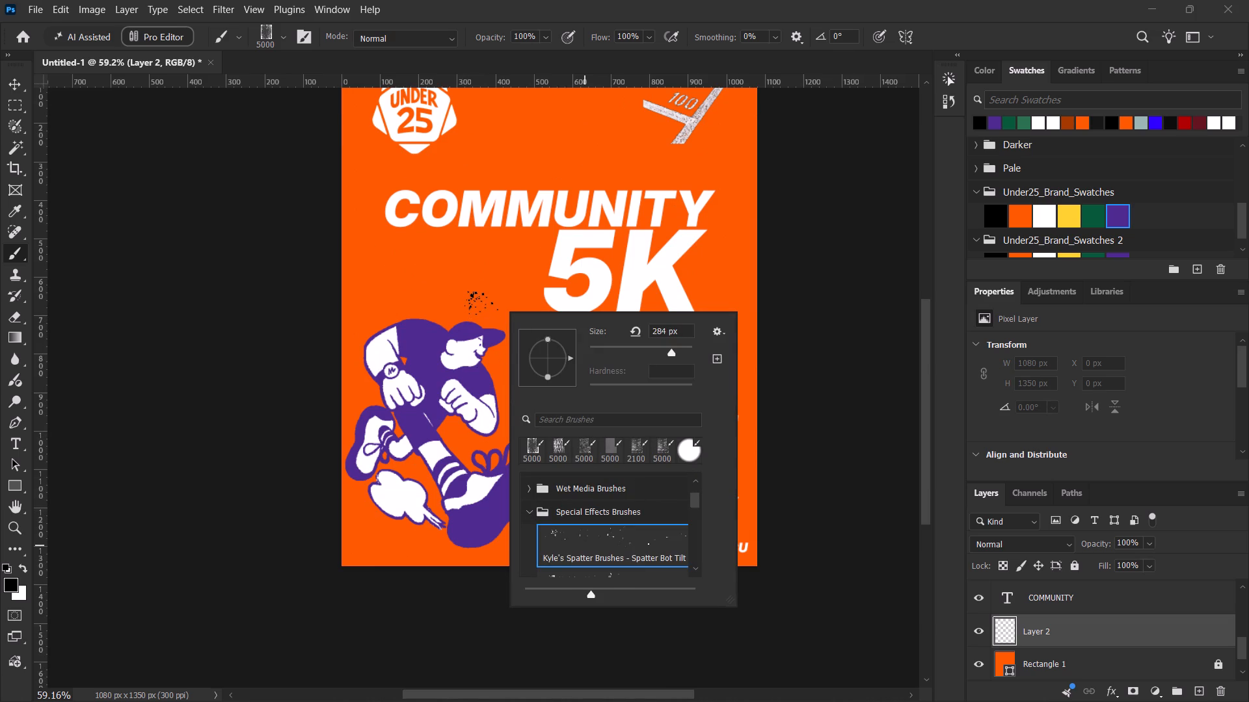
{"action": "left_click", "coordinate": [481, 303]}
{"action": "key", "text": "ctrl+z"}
Stamp the first Laser sight brush pack brush in black at 2905 px twice on Layer 2, behind the title and behind the runner.
{"action": "right_click", "coordinate": [481, 223]}
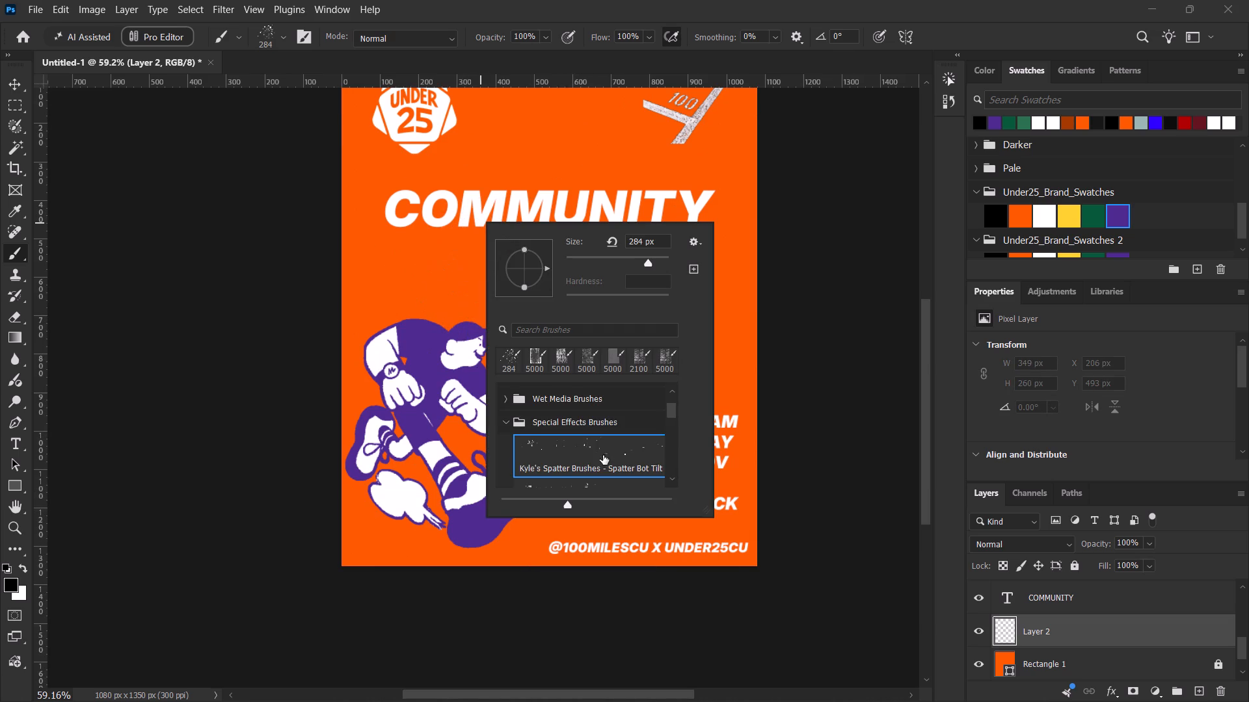
{"action": "scroll", "coordinate": [580, 447], "scroll_direction": "down", "scroll_amount": 3}
{"action": "scroll", "coordinate": [570, 439], "scroll_direction": "up", "scroll_amount": 2}
{"action": "left_click", "coordinate": [503, 406]}
{"action": "scroll", "coordinate": [537, 421], "scroll_direction": "down", "scroll_amount": 5}
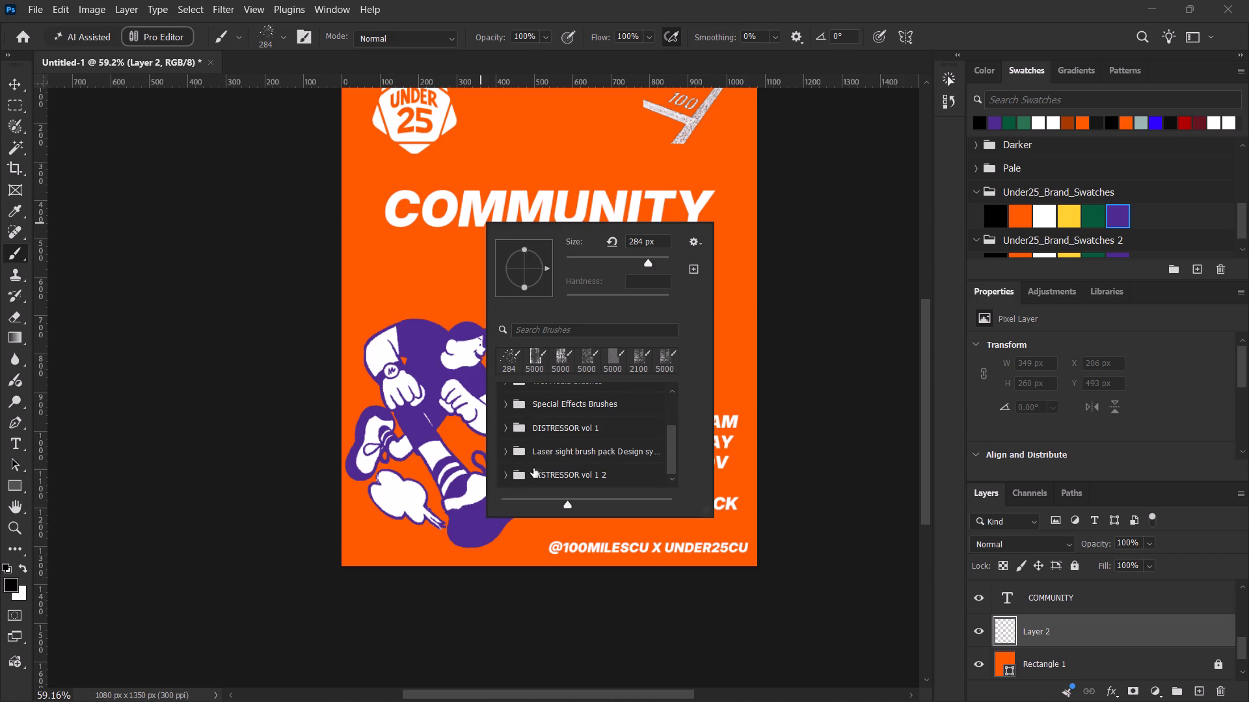
{"action": "left_click", "coordinate": [504, 450]}
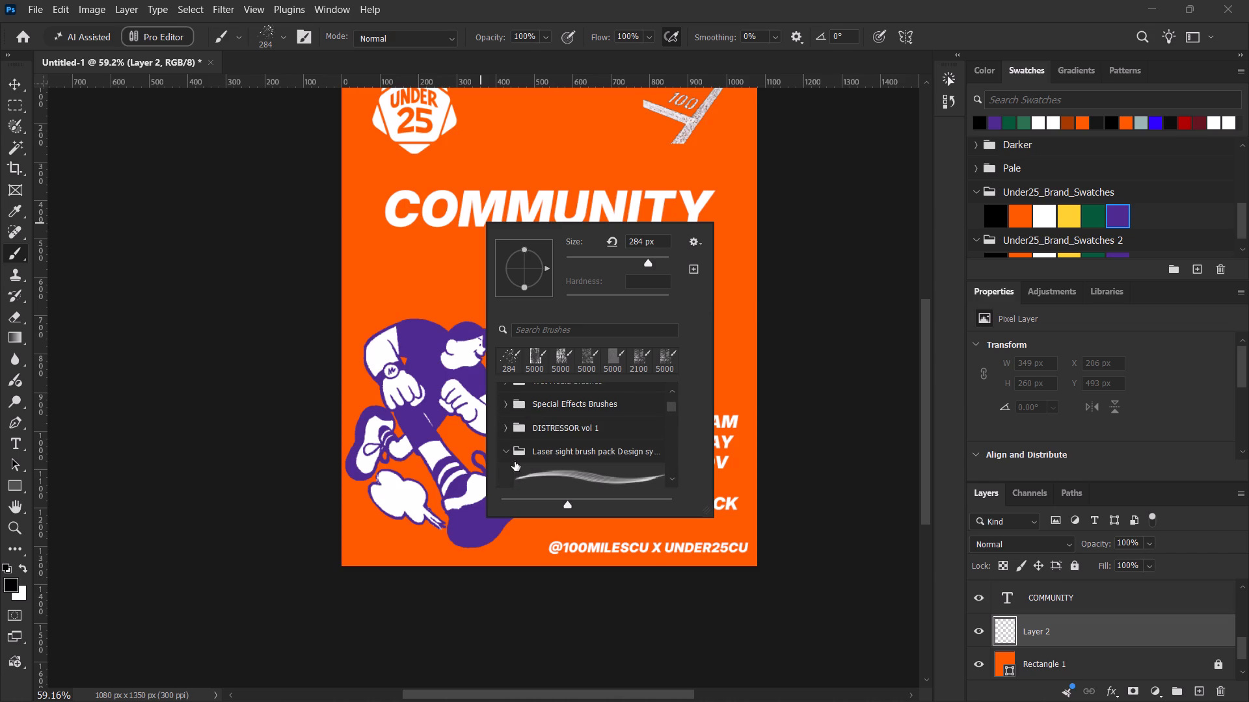
{"action": "left_click", "coordinate": [558, 481]}
{"action": "left_click", "coordinate": [427, 270]}
{"action": "left_click", "coordinate": [467, 473]}
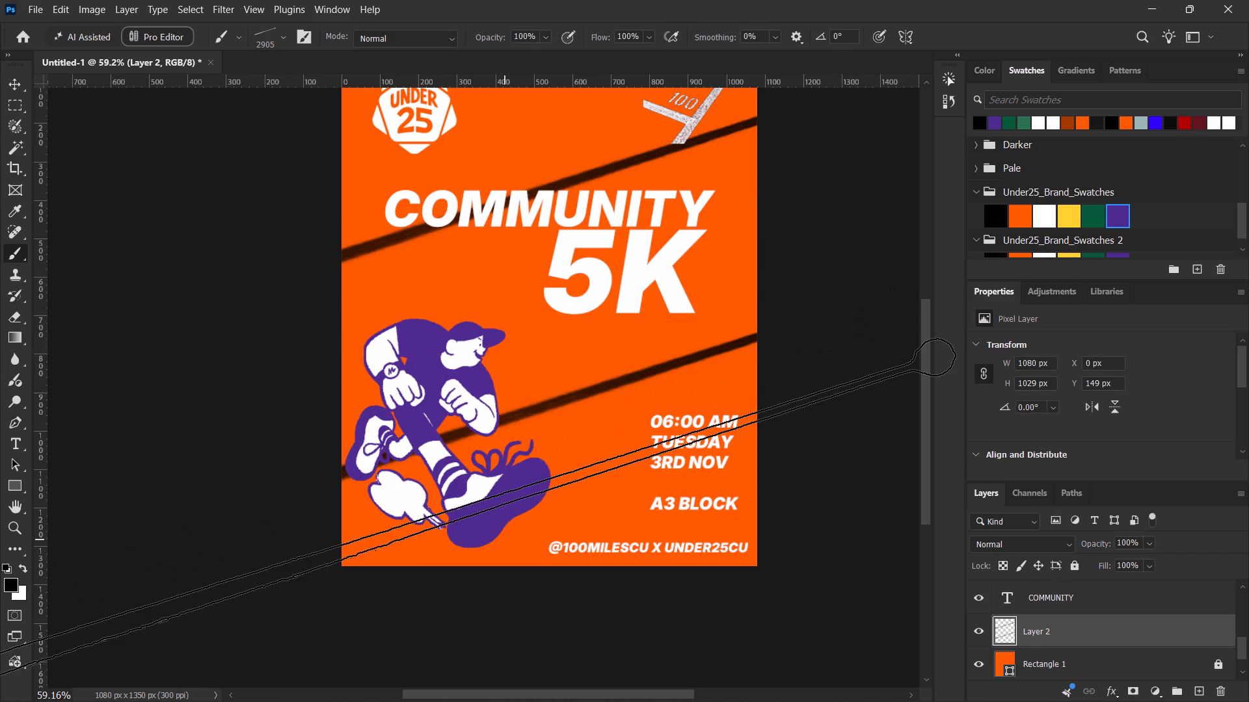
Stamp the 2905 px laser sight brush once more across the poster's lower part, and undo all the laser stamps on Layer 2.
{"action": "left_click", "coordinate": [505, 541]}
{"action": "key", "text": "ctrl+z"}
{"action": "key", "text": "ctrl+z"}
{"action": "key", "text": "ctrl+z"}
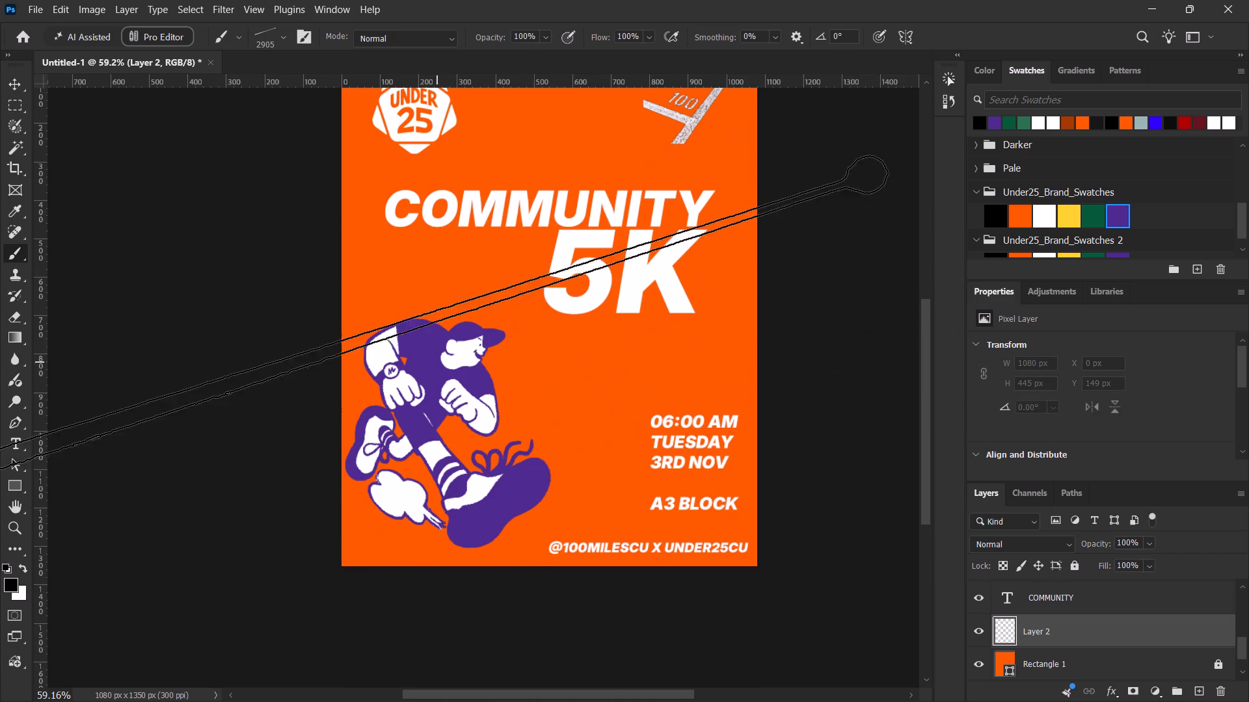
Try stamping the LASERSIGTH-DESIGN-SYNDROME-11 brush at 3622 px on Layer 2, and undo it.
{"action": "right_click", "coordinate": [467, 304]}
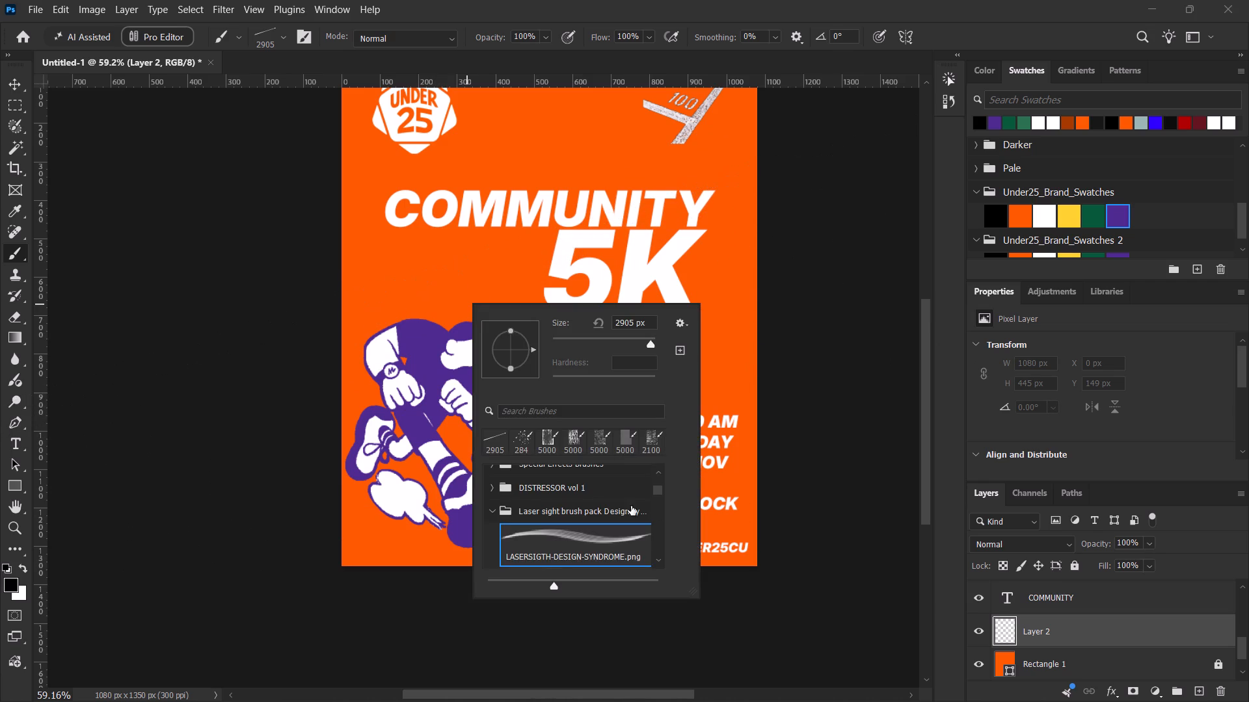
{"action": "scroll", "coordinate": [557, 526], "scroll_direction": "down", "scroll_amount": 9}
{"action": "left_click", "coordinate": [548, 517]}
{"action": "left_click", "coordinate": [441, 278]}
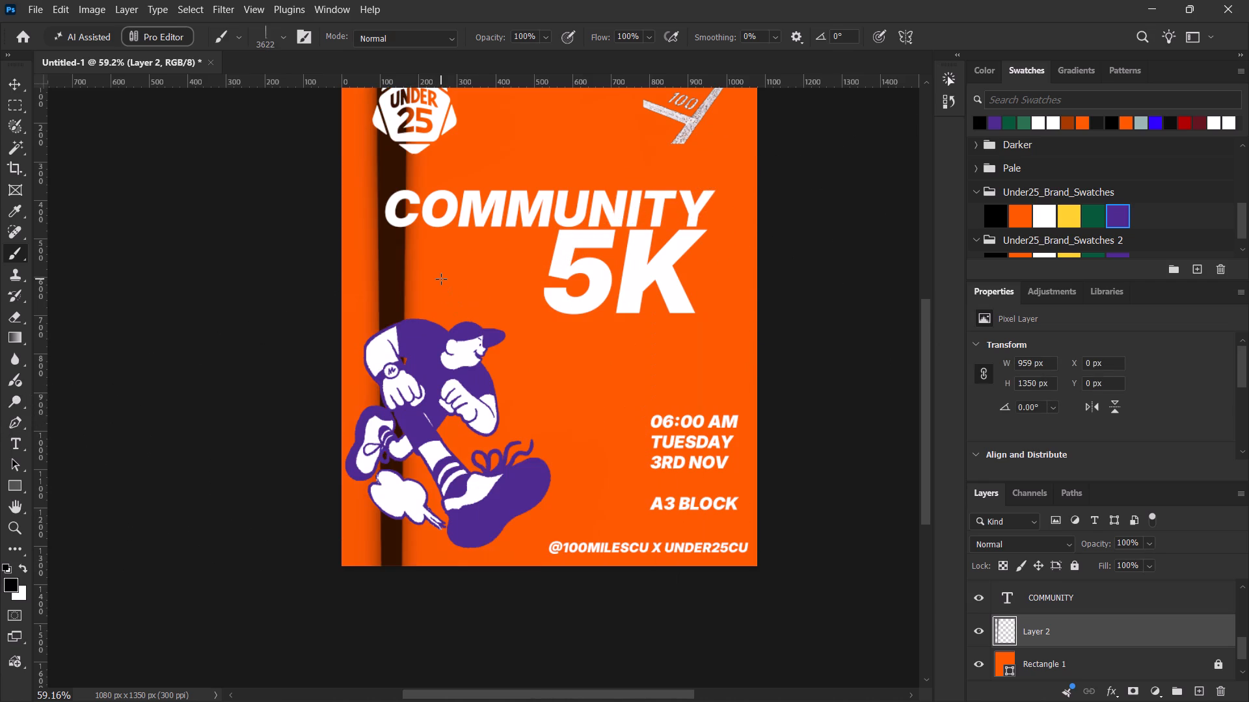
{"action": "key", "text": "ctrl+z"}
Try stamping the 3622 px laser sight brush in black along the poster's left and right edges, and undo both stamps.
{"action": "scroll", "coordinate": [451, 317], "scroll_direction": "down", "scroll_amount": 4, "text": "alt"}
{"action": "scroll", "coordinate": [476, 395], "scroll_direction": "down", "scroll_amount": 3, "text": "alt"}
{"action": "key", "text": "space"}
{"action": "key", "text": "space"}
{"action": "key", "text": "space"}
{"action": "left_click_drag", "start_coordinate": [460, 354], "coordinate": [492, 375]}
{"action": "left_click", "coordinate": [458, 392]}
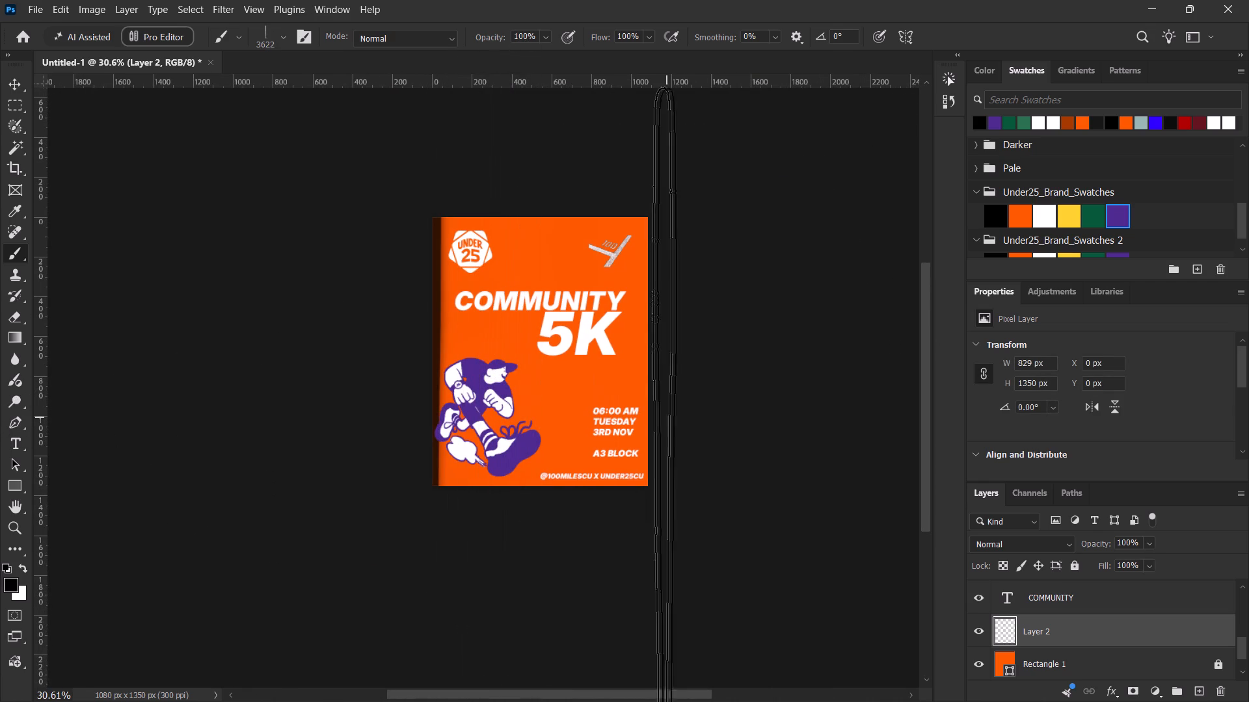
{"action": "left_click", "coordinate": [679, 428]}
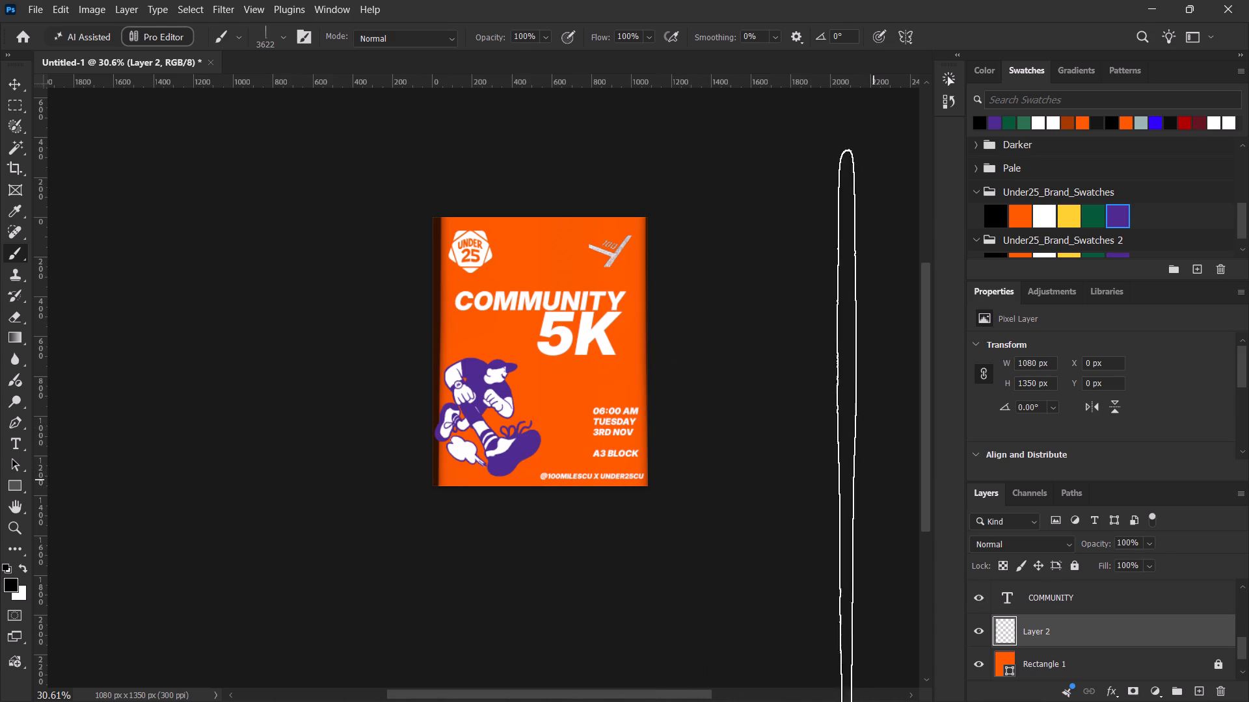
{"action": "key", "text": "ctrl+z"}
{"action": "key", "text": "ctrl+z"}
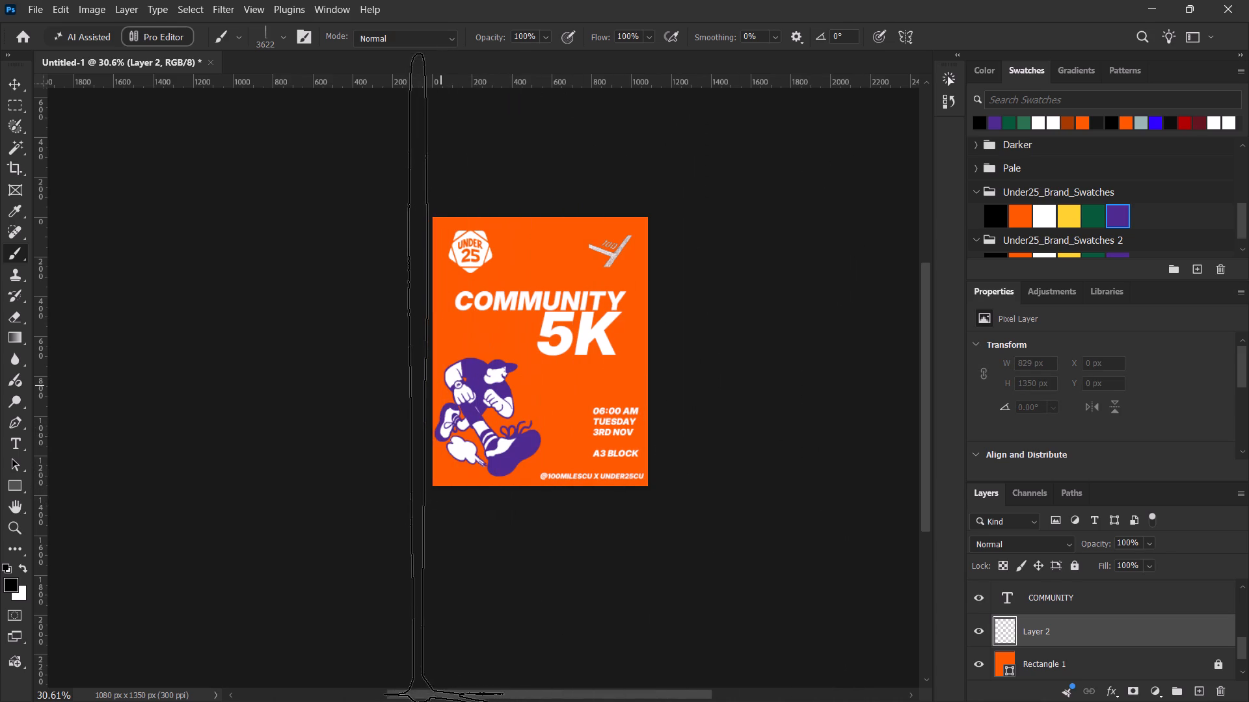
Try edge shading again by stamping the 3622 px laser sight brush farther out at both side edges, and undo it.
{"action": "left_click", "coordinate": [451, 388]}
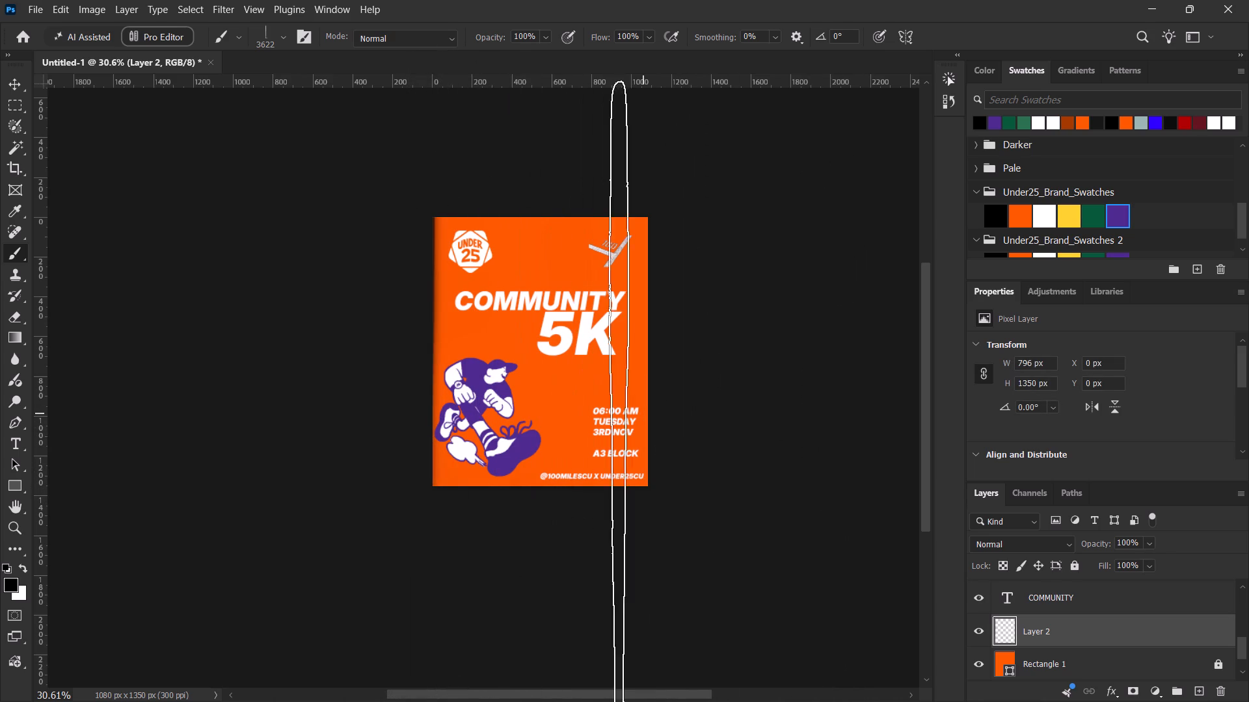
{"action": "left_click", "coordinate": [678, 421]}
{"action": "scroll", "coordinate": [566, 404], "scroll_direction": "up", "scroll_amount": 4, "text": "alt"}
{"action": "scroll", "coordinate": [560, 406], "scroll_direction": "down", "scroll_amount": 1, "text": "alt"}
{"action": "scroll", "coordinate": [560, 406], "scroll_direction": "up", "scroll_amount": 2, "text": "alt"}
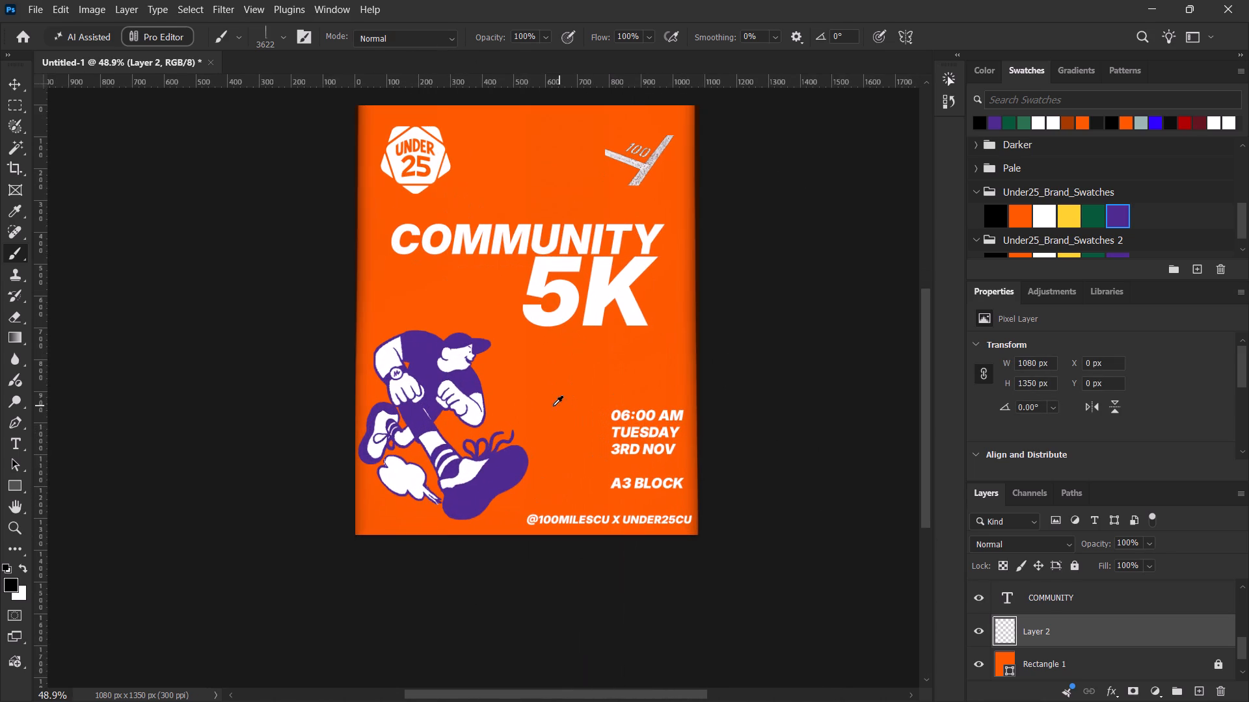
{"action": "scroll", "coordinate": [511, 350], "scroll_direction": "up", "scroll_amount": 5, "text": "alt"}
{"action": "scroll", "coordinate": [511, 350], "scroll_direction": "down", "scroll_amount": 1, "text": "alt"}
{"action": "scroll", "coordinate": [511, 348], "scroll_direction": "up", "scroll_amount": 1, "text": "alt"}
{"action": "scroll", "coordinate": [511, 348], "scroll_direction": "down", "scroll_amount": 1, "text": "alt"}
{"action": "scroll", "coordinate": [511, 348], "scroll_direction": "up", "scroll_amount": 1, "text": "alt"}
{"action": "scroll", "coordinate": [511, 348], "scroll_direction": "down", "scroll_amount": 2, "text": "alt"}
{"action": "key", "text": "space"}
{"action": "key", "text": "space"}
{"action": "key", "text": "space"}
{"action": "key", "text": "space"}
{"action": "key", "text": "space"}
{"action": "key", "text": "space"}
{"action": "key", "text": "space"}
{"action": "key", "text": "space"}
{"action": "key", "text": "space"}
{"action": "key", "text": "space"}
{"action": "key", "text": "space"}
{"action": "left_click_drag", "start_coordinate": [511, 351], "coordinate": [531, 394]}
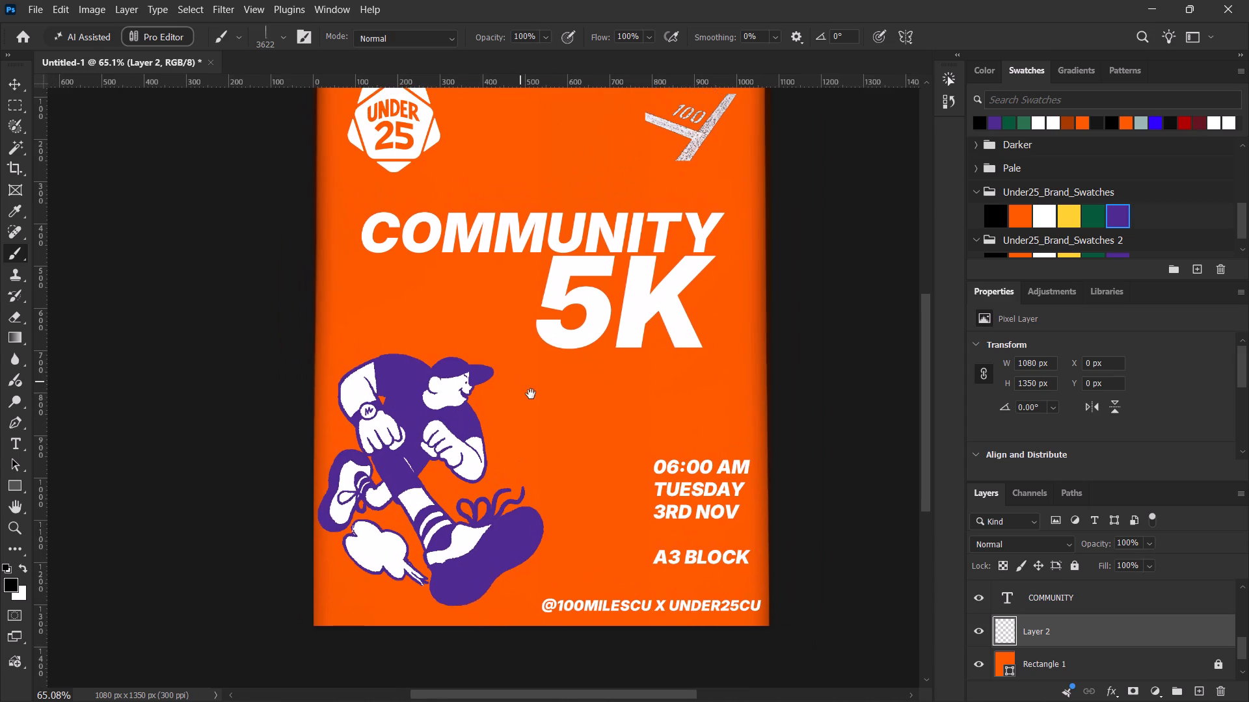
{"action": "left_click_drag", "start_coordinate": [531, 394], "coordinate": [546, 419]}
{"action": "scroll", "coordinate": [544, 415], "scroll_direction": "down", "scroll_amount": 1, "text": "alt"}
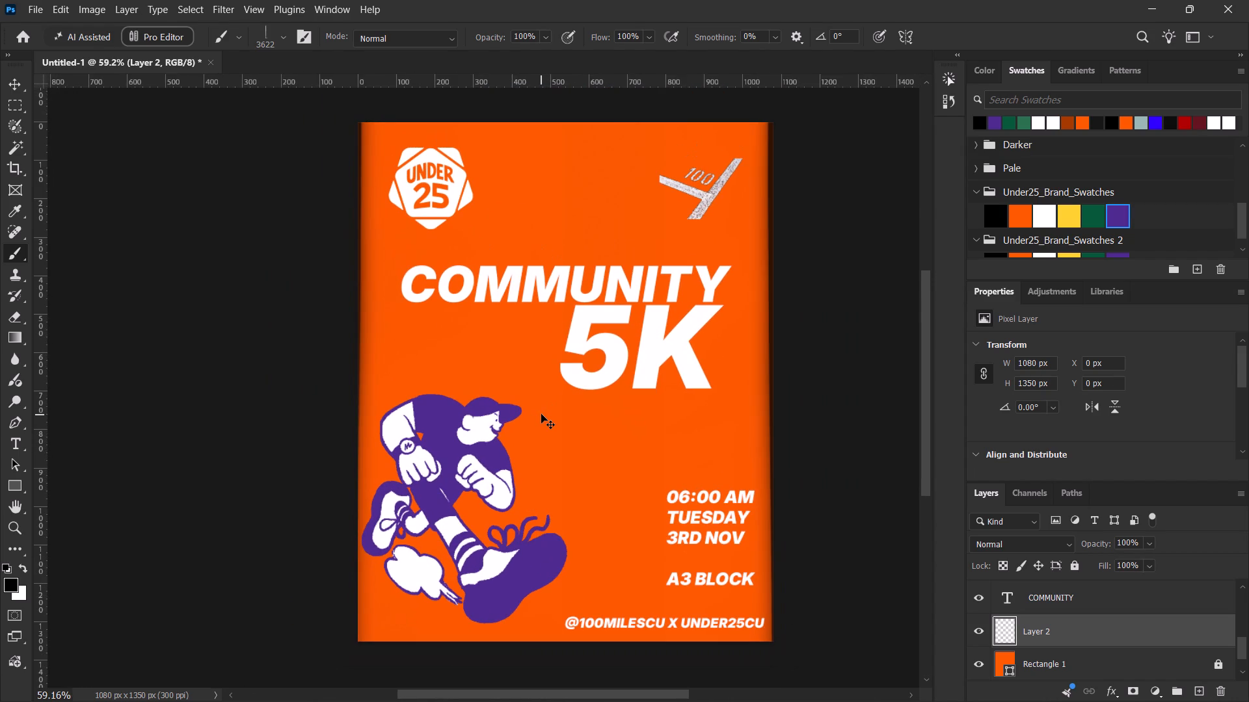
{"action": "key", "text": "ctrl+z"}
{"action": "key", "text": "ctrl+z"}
Look through the laser sight, DISTRESSOR and default brush folders for another texture brush.
{"action": "key", "text": "alt+Tab"}
{"action": "key", "text": "alt+Tab"}
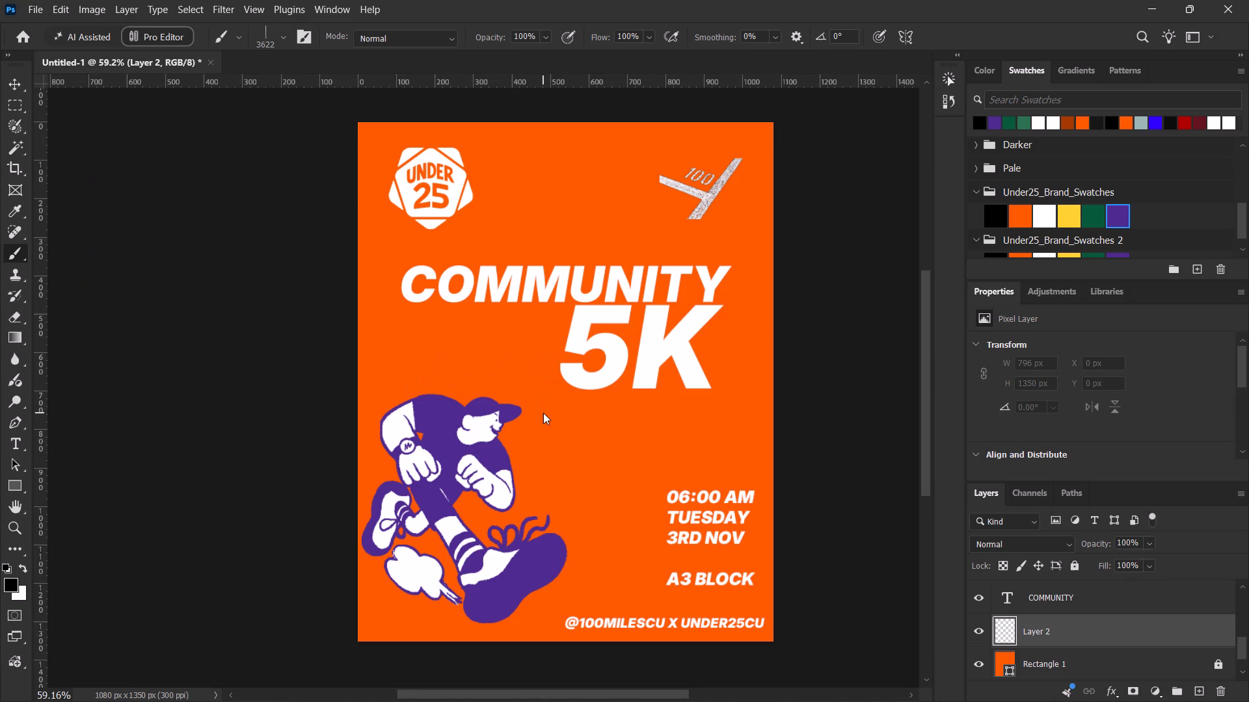
{"action": "right_click", "coordinate": [552, 321]}
{"action": "scroll", "coordinate": [639, 530], "scroll_direction": "down", "scroll_amount": 5}
{"action": "scroll", "coordinate": [639, 530], "scroll_direction": "up", "scroll_amount": 1}
{"action": "scroll", "coordinate": [638, 529], "scroll_direction": "down", "scroll_amount": 2}
{"action": "scroll", "coordinate": [638, 529], "scroll_direction": "up", "scroll_amount": 1}
{"action": "scroll", "coordinate": [638, 529], "scroll_direction": "down", "scroll_amount": 1}
{"action": "scroll", "coordinate": [634, 526], "scroll_direction": "up", "scroll_amount": 2}
{"action": "scroll", "coordinate": [634, 526], "scroll_direction": "down", "scroll_amount": 1}
{"action": "scroll", "coordinate": [634, 526], "scroll_direction": "up", "scroll_amount": 4}
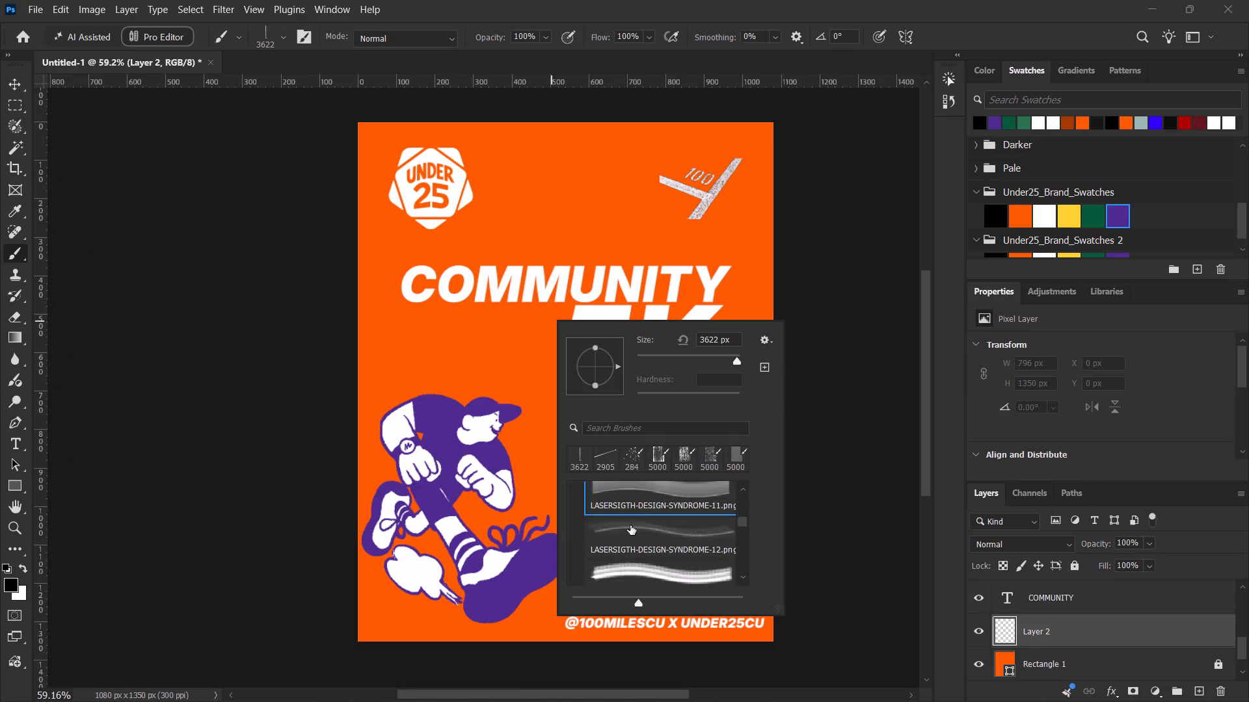
{"action": "scroll", "coordinate": [630, 525], "scroll_direction": "up", "scroll_amount": 13}
{"action": "scroll", "coordinate": [585, 554], "scroll_direction": "down", "scroll_amount": 1}
{"action": "left_click", "coordinate": [577, 558]}
{"action": "scroll", "coordinate": [576, 558], "scroll_direction": "down", "scroll_amount": 1}
{"action": "scroll", "coordinate": [576, 558], "scroll_direction": "up", "scroll_amount": 1}
{"action": "scroll", "coordinate": [576, 558], "scroll_direction": "down", "scroll_amount": 4}
{"action": "scroll", "coordinate": [579, 536], "scroll_direction": "up", "scroll_amount": 1}
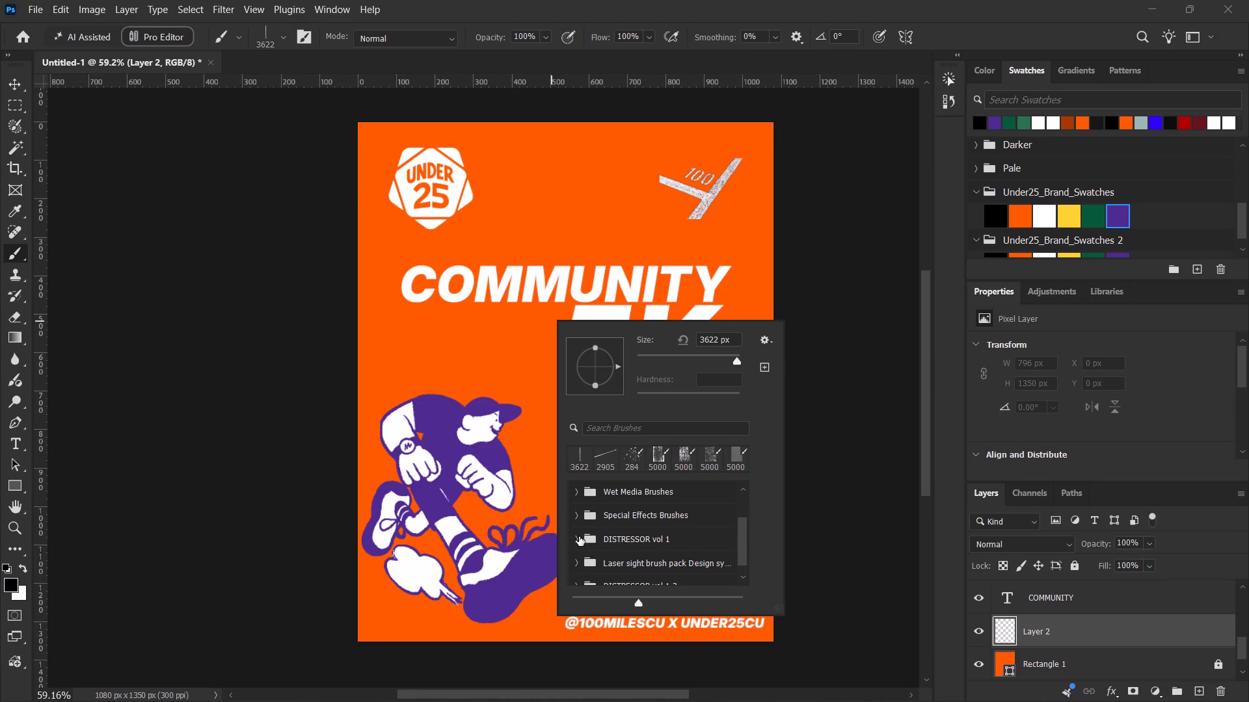
{"action": "scroll", "coordinate": [579, 536], "scroll_direction": "up", "scroll_amount": 8}
{"action": "scroll", "coordinate": [578, 532], "scroll_direction": "down", "scroll_amount": 7}
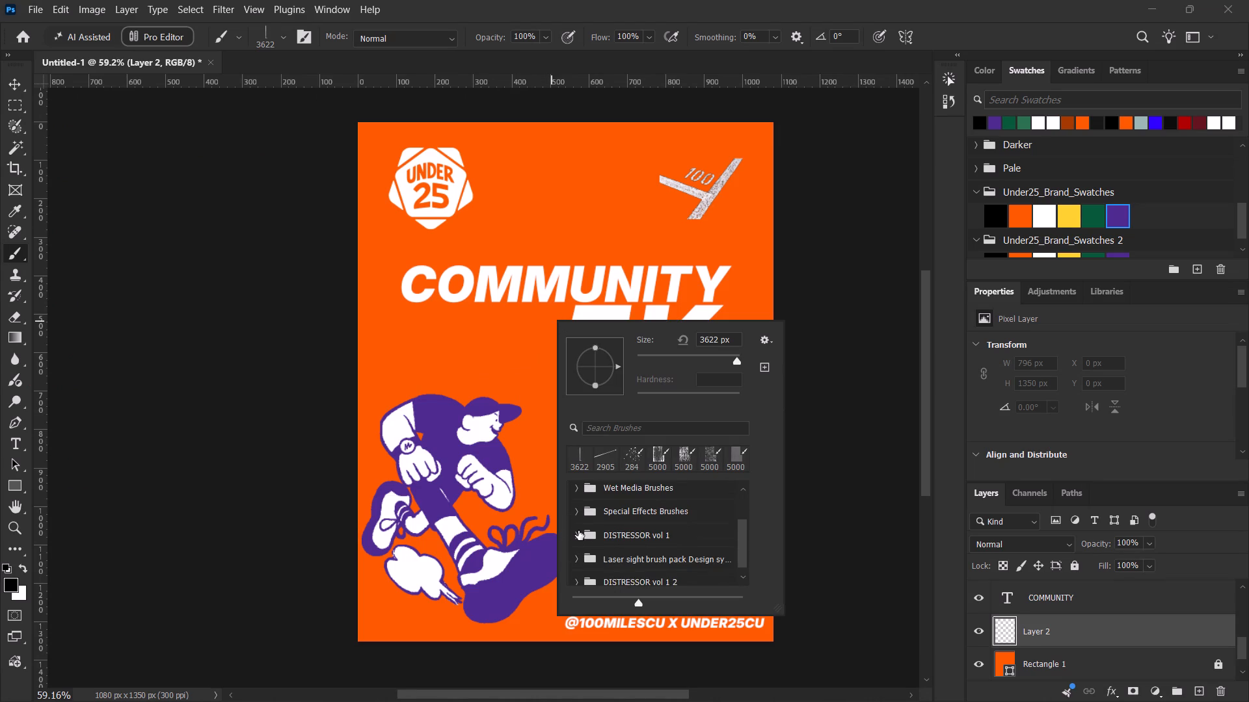
{"action": "scroll", "coordinate": [578, 530], "scroll_direction": "down", "scroll_amount": 7}
{"action": "scroll", "coordinate": [578, 530], "scroll_direction": "up", "scroll_amount": 1}
{"action": "scroll", "coordinate": [578, 530], "scroll_direction": "down", "scroll_amount": 3}
{"action": "left_click", "coordinate": [858, 525]}
Switch to File Explorer and check the Free Pack folder inside A NEWEST TEXTURES in Photoshop Resources.
{"action": "key", "text": "alt+Tab"}
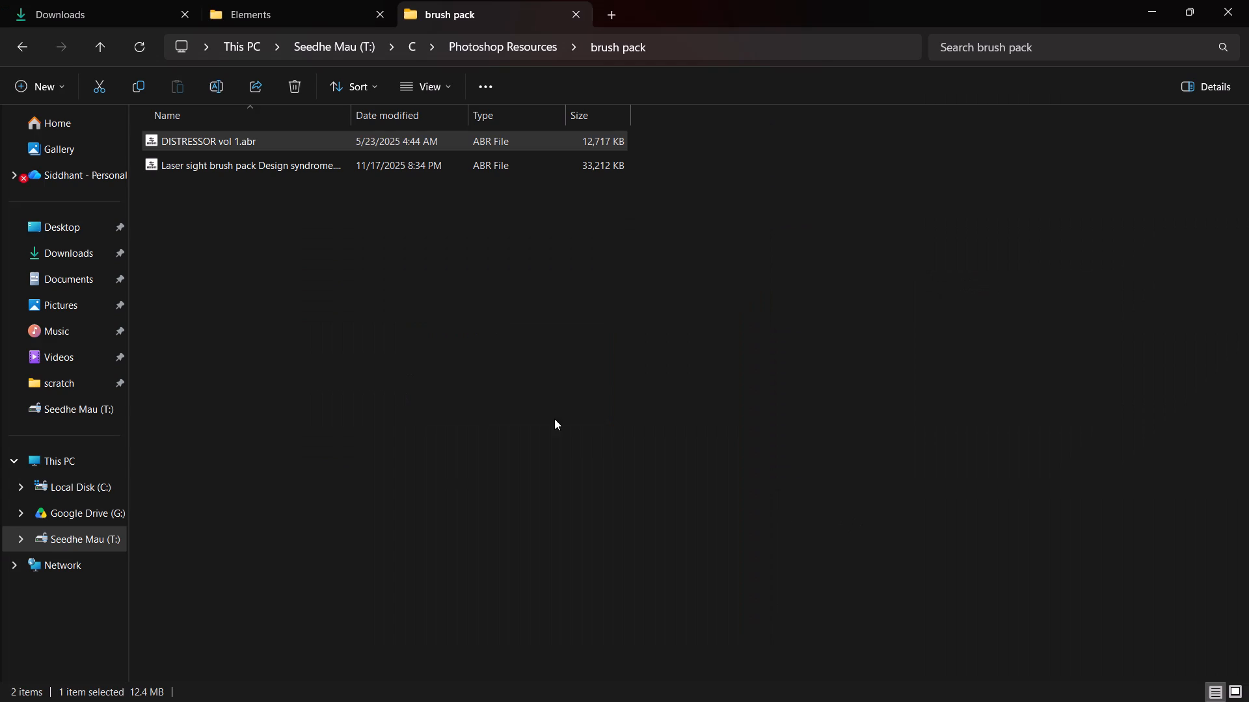
{"action": "left_click", "coordinate": [16, 45]}
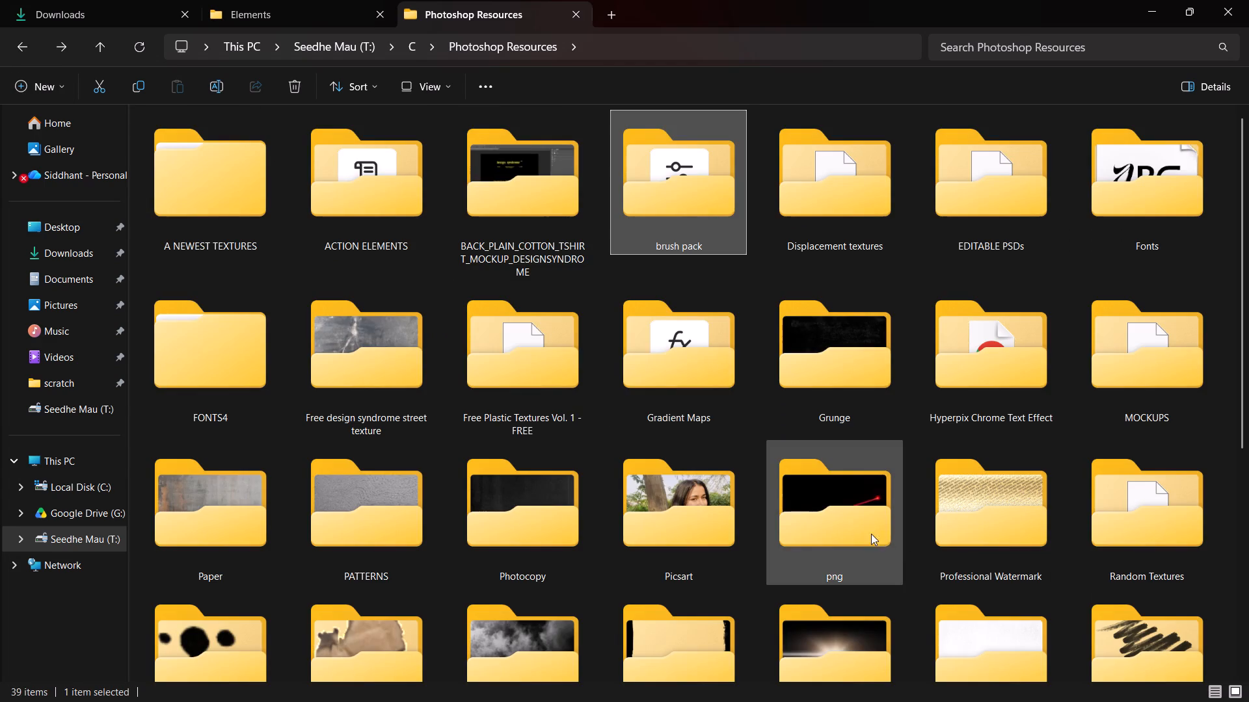
{"action": "double_click", "coordinate": [207, 218]}
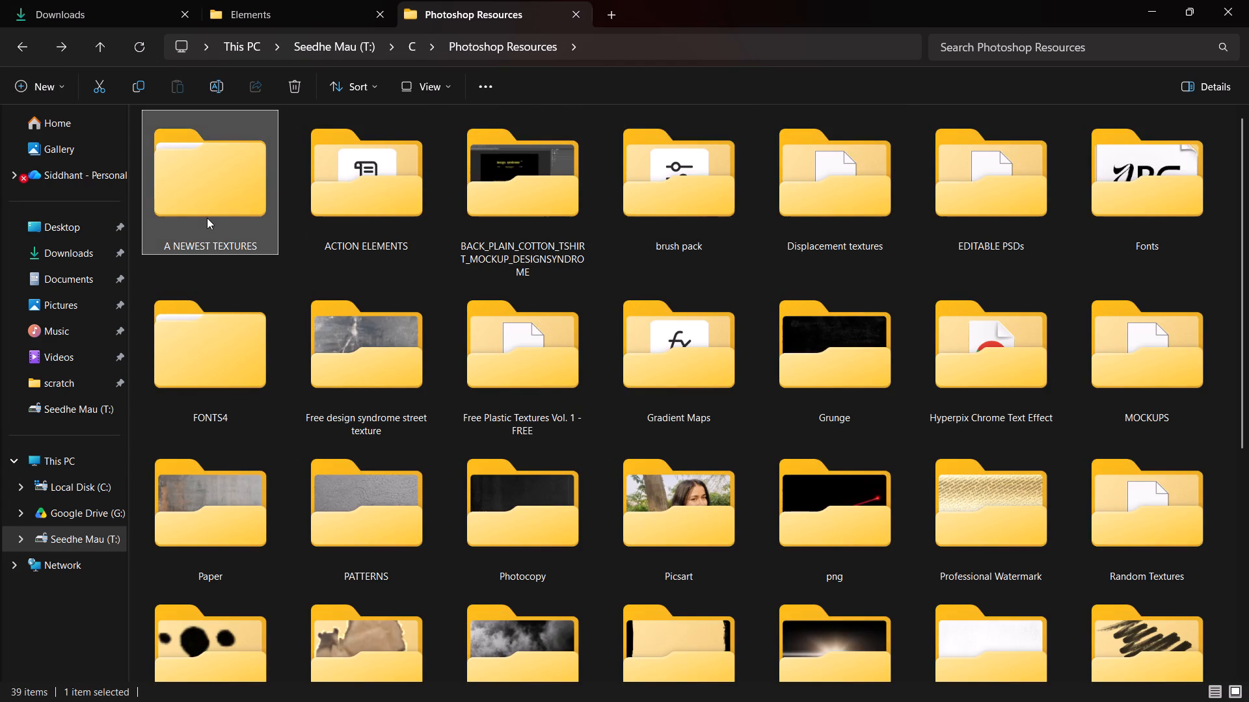
{"action": "double_click", "coordinate": [232, 146]}
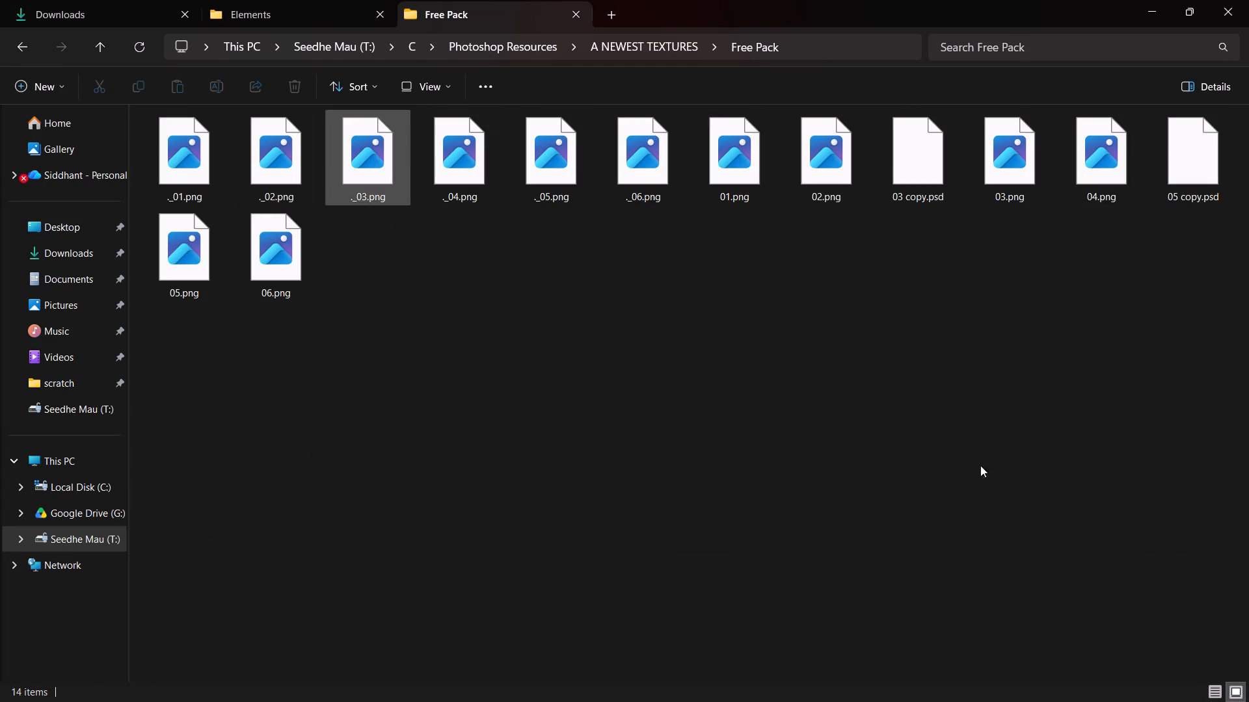
{"action": "double_click", "coordinate": [31, 44]}
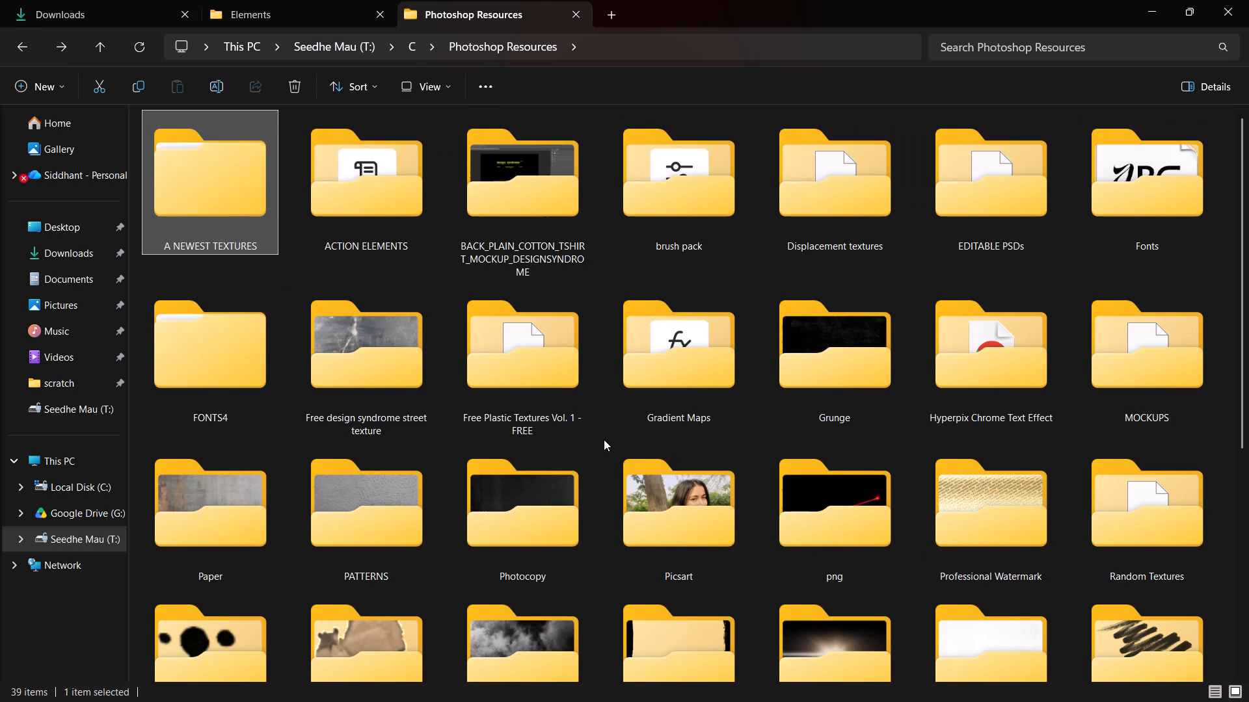
Place crumpled-white-paperboard.jpg from the Random Textures folder into the poster document, directly above Layer 2.
{"action": "scroll", "coordinate": [602, 442], "scroll_direction": "down", "scroll_amount": 1}
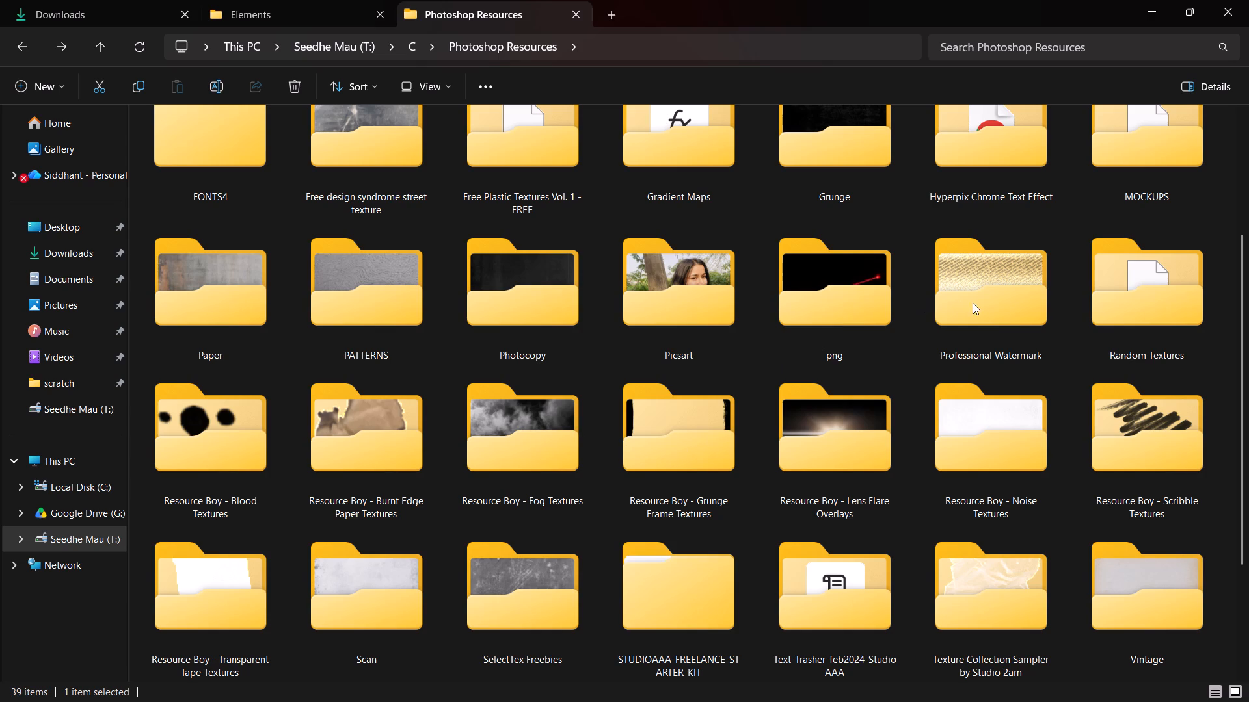
{"action": "double_click", "coordinate": [1086, 305]}
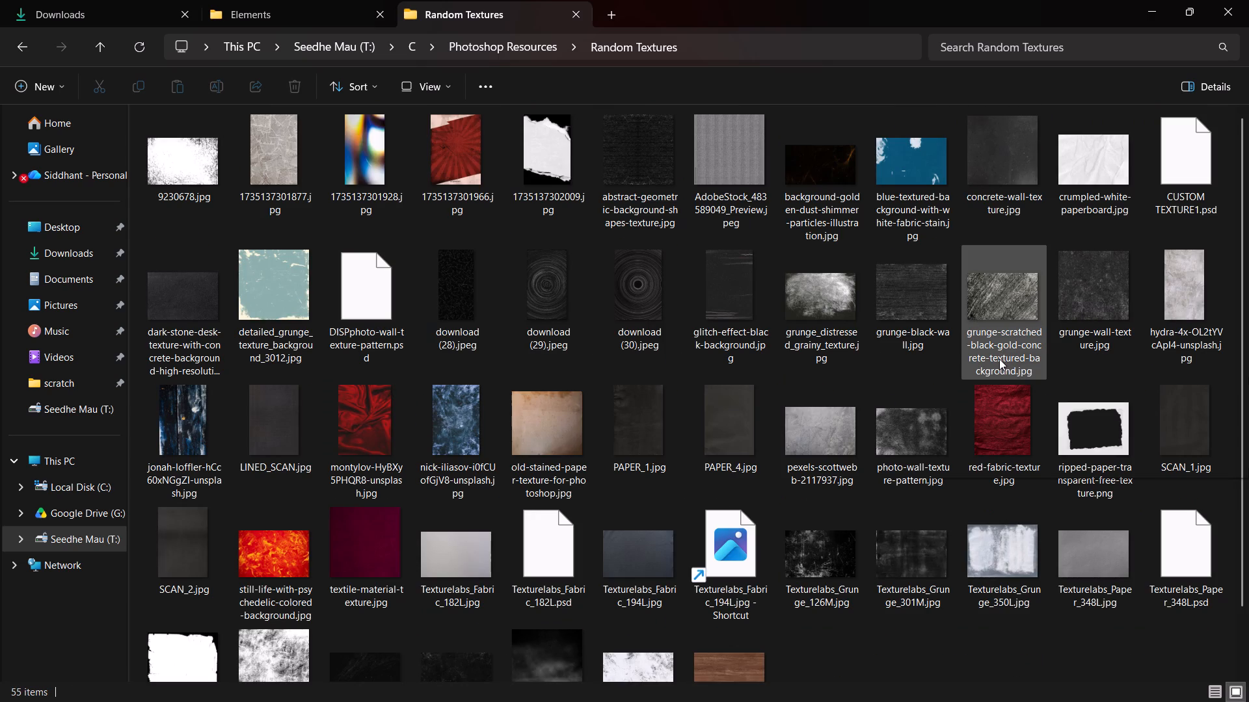
{"action": "scroll", "coordinate": [999, 359], "scroll_direction": "down", "scroll_amount": 2}
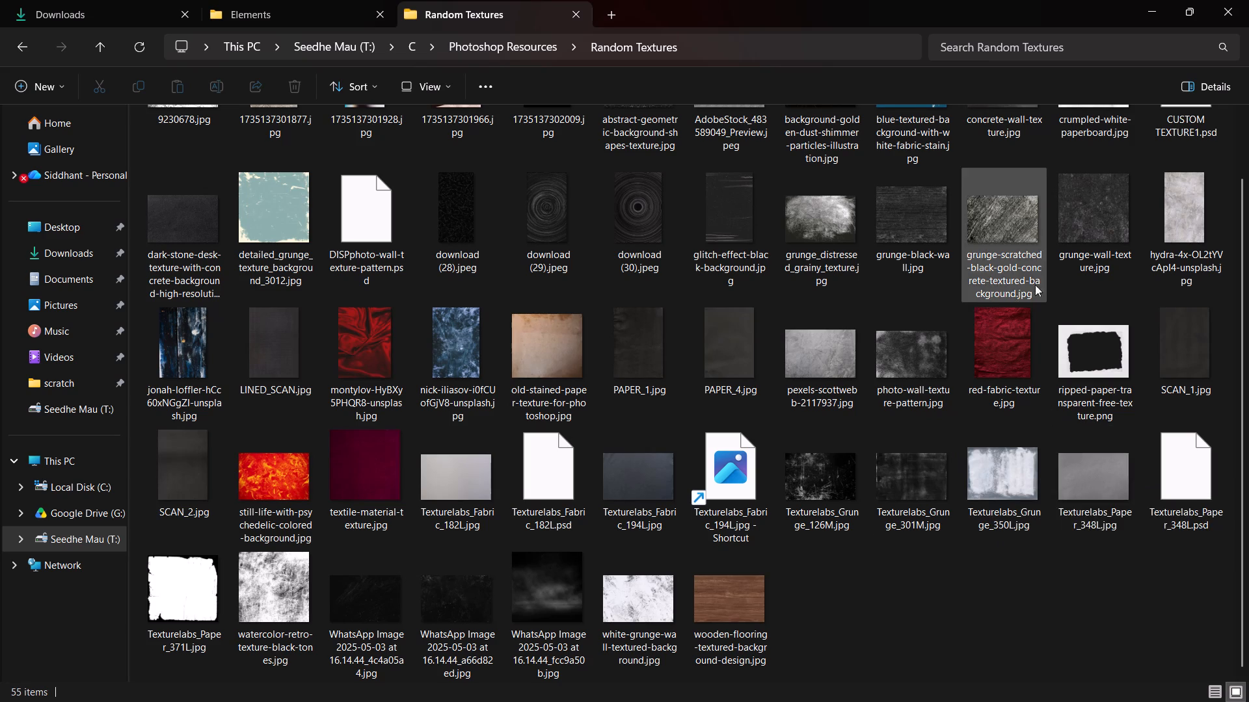
{"action": "scroll", "coordinate": [1023, 268], "scroll_direction": "up", "scroll_amount": 3}
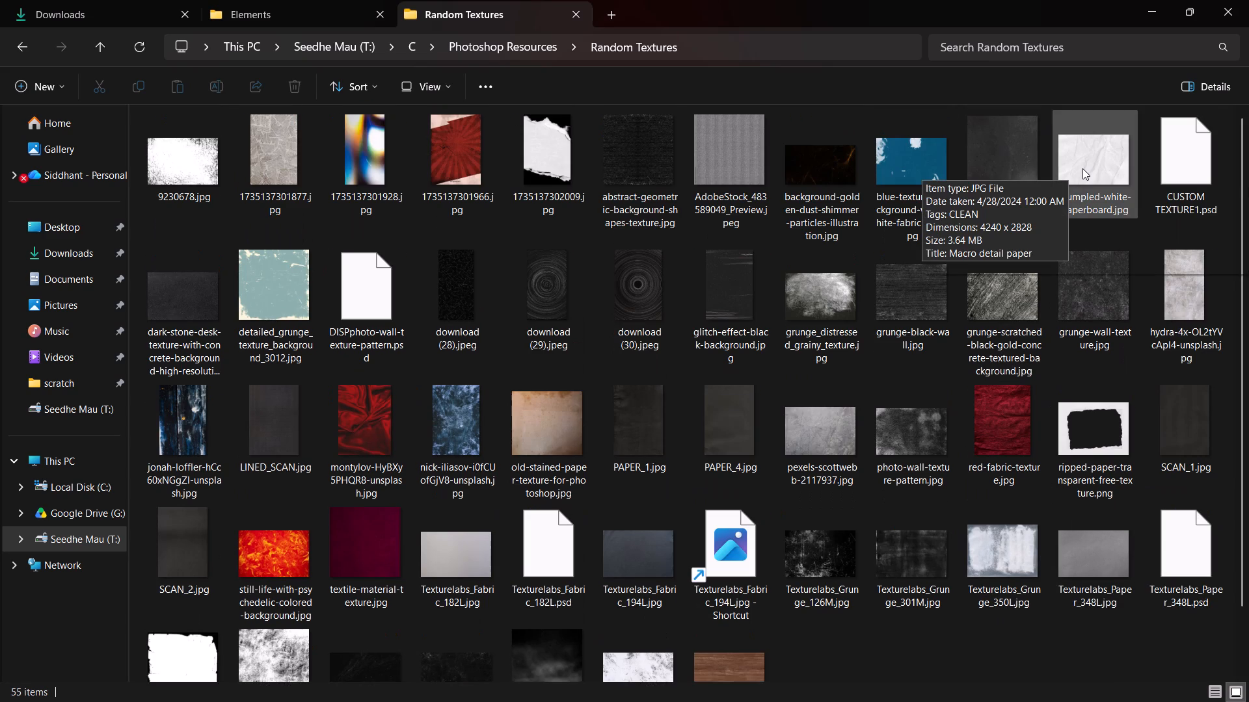
{"action": "left_click_drag", "start_coordinate": [1082, 168], "coordinate": [601, 344]}
{"action": "key", "text": "alt+Tab"}
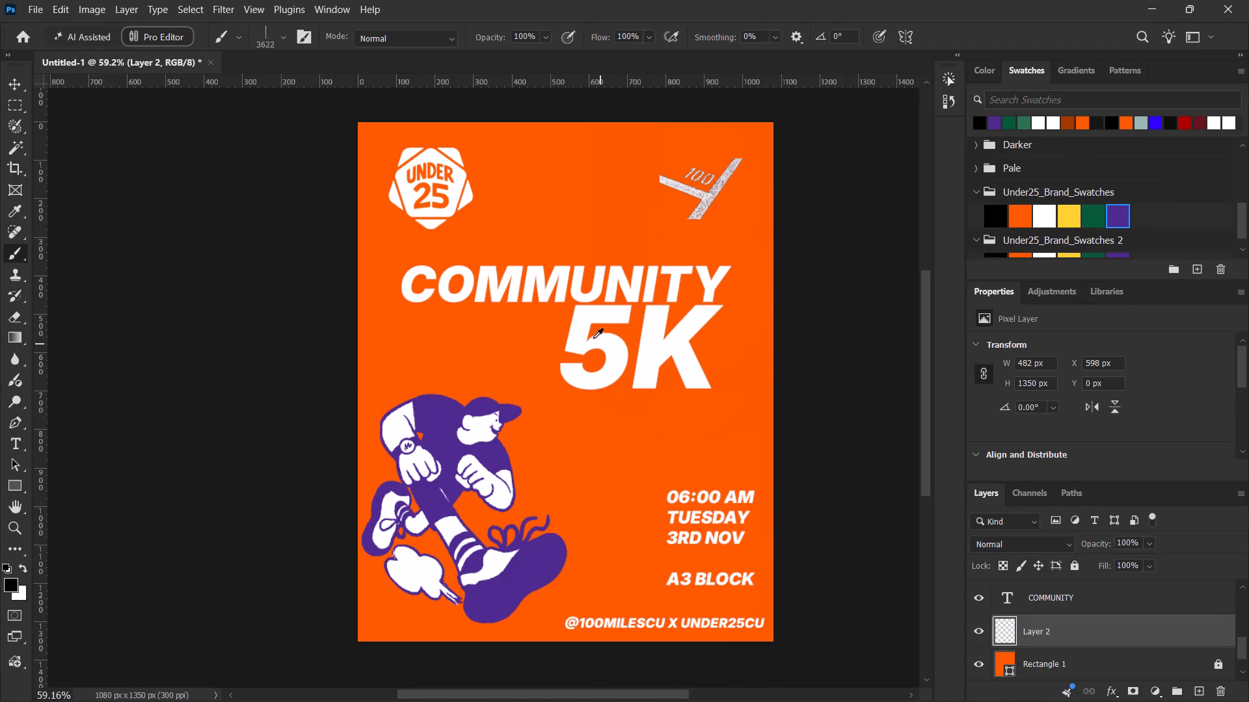
Rotate the placed crumpled-white-paperboard image to 90° and apply the transform.
{"action": "left_click_drag", "start_coordinate": [787, 226], "coordinate": [753, 493]}
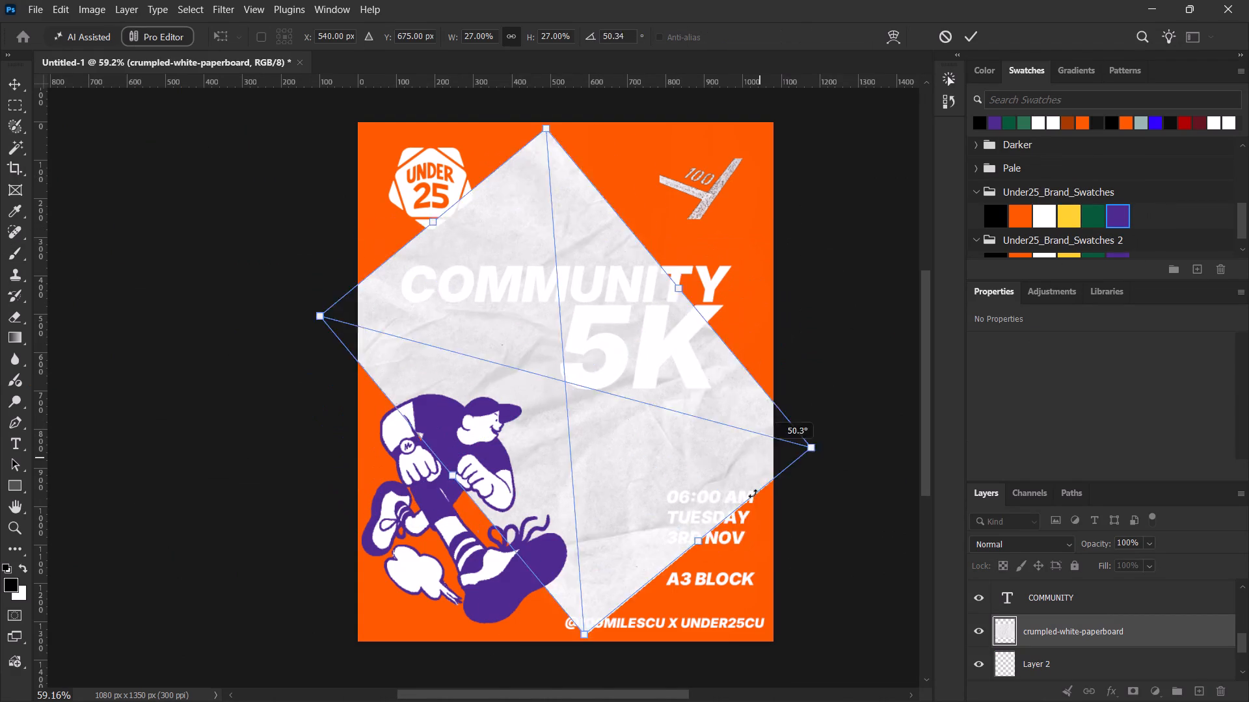
{"action": "left_click_drag", "start_coordinate": [753, 493], "coordinate": [701, 573]}
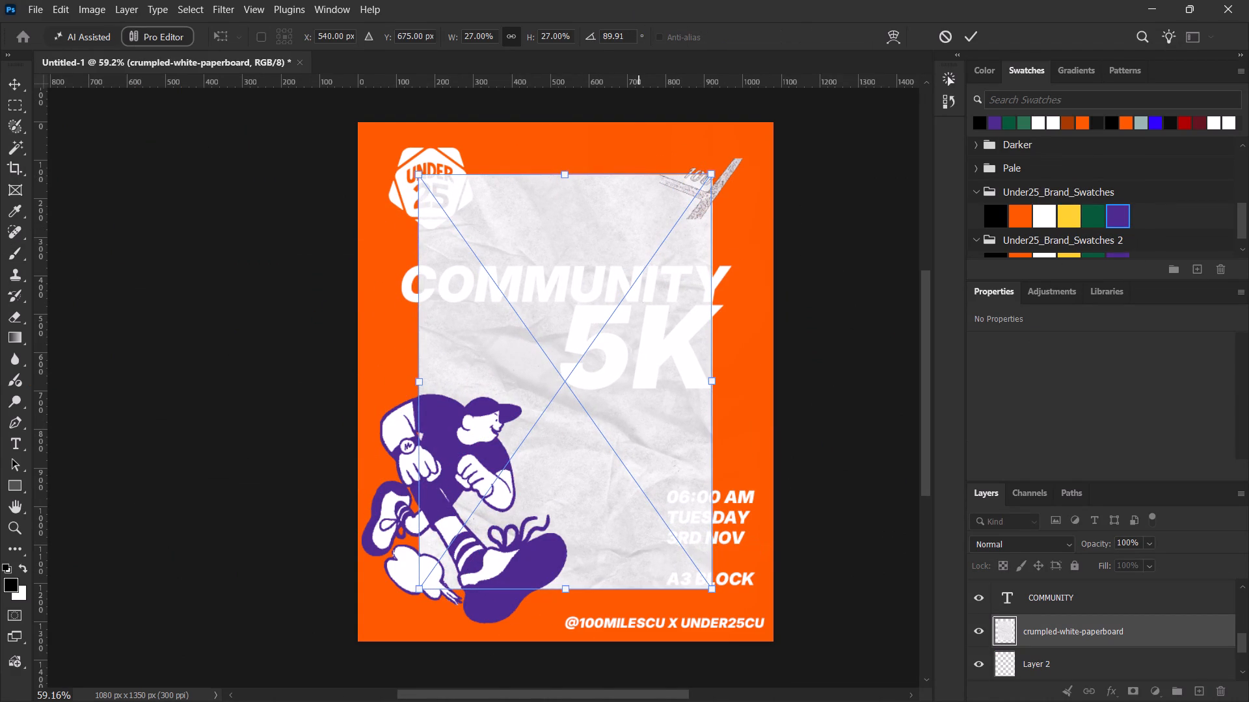
{"action": "left_click_drag", "start_coordinate": [623, 34], "coordinate": [576, 34]}
{"action": "type", "text": "90"}
{"action": "left_click", "coordinate": [965, 32]}
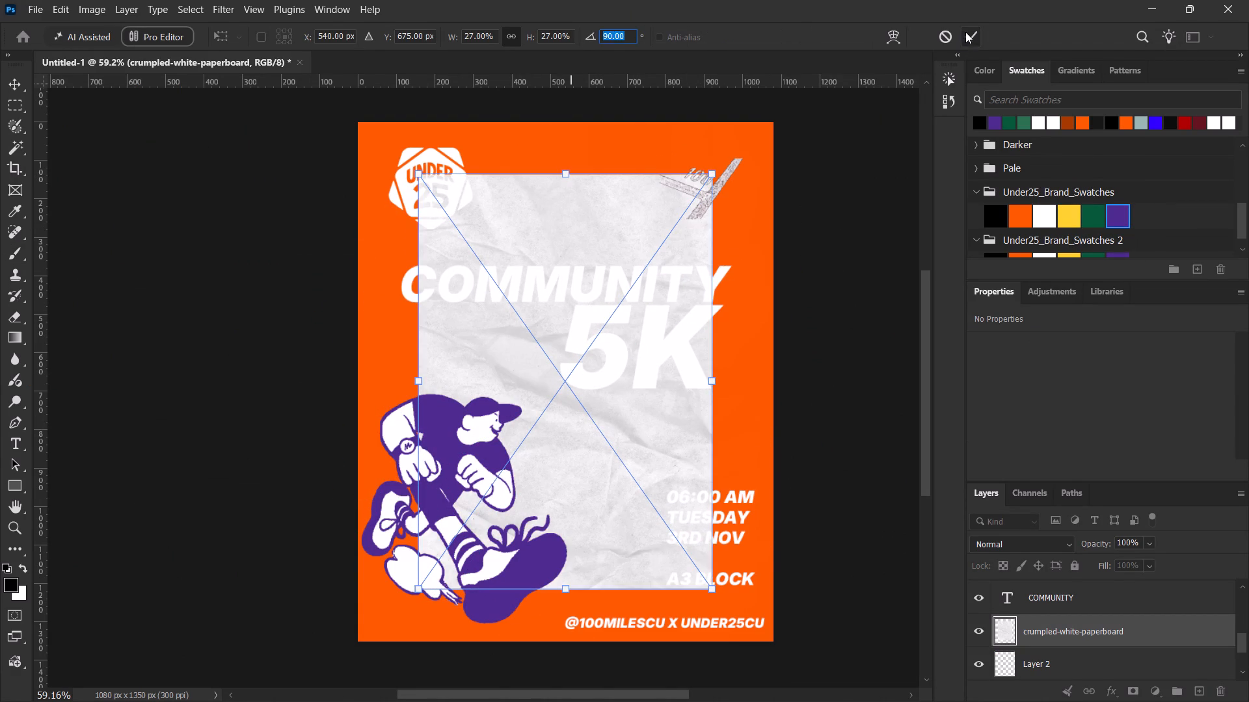
{"action": "key", "text": "v"}
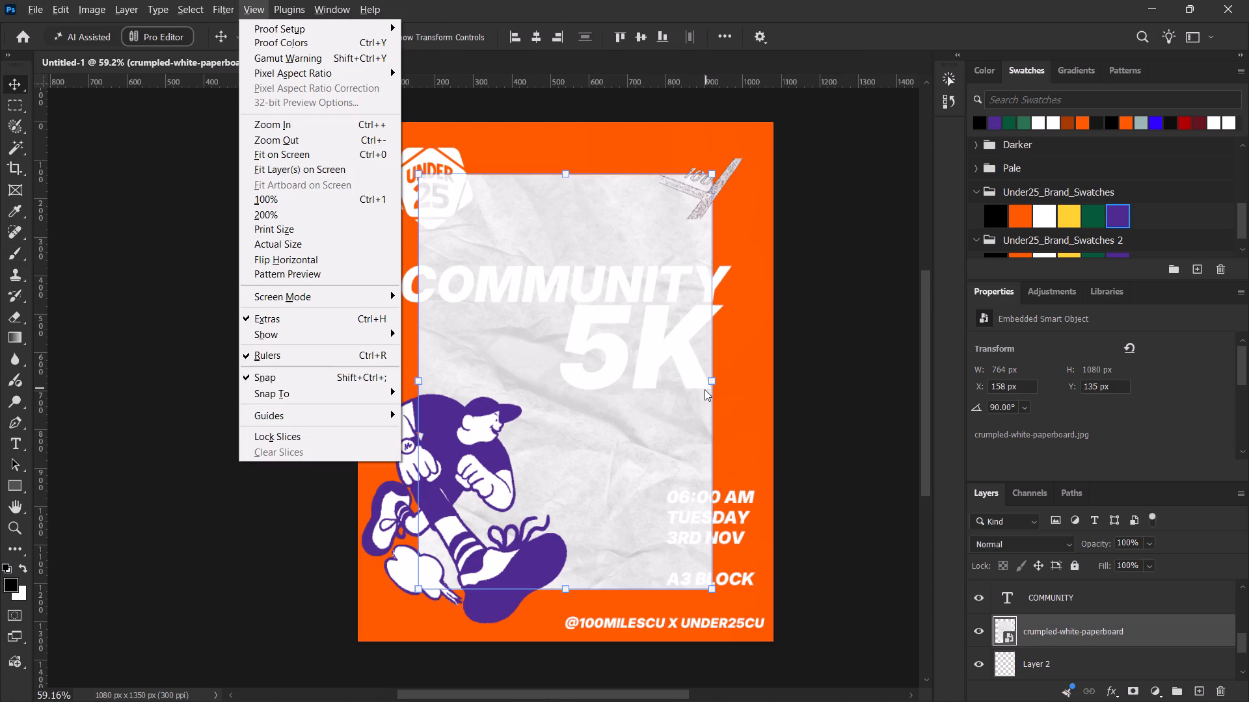
{"action": "left_click", "coordinate": [651, 391]}
{"action": "key", "text": "v"}
Delete Layer 2.
{"action": "left_click", "coordinate": [1082, 667]}
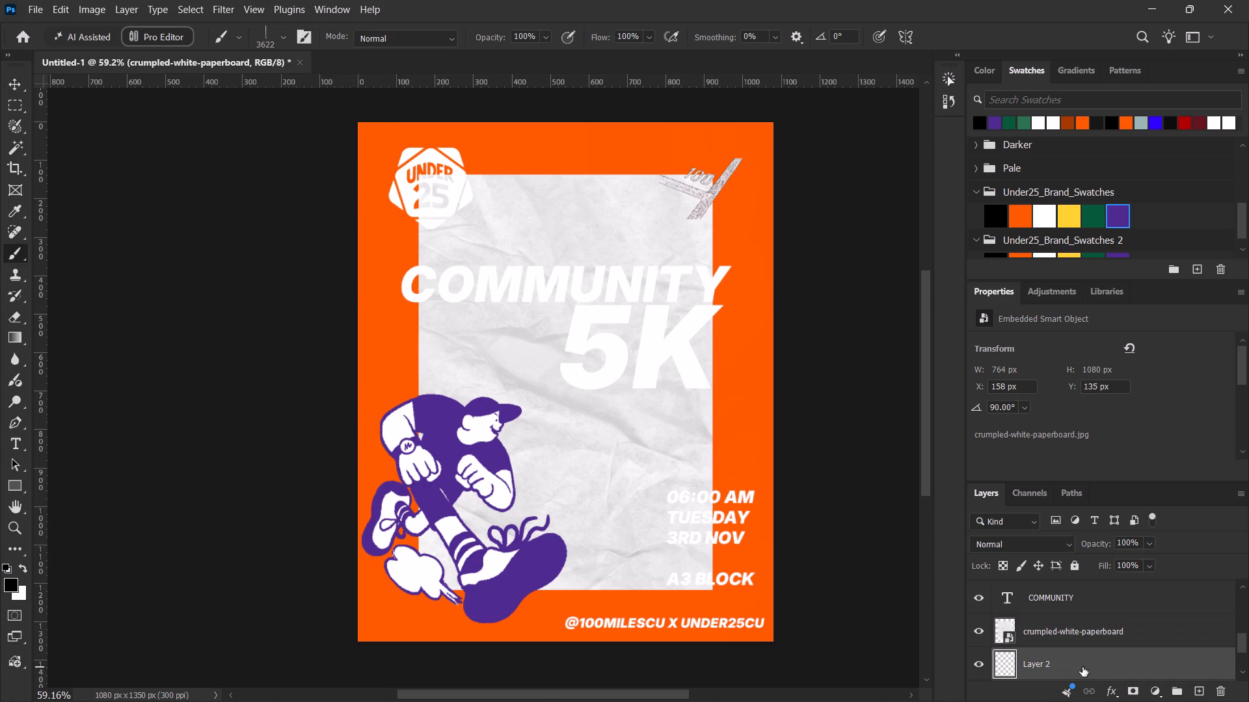
{"action": "key", "text": "Delete"}
Scale the crumpled-white-paperboard layer proportionally from its centre to 1080 x 1528 px, covering the whole poster.
{"action": "left_click", "coordinate": [1133, 627]}
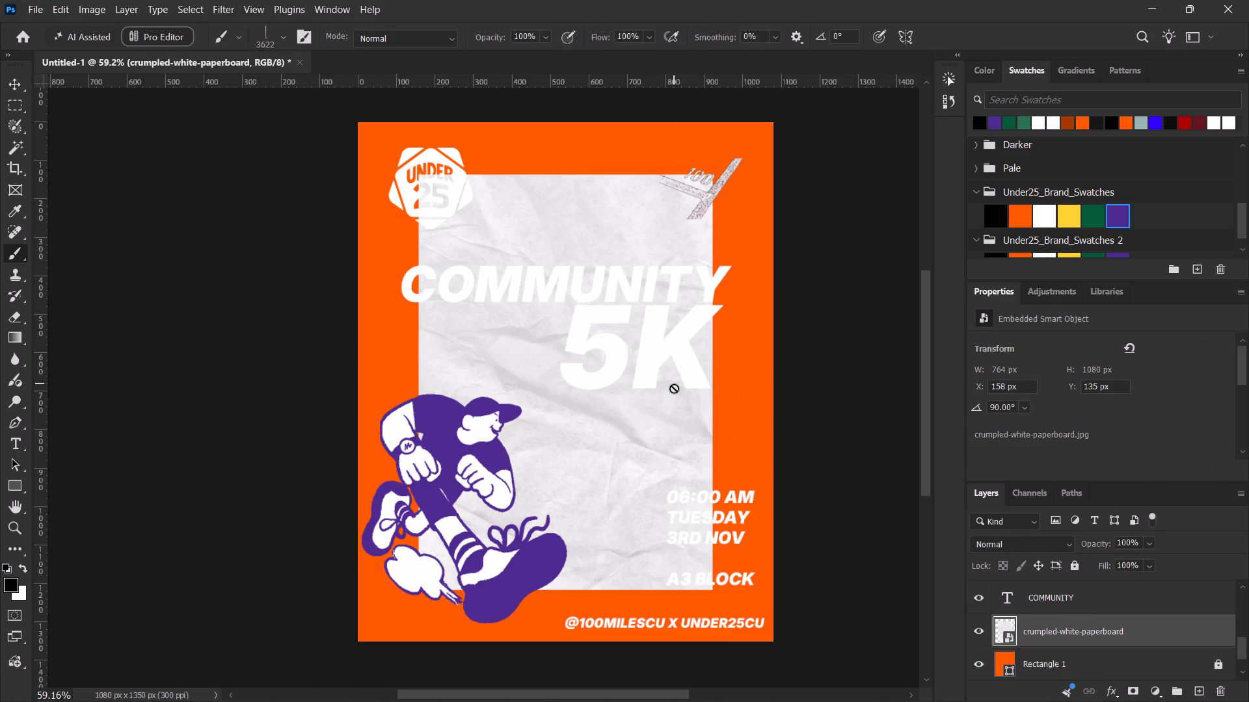
{"action": "key", "text": "v"}
{"action": "left_click_drag", "start_coordinate": [715, 380], "coordinate": [765, 387], "text": "alt"}
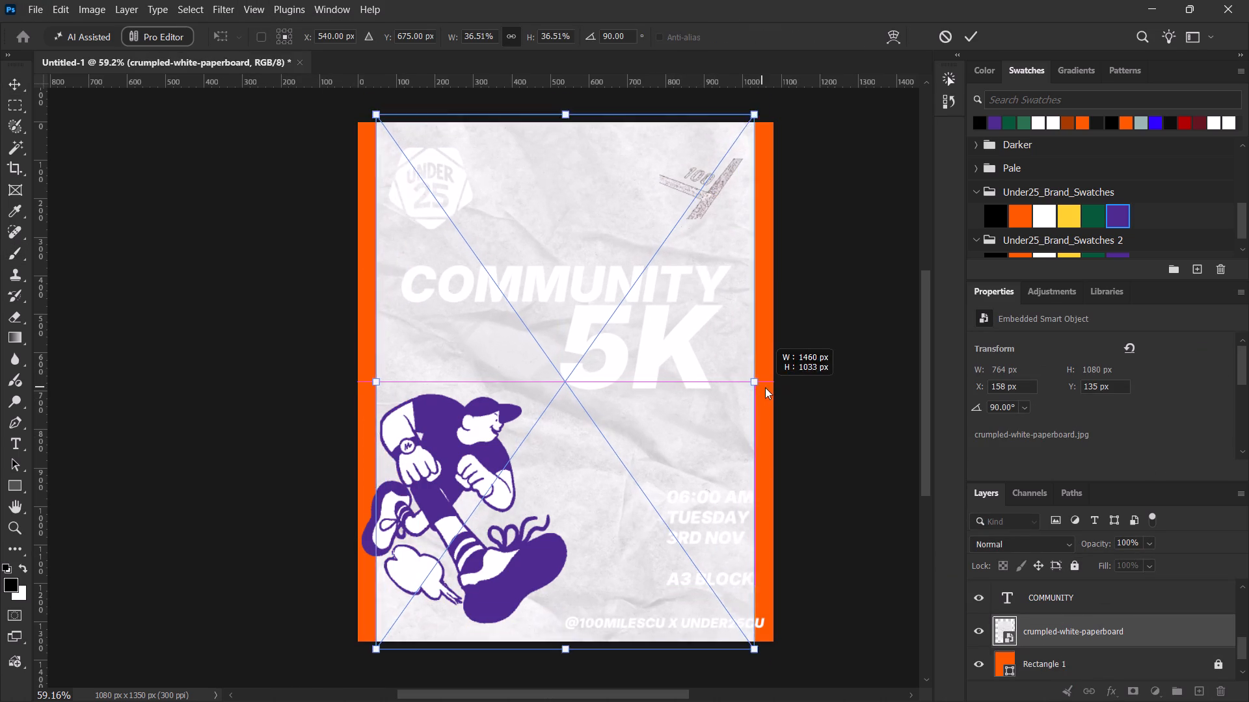
{"action": "left_click_drag", "start_coordinate": [765, 387], "coordinate": [773, 389], "text": "alt"}
{"action": "left_click", "coordinate": [965, 25]}
{"action": "left_click", "coordinate": [966, 31]}
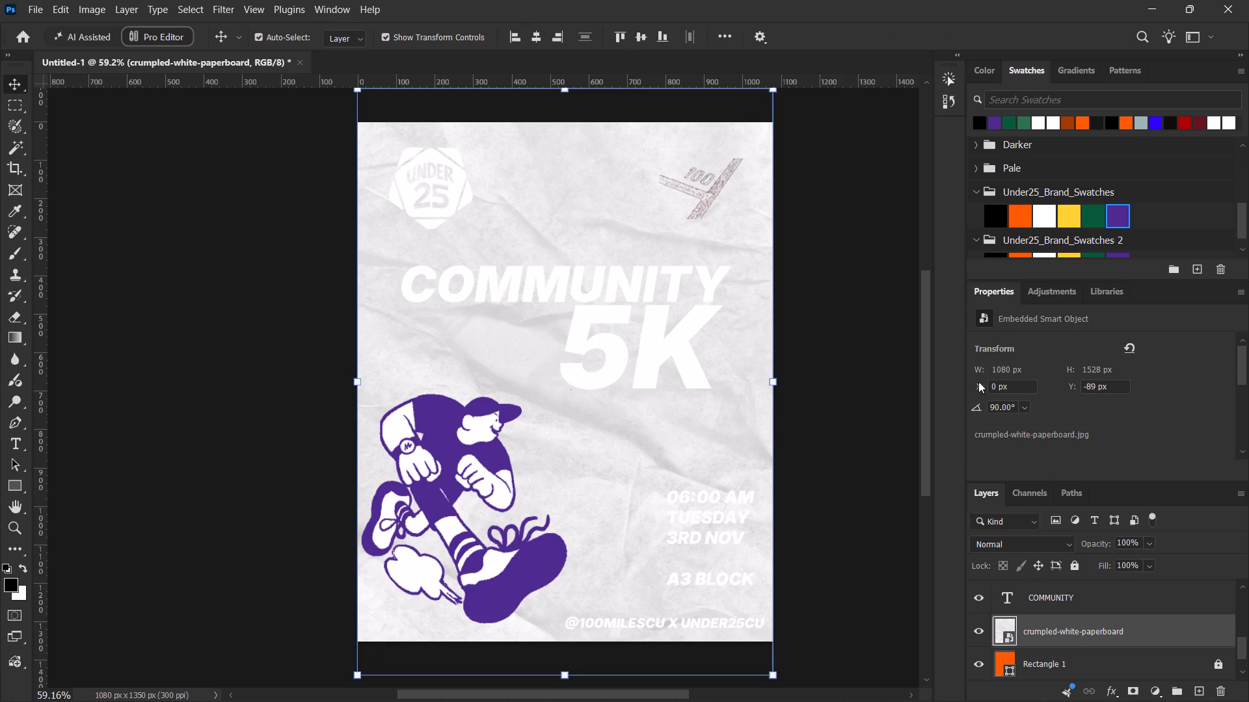
Preview blend modes from Linear Light back to Normal on the crumpled-white-paperboard layer, and choose Multiply.
{"action": "left_click", "coordinate": [1011, 538]}
{"action": "key", "text": "Up"}
{"action": "key", "text": "Up"}
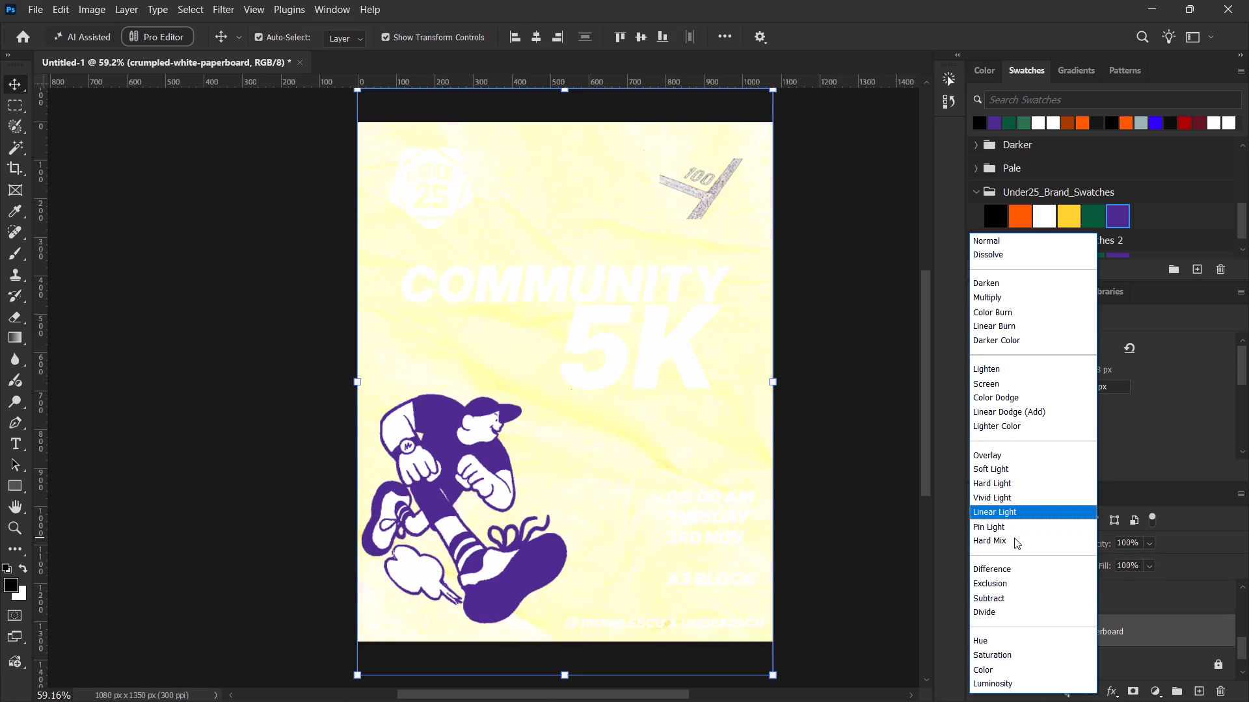
{"action": "key", "text": "Up"}
{"action": "key", "text": "Up"}
{"action": "key", "text": "Up"}
{"action": "key", "text": "Up"}
{"action": "key", "text": "Up"}
{"action": "key", "text": "Up"}
{"action": "key", "text": "Up"}
{"action": "key", "text": "Up"}
{"action": "key", "text": "Up"}
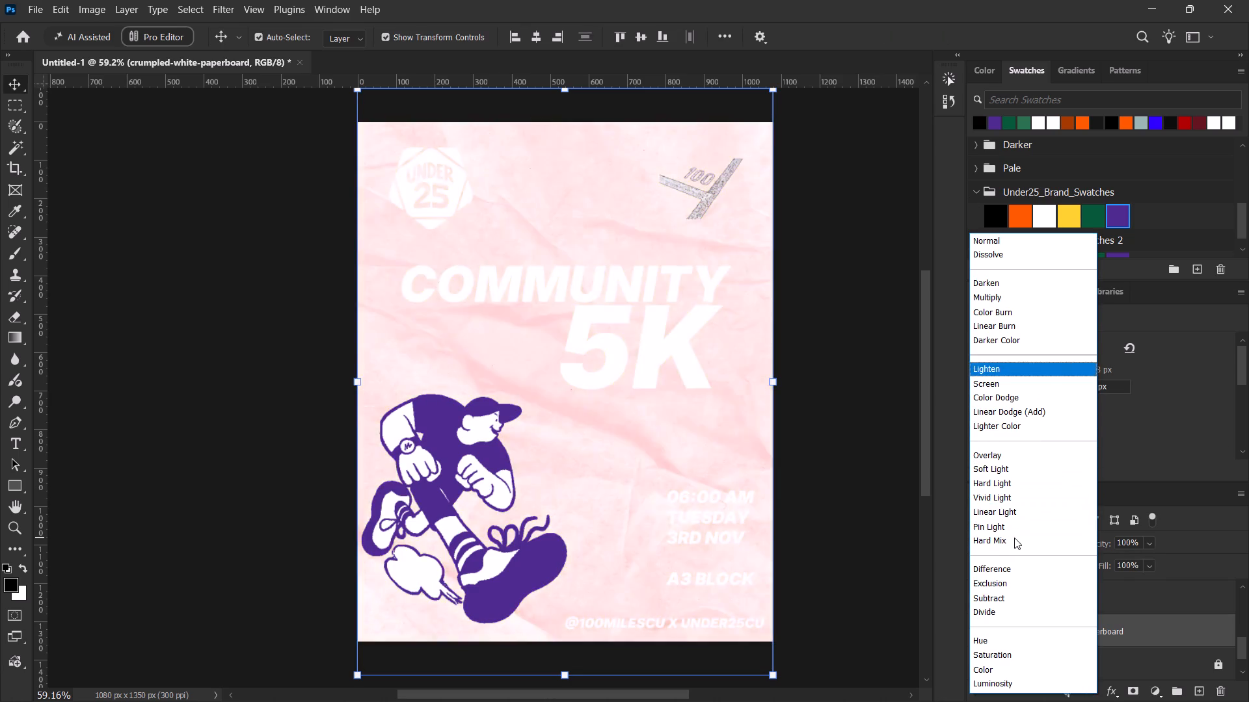
{"action": "key", "text": "Up"}
{"action": "key", "text": "Up"}
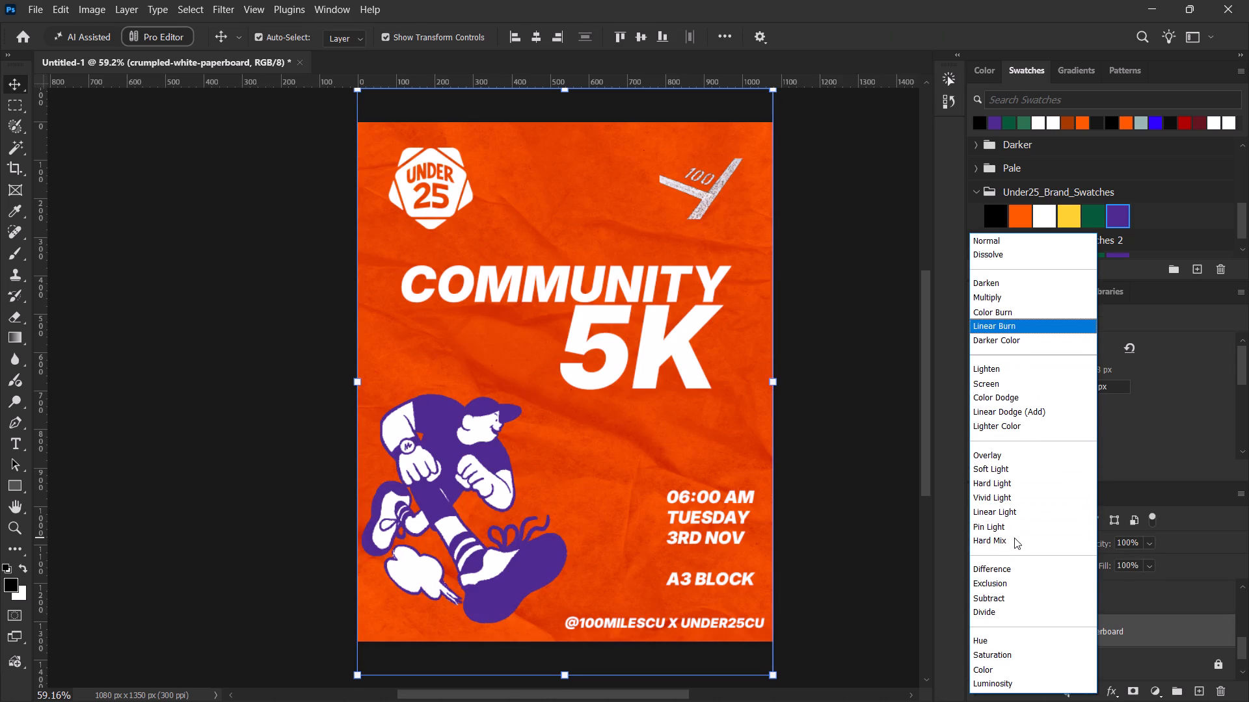
{"action": "key", "text": "Up"}
{"action": "key", "text": "Up"}
{"action": "key", "text": "Up"}
{"action": "key", "text": "Up"}
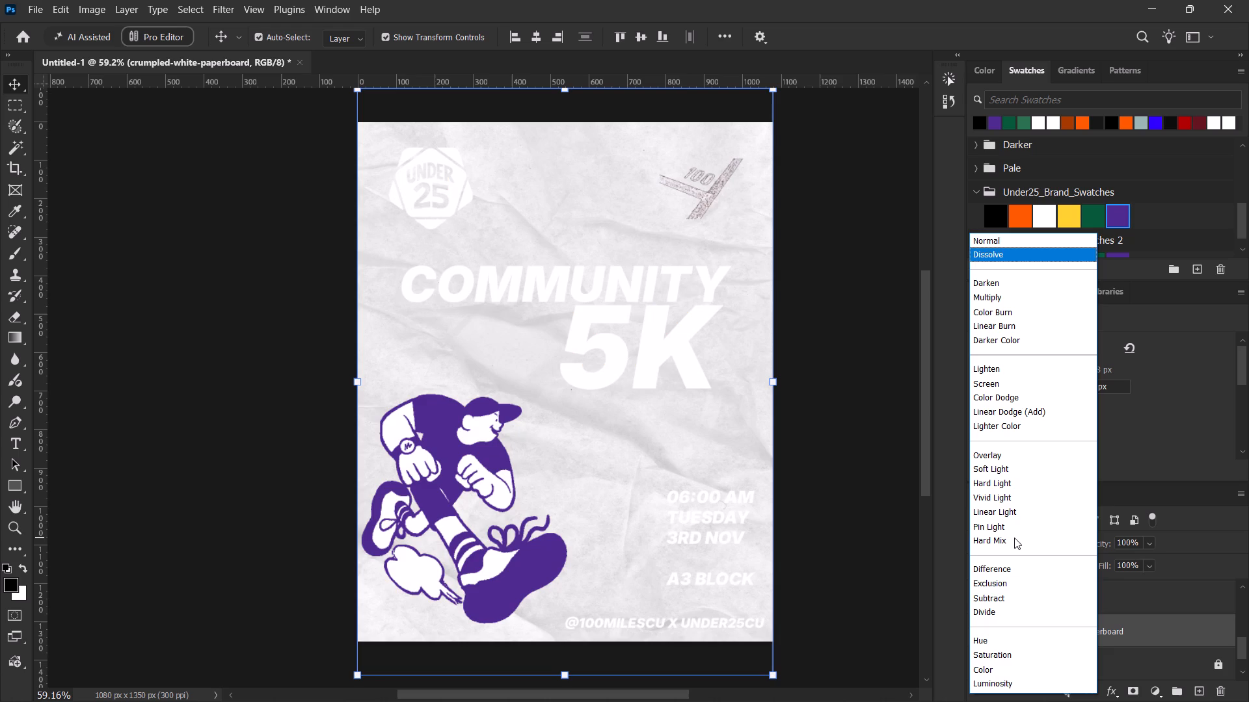
{"action": "key", "text": "Up"}
{"action": "key", "text": "Down"}
{"action": "key", "text": "Down"}
{"action": "key", "text": "Down"}
{"action": "key", "text": "Down"}
{"action": "key", "text": "Up"}
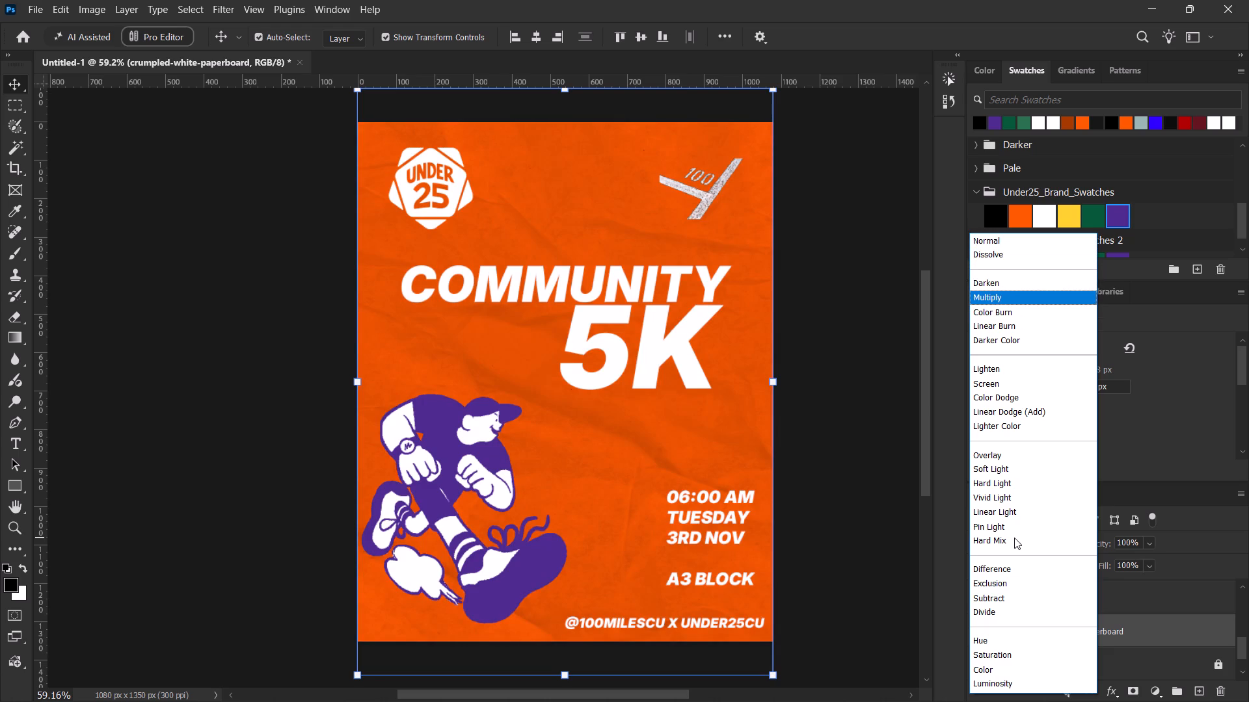
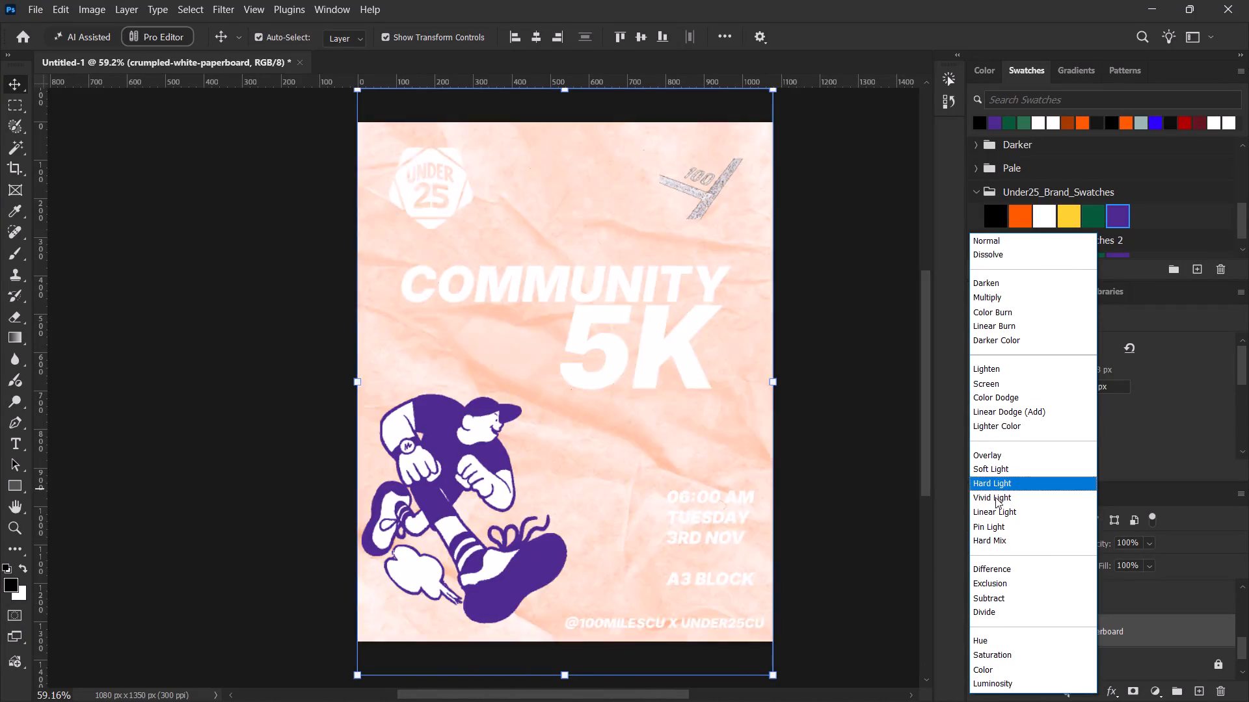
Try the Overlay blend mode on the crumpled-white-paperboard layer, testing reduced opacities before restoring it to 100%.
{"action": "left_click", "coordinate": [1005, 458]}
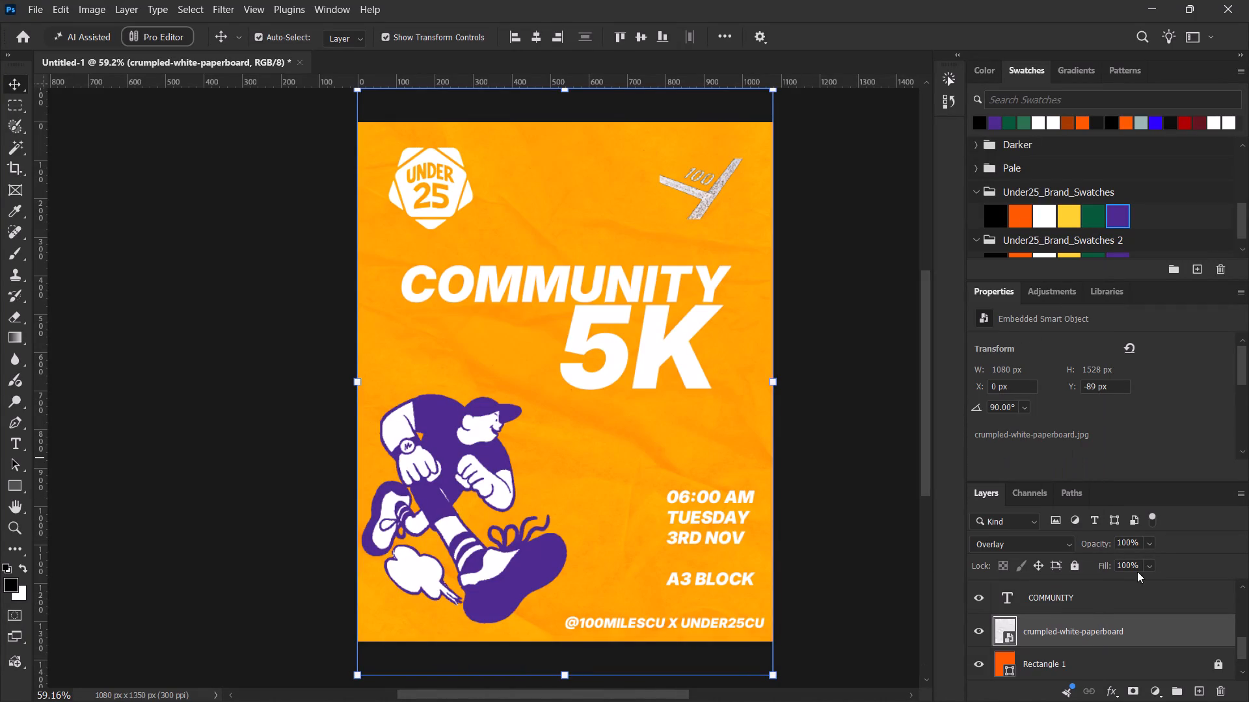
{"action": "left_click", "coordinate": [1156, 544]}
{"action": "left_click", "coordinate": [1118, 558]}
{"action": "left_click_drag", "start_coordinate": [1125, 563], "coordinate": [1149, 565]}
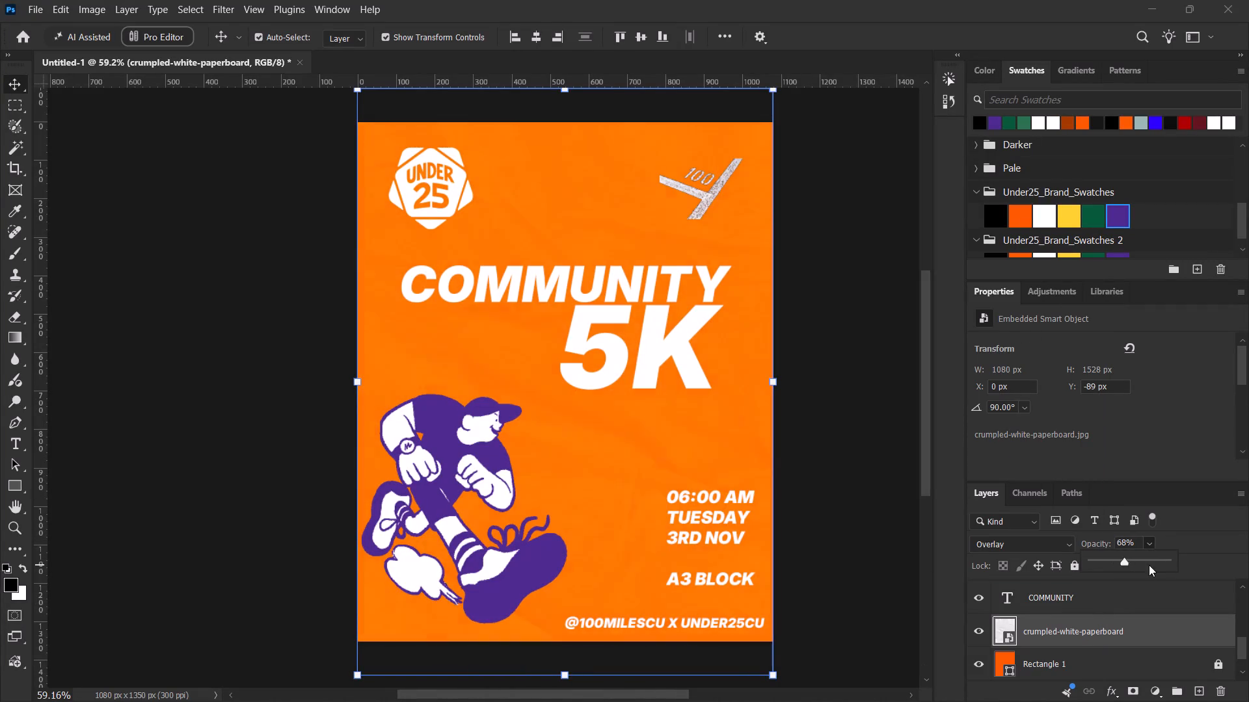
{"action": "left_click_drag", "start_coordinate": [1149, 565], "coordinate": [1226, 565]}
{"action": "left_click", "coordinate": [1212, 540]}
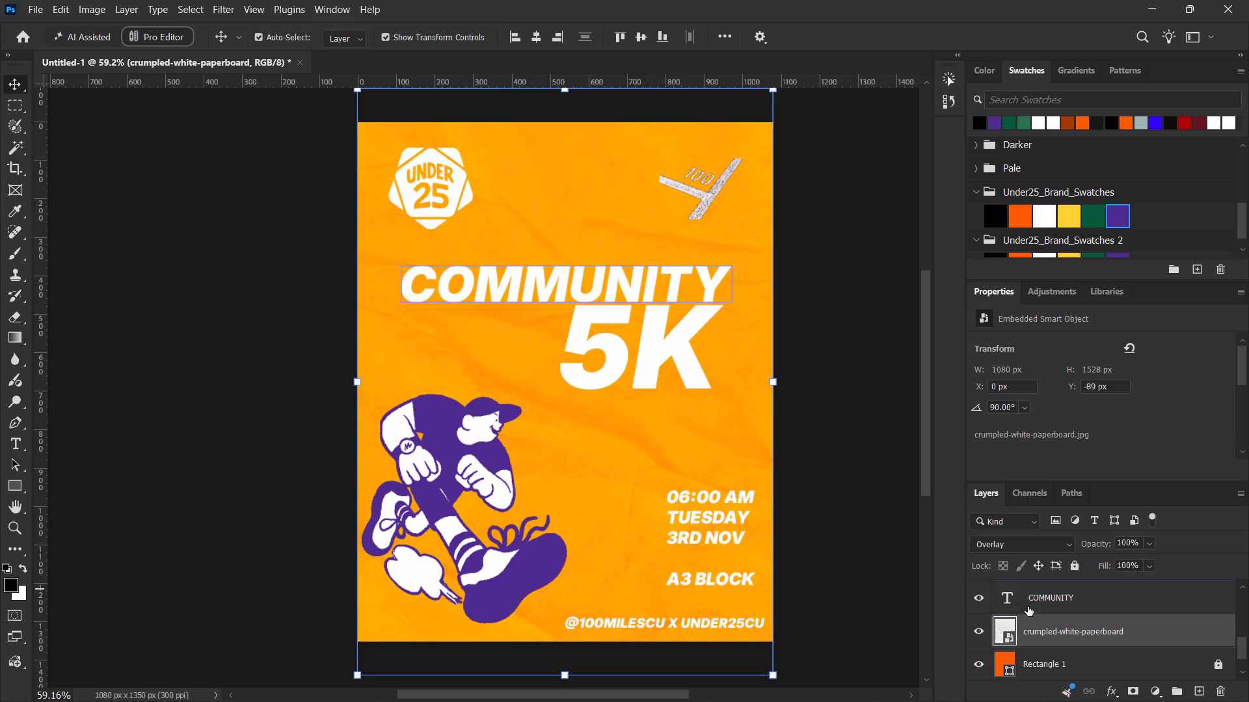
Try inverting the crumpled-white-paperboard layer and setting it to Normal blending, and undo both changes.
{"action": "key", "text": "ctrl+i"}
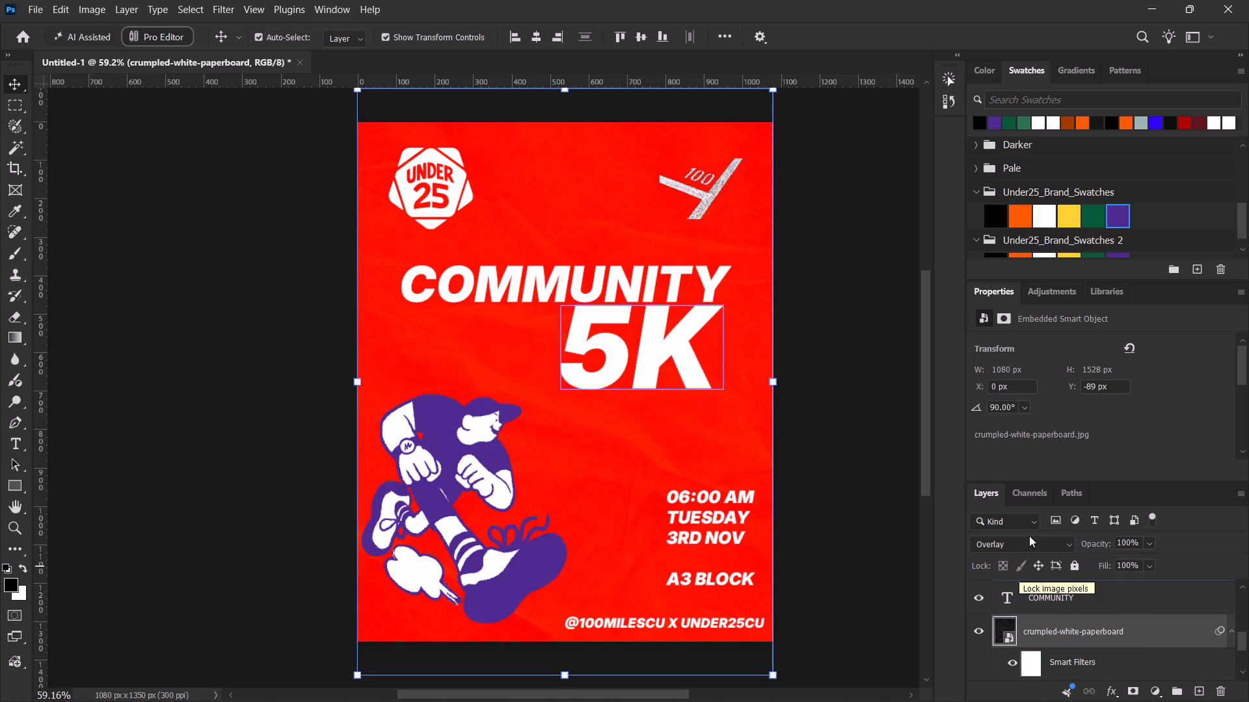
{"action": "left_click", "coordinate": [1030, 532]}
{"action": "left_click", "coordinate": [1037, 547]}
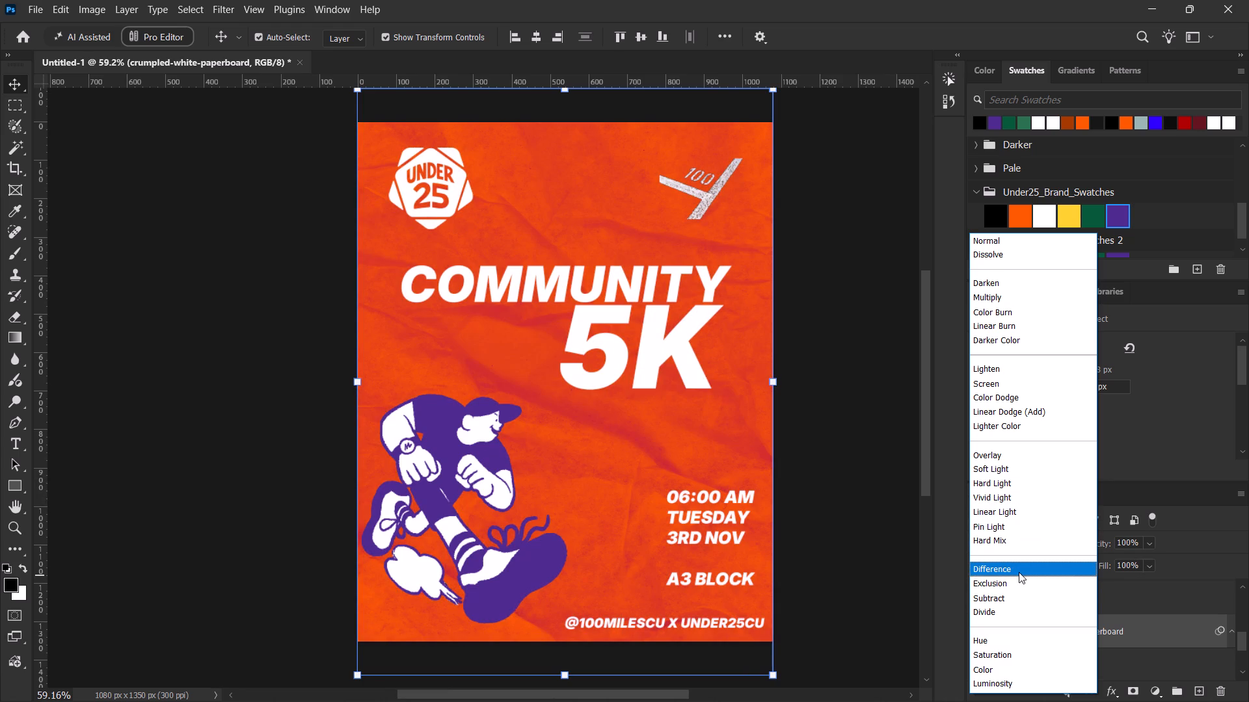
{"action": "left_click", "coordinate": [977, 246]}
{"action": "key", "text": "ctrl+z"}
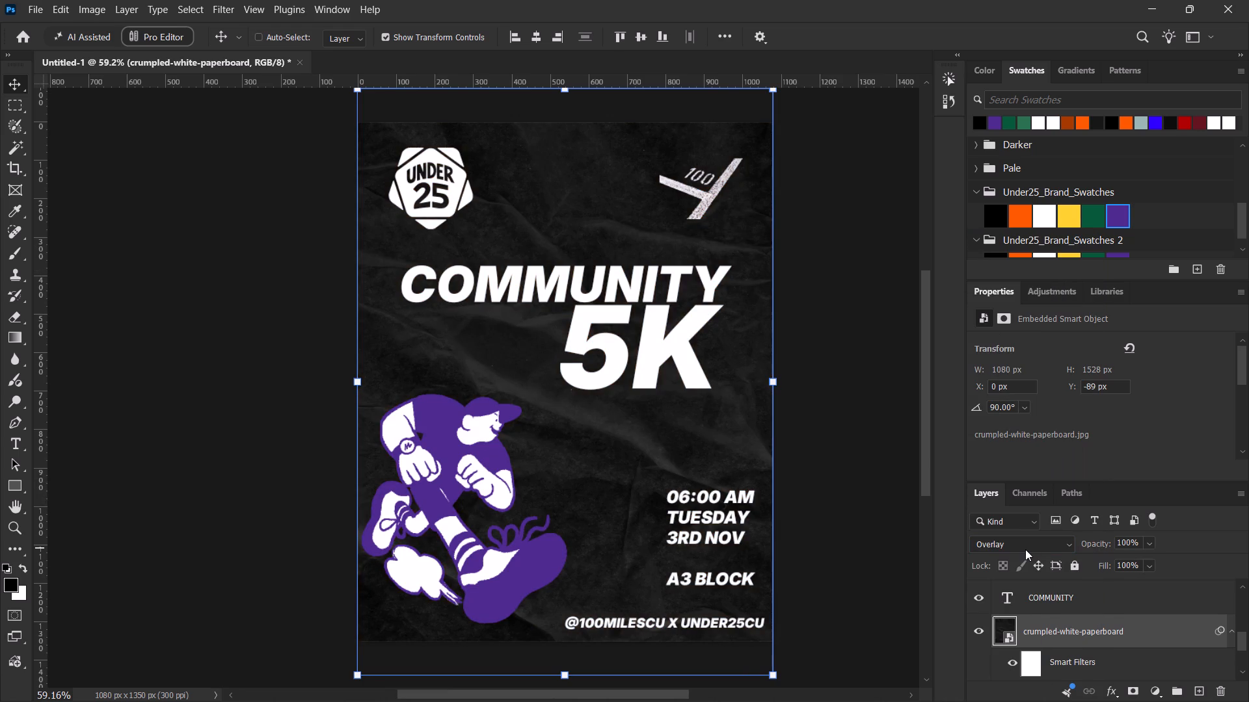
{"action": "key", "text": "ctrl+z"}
Set the crumpled-white-paperboard layer's blend mode to Multiply and its opacity to 54%.
{"action": "left_click", "coordinate": [1013, 547]}
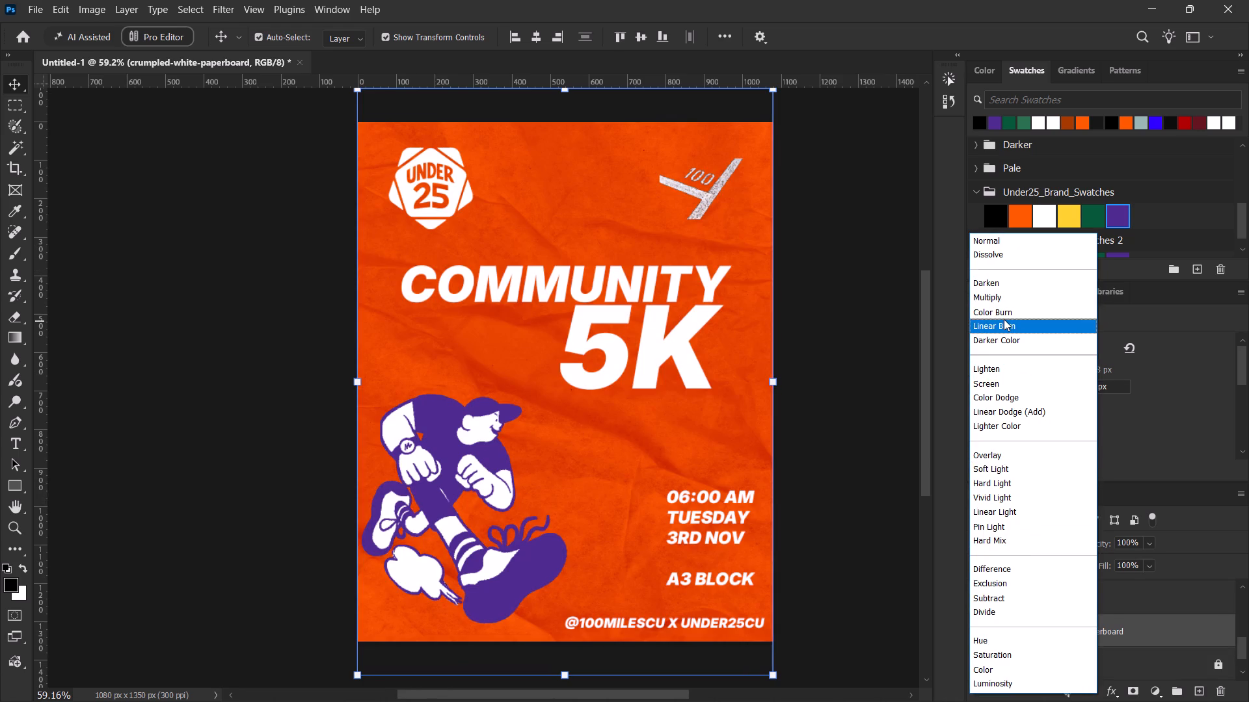
{"action": "left_click", "coordinate": [1008, 304]}
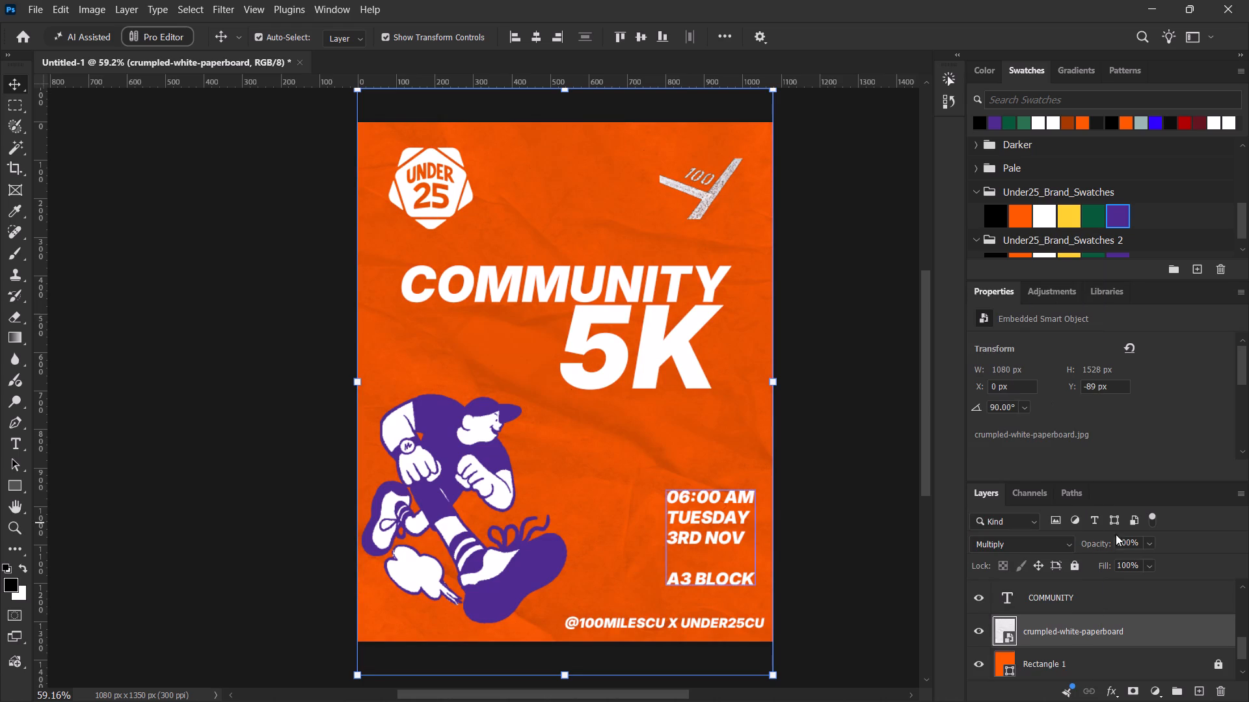
{"action": "left_click", "coordinate": [1149, 541]}
{"action": "left_click", "coordinate": [1133, 562]}
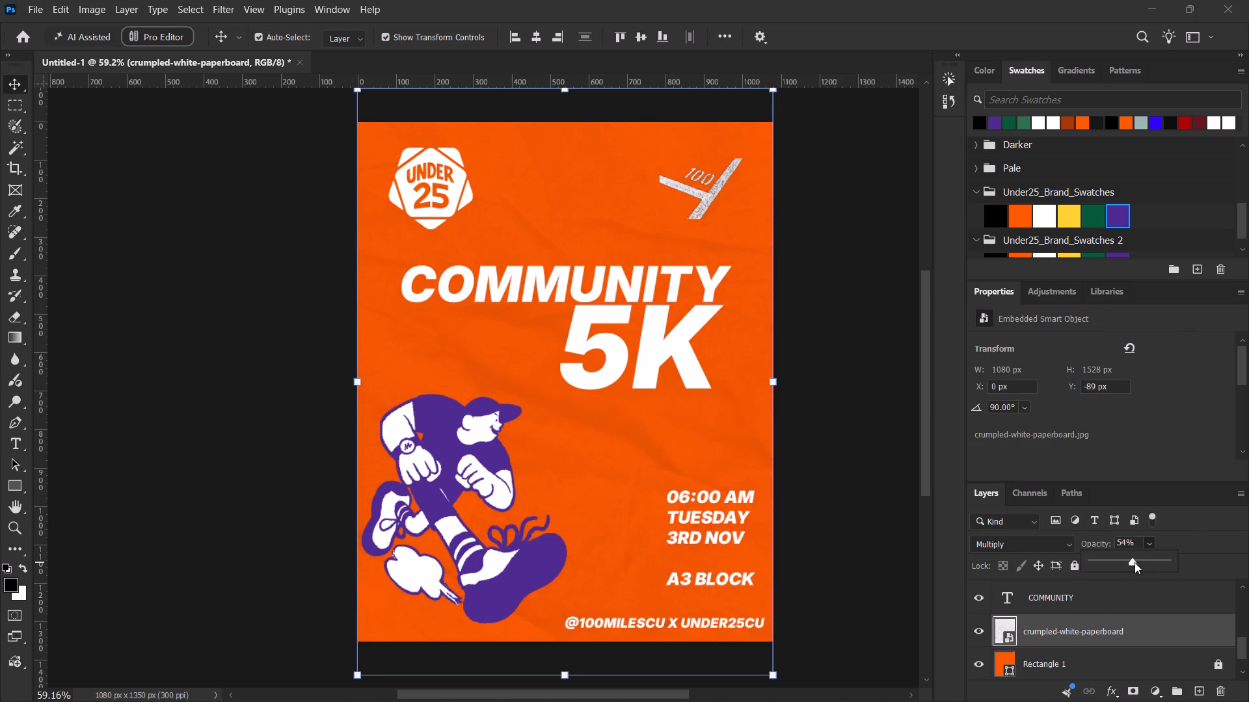
{"action": "left_click", "coordinate": [1190, 527]}
Examine the paper texture up close and across the whole poster.
{"action": "scroll", "coordinate": [496, 354], "scroll_direction": "up", "scroll_amount": 10, "text": "alt"}
{"action": "scroll", "coordinate": [522, 335], "scroll_direction": "down", "scroll_amount": 5, "text": "alt"}
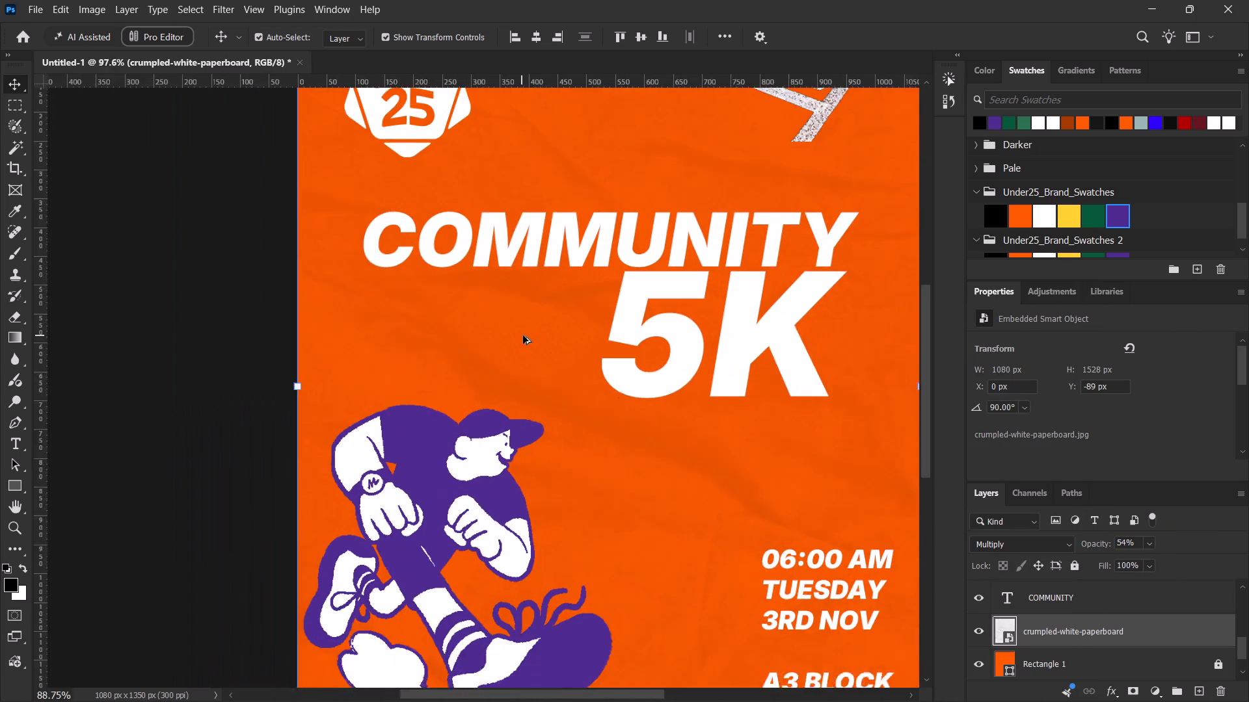
{"action": "scroll", "coordinate": [523, 335], "scroll_direction": "down", "scroll_amount": 1, "text": "alt"}
{"action": "scroll", "coordinate": [524, 336], "scroll_direction": "up", "scroll_amount": 1, "text": "alt"}
{"action": "scroll", "coordinate": [524, 337], "scroll_direction": "down", "scroll_amount": 3, "text": "alt"}
{"action": "key", "text": "space"}
{"action": "left_click_drag", "start_coordinate": [531, 335], "coordinate": [538, 359]}
{"action": "scroll", "coordinate": [538, 357], "scroll_direction": "down", "scroll_amount": 1, "text": "alt"}
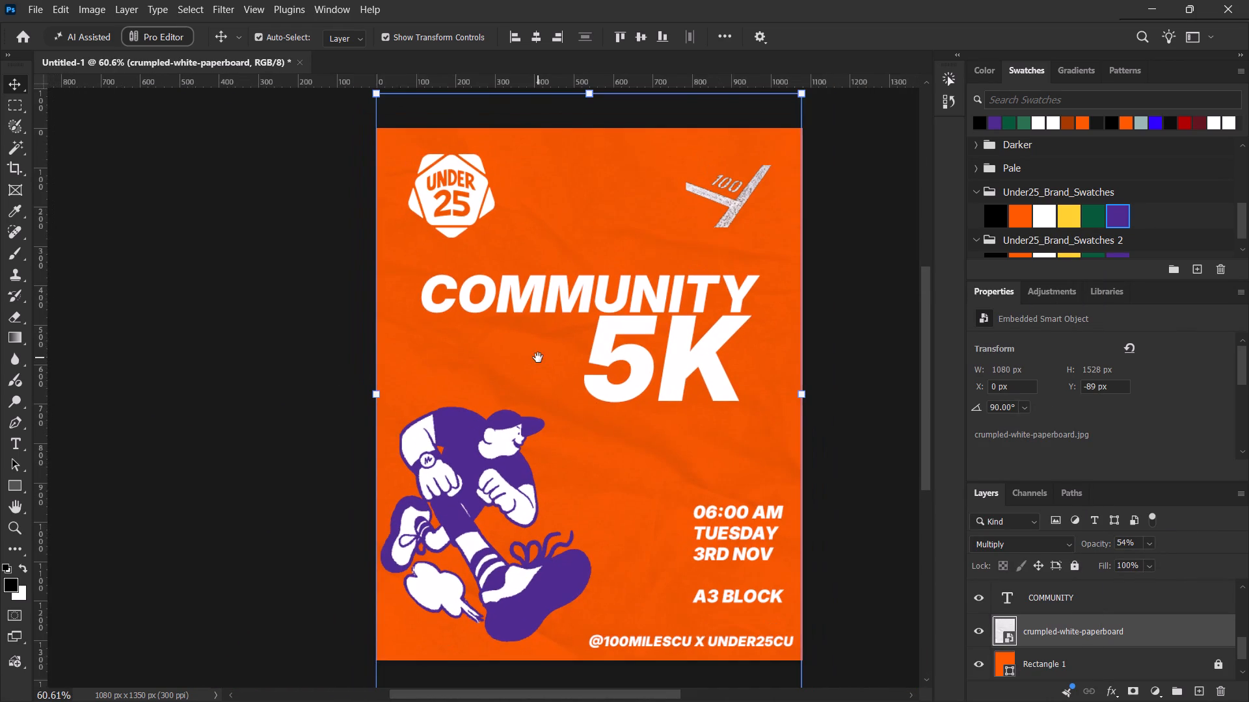
{"action": "key", "text": "space"}
{"action": "key", "text": "space"}
{"action": "key", "text": "space"}
{"action": "key", "text": "space"}
{"action": "key", "text": "space"}
{"action": "key", "text": "space"}
{"action": "key", "text": "space"}
{"action": "key", "text": "space"}
{"action": "key", "text": "space"}
{"action": "key", "text": "space"}
{"action": "key", "text": "space"}
{"action": "key", "text": "space"}
{"action": "key", "text": "space"}
{"action": "key", "text": "space"}
{"action": "key", "text": "space"}
{"action": "key", "text": "space"}
{"action": "key", "text": "space"}
{"action": "left_click_drag", "start_coordinate": [535, 353], "coordinate": [527, 343]}
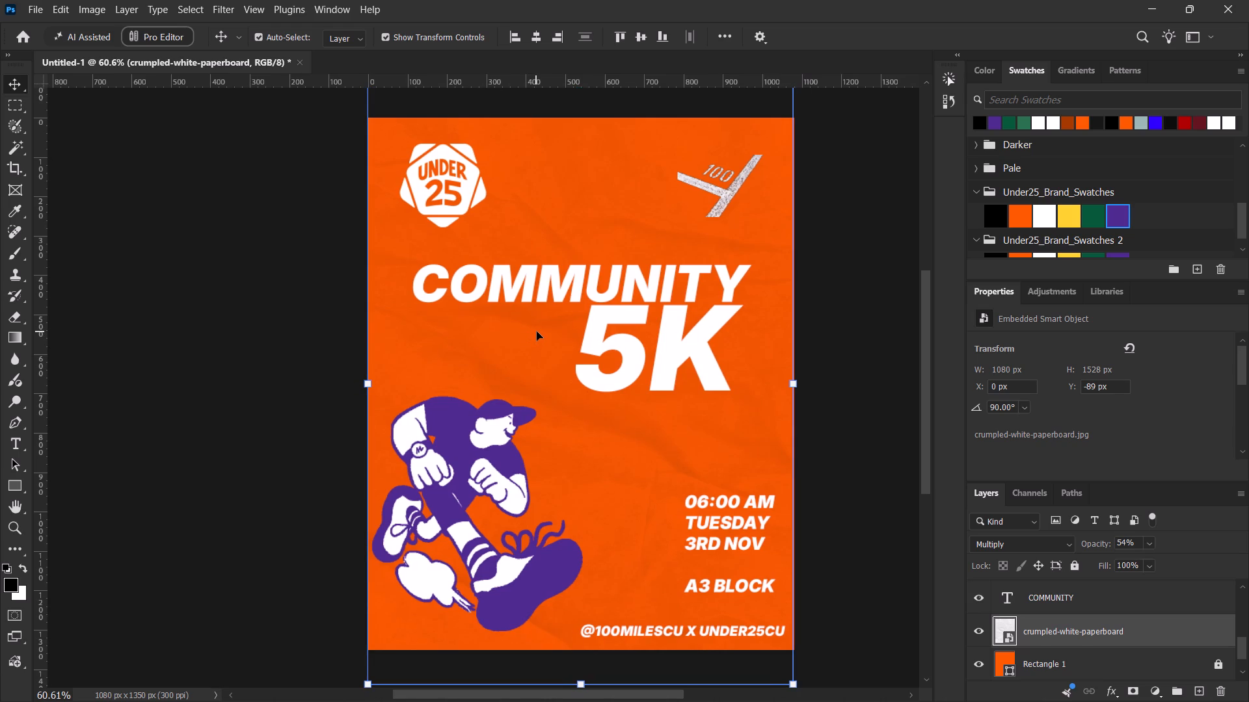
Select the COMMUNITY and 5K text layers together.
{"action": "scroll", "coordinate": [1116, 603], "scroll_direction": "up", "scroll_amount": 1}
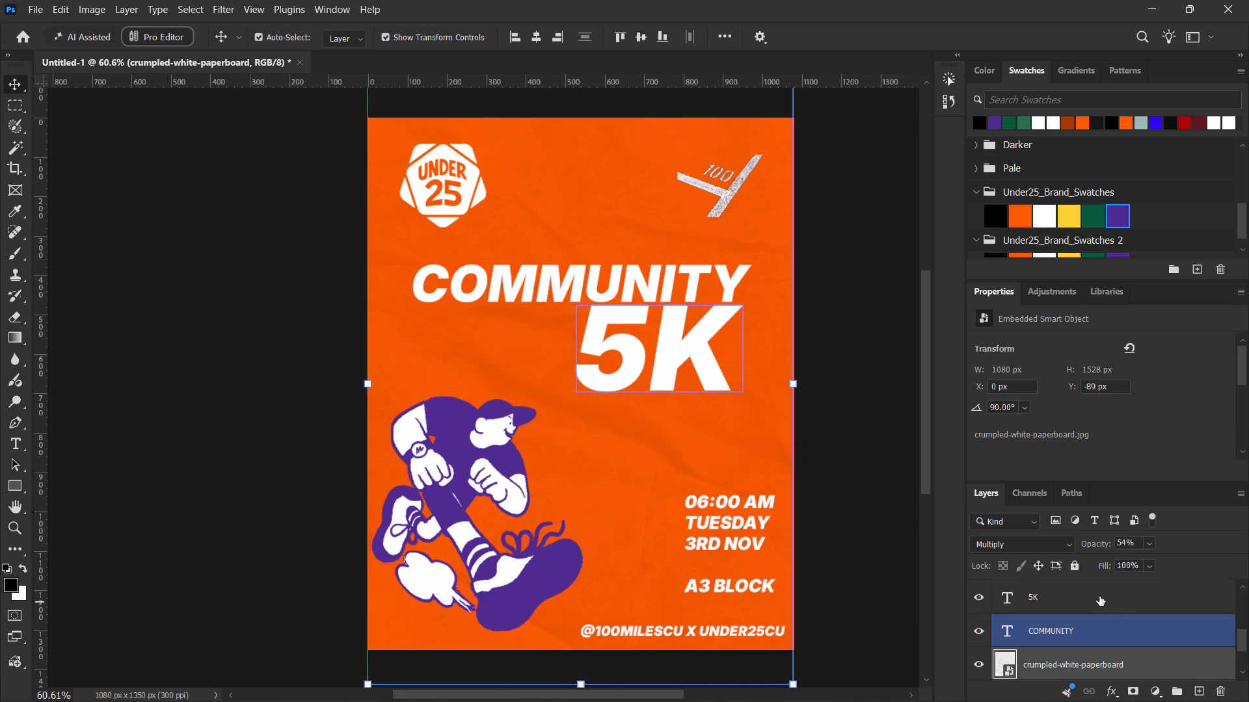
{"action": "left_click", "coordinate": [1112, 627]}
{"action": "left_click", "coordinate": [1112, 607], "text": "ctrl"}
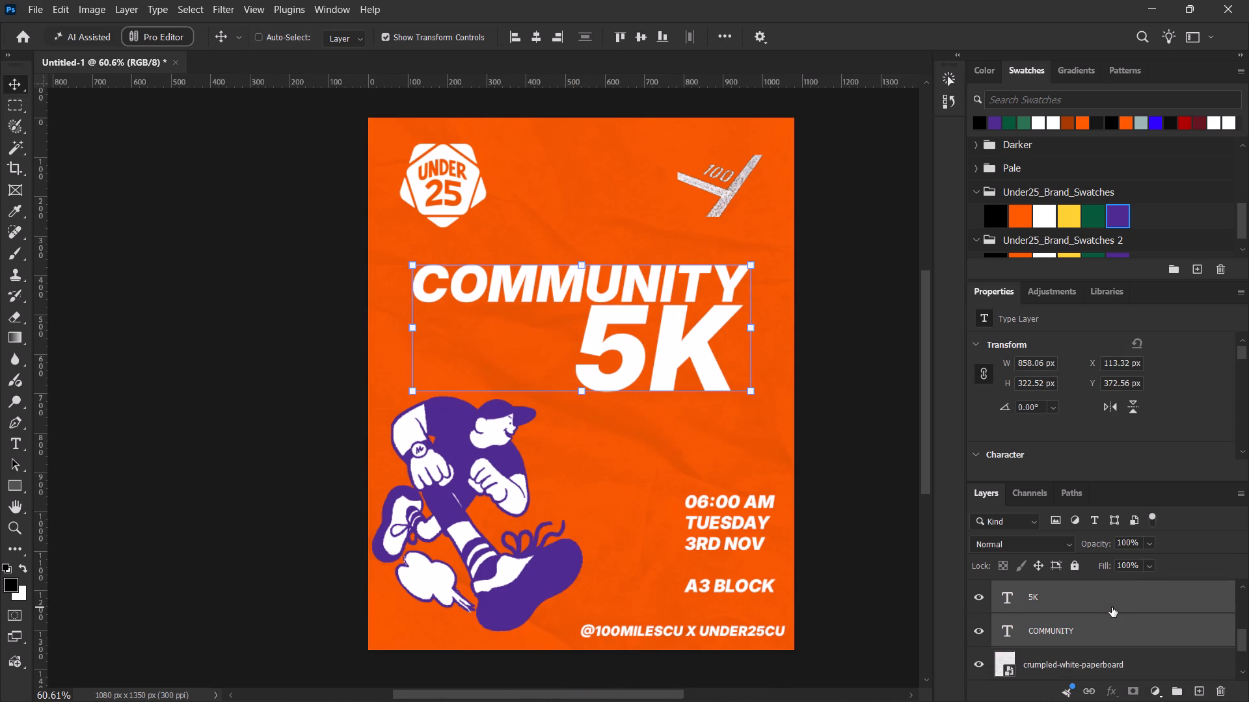
Switch to the Canva running event design in Chrome, compare it with the poster, and return to Photoshop.
{"action": "key", "text": "alt+Tab"}
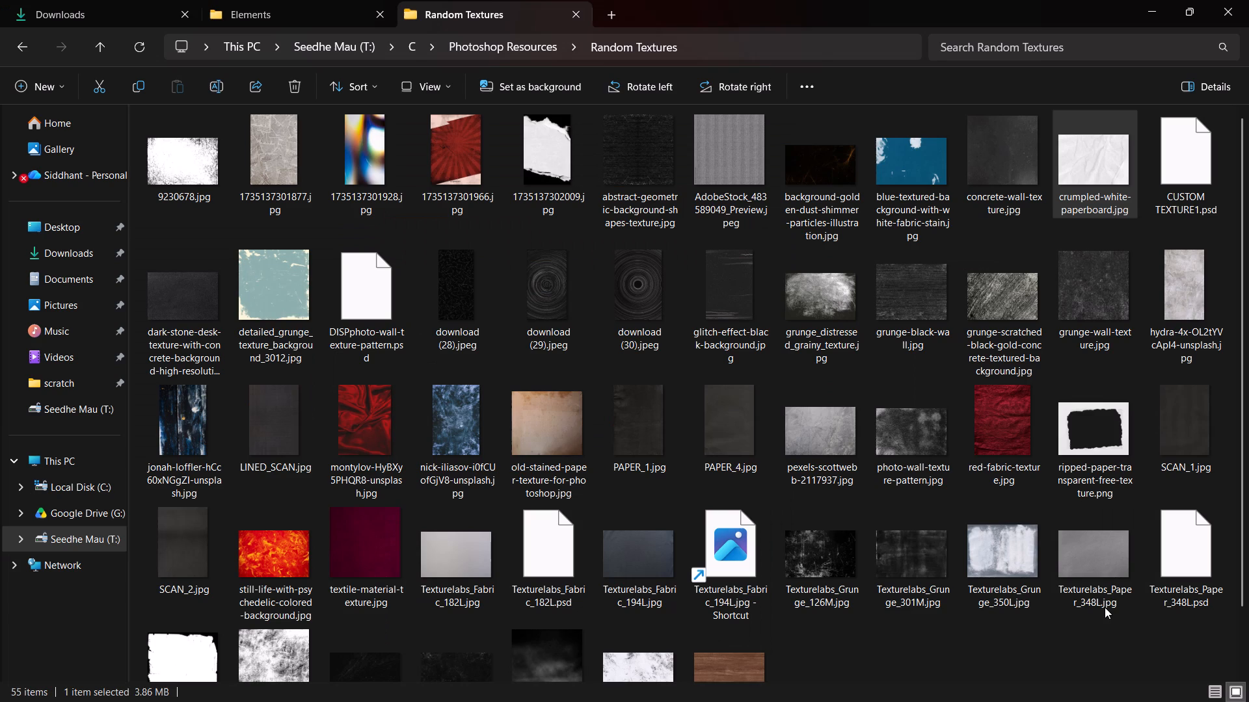
{"action": "key", "text": "alt+Tab"}
{"action": "key", "text": "alt+Tab"}
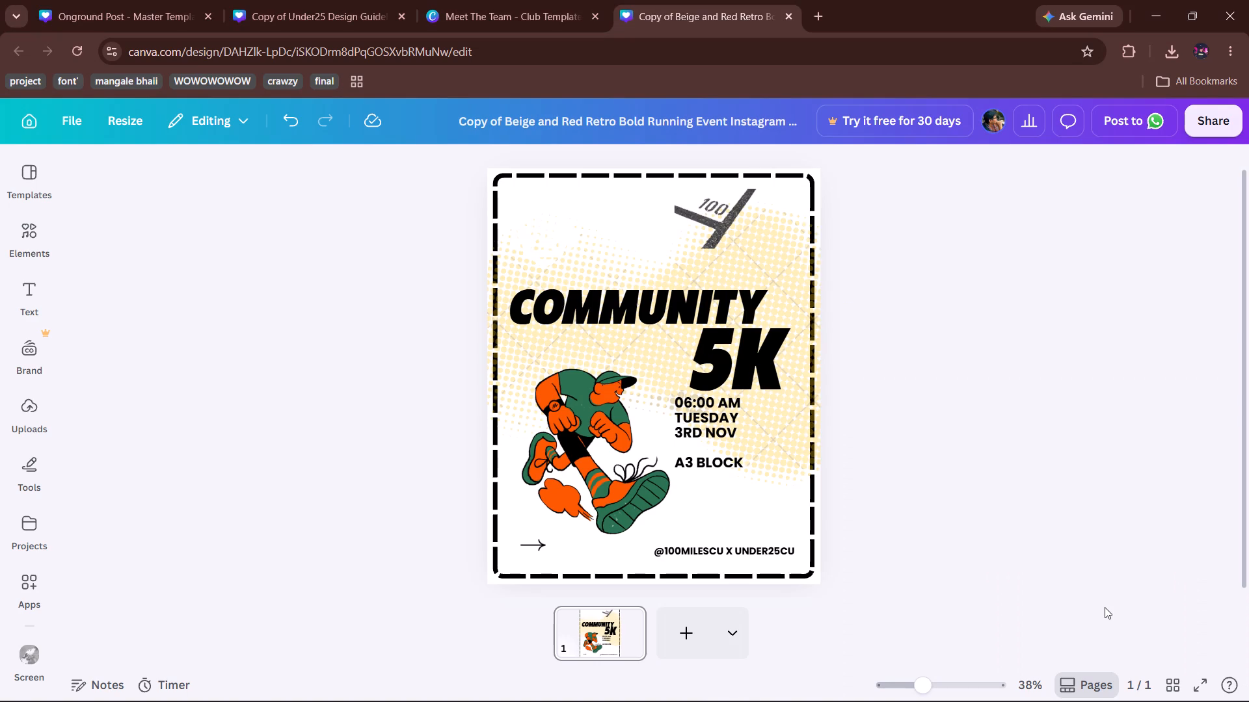
{"action": "key", "text": "alt+Tab"}
{"action": "key", "text": "alt+Tab"}
{"action": "key", "text": "alt+Tab"}
{"action": "key", "text": "alt+Tab"}
{"action": "key", "text": "alt+Tab"}
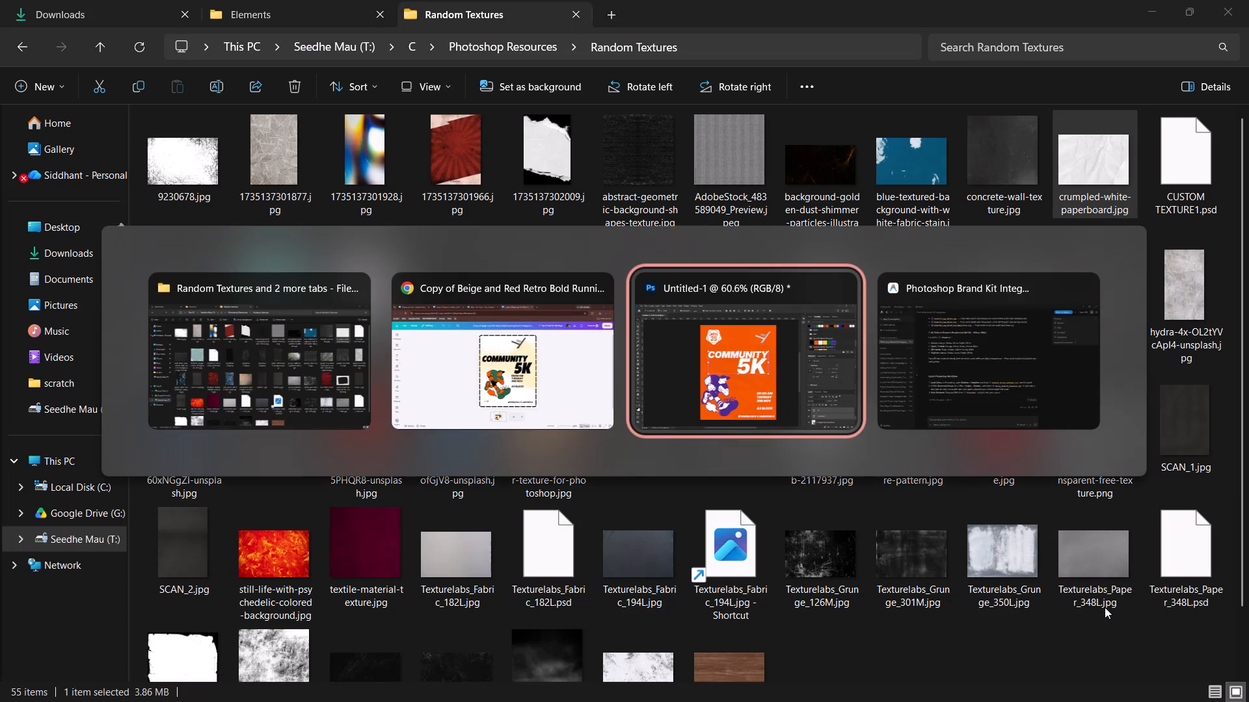
{"action": "key", "text": "alt+Tab"}
{"action": "key", "text": "alt+Tab"}
{"action": "key", "text": "alt+Tab"}
{"action": "key", "text": "alt+Tab"}
{"action": "key", "text": "alt+Tab"}
{"action": "key", "text": "alt+Tab"}
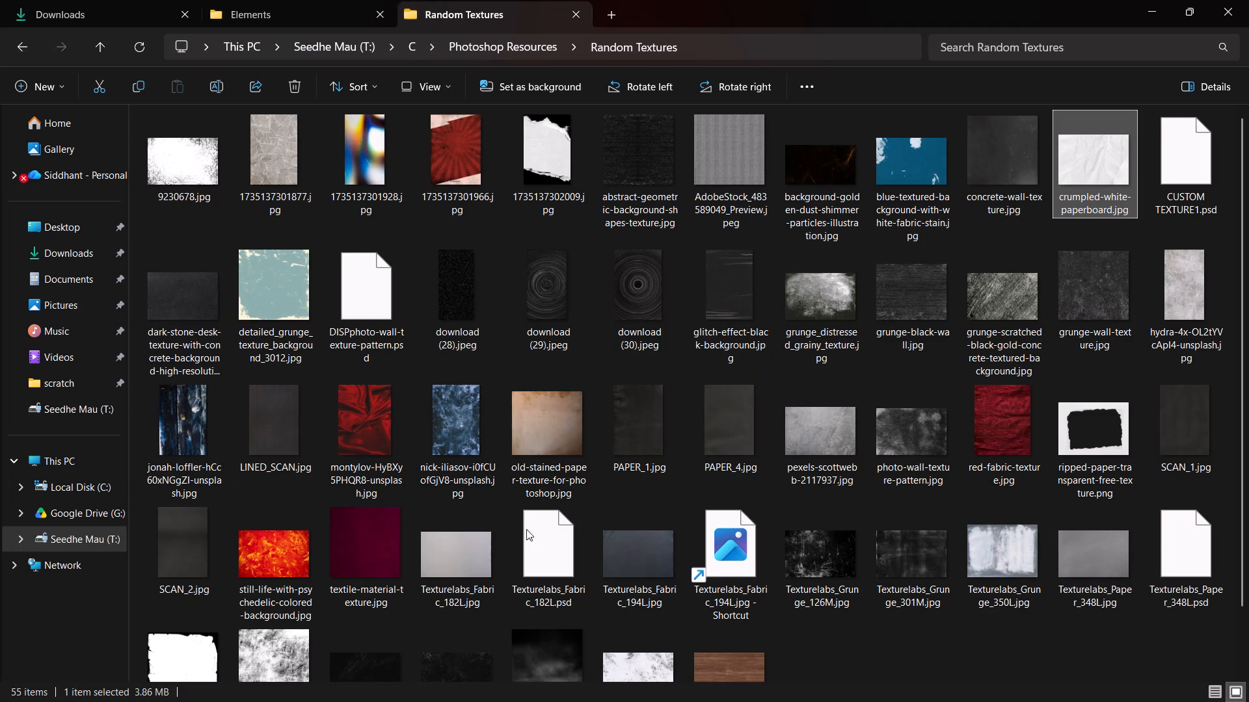
{"action": "key", "text": "alt+Tab"}
{"action": "key", "text": "alt+Tab"}
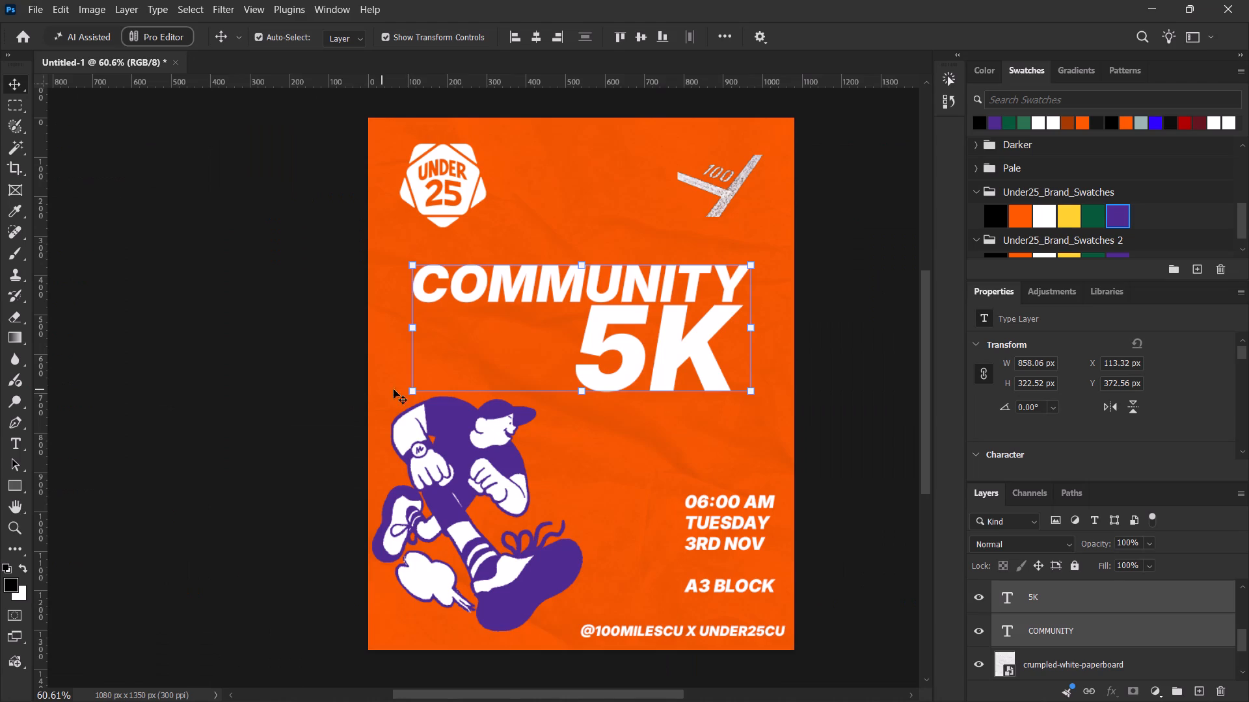
Add a new empty layer directly above the orange Rectangle 1, with the Pen tool active for drawing.
{"action": "scroll", "coordinate": [1133, 598], "scroll_direction": "up", "scroll_amount": 7}
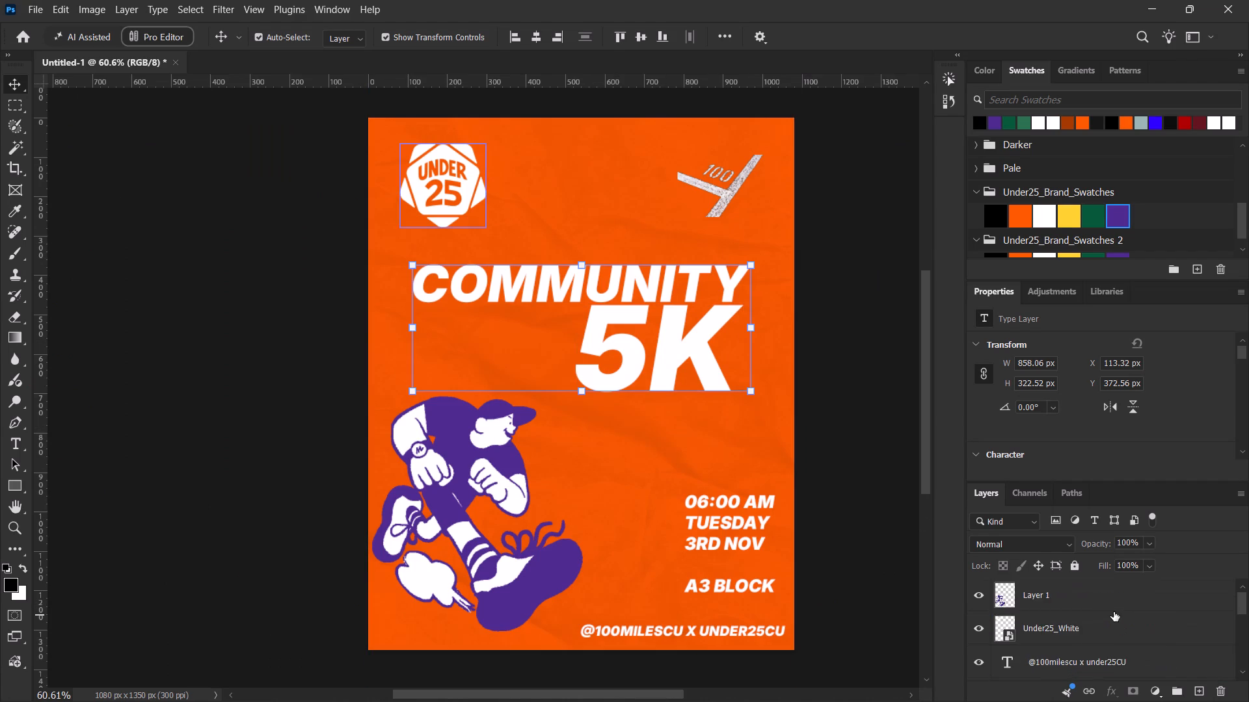
{"action": "scroll", "coordinate": [1113, 610], "scroll_direction": "down", "scroll_amount": 10}
{"action": "scroll", "coordinate": [1110, 608], "scroll_direction": "up", "scroll_amount": 1}
{"action": "scroll", "coordinate": [1110, 608], "scroll_direction": "down", "scroll_amount": 3}
{"action": "left_click", "coordinate": [1088, 632]}
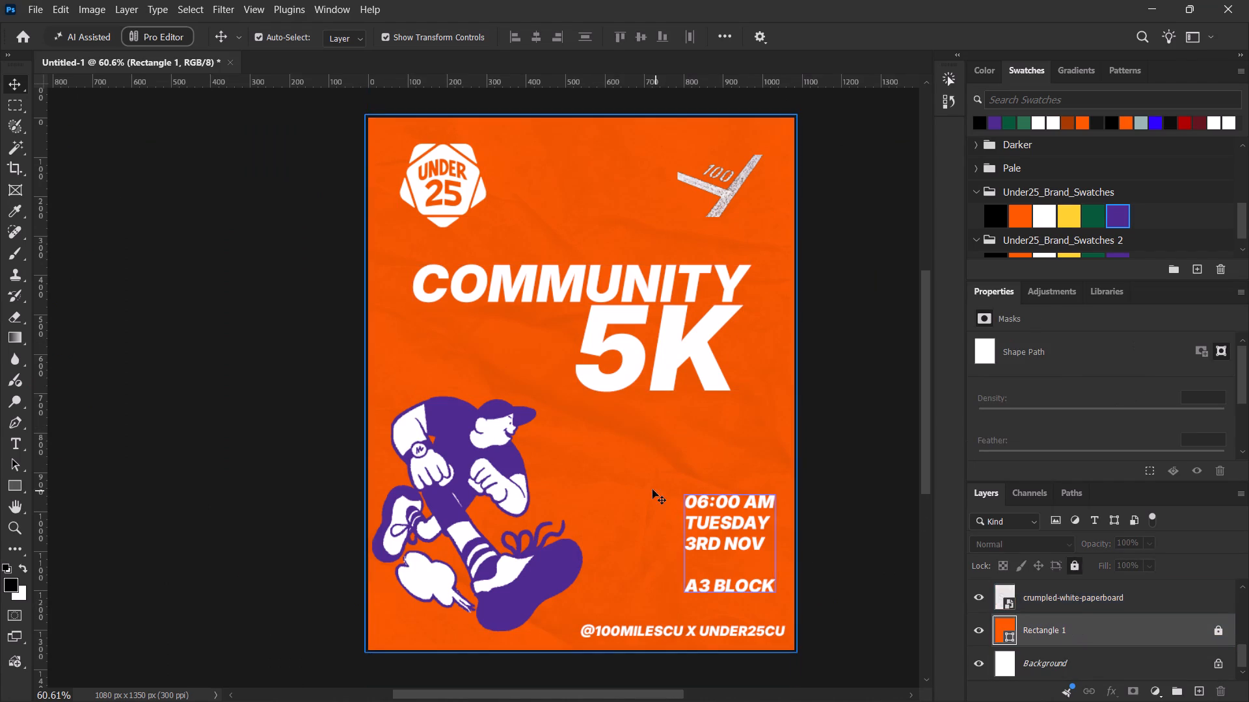
{"action": "key", "text": "p"}
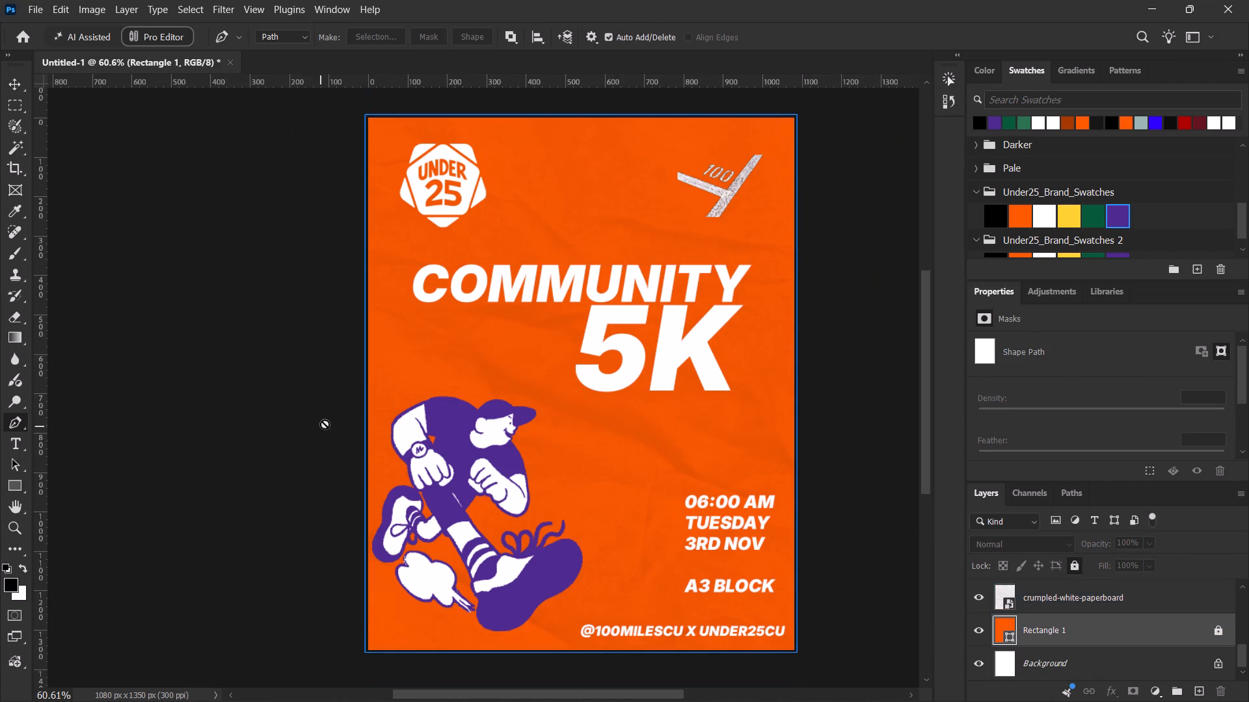
{"action": "left_click", "coordinate": [1200, 692]}
Draw a closed four-corner path about 1275 x 549 px, sloping diagonally from mid-left across the poster's bottom and past its edges.
{"action": "left_click", "coordinate": [329, 457]}
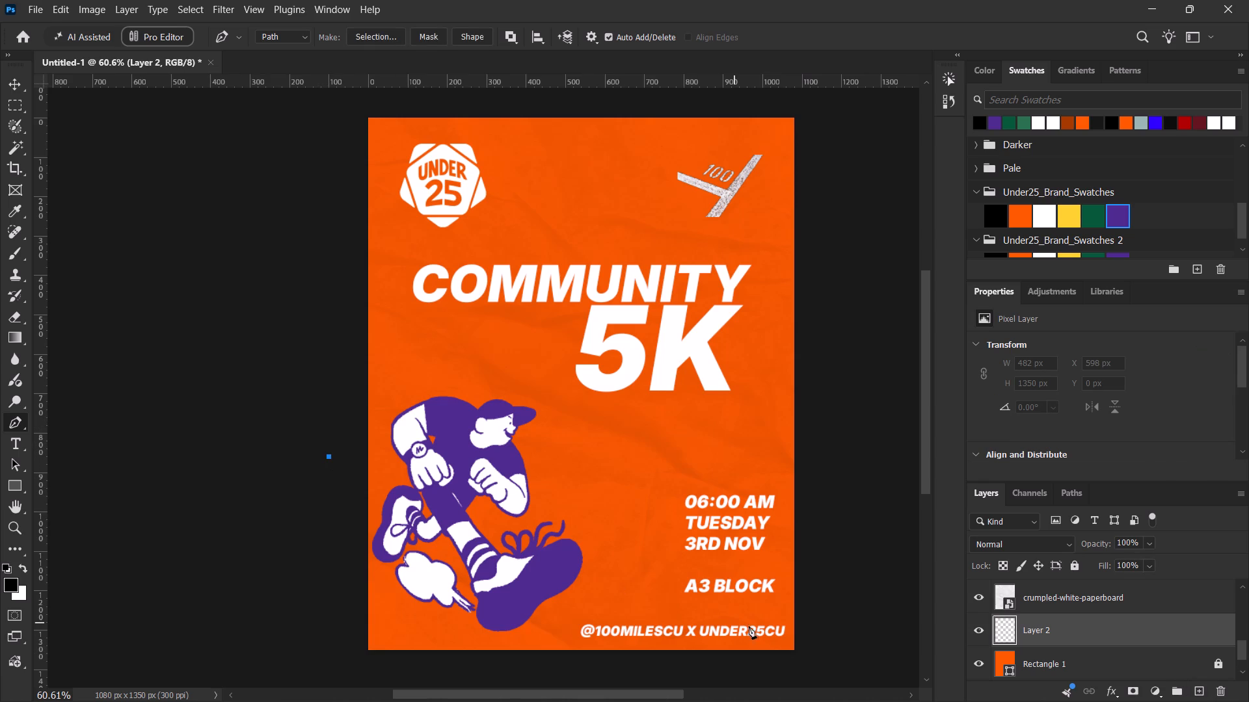
{"action": "left_click", "coordinate": [832, 651]}
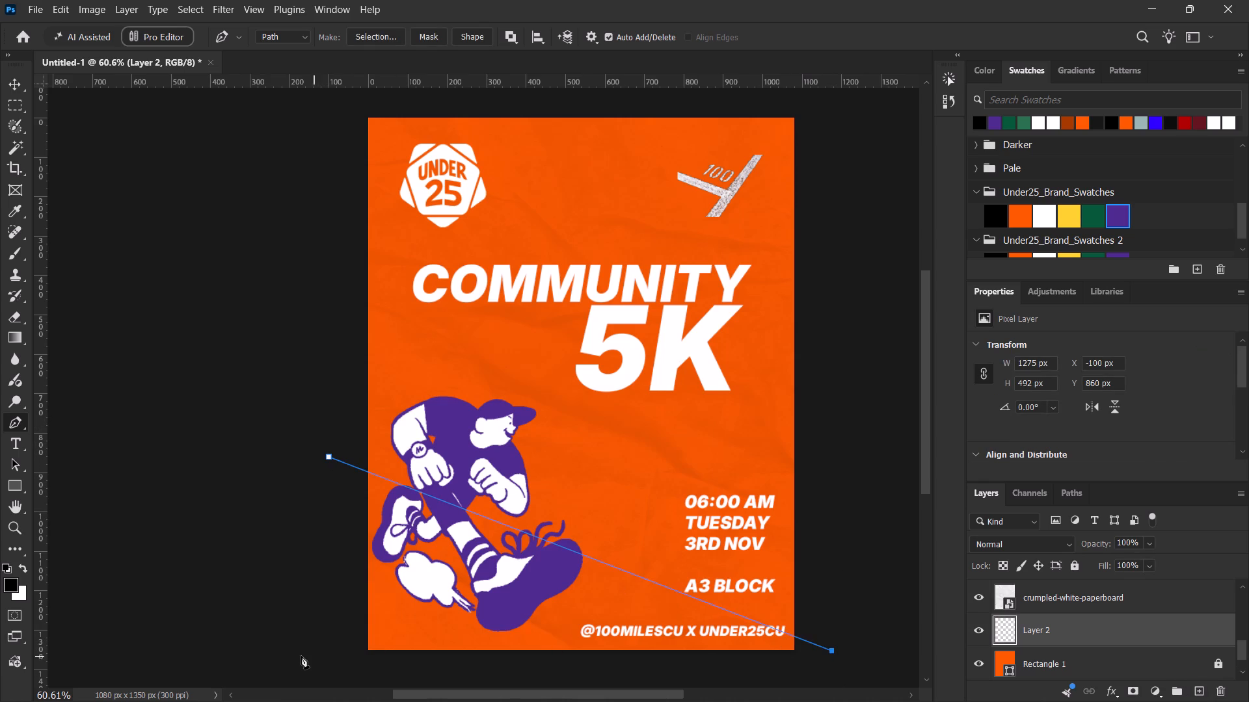
{"action": "left_click", "coordinate": [781, 673]}
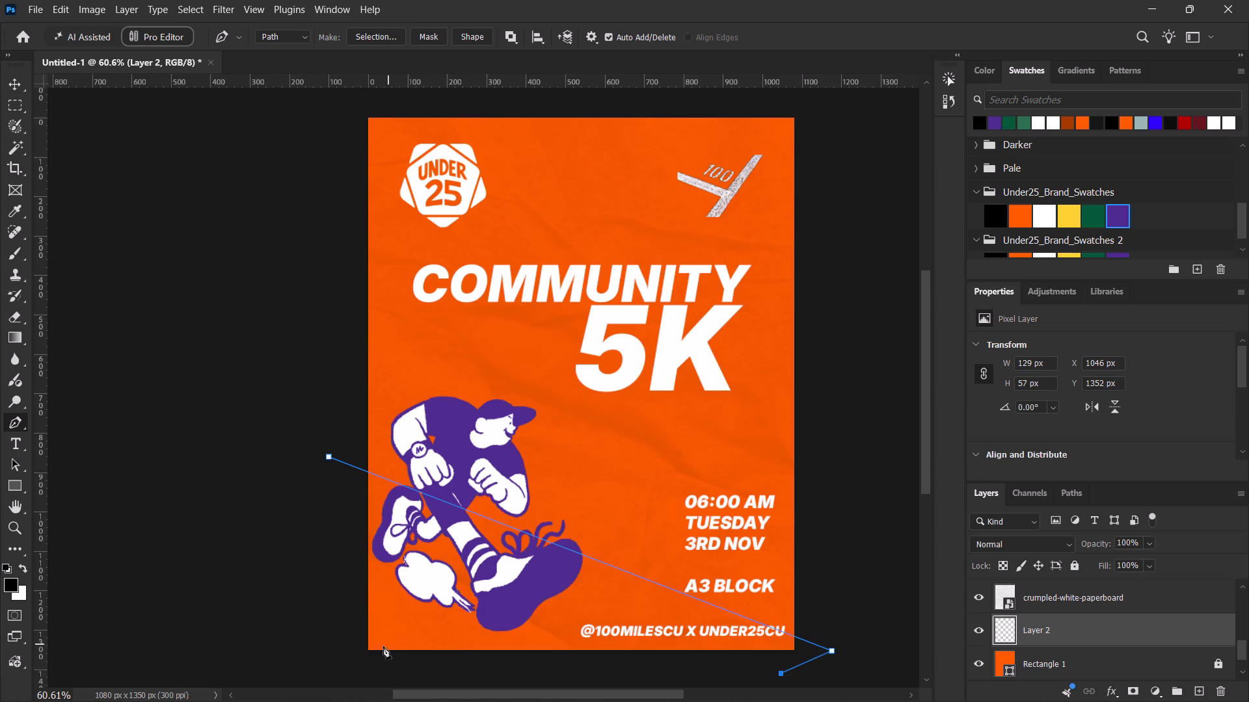
{"action": "left_click", "coordinate": [345, 664]}
{"action": "left_click", "coordinate": [330, 457]}
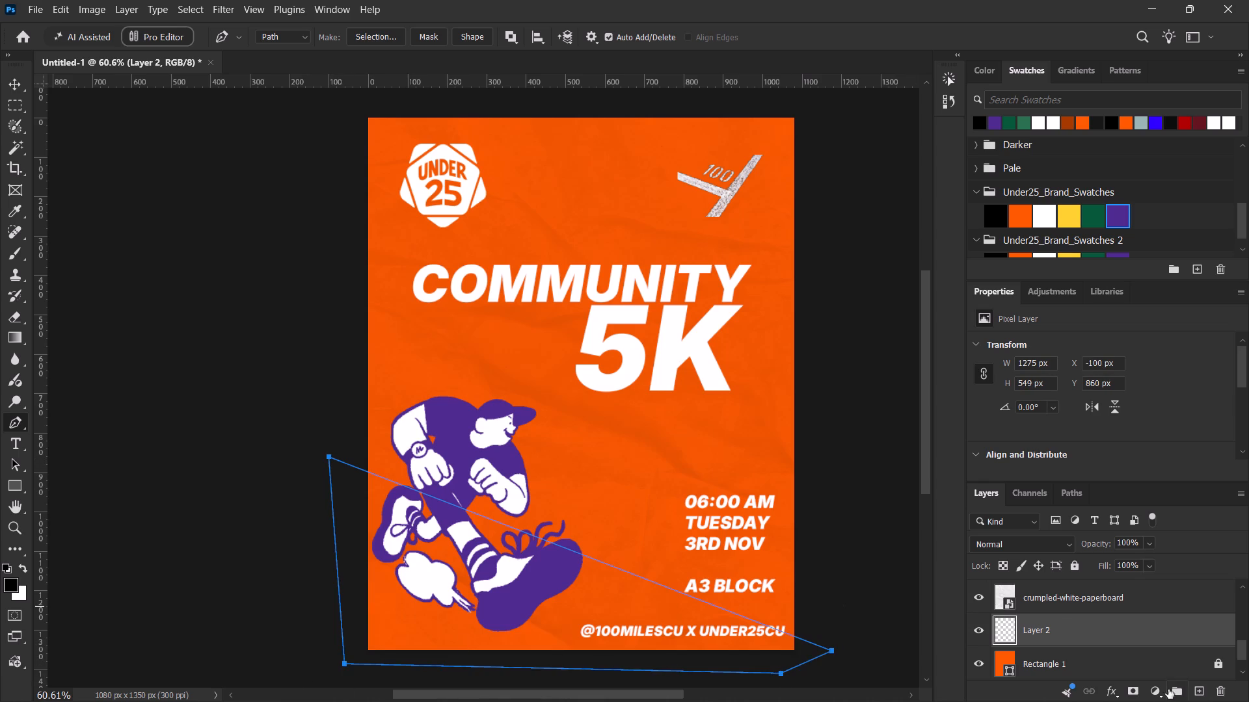
Fill the diagonal path with a Solid Color fill layer in a dark brownish shade derived from the brand orange swatch.
{"action": "left_click", "coordinate": [1153, 697]}
{"action": "left_click", "coordinate": [1156, 663]}
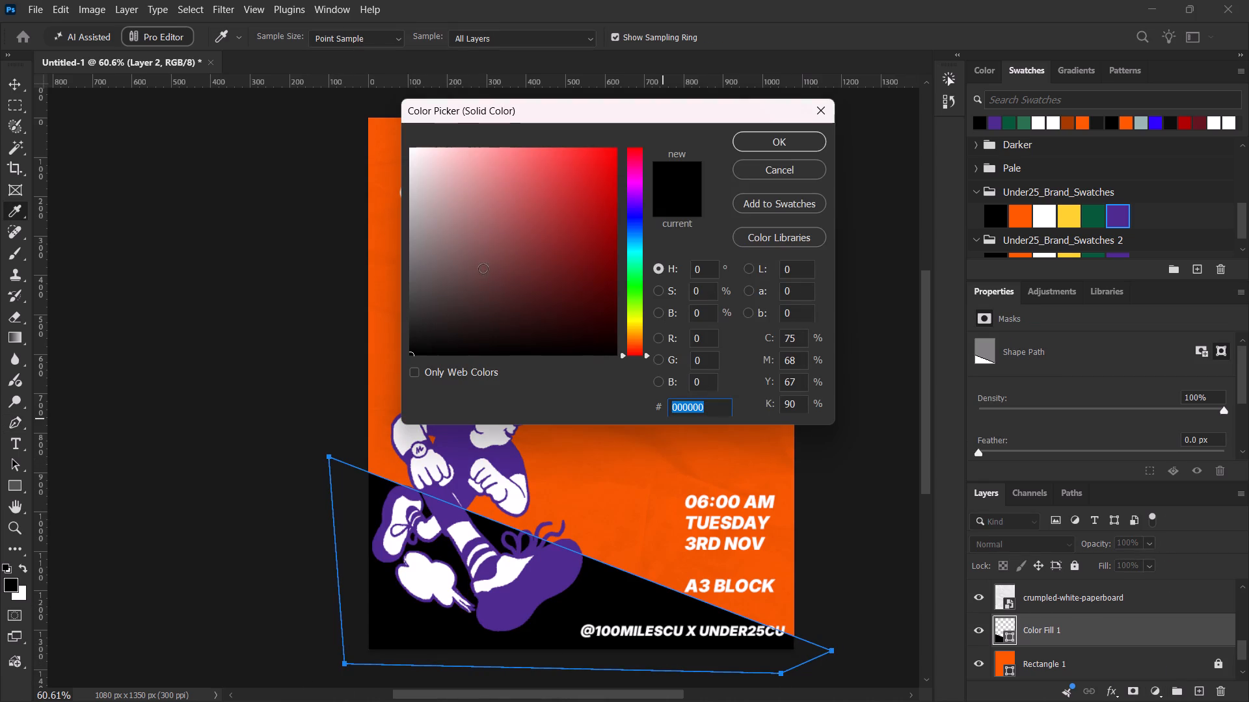
{"action": "left_click_drag", "start_coordinate": [425, 334], "coordinate": [362, 307]}
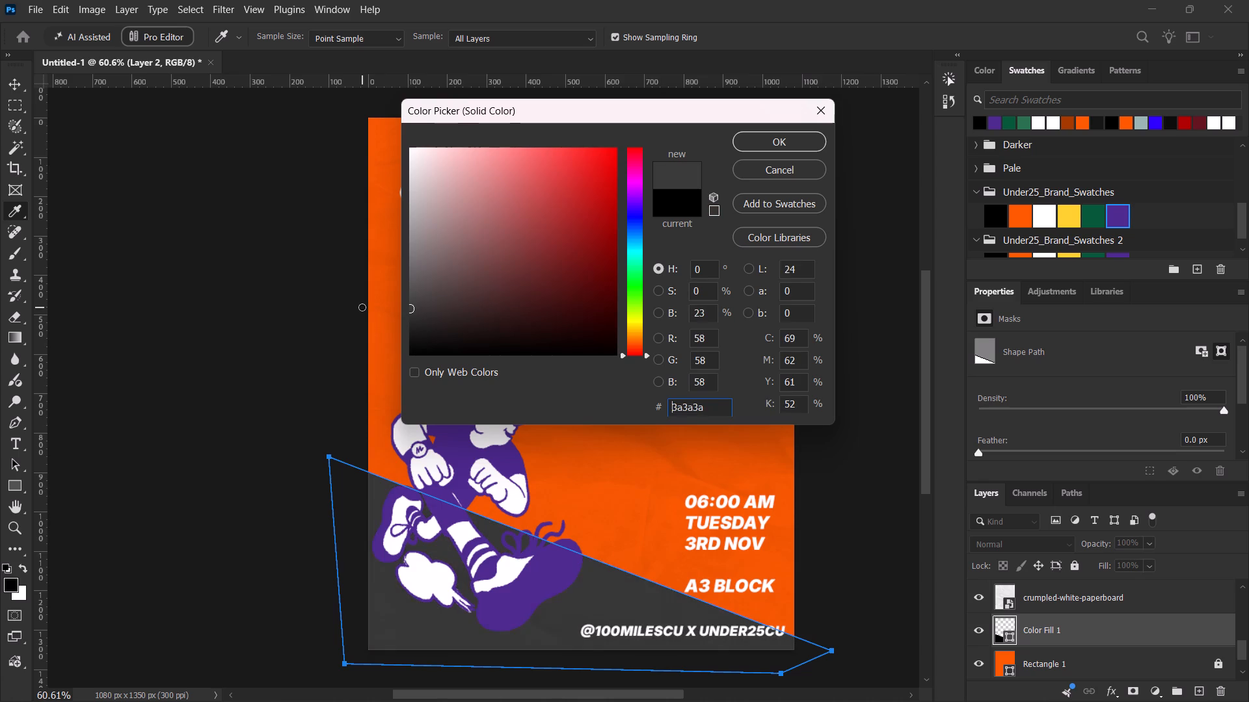
{"action": "left_click_drag", "start_coordinate": [362, 307], "coordinate": [522, 281]}
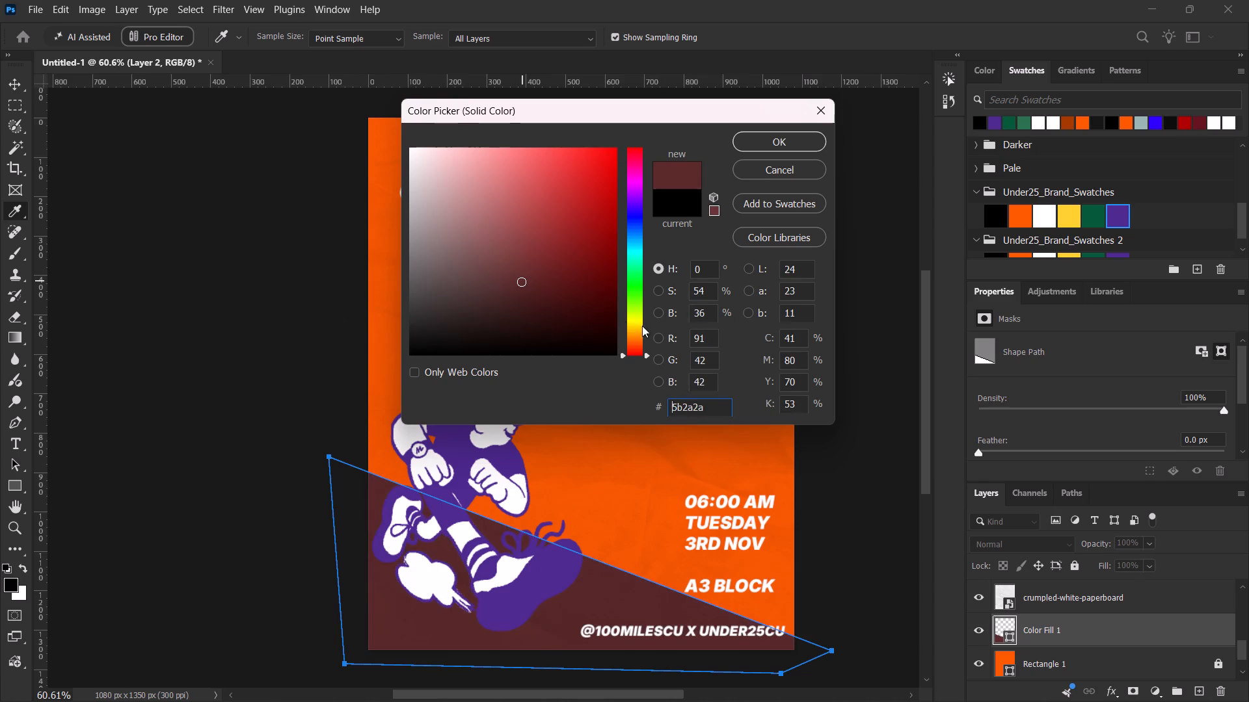
{"action": "left_click", "coordinate": [1026, 224]}
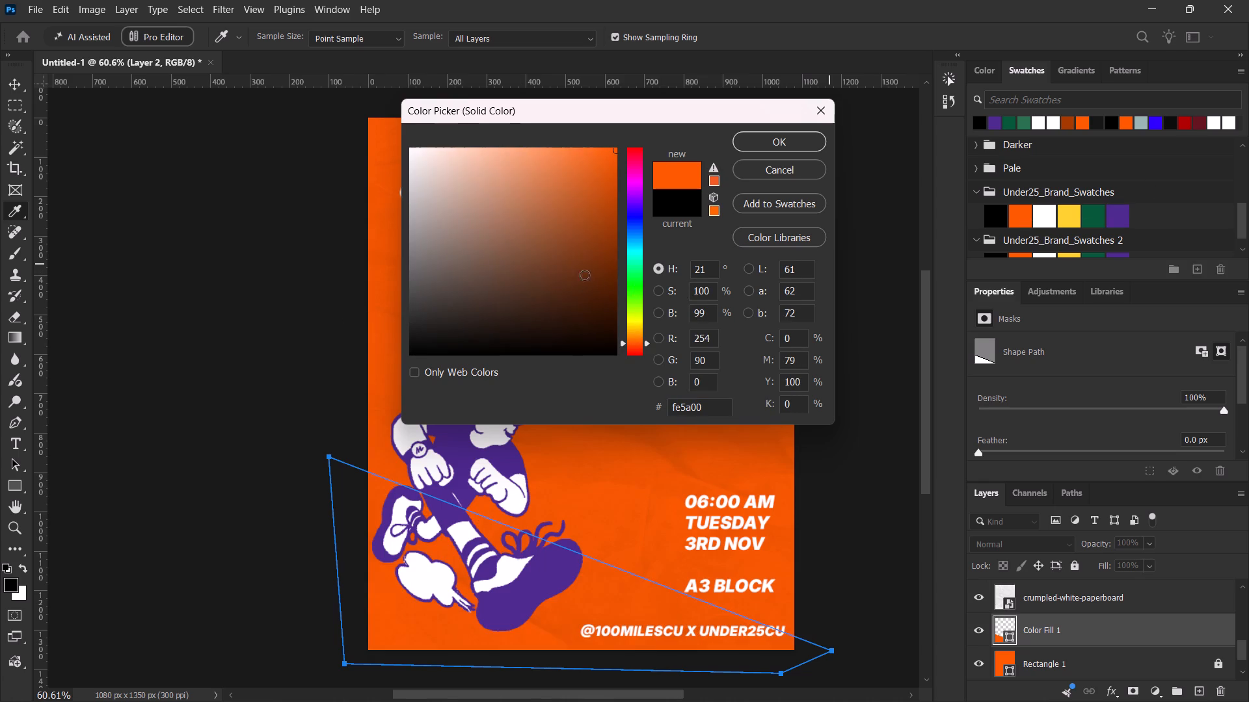
{"action": "left_click_drag", "start_coordinate": [597, 178], "coordinate": [600, 220]}
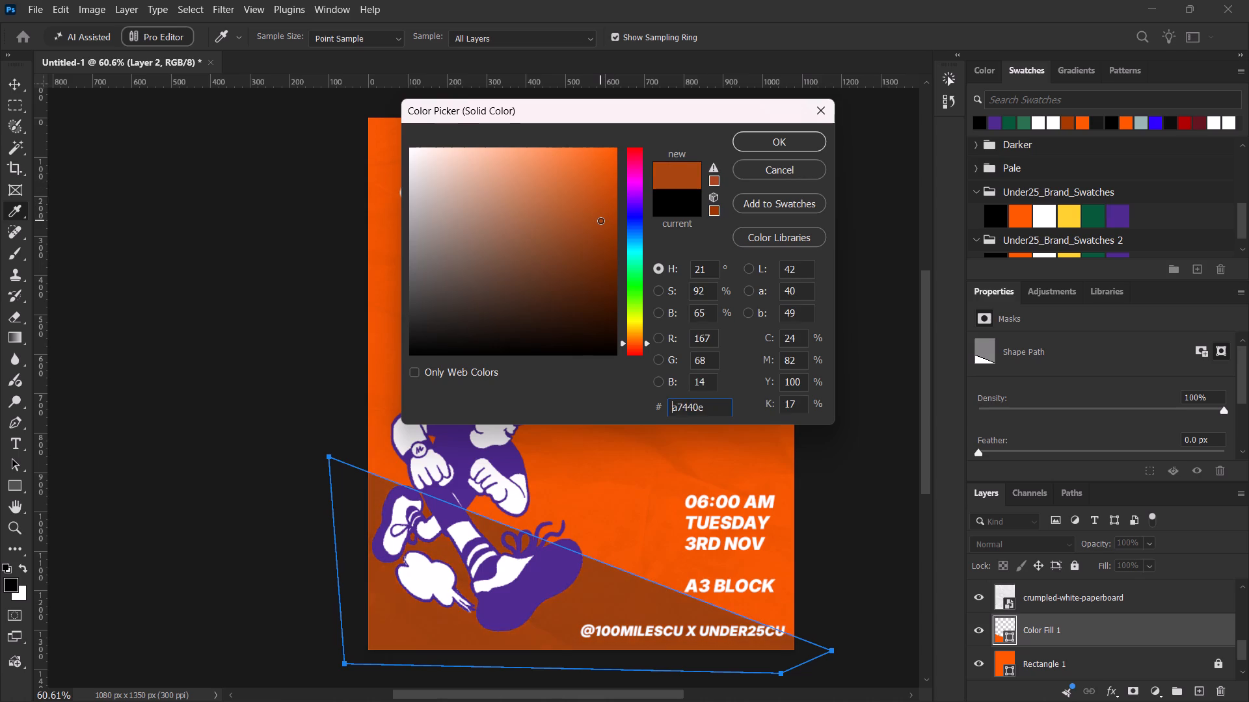
{"action": "left_click_drag", "start_coordinate": [600, 220], "coordinate": [597, 237]}
{"action": "left_click", "coordinate": [761, 140]}
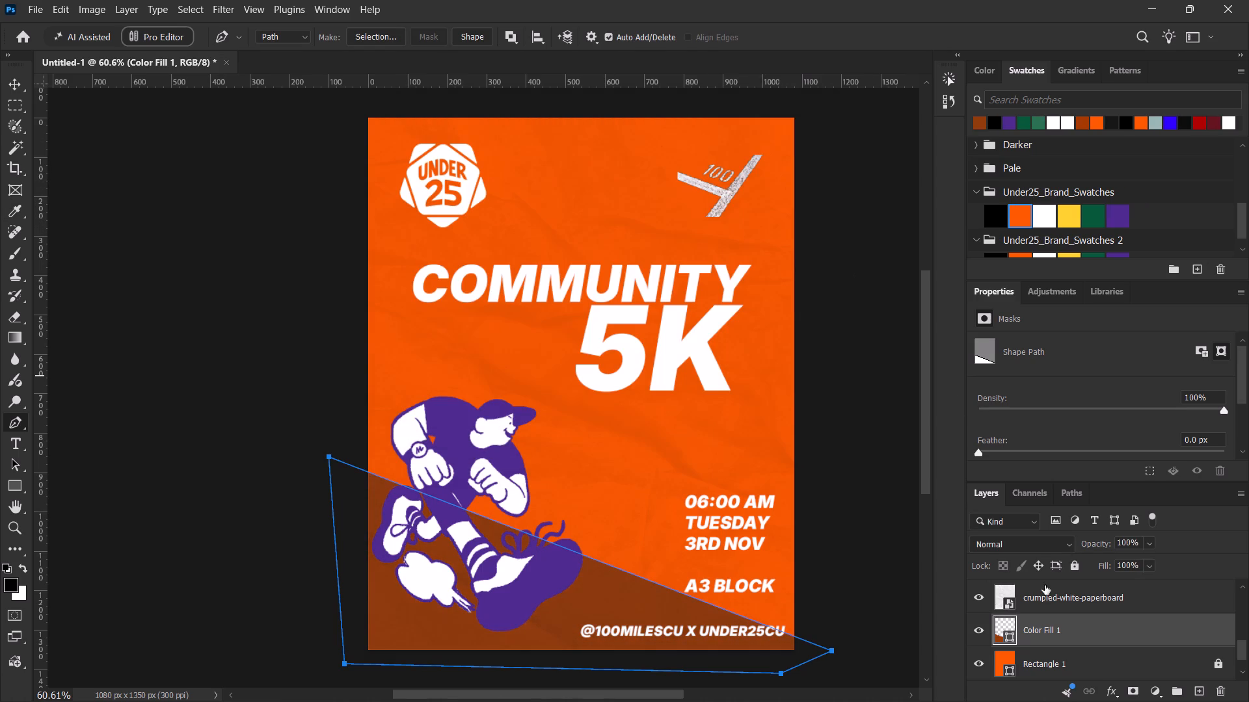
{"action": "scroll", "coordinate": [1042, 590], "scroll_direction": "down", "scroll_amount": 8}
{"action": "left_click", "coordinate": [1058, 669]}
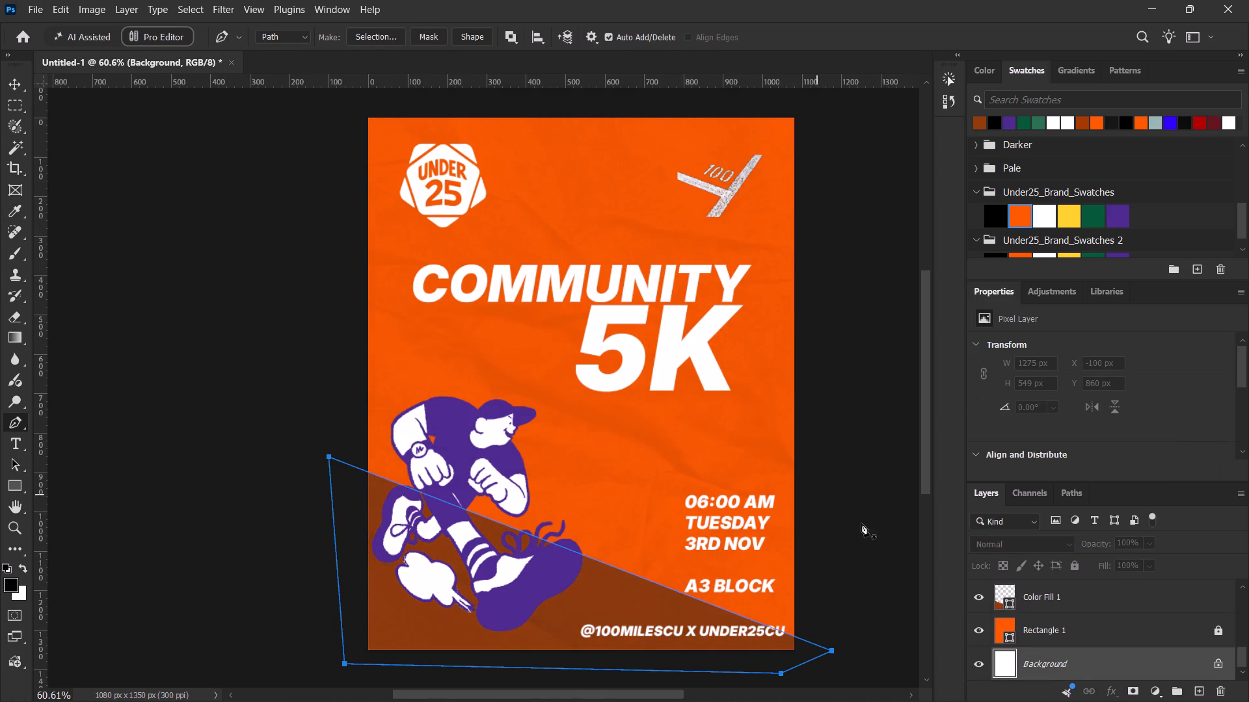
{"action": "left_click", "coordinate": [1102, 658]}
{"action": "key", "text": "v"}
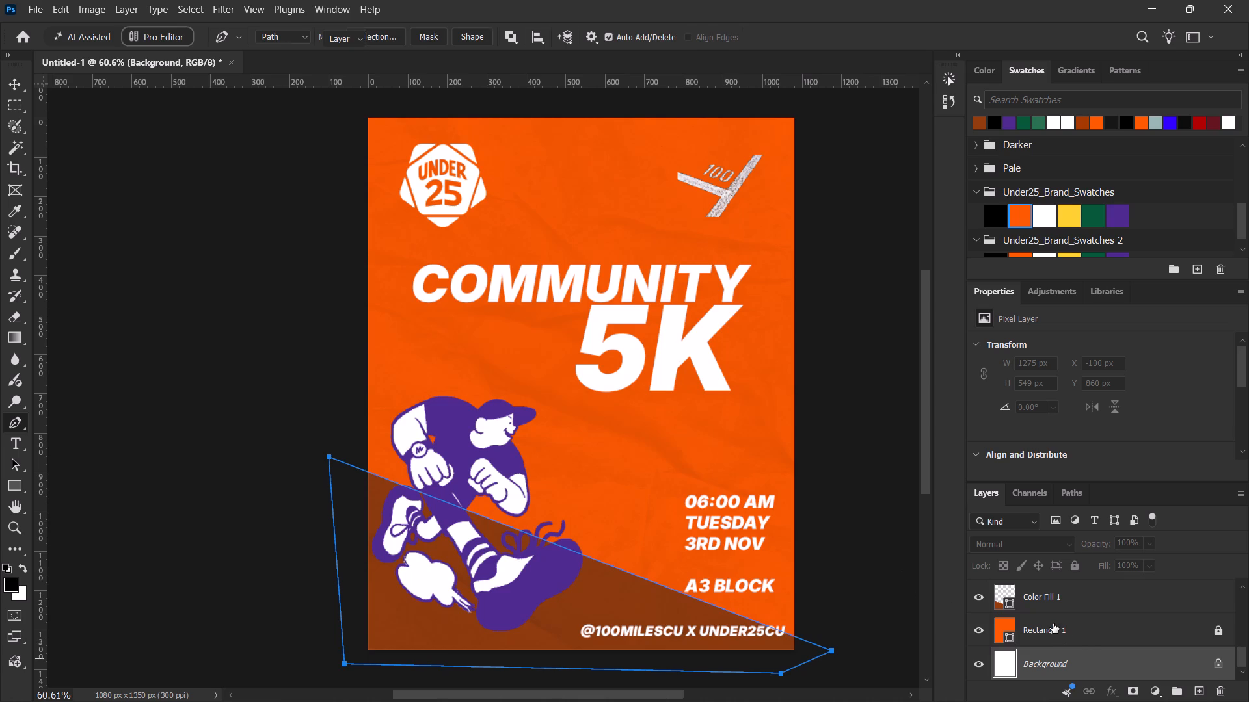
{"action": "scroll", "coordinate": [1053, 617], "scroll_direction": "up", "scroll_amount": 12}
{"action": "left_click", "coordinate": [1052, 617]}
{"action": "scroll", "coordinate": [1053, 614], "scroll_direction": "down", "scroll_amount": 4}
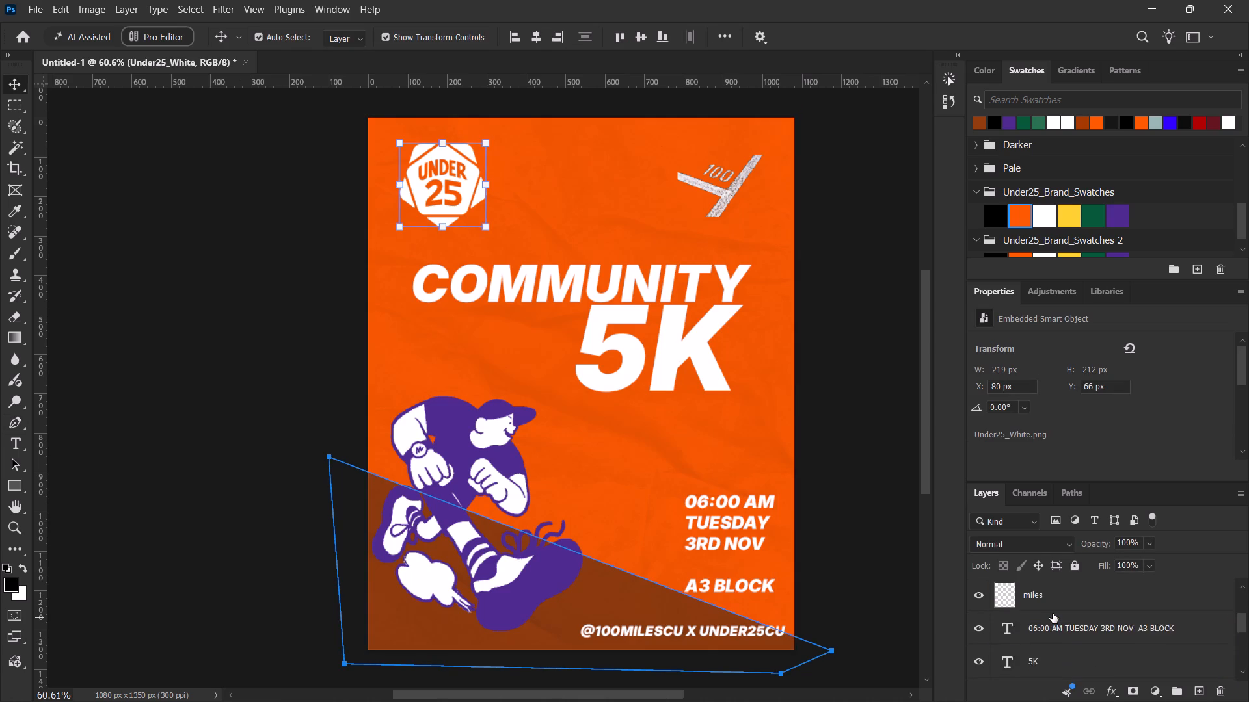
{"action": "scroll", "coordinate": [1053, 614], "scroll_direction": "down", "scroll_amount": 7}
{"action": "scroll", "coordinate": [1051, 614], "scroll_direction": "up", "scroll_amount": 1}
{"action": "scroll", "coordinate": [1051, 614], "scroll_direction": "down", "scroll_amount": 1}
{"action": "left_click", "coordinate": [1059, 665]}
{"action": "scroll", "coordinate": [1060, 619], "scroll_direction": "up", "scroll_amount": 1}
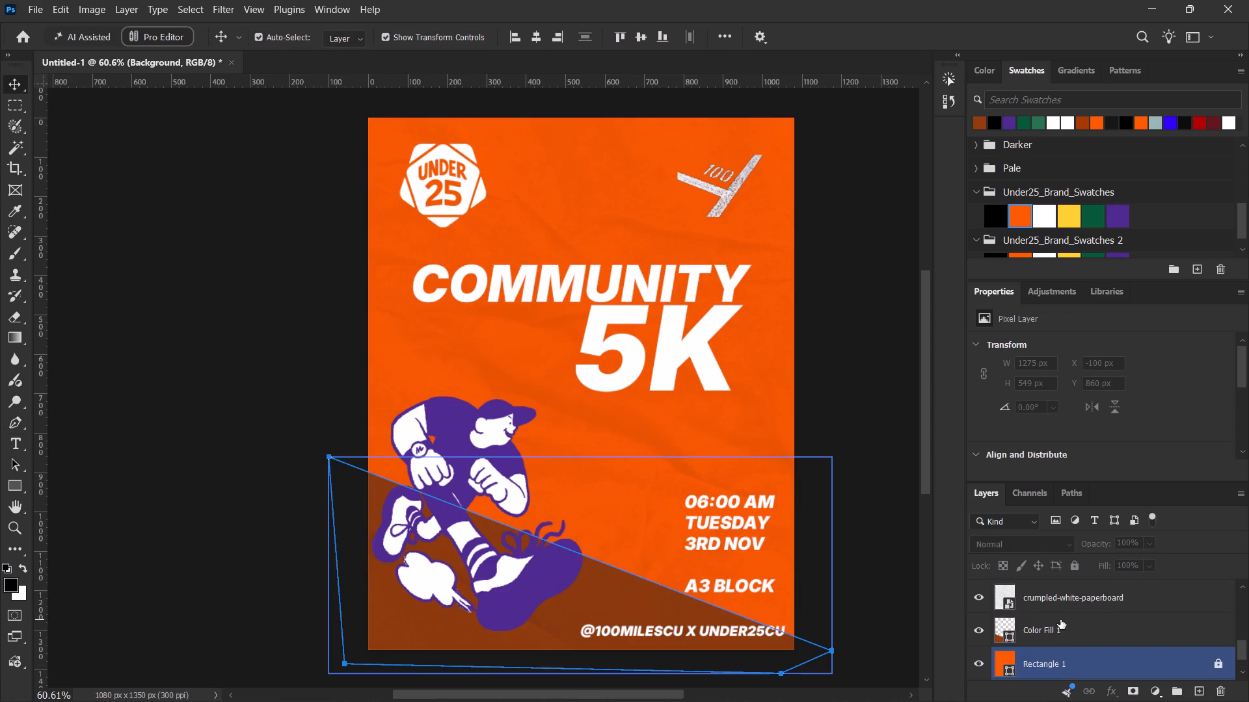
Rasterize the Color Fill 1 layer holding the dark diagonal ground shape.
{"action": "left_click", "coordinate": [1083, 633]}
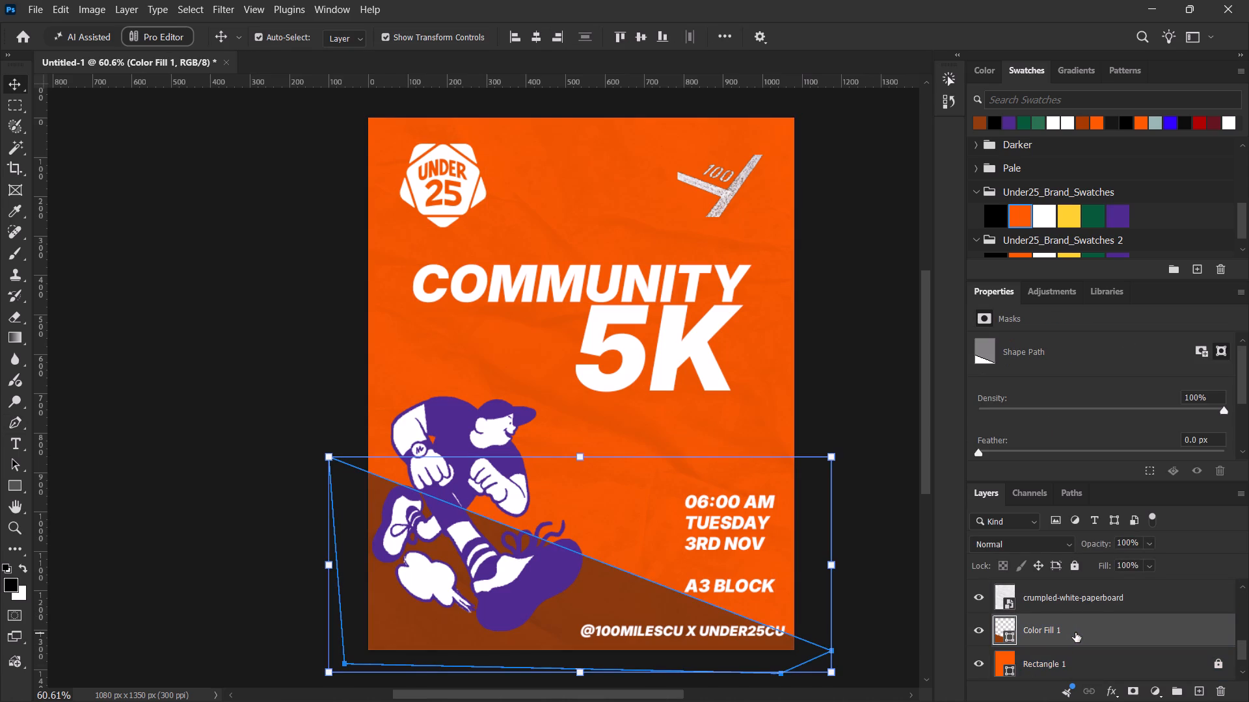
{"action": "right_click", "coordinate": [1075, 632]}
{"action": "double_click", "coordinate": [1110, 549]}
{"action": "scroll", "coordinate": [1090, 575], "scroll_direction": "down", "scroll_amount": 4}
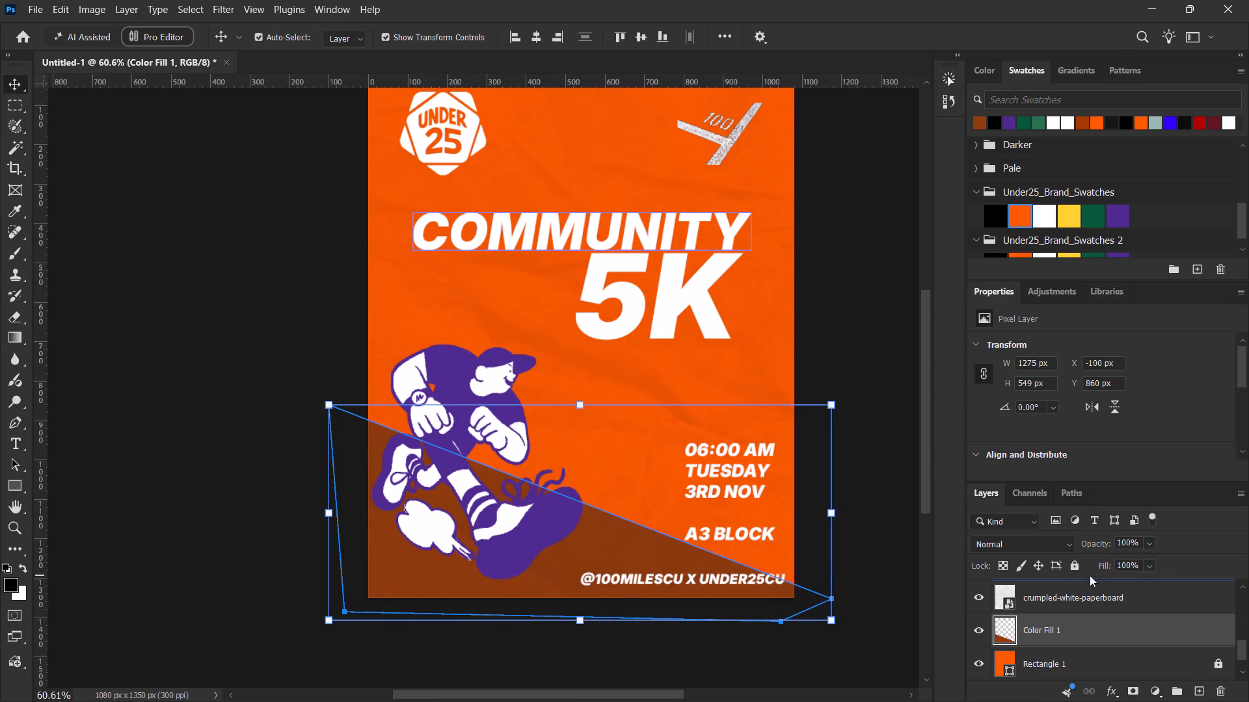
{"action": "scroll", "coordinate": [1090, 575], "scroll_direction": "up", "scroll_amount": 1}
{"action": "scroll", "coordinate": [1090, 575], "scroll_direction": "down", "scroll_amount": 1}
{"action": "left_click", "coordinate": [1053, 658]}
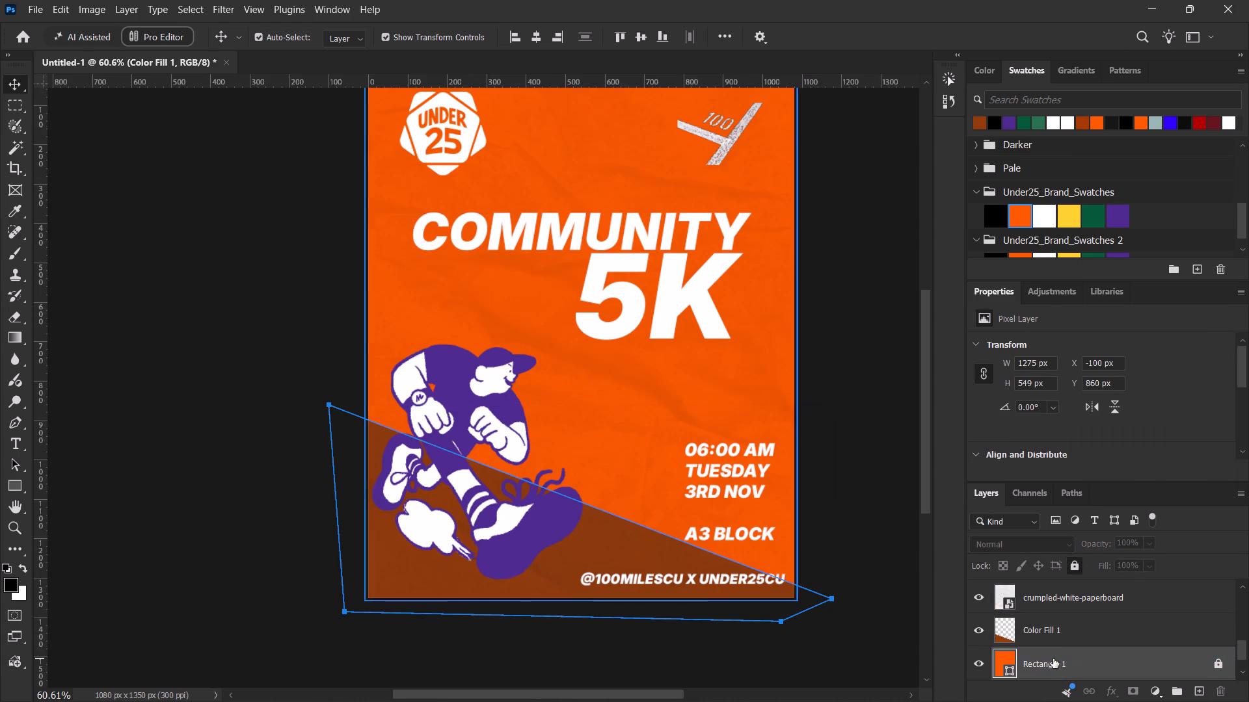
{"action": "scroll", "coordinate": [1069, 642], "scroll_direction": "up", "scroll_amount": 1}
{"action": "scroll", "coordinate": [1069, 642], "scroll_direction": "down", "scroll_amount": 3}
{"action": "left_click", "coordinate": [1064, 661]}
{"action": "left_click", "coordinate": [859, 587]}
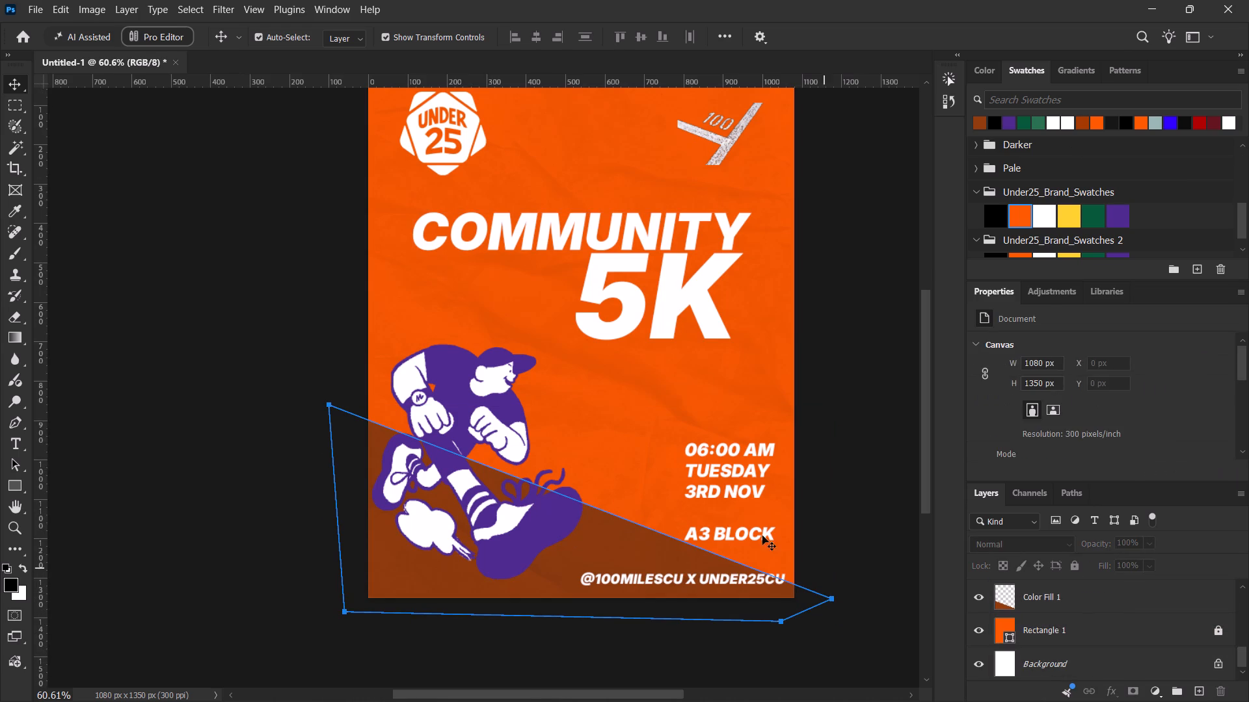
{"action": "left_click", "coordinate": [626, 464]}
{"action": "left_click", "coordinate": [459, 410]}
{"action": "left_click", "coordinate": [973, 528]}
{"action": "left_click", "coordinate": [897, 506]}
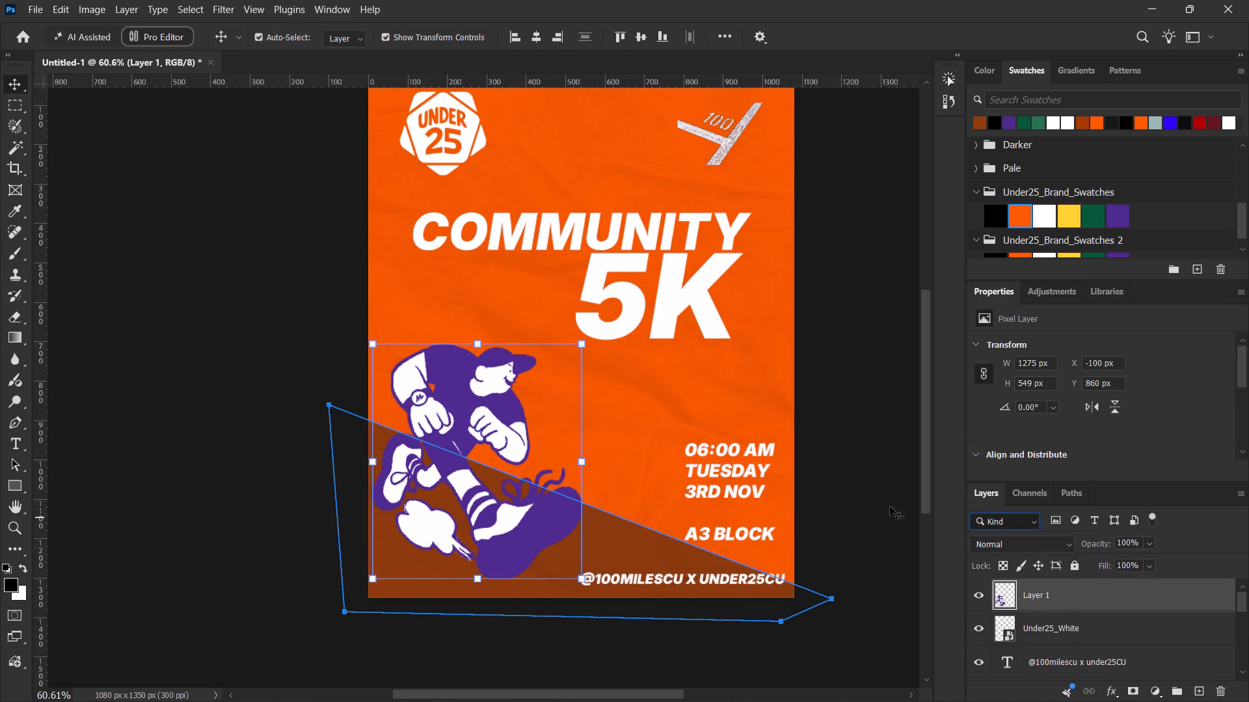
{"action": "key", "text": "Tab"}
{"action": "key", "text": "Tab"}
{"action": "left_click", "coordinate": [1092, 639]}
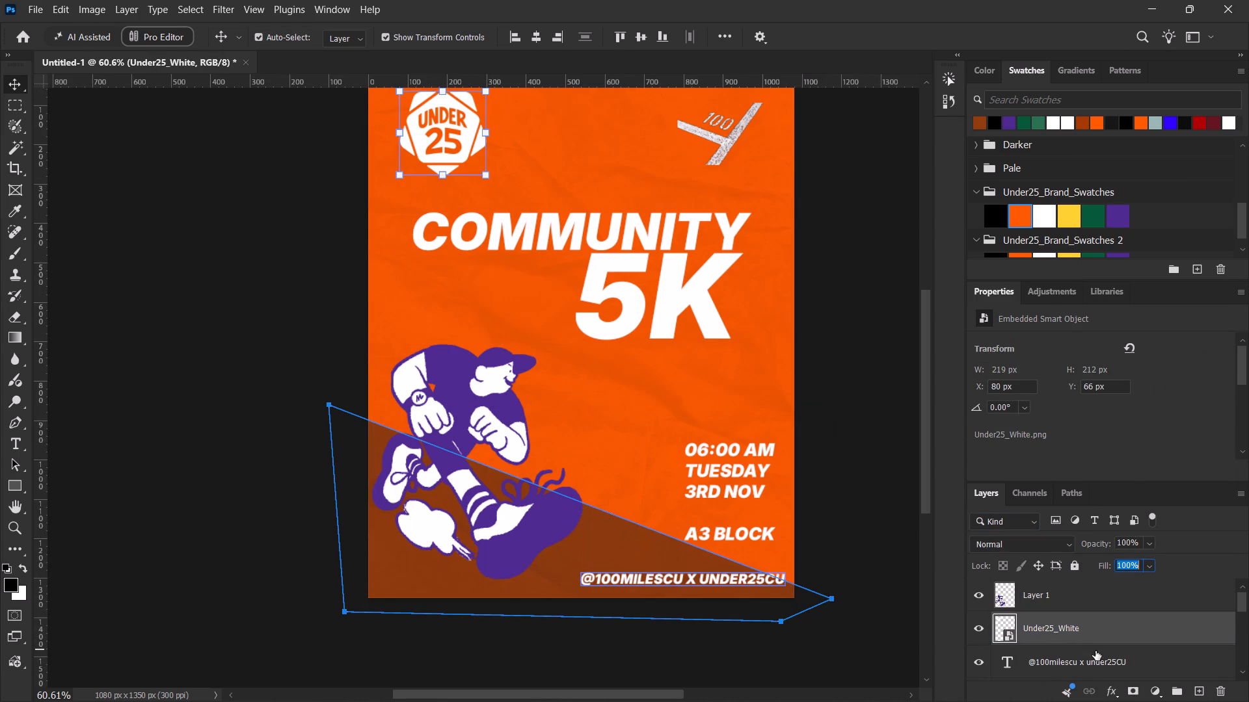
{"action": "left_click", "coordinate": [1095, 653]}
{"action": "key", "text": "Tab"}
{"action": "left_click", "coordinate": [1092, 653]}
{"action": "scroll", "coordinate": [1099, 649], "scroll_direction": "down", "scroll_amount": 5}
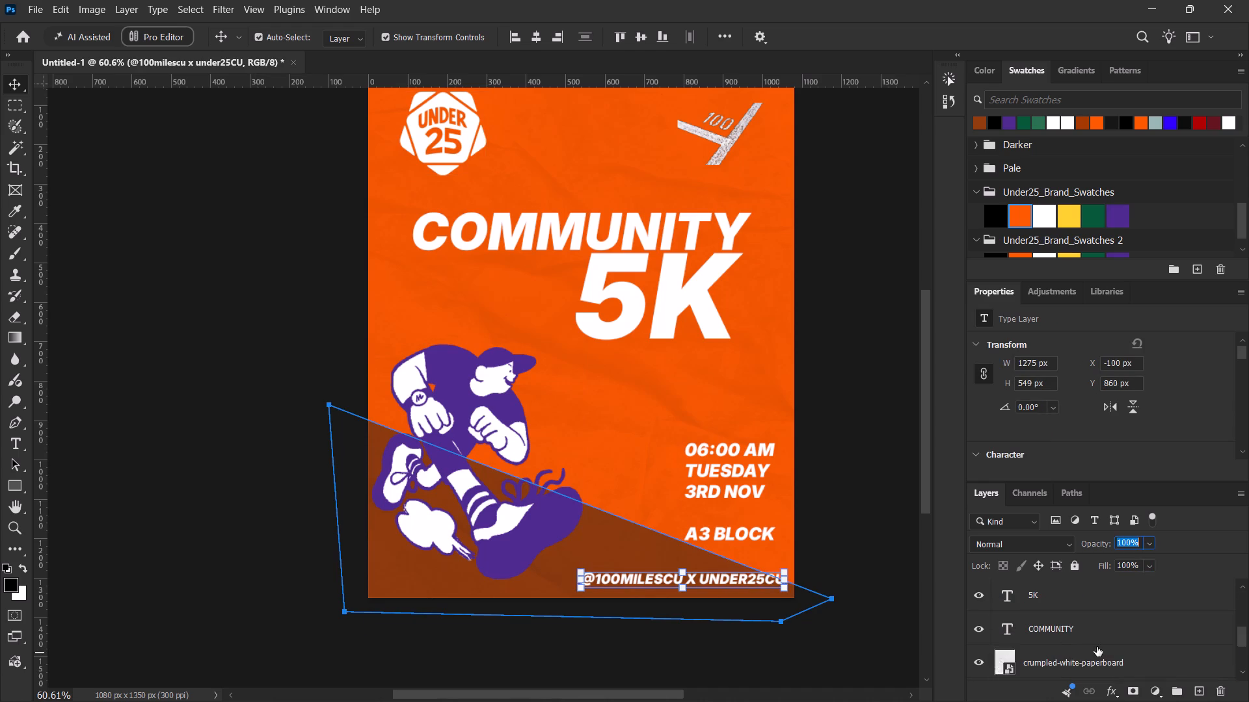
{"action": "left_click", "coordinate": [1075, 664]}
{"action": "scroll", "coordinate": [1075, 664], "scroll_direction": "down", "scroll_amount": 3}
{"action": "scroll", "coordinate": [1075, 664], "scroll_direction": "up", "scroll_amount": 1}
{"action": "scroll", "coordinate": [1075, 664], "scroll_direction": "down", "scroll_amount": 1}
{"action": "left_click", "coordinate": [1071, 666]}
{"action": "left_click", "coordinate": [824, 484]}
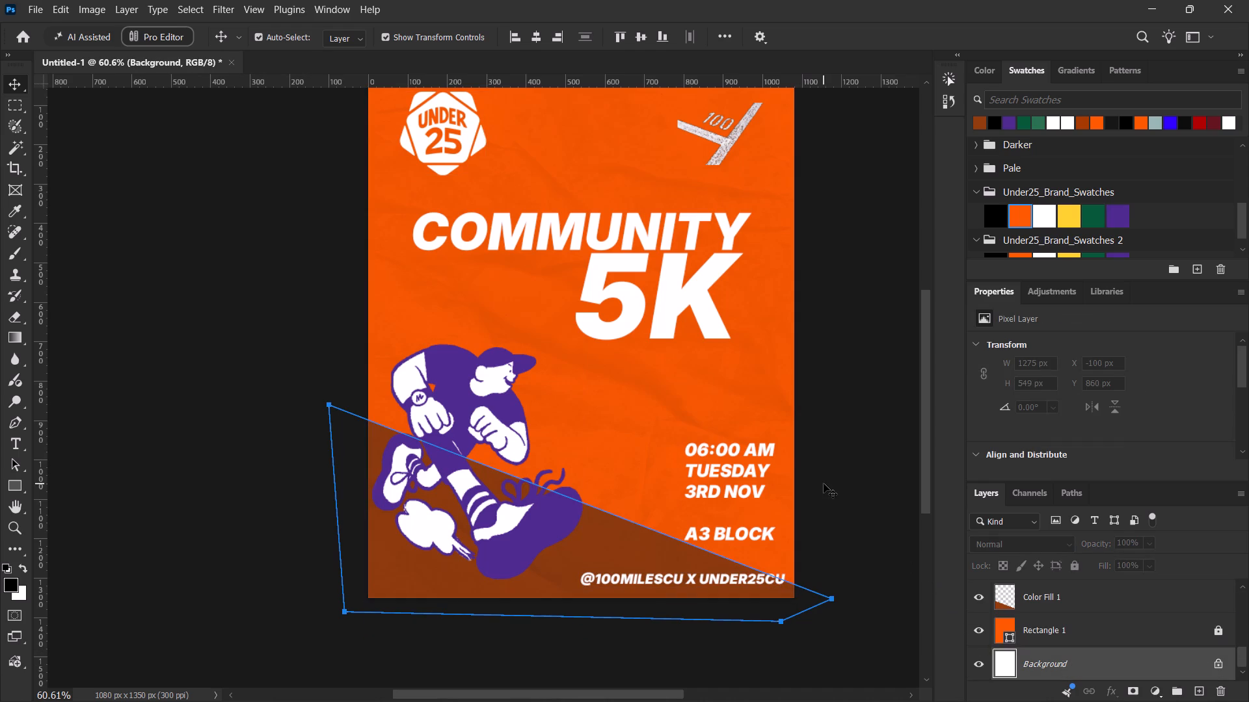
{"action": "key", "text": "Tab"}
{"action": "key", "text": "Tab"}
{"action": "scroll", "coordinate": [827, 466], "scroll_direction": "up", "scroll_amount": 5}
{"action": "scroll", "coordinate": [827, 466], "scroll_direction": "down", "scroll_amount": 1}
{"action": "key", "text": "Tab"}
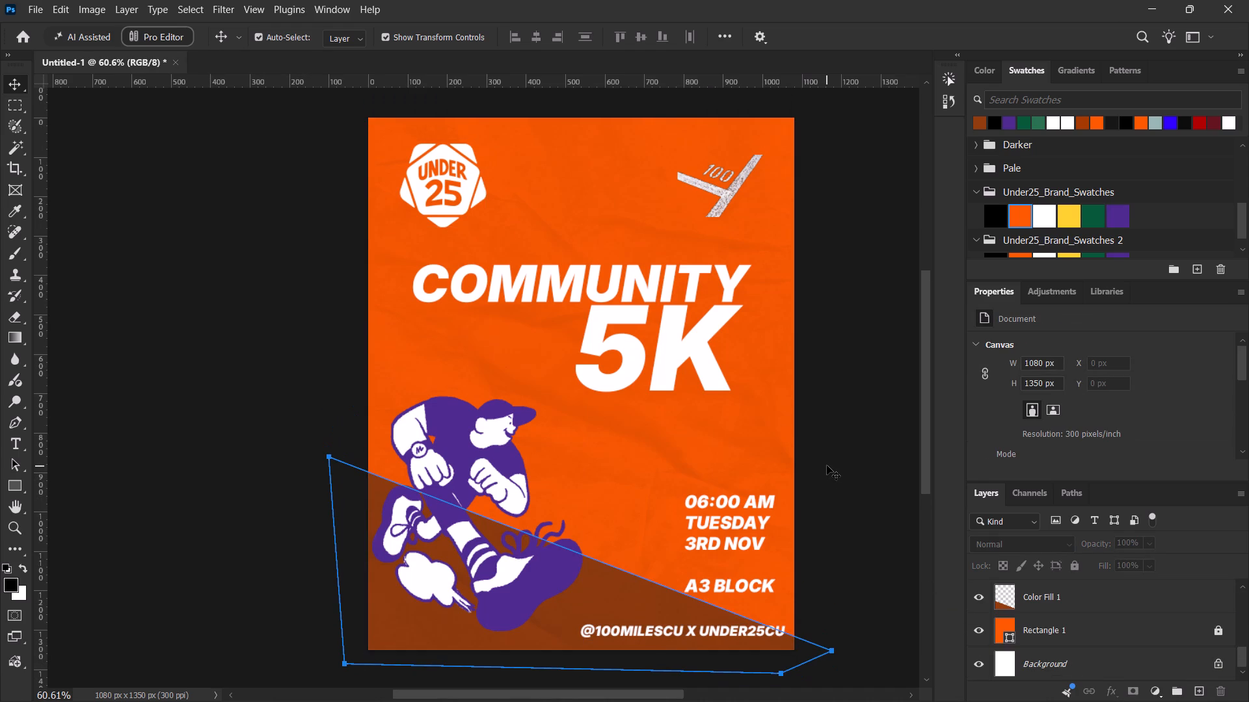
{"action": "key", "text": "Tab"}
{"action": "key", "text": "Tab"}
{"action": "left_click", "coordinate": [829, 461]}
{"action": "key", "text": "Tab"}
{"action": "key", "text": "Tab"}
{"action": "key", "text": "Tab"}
Preview the poster without the path outline in Export As and close it without exporting.
{"action": "key", "text": "ctrl+alt+shift+w"}
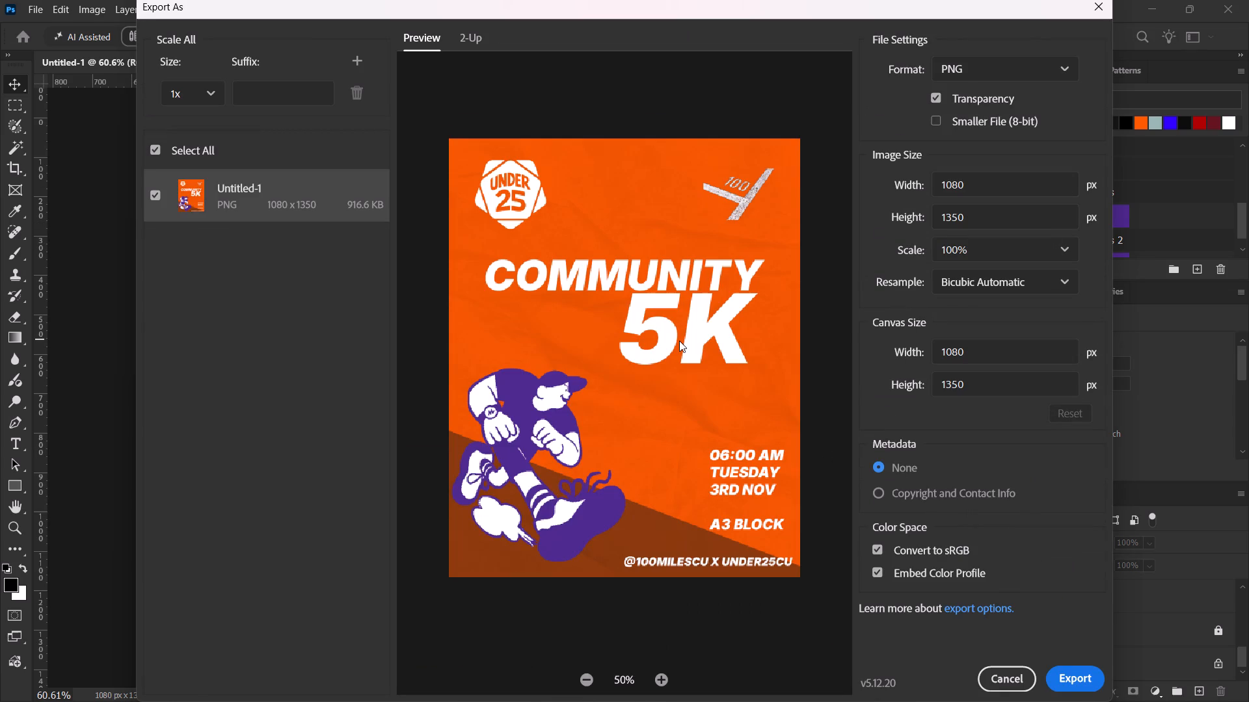
{"action": "scroll", "coordinate": [601, 262], "scroll_direction": "up", "scroll_amount": 11}
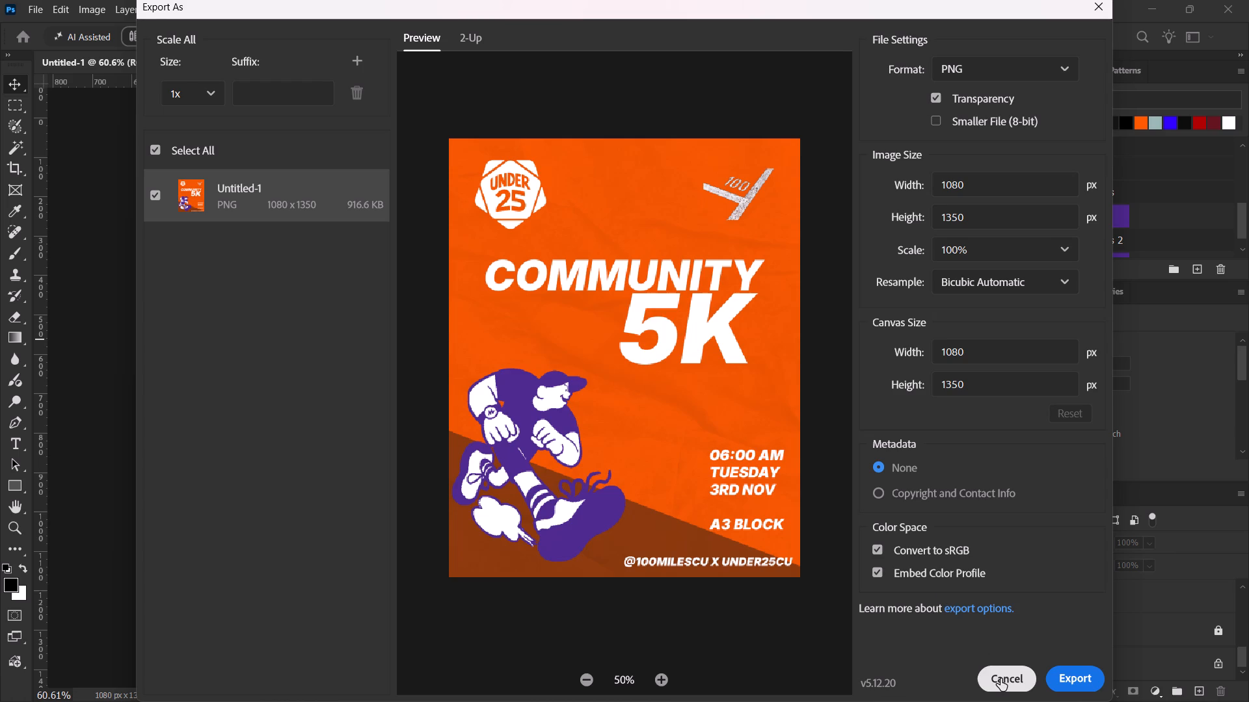
{"action": "left_click", "coordinate": [1001, 679]}
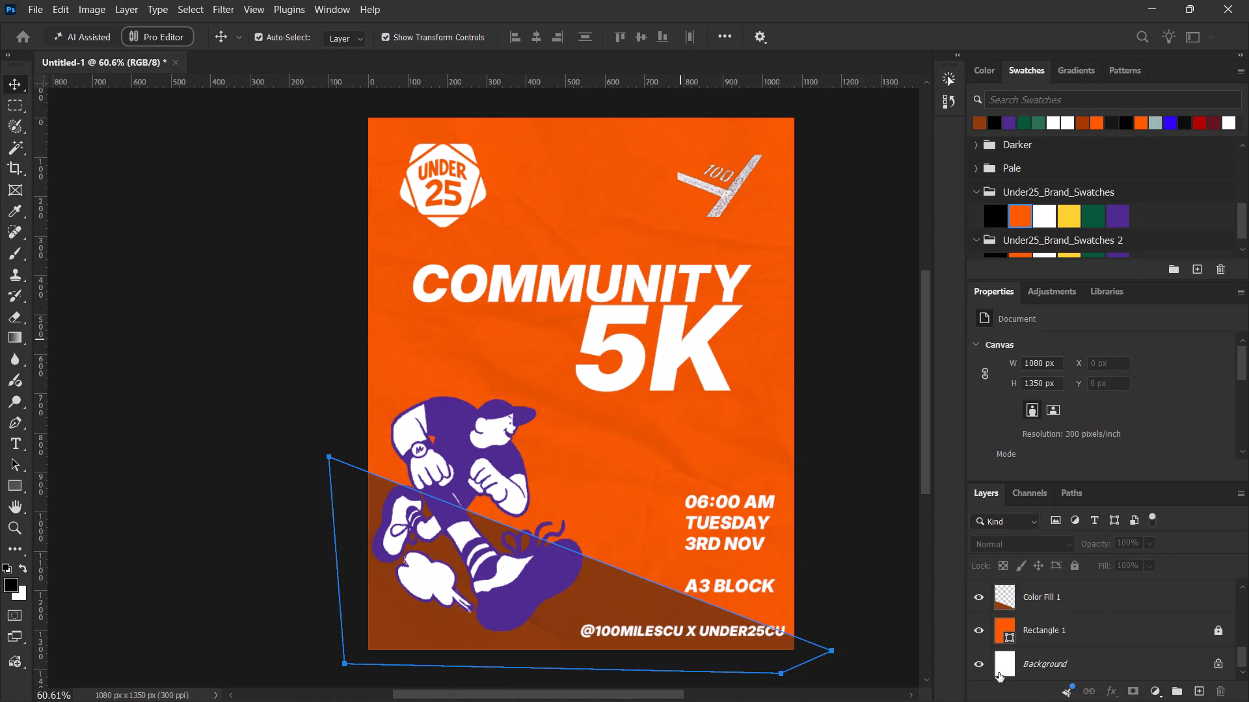
Delete the diagonal path outline and the Color Fill 1 layer with the dark ground shape.
{"action": "left_click", "coordinate": [1069, 595]}
{"action": "key", "text": "Delete"}
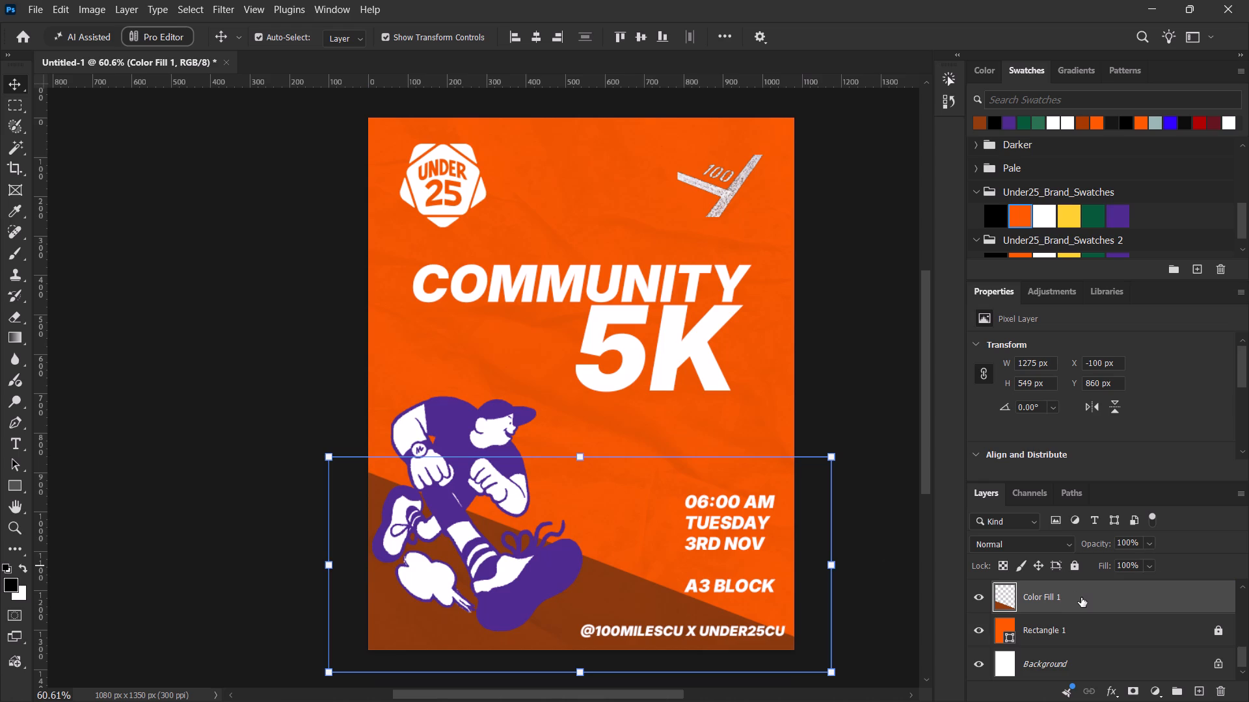
{"action": "left_click", "coordinate": [1063, 602]}
{"action": "key", "text": "Delete"}
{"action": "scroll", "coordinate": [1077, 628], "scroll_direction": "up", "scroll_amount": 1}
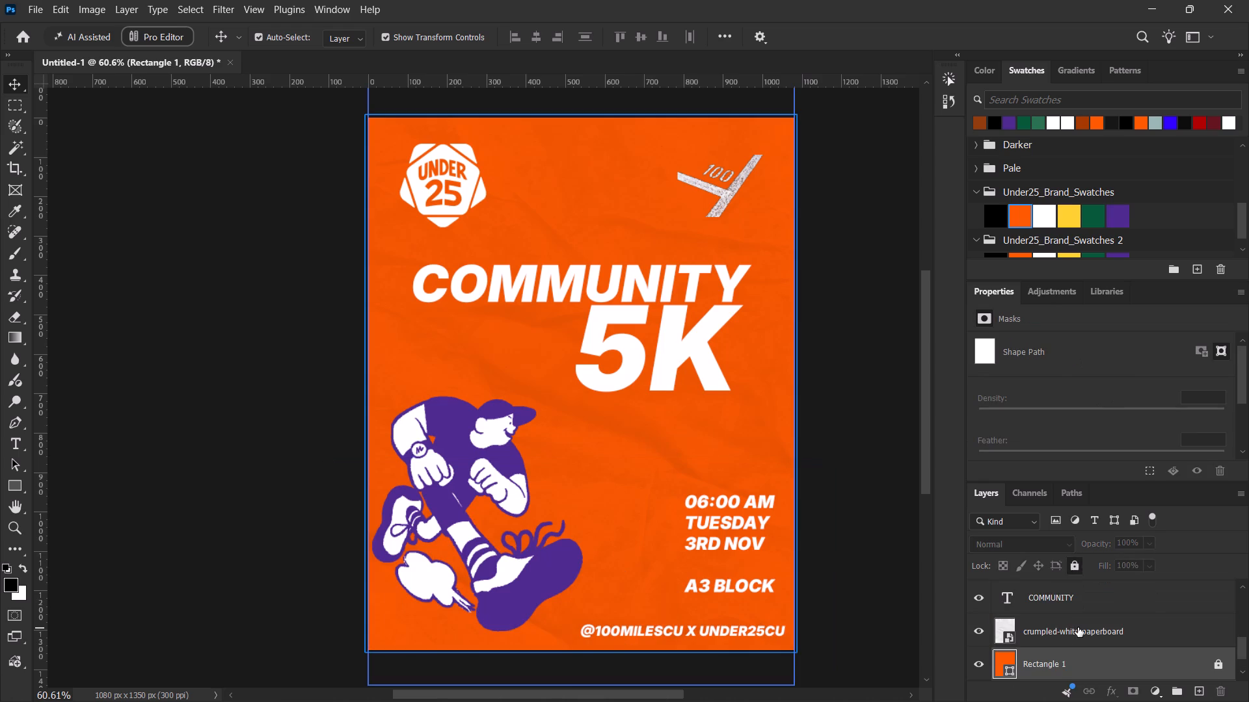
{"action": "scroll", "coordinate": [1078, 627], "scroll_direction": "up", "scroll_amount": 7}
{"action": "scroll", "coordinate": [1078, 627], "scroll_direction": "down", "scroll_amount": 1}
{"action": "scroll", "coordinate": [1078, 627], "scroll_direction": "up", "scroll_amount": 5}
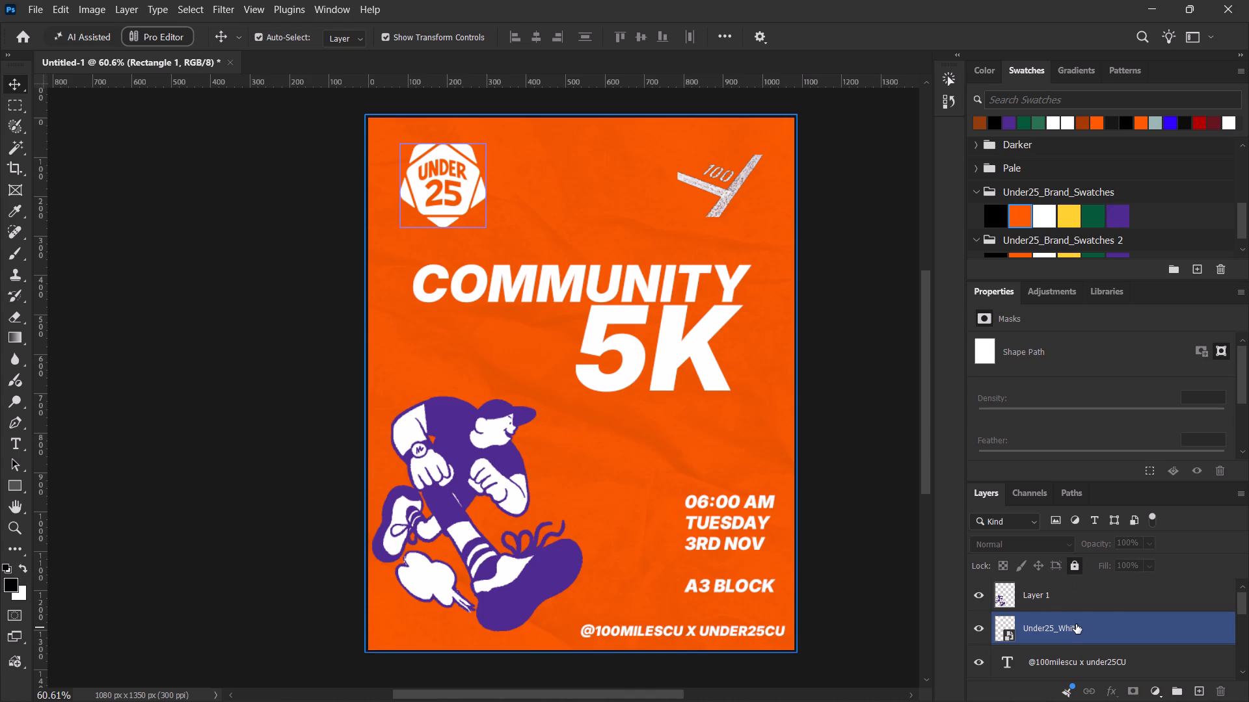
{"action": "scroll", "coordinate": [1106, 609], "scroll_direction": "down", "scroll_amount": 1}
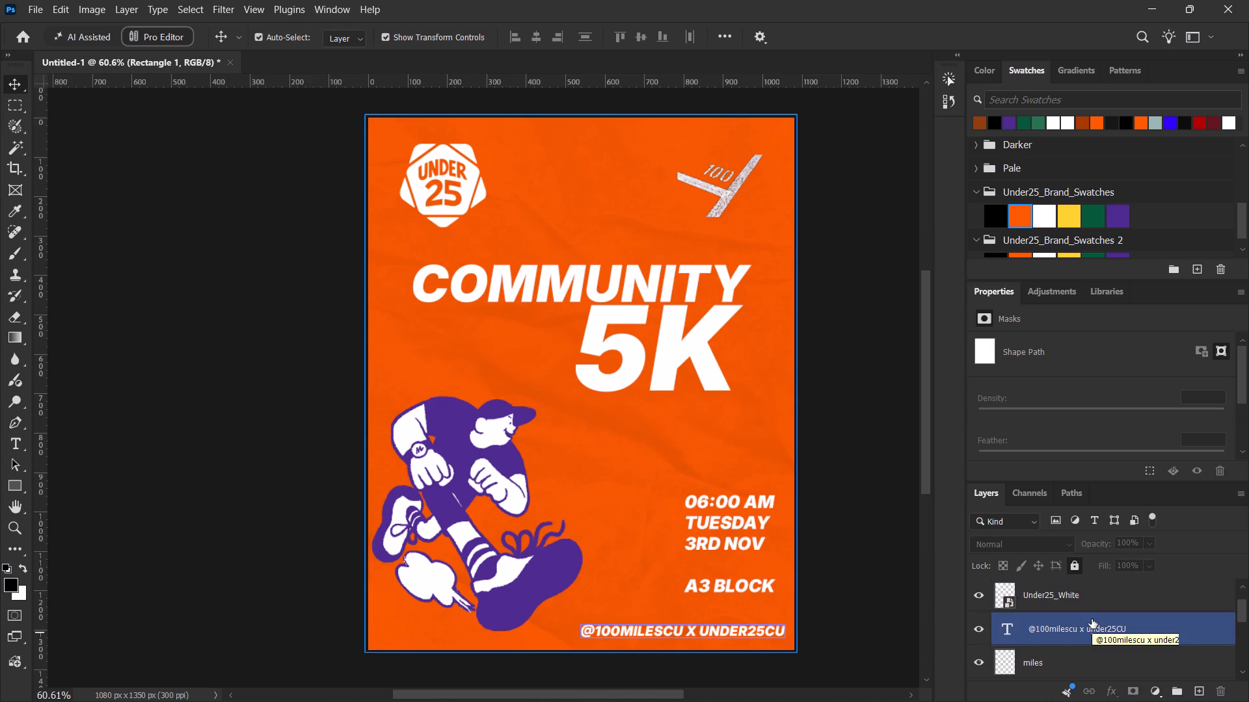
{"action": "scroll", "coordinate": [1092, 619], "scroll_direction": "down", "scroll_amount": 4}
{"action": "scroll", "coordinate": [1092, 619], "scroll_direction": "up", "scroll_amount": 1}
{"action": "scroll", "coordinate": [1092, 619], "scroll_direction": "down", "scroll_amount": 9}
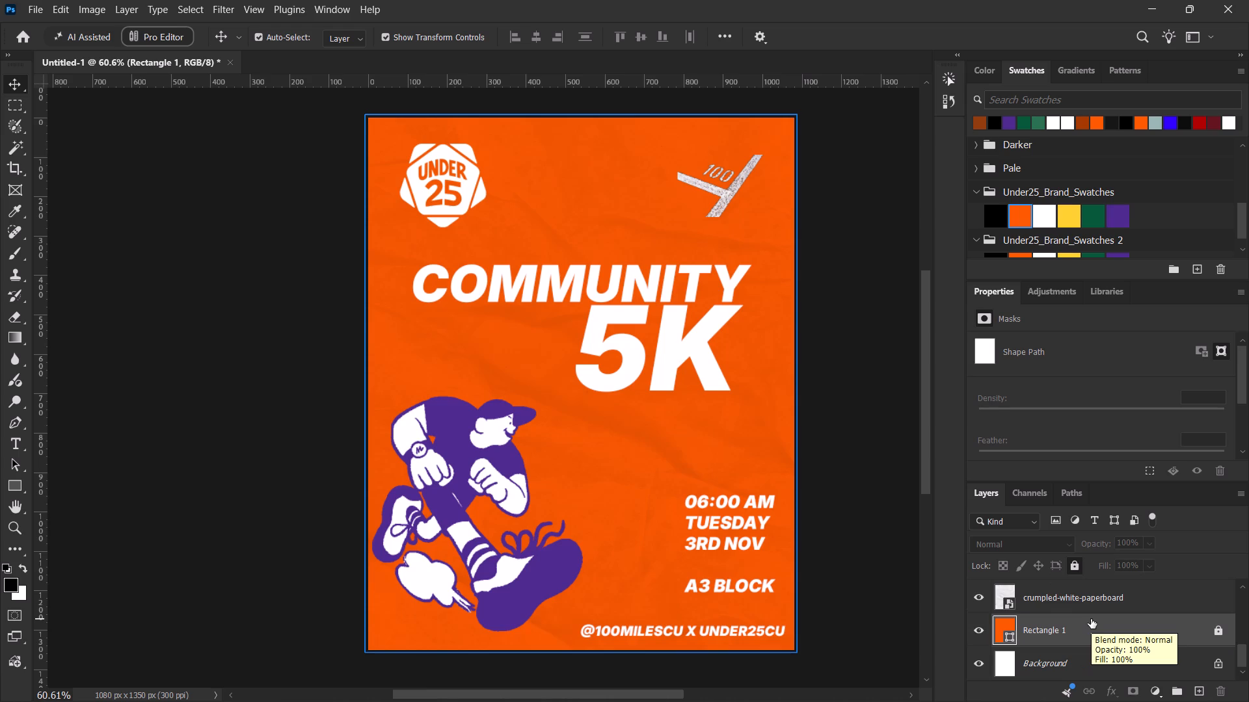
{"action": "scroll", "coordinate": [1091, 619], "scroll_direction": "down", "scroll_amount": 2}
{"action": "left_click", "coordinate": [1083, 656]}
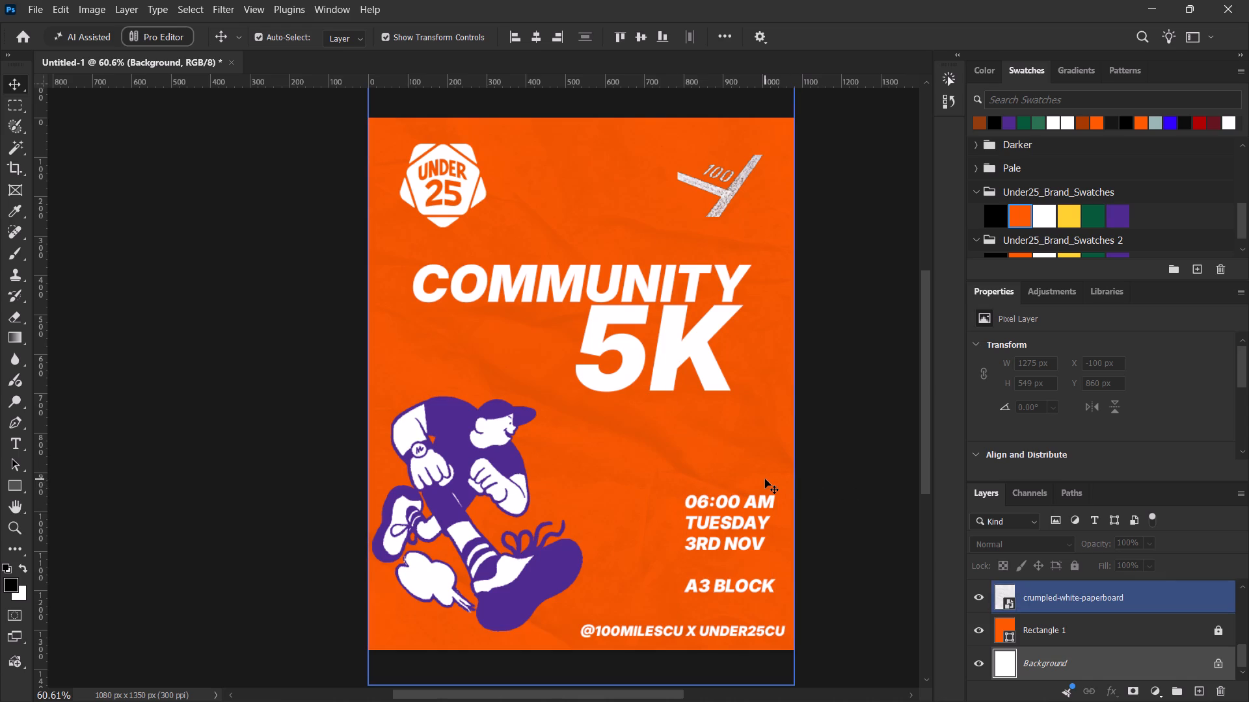
Add a new empty layer directly above the crumpled-white-paperboard layer.
{"action": "left_click", "coordinate": [1120, 632]}
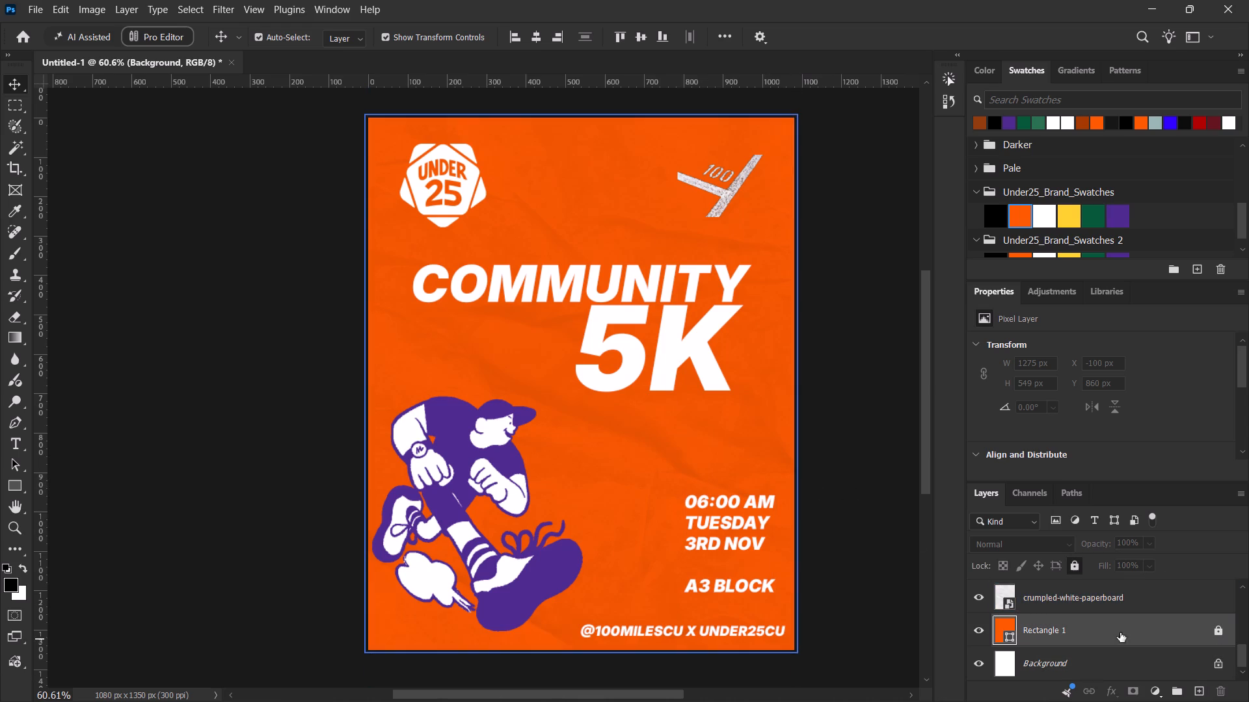
{"action": "left_click", "coordinate": [1084, 604]}
{"action": "left_click", "coordinate": [1199, 688]}
Choose the Soft Round preset from General Brushes for the Brush tool.
{"action": "key", "text": "b"}
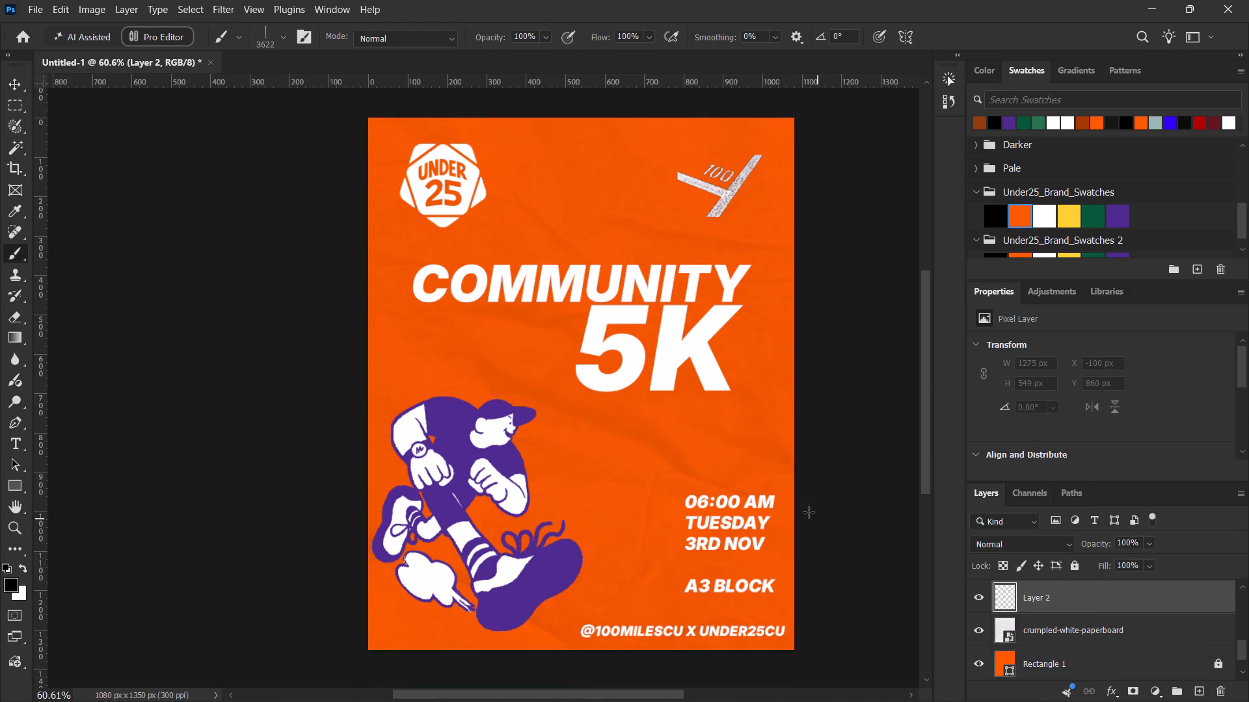
{"action": "right_click", "coordinate": [528, 307]}
{"action": "scroll", "coordinate": [619, 469], "scroll_direction": "up", "scroll_amount": 4}
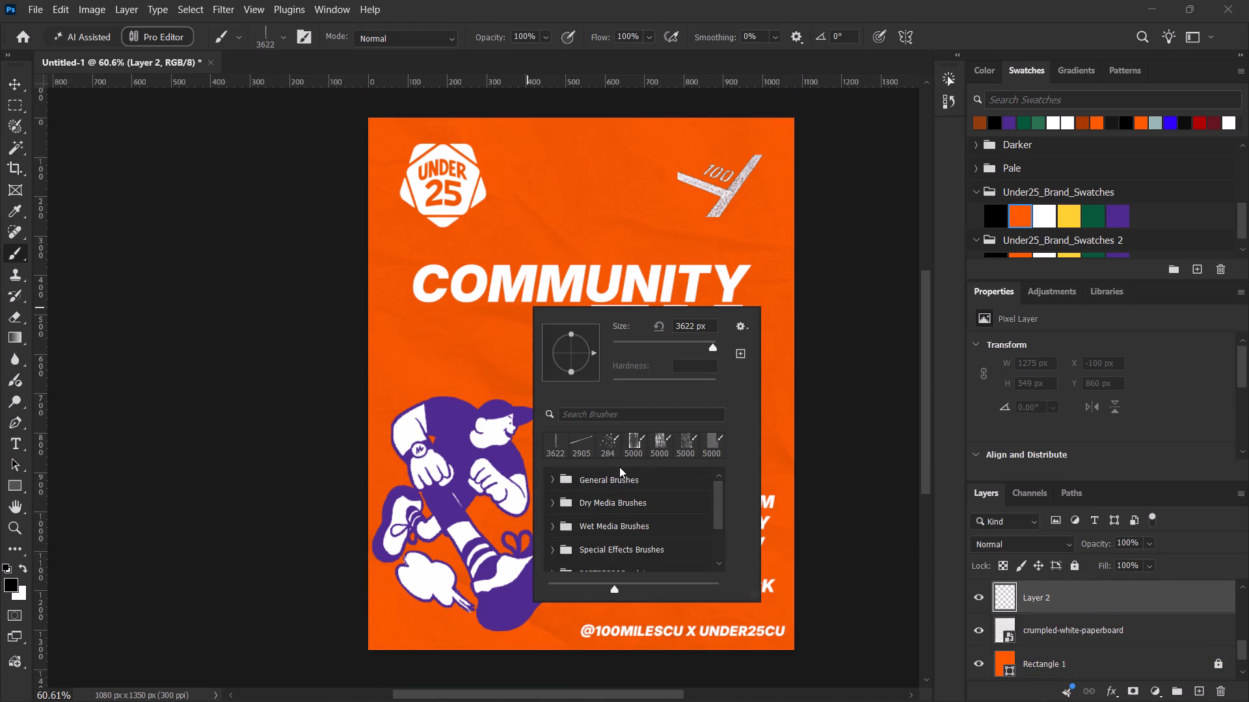
{"action": "scroll", "coordinate": [619, 467], "scroll_direction": "up", "scroll_amount": 3}
{"action": "scroll", "coordinate": [615, 470], "scroll_direction": "down", "scroll_amount": 1}
{"action": "scroll", "coordinate": [615, 470], "scroll_direction": "up", "scroll_amount": 9}
{"action": "left_click", "coordinate": [552, 482]}
{"action": "left_click", "coordinate": [579, 500]}
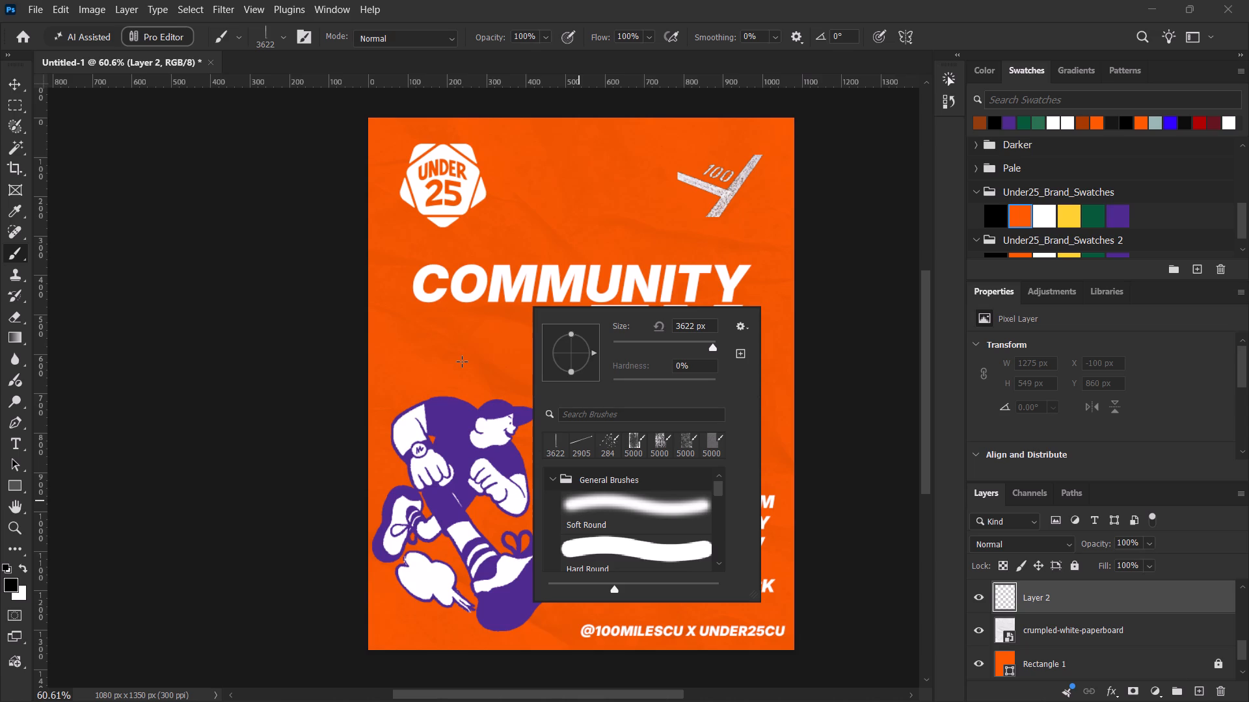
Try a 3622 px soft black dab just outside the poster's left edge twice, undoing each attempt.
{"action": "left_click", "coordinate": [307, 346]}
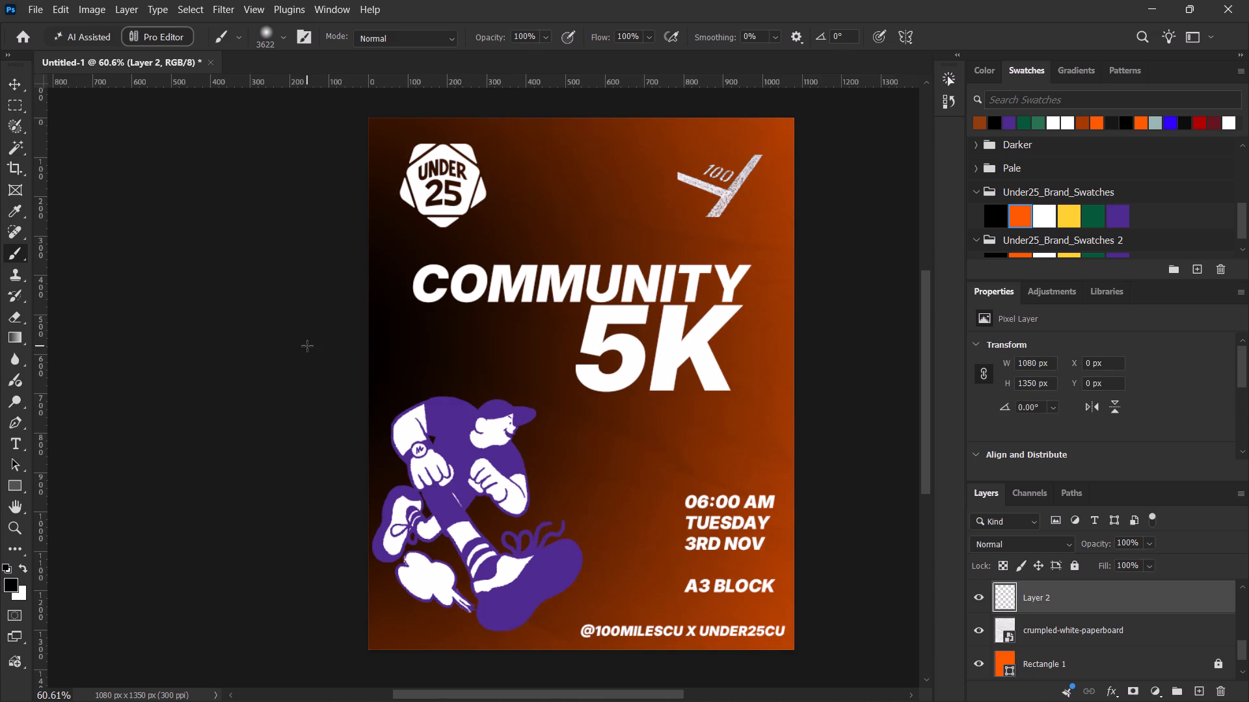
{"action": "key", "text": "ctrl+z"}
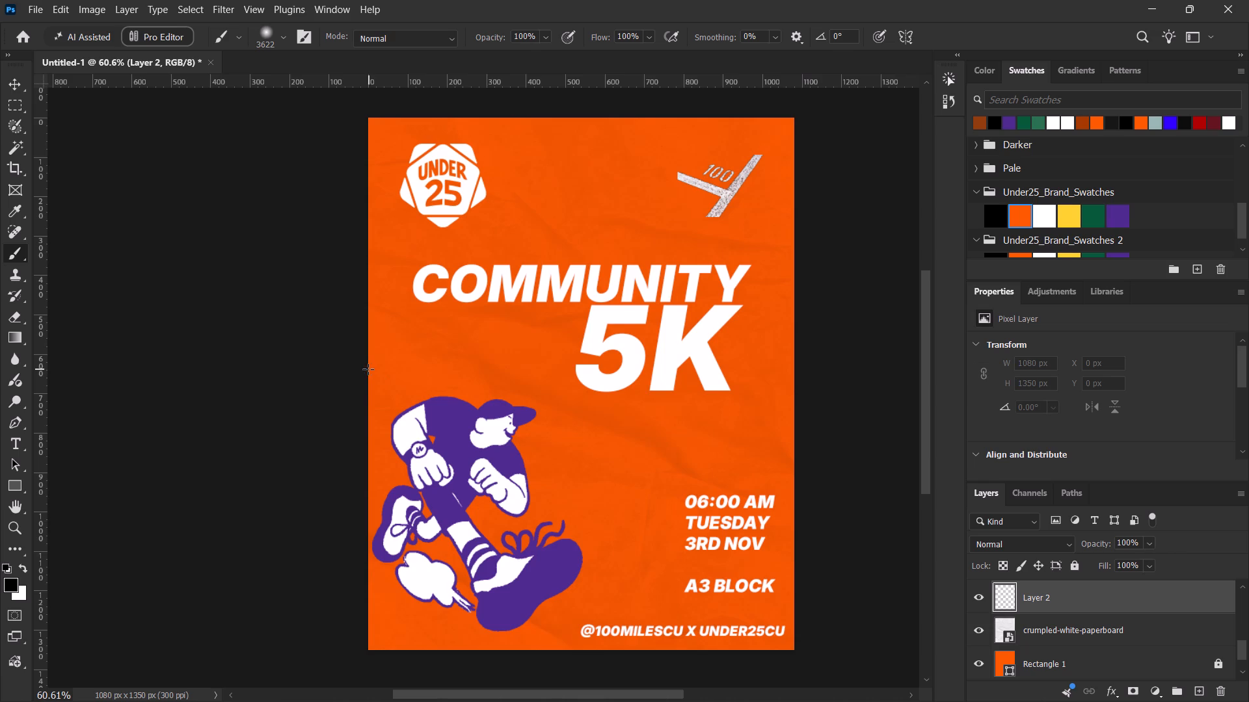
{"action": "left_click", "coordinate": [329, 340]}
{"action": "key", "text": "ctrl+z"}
Paint a soft black 900 px brush stroke across the poster's middle, from the left edge to the right edge.
{"action": "key", "text": "bracketleft"}
{"action": "key", "text": "bracketleft"}
{"action": "key", "text": "bracketleft"}
{"action": "key", "text": "bracketleft"}
{"action": "key", "text": "bracketleft"}
{"action": "key", "text": "bracketleft"}
{"action": "key", "text": "bracketleft"}
{"action": "key", "text": "bracketleft"}
{"action": "key", "text": "bracketleft"}
{"action": "key", "text": "bracketleft"}
{"action": "key", "text": "bracketleft"}
{"action": "key", "text": "bracketleft"}
{"action": "key", "text": "bracketleft"}
{"action": "key", "text": "bracketleft"}
{"action": "key", "text": "bracketleft"}
{"action": "key", "text": "bracketleft"}
{"action": "key", "text": "bracketleft"}
{"action": "key", "text": "bracketleft"}
{"action": "key", "text": "bracketleft"}
{"action": "key", "text": "bracketleft"}
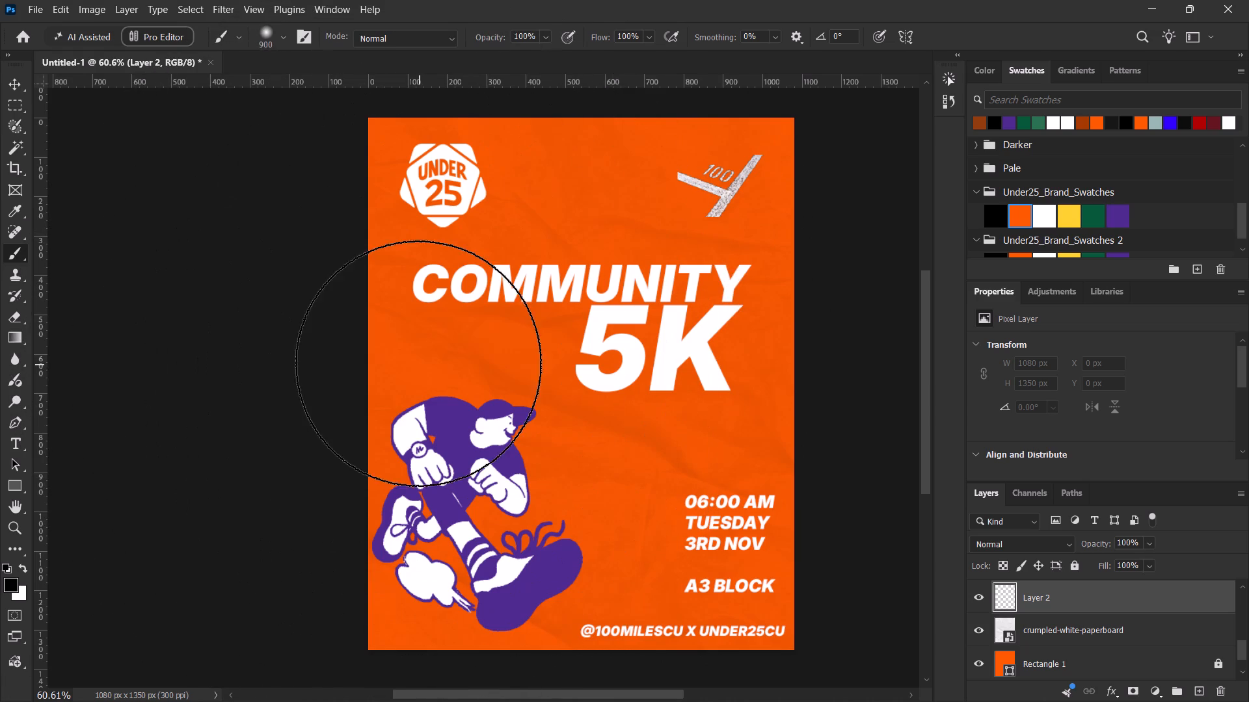
{"action": "key", "text": "bracketright"}
{"action": "type", "text": "]]]"}
{"action": "key", "text": "bracketright"}
{"action": "key", "text": "bracketright"}
{"action": "key", "text": "bracketright"}
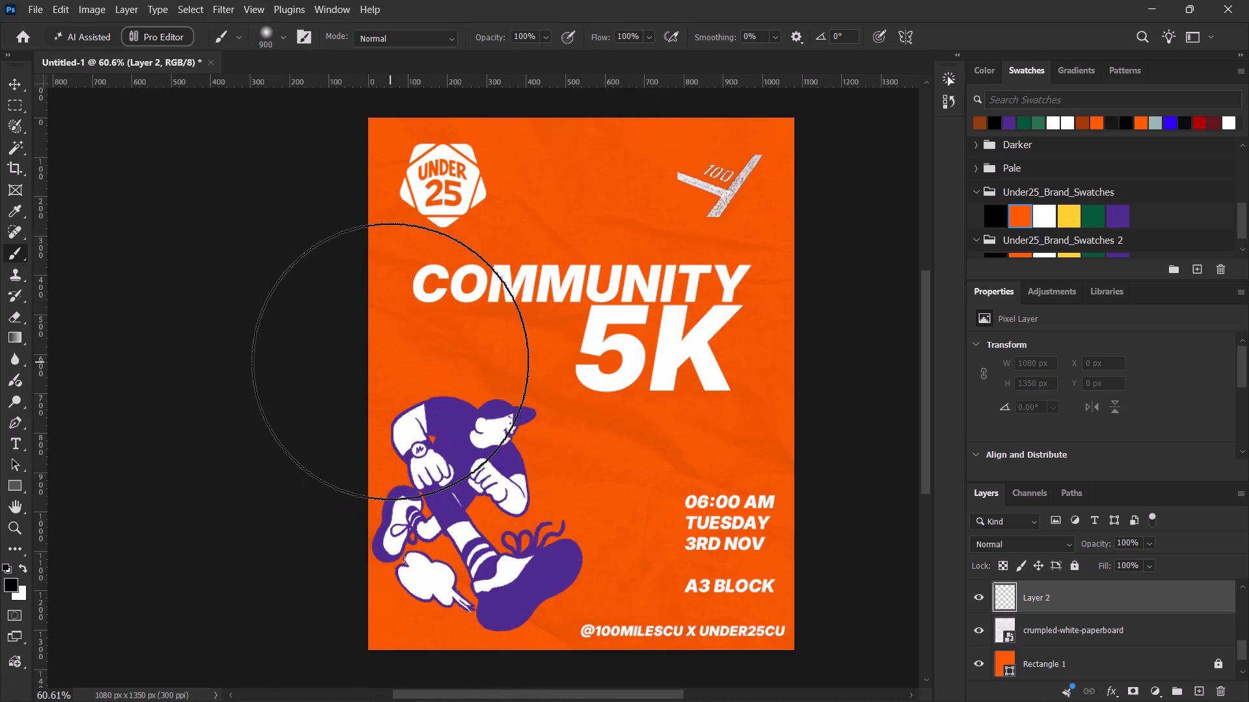
{"action": "left_click_drag", "start_coordinate": [390, 361], "coordinate": [804, 335]}
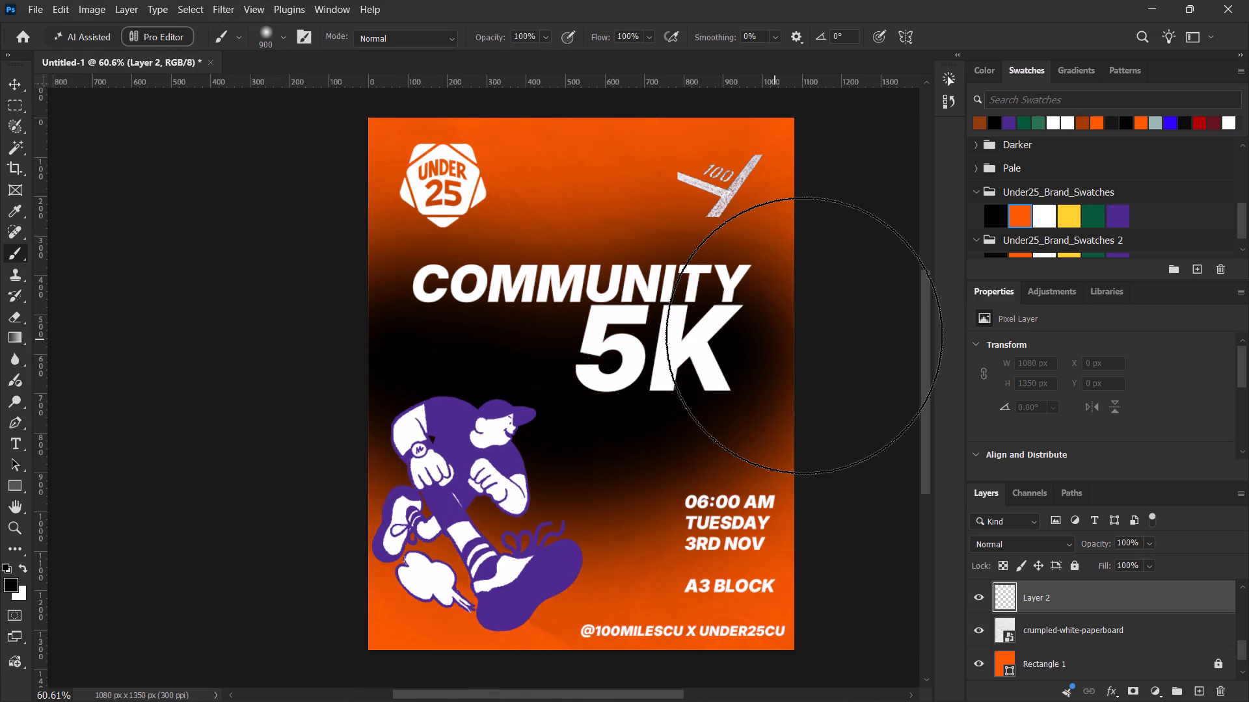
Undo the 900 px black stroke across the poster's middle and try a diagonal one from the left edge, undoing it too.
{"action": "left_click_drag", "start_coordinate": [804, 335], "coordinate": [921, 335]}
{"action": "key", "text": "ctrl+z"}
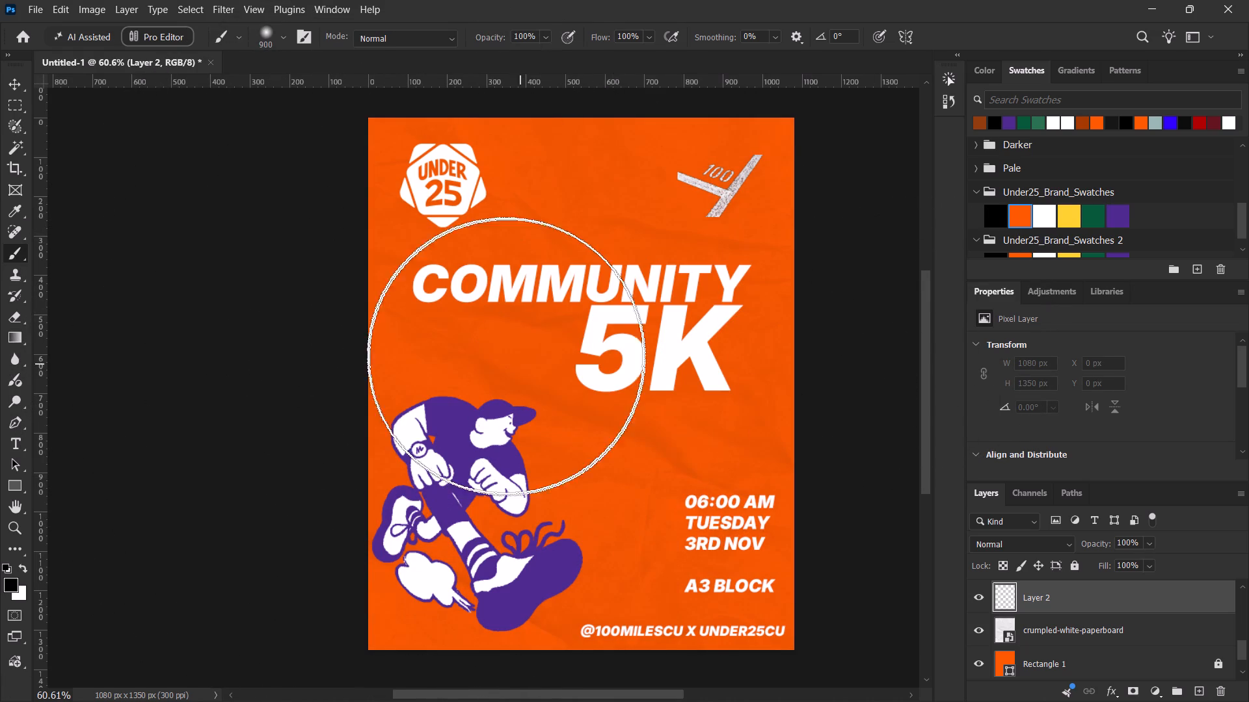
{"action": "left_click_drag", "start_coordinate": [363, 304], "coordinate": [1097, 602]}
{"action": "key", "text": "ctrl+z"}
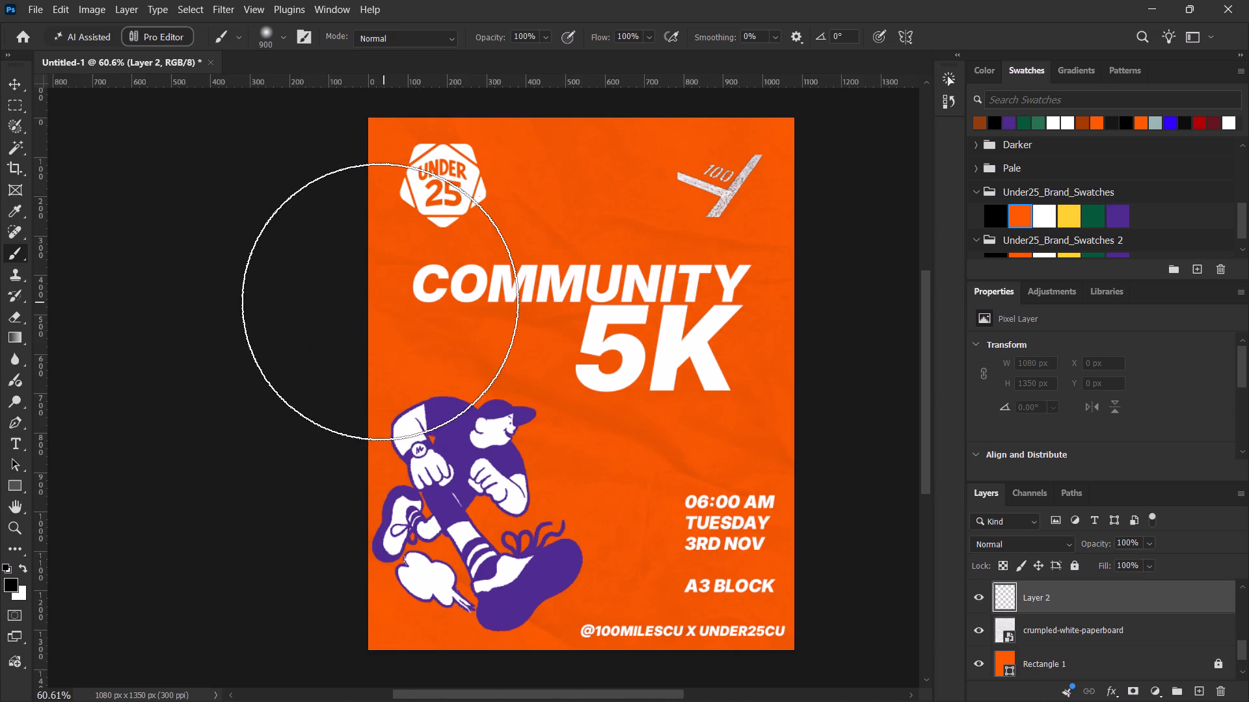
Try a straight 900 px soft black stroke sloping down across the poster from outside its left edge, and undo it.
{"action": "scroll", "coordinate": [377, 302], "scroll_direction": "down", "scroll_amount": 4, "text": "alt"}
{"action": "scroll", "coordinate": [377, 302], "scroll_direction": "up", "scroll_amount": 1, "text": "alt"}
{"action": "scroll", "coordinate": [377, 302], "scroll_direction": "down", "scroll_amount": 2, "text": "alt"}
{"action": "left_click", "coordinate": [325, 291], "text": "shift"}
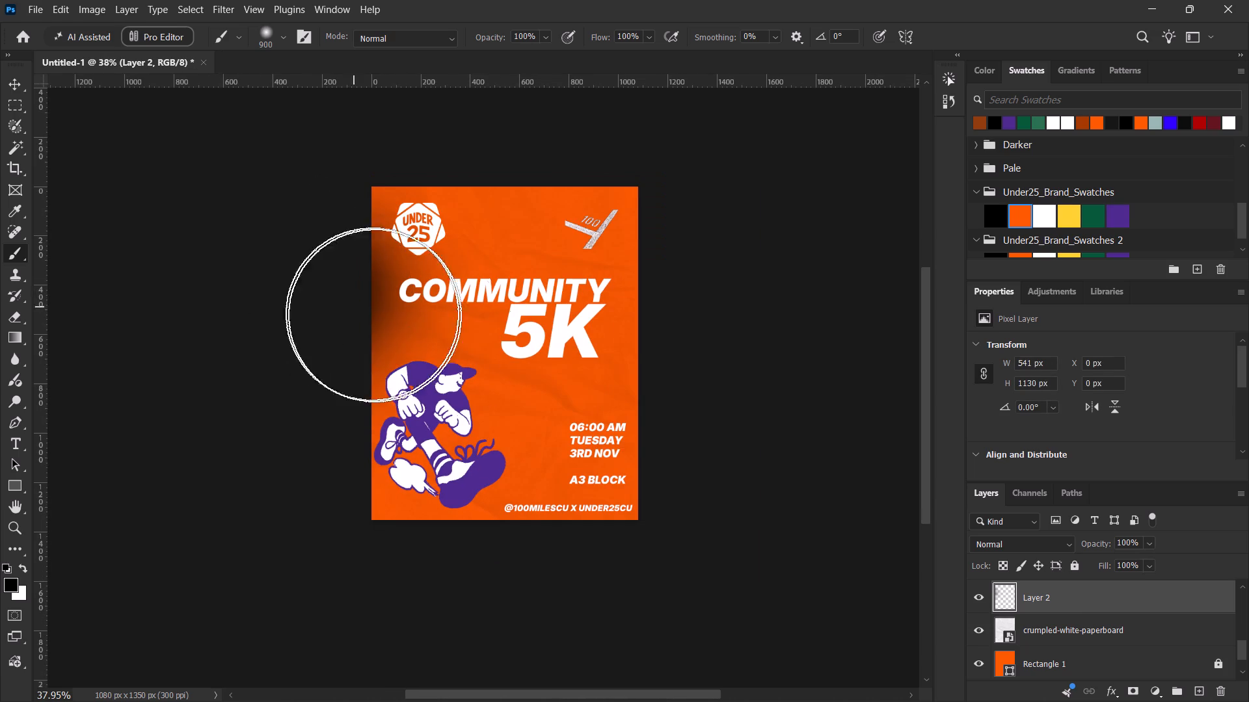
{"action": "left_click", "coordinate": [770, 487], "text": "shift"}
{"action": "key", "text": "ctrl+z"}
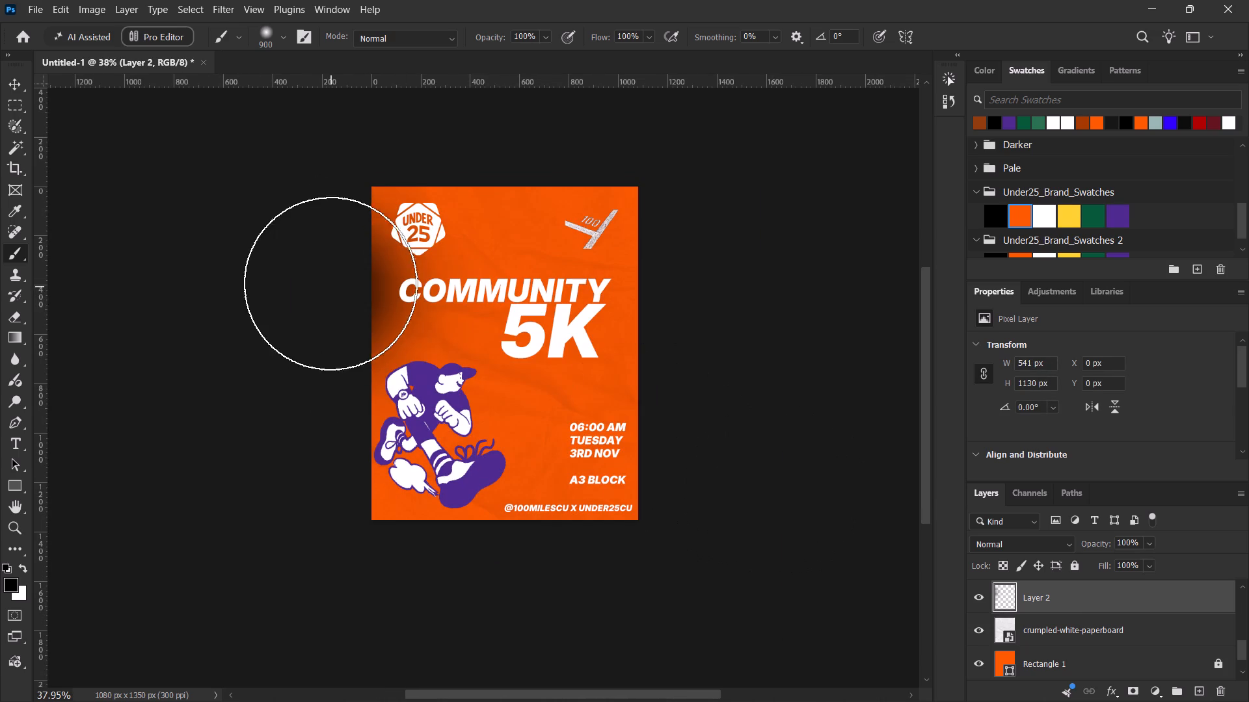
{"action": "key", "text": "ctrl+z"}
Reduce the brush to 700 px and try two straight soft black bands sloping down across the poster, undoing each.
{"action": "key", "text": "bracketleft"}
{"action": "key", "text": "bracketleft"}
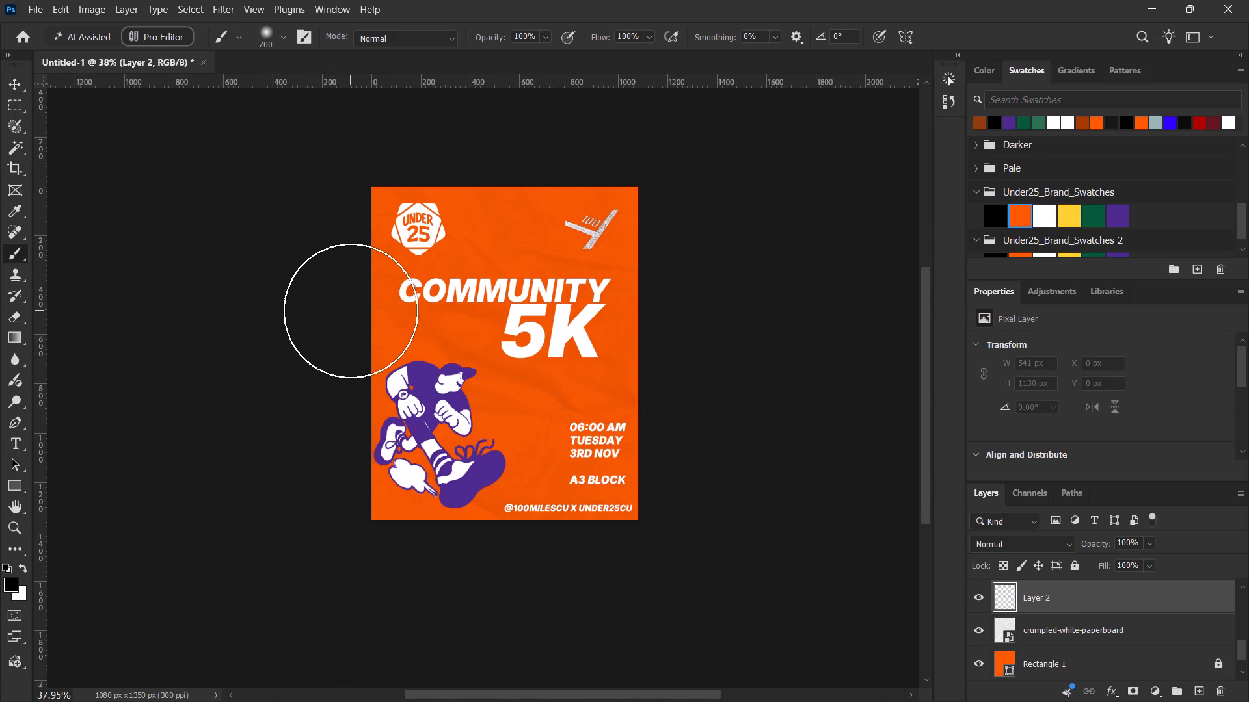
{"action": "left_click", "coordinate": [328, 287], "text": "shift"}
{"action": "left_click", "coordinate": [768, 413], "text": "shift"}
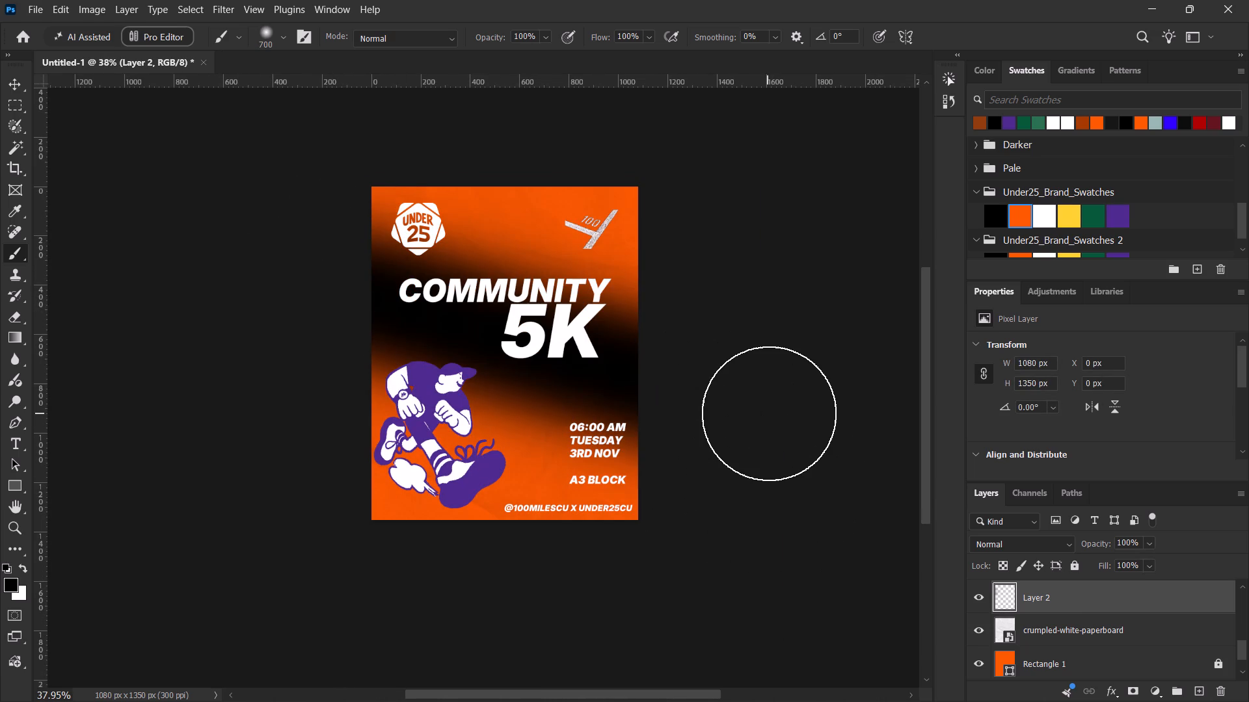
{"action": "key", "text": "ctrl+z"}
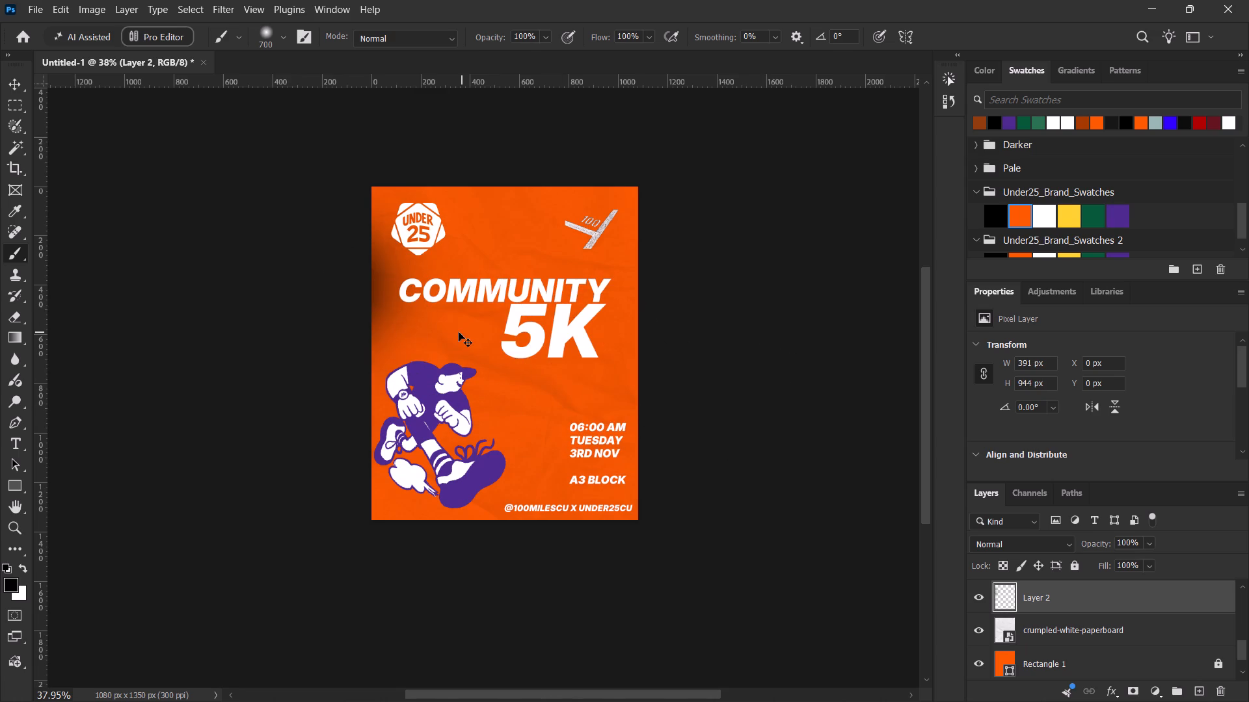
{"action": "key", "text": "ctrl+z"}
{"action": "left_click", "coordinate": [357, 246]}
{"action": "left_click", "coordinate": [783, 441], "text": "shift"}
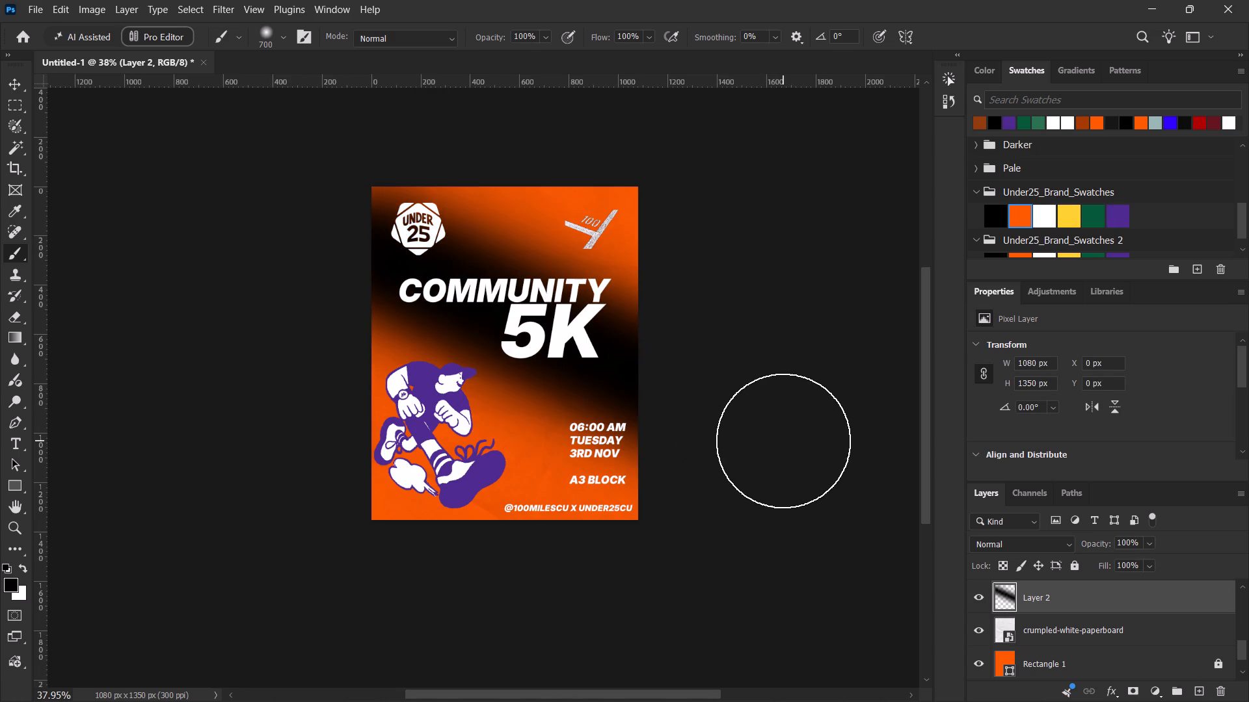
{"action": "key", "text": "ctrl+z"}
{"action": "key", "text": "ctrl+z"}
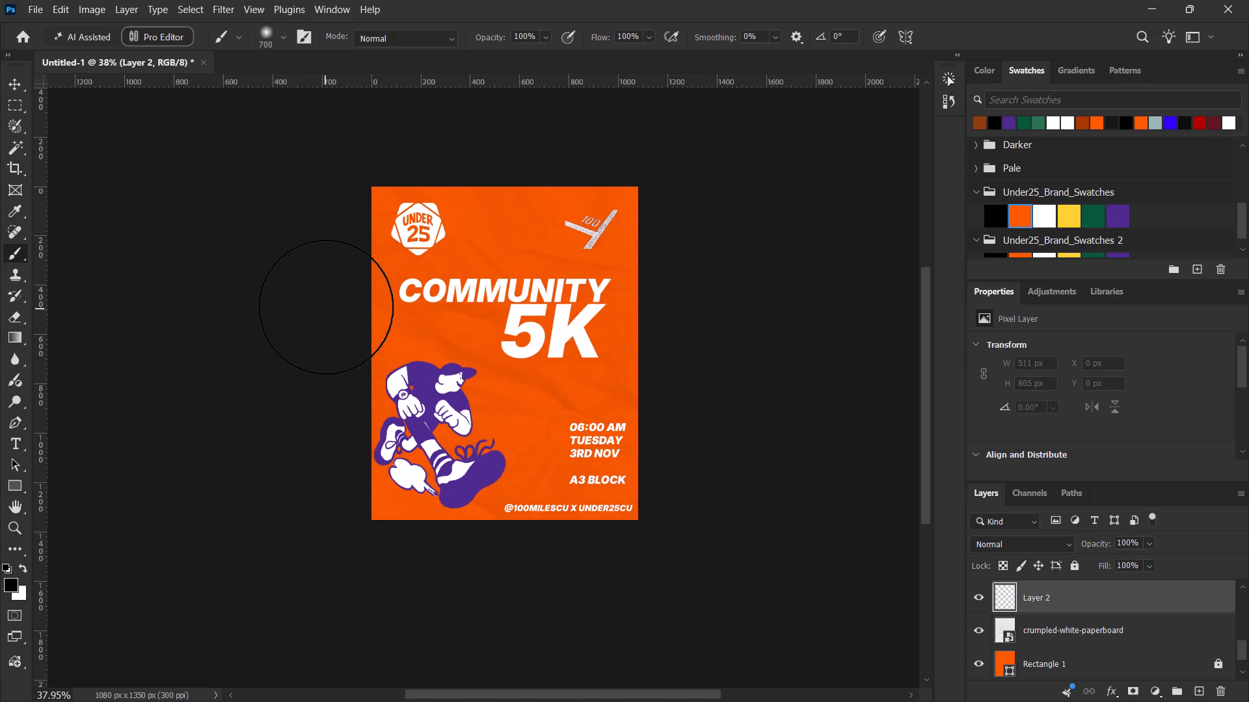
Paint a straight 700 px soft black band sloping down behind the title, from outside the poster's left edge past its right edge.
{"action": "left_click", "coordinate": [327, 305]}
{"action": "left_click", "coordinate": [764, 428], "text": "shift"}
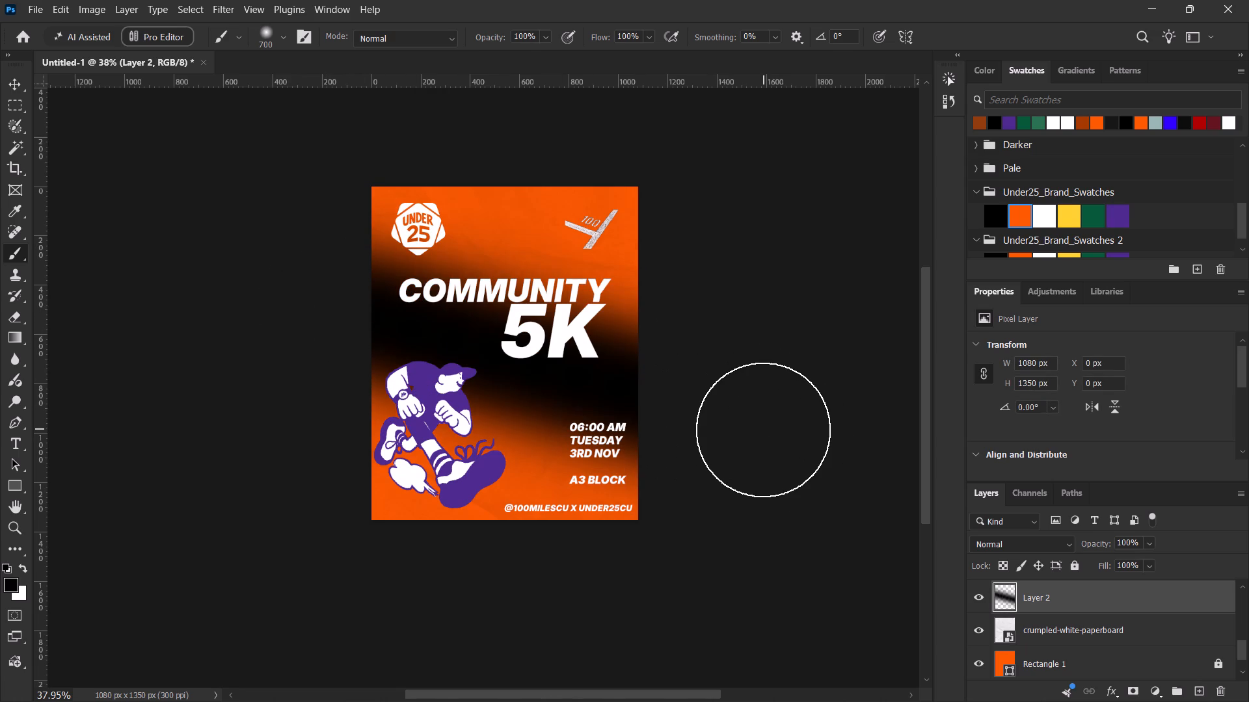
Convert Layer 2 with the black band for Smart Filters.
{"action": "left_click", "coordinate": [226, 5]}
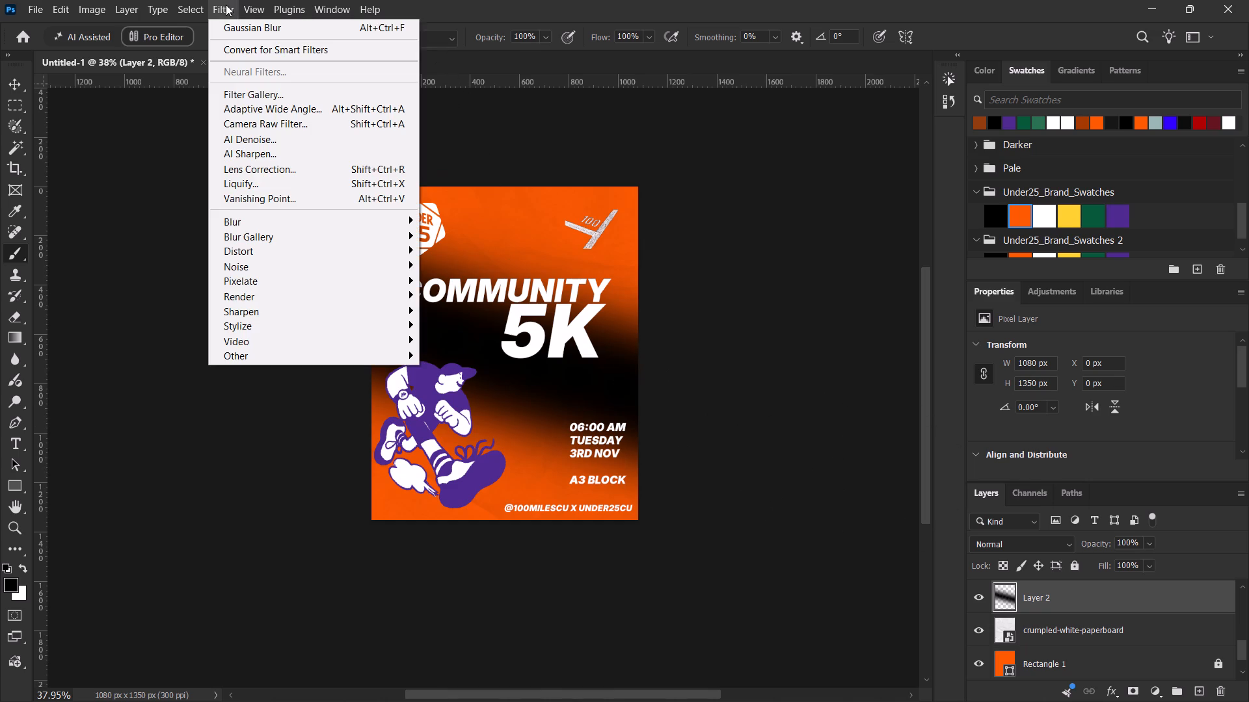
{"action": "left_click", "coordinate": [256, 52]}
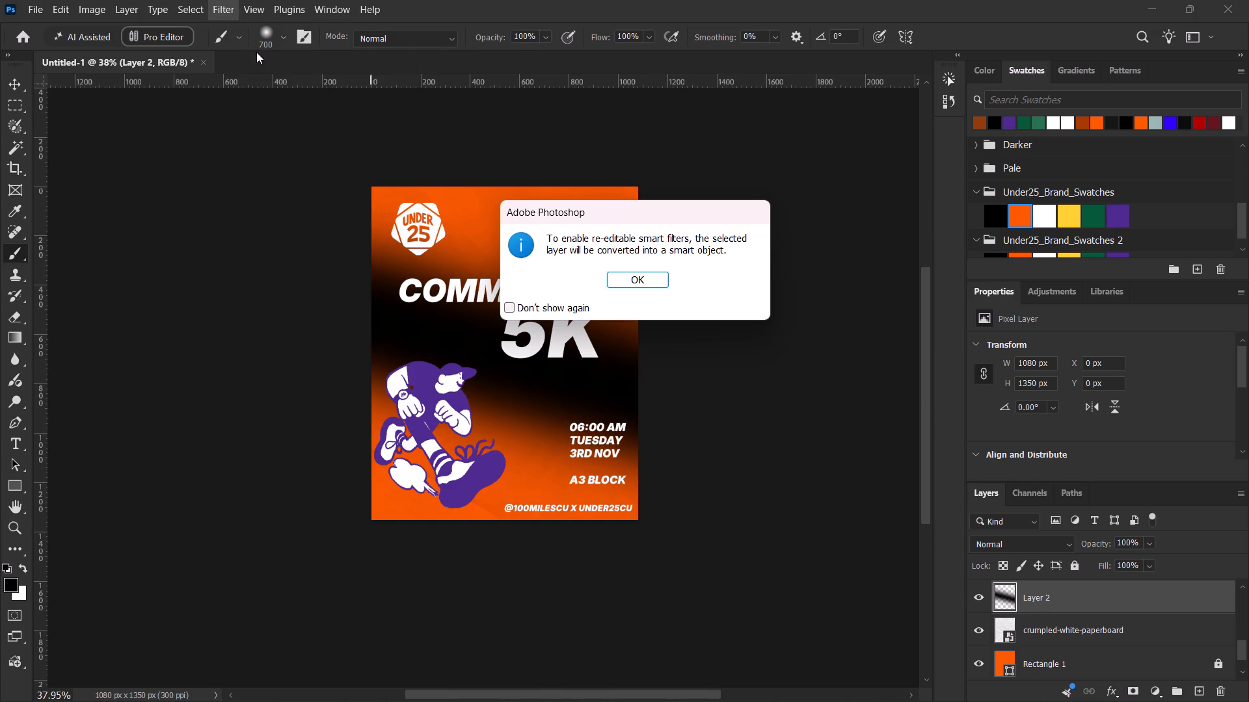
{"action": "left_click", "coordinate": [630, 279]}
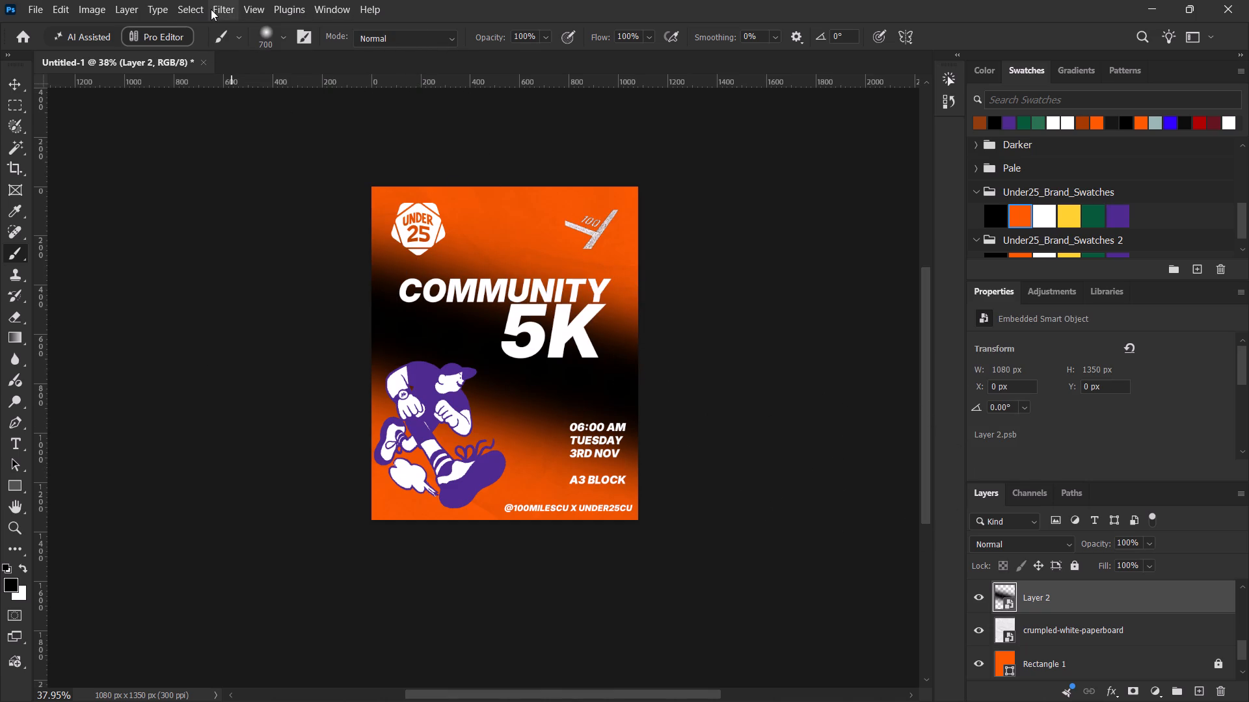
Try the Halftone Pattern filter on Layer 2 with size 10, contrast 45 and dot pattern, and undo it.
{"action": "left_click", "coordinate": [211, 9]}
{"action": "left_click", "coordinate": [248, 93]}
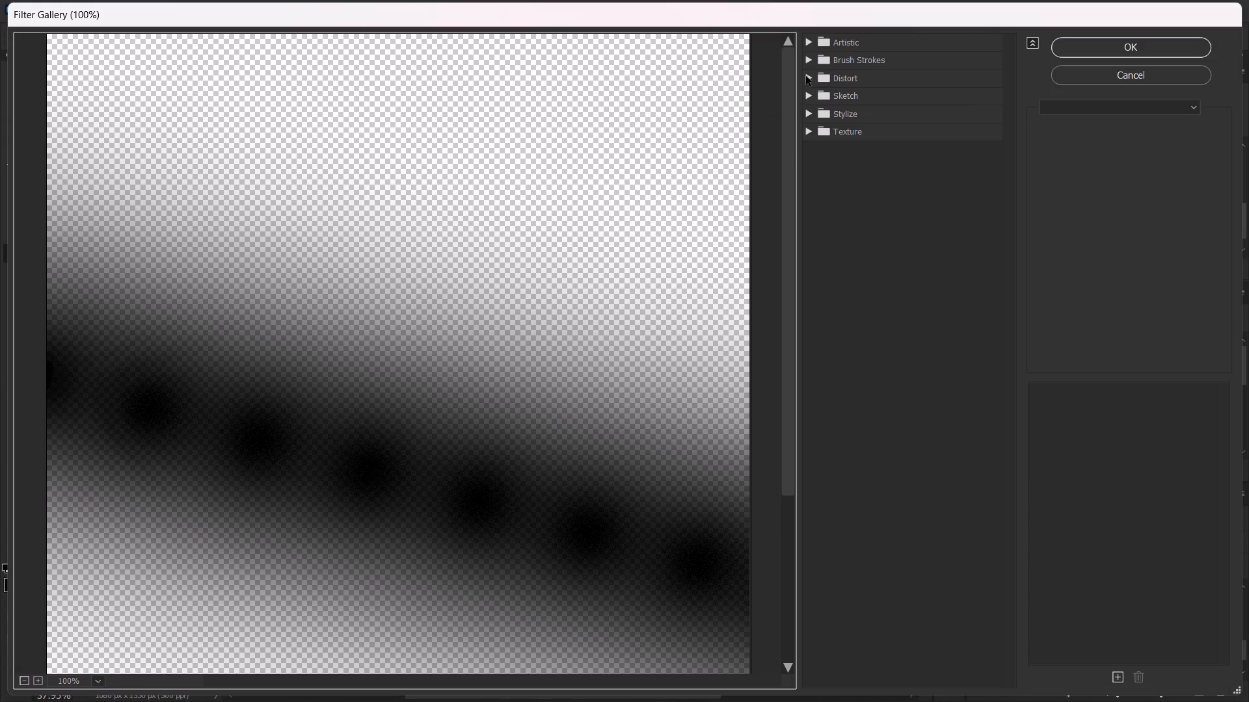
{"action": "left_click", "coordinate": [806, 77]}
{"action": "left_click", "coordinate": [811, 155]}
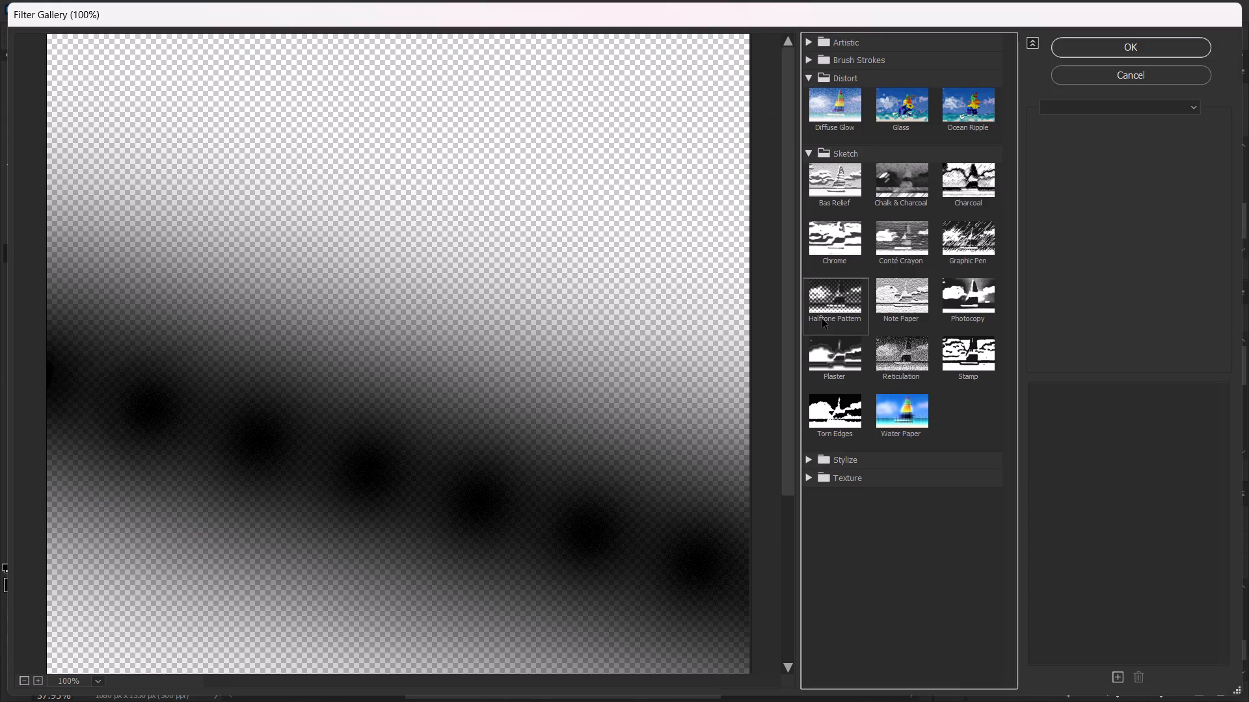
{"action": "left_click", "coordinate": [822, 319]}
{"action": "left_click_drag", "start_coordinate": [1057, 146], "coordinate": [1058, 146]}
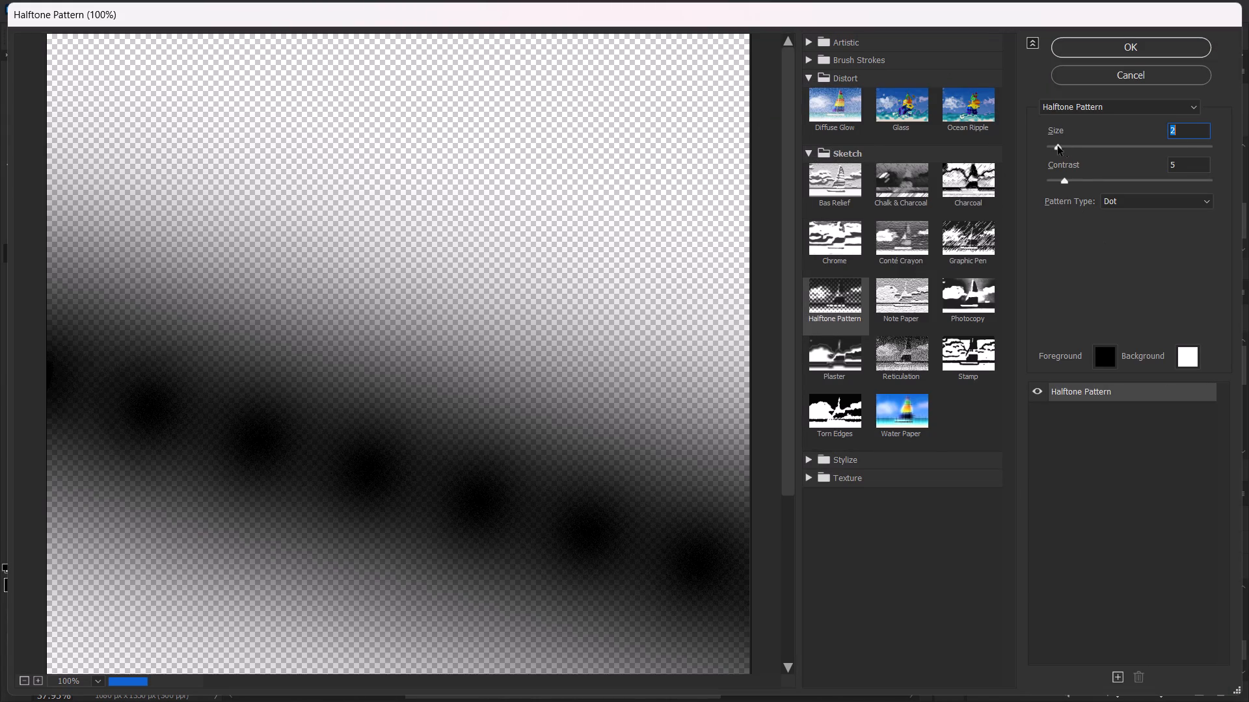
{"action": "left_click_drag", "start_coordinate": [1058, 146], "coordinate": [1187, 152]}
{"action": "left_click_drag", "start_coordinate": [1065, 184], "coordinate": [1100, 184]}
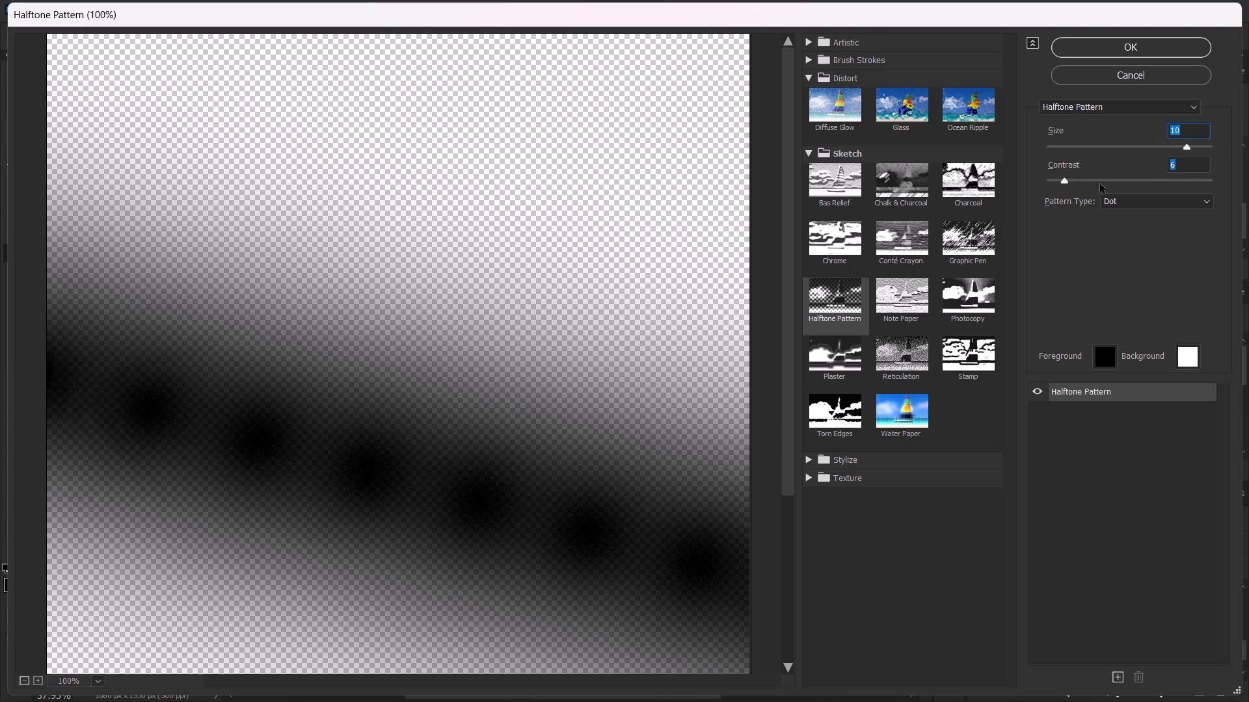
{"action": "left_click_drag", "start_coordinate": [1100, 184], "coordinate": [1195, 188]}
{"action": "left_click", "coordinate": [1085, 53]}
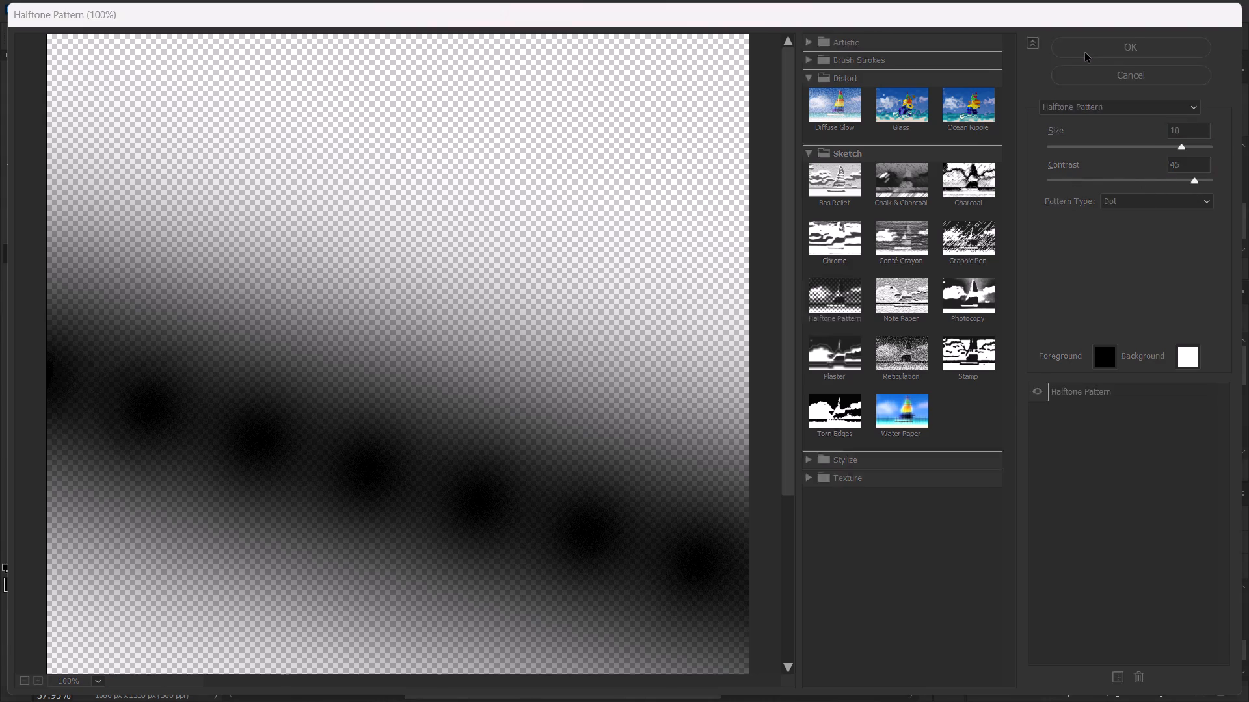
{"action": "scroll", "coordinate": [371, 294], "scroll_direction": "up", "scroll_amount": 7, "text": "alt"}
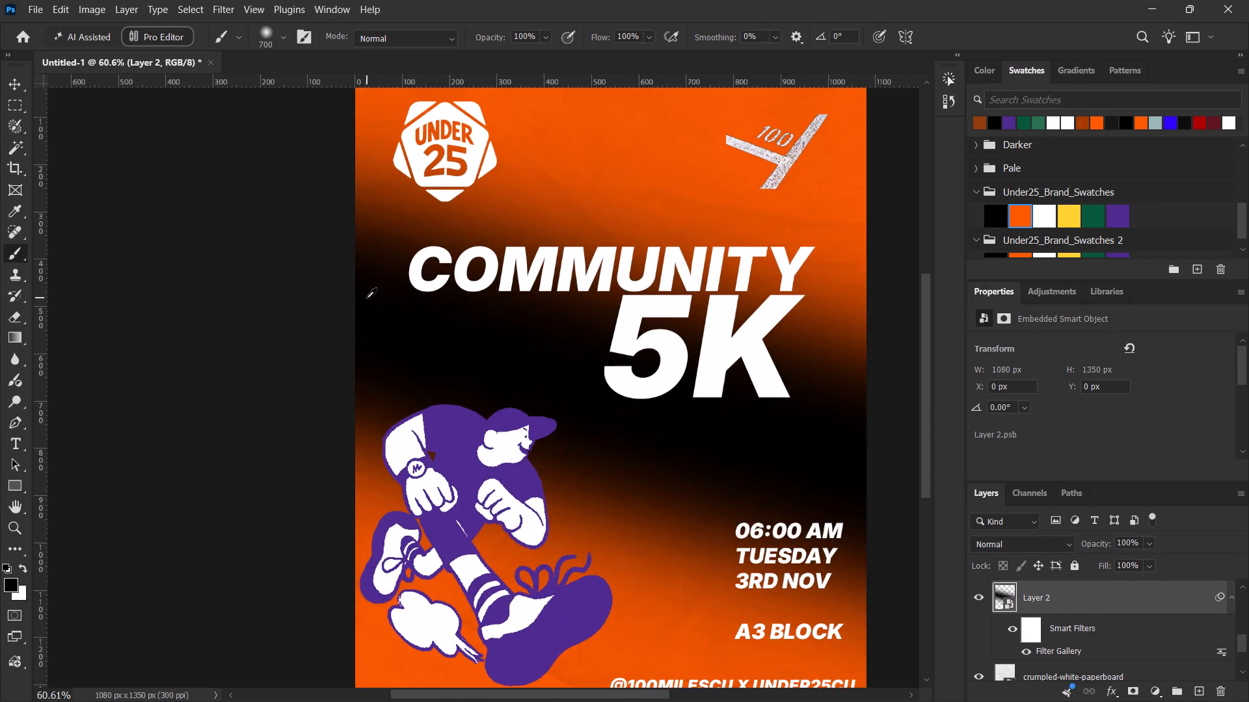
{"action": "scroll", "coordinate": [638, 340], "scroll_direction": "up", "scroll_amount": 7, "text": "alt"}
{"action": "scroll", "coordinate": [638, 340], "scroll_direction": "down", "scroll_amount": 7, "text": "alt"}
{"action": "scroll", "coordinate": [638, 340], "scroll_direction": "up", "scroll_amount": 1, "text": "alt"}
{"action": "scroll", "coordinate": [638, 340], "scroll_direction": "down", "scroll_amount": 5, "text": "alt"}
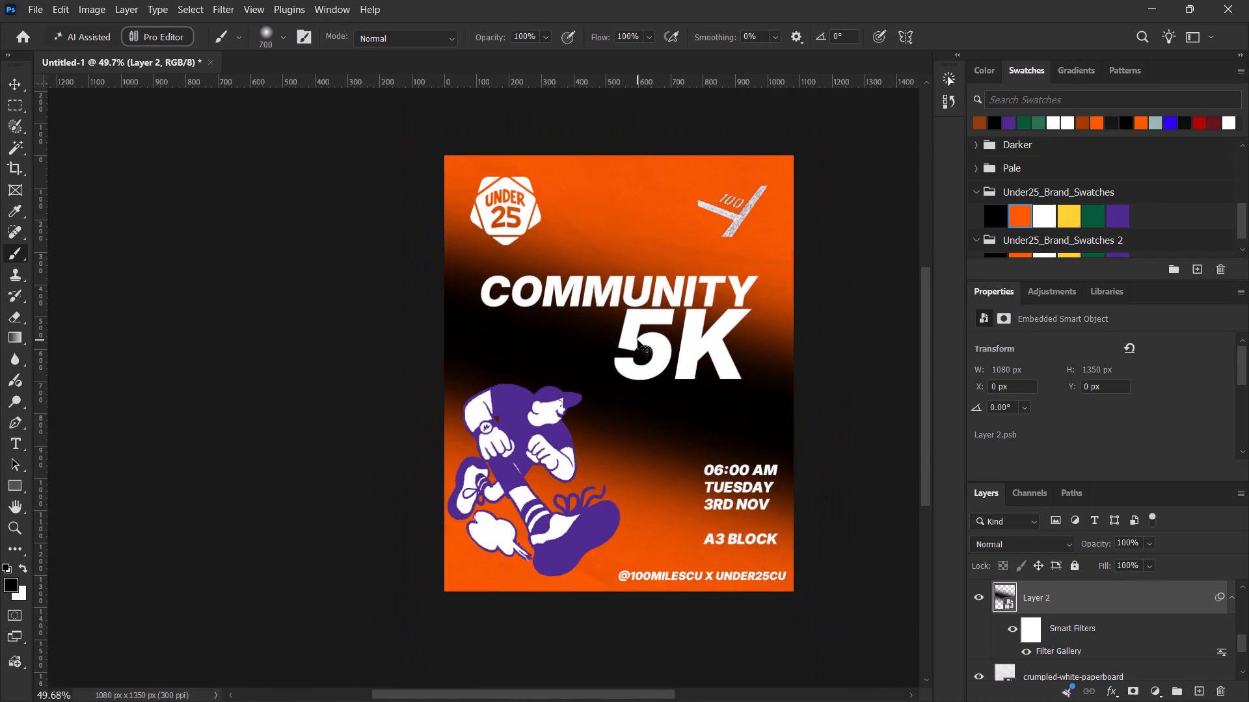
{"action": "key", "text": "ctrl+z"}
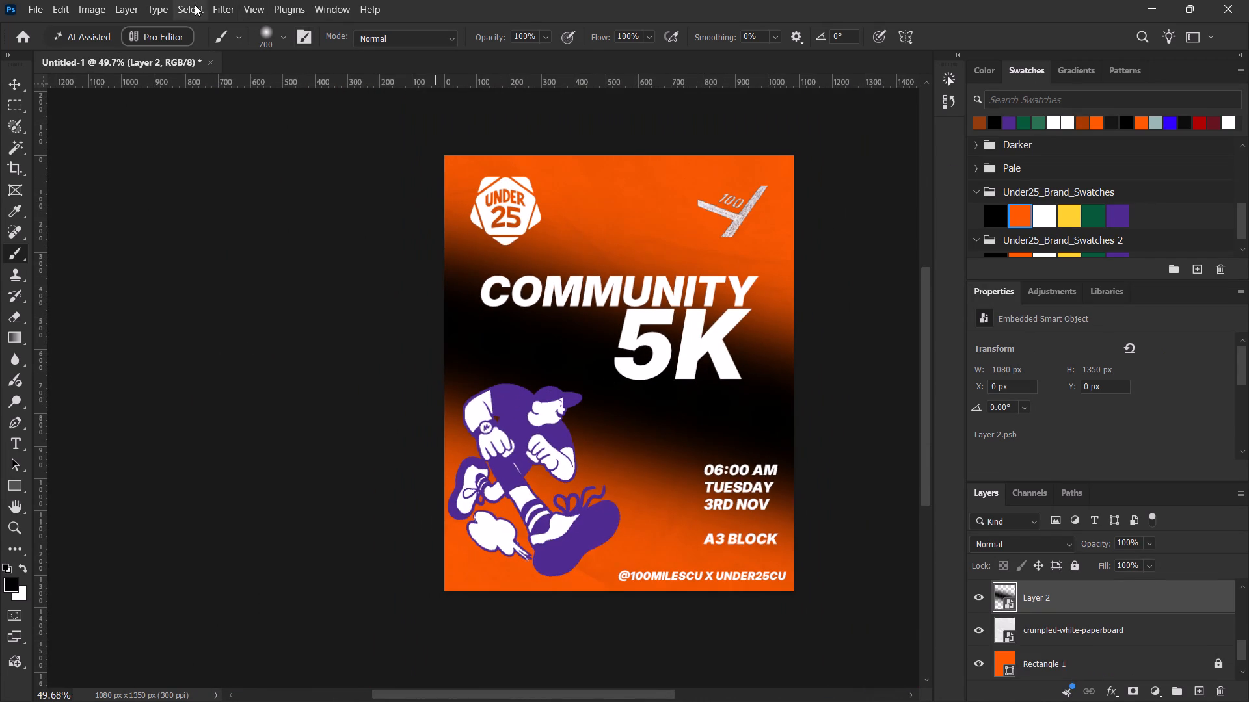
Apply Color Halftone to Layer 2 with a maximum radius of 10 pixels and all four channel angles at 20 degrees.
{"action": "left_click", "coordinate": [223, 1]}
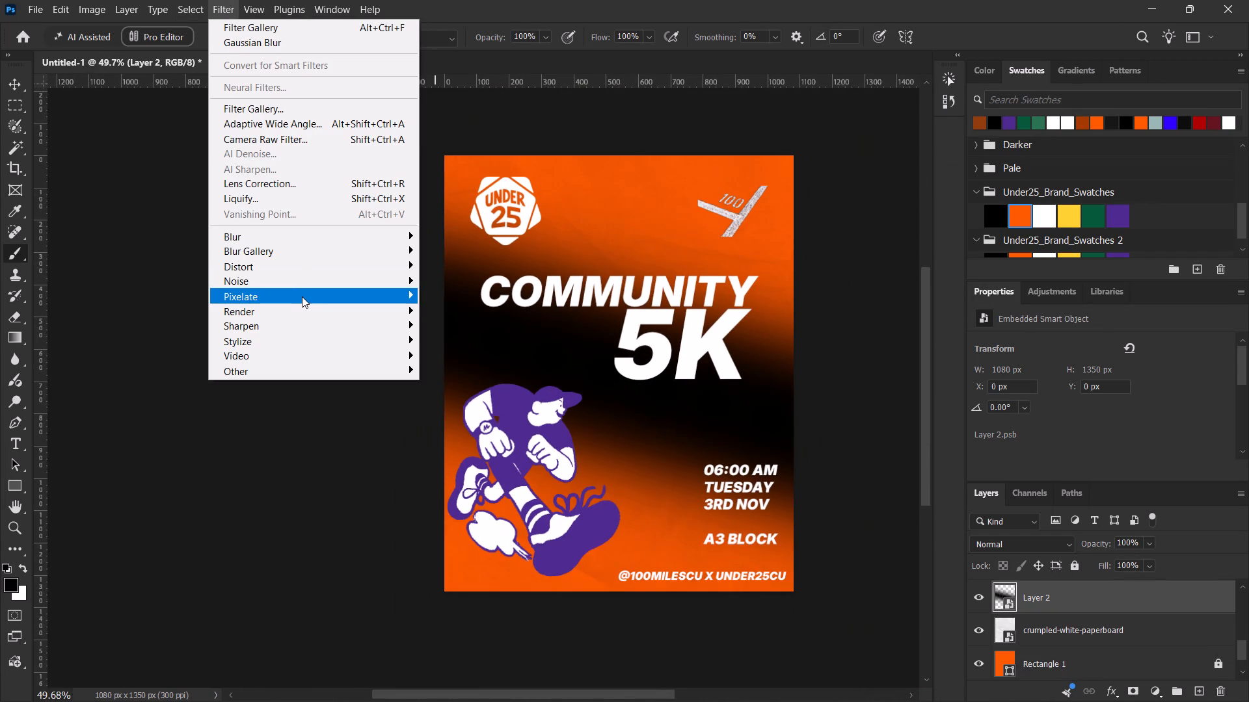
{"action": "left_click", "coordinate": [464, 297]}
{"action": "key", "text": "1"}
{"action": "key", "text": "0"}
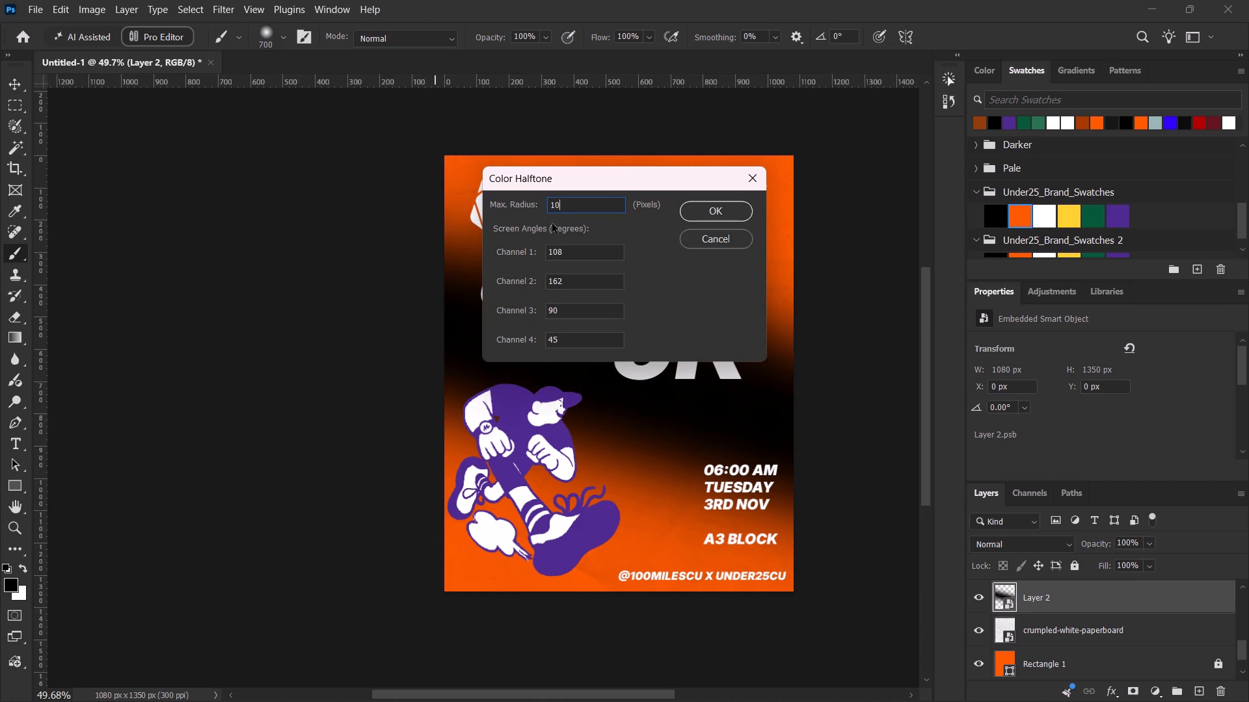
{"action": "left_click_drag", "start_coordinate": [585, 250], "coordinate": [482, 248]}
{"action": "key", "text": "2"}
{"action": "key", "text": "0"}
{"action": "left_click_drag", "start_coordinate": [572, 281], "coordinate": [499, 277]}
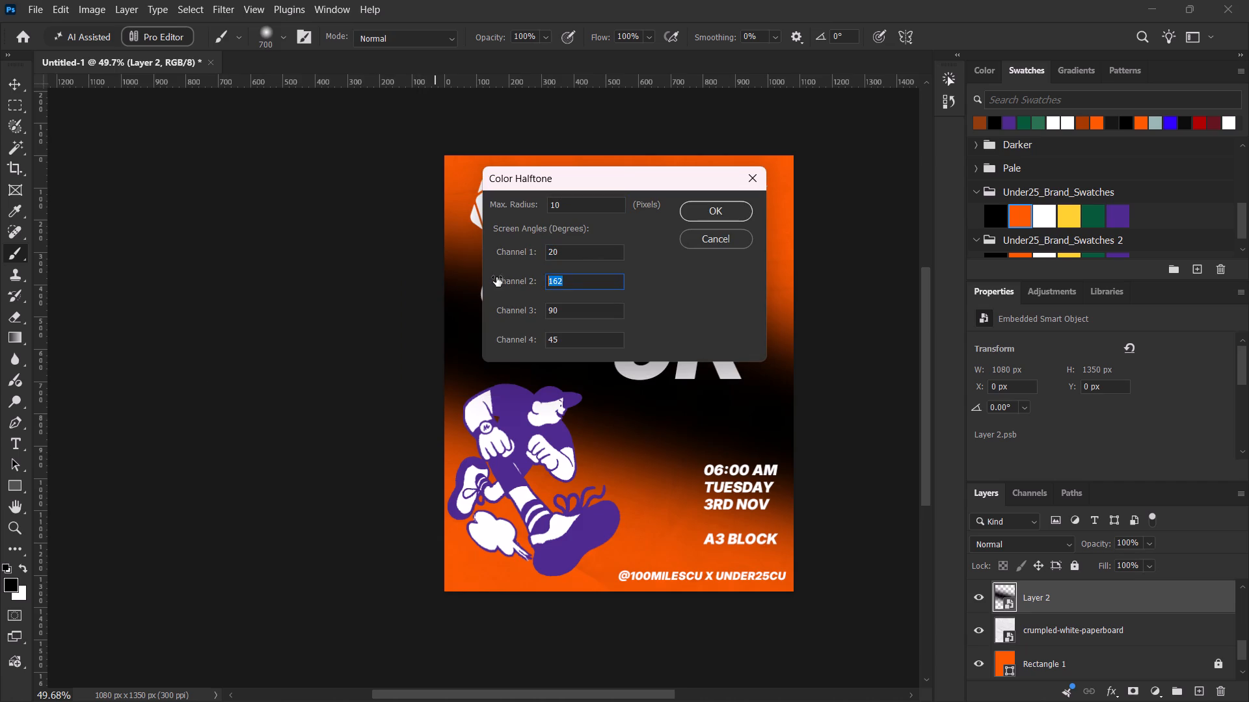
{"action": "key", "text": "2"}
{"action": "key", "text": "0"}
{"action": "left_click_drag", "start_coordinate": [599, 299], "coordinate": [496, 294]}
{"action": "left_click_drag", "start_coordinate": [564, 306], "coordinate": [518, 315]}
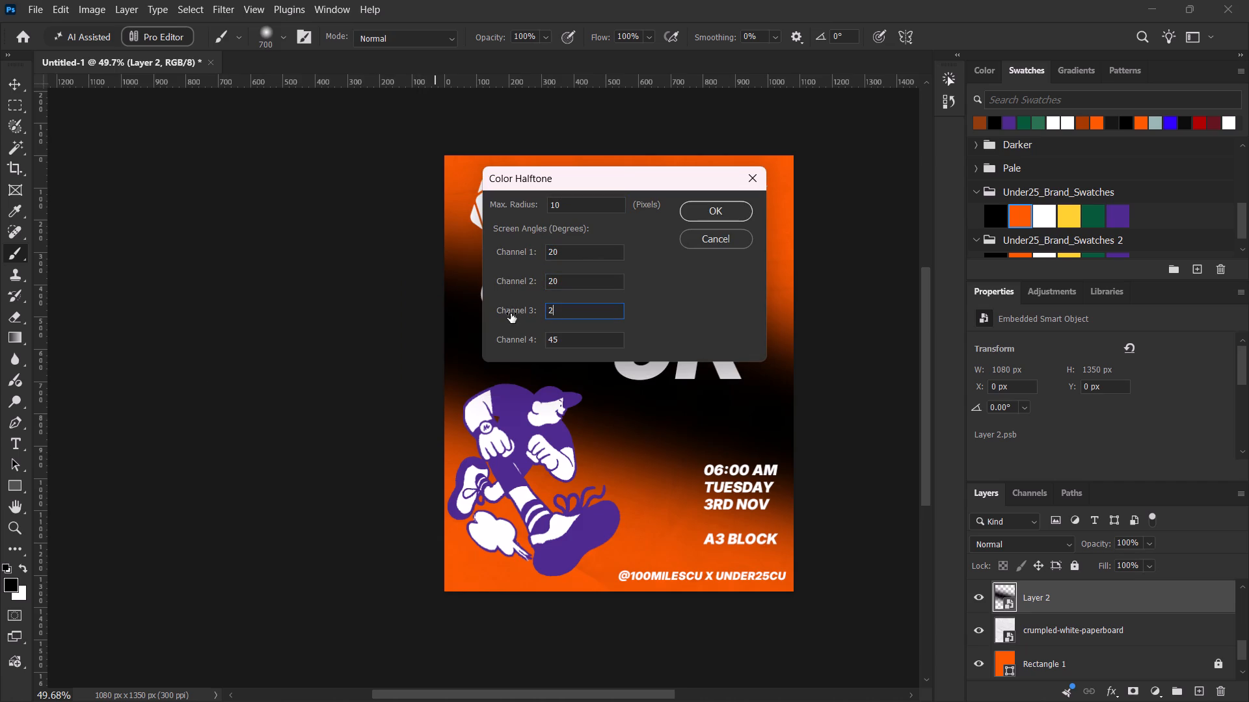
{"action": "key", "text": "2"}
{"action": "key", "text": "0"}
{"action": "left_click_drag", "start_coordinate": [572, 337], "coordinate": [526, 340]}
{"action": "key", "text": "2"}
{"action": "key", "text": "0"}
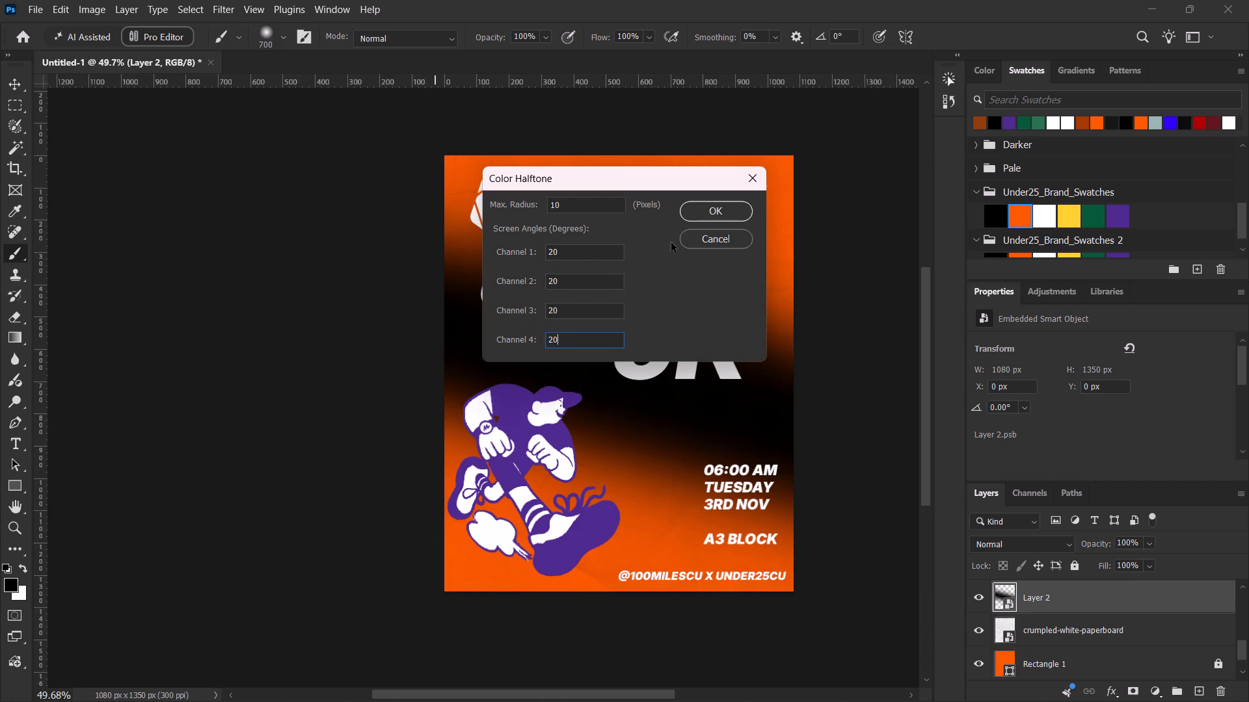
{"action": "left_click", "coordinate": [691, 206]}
Delete Layer 2 with the halftoned black band.
{"action": "scroll", "coordinate": [607, 347], "scroll_direction": "up", "scroll_amount": 14, "text": "alt"}
{"action": "scroll", "coordinate": [585, 410], "scroll_direction": "up", "scroll_amount": 15, "text": "alt"}
{"action": "scroll", "coordinate": [572, 400], "scroll_direction": "down", "scroll_amount": 15, "text": "alt"}
{"action": "scroll", "coordinate": [571, 397], "scroll_direction": "up", "scroll_amount": 1, "text": "alt"}
{"action": "scroll", "coordinate": [571, 397], "scroll_direction": "down", "scroll_amount": 11, "text": "alt"}
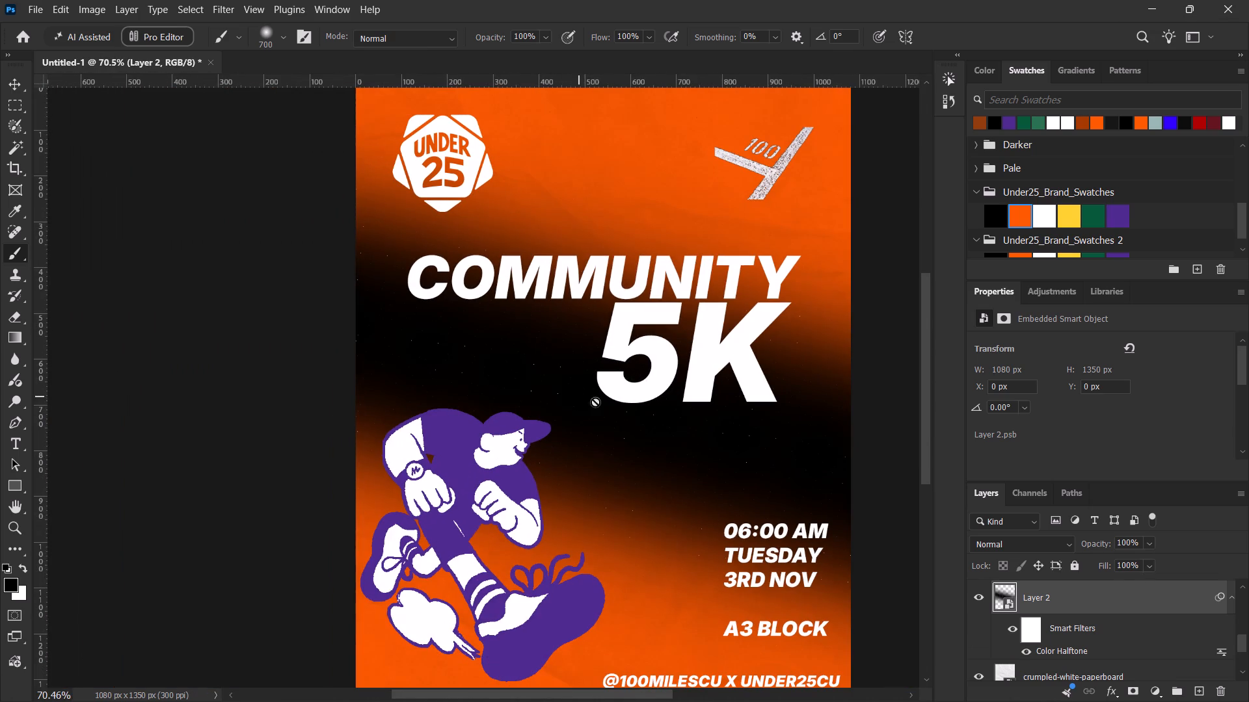
{"action": "key", "text": "Delete"}
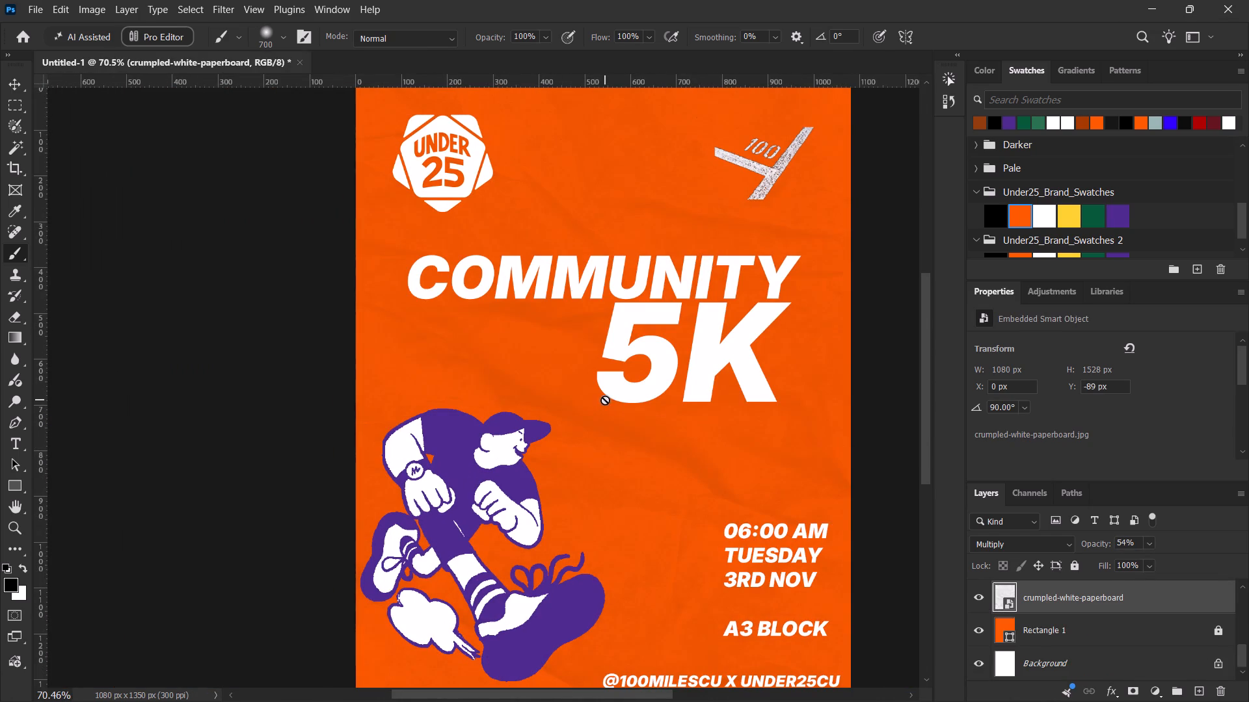
Set the crumpled-white-paperboard layer's opacity to 74%.
{"action": "scroll", "coordinate": [604, 400], "scroll_direction": "down", "scroll_amount": 2, "text": "alt"}
{"action": "left_click", "coordinate": [1149, 541]}
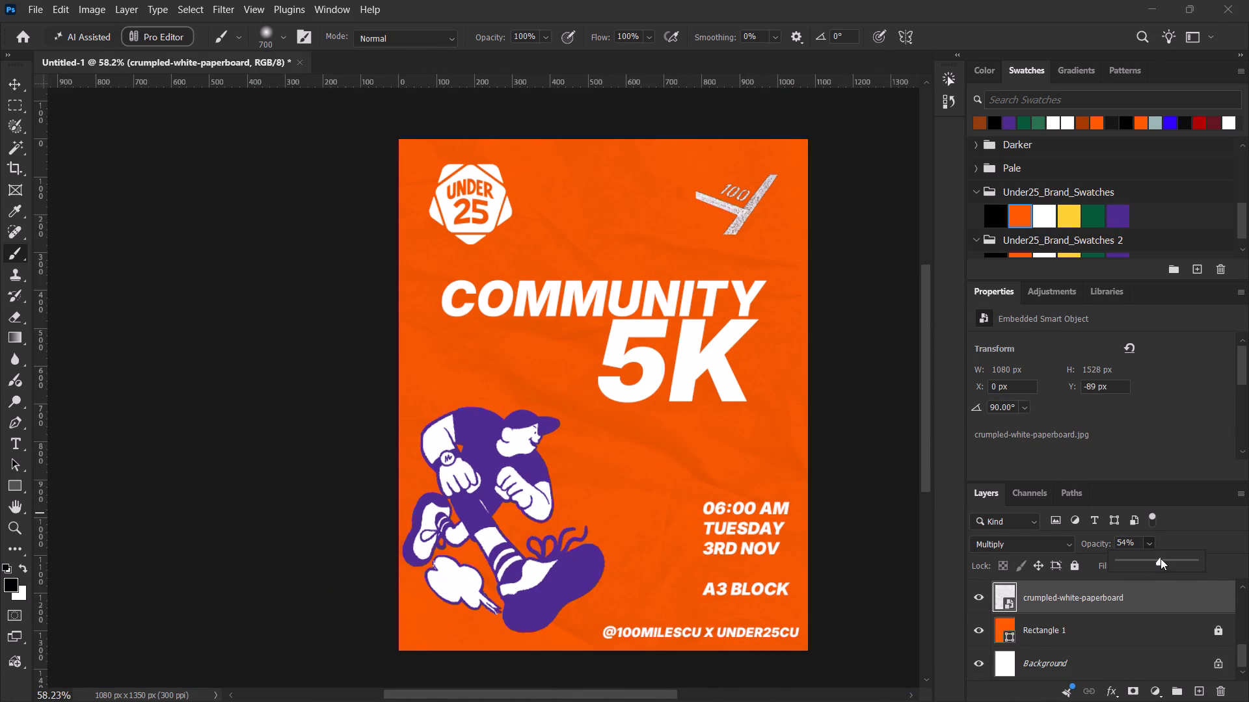
{"action": "left_click_drag", "start_coordinate": [1161, 558], "coordinate": [1175, 562]}
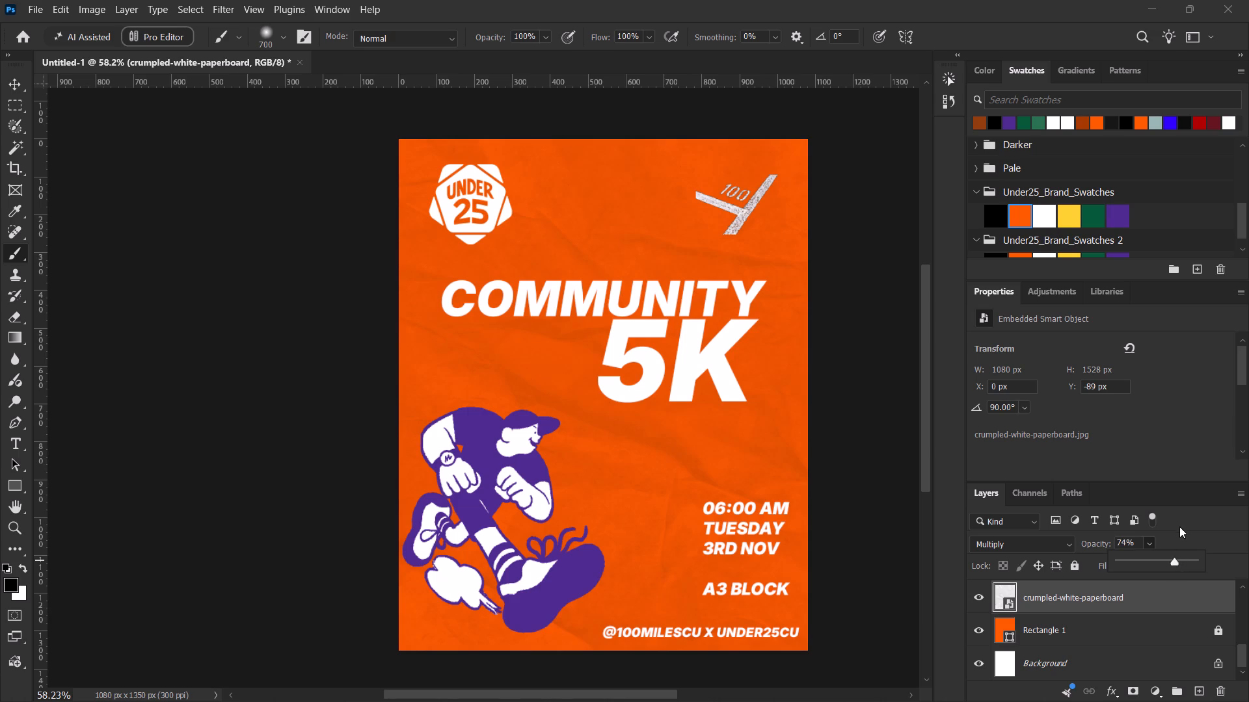
{"action": "left_click", "coordinate": [1181, 525]}
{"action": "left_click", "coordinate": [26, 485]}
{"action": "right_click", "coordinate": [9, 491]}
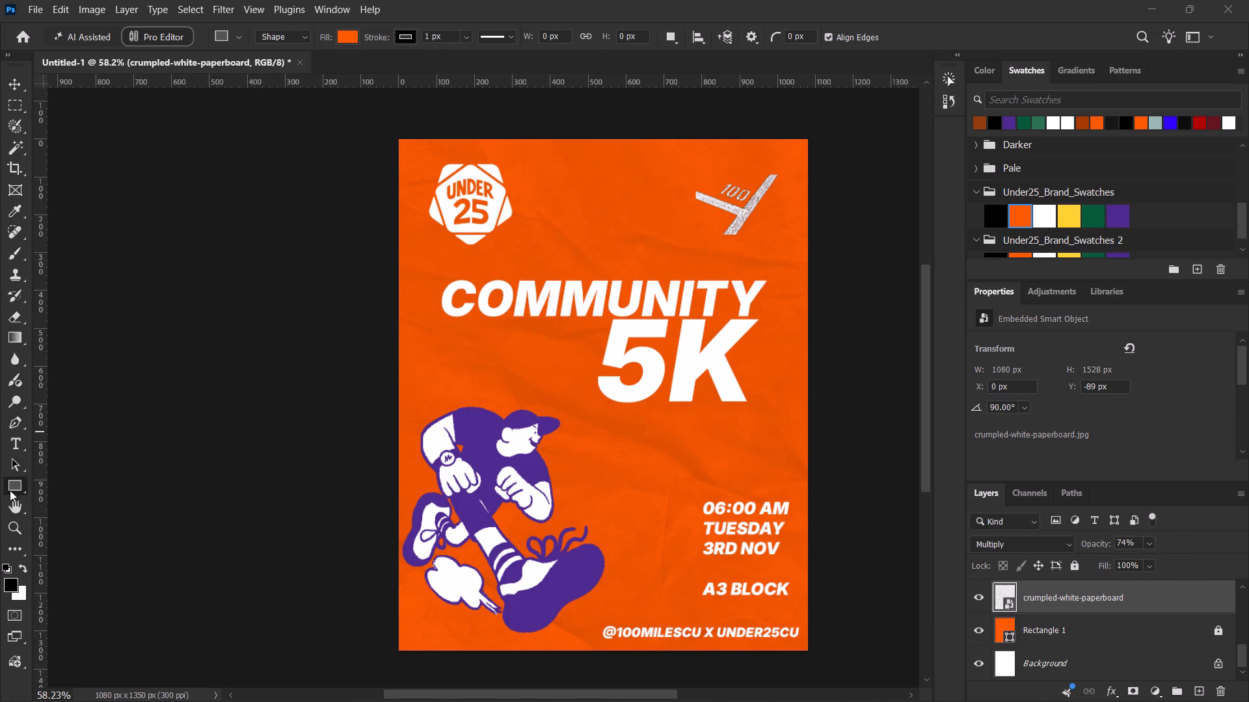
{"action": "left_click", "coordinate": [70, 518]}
Draw a rectangle of about 1349 × 481 px across the poster's lower third, extending past both side edges.
{"action": "left_click", "coordinate": [16, 482]}
{"action": "right_click", "coordinate": [15, 482]}
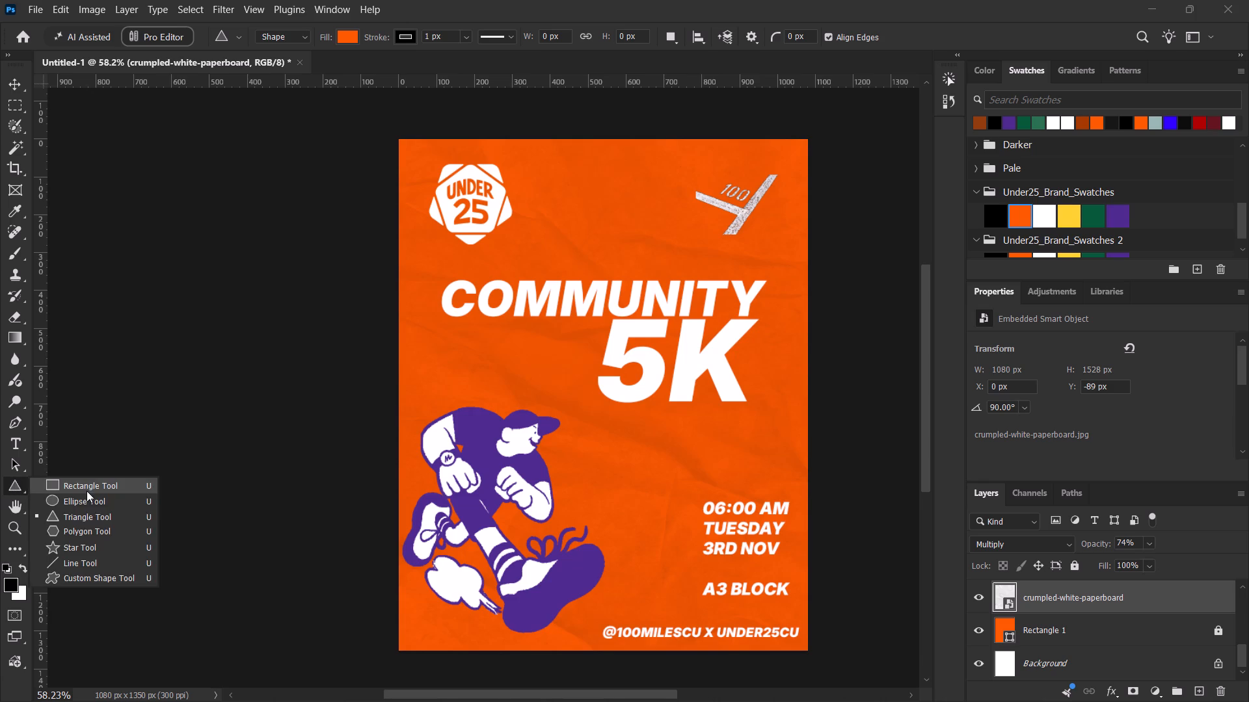
{"action": "left_click", "coordinate": [87, 491]}
{"action": "key", "text": "space"}
{"action": "key", "text": "space"}
{"action": "key", "text": "space"}
{"action": "key", "text": "space"}
{"action": "key", "text": "space"}
{"action": "key", "text": "space"}
{"action": "key", "text": "space"}
{"action": "key", "text": "space"}
{"action": "key", "text": "space"}
{"action": "key", "text": "space"}
{"action": "key", "text": "space"}
{"action": "left_click_drag", "start_coordinate": [290, 473], "coordinate": [232, 391]}
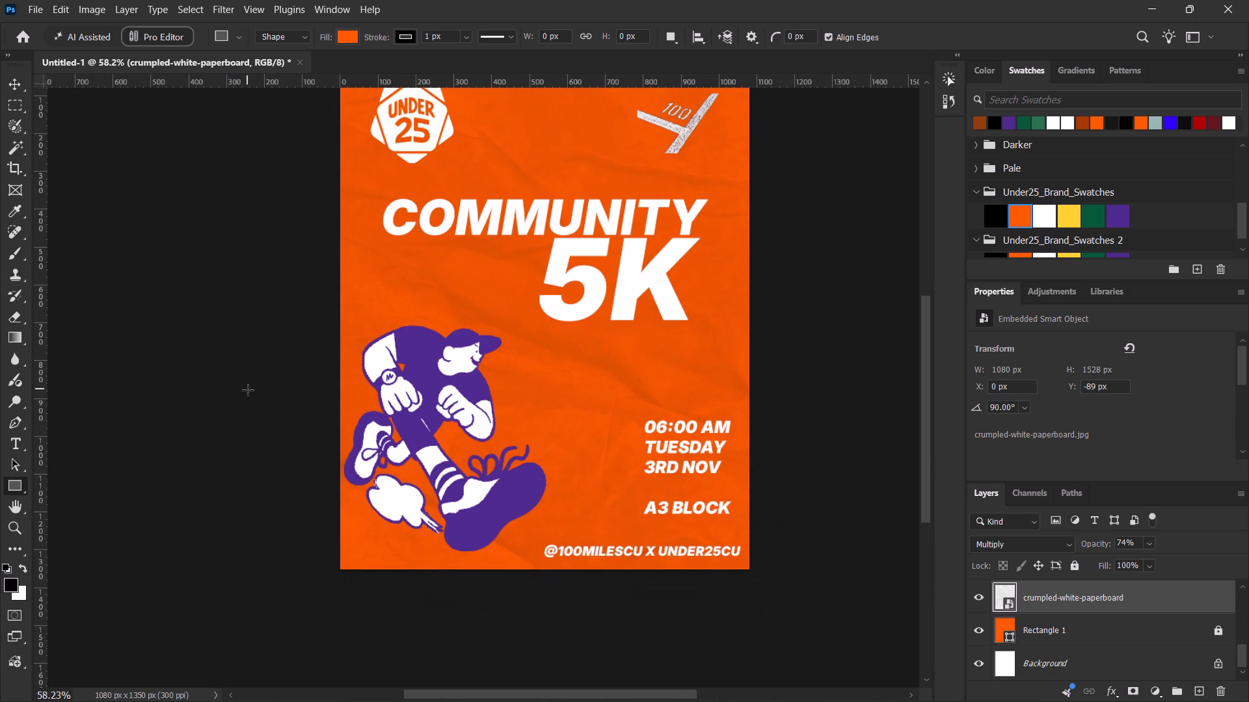
{"action": "left_click_drag", "start_coordinate": [250, 395], "coordinate": [757, 576]}
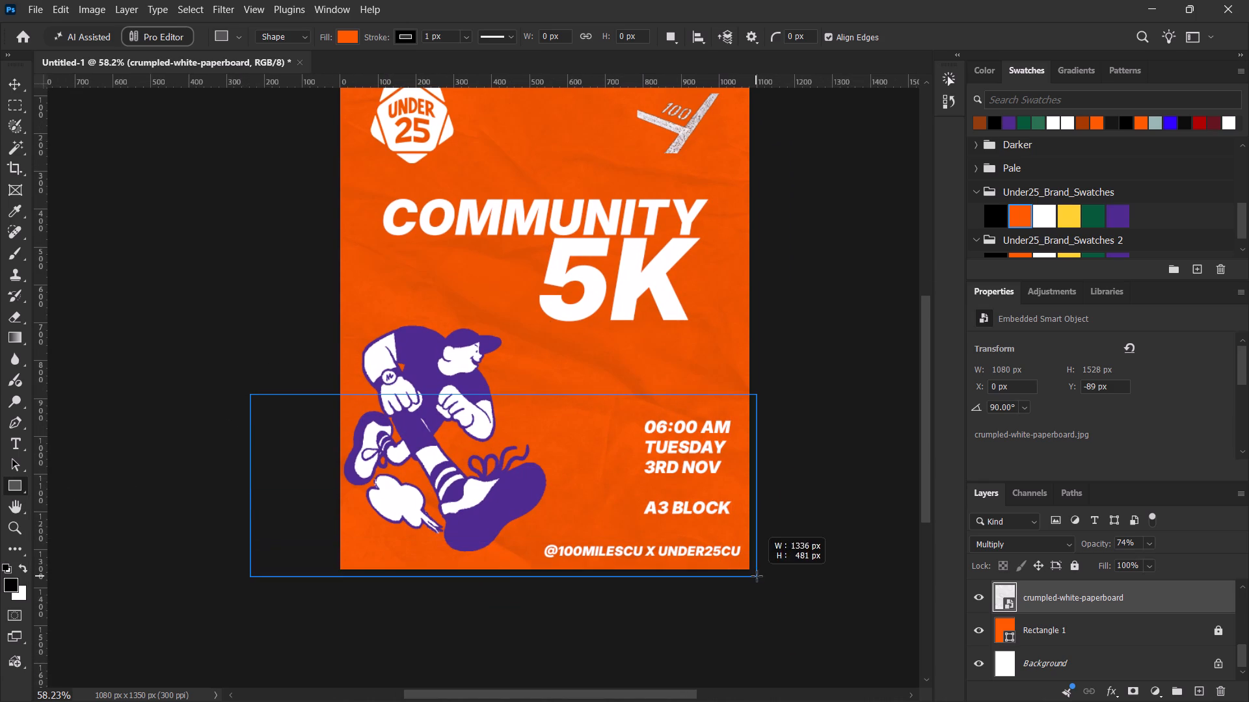
{"action": "left_click_drag", "start_coordinate": [757, 576], "coordinate": [761, 576]}
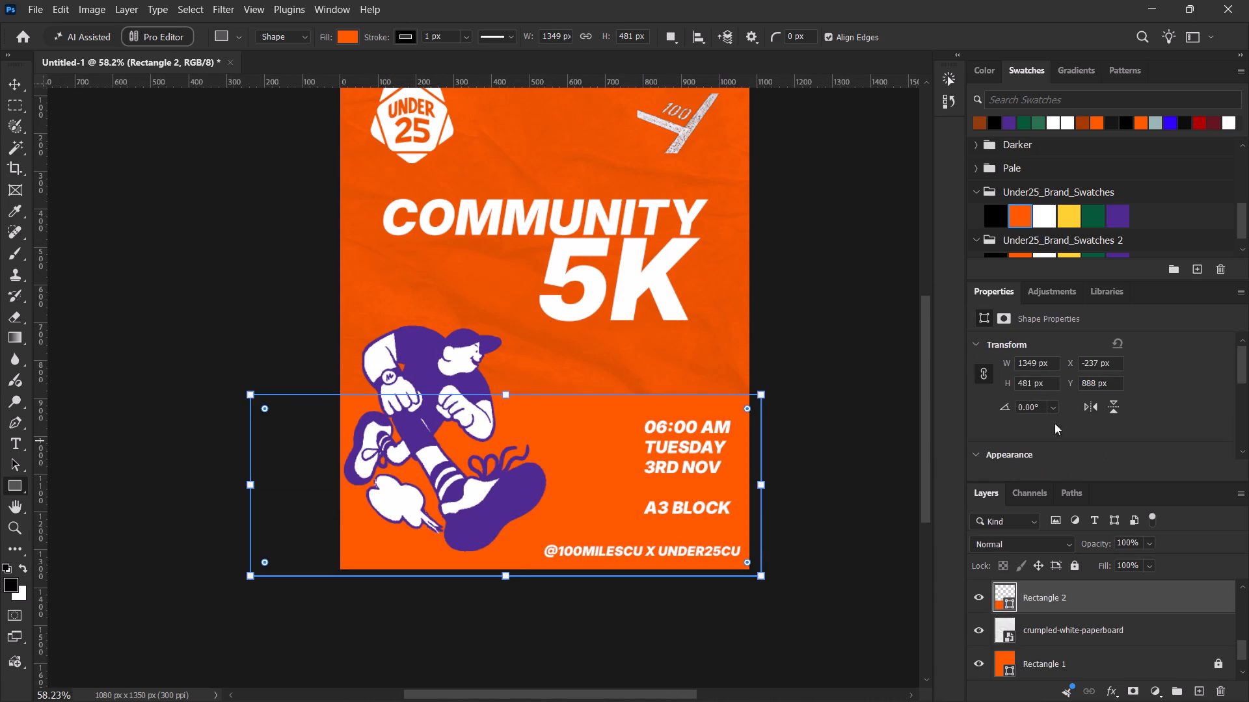
Fill the new rectangle with the black brand swatch.
{"action": "left_click", "coordinate": [1002, 206]}
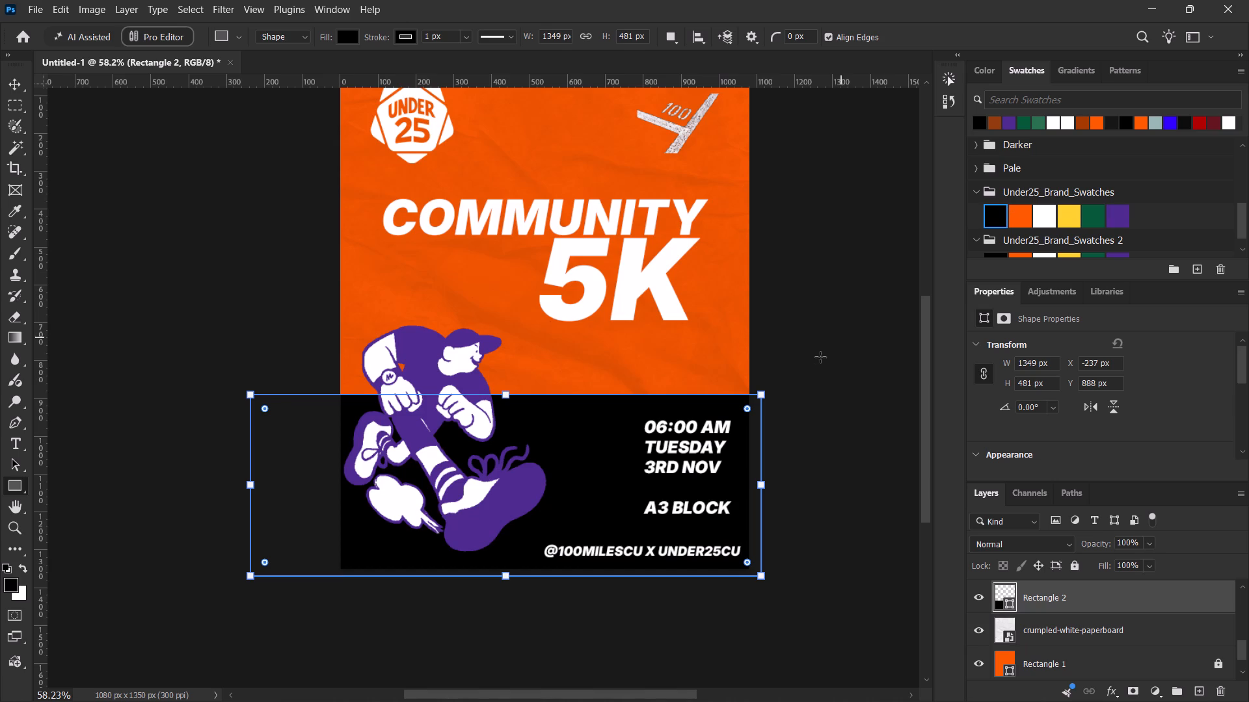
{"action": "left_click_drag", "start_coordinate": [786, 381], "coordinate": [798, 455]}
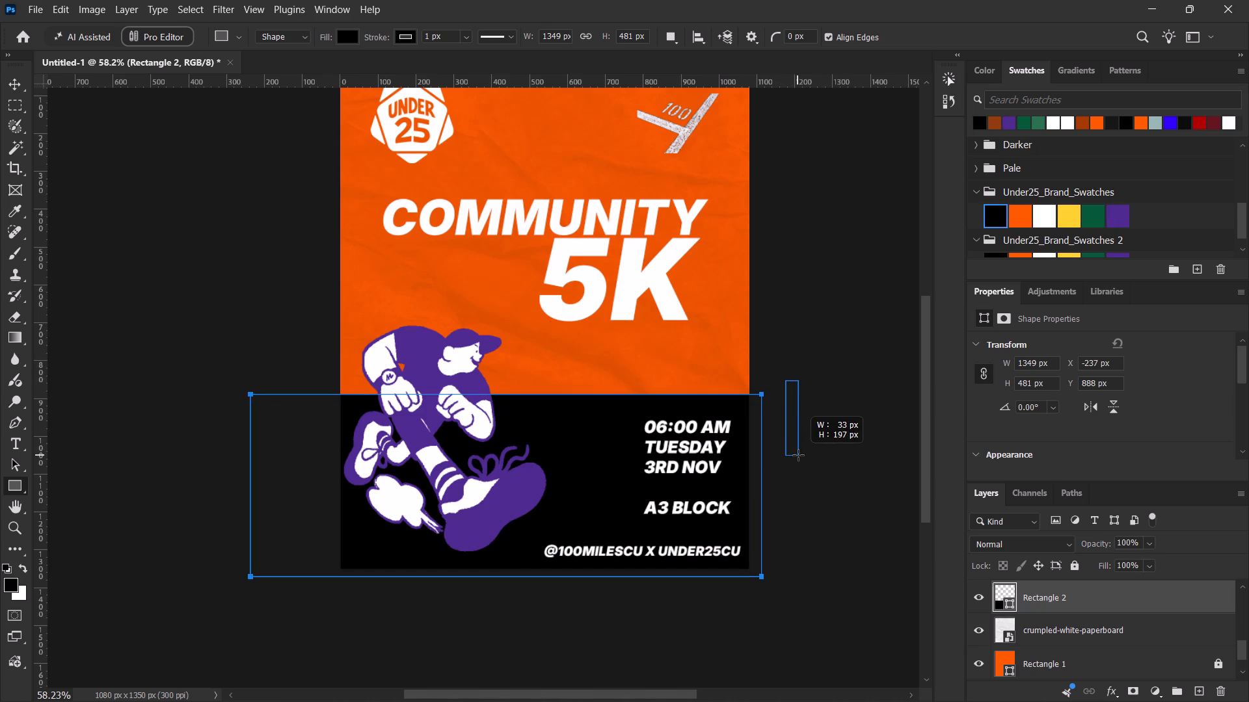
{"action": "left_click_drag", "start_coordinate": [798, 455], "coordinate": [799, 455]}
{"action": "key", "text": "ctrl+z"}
Rotate the black rectangle about 10° clockwise so its top edge slopes down across the poster.
{"action": "left_click_drag", "start_coordinate": [775, 380], "coordinate": [785, 469]}
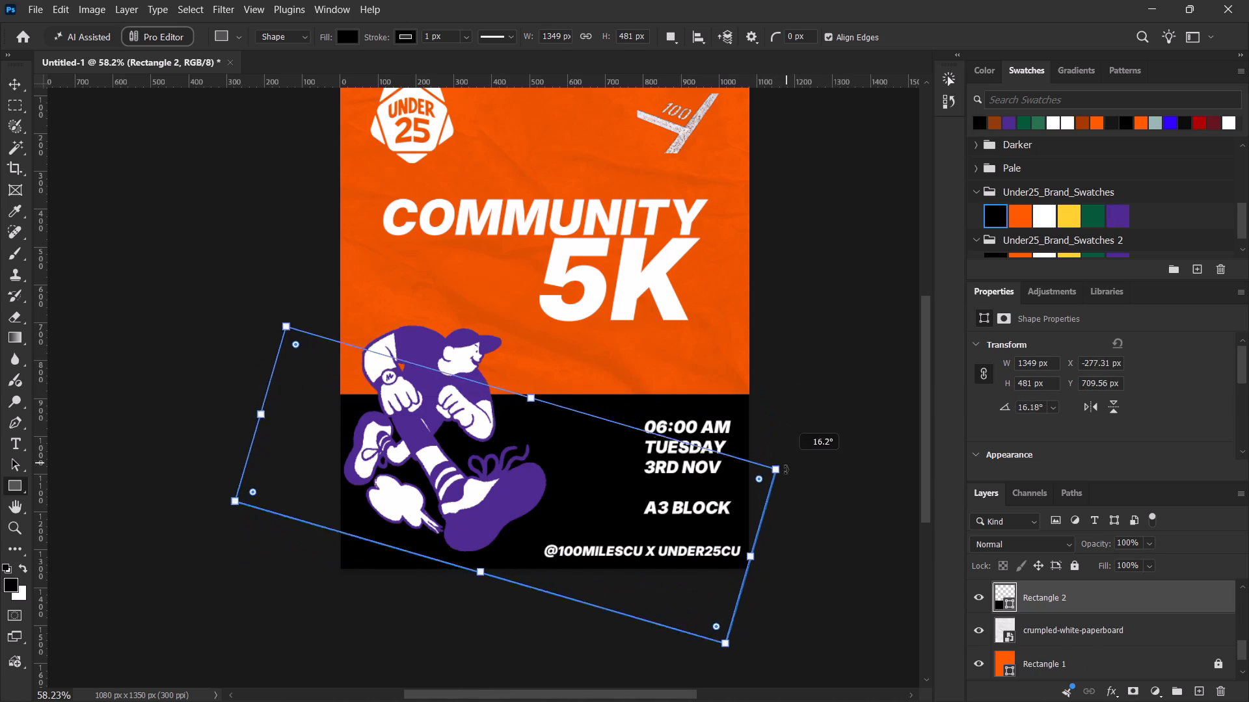
{"action": "left_click_drag", "start_coordinate": [785, 469], "coordinate": [810, 424]}
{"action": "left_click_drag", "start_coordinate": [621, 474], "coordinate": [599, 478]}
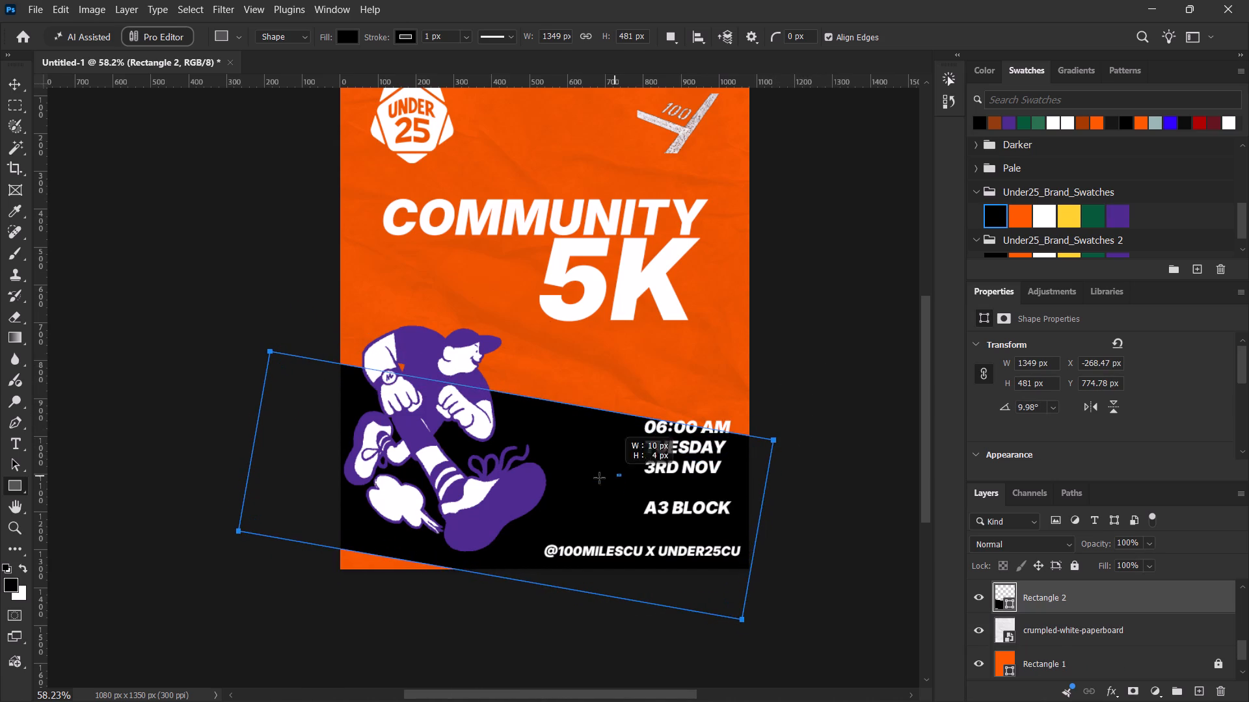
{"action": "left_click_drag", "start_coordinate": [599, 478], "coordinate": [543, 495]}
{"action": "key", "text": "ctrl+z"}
Move the tilted black Rectangle 2 down to about X -237 px, Y 950 px, covering the poster's bottom behind the runner.
{"action": "key", "text": "v"}
{"action": "left_click_drag", "start_coordinate": [528, 469], "coordinate": [518, 478]}
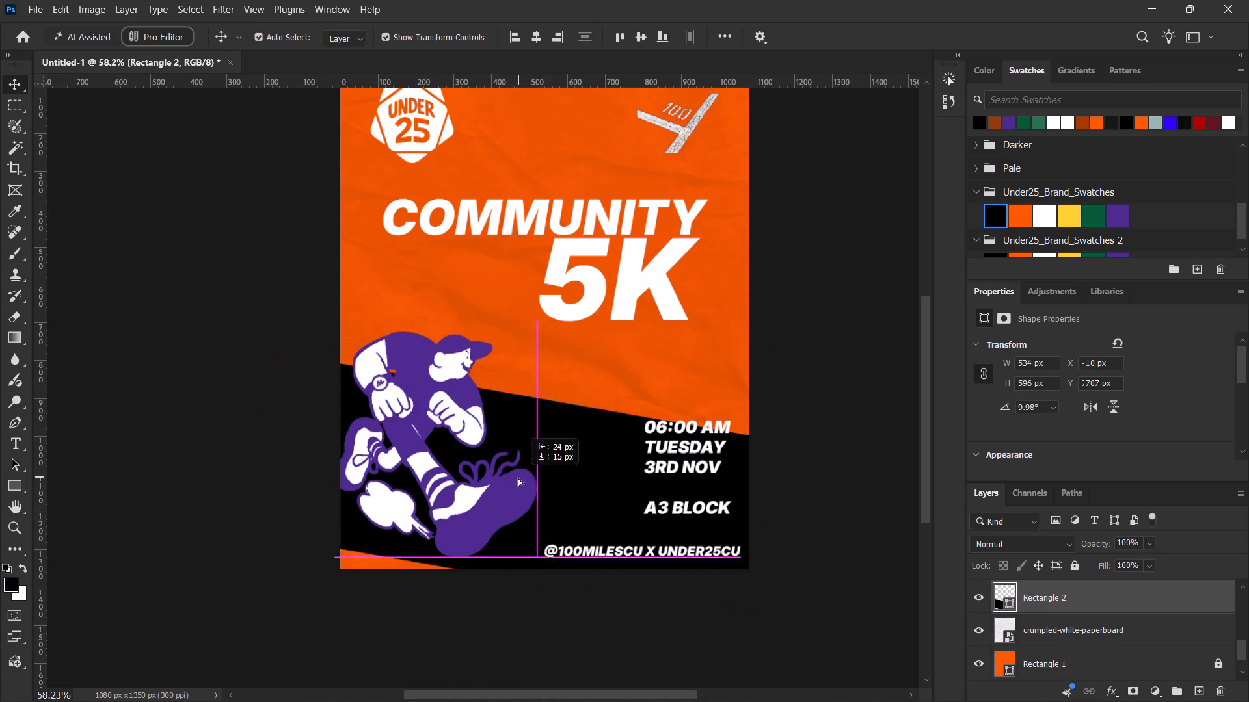
{"action": "left_click_drag", "start_coordinate": [518, 478], "coordinate": [505, 486]}
{"action": "key", "text": "ctrl+z"}
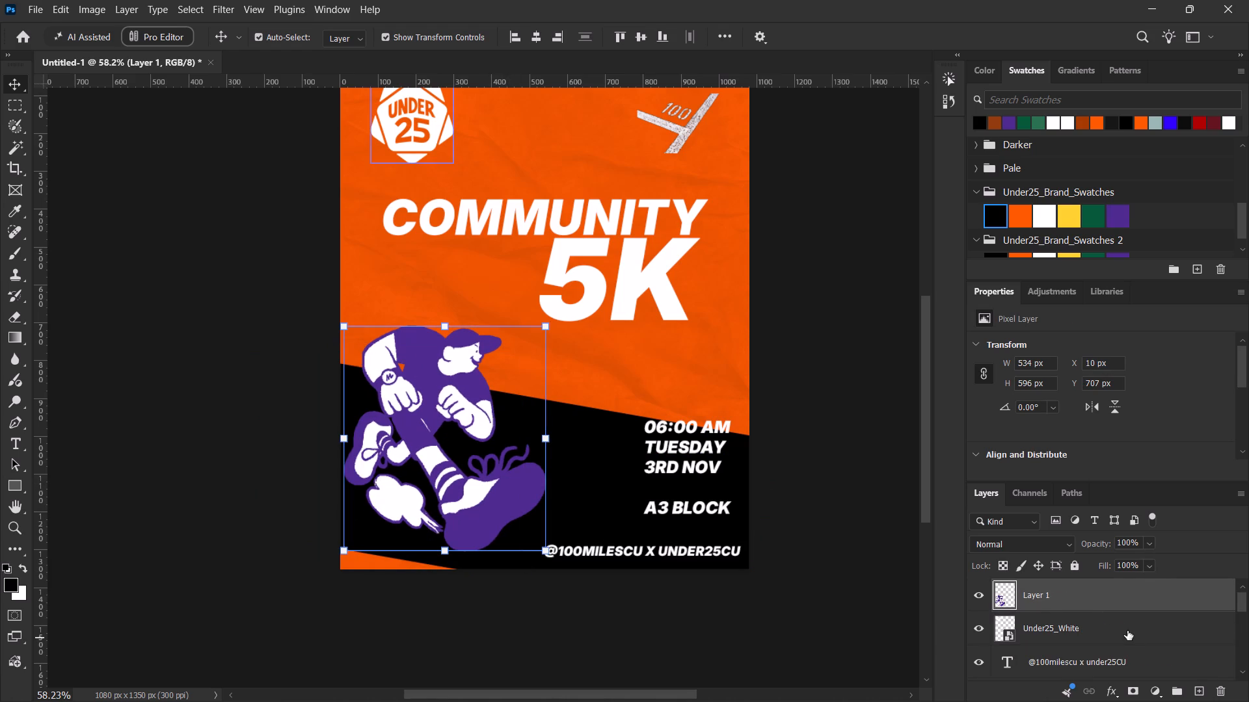
{"action": "scroll", "coordinate": [1127, 630], "scroll_direction": "down", "scroll_amount": 2}
{"action": "scroll", "coordinate": [1127, 630], "scroll_direction": "up", "scroll_amount": 1}
{"action": "scroll", "coordinate": [1127, 630], "scroll_direction": "down", "scroll_amount": 5}
{"action": "left_click", "coordinate": [1129, 630]}
{"action": "left_click_drag", "start_coordinate": [574, 466], "coordinate": [572, 482]}
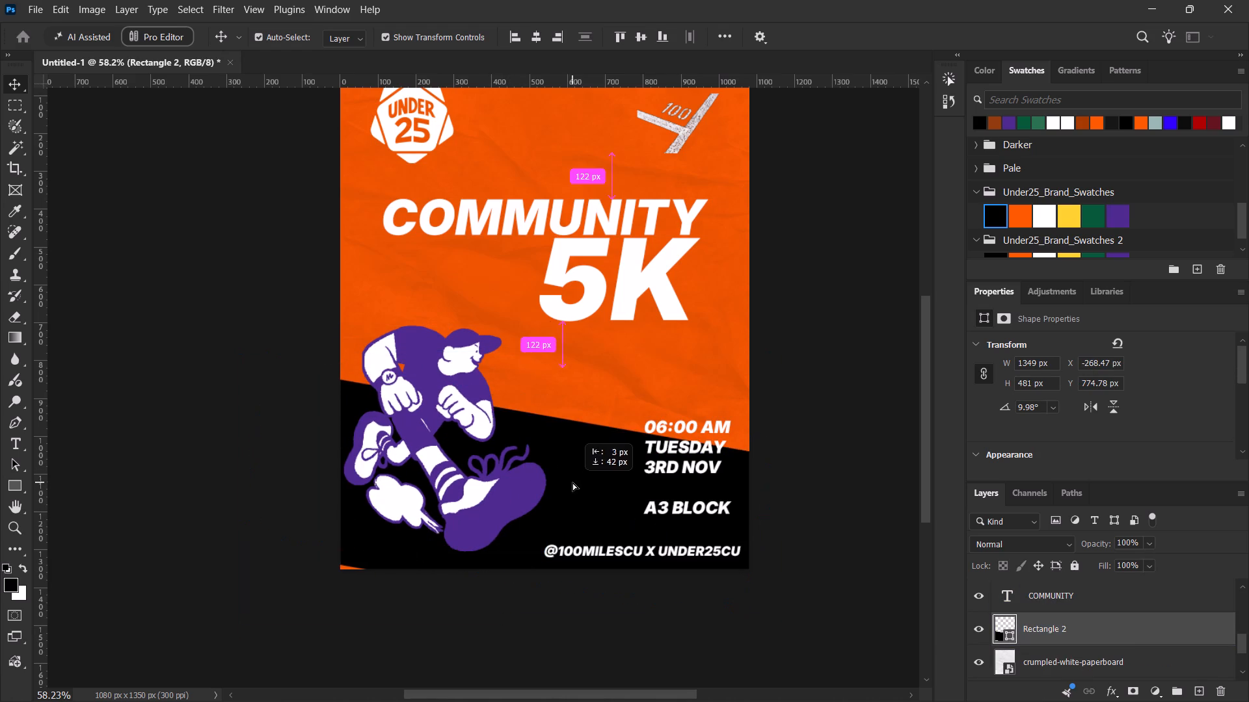
{"action": "left_click_drag", "start_coordinate": [572, 482], "coordinate": [580, 534]}
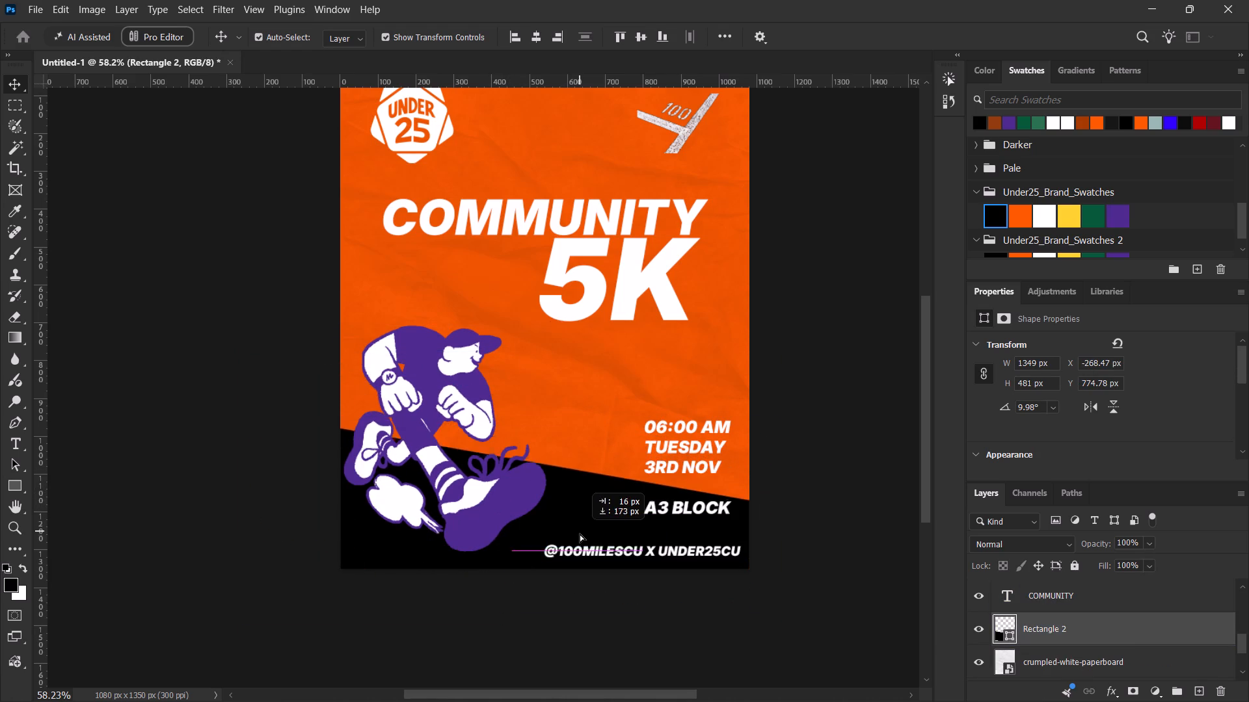
{"action": "left_click_drag", "start_coordinate": [580, 534], "coordinate": [585, 533]}
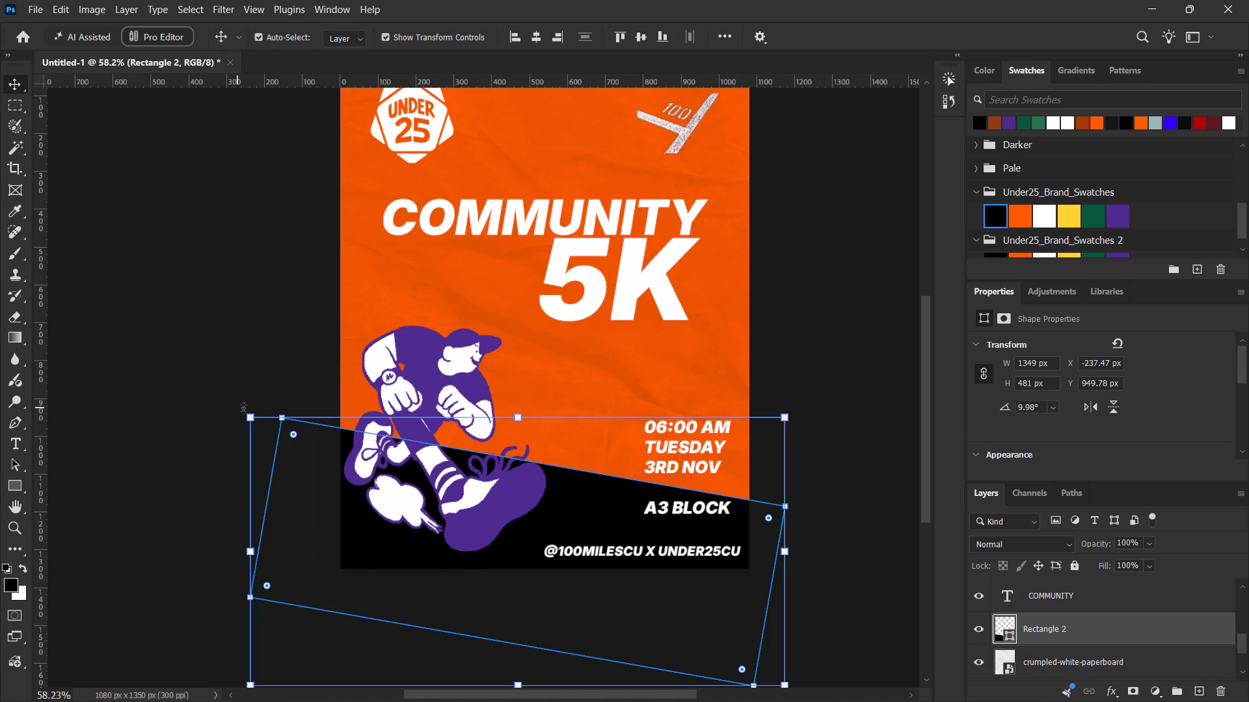
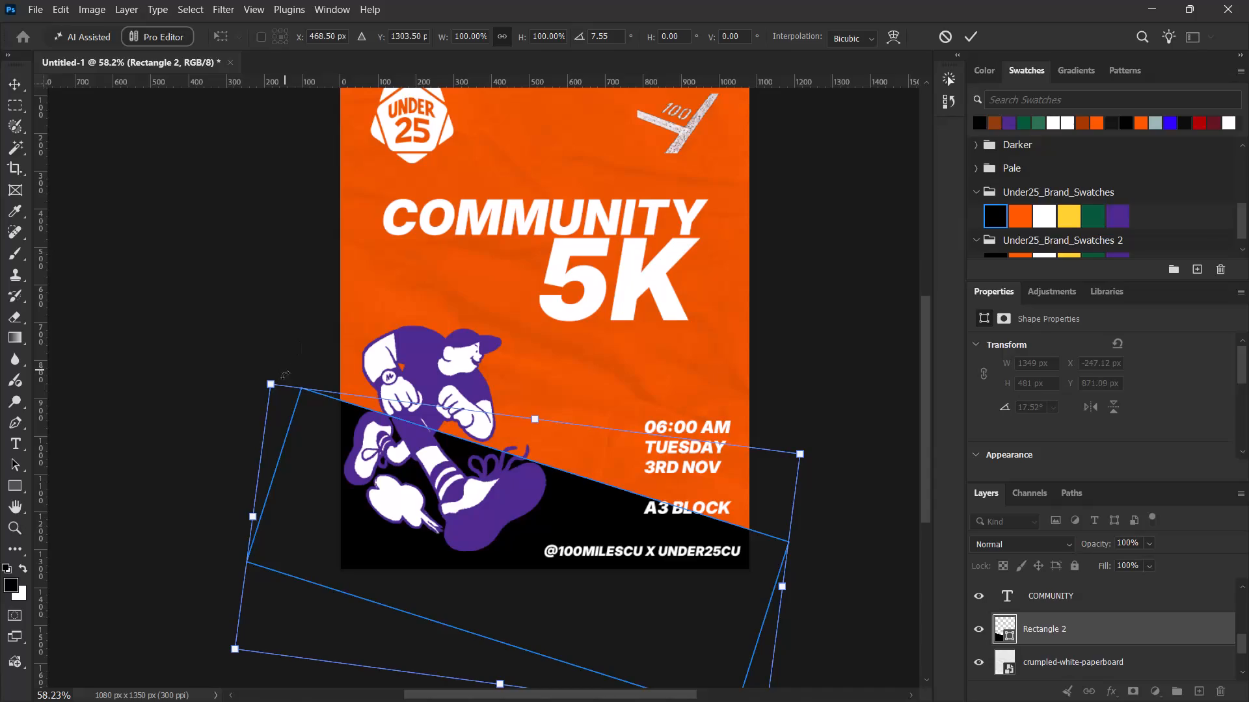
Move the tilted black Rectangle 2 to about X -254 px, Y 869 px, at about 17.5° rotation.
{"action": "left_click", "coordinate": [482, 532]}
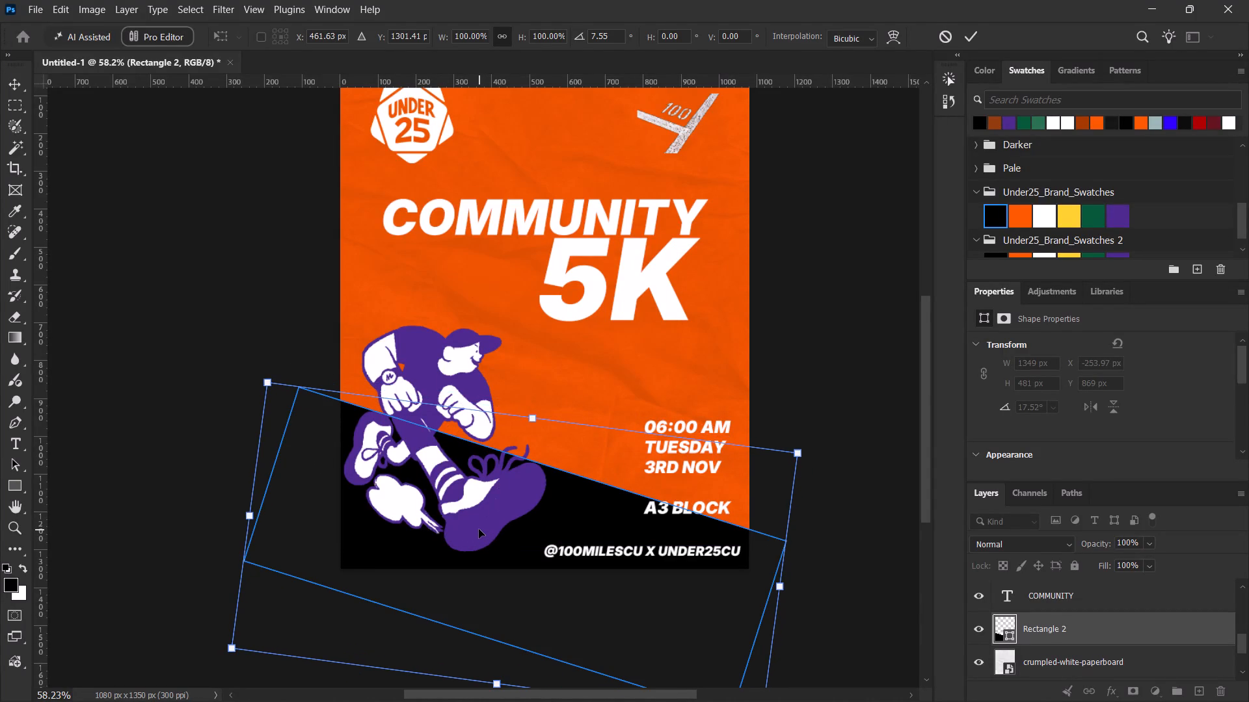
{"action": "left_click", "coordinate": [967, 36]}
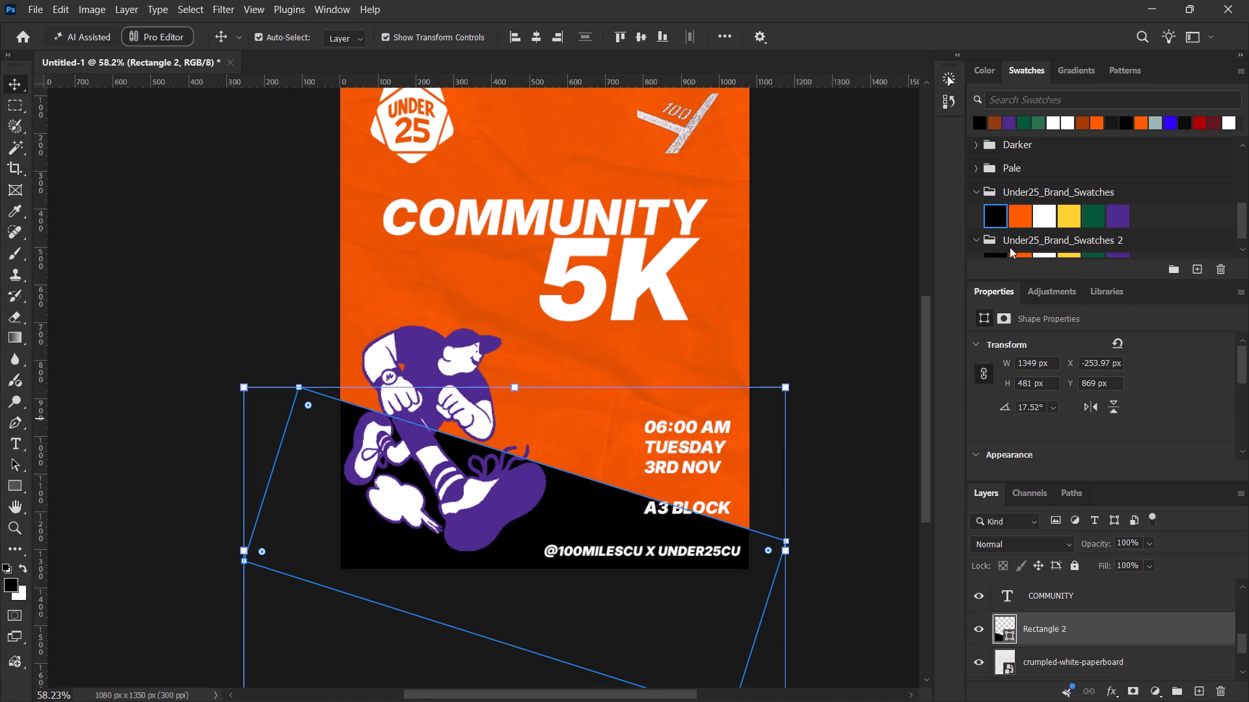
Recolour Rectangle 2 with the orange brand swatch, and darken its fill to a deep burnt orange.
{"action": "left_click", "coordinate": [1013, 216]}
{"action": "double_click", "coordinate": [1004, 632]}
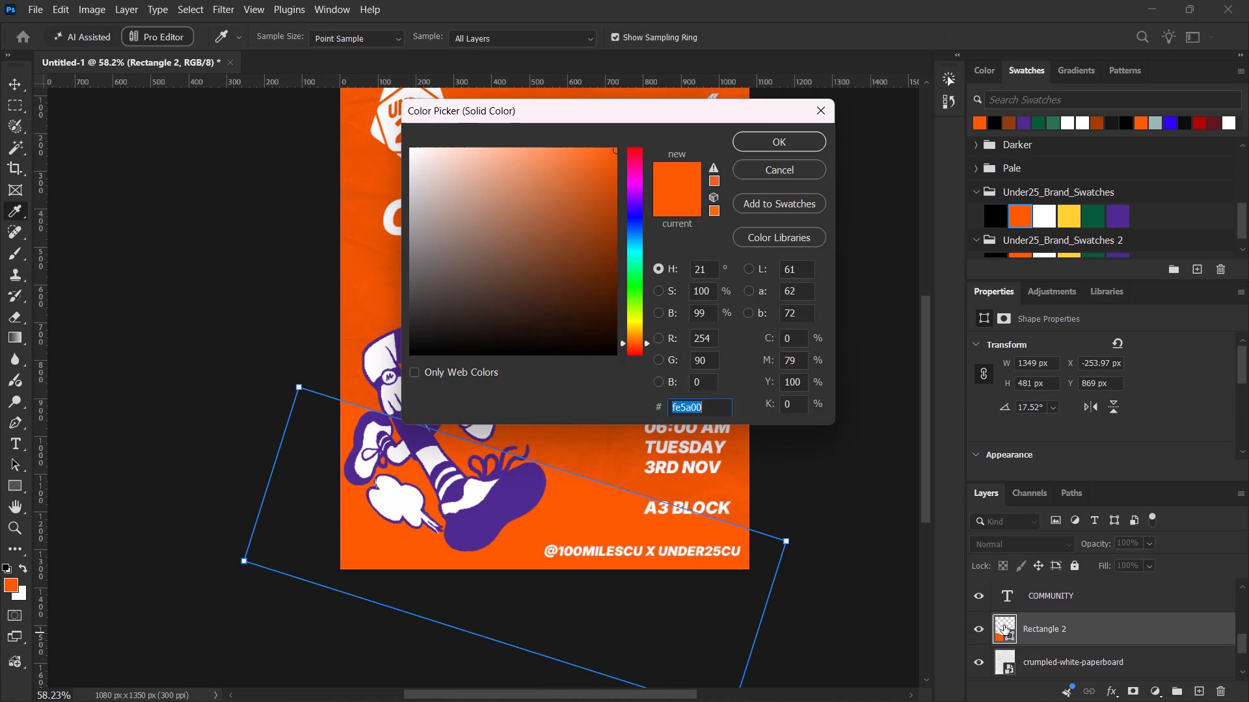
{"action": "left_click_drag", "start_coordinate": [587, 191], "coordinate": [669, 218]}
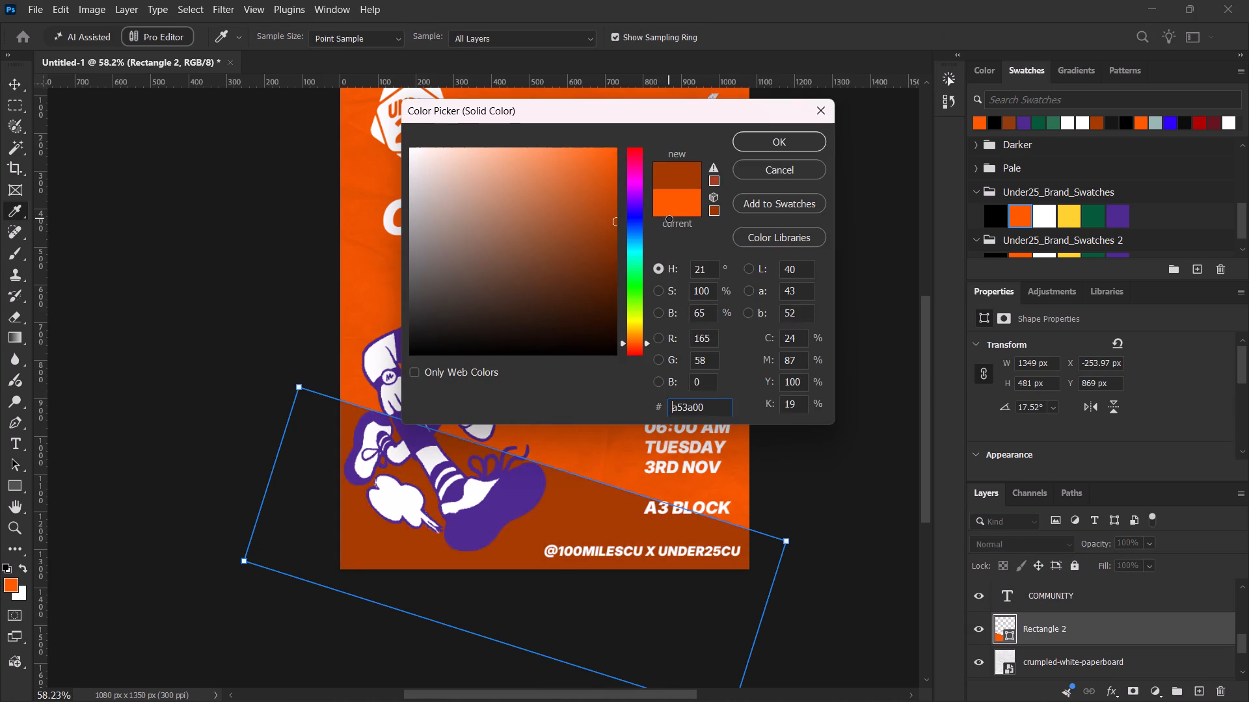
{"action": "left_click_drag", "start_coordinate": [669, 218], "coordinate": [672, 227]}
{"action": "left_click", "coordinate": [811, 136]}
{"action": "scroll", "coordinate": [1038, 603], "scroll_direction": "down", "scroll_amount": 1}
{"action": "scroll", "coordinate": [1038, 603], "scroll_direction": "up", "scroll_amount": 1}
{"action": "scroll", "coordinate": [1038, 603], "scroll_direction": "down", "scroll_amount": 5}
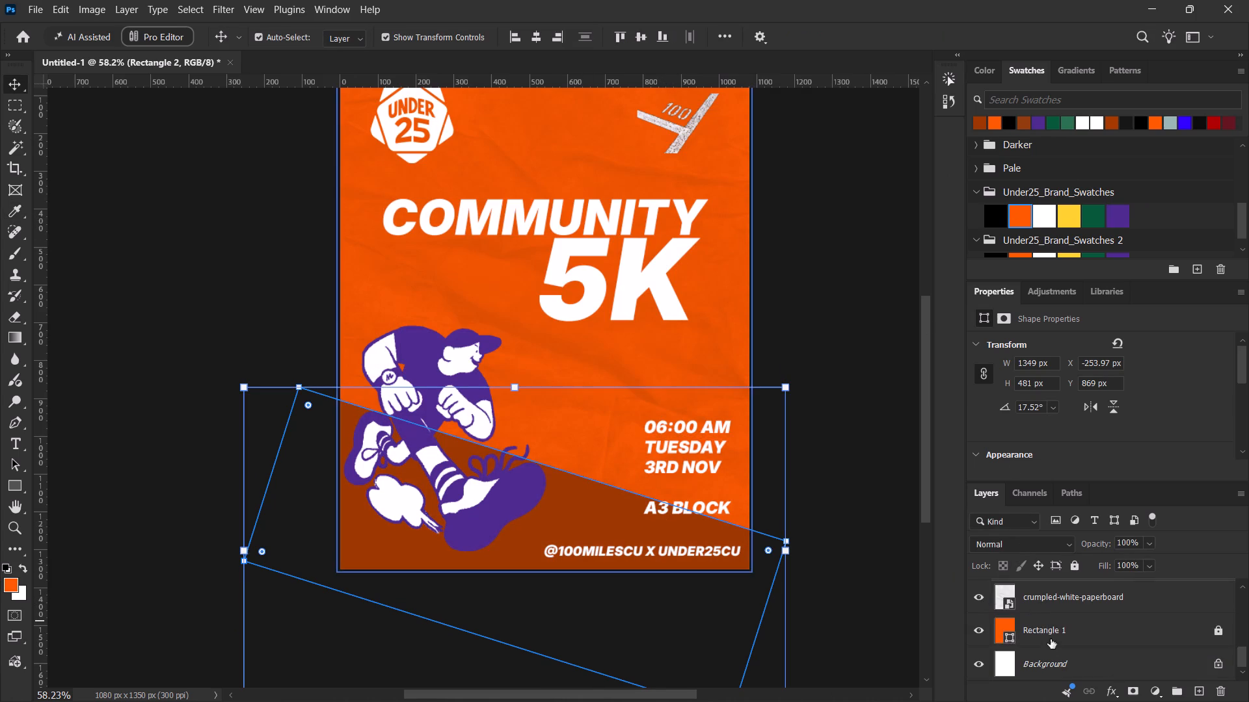
Undo Rectangle 2's burnt-orange recolouring and delete the white Background layer.
{"action": "left_click", "coordinate": [1051, 664]}
{"action": "scroll", "coordinate": [857, 411], "scroll_direction": "up", "scroll_amount": 7}
{"action": "scroll", "coordinate": [857, 411], "scroll_direction": "down", "scroll_amount": 2}
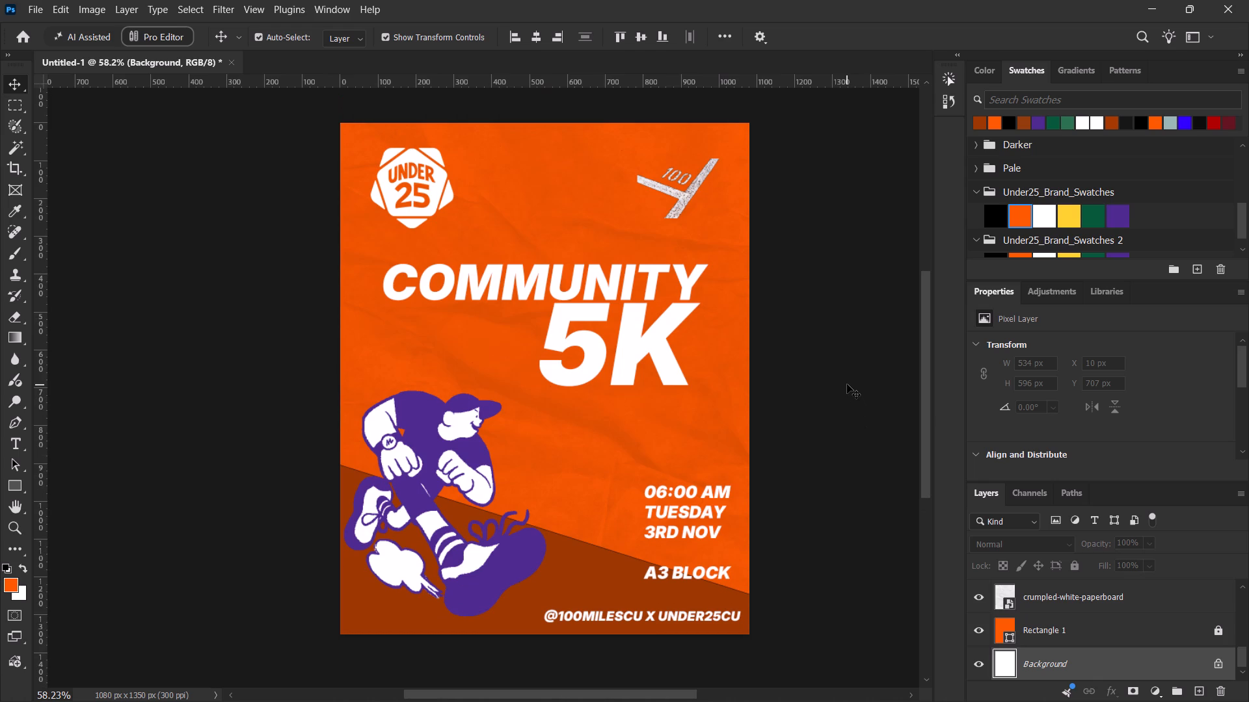
{"action": "key", "text": "ctrl+z"}
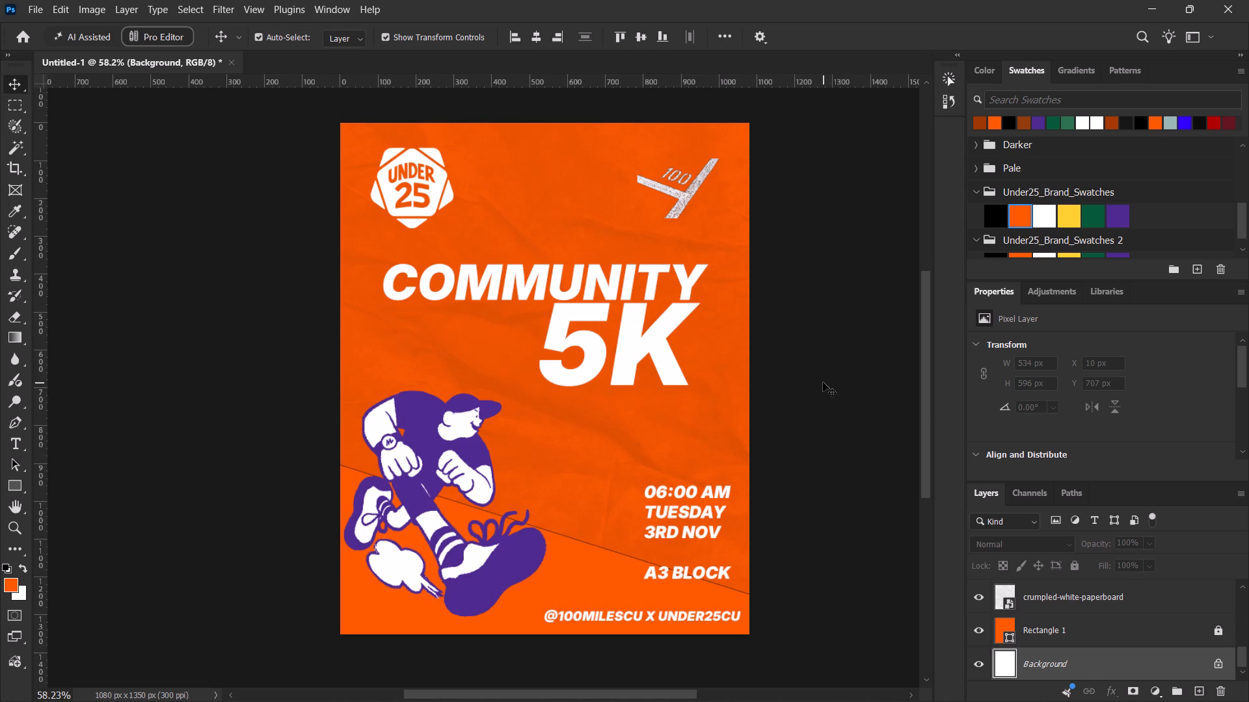
{"action": "key", "text": "Delete"}
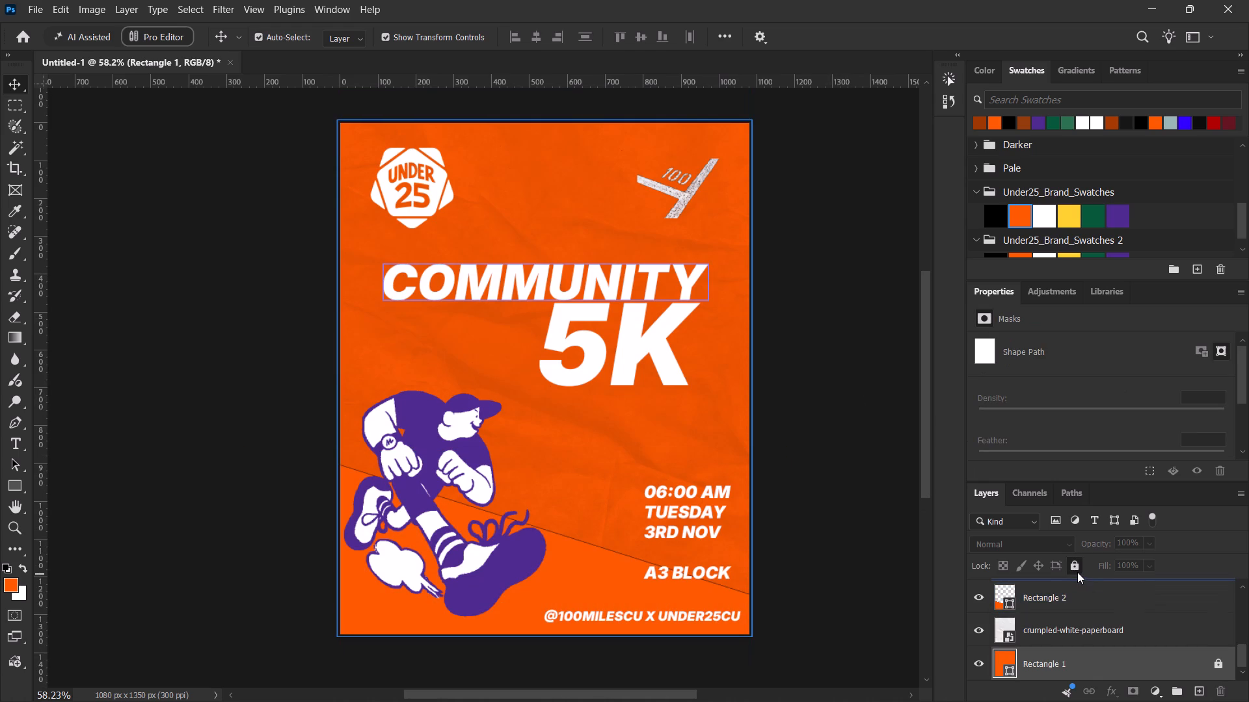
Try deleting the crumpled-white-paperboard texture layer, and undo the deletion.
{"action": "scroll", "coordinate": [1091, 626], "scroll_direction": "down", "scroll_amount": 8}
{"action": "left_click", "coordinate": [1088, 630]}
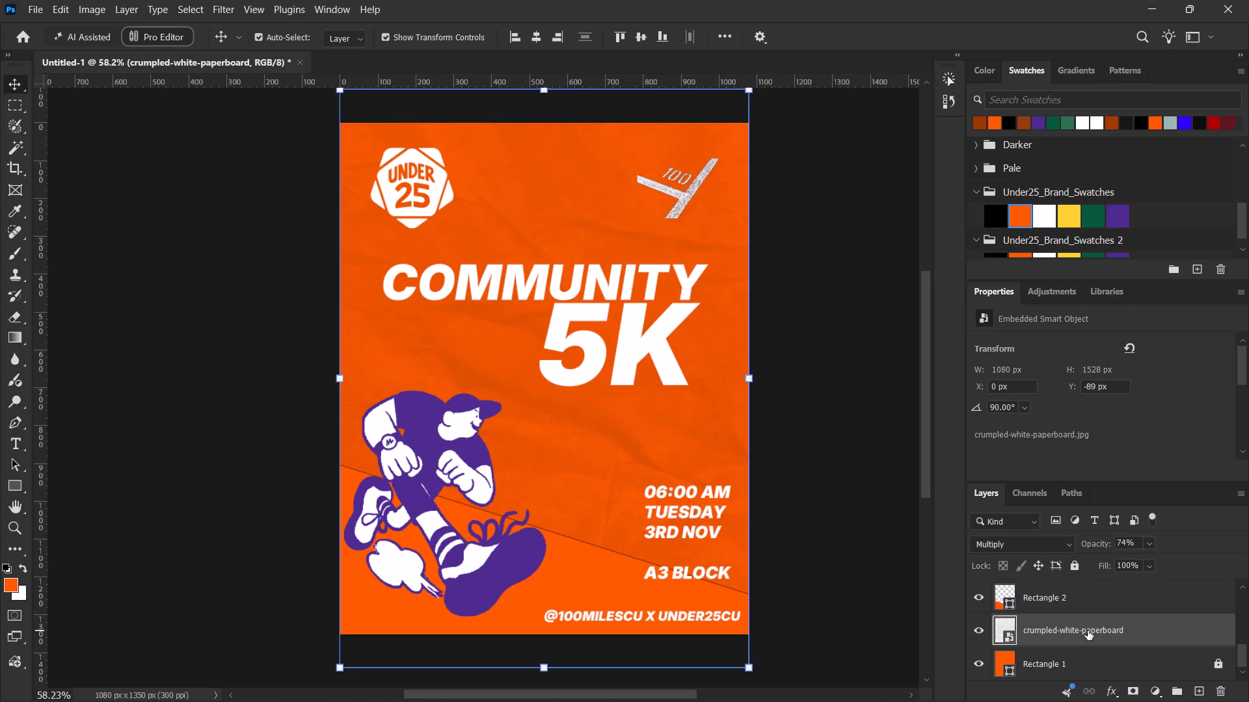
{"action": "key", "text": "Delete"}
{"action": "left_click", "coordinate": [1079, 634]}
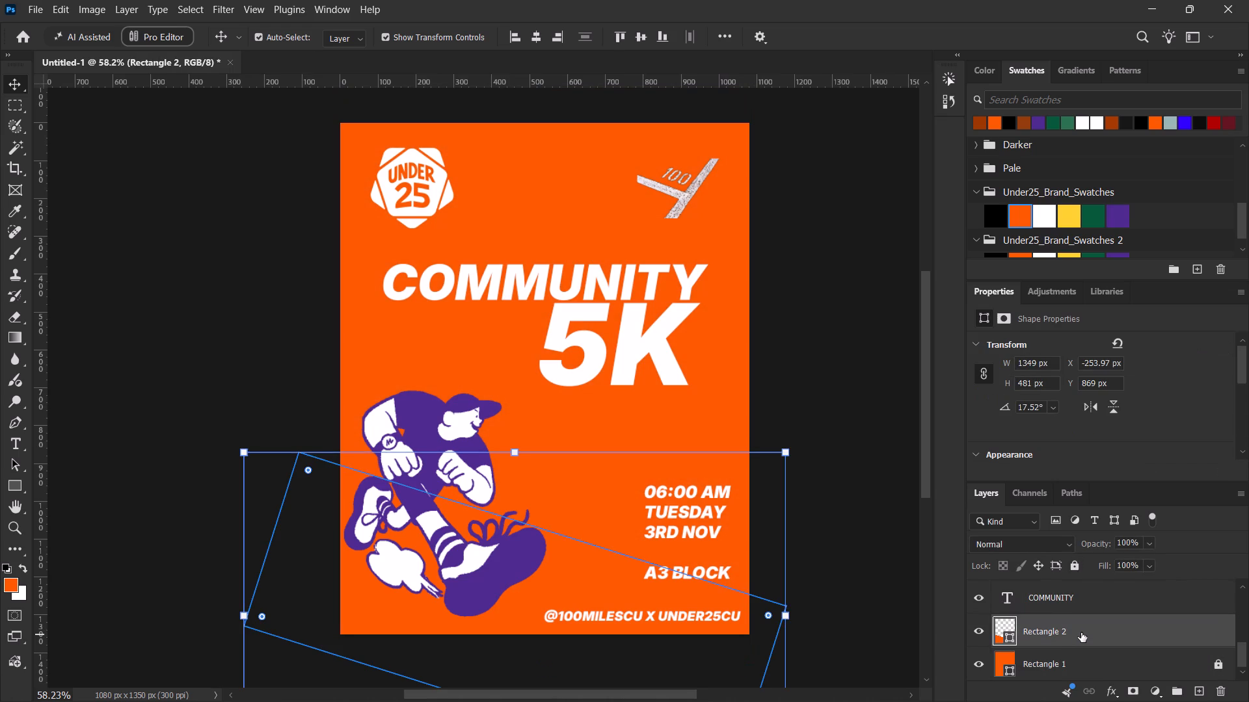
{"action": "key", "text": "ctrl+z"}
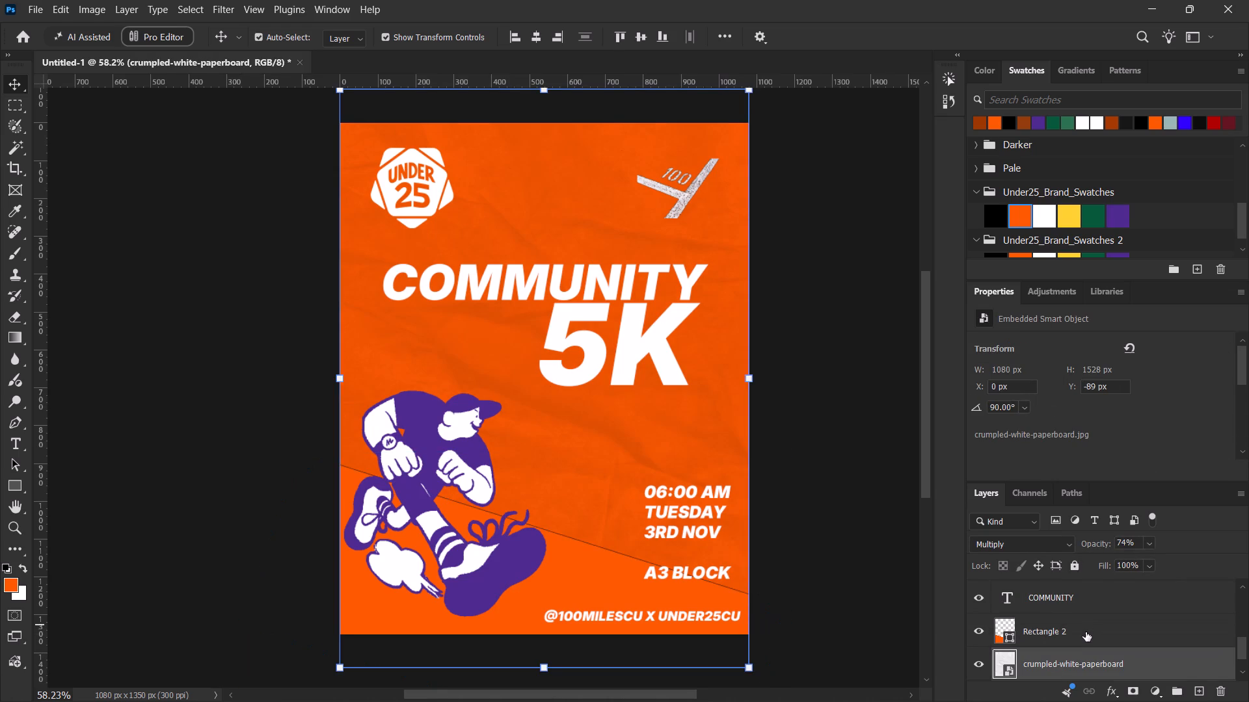
Delete the slanted Rectangle 2 layer from the poster.
{"action": "left_click", "coordinate": [1086, 632]}
{"action": "key", "text": "Delete"}
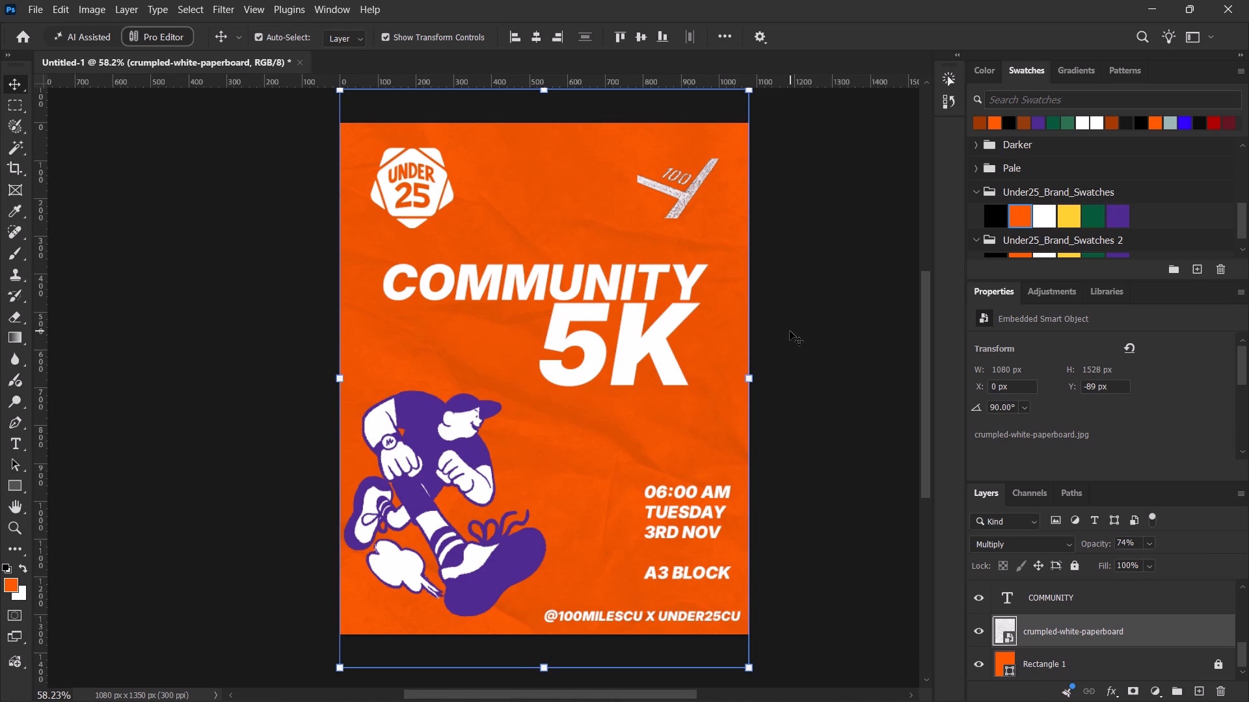
Move the time, date and A3 BLOCK text horizontally toward the runner, to about X 675 px.
{"action": "scroll", "coordinate": [1140, 629], "scroll_direction": "up", "scroll_amount": 2}
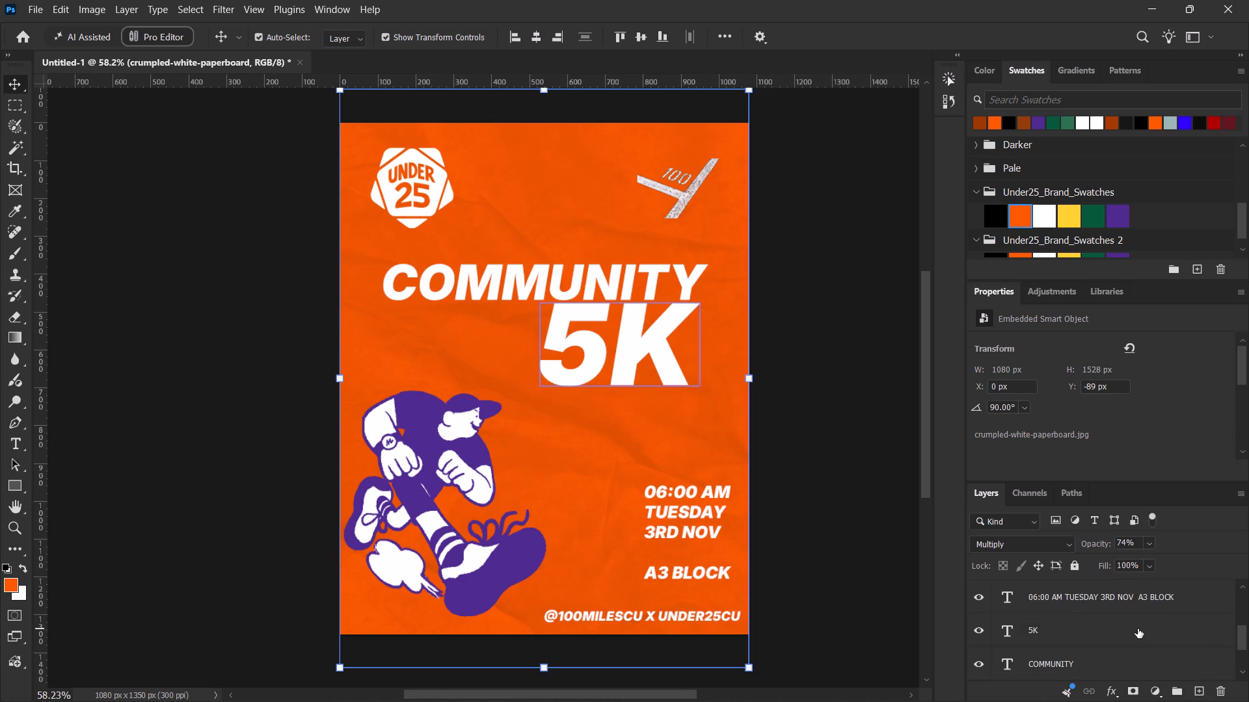
{"action": "scroll", "coordinate": [1138, 629], "scroll_direction": "up", "scroll_amount": 1}
{"action": "left_click", "coordinate": [1139, 638]}
{"action": "left_click_drag", "start_coordinate": [686, 516], "coordinate": [654, 518], "text": "shift"}
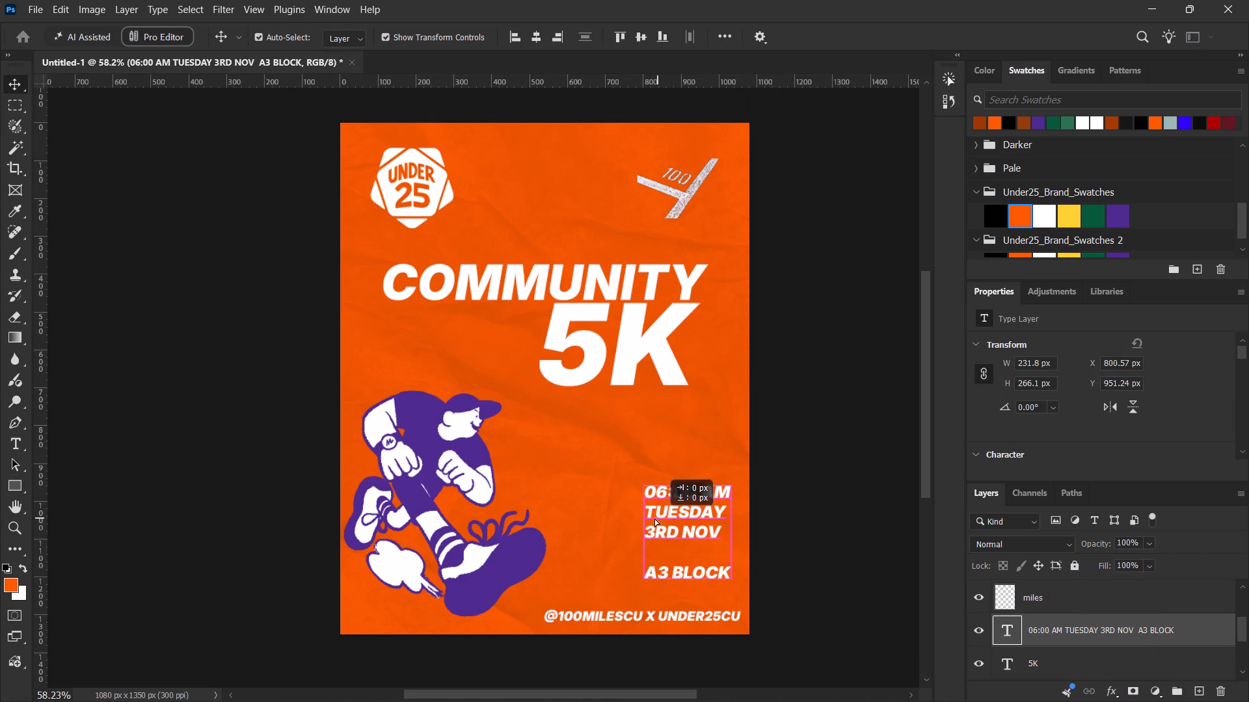
{"action": "left_click_drag", "start_coordinate": [654, 518], "coordinate": [643, 519], "text": "shift"}
{"action": "key", "text": "ctrl+z"}
{"action": "left_click_drag", "start_coordinate": [686, 515], "coordinate": [671, 517], "text": "shift"}
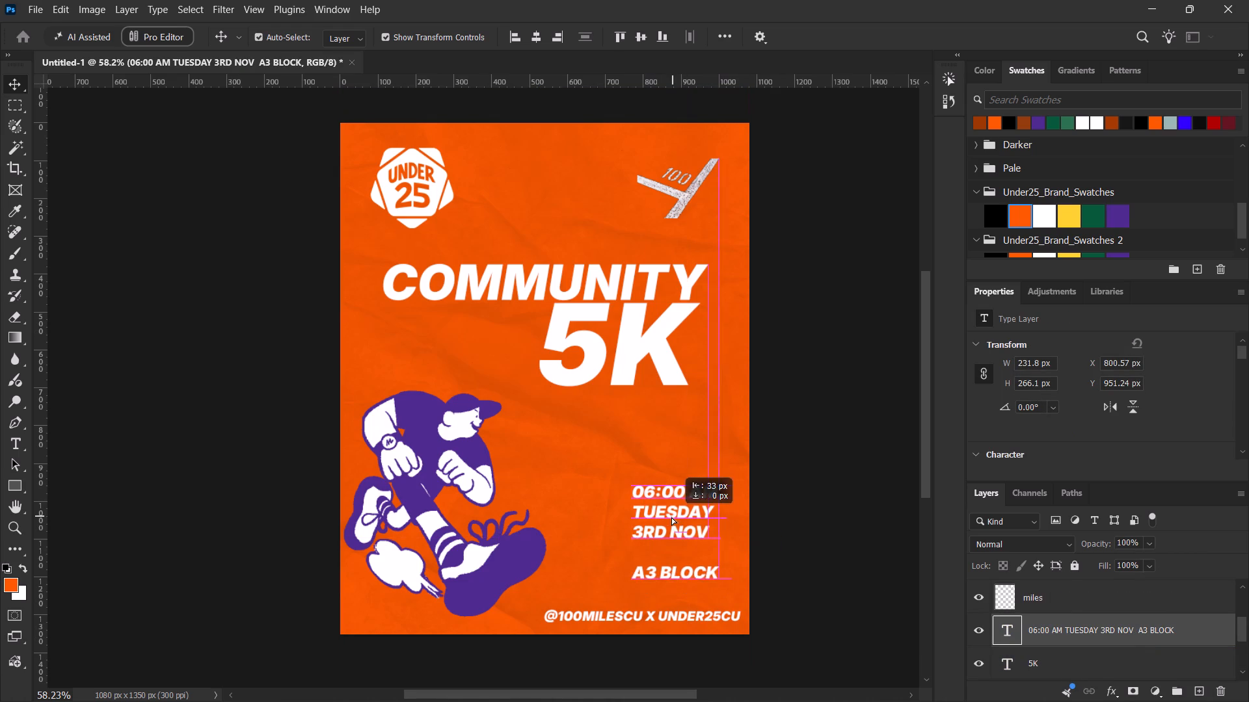
{"action": "left_click_drag", "start_coordinate": [671, 517], "coordinate": [638, 518], "text": "shift"}
Switch to File Explorer and place Arrow_Green.png from the brand kit's Elements folder onto the poster.
{"action": "key", "text": "alt+Tab"}
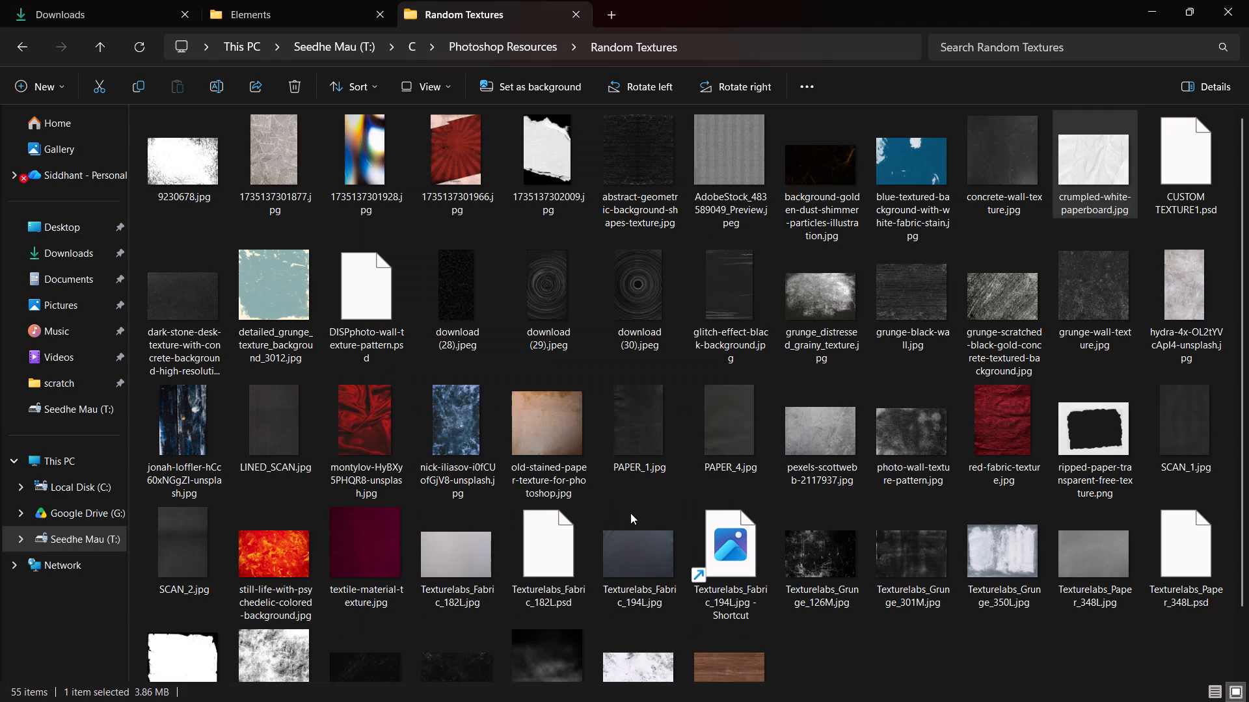
{"action": "left_click", "coordinate": [265, 14]}
{"action": "left_click", "coordinate": [535, 400]}
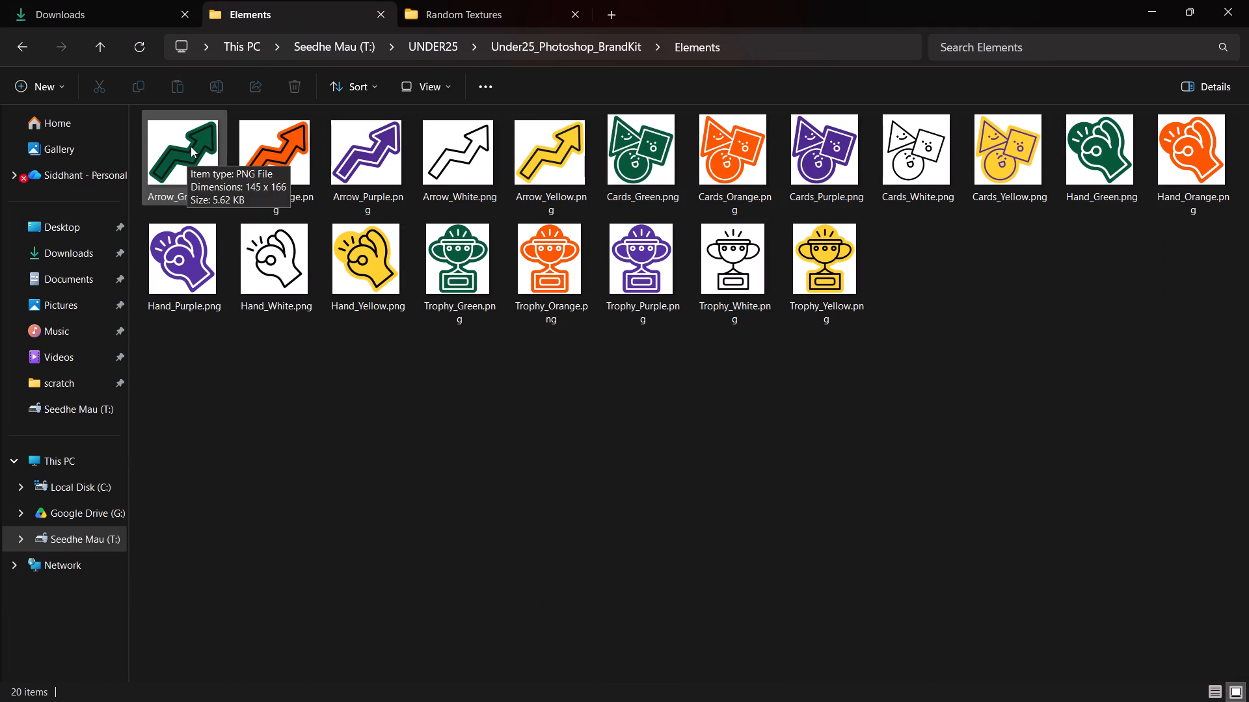
{"action": "left_click_drag", "start_coordinate": [191, 146], "coordinate": [579, 448]}
{"action": "key", "text": "alt+Tab"}
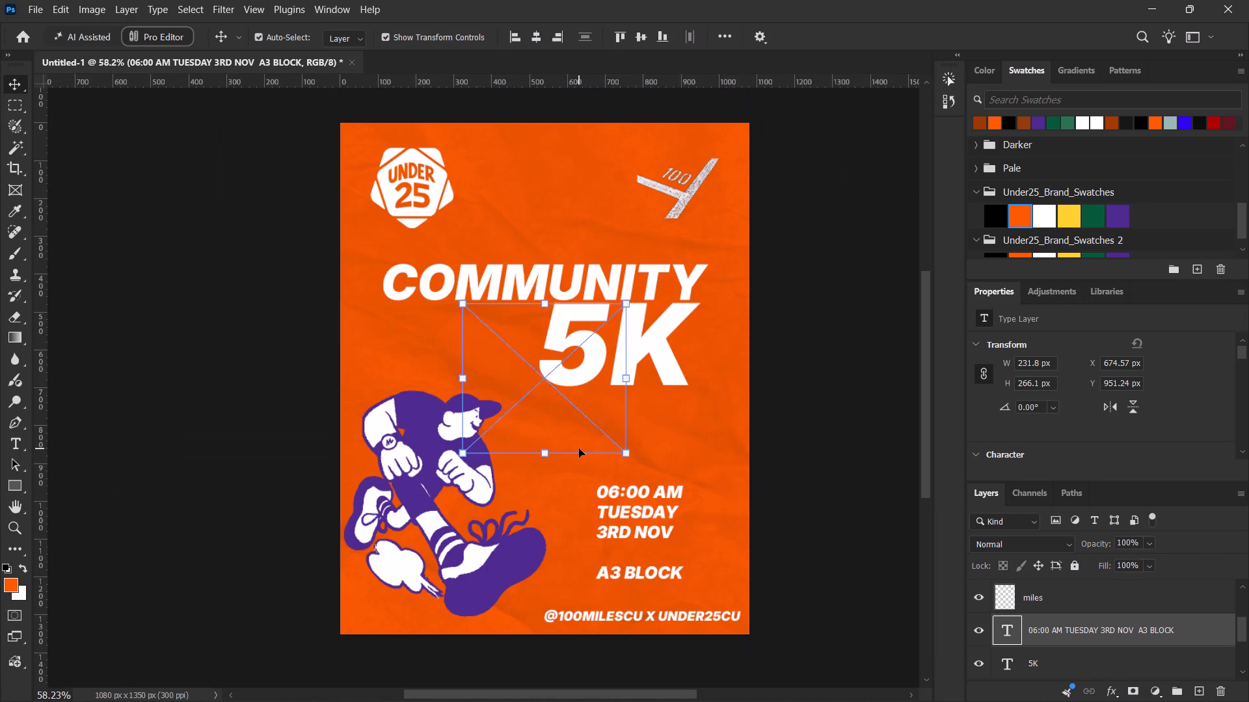
{"action": "left_click", "coordinate": [973, 41]}
Rasterize the Arrow_Green layer and remove the white background around the arrow.
{"action": "right_click", "coordinate": [1165, 643]}
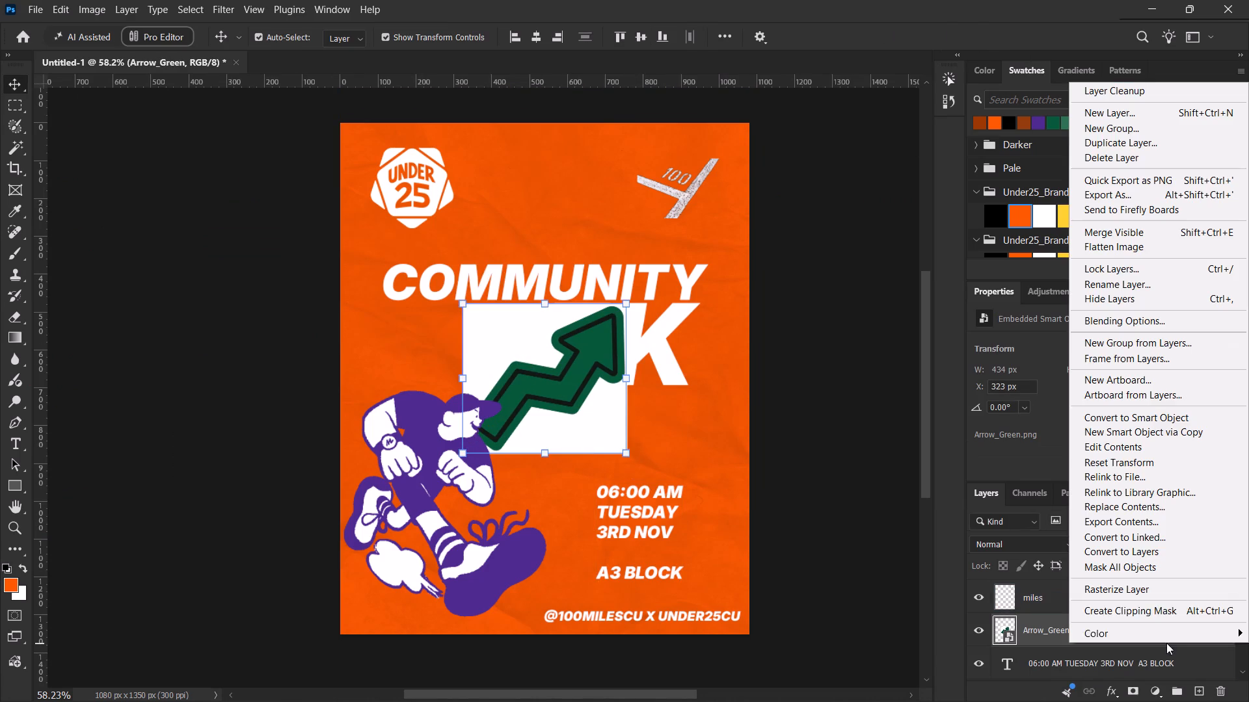
{"action": "left_click", "coordinate": [1129, 596]}
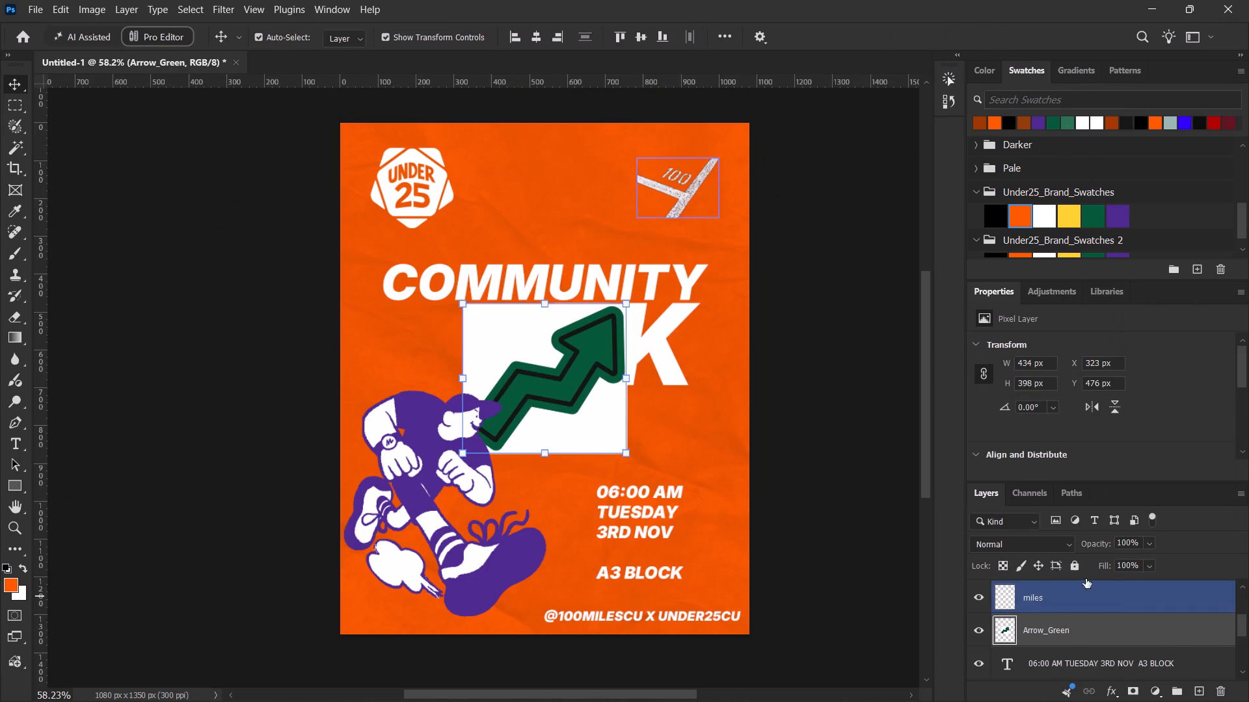
{"action": "key", "text": "w"}
{"action": "left_click", "coordinate": [485, 330]}
{"action": "key", "text": "Delete"}
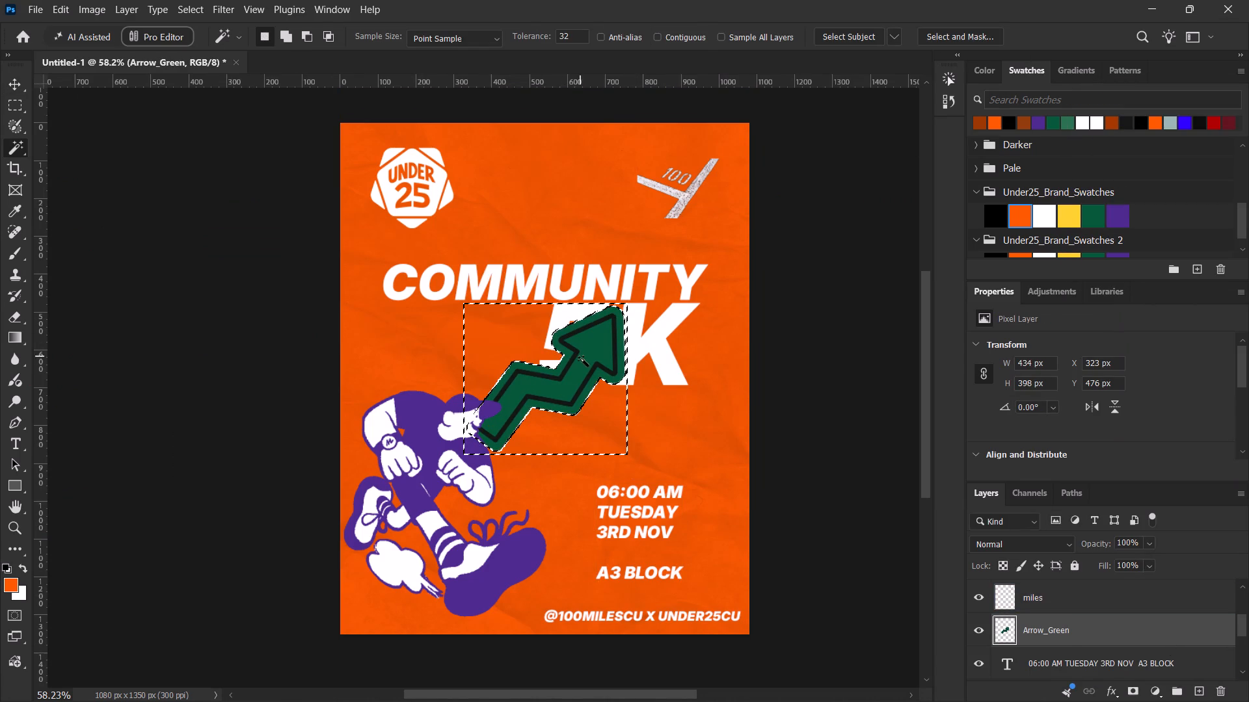
{"action": "key", "text": "ctrl+d"}
Flip the green arrow horizontally.
{"action": "scroll", "coordinate": [576, 328], "scroll_direction": "up", "scroll_amount": 2, "text": "alt"}
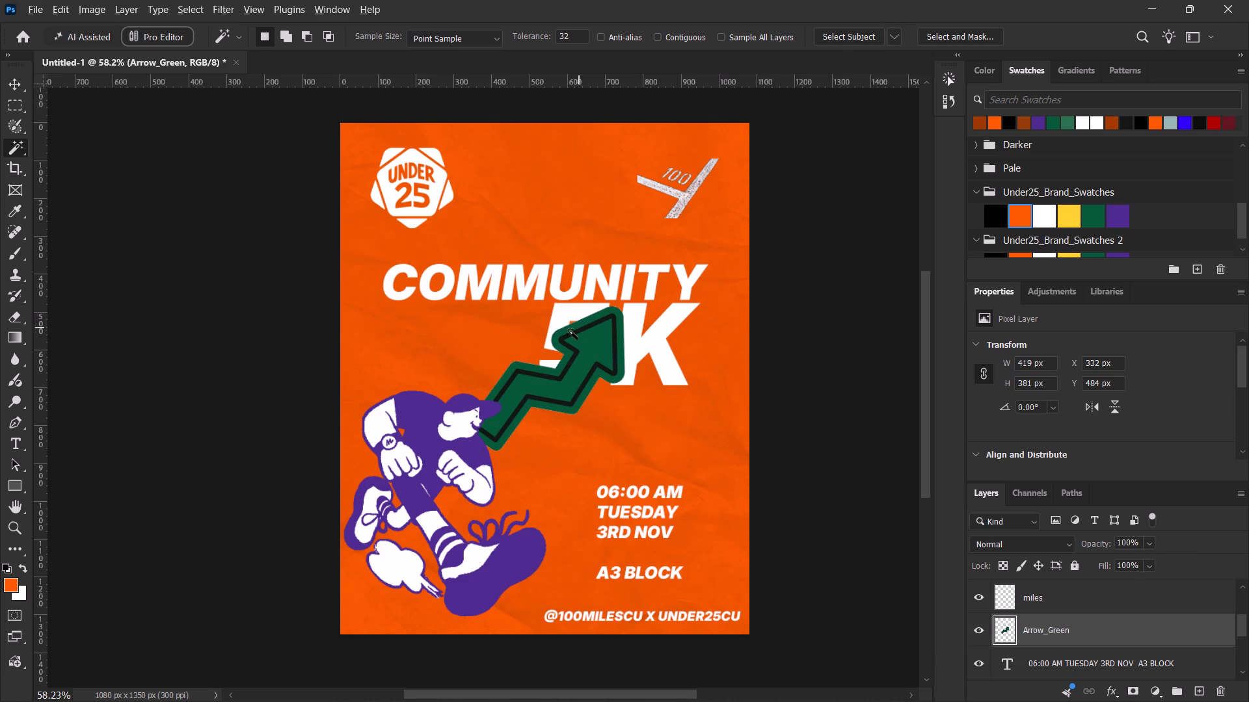
{"action": "scroll", "coordinate": [571, 332], "scroll_direction": "up", "scroll_amount": 6, "text": "alt"}
{"action": "scroll", "coordinate": [557, 337], "scroll_direction": "down", "scroll_amount": 8, "text": "alt"}
{"action": "key", "text": "v"}
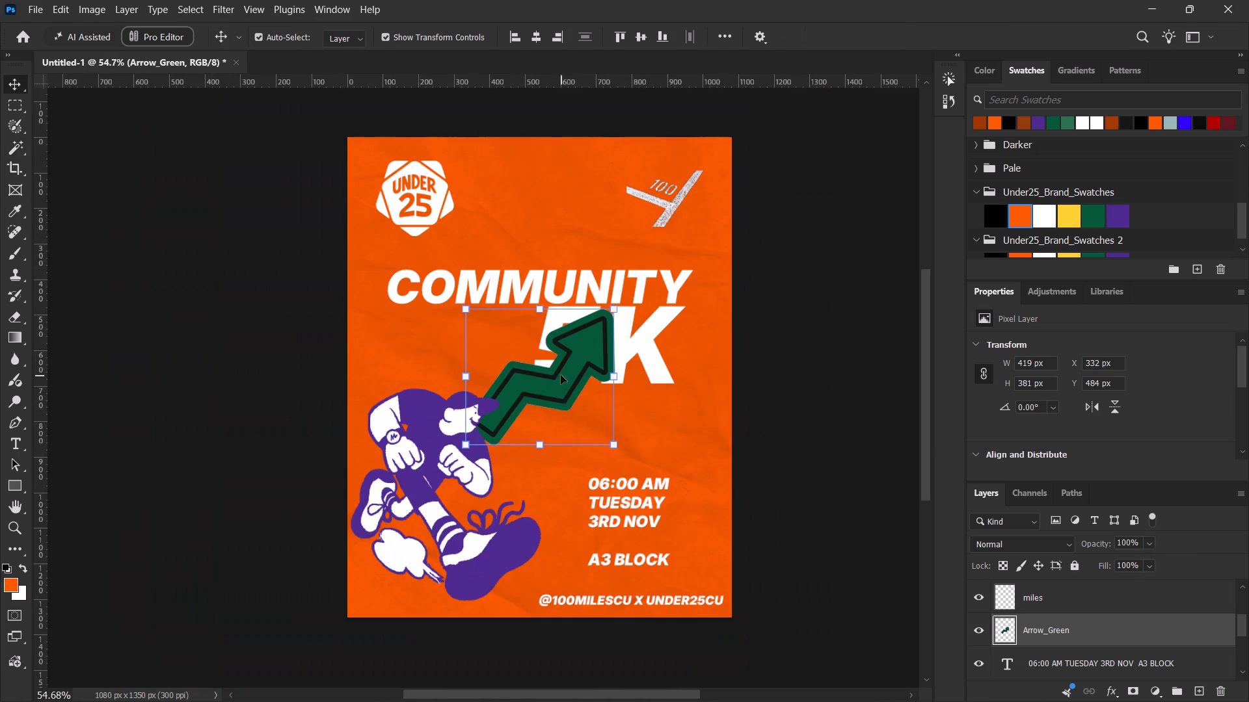
{"action": "right_click", "coordinate": [560, 363]}
{"action": "left_click", "coordinate": [538, 394]}
{"action": "key", "text": "ctrl+t"}
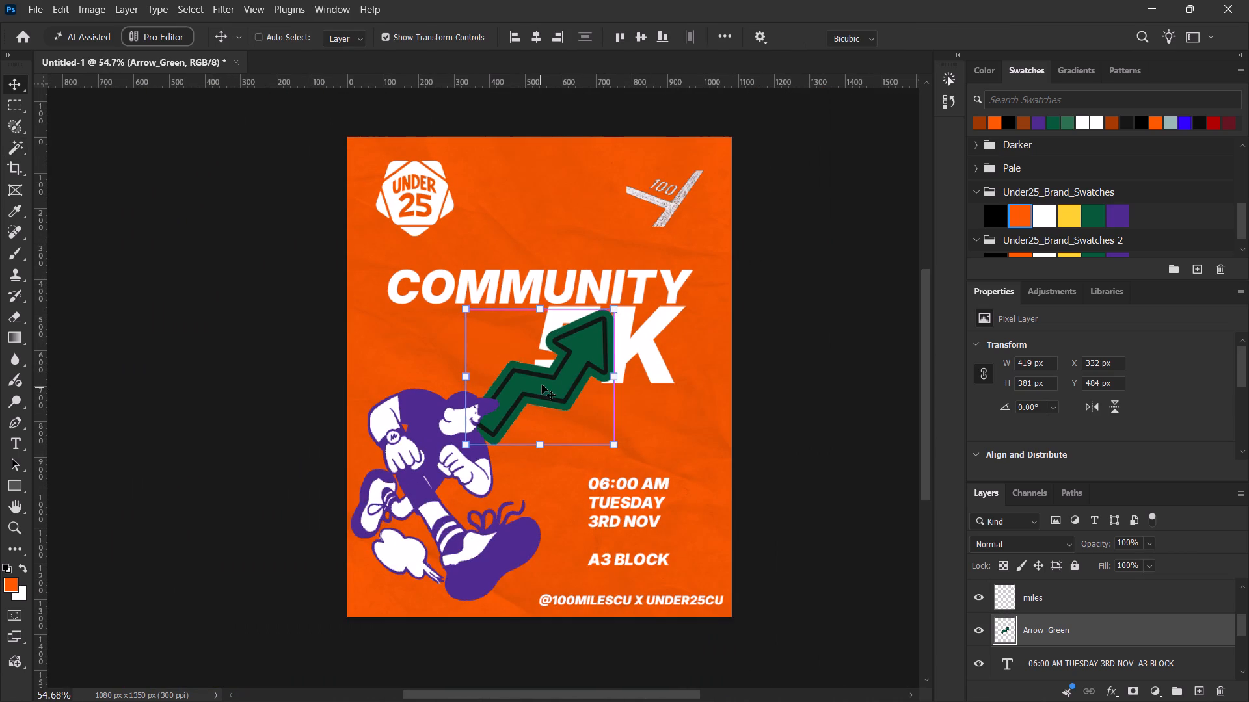
{"action": "right_click", "coordinate": [544, 380]}
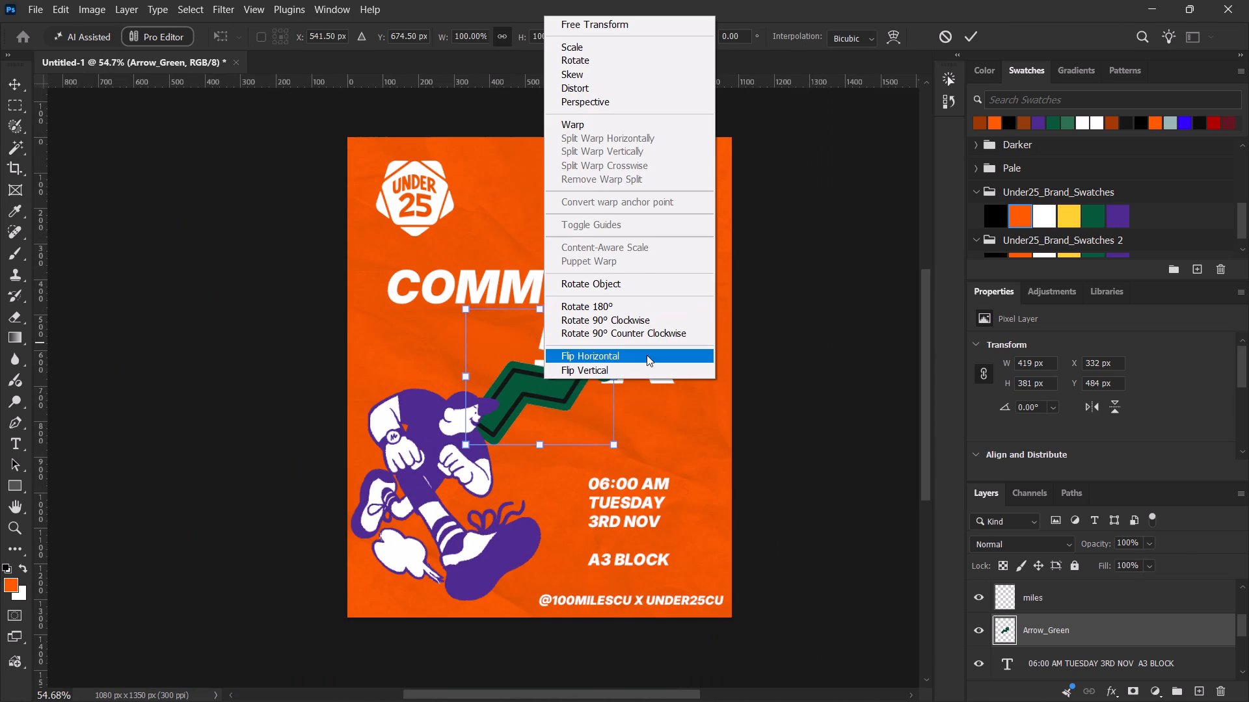
{"action": "left_click", "coordinate": [647, 355]}
{"action": "double_click", "coordinate": [960, 41]}
Shrink the green arrow to about 56% and move it to the poster's lower right edge, beside the date text.
{"action": "left_click_drag", "start_coordinate": [579, 379], "coordinate": [645, 404]}
{"action": "left_click_drag", "start_coordinate": [682, 398], "coordinate": [650, 402], "text": "alt"}
{"action": "left_click_drag", "start_coordinate": [630, 405], "coordinate": [734, 531]}
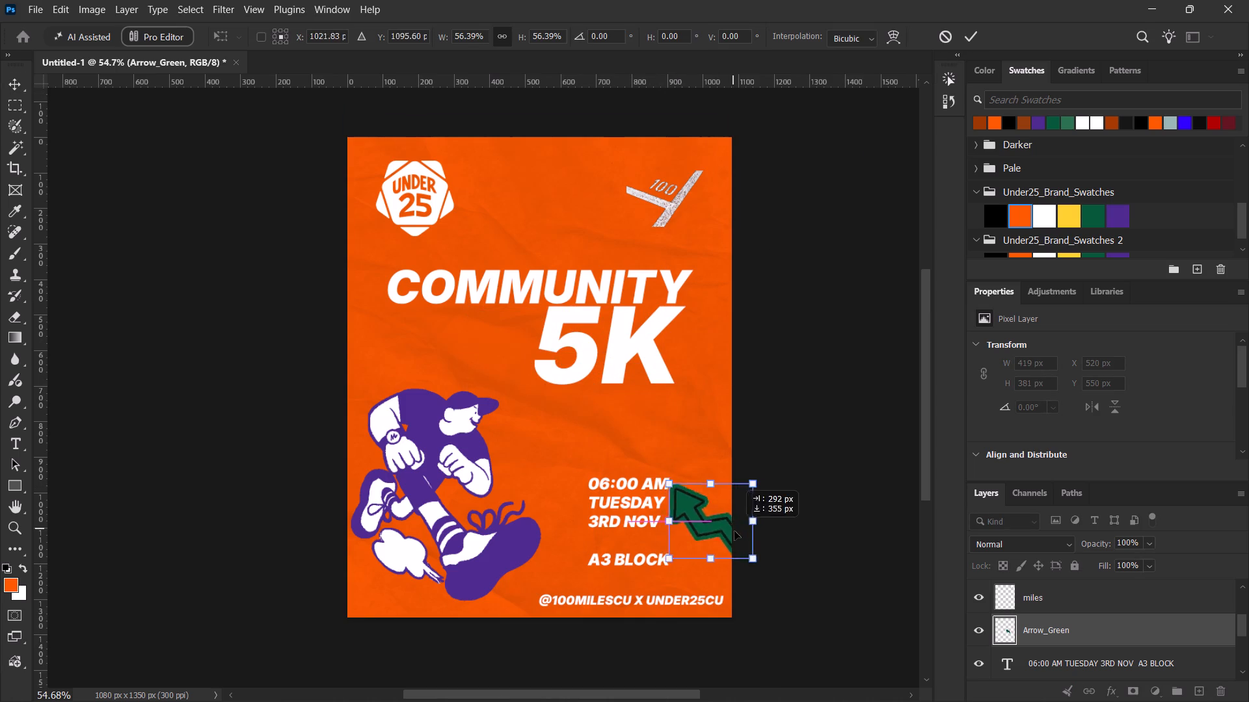
{"action": "left_click_drag", "start_coordinate": [734, 531], "coordinate": [747, 547]}
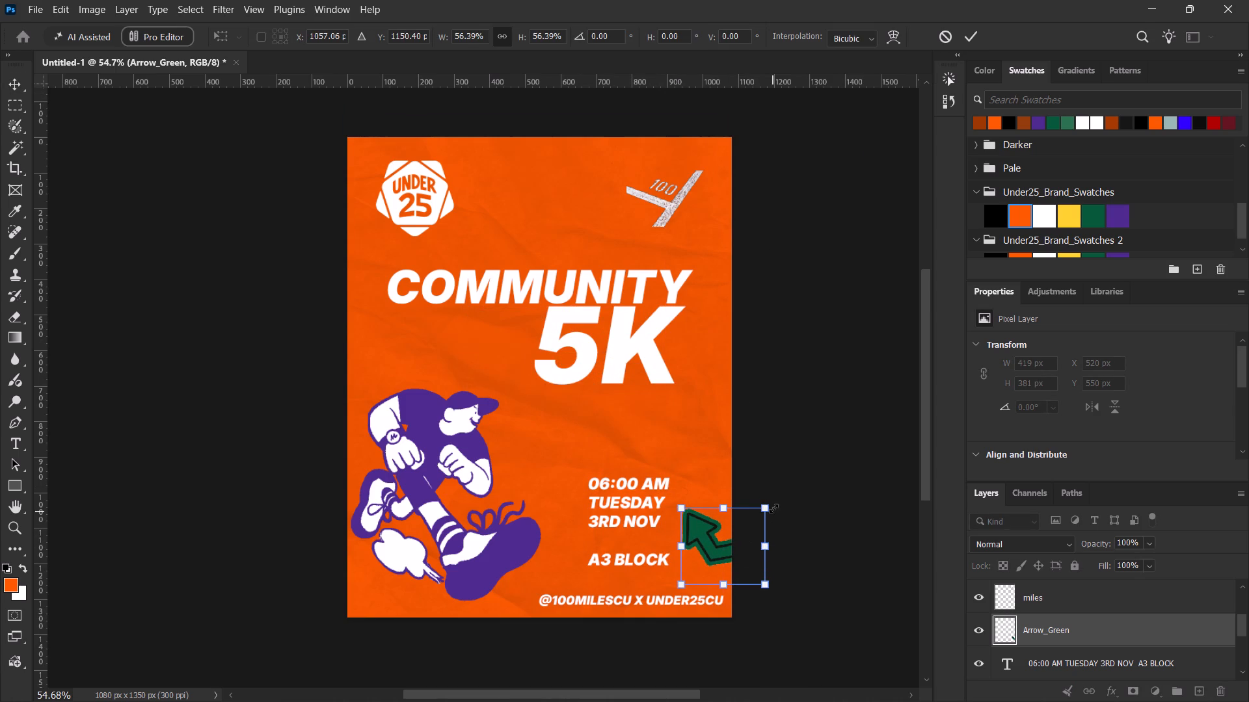
Rotate the green arrow about 14° counter-clockwise and nudge it to about X 923 px, Y 1058 px.
{"action": "left_click_drag", "start_coordinate": [777, 497], "coordinate": [771, 474]}
{"action": "left_click_drag", "start_coordinate": [736, 525], "coordinate": [727, 518]}
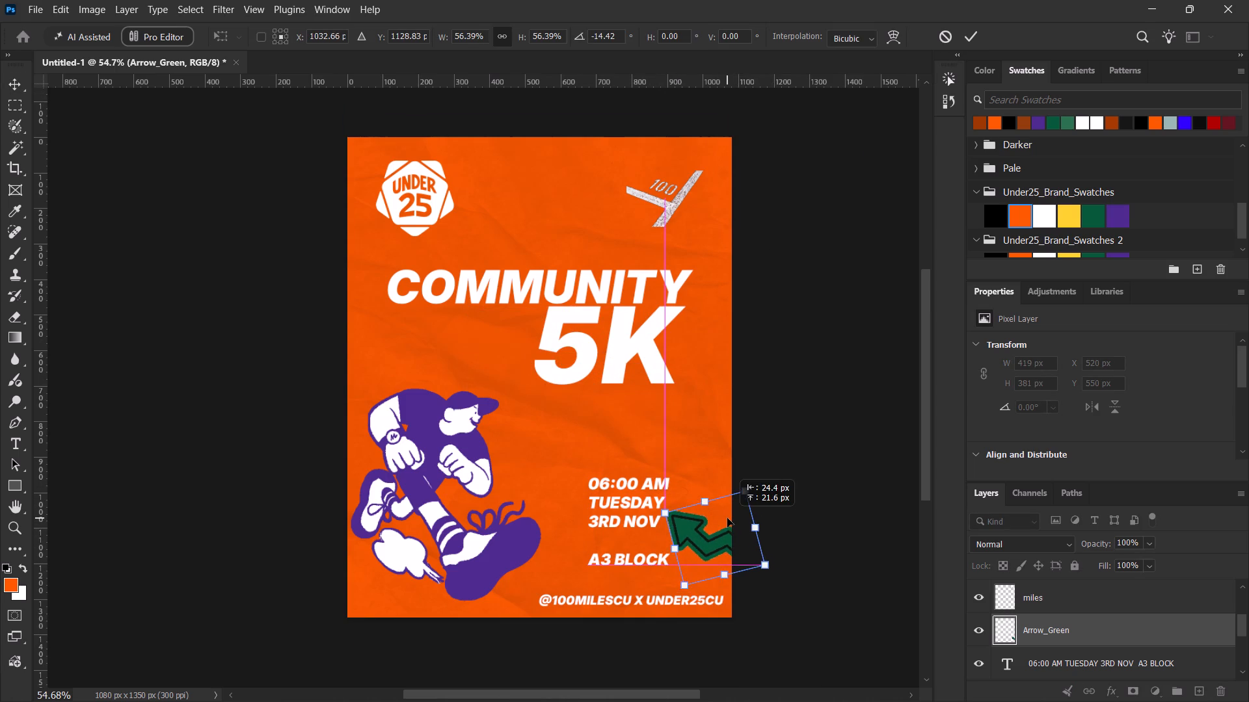
{"action": "left_click_drag", "start_coordinate": [727, 518], "coordinate": [737, 519]}
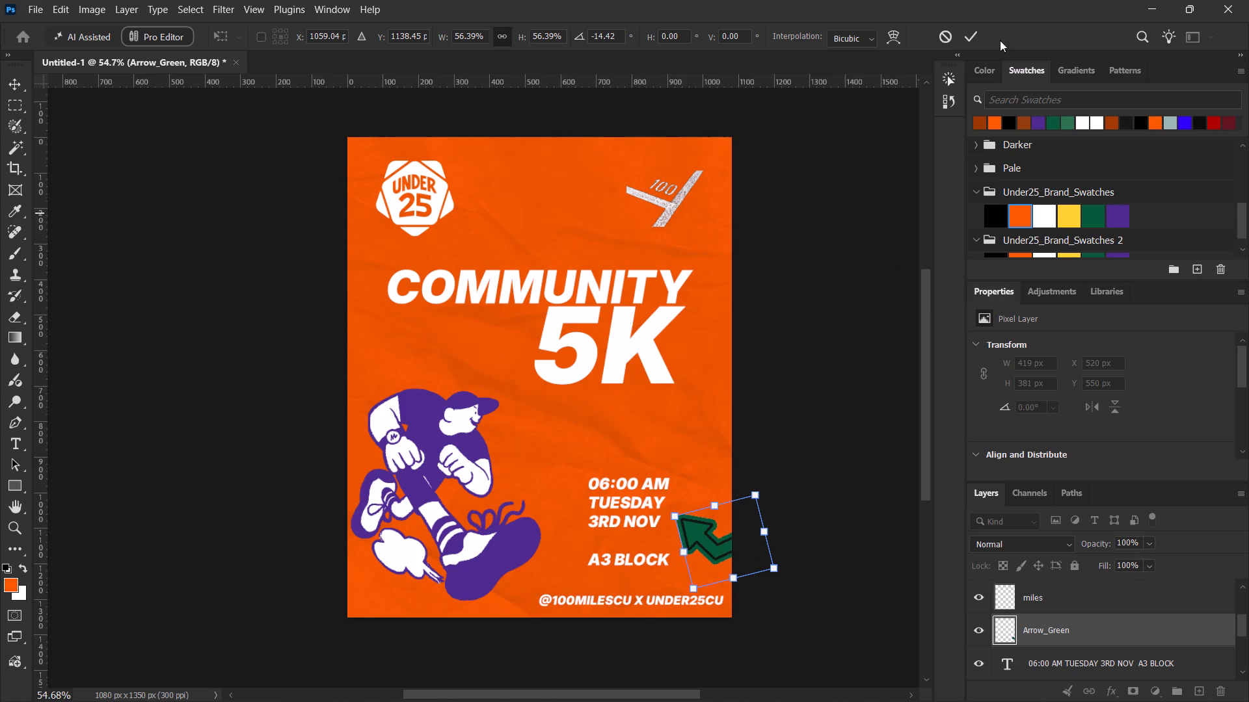
{"action": "left_click", "coordinate": [974, 37]}
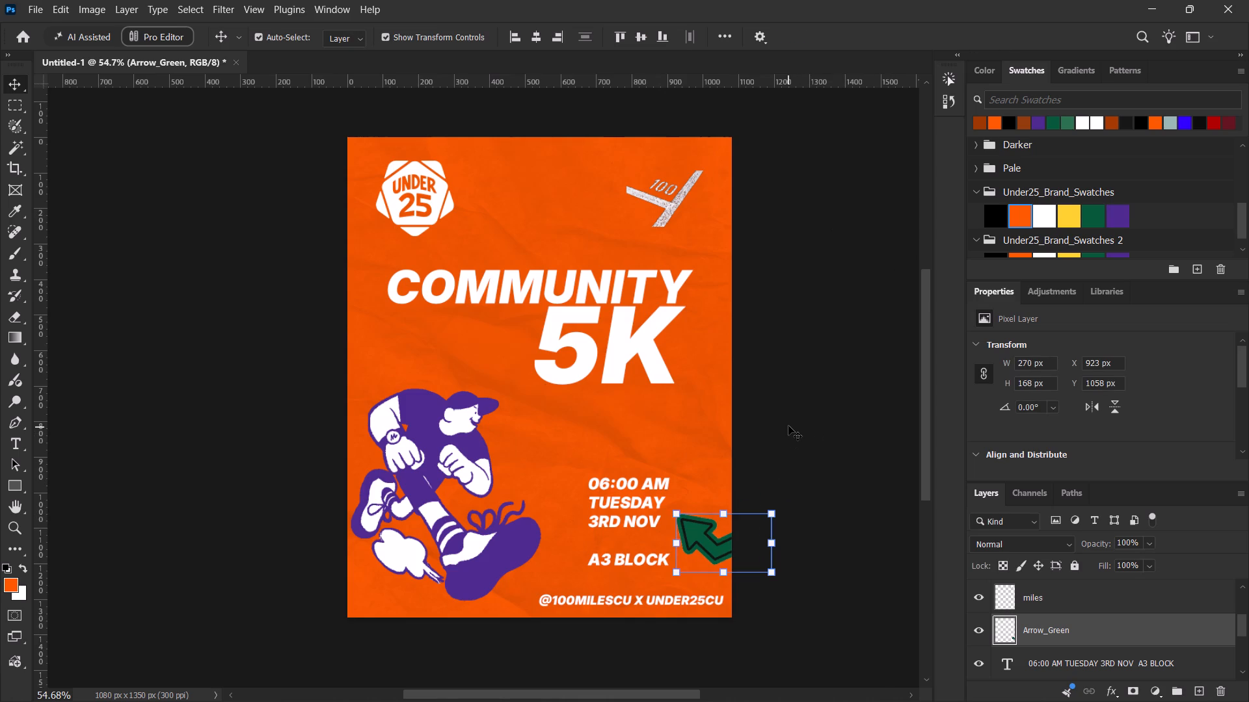
Rotate the green arrow about 67° further counter-clockwise and move it up beside 06:00 AM, at about X 931 px, Y 790 px.
{"action": "left_click_drag", "start_coordinate": [788, 506], "coordinate": [760, 451]}
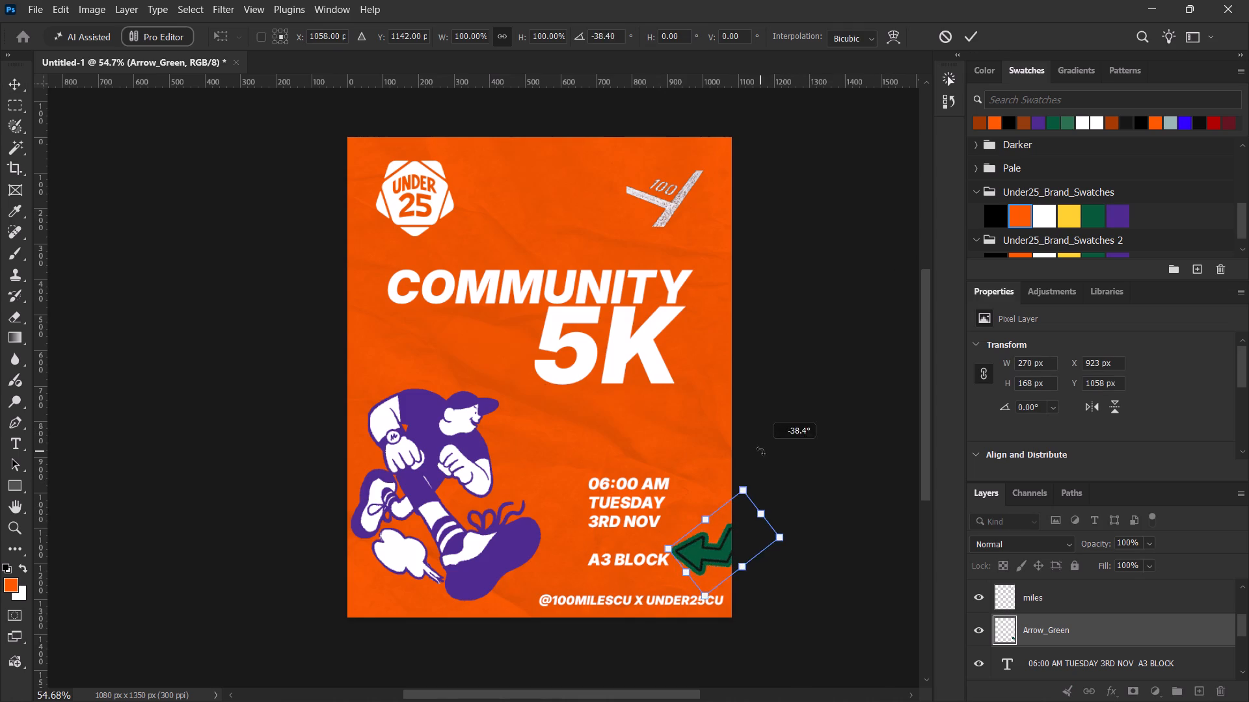
{"action": "left_click_drag", "start_coordinate": [760, 451], "coordinate": [765, 467]}
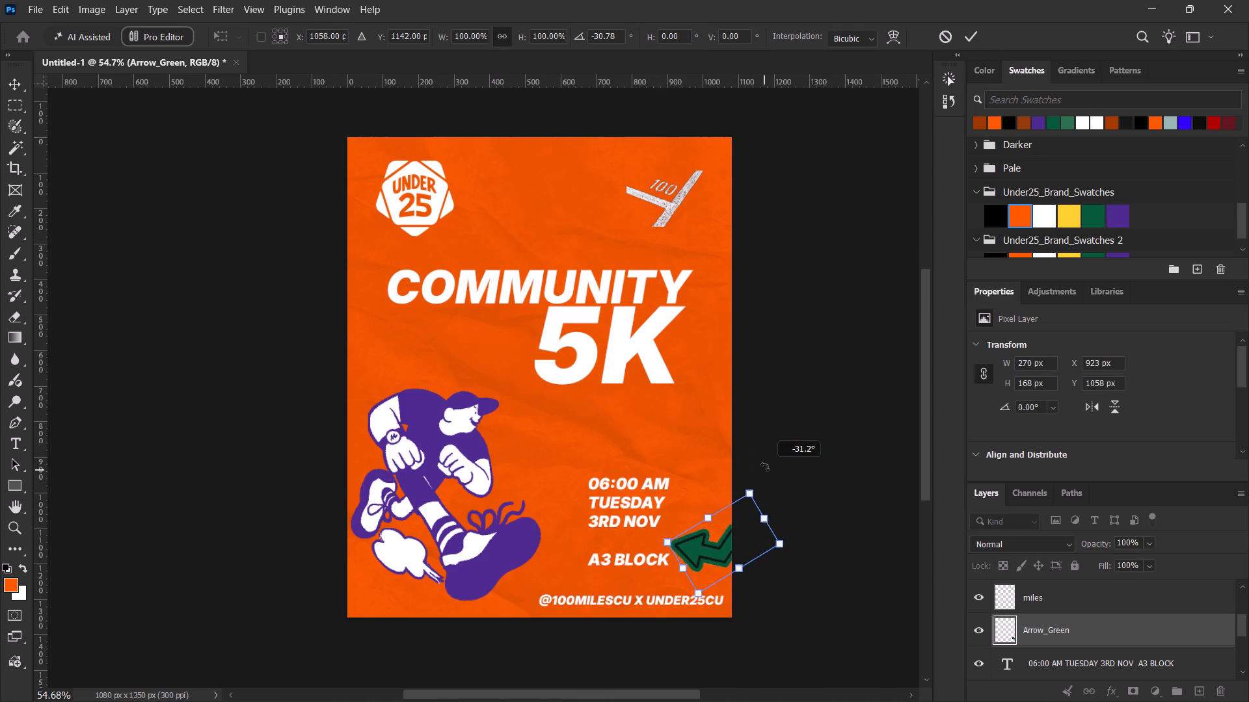
{"action": "left_click_drag", "start_coordinate": [765, 467], "coordinate": [762, 438]}
{"action": "left_click_drag", "start_coordinate": [738, 532], "coordinate": [753, 498]}
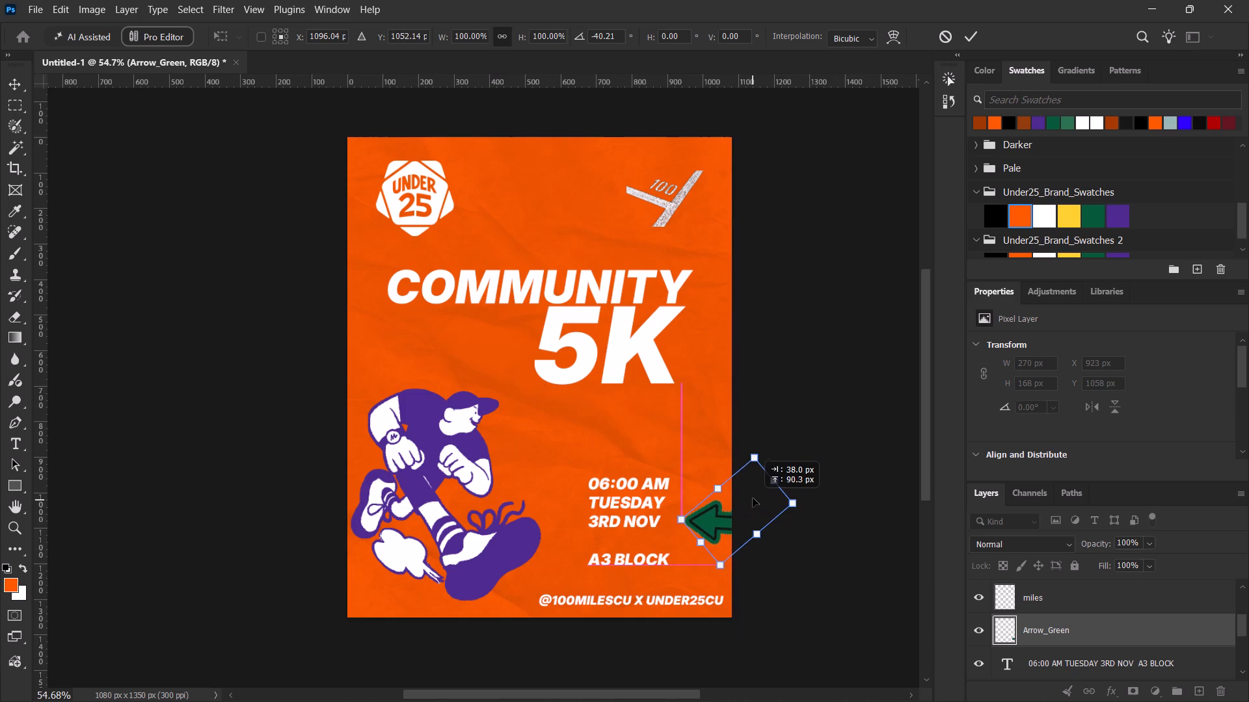
{"action": "left_click_drag", "start_coordinate": [753, 498], "coordinate": [756, 476]}
{"action": "left_click_drag", "start_coordinate": [780, 415], "coordinate": [760, 397]}
{"action": "left_click_drag", "start_coordinate": [731, 480], "coordinate": [717, 479]}
{"action": "left_click_drag", "start_coordinate": [755, 413], "coordinate": [740, 416]}
{"action": "left_click_drag", "start_coordinate": [725, 477], "coordinate": [723, 448]}
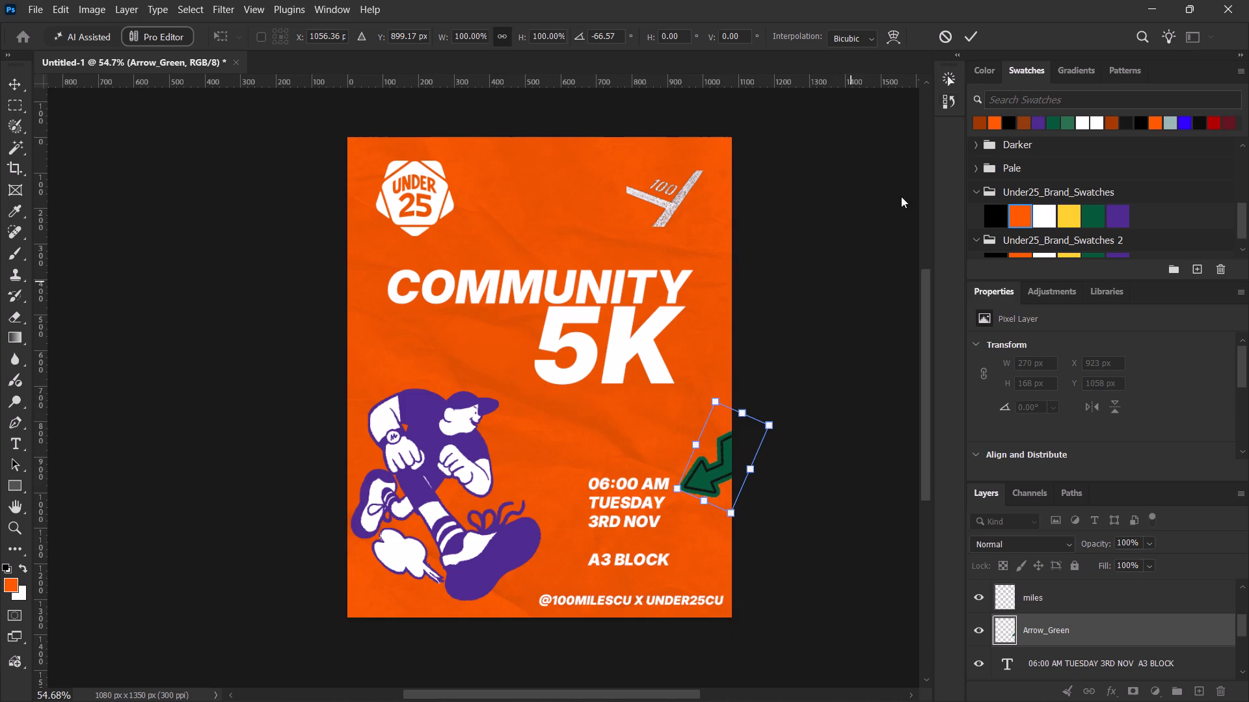
{"action": "left_click", "coordinate": [963, 40]}
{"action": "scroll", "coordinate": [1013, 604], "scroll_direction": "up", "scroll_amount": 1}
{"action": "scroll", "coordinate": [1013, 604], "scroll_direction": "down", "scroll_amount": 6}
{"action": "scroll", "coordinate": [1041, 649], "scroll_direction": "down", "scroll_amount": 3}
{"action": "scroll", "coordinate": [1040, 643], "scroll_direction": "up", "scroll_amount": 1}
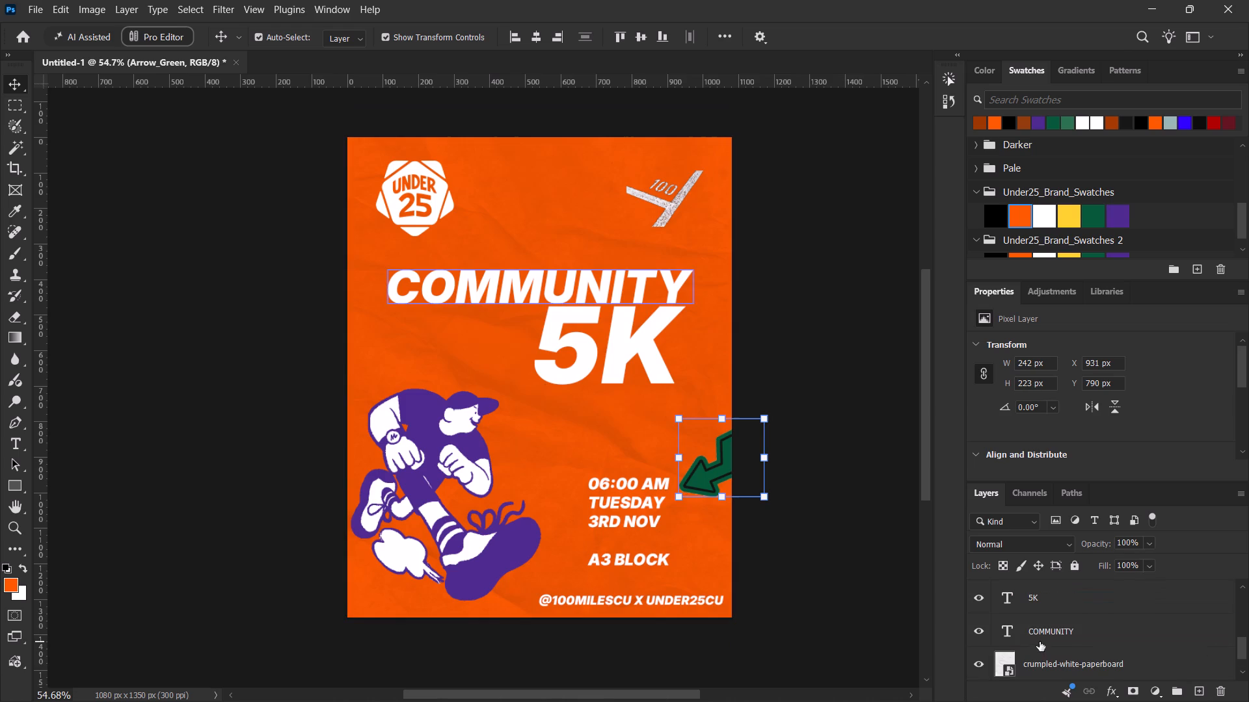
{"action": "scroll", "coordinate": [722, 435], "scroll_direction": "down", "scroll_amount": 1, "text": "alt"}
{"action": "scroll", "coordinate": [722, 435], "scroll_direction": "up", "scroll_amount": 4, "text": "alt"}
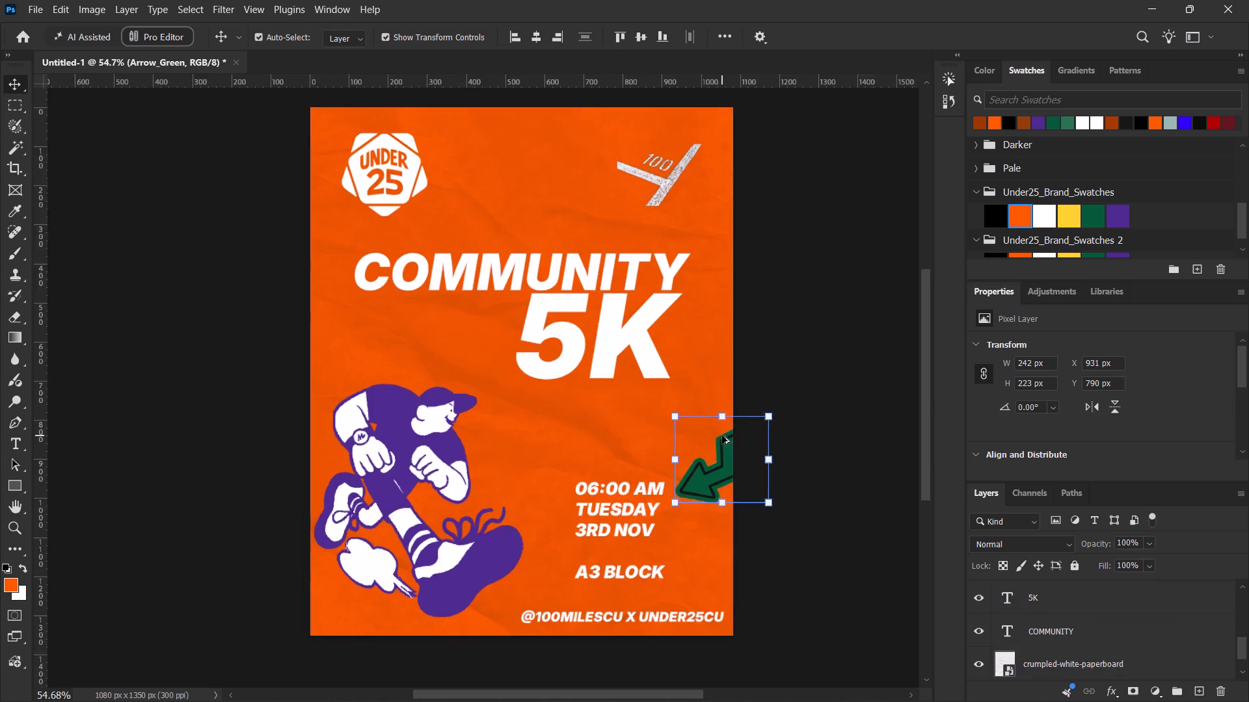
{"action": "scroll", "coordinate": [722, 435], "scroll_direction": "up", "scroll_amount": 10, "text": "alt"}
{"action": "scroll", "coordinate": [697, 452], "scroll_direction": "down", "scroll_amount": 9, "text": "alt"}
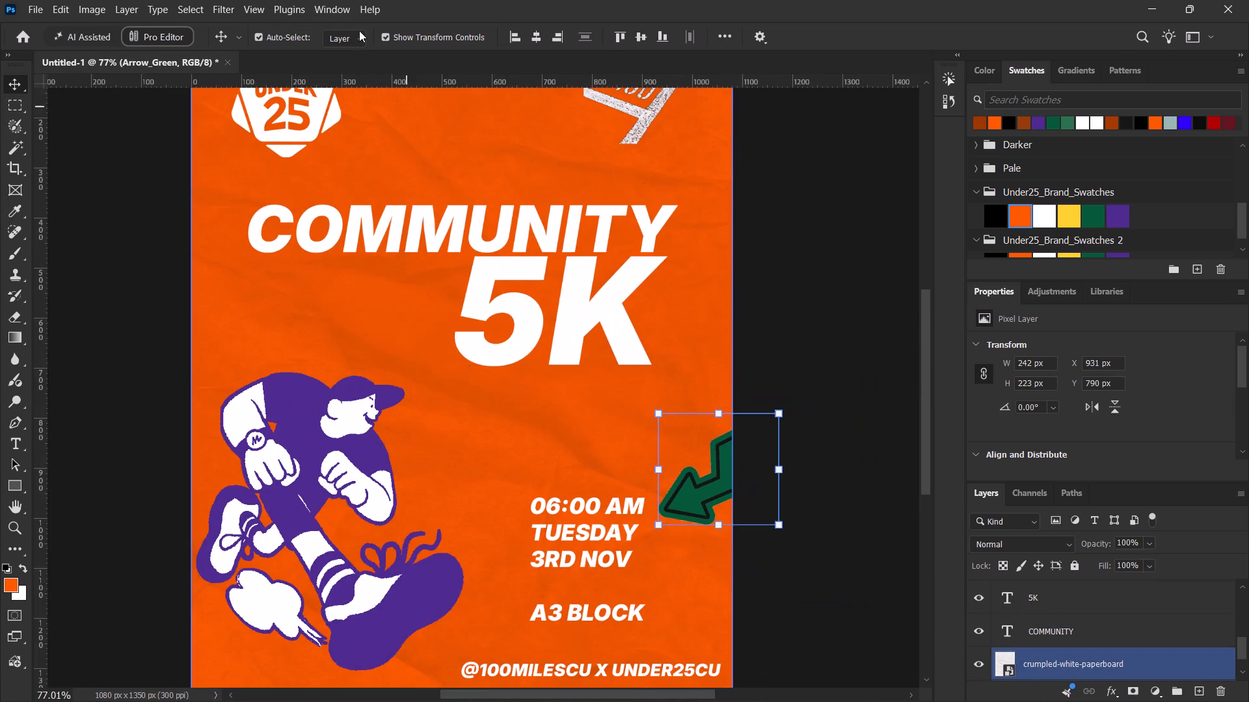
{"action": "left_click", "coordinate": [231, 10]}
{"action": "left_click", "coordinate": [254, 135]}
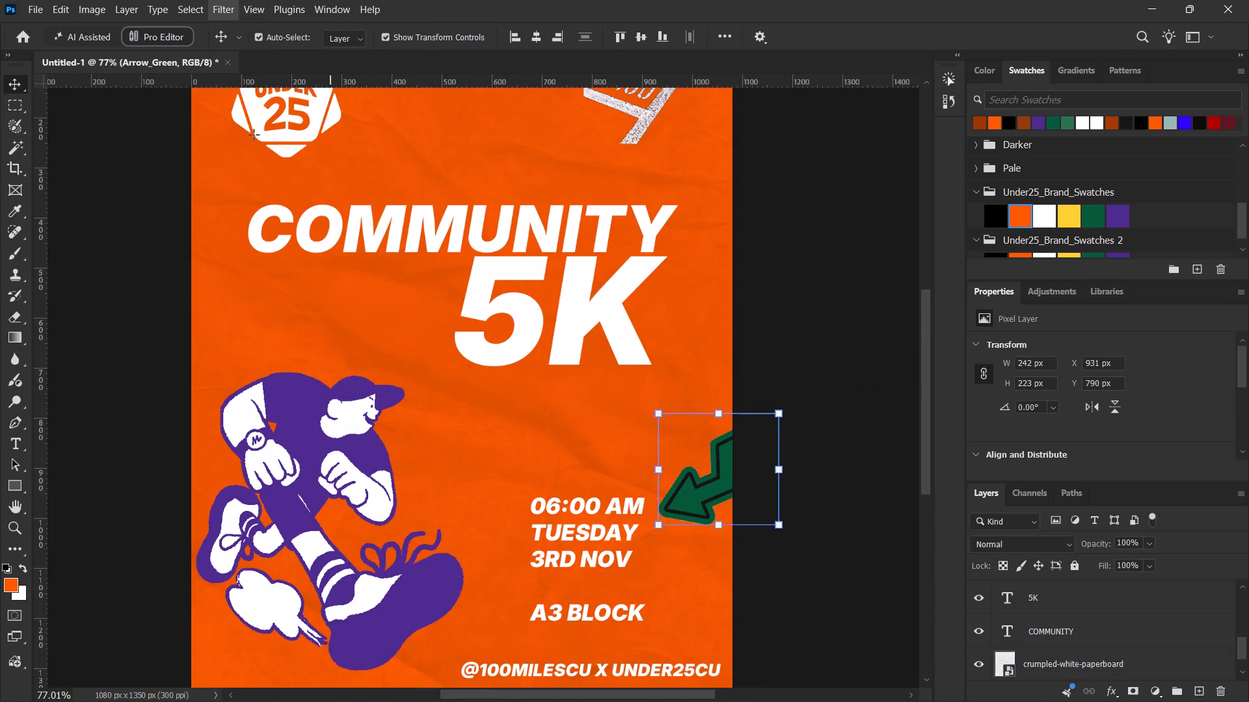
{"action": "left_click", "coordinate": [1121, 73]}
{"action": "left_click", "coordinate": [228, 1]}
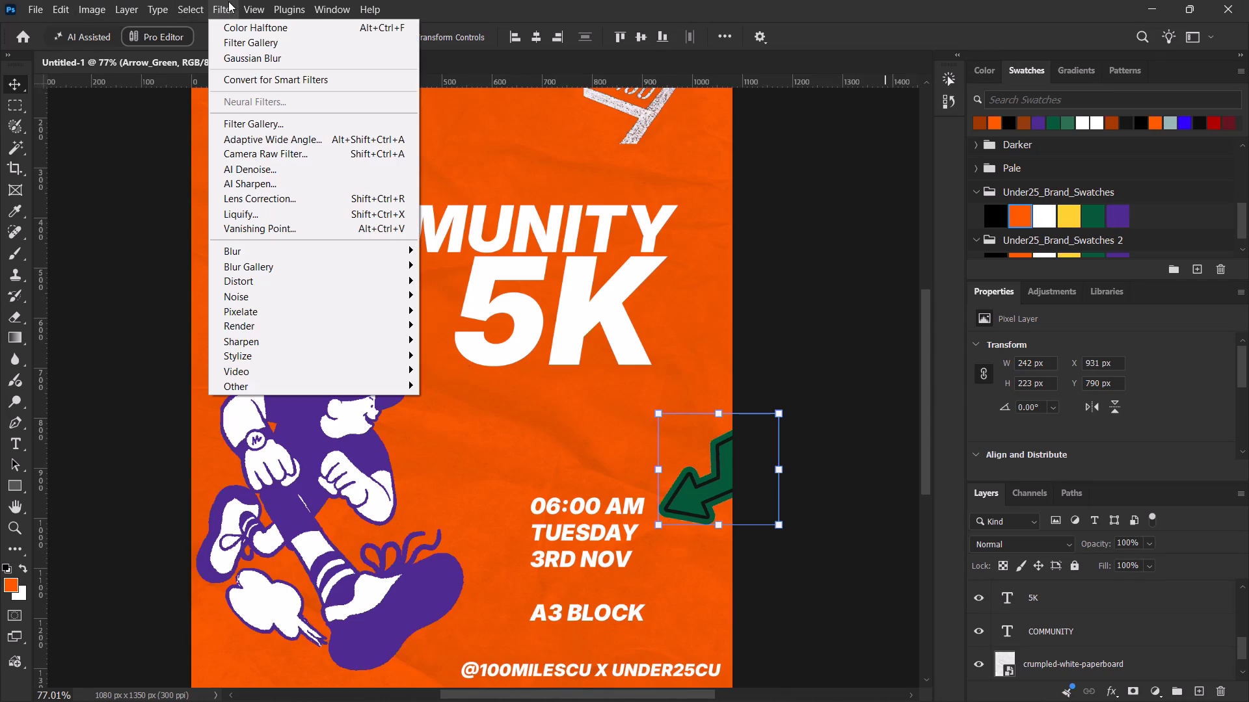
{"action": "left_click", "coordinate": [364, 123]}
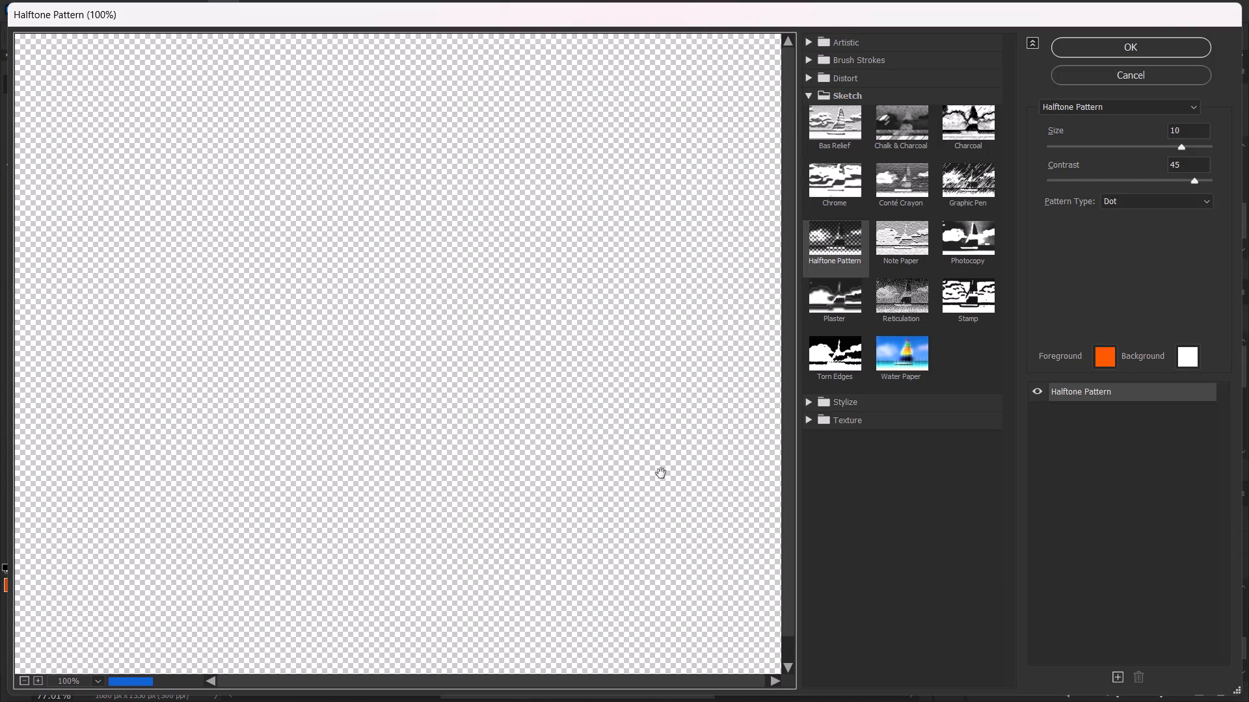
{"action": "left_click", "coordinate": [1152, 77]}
Reset the foreground and background colours to the default black and white.
{"action": "key", "text": "d"}
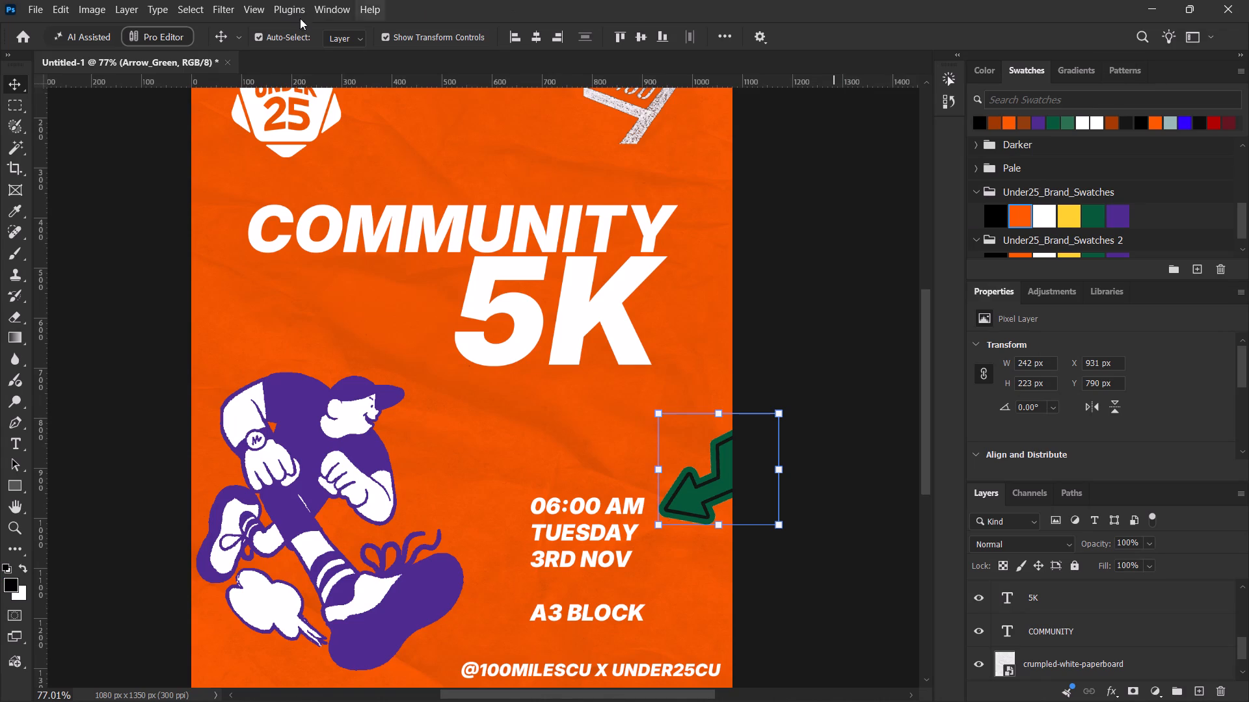
Open the Filter Gallery for the green arrow and preview the Sketch effects Note Paper, Plaster, Torn Edges, Water Paper, Reticulation and Stamp at 200%.
{"action": "left_click", "coordinate": [219, 1]}
{"action": "left_click", "coordinate": [275, 123]}
{"action": "left_click", "coordinate": [99, 682]}
{"action": "left_click", "coordinate": [98, 660]}
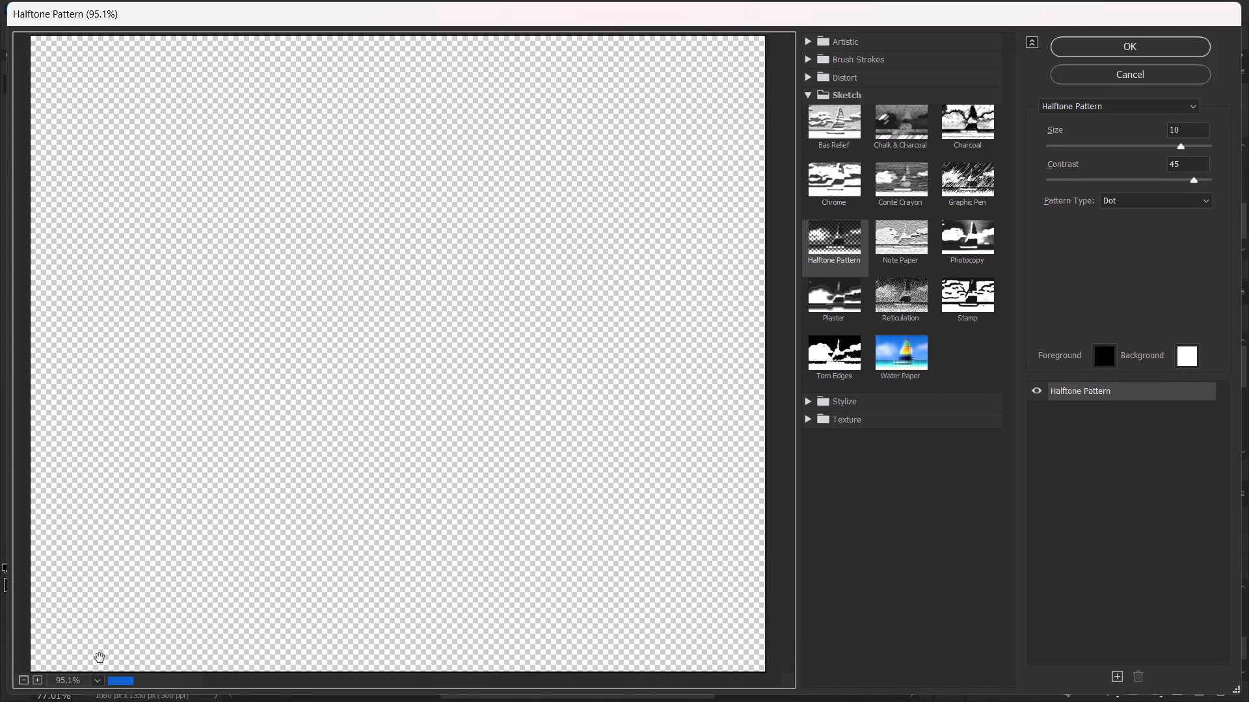
{"action": "key", "text": "space"}
{"action": "key", "text": "space"}
{"action": "key", "text": "space"}
{"action": "key", "text": "space"}
{"action": "key", "text": "space"}
{"action": "key", "text": "space"}
{"action": "key", "text": "space"}
{"action": "left_click_drag", "start_coordinate": [609, 588], "coordinate": [561, 547]}
{"action": "left_click_drag", "start_coordinate": [561, 547], "coordinate": [466, 465]}
{"action": "scroll", "coordinate": [651, 586], "scroll_direction": "up", "scroll_amount": 15, "text": "alt"}
{"action": "key", "text": "space"}
{"action": "key", "text": "space"}
{"action": "key", "text": "space"}
{"action": "key", "text": "space"}
{"action": "key", "text": "space"}
{"action": "key", "text": "space"}
{"action": "key", "text": "space"}
{"action": "key", "text": "space"}
{"action": "left_click_drag", "start_coordinate": [643, 582], "coordinate": [126, 61]}
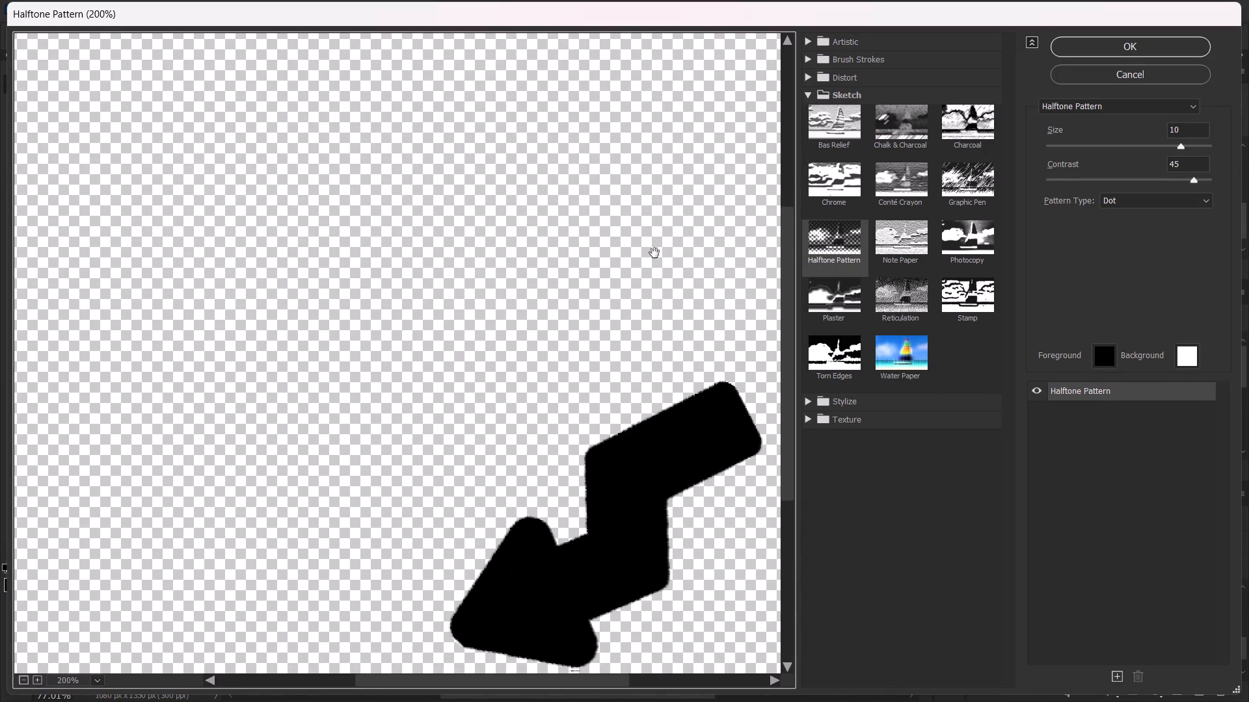
{"action": "left_click", "coordinate": [915, 242]}
{"action": "left_click", "coordinate": [829, 307]}
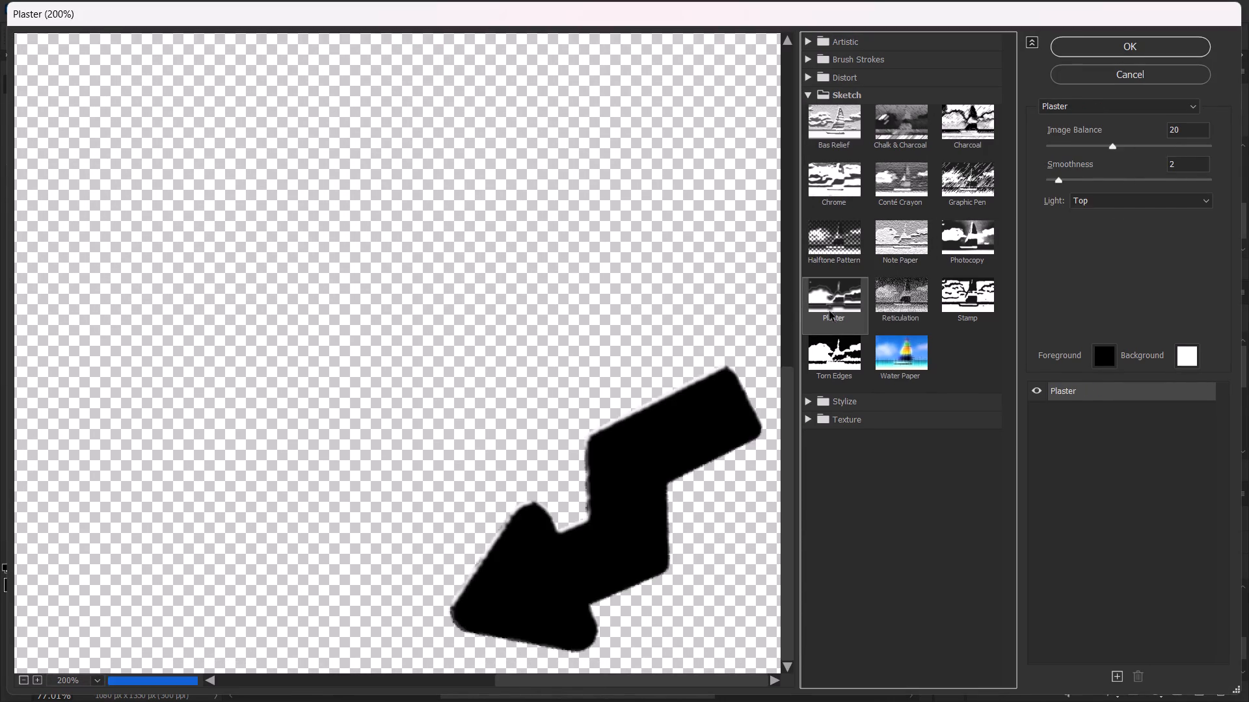
{"action": "left_click", "coordinate": [842, 341]}
{"action": "left_click", "coordinate": [874, 348]}
{"action": "left_click", "coordinate": [887, 287]}
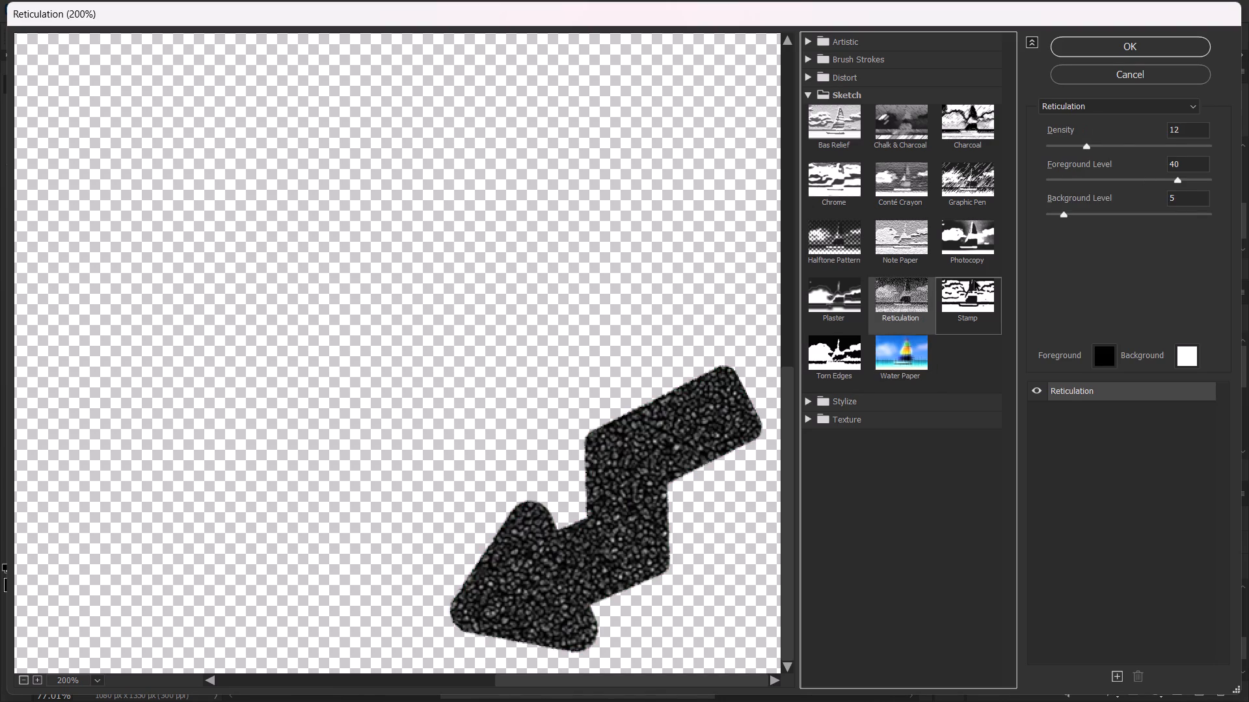
{"action": "left_click", "coordinate": [970, 285]}
Preview the Artistic effects on the green arrow, including Cutout, Film Grain, Palette Knife, Plastic Wrap, Poster Edges, Underpainting, Sponge and Fresco.
{"action": "left_click", "coordinate": [809, 40]}
{"action": "left_click", "coordinate": [893, 76]}
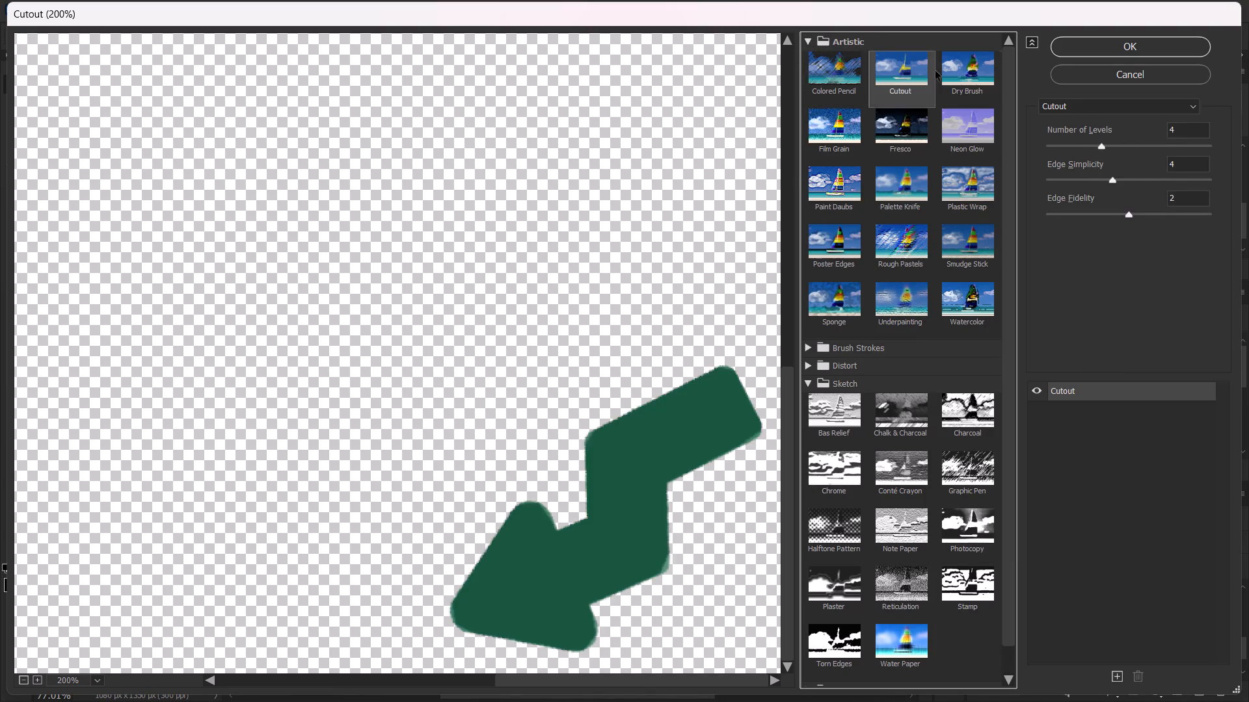
{"action": "left_click", "coordinate": [958, 71]}
{"action": "left_click", "coordinate": [816, 131]}
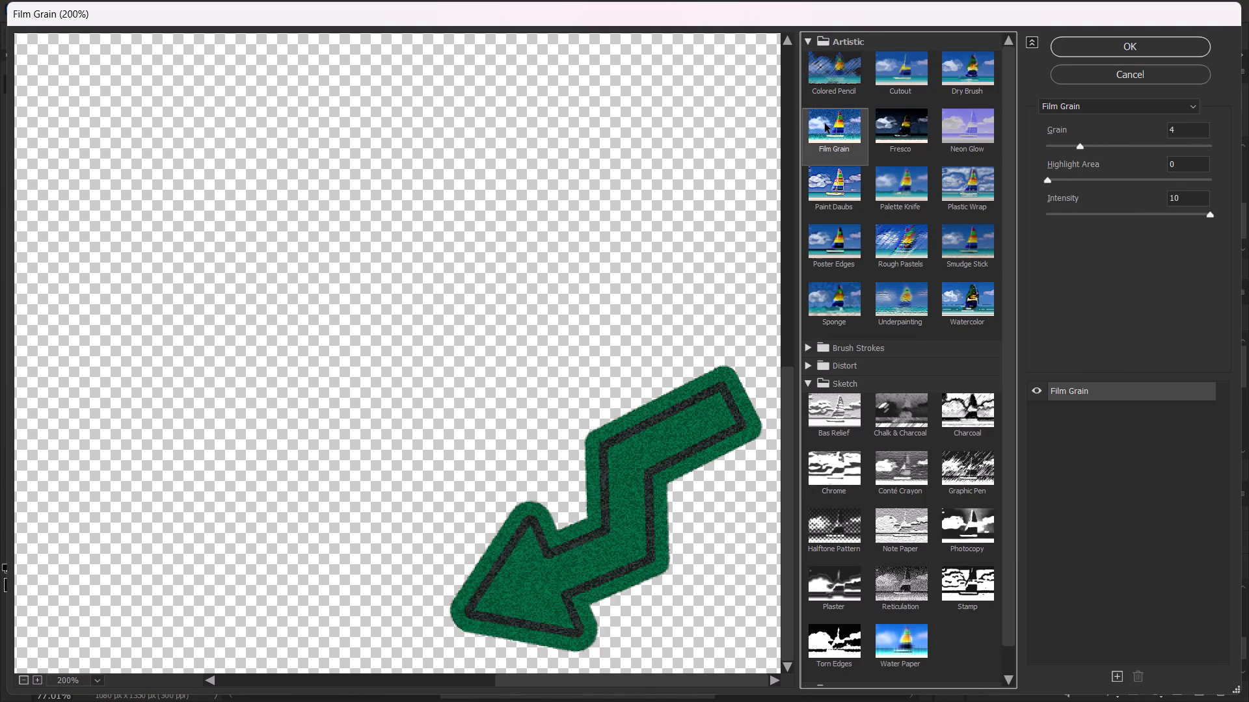
{"action": "left_click", "coordinate": [818, 177]}
{"action": "left_click", "coordinate": [880, 192]}
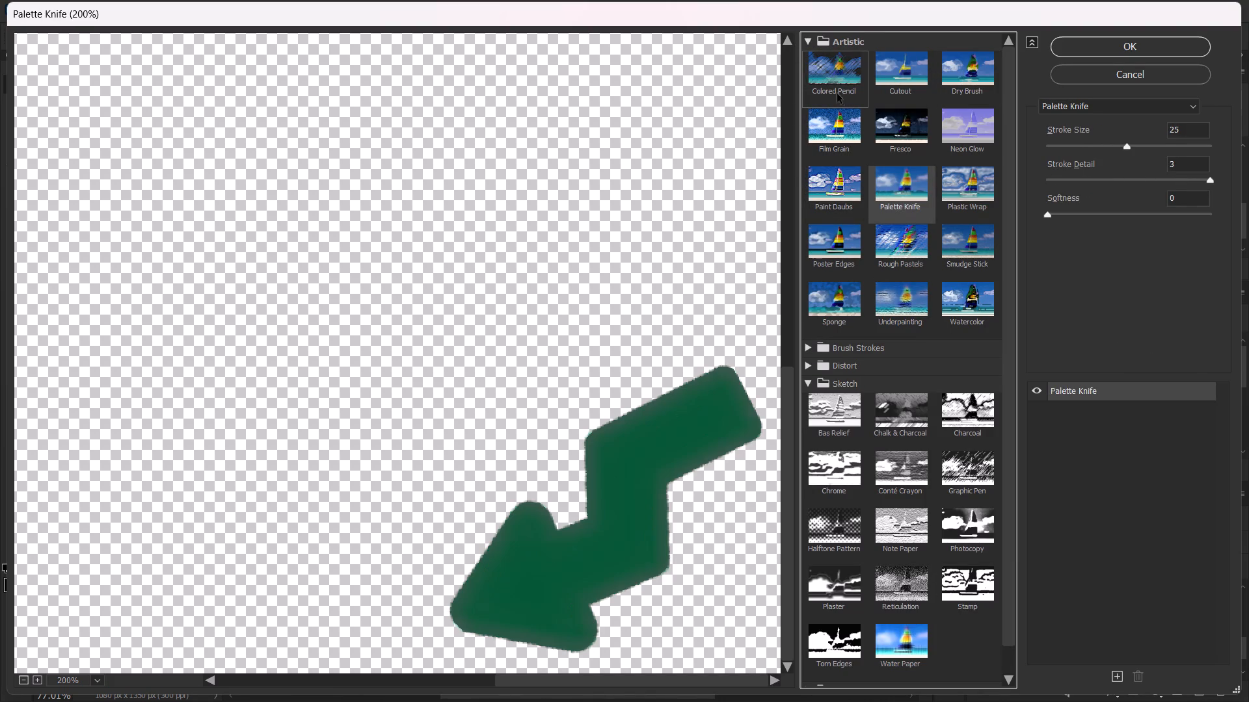
{"action": "left_click", "coordinate": [835, 83]}
{"action": "left_click", "coordinate": [946, 186]}
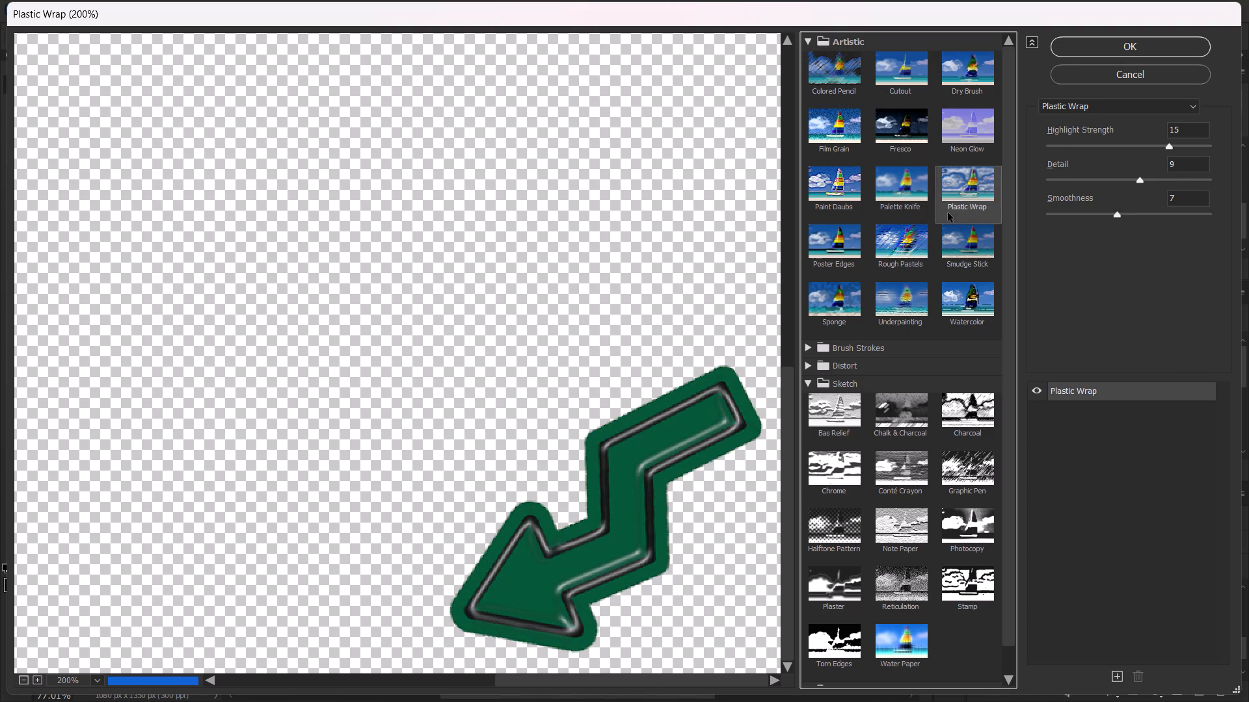
{"action": "left_click", "coordinate": [840, 250]}
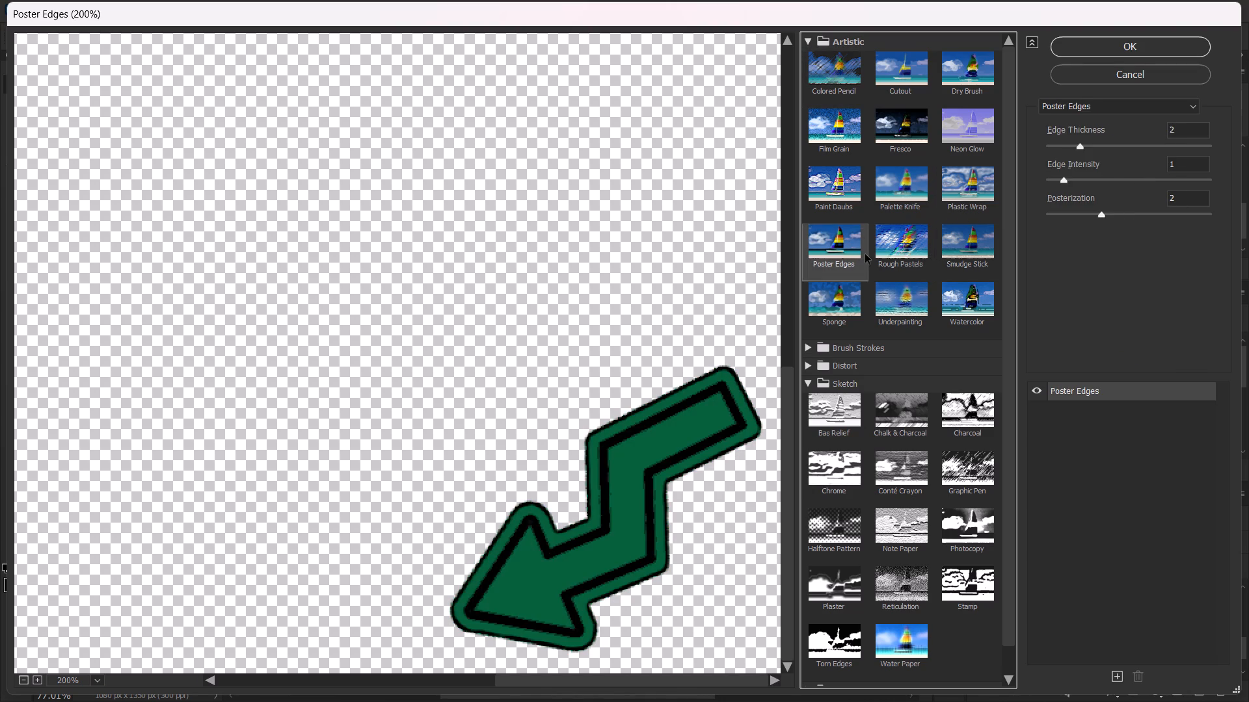
{"action": "left_click", "coordinate": [901, 258]}
{"action": "left_click", "coordinate": [963, 243]}
{"action": "left_click", "coordinate": [907, 307]}
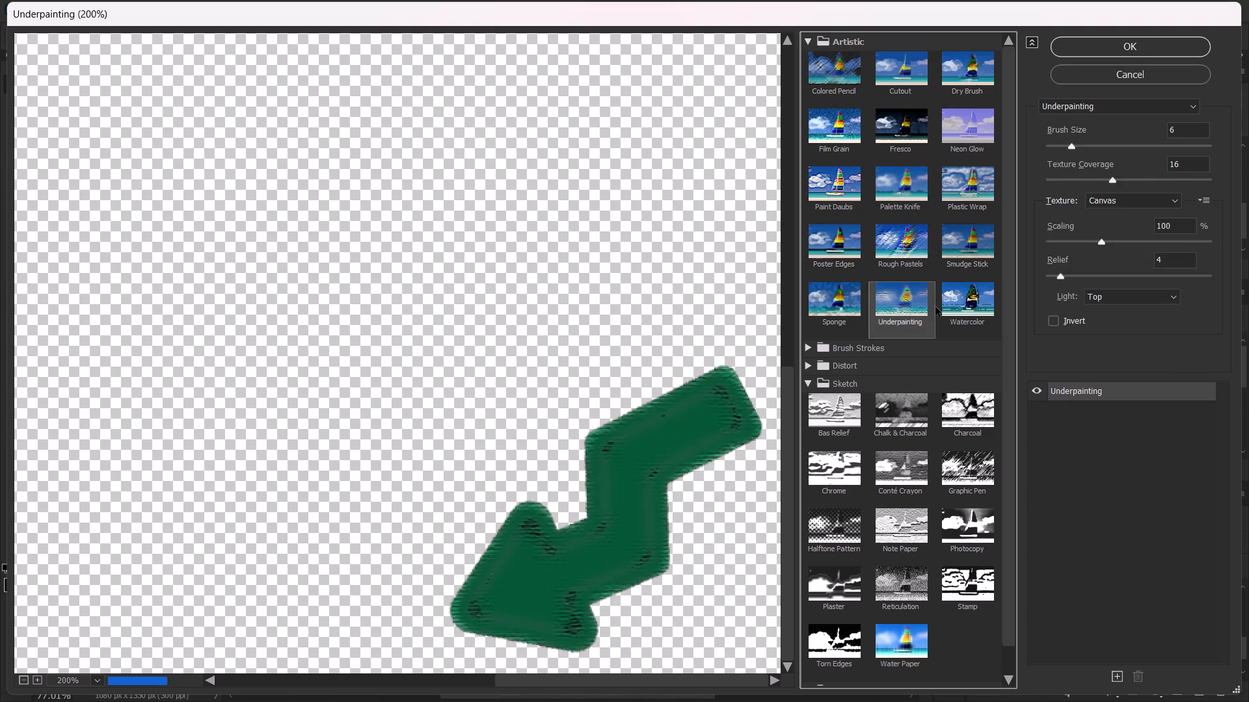
{"action": "left_click", "coordinate": [949, 306]}
{"action": "left_click", "coordinate": [866, 318]}
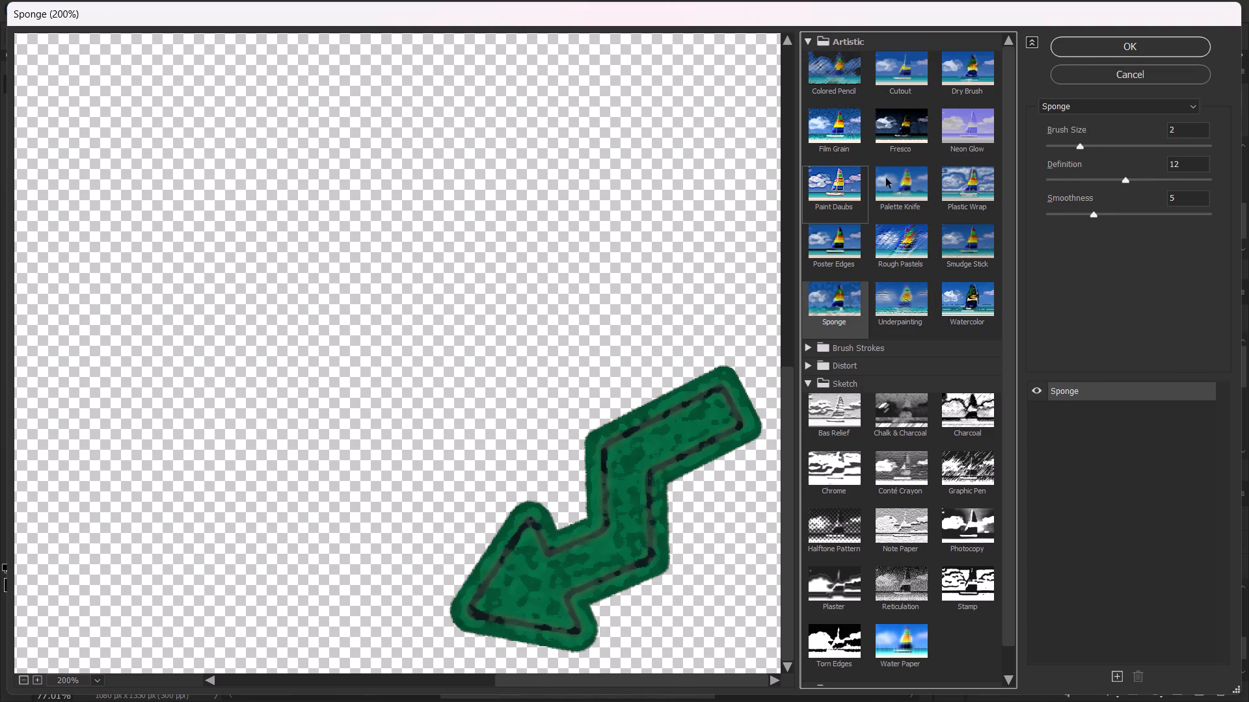
{"action": "left_click", "coordinate": [893, 132]}
Preview the Brush Strokes effects on the green arrow, from Accented Edges and Crosshatch through Sprayed Strokes to Sumi-e.
{"action": "left_click", "coordinate": [812, 344]}
{"action": "left_click", "coordinate": [848, 383]}
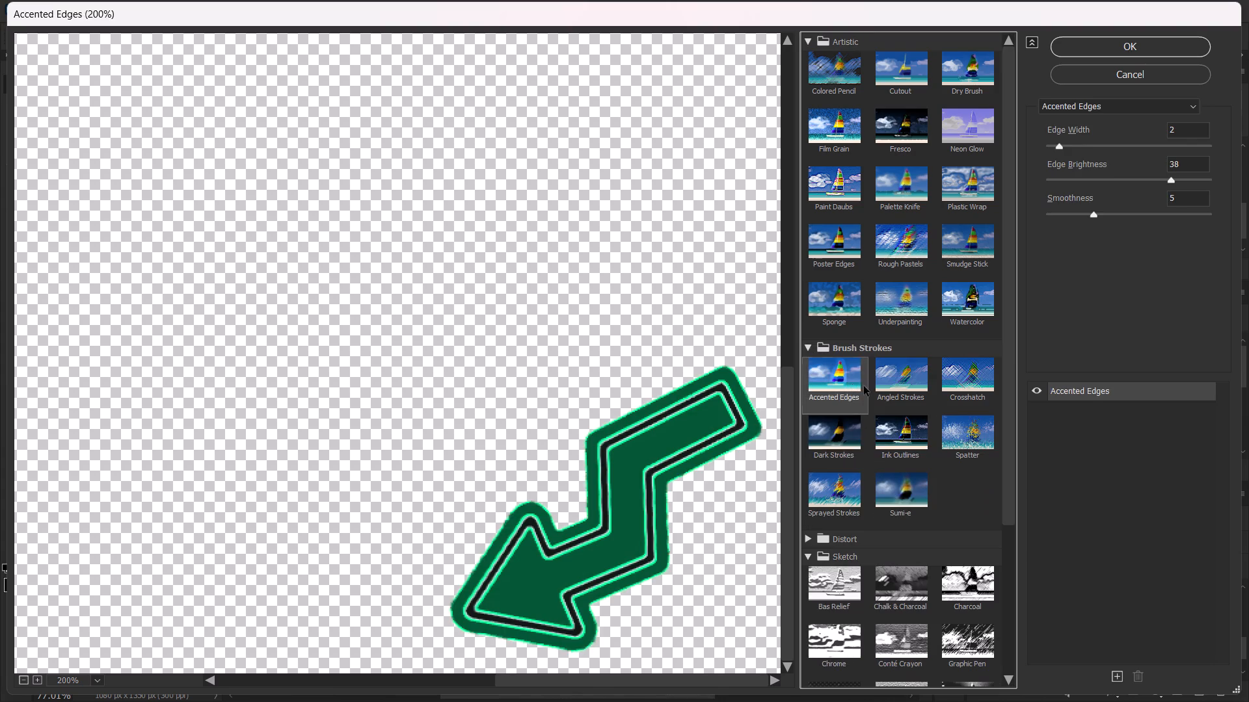
{"action": "left_click", "coordinate": [887, 383]}
{"action": "left_click", "coordinate": [943, 391]}
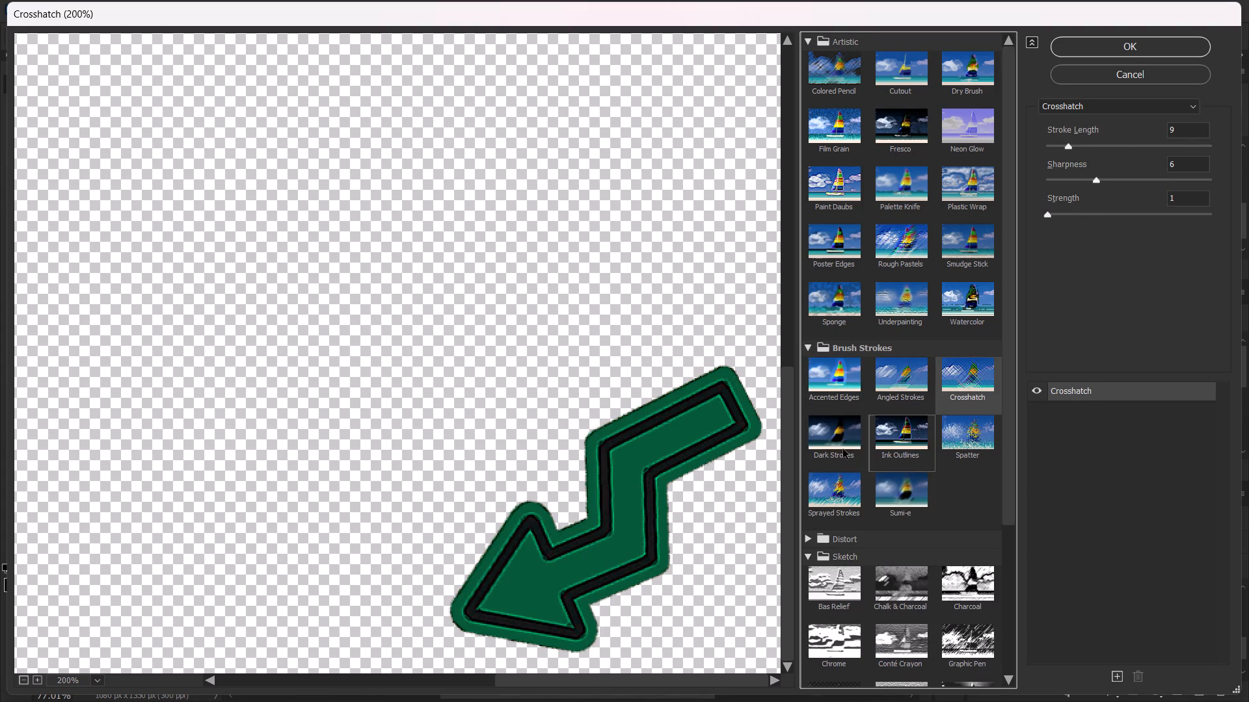
{"action": "left_click", "coordinate": [851, 448]}
{"action": "left_click", "coordinate": [903, 441]}
{"action": "left_click", "coordinate": [948, 450]}
{"action": "left_click", "coordinate": [833, 495]}
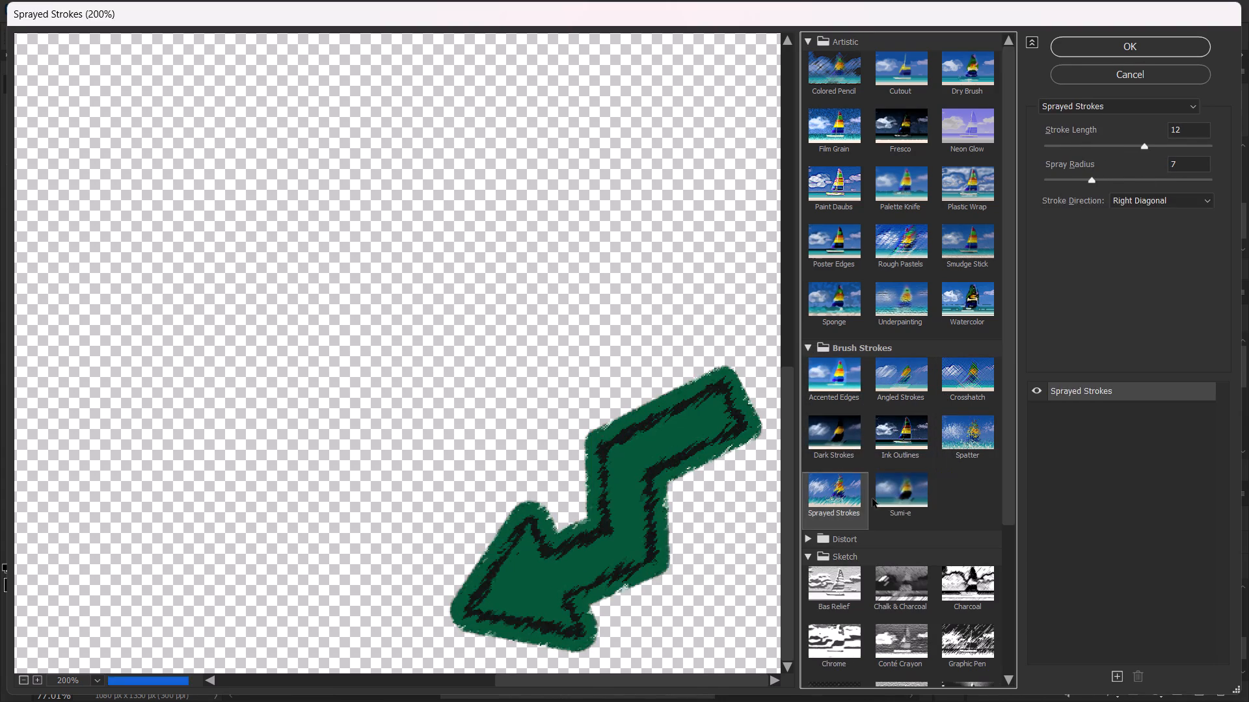
{"action": "left_click", "coordinate": [885, 500]}
Preview the Distort effects Diffuse Glow, Glass and Ocean Ripple on the green arrow.
{"action": "scroll", "coordinate": [883, 493], "scroll_direction": "down", "scroll_amount": 4}
{"action": "left_click", "coordinate": [809, 385]}
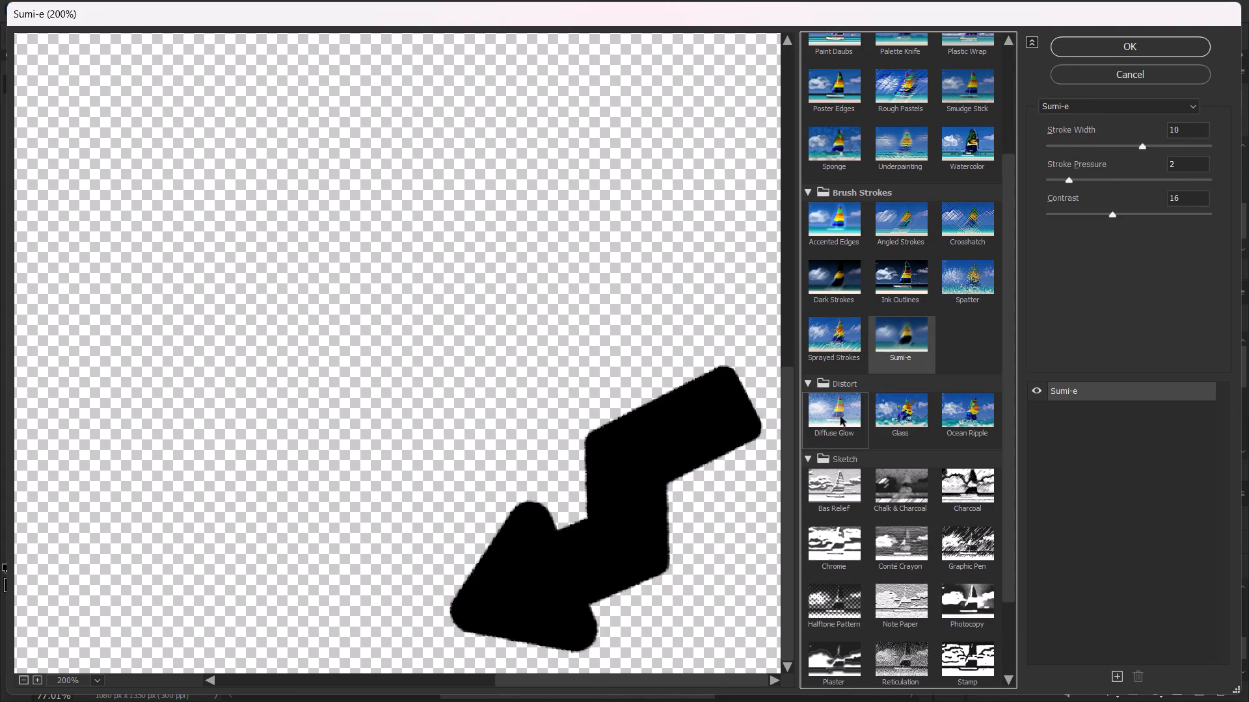
{"action": "left_click", "coordinate": [840, 417]}
{"action": "left_click", "coordinate": [896, 425]}
{"action": "left_click", "coordinate": [934, 423]}
{"action": "left_click", "coordinate": [945, 420]}
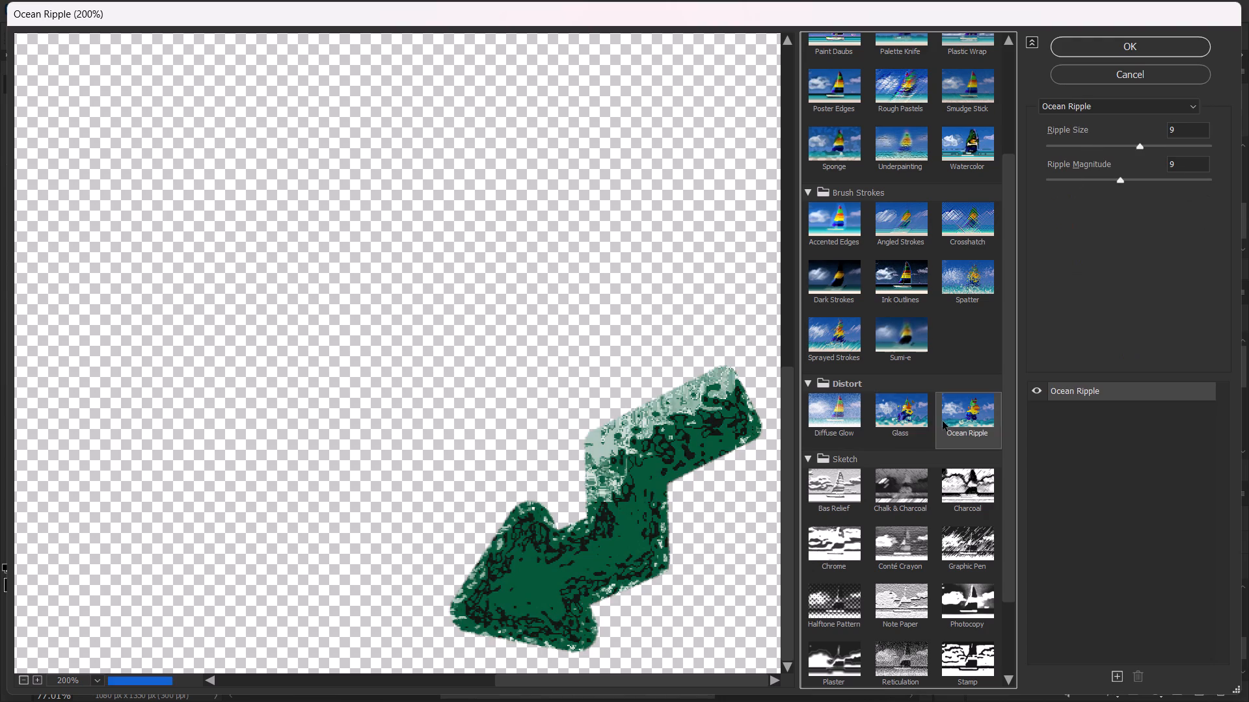
Preview the Chalk & Charcoal and Glowing Edges effects on the green arrow, and leave the Filter Gallery without applying any.
{"action": "left_click", "coordinate": [832, 470]}
{"action": "left_click", "coordinate": [889, 493]}
{"action": "scroll", "coordinate": [891, 493], "scroll_direction": "down", "scroll_amount": 3}
{"action": "scroll", "coordinate": [891, 493], "scroll_direction": "up", "scroll_amount": 2}
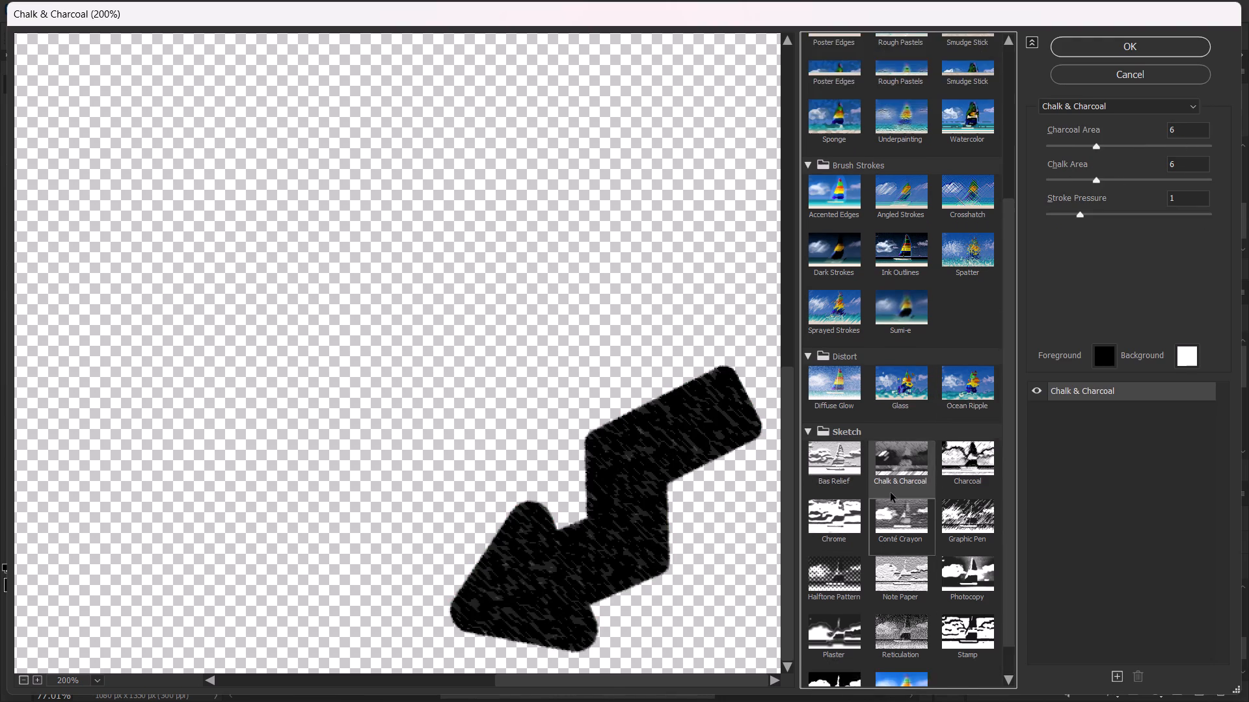
{"action": "scroll", "coordinate": [891, 493], "scroll_direction": "down", "scroll_amount": 5}
{"action": "left_click", "coordinate": [811, 662]}
{"action": "scroll", "coordinate": [853, 566], "scroll_direction": "down", "scroll_amount": 6}
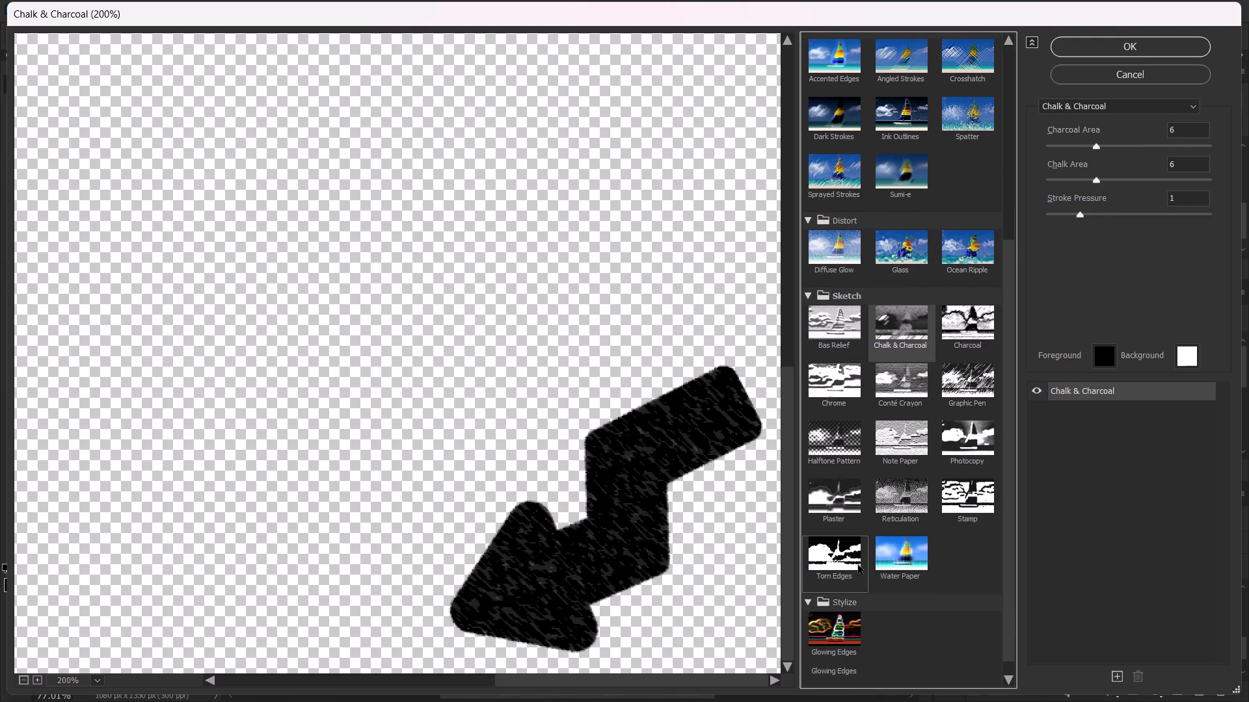
{"action": "left_click", "coordinate": [848, 623]}
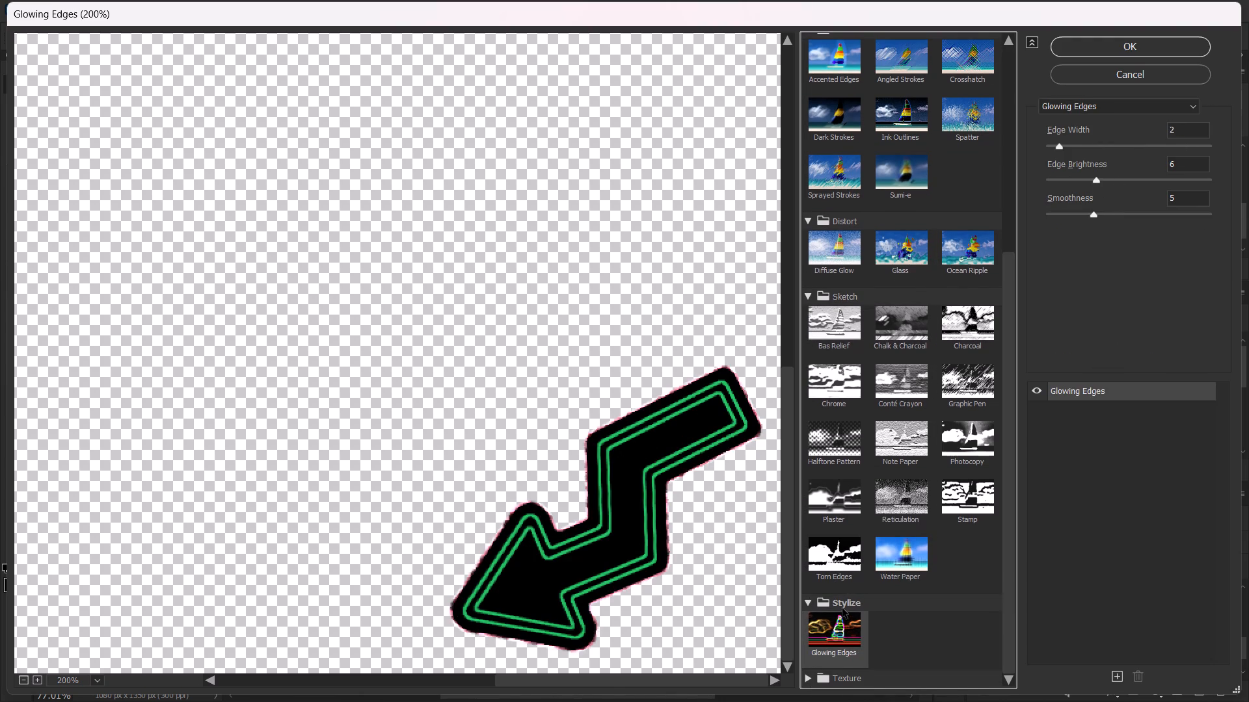
{"action": "left_click", "coordinate": [1103, 79]}
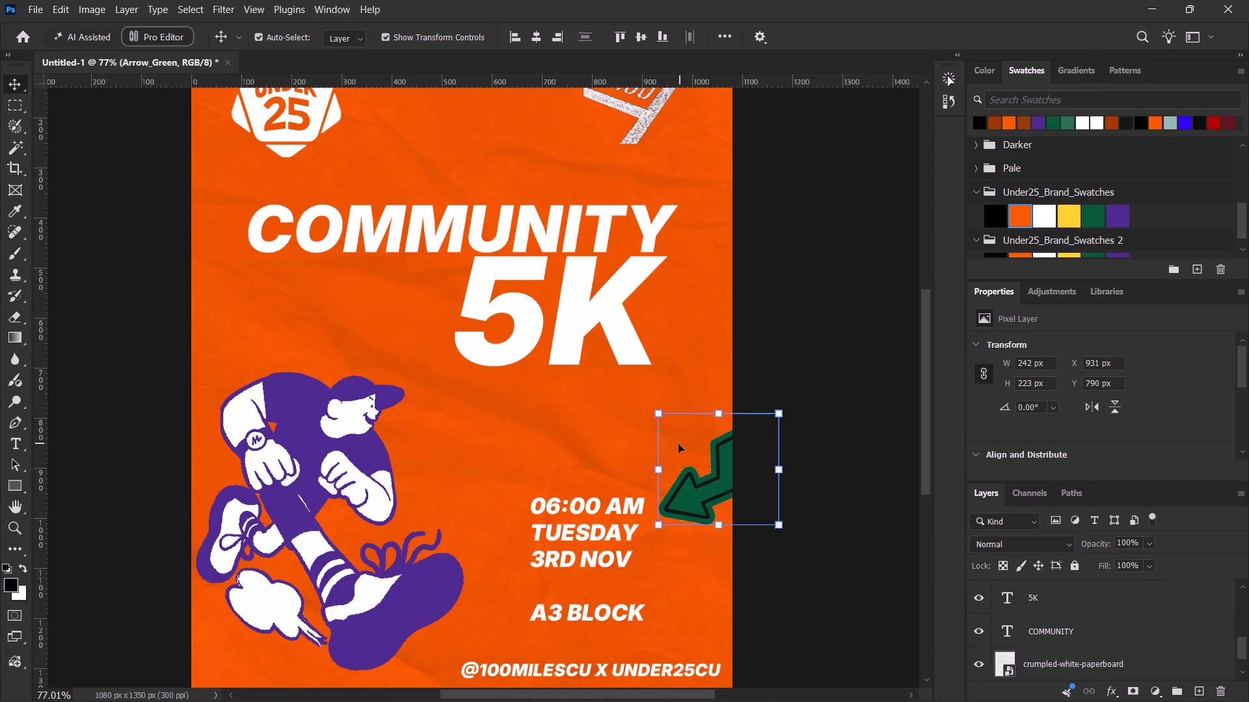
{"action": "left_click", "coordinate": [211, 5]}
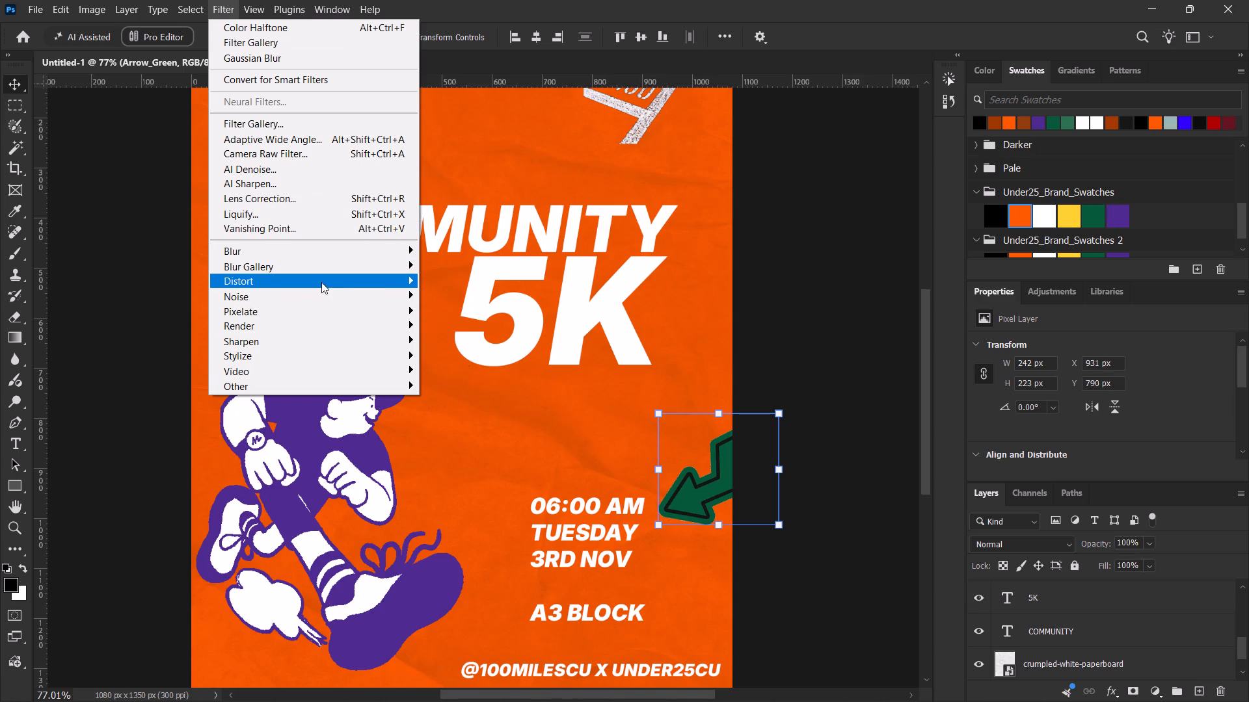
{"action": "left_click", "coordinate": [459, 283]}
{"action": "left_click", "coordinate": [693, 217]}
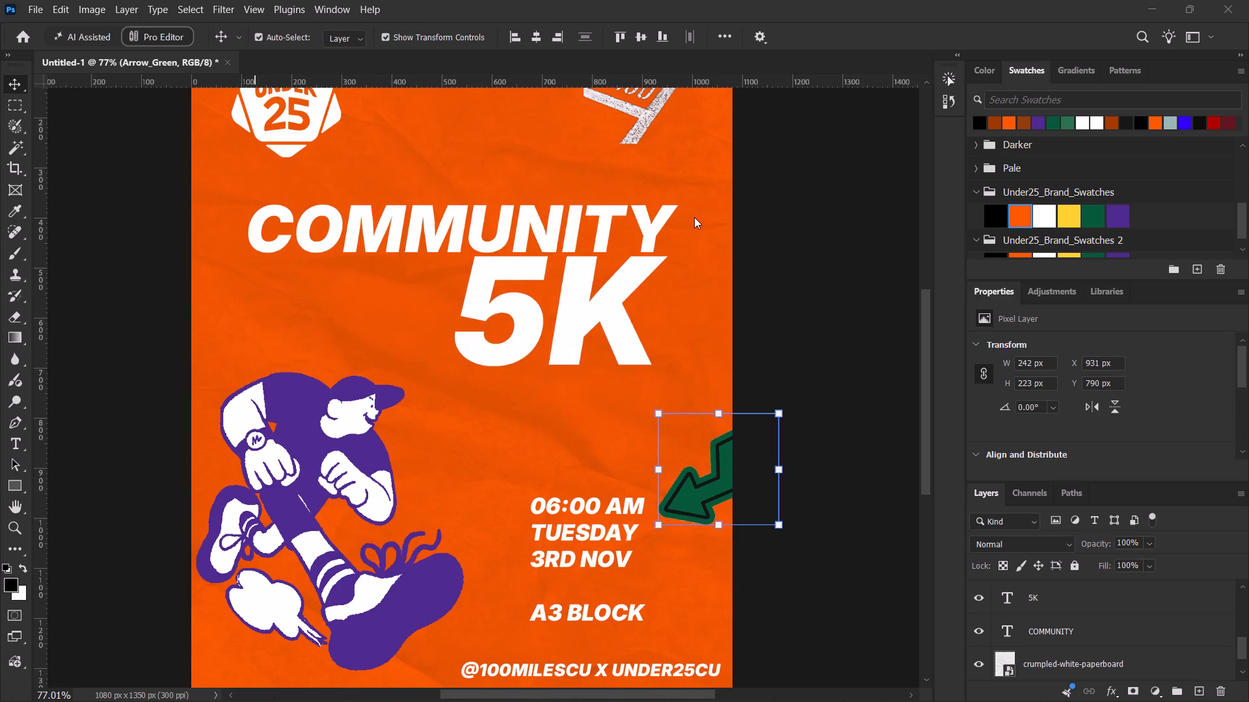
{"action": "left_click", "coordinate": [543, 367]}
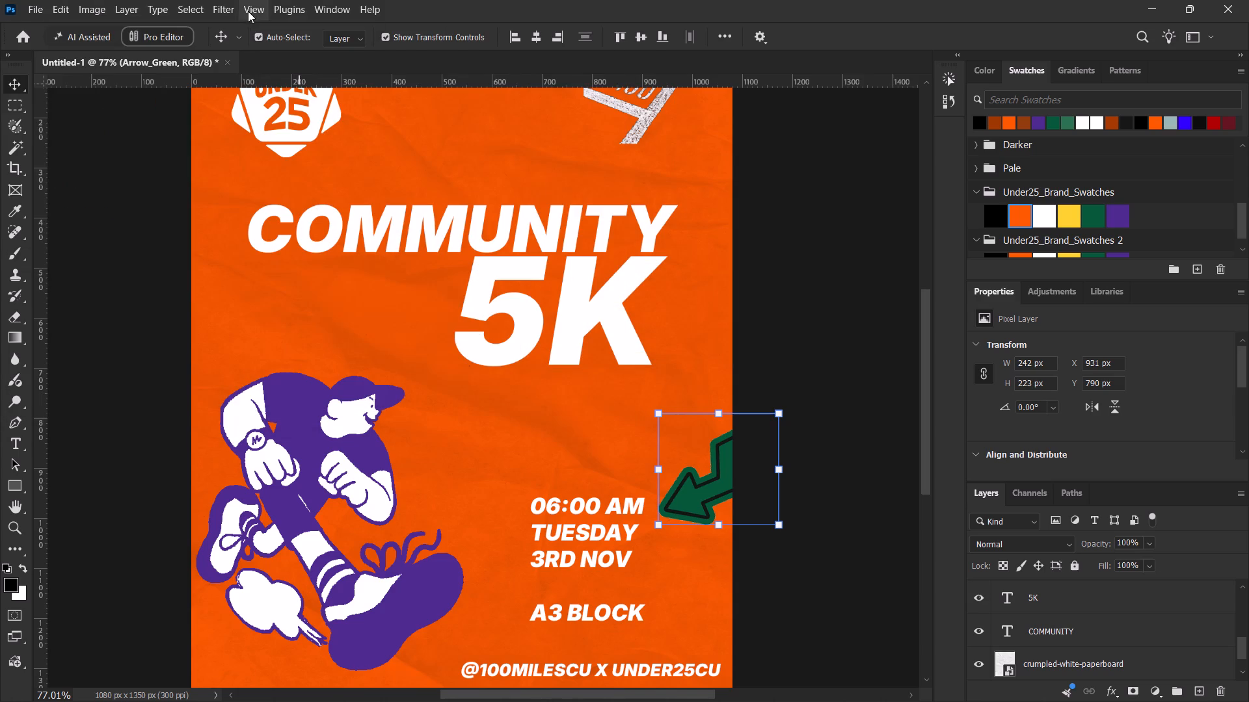
Choose the Texturizer effect for the green arrow in the Filter Gallery and start loading a custom texture, browsing the T: drive.
{"action": "left_click", "coordinate": [234, 11]}
{"action": "left_click", "coordinate": [269, 127]}
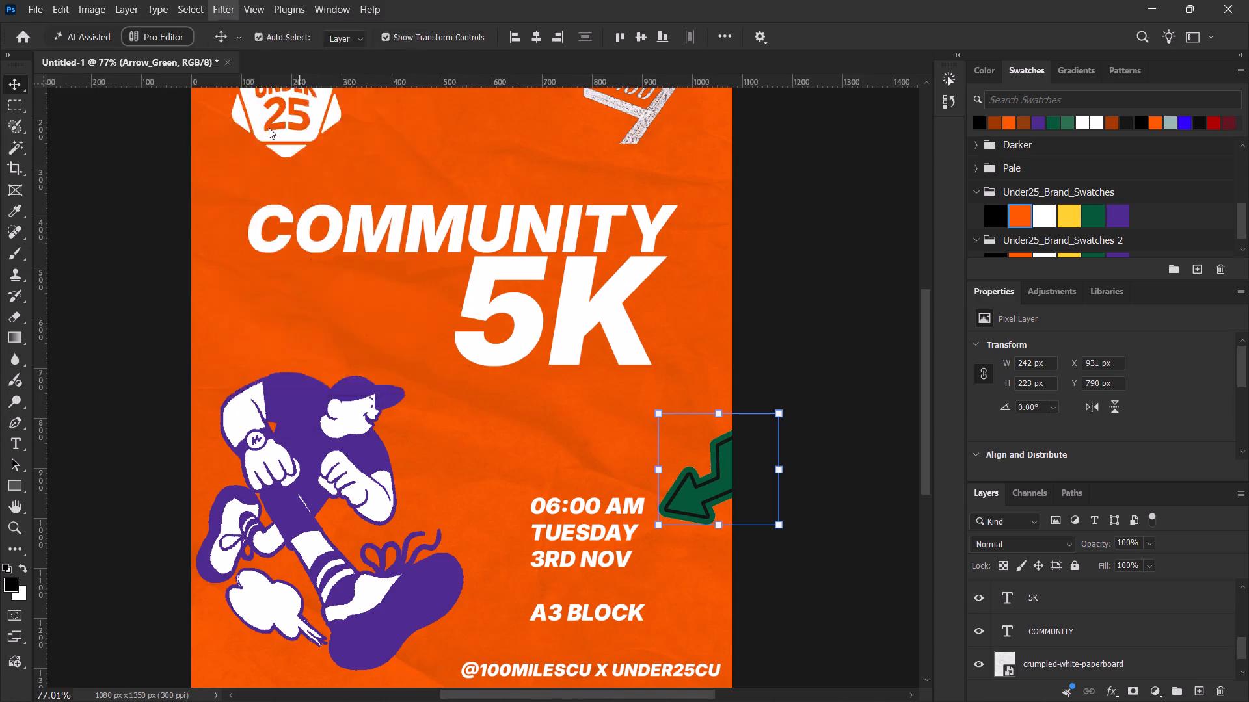
{"action": "left_click", "coordinate": [803, 419]}
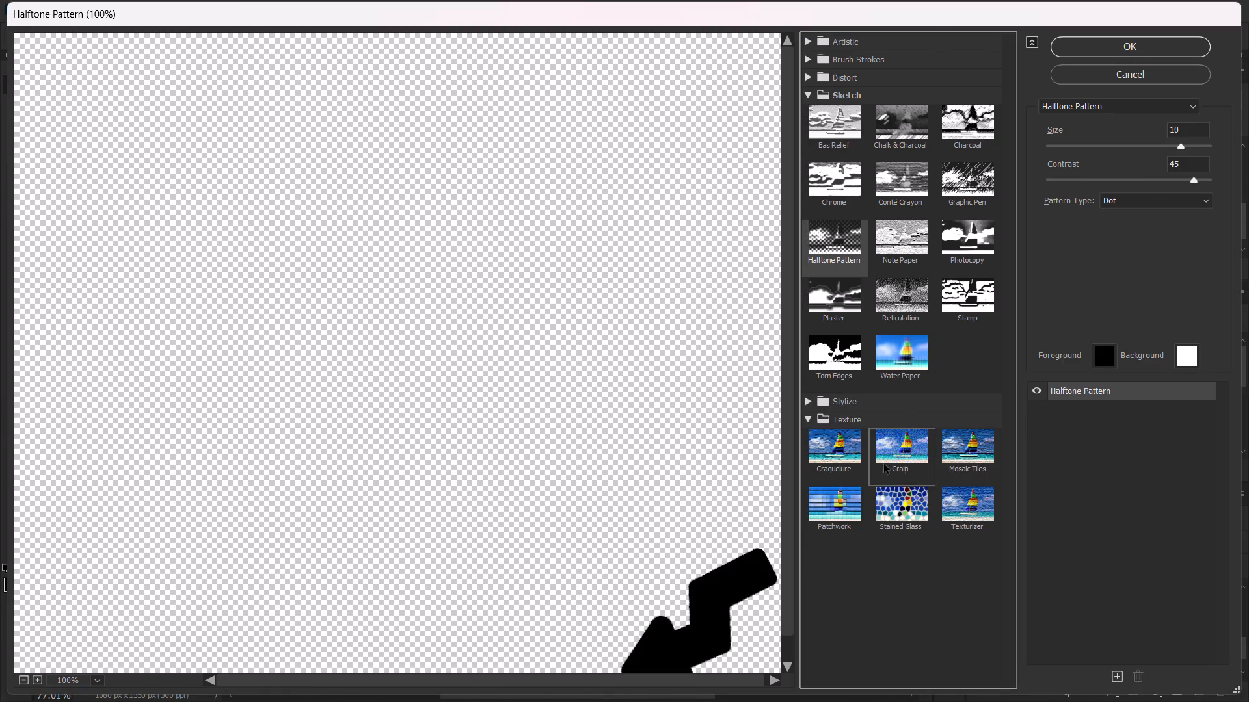
{"action": "left_click", "coordinate": [971, 506]}
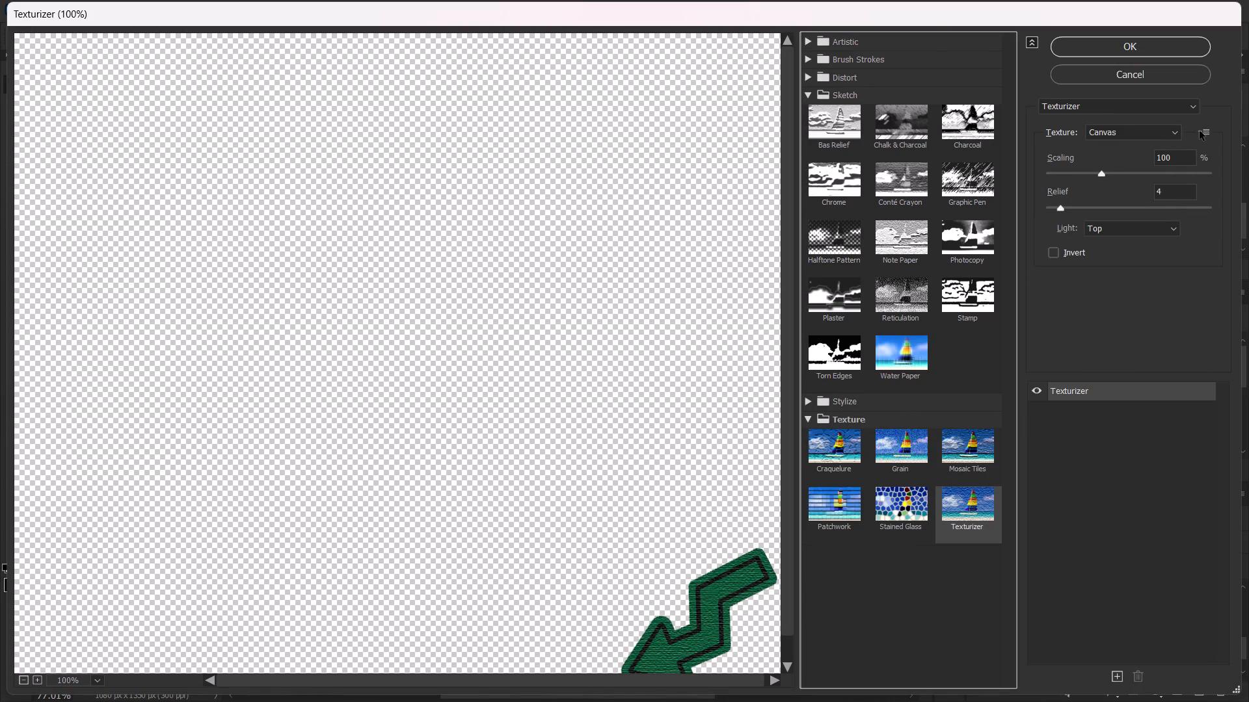
{"action": "left_click", "coordinate": [1203, 129]}
{"action": "left_click", "coordinate": [1196, 140]}
{"action": "scroll", "coordinate": [69, 268], "scroll_direction": "down", "scroll_amount": 5}
{"action": "left_click", "coordinate": [68, 265]}
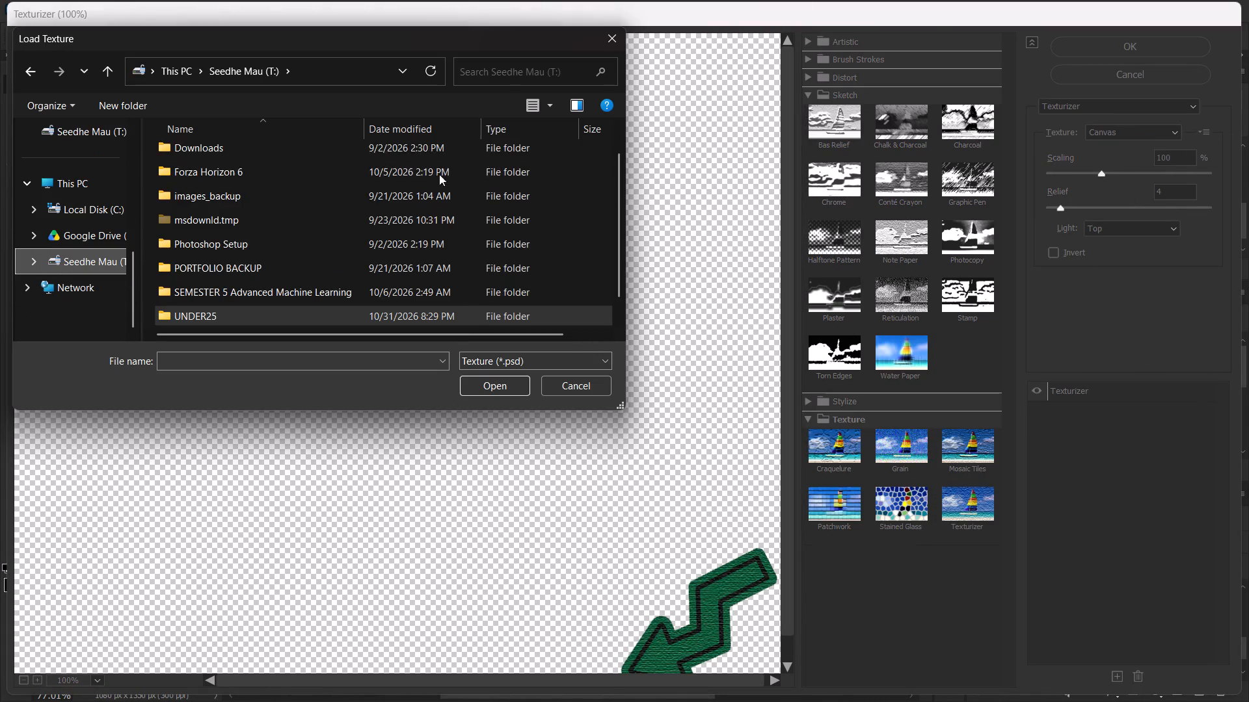
Look through the T: drive's folders, including PORTFOLIO BACKUP and Photoshop Setup, for a texture file to load.
{"action": "scroll", "coordinate": [385, 242], "scroll_direction": "down", "scroll_amount": 3}
{"action": "scroll", "coordinate": [379, 251], "scroll_direction": "up", "scroll_amount": 1}
{"action": "left_click", "coordinate": [269, 299]}
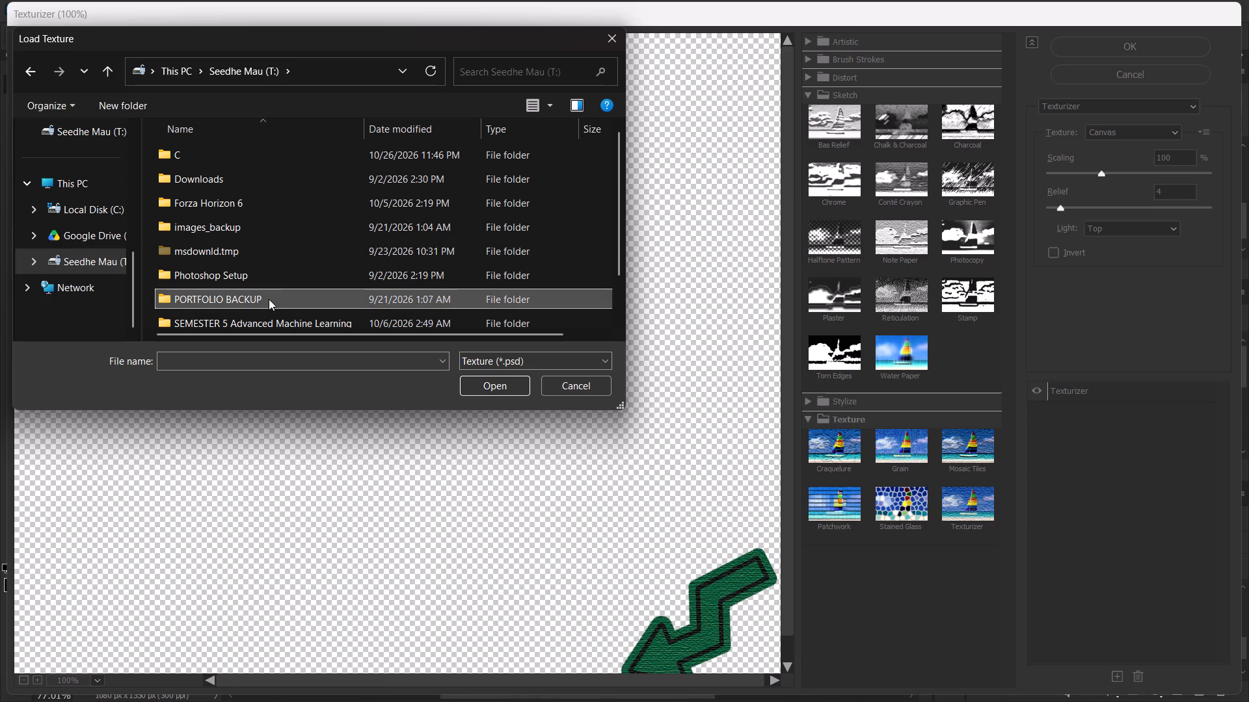
{"action": "scroll", "coordinate": [277, 252], "scroll_direction": "up", "scroll_amount": 2}
{"action": "scroll", "coordinate": [277, 252], "scroll_direction": "down", "scroll_amount": 4}
{"action": "scroll", "coordinate": [277, 252], "scroll_direction": "up", "scroll_amount": 1}
{"action": "scroll", "coordinate": [277, 252], "scroll_direction": "down", "scroll_amount": 2}
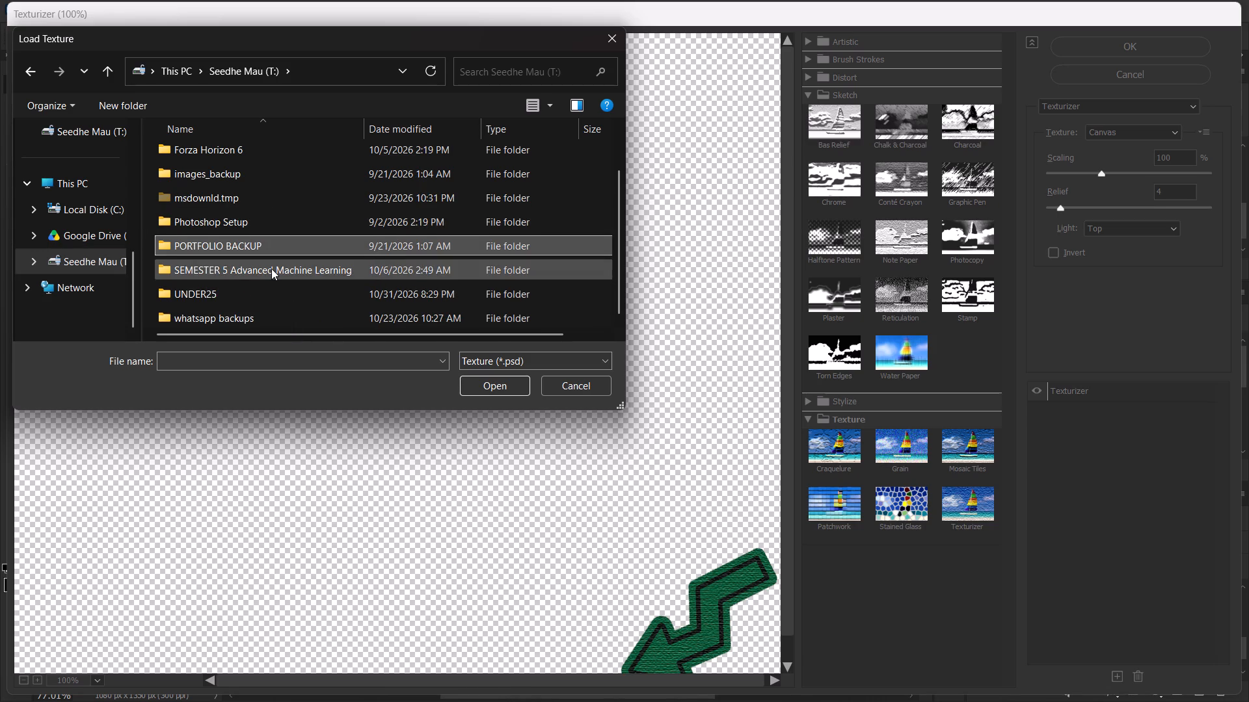
{"action": "scroll", "coordinate": [271, 268], "scroll_direction": "up", "scroll_amount": 2}
{"action": "scroll", "coordinate": [271, 268], "scroll_direction": "down", "scroll_amount": 1}
{"action": "scroll", "coordinate": [271, 268], "scroll_direction": "up", "scroll_amount": 1}
{"action": "scroll", "coordinate": [271, 268], "scroll_direction": "down", "scroll_amount": 4}
{"action": "scroll", "coordinate": [256, 276], "scroll_direction": "up", "scroll_amount": 4}
{"action": "scroll", "coordinate": [256, 276], "scroll_direction": "down", "scroll_amount": 2}
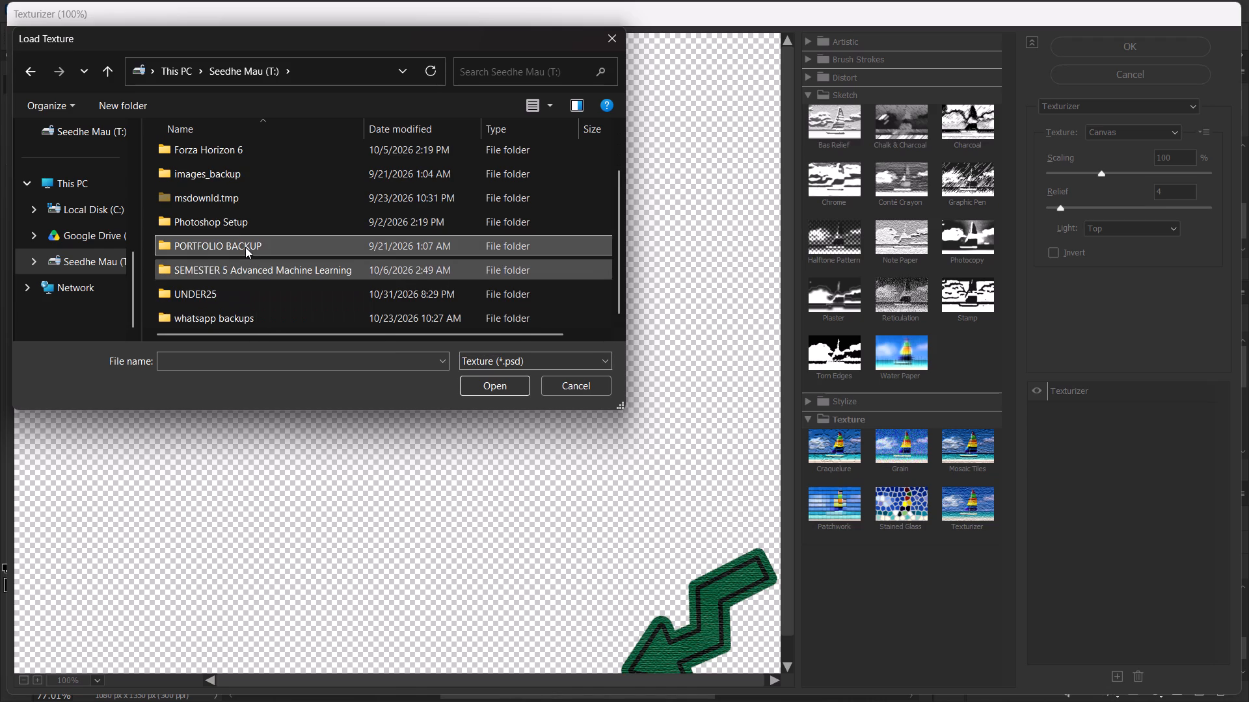
{"action": "double_click", "coordinate": [245, 247]}
{"action": "left_click", "coordinate": [38, 78]}
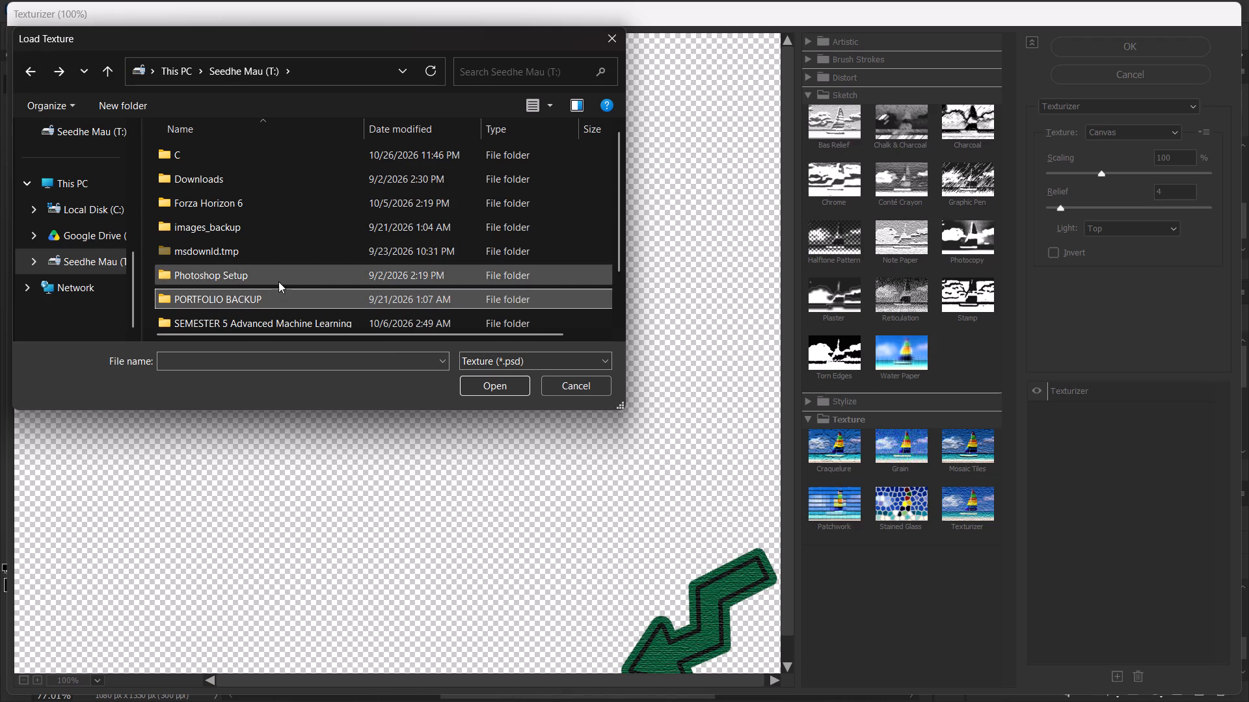
{"action": "double_click", "coordinate": [279, 274]}
{"action": "left_click", "coordinate": [34, 78]}
{"action": "scroll", "coordinate": [345, 244], "scroll_direction": "up", "scroll_amount": 3}
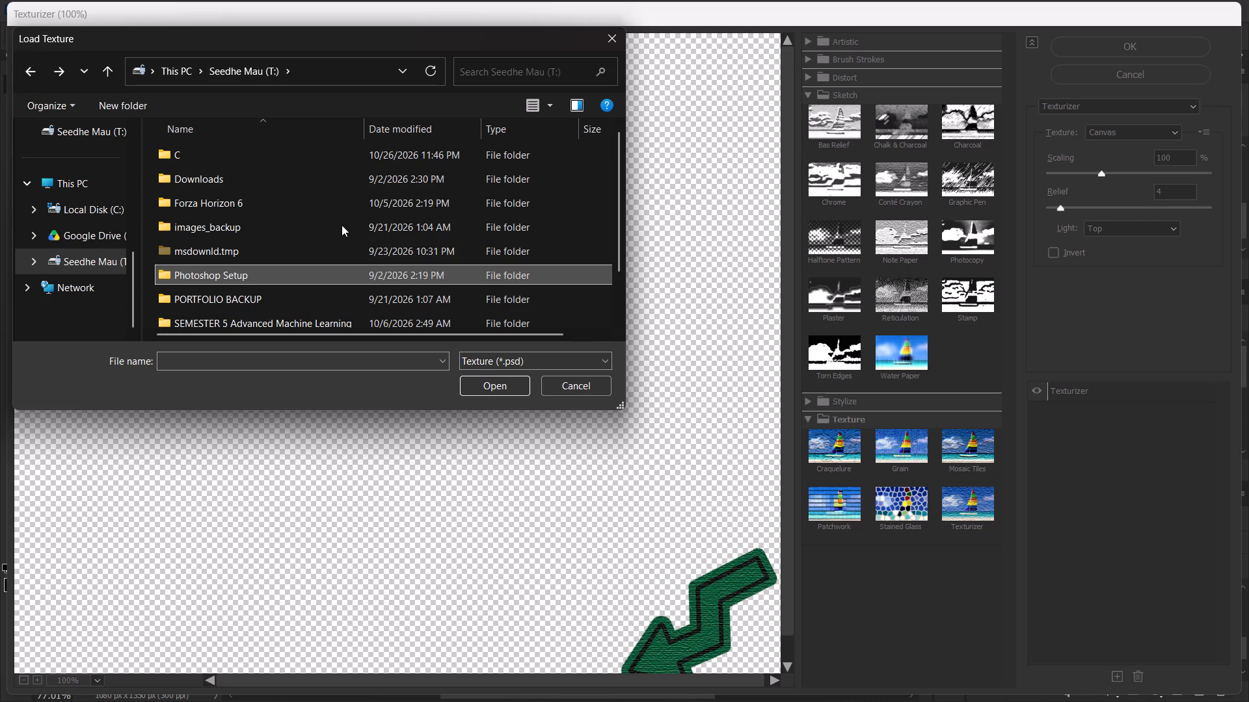
Load Texturelabs_Fabric_182L.psd from the Random Textures folder in C > Photoshop Resources as the Texturizer texture.
{"action": "double_click", "coordinate": [317, 153]}
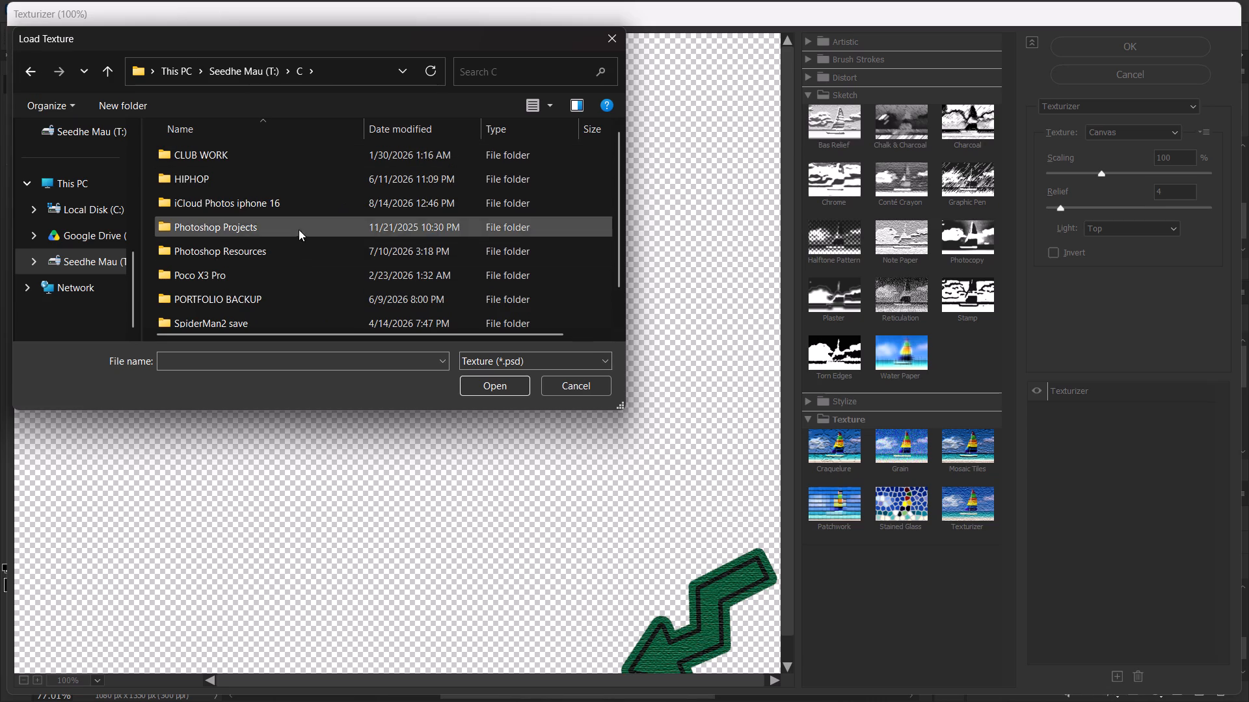
{"action": "double_click", "coordinate": [297, 249]}
{"action": "scroll", "coordinate": [297, 243], "scroll_direction": "down", "scroll_amount": 10}
{"action": "scroll", "coordinate": [295, 243], "scroll_direction": "up", "scroll_amount": 2}
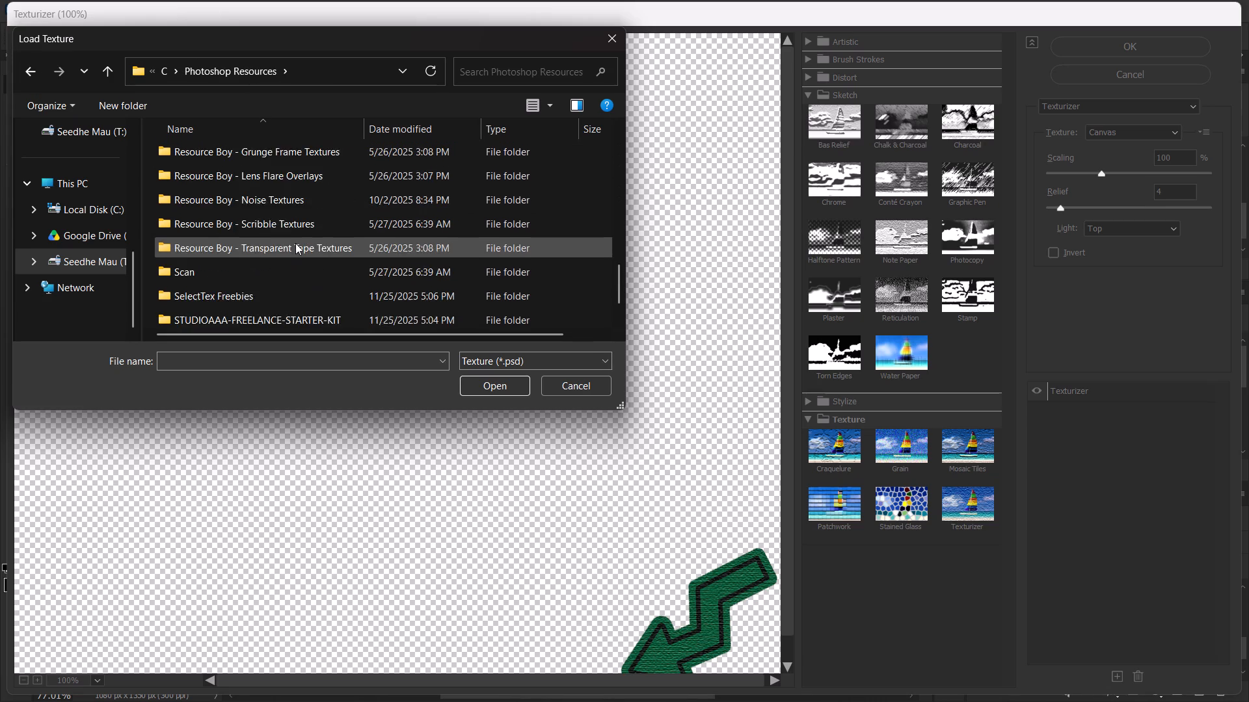
{"action": "scroll", "coordinate": [295, 244], "scroll_direction": "down", "scroll_amount": 6}
{"action": "scroll", "coordinate": [295, 244], "scroll_direction": "up", "scroll_amount": 5}
{"action": "double_click", "coordinate": [275, 269]}
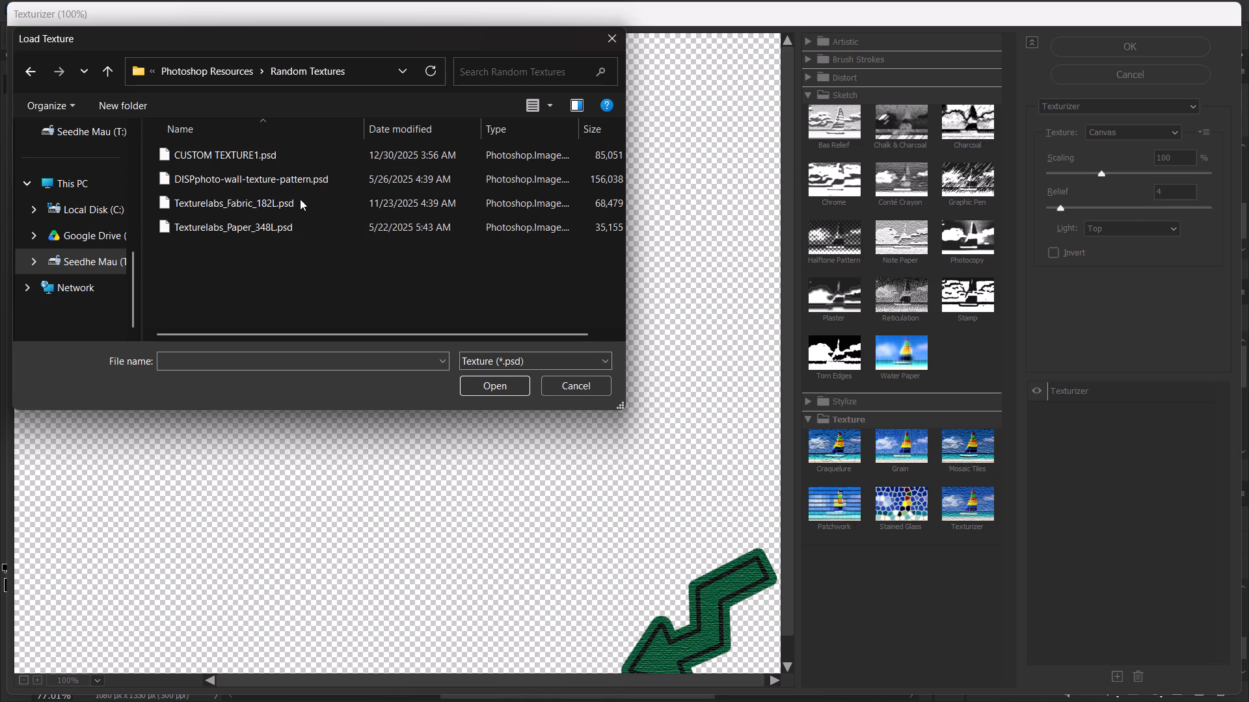
{"action": "left_click", "coordinate": [300, 199]}
{"action": "left_click", "coordinate": [498, 386]}
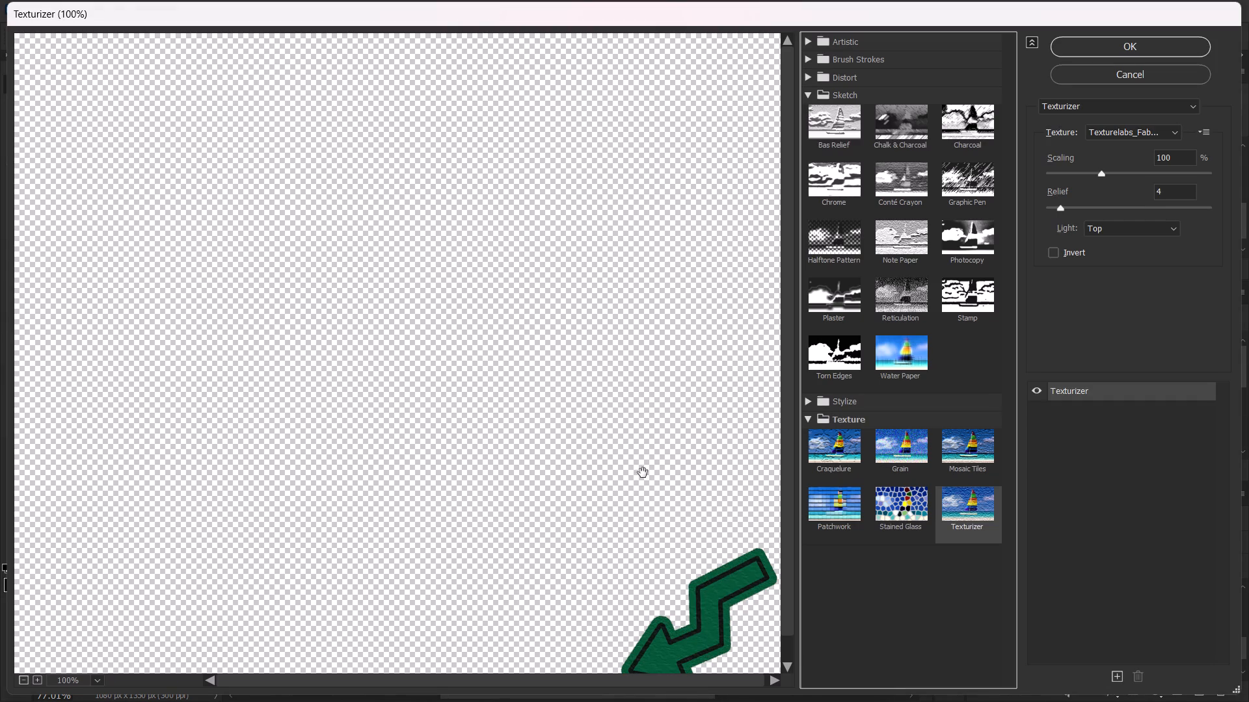
Set the fabric texture's scaling to 50% and relief to 29, and apply the Texturizer effect to the green arrow.
{"action": "key", "text": "space"}
{"action": "left_click_drag", "start_coordinate": [688, 582], "coordinate": [583, 437]}
{"action": "scroll", "coordinate": [719, 616], "scroll_direction": "up", "scroll_amount": 10, "text": "alt"}
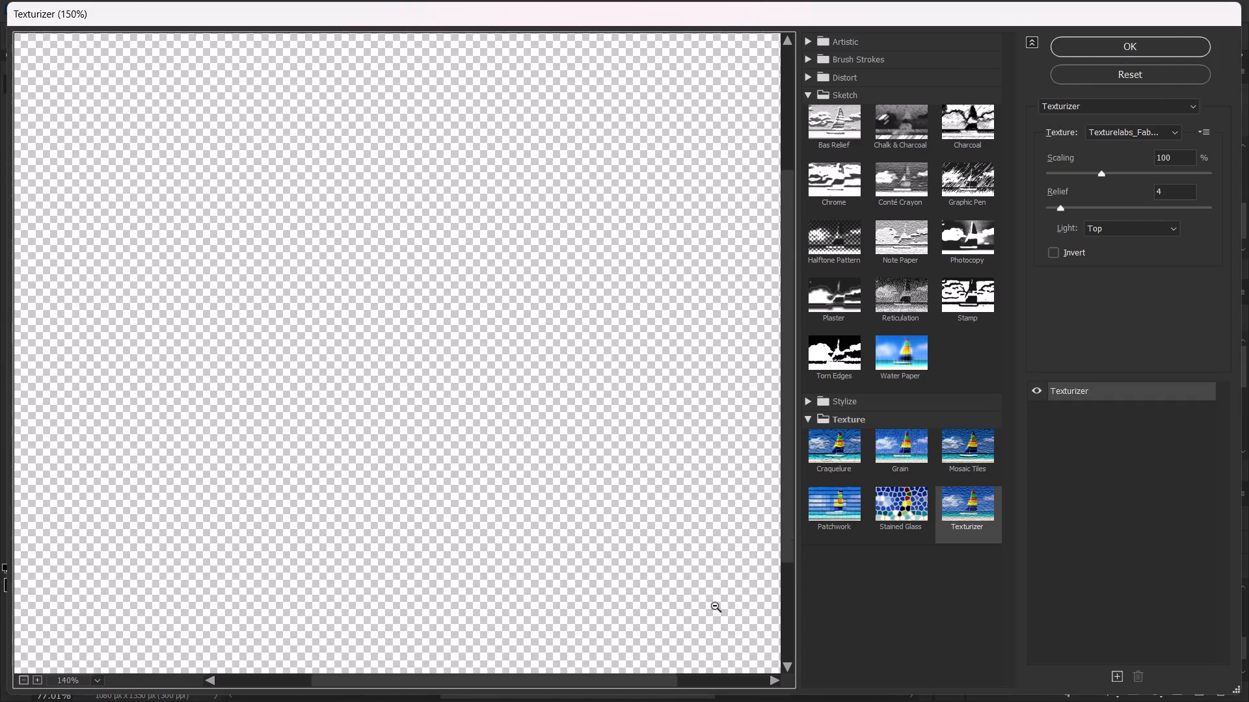
{"action": "scroll", "coordinate": [715, 606], "scroll_direction": "up", "scroll_amount": 4, "text": "alt"}
{"action": "key", "text": "space"}
{"action": "key", "text": "space"}
{"action": "key", "text": "space"}
{"action": "key", "text": "space"}
{"action": "key", "text": "space"}
{"action": "key", "text": "space"}
{"action": "key", "text": "space"}
{"action": "key", "text": "space"}
{"action": "key", "text": "space"}
{"action": "key", "text": "space"}
{"action": "key", "text": "space"}
{"action": "key", "text": "space"}
{"action": "key", "text": "space"}
{"action": "key", "text": "space"}
{"action": "key", "text": "space"}
{"action": "key", "text": "space"}
{"action": "key", "text": "space"}
{"action": "key", "text": "space"}
{"action": "key", "text": "space"}
{"action": "key", "text": "space"}
{"action": "left_click_drag", "start_coordinate": [684, 583], "coordinate": [369, 58]}
{"action": "left_click_drag", "start_coordinate": [747, 399], "coordinate": [562, 366]}
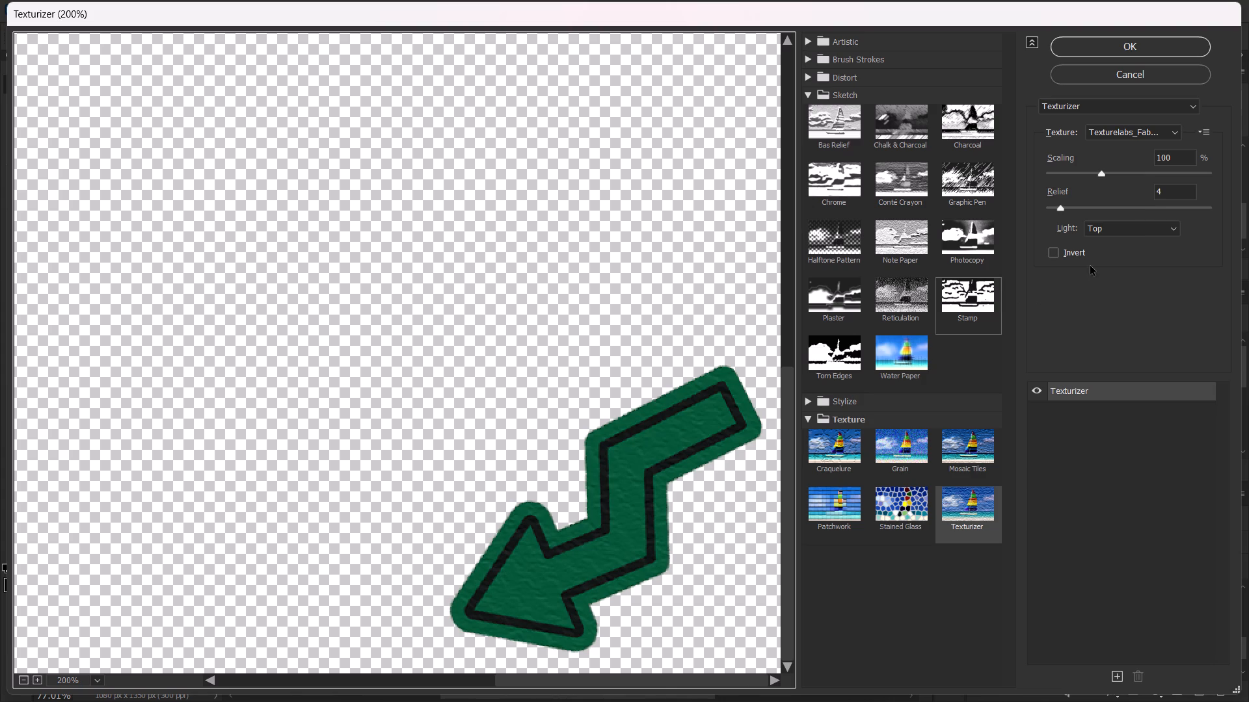
{"action": "left_click_drag", "start_coordinate": [1139, 173], "coordinate": [1073, 182]}
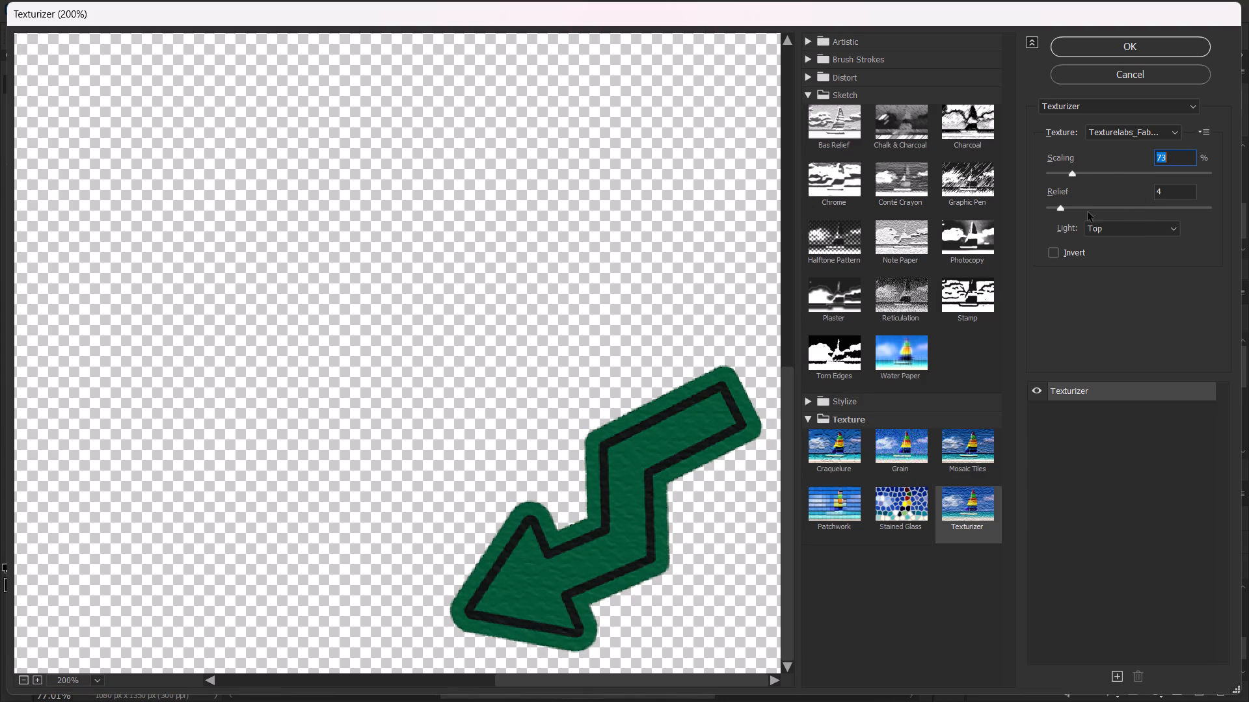
{"action": "left_click_drag", "start_coordinate": [1088, 212], "coordinate": [1116, 211]}
{"action": "left_click_drag", "start_coordinate": [1118, 211], "coordinate": [1140, 209]}
{"action": "left_click_drag", "start_coordinate": [1082, 174], "coordinate": [1103, 175]}
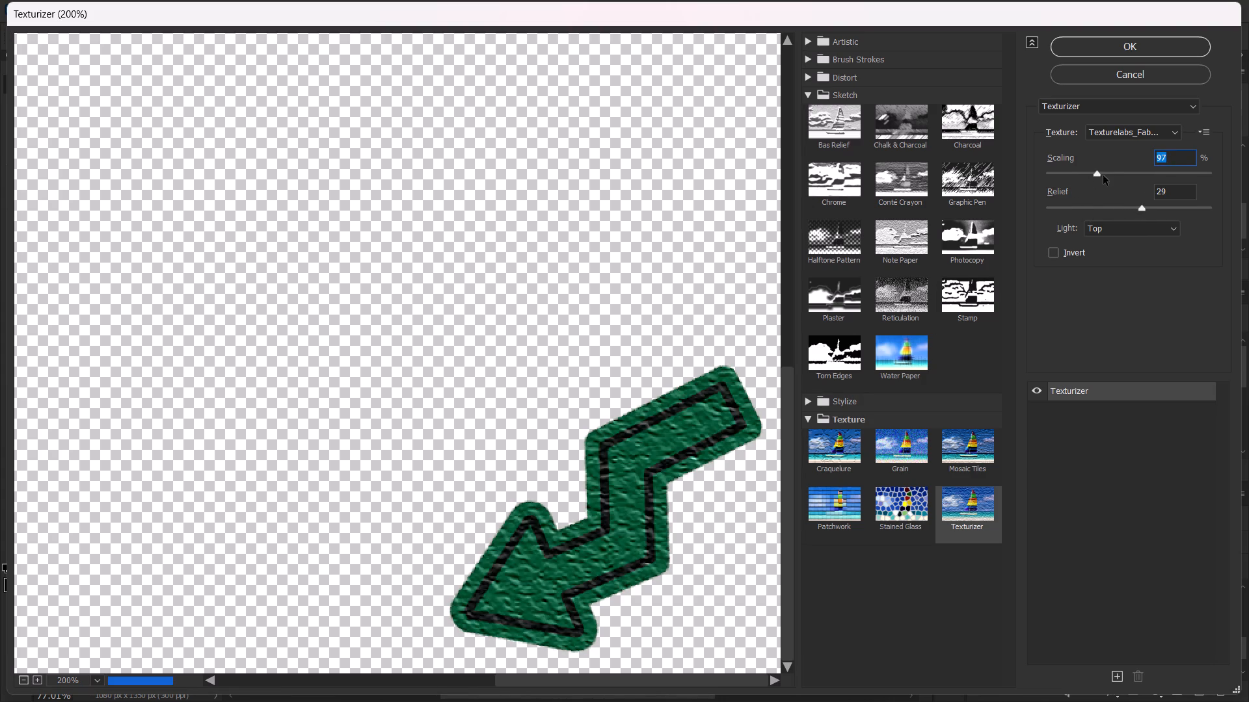
{"action": "left_click_drag", "start_coordinate": [1103, 175], "coordinate": [1036, 190]}
{"action": "left_click", "coordinate": [1090, 51]}
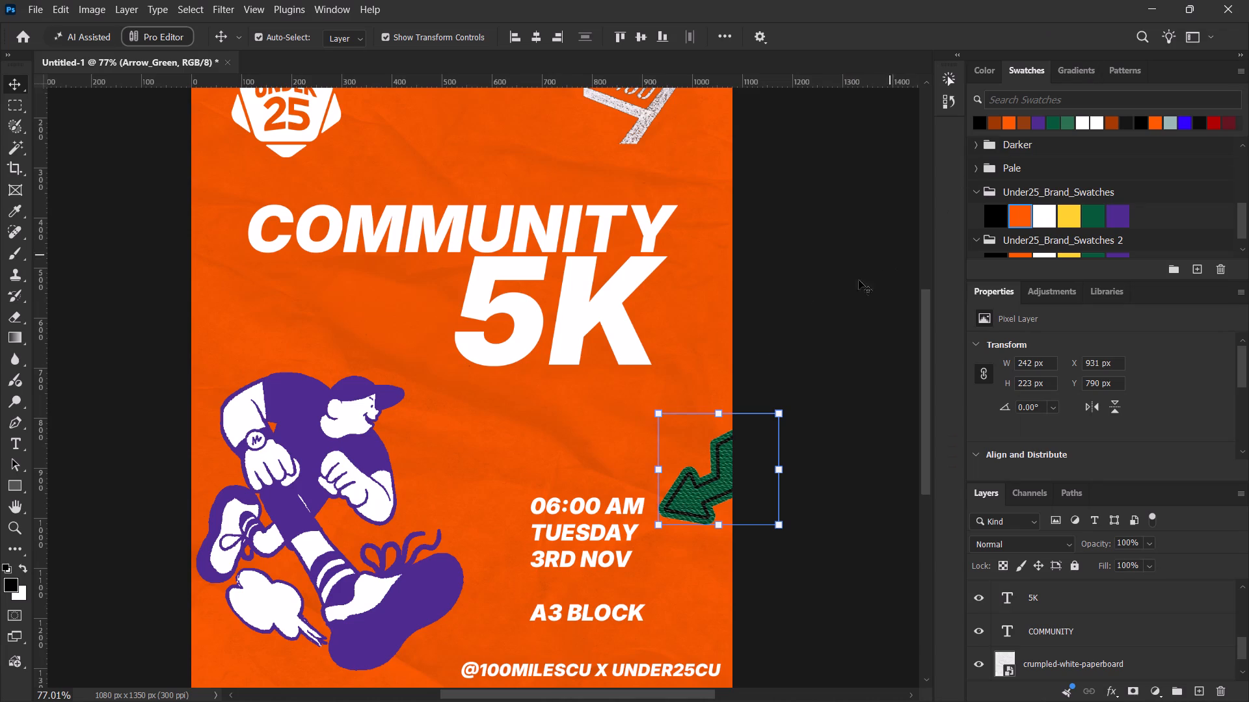
Select the runner illustration on Layer 1 and reapply the last Texturizer filter to it.
{"action": "key", "text": "space"}
{"action": "key", "text": "space"}
{"action": "key", "text": "space"}
{"action": "key", "text": "space"}
{"action": "key", "text": "space"}
{"action": "key", "text": "space"}
{"action": "key", "text": "space"}
{"action": "key", "text": "space"}
{"action": "key", "text": "space"}
{"action": "key", "text": "space"}
{"action": "key", "text": "space"}
{"action": "key", "text": "space"}
{"action": "key", "text": "space"}
{"action": "key", "text": "space"}
{"action": "key", "text": "space"}
{"action": "left_click_drag", "start_coordinate": [549, 417], "coordinate": [663, 425]}
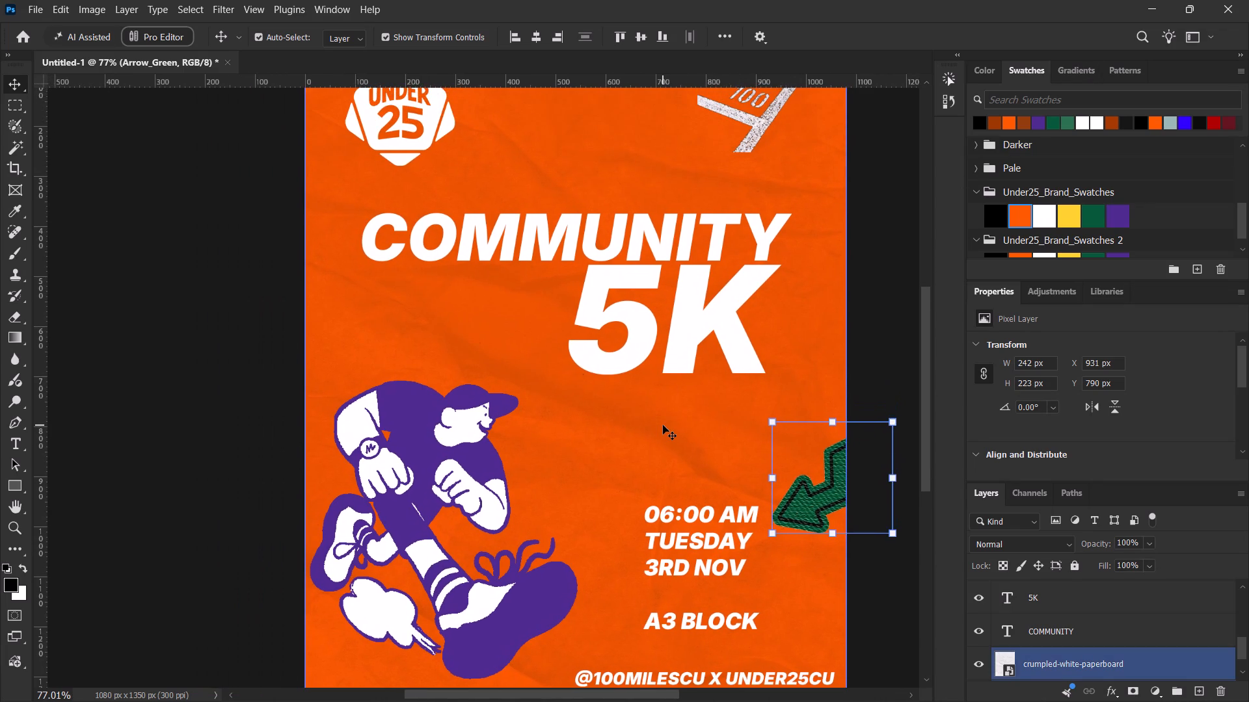
{"action": "scroll", "coordinate": [663, 425], "scroll_direction": "down", "scroll_amount": 2, "text": "alt"}
{"action": "scroll", "coordinate": [663, 425], "scroll_direction": "up", "scroll_amount": 1, "text": "alt"}
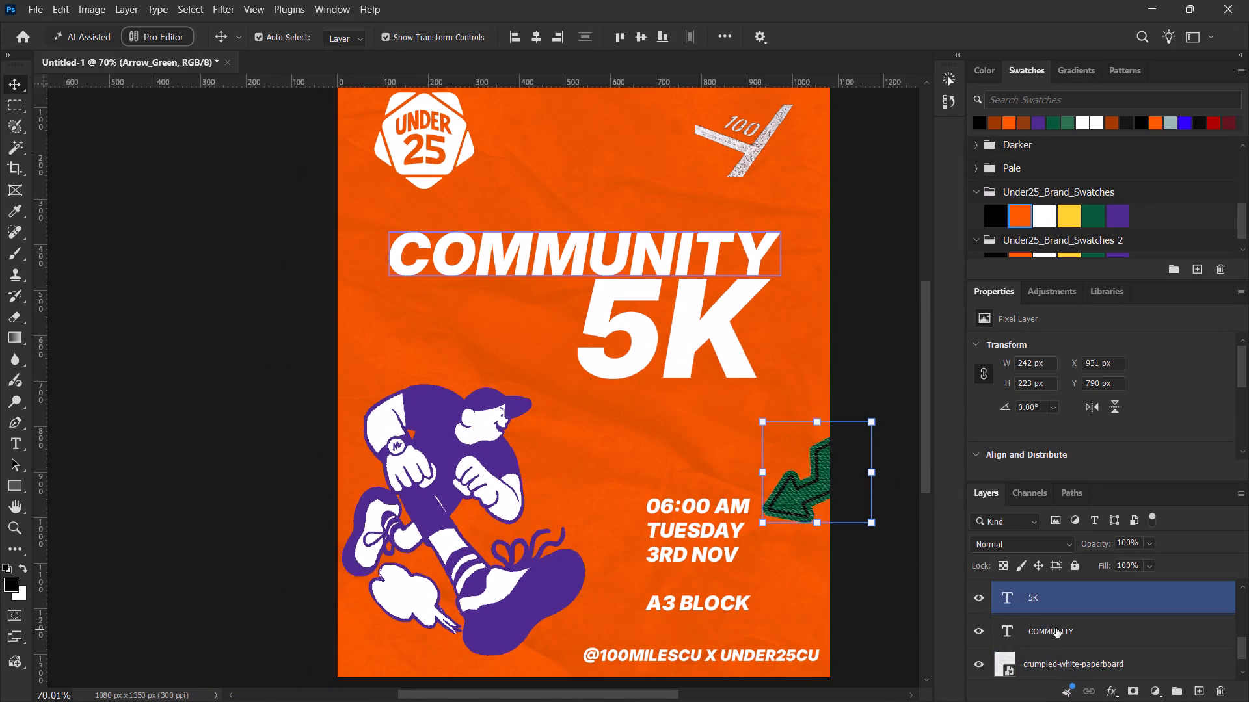
{"action": "scroll", "coordinate": [1056, 625], "scroll_direction": "up", "scroll_amount": 4}
{"action": "left_click", "coordinate": [1056, 625]}
{"action": "scroll", "coordinate": [1054, 621], "scroll_direction": "up", "scroll_amount": 2}
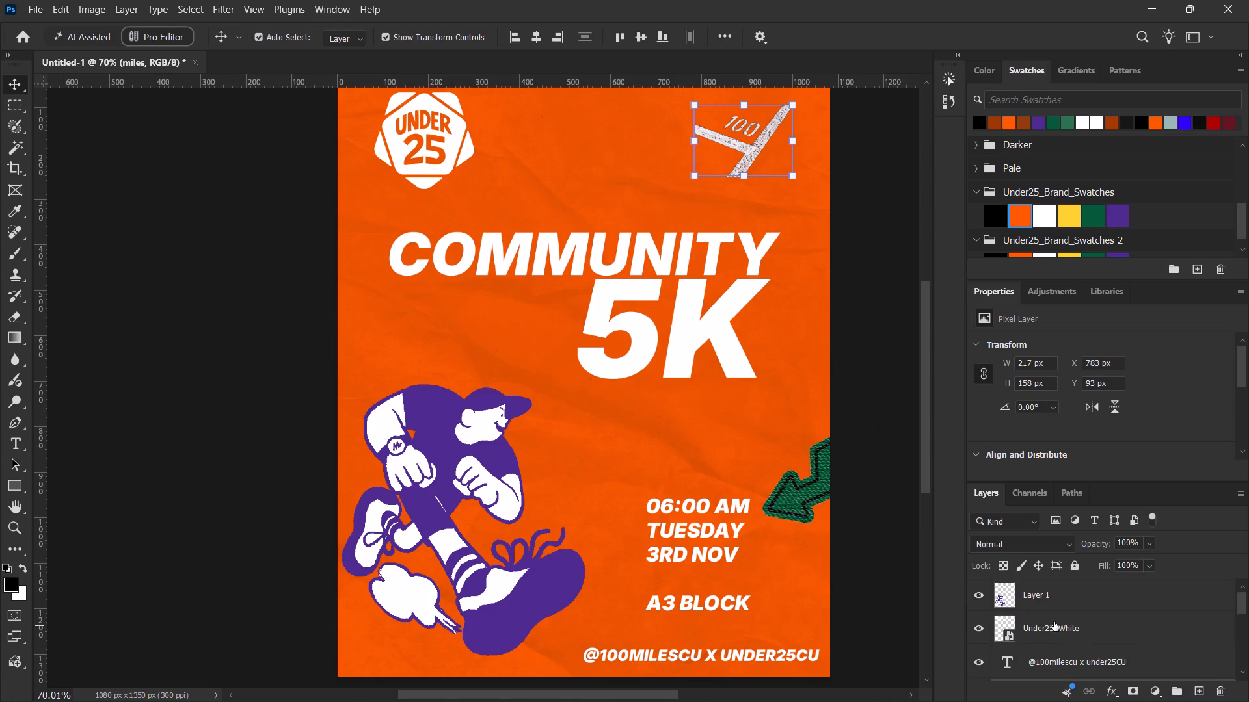
{"action": "left_click", "coordinate": [1051, 608]}
{"action": "key", "text": "ctrl+alt+f"}
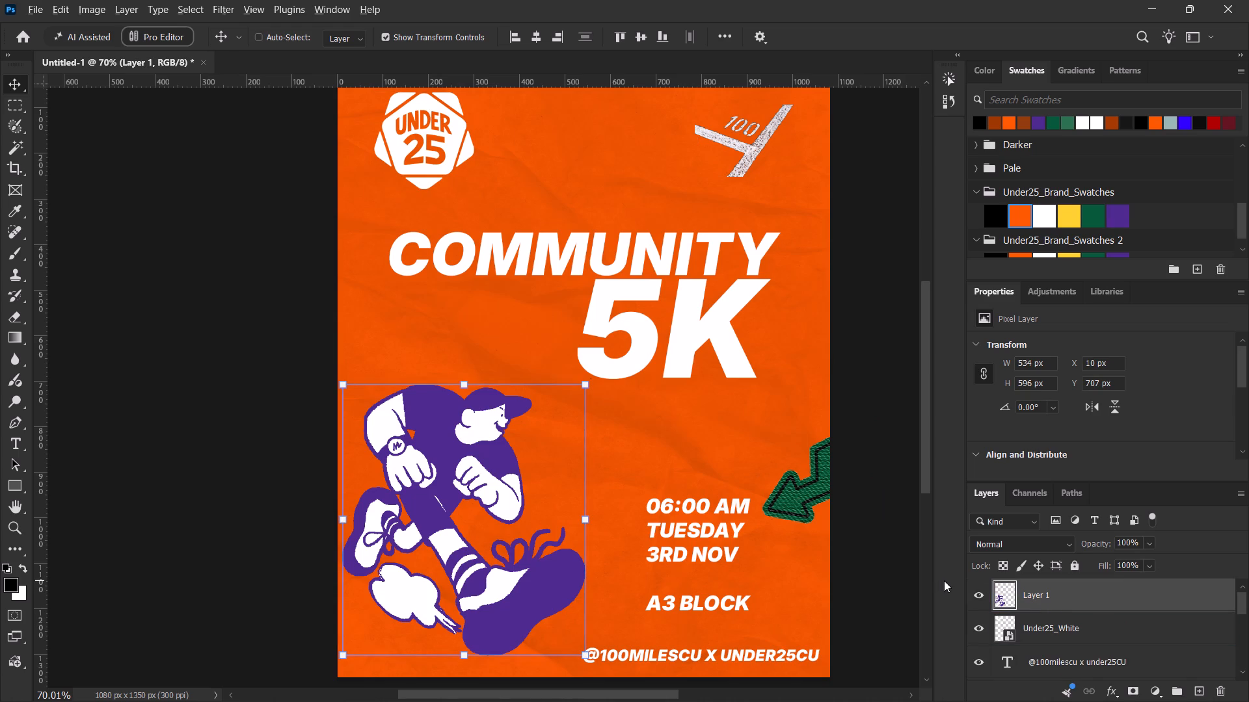
Apply Texturizer to the runner again from the Filter Gallery with the fabric texture, scaling 50% and relief 4.
{"action": "scroll", "coordinate": [437, 503], "scroll_direction": "up", "scroll_amount": 7, "text": "alt"}
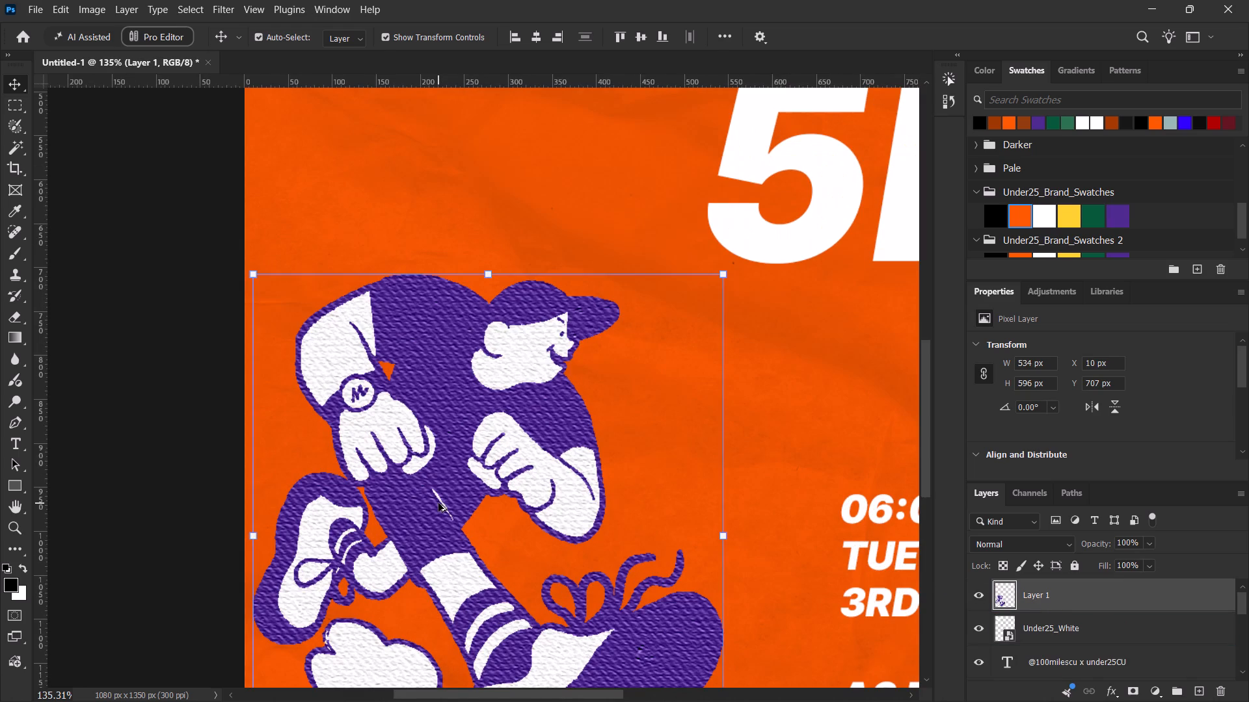
{"action": "scroll", "coordinate": [440, 503], "scroll_direction": "down", "scroll_amount": 3, "text": "alt"}
{"action": "scroll", "coordinate": [440, 503], "scroll_direction": "up", "scroll_amount": 1, "text": "alt"}
{"action": "scroll", "coordinate": [440, 503], "scroll_direction": "down", "scroll_amount": 3, "text": "alt"}
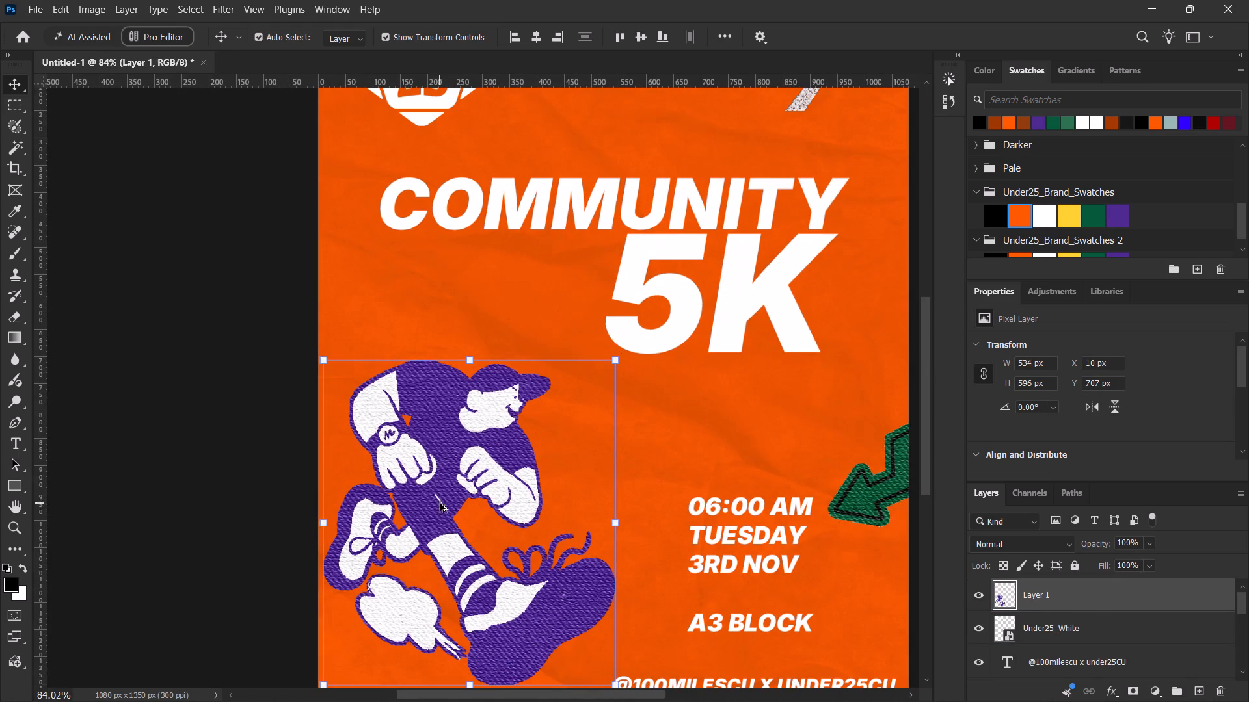
{"action": "left_click", "coordinate": [220, 3]}
{"action": "left_click", "coordinate": [289, 123]}
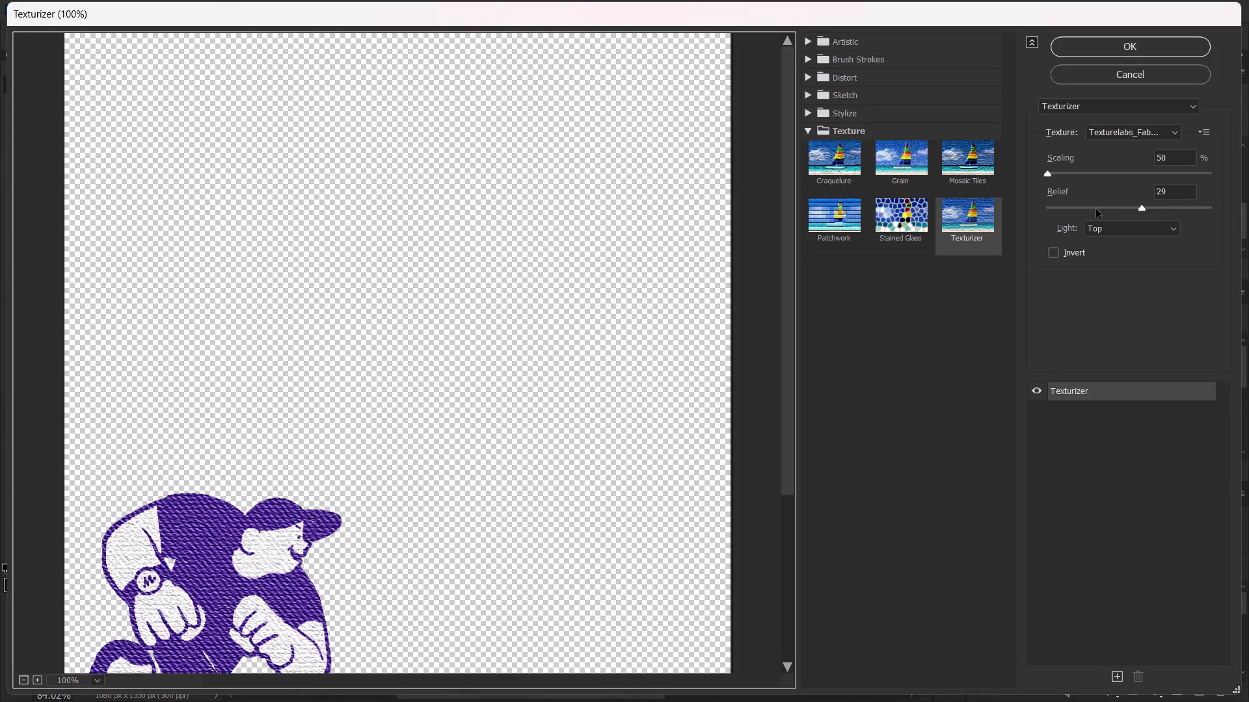
{"action": "left_click_drag", "start_coordinate": [1096, 209], "coordinate": [1080, 210]}
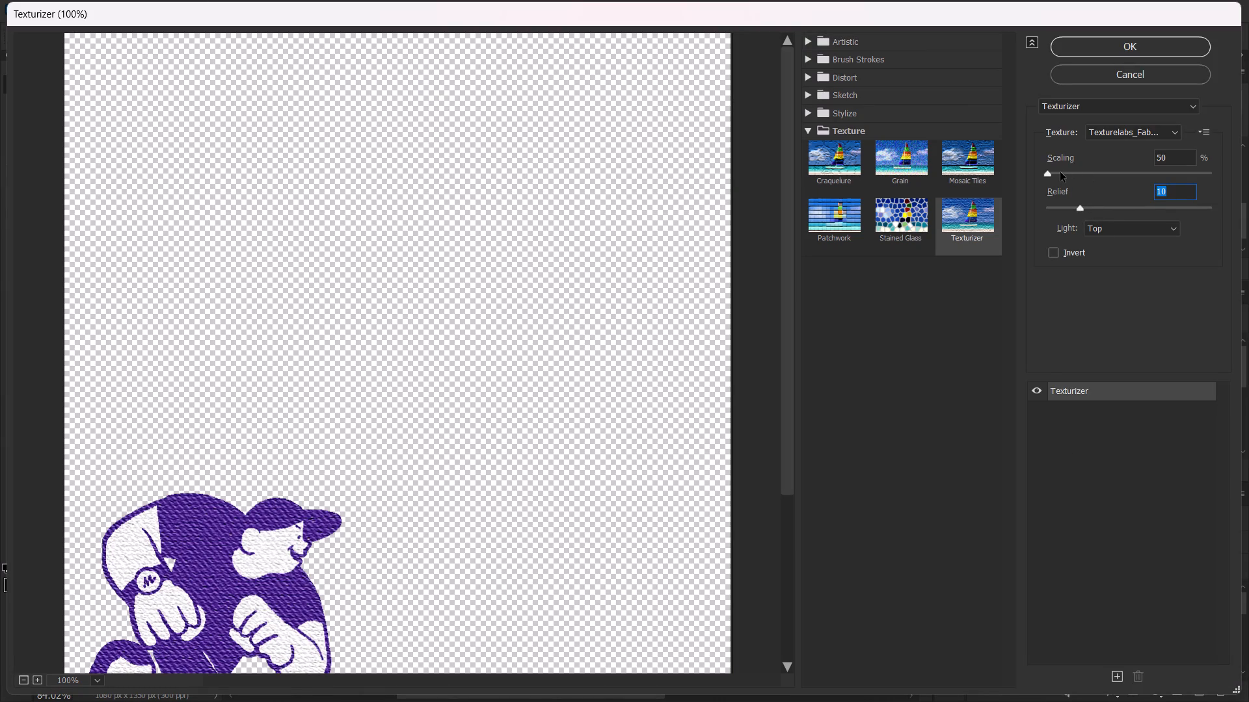
{"action": "left_click_drag", "start_coordinate": [1060, 172], "coordinate": [1089, 175]}
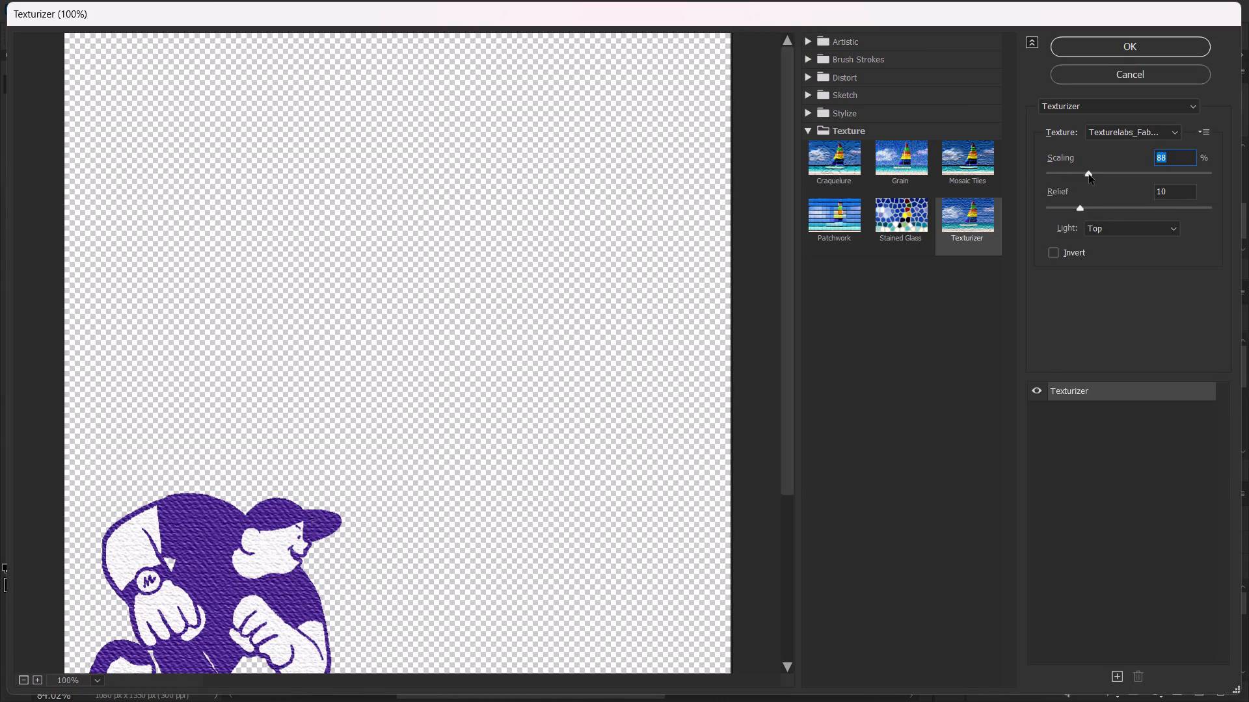
{"action": "left_click_drag", "start_coordinate": [1089, 175], "coordinate": [1016, 170]}
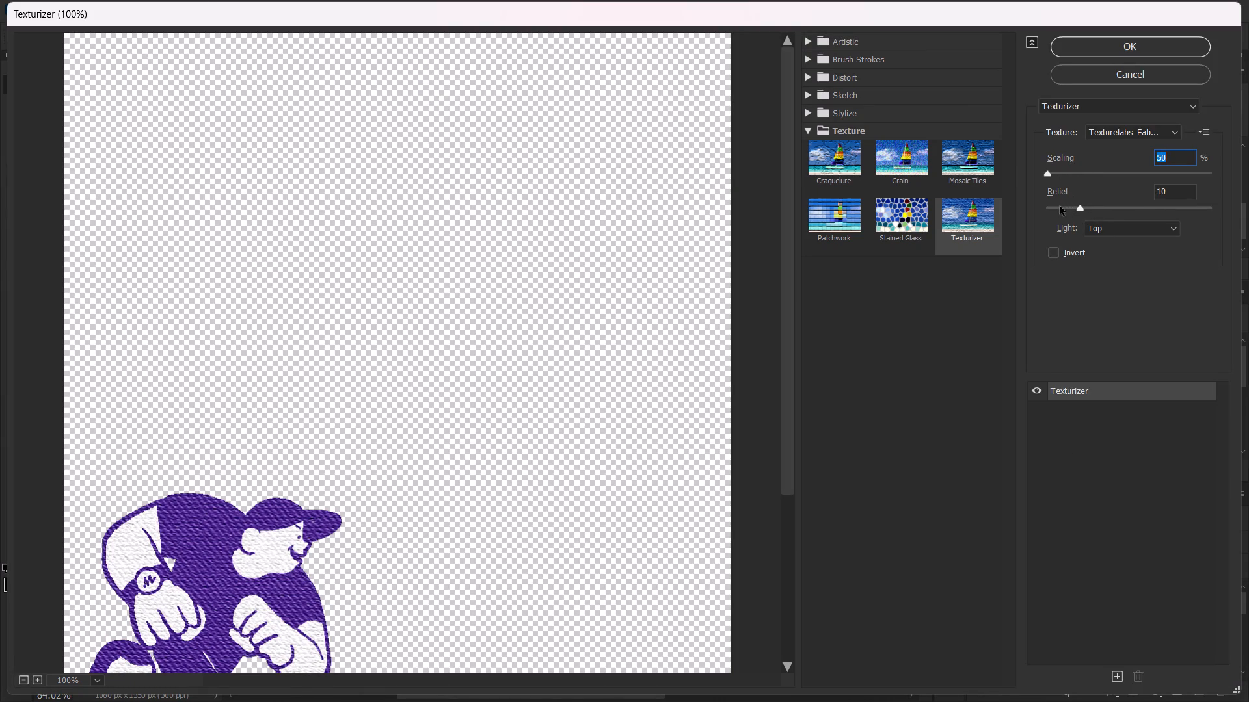
{"action": "left_click", "coordinate": [1059, 208]}
{"action": "left_click", "coordinate": [1095, 46]}
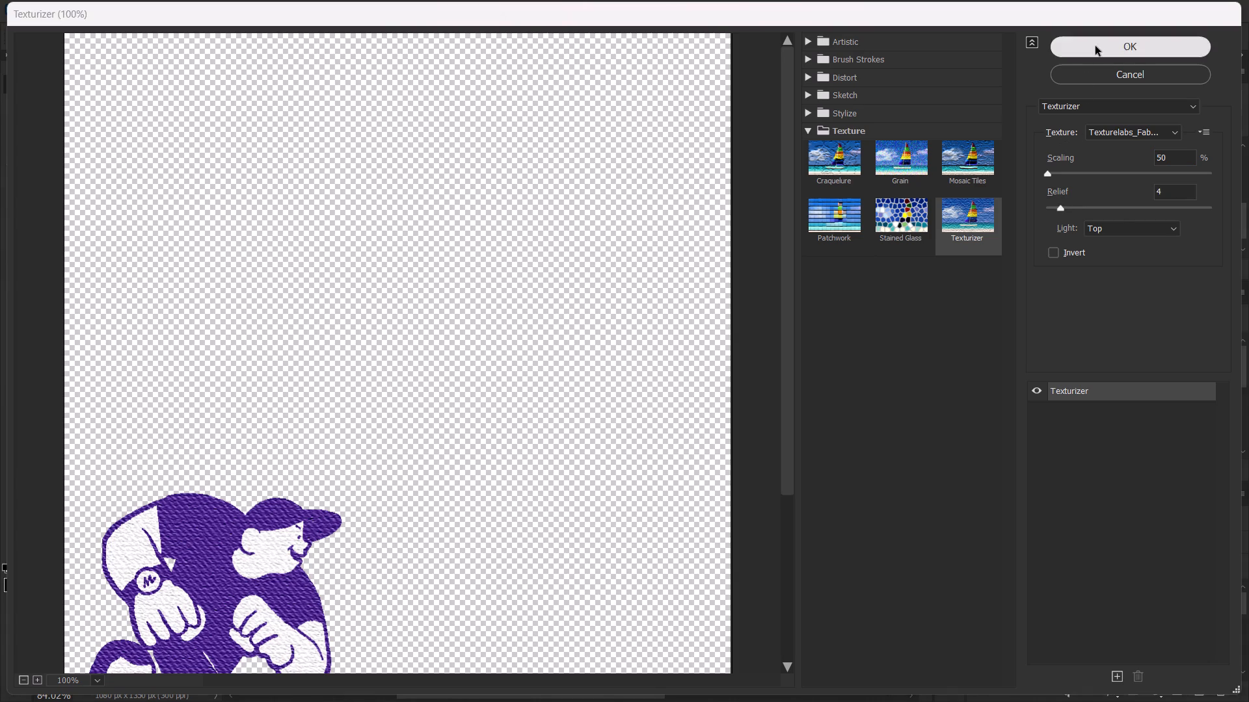
Examine the textured runner and arrow up close and within the whole poster composition.
{"action": "key", "text": "space"}
{"action": "key", "text": "space"}
{"action": "key", "text": "space"}
{"action": "key", "text": "space"}
{"action": "key", "text": "space"}
{"action": "key", "text": "space"}
{"action": "left_click_drag", "start_coordinate": [767, 311], "coordinate": [718, 315]}
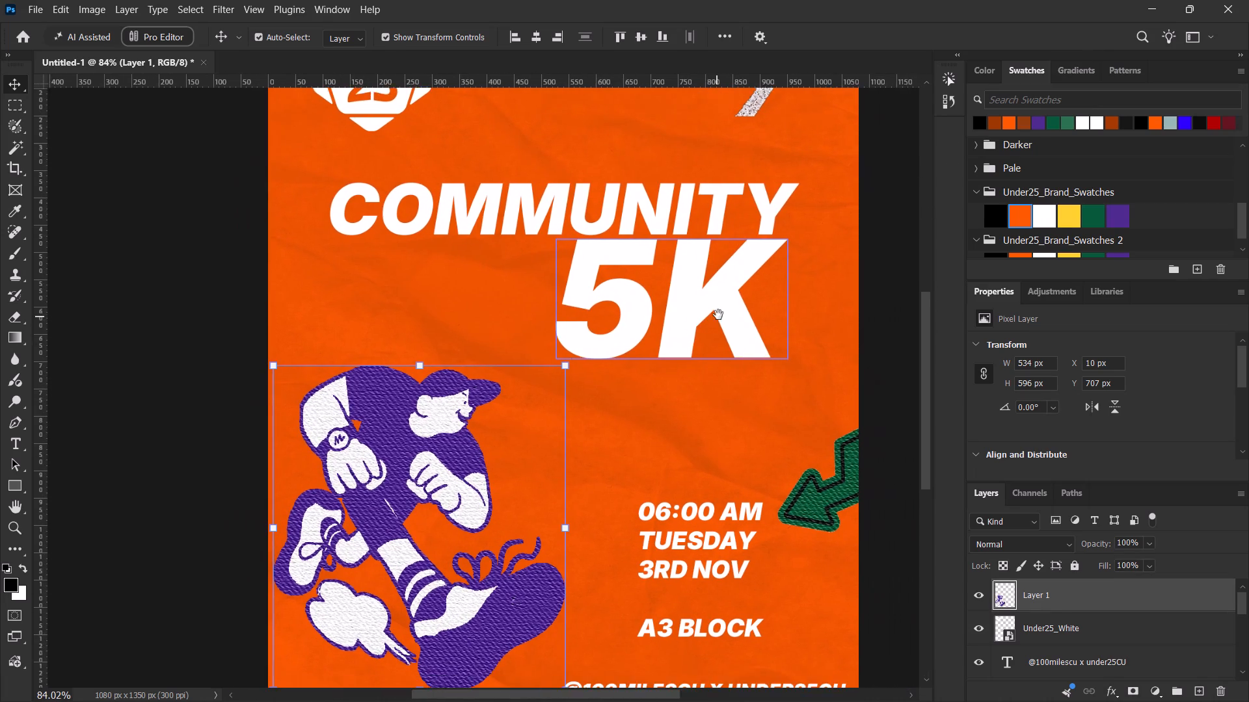
{"action": "left_click_drag", "start_coordinate": [718, 315], "coordinate": [719, 313]}
{"action": "scroll", "coordinate": [722, 311], "scroll_direction": "down", "scroll_amount": 5, "text": "alt"}
{"action": "key", "text": "space"}
{"action": "key", "text": "space"}
{"action": "key", "text": "space"}
{"action": "left_click_drag", "start_coordinate": [700, 291], "coordinate": [665, 336]}
{"action": "scroll", "coordinate": [667, 341], "scroll_direction": "up", "scroll_amount": 3, "text": "alt"}
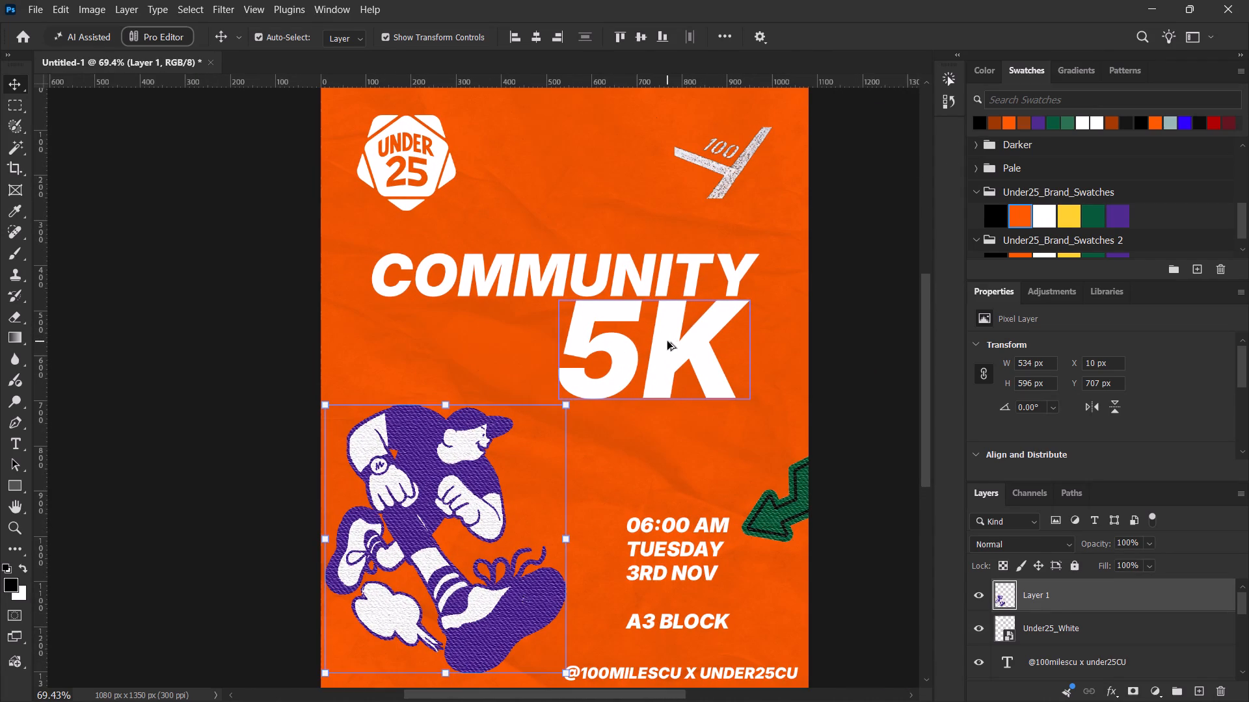
{"action": "scroll", "coordinate": [667, 341], "scroll_direction": "down", "scroll_amount": 1, "text": "alt"}
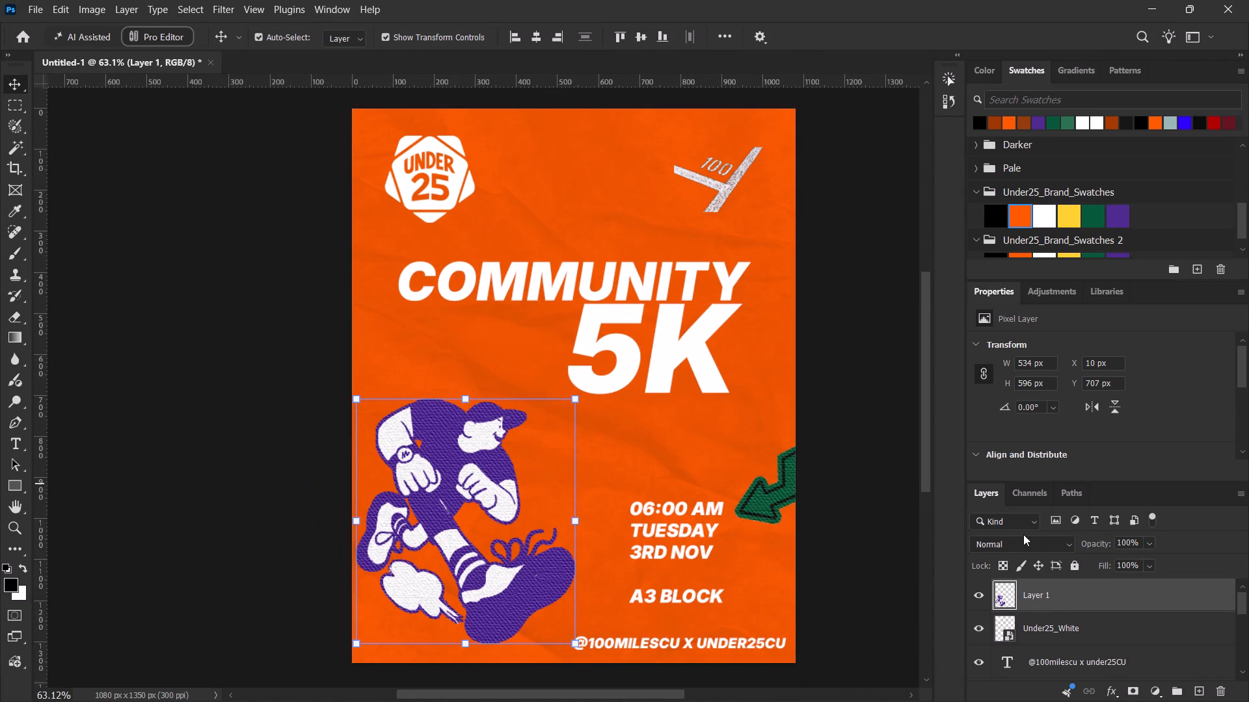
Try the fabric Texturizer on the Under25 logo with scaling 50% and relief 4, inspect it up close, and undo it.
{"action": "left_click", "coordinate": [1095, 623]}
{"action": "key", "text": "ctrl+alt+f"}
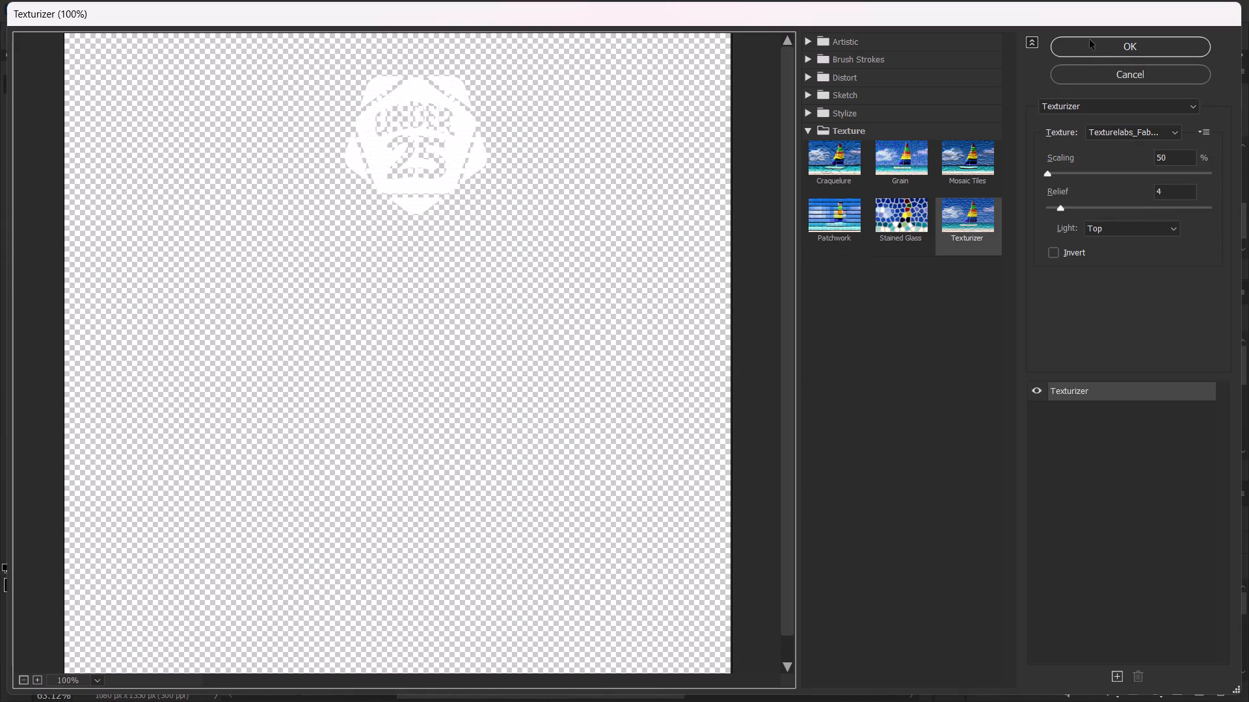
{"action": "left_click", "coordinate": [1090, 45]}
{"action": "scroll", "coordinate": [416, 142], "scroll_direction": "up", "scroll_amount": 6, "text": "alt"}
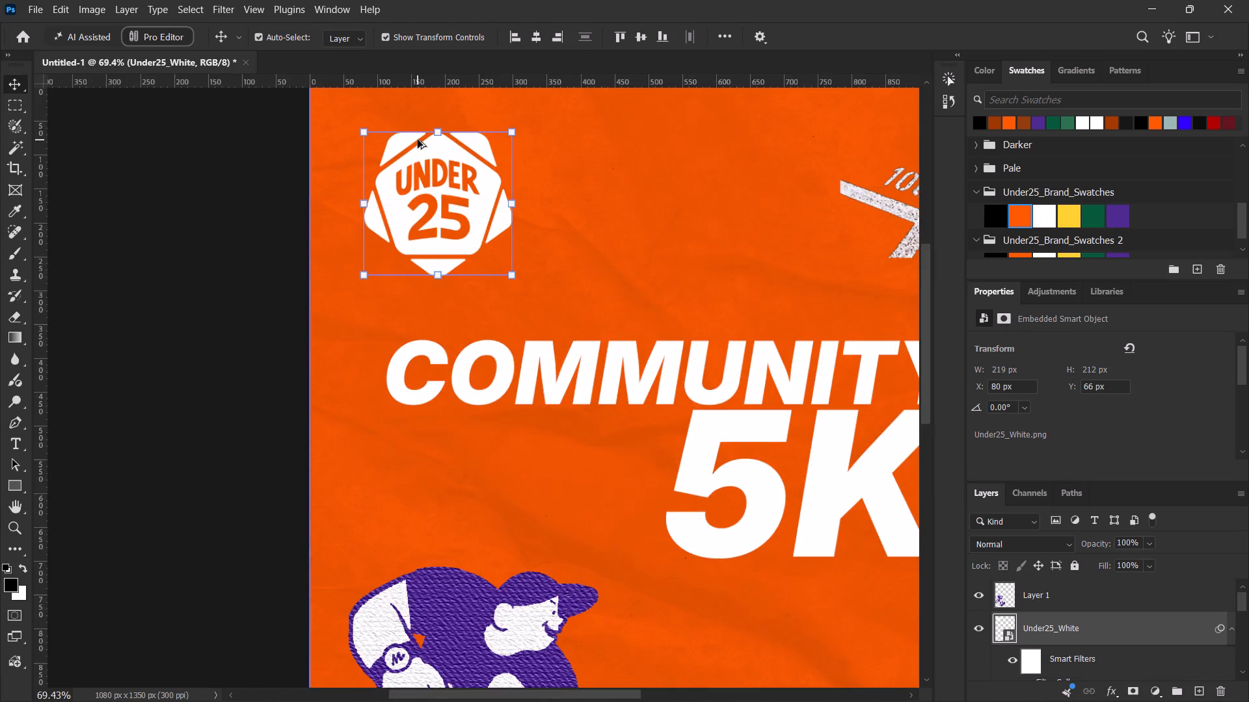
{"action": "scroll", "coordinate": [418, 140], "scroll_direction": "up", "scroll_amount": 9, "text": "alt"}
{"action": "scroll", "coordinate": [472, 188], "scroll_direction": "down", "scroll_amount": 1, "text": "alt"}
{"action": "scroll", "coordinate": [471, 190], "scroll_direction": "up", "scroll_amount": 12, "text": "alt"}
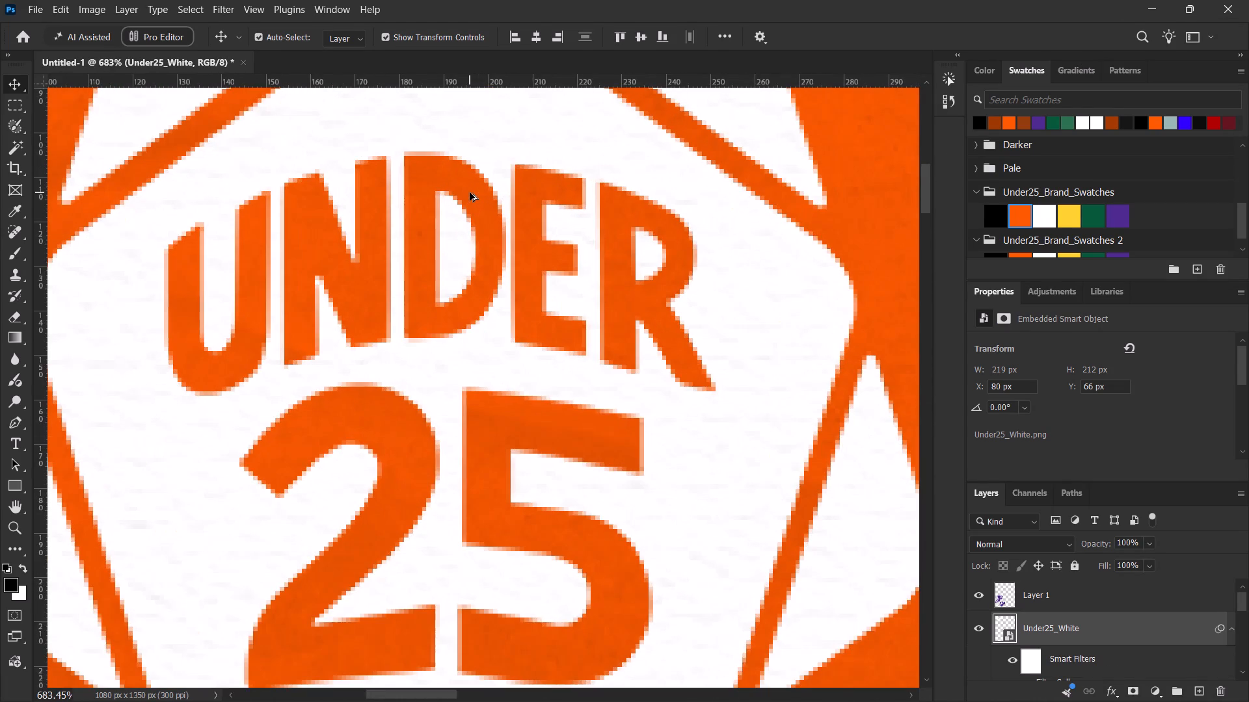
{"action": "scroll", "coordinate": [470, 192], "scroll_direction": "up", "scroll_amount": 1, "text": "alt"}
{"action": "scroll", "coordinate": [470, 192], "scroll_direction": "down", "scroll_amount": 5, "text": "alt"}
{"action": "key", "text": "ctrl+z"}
Examine the whole poster composition, comparing the textured runner and arrow with the untextured logo and lettering.
{"action": "scroll", "coordinate": [470, 192], "scroll_direction": "down", "scroll_amount": 3, "text": "alt"}
{"action": "scroll", "coordinate": [470, 192], "scroll_direction": "up", "scroll_amount": 1, "text": "alt"}
{"action": "scroll", "coordinate": [470, 192], "scroll_direction": "down", "scroll_amount": 3, "text": "alt"}
{"action": "scroll", "coordinate": [470, 192], "scroll_direction": "up", "scroll_amount": 1, "text": "alt"}
{"action": "scroll", "coordinate": [470, 192], "scroll_direction": "down", "scroll_amount": 15, "text": "alt"}
{"action": "scroll", "coordinate": [466, 195], "scroll_direction": "up", "scroll_amount": 1, "text": "alt"}
{"action": "scroll", "coordinate": [466, 195], "scroll_direction": "down", "scroll_amount": 3, "text": "alt"}
{"action": "key", "text": "space"}
{"action": "key", "text": "space"}
{"action": "key", "text": "space"}
{"action": "key", "text": "space"}
{"action": "key", "text": "space"}
{"action": "key", "text": "space"}
{"action": "key", "text": "space"}
{"action": "key", "text": "space"}
{"action": "key", "text": "space"}
{"action": "key", "text": "space"}
{"action": "key", "text": "space"}
{"action": "key", "text": "space"}
{"action": "key", "text": "space"}
{"action": "left_click_drag", "start_coordinate": [551, 287], "coordinate": [556, 217]}
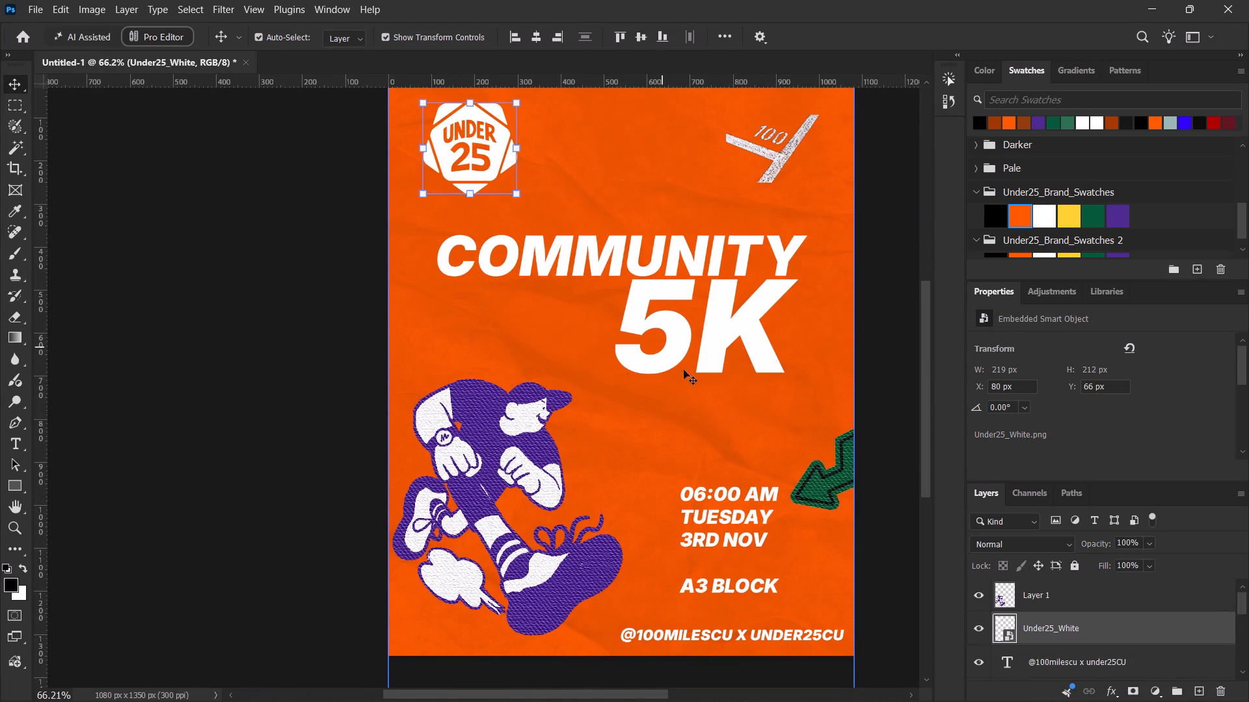
{"action": "scroll", "coordinate": [809, 467], "scroll_direction": "up", "scroll_amount": 13, "text": "alt"}
{"action": "scroll", "coordinate": [824, 491], "scroll_direction": "down", "scroll_amount": 3, "text": "alt"}
{"action": "scroll", "coordinate": [824, 491], "scroll_direction": "up", "scroll_amount": 1, "text": "alt"}
{"action": "scroll", "coordinate": [824, 491], "scroll_direction": "down", "scroll_amount": 7, "text": "alt"}
{"action": "scroll", "coordinate": [824, 492], "scroll_direction": "up", "scroll_amount": 1, "text": "alt"}
{"action": "scroll", "coordinate": [824, 492], "scroll_direction": "down", "scroll_amount": 1, "text": "alt"}
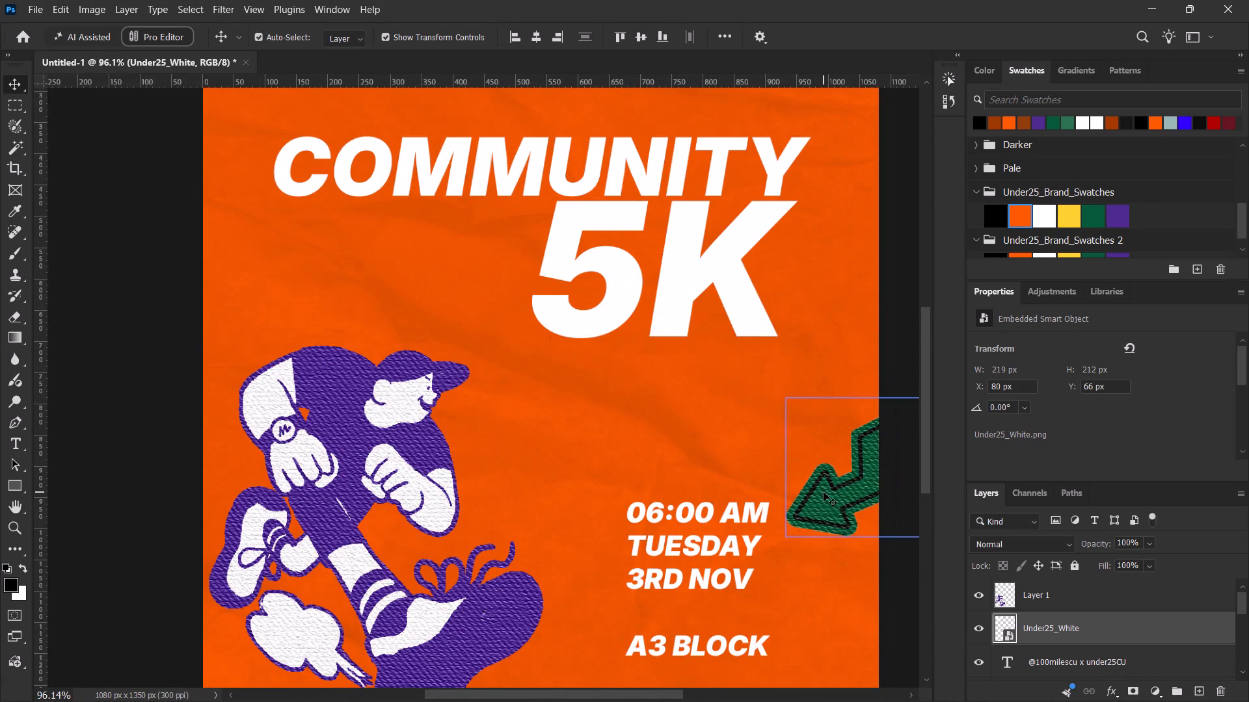
{"action": "scroll", "coordinate": [824, 492], "scroll_direction": "down", "scroll_amount": 5, "text": "alt"}
{"action": "key", "text": "space"}
{"action": "key", "text": "space"}
{"action": "key", "text": "space"}
{"action": "key", "text": "space"}
{"action": "left_click_drag", "start_coordinate": [734, 455], "coordinate": [701, 450]}
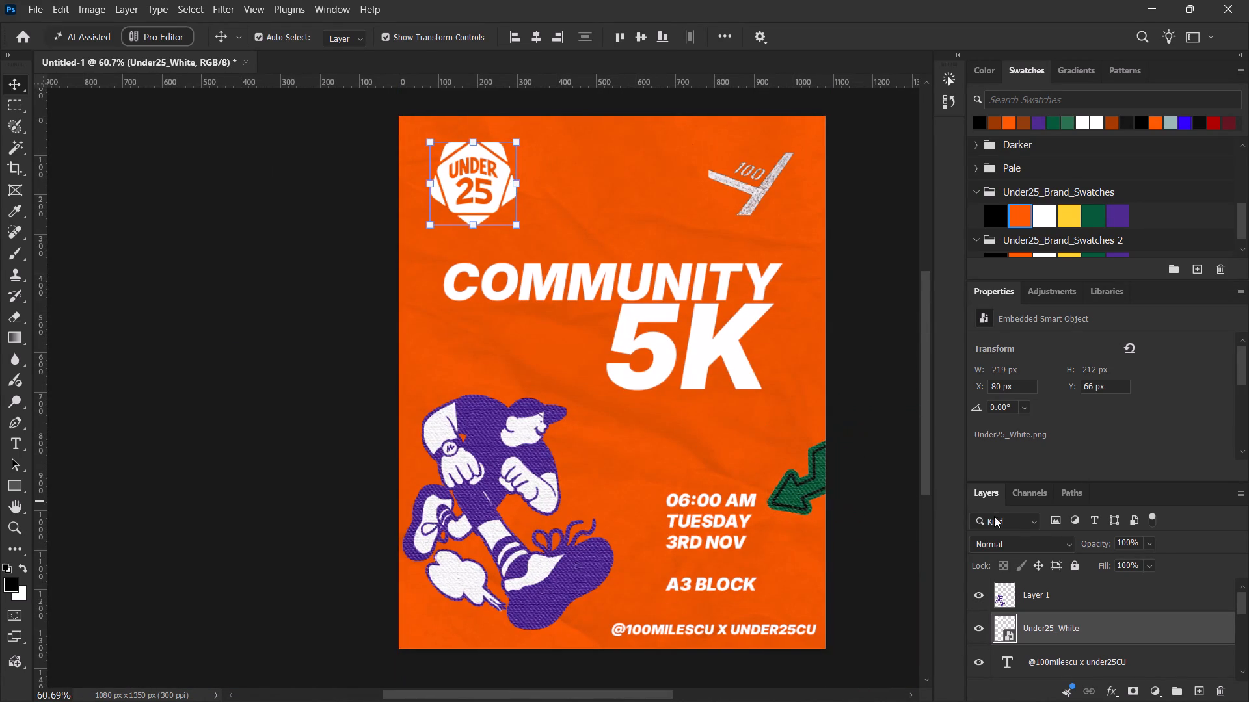
Undo the Texturizer effect on the runner illustration on Layer 1.
{"action": "left_click", "coordinate": [1092, 603]}
{"action": "key", "text": "ctrl+z"}
{"action": "key", "text": "ctrl+z"}
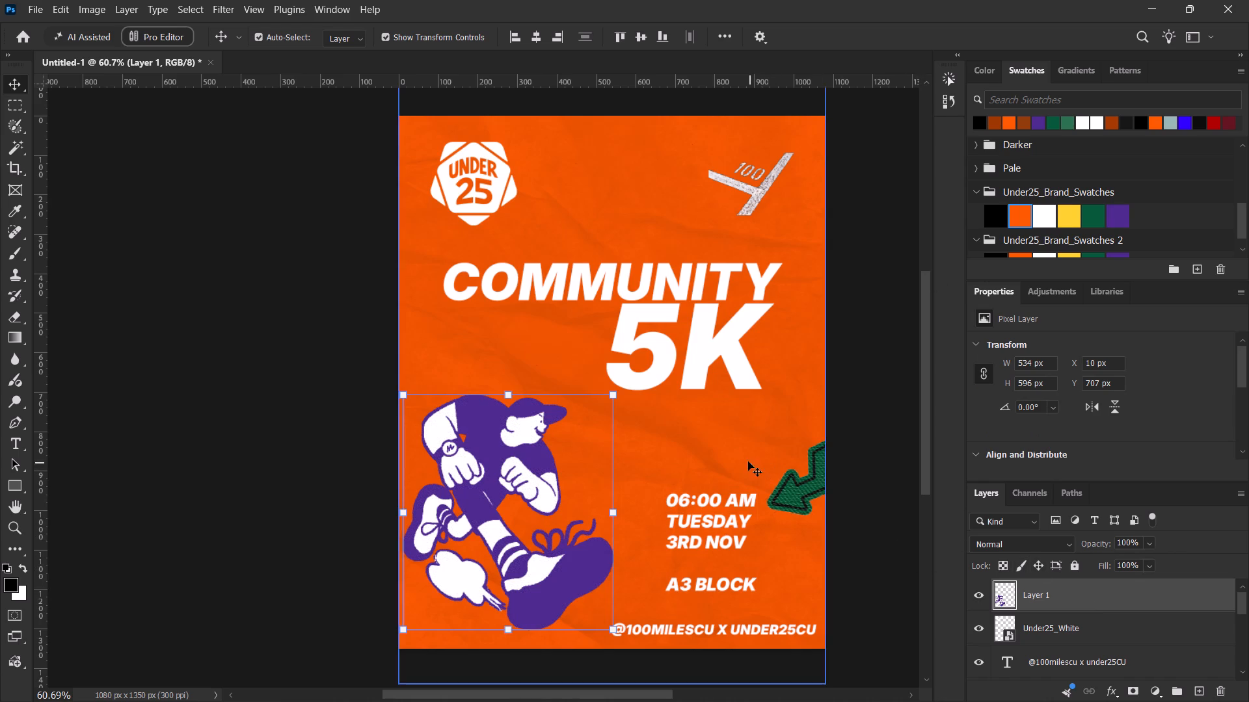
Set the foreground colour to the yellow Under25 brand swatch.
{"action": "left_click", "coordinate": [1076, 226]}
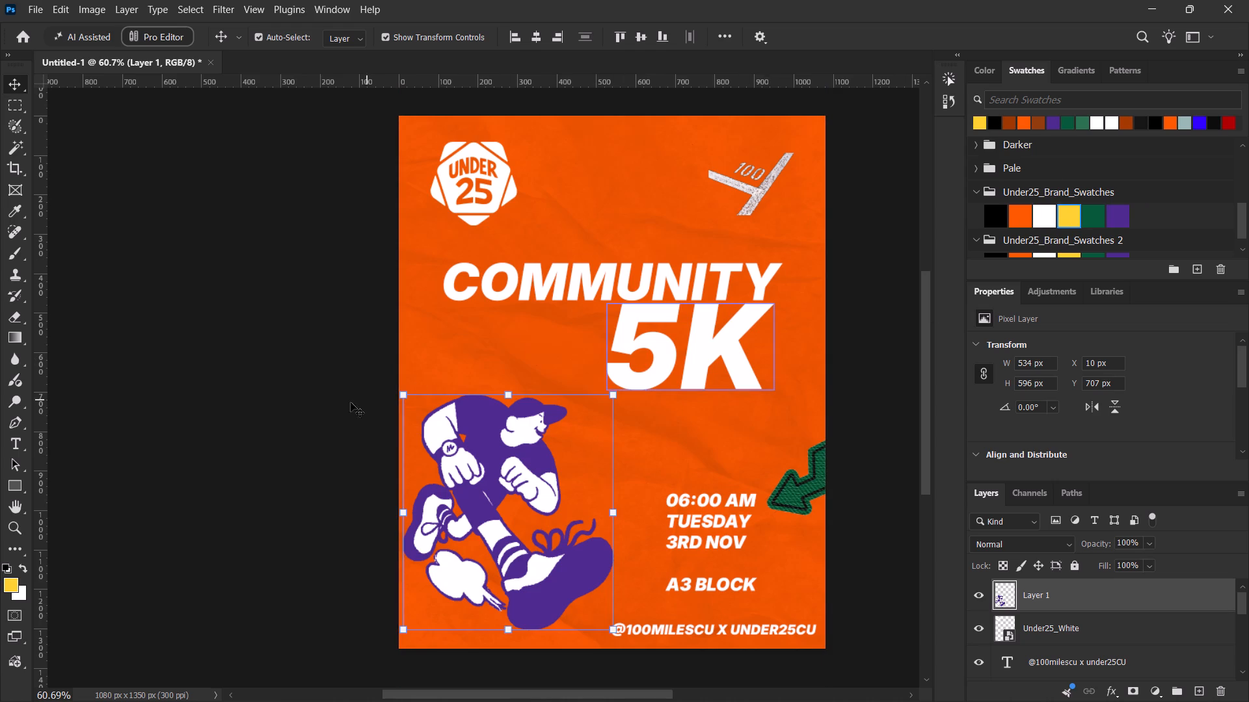
Sample the white of the 5K lettering as the foreground colour with the Eyedropper tool.
{"action": "right_click", "coordinate": [14, 206]}
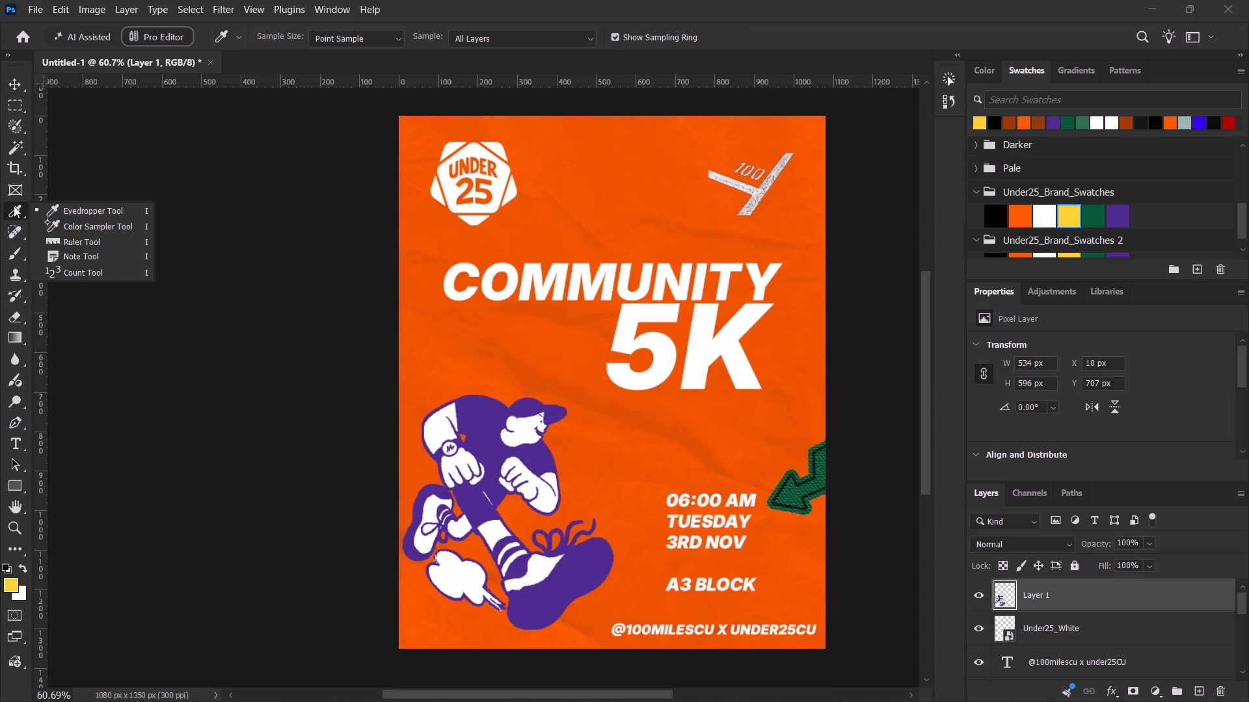
{"action": "left_click", "coordinate": [62, 215]}
{"action": "left_click", "coordinate": [627, 329]}
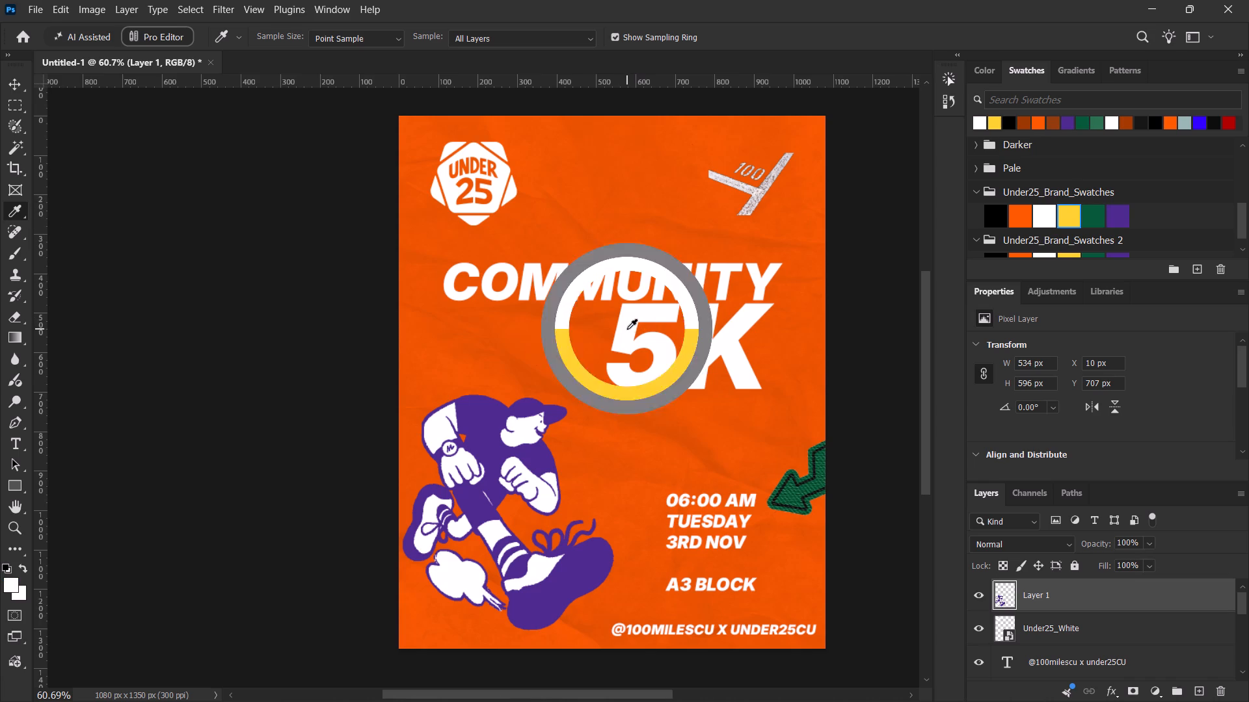
Switch to the Selection Brush tool with the runner's Layer 1 active.
{"action": "right_click", "coordinate": [3, 201]}
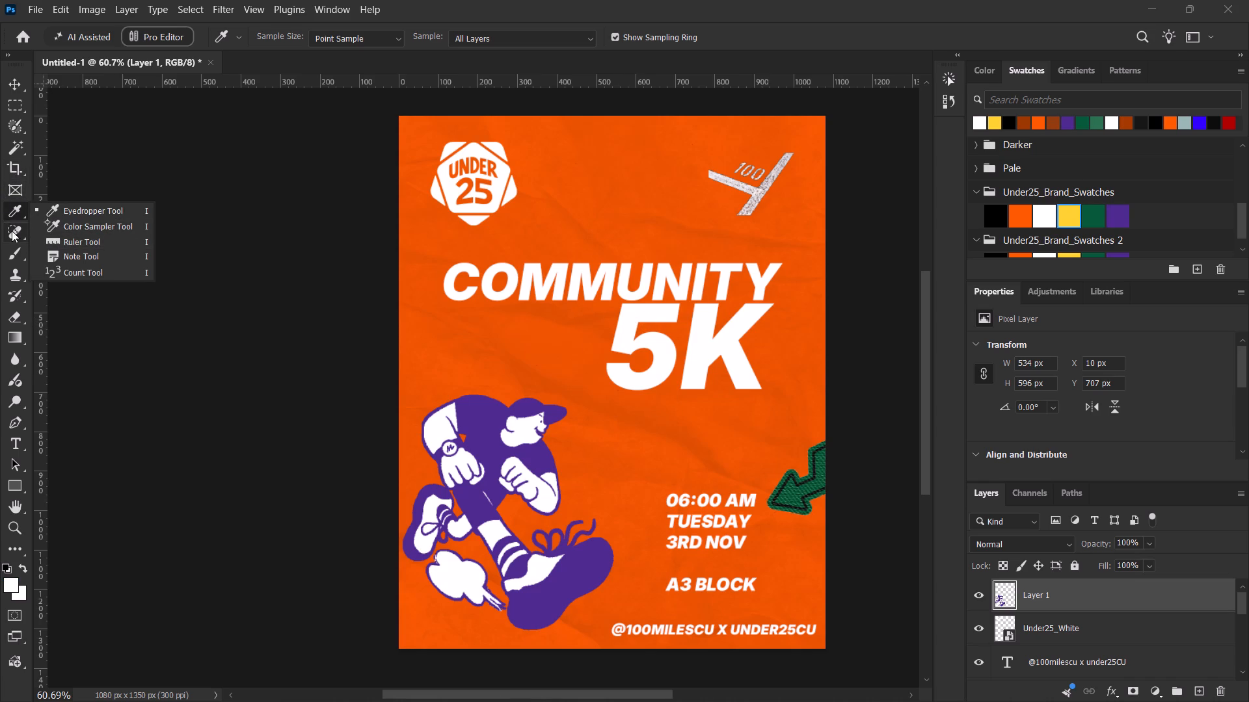
{"action": "right_click", "coordinate": [15, 150]}
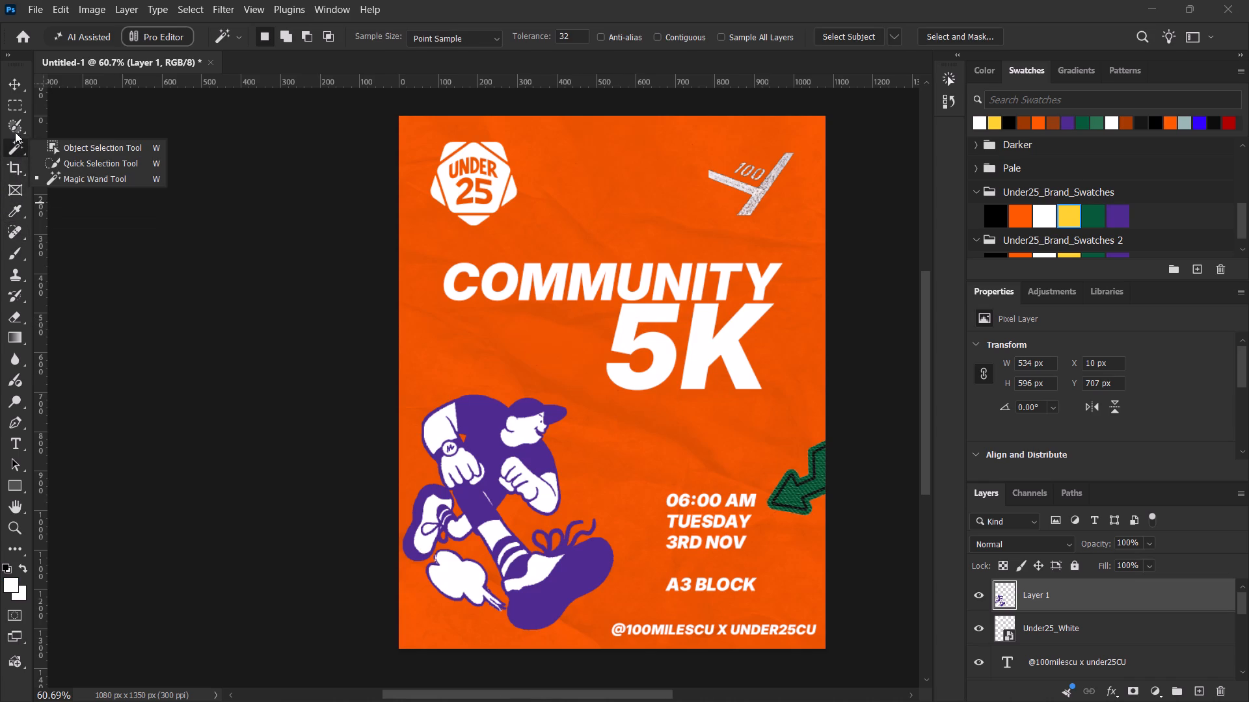
{"action": "left_click", "coordinate": [15, 131]}
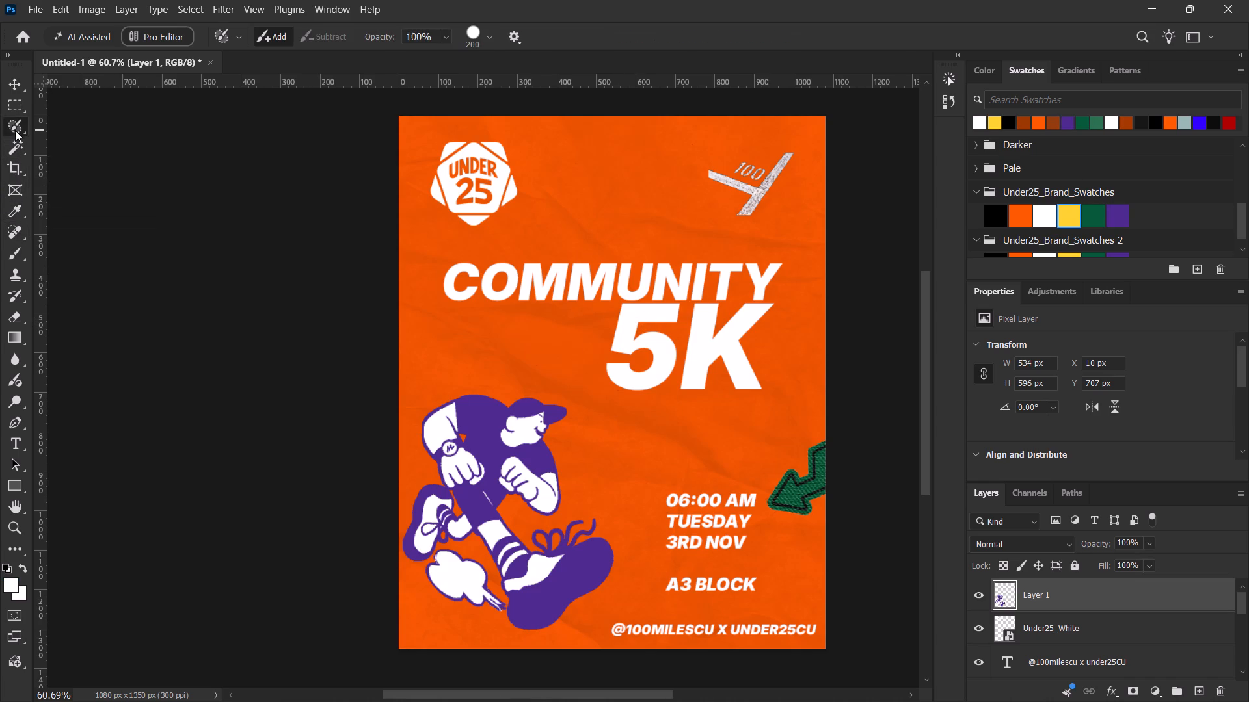
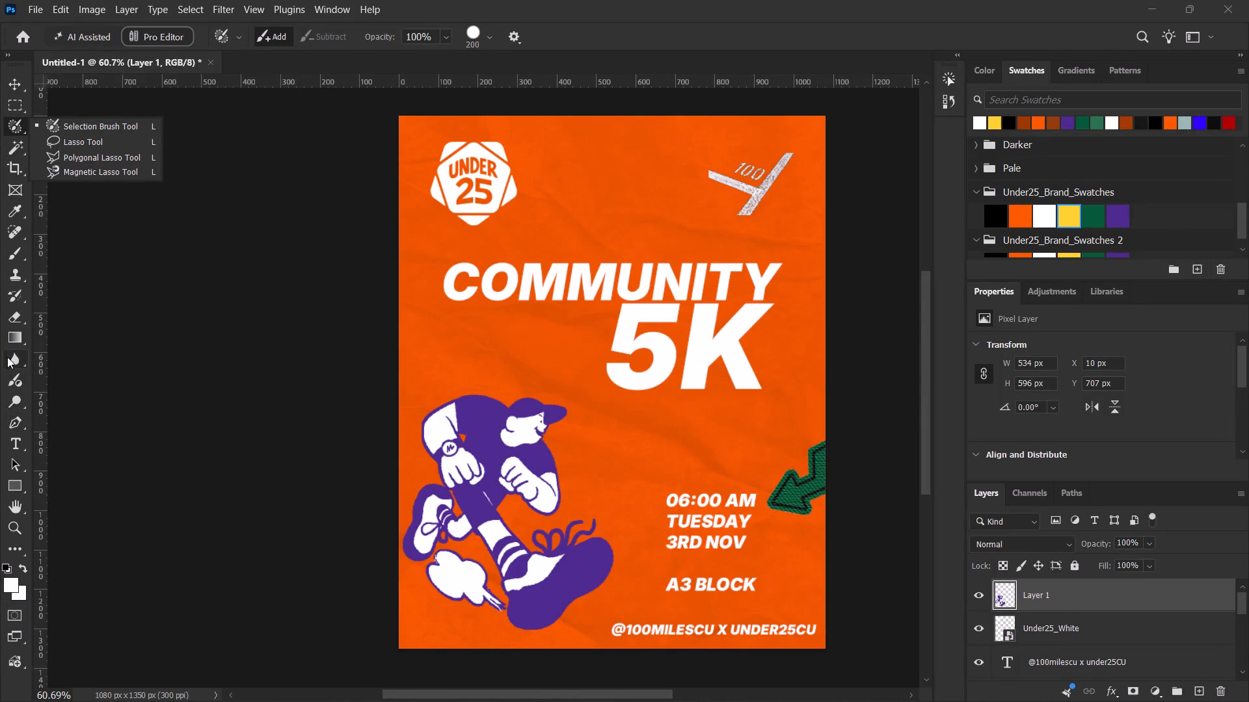
Open the Filter Gallery for the runner illustration on Layer 1 with the whole figure in the preview.
{"action": "key", "text": "v"}
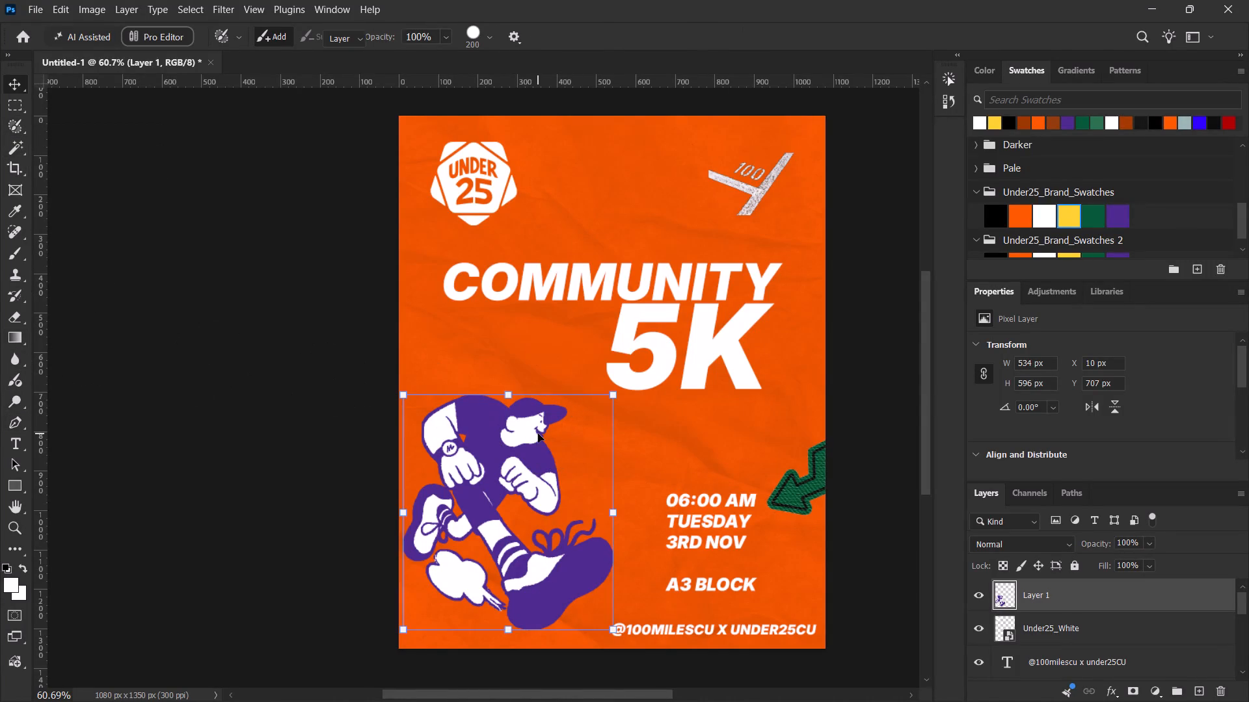
{"action": "left_click", "coordinate": [203, 0]}
{"action": "left_click", "coordinate": [214, 0]}
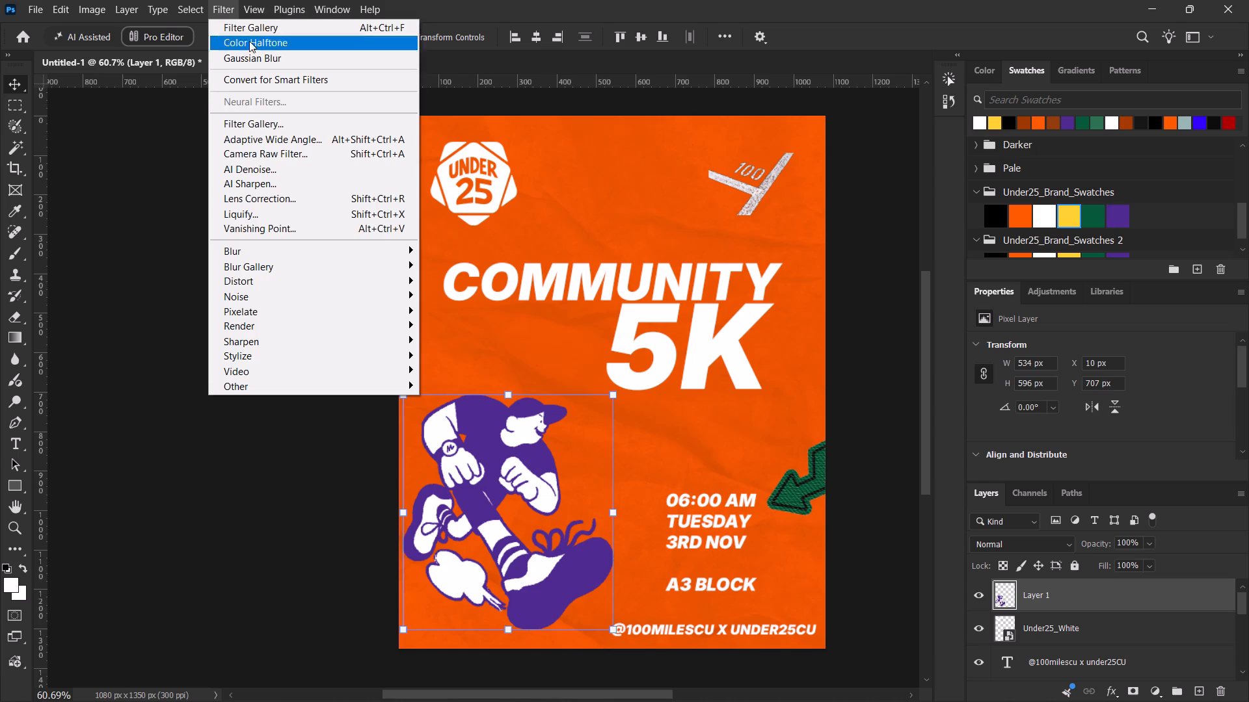
{"action": "left_click", "coordinate": [252, 122]}
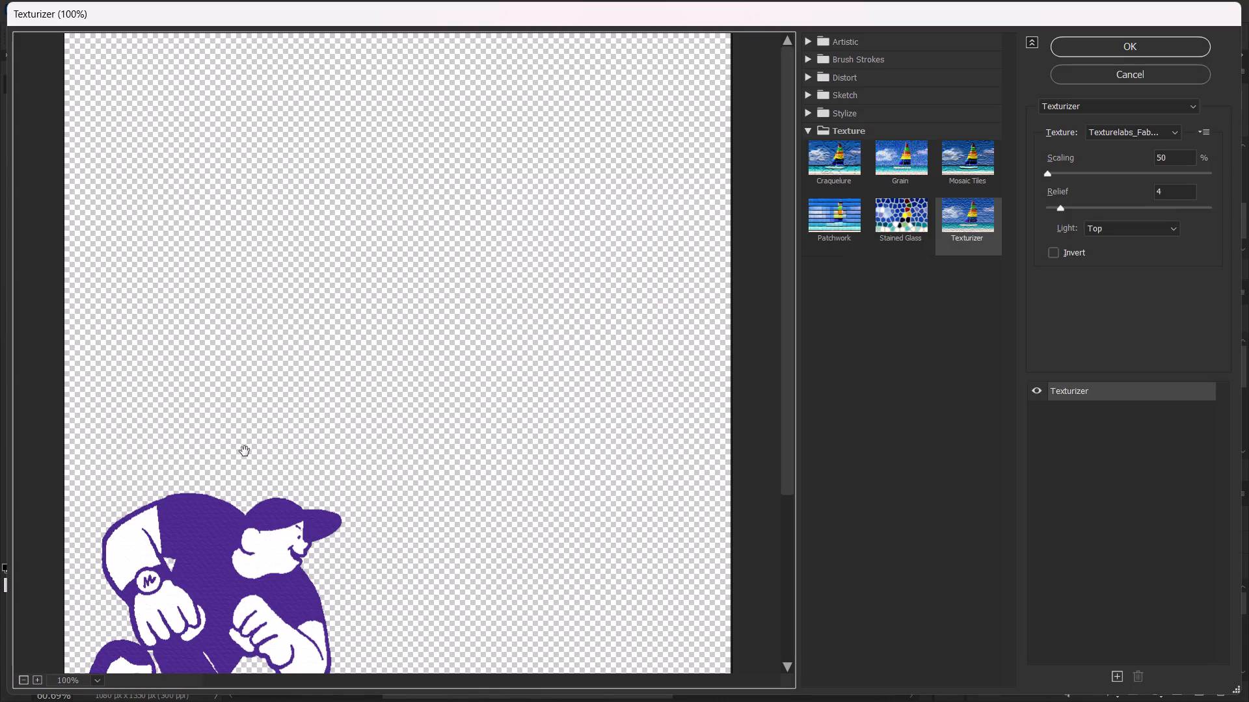
{"action": "key", "text": "space"}
{"action": "key", "text": "space"}
{"action": "key", "text": "space"}
{"action": "key", "text": "space"}
{"action": "key", "text": "space"}
{"action": "key", "text": "space"}
{"action": "key", "text": "space"}
{"action": "key", "text": "space"}
{"action": "key", "text": "space"}
{"action": "key", "text": "space"}
{"action": "key", "text": "space"}
{"action": "key", "text": "space"}
{"action": "key", "text": "space"}
{"action": "key", "text": "space"}
{"action": "key", "text": "space"}
{"action": "key", "text": "space"}
{"action": "key", "text": "space"}
{"action": "key", "text": "space"}
{"action": "key", "text": "space"}
{"action": "key", "text": "space"}
{"action": "left_click_drag", "start_coordinate": [242, 450], "coordinate": [329, 212]}
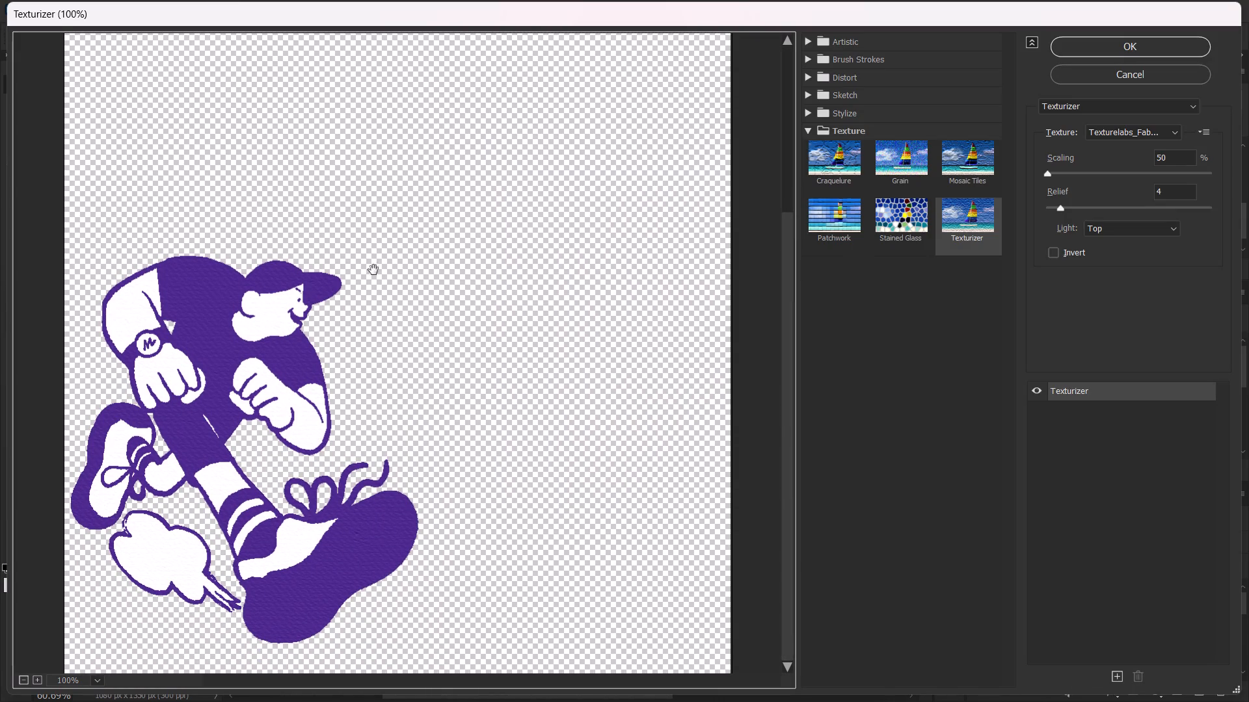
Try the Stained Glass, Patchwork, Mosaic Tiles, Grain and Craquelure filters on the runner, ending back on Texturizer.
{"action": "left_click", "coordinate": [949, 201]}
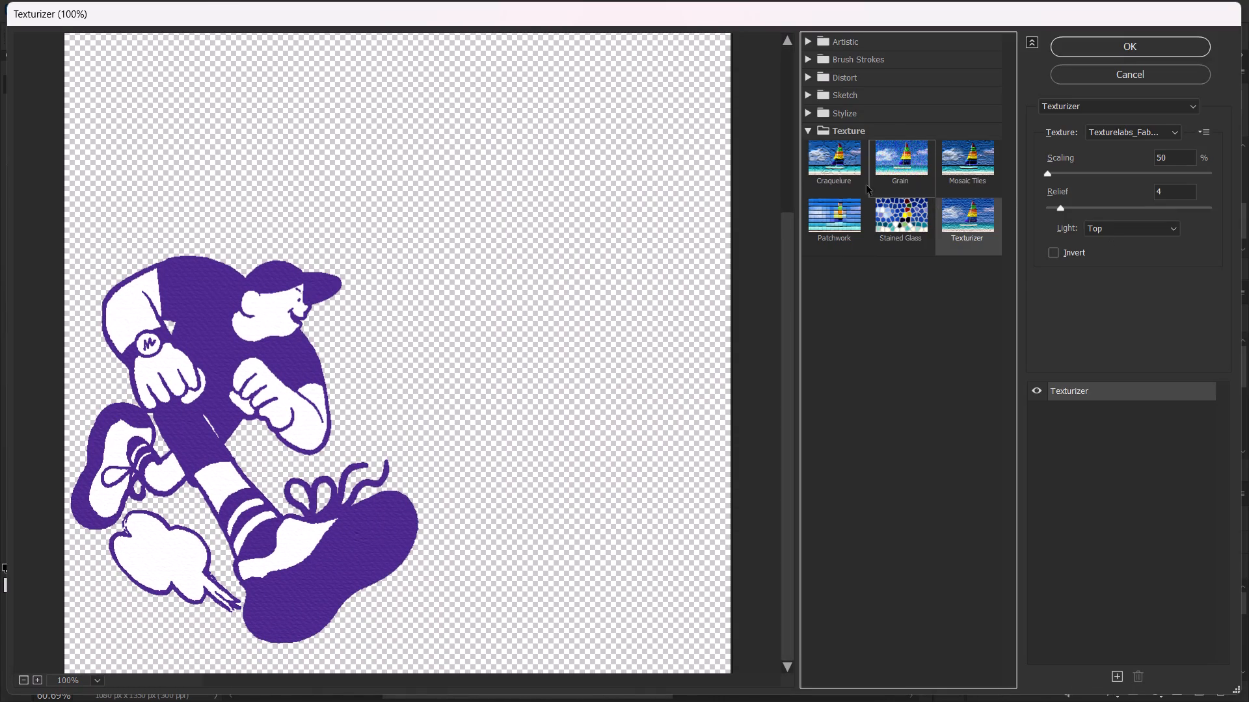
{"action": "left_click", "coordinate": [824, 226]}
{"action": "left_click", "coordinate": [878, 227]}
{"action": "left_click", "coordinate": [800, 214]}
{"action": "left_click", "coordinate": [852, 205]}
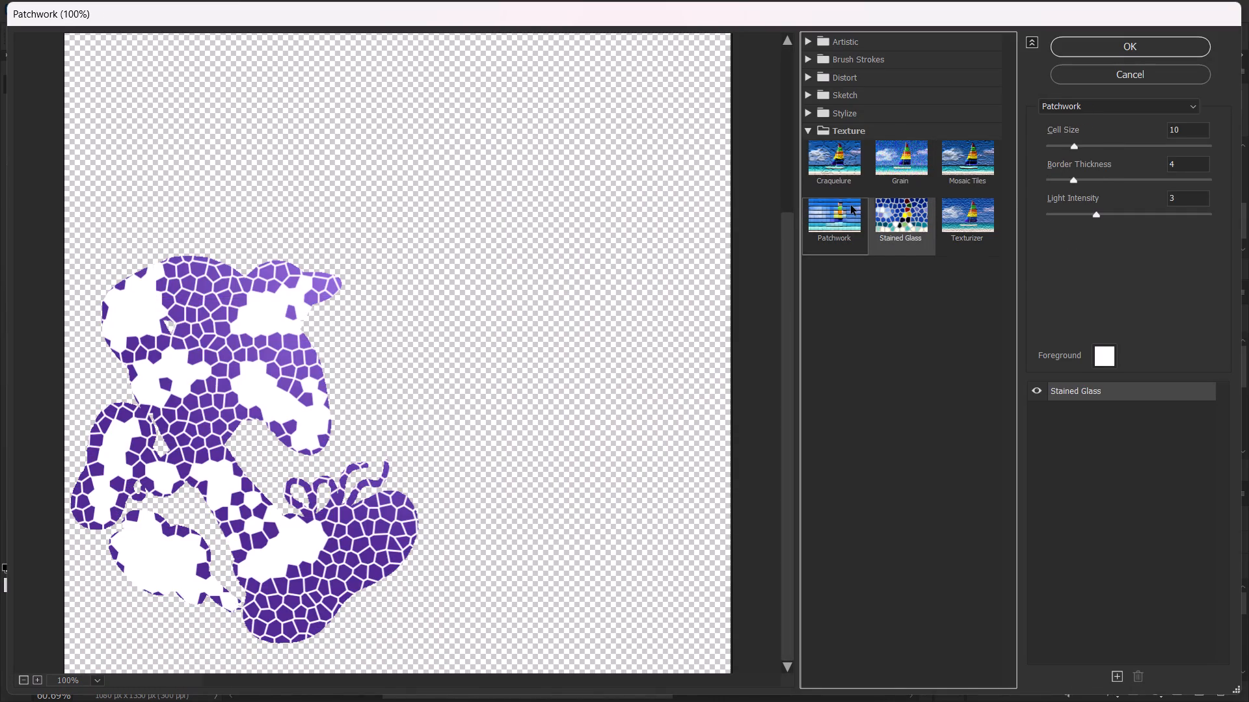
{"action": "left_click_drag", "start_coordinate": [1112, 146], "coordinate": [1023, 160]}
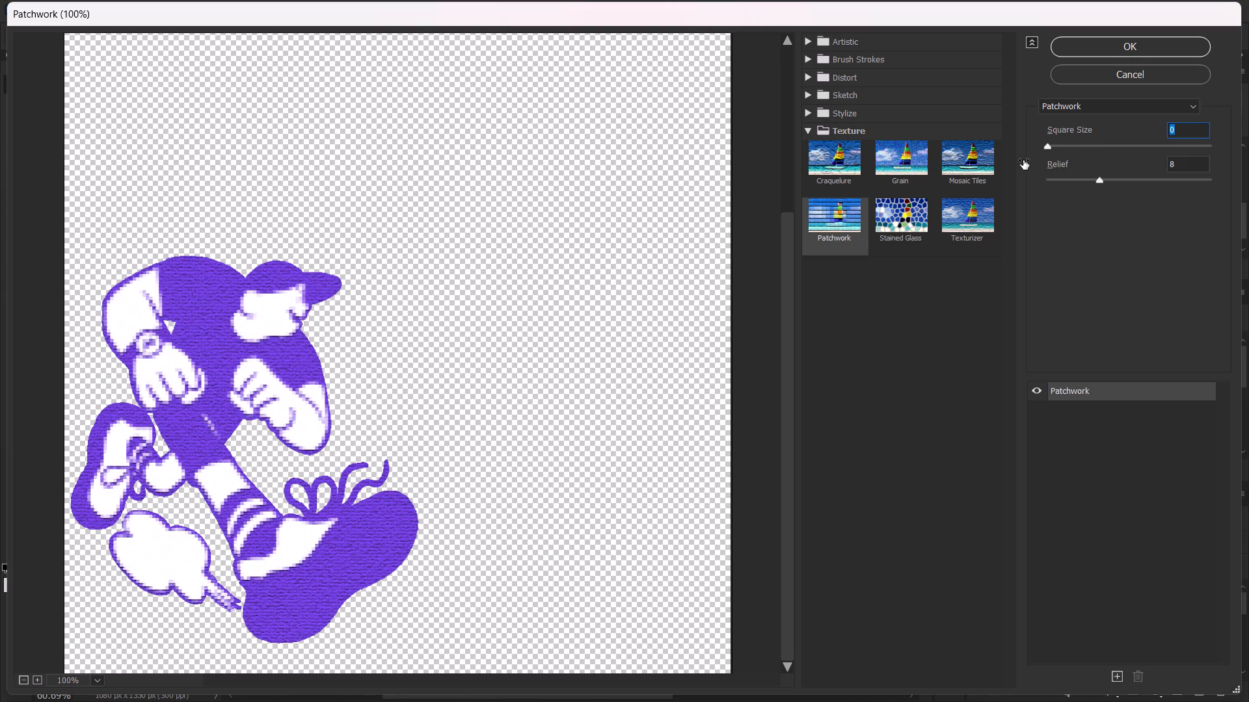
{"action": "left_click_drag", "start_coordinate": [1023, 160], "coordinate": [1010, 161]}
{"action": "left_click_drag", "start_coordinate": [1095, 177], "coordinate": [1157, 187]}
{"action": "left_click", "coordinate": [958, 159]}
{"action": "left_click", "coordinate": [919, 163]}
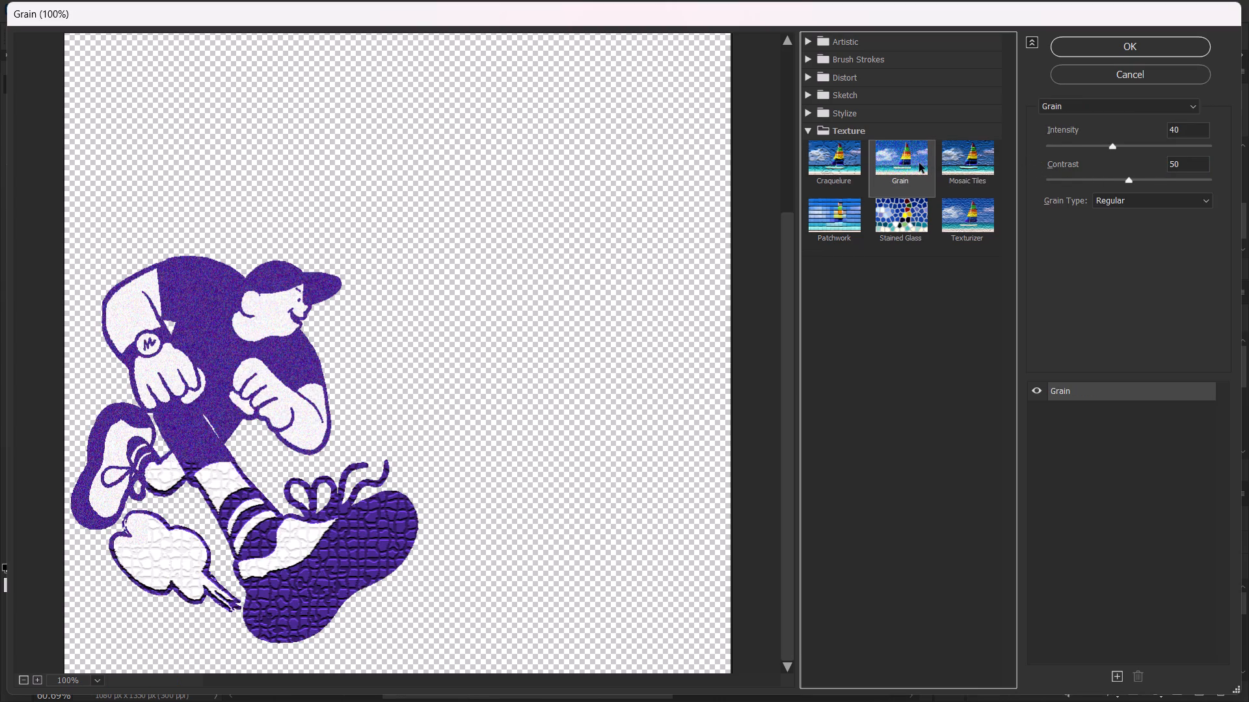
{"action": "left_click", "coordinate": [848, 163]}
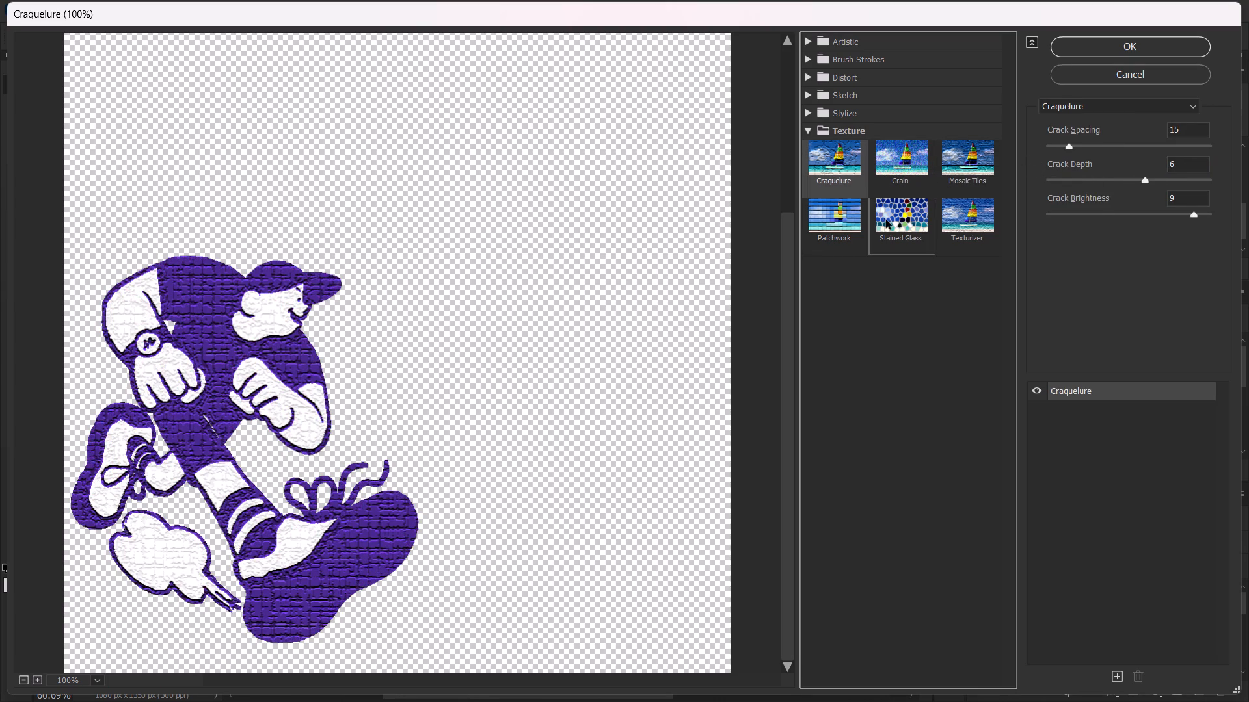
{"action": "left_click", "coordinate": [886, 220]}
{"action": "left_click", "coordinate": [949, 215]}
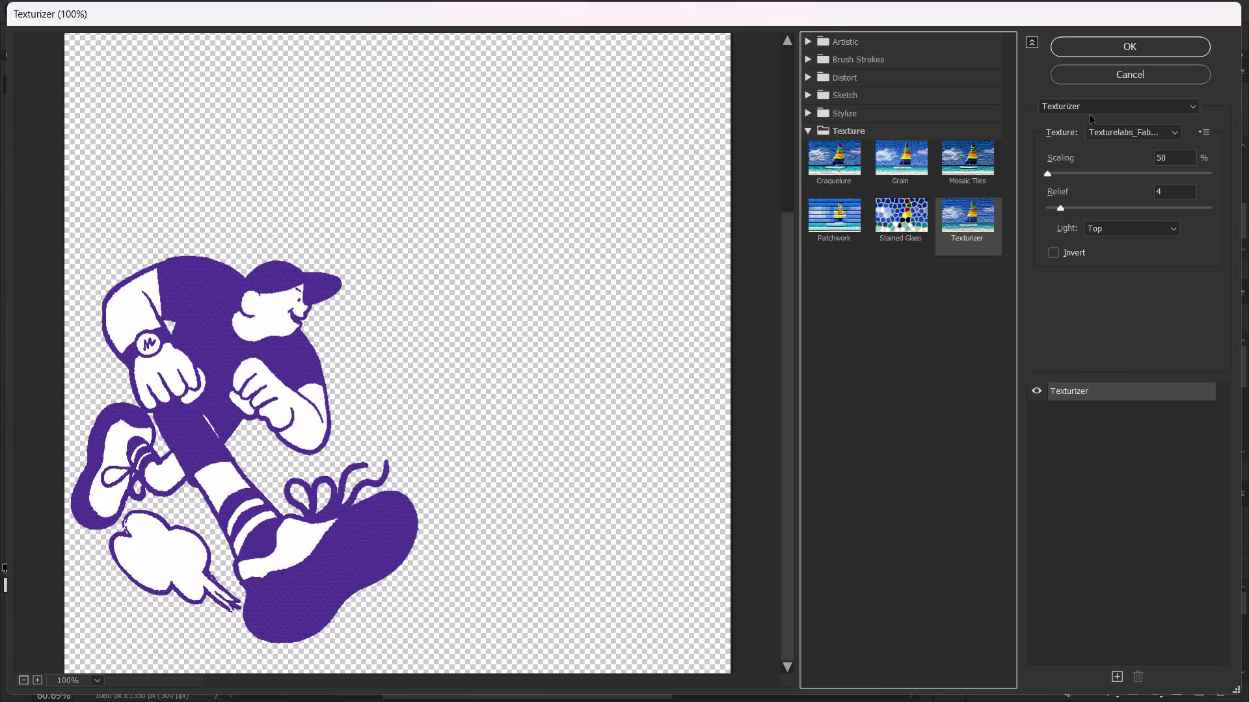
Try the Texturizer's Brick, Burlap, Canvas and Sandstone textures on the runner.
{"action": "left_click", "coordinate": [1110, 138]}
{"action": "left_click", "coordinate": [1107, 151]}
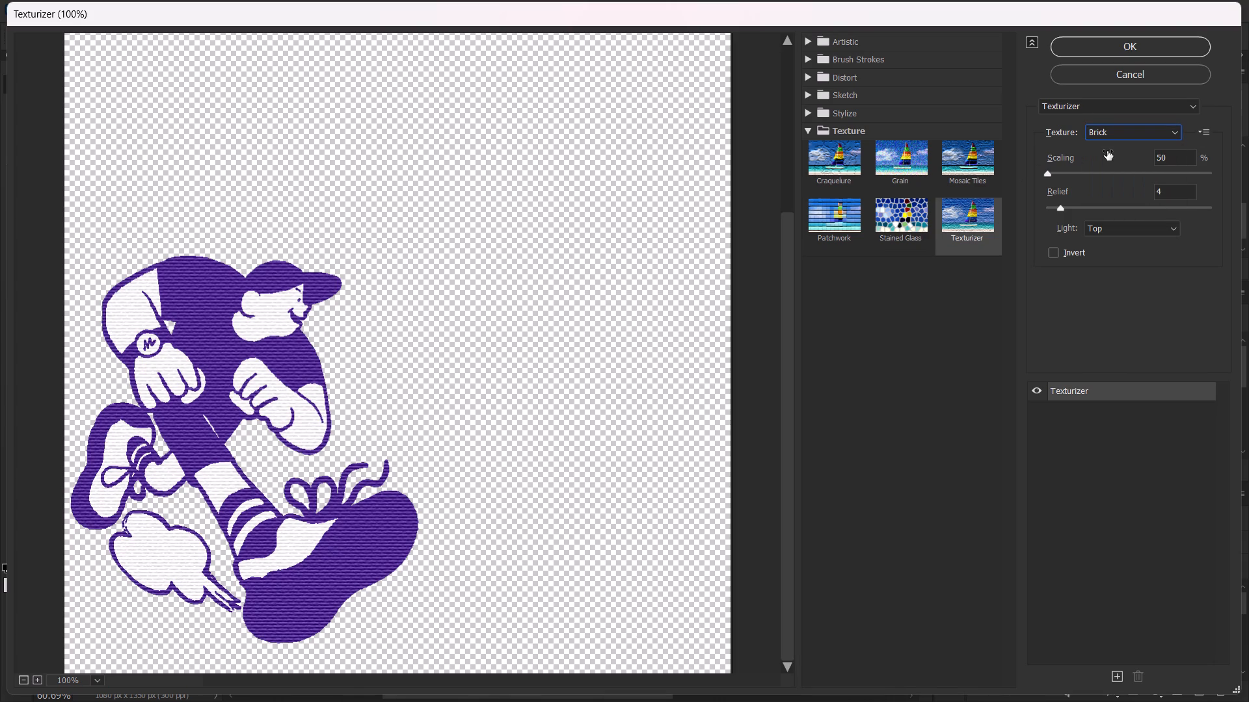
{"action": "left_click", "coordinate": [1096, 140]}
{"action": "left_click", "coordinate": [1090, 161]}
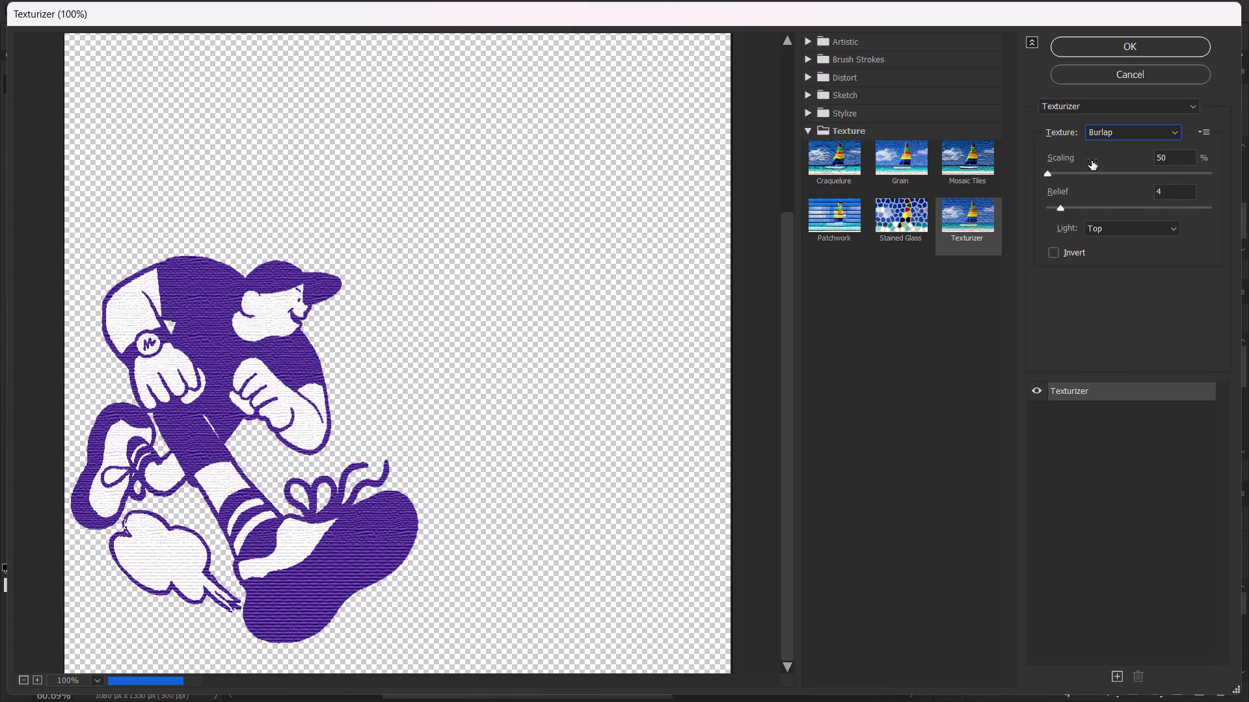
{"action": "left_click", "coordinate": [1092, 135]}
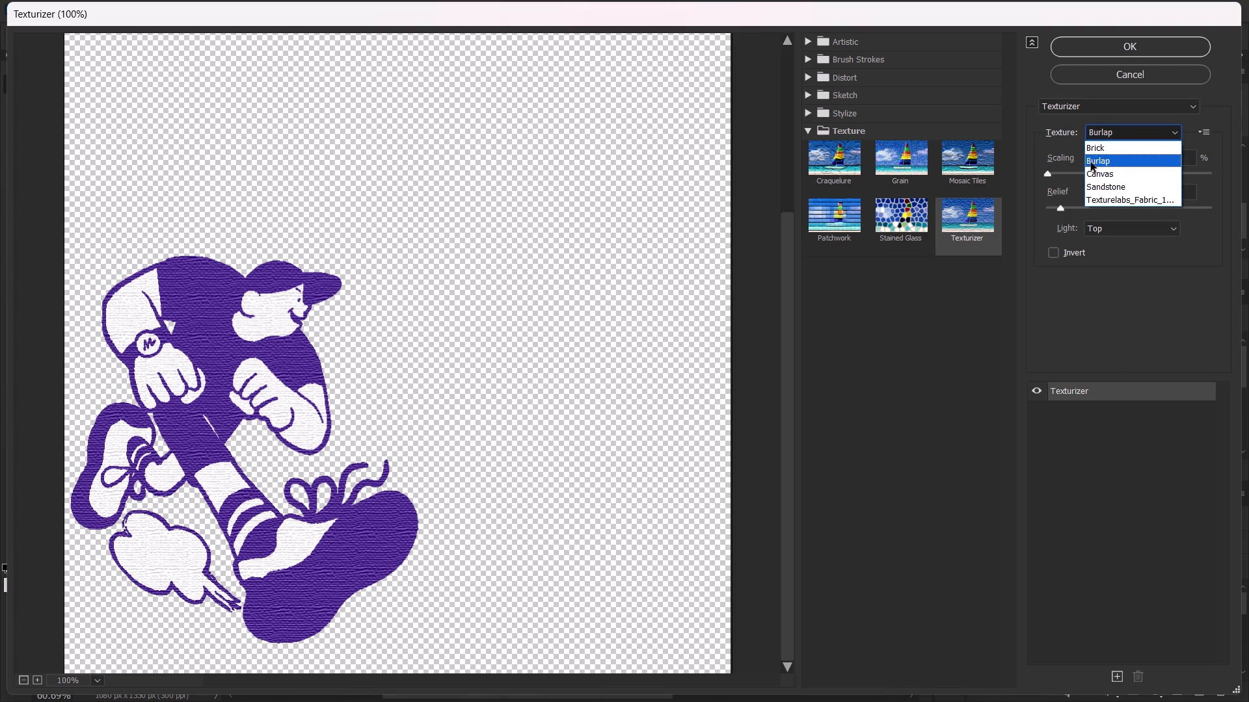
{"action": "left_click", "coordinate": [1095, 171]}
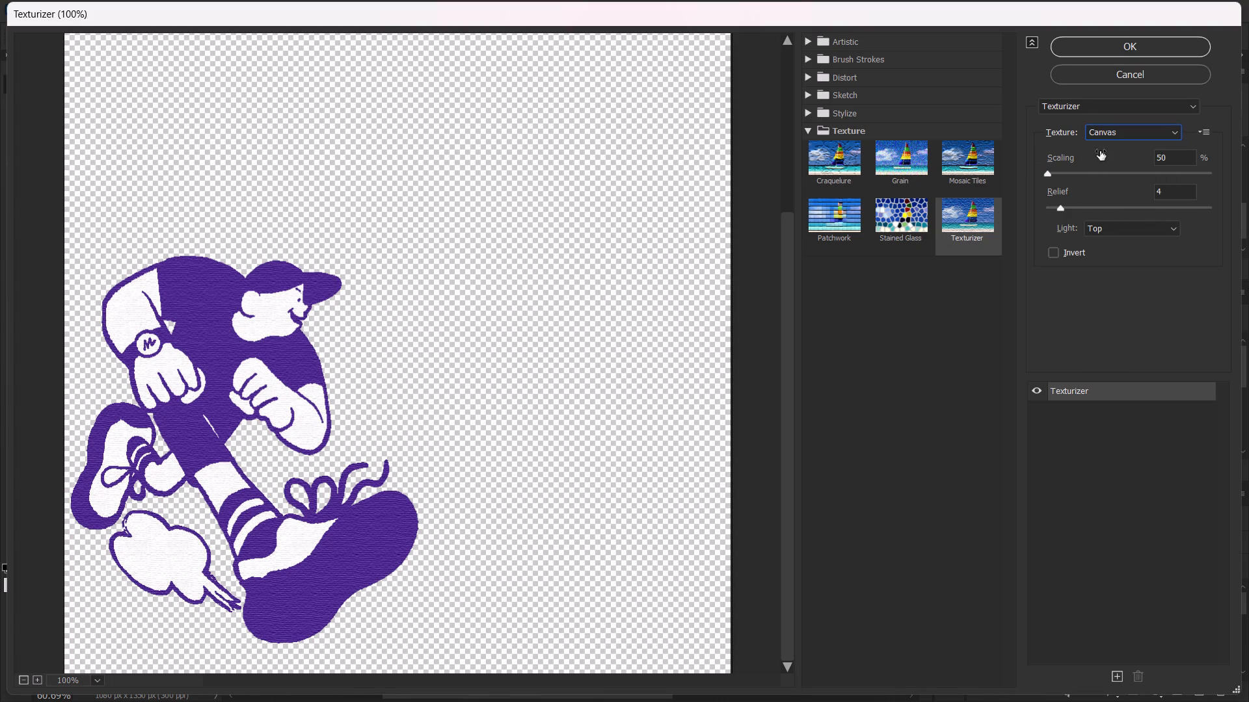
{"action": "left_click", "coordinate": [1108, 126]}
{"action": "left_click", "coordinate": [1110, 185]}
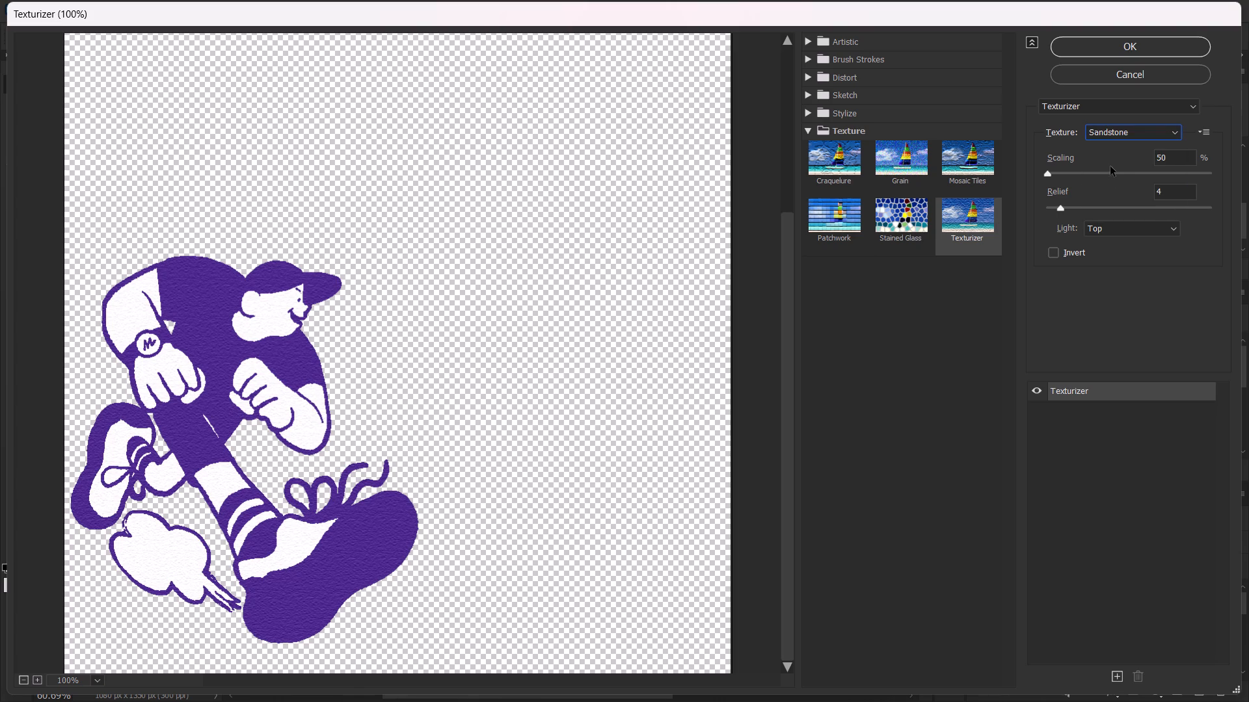
Apply the Texturizer to the runner with the Texturelabs_Fabric texture at 50% scaling and relief 4.
{"action": "left_click", "coordinate": [1104, 136]}
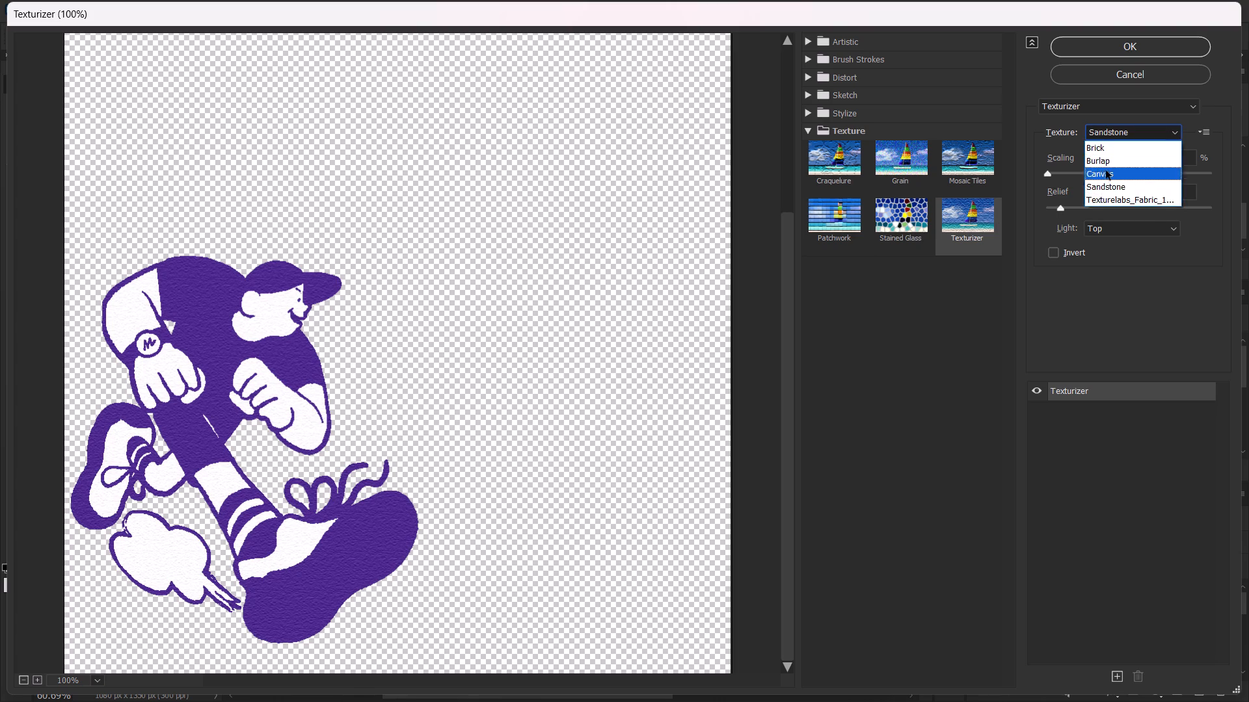
{"action": "left_click", "coordinate": [1106, 198]}
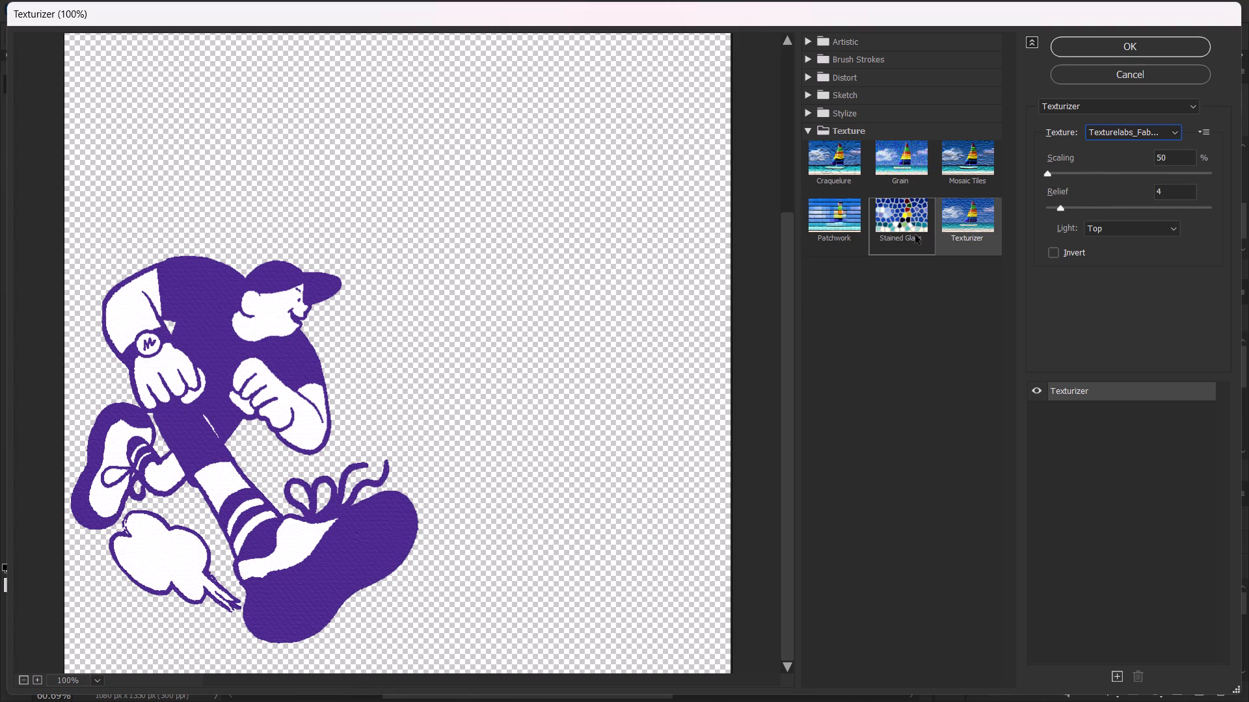
{"action": "left_click", "coordinate": [1078, 53]}
Unlock the orange background layer Rectangle 1 at the bottom of the layer stack.
{"action": "scroll", "coordinate": [550, 470], "scroll_direction": "up", "scroll_amount": 2, "text": "alt"}
{"action": "scroll", "coordinate": [544, 474], "scroll_direction": "down", "scroll_amount": 1, "text": "alt"}
{"action": "scroll", "coordinate": [544, 474], "scroll_direction": "up", "scroll_amount": 6, "text": "alt"}
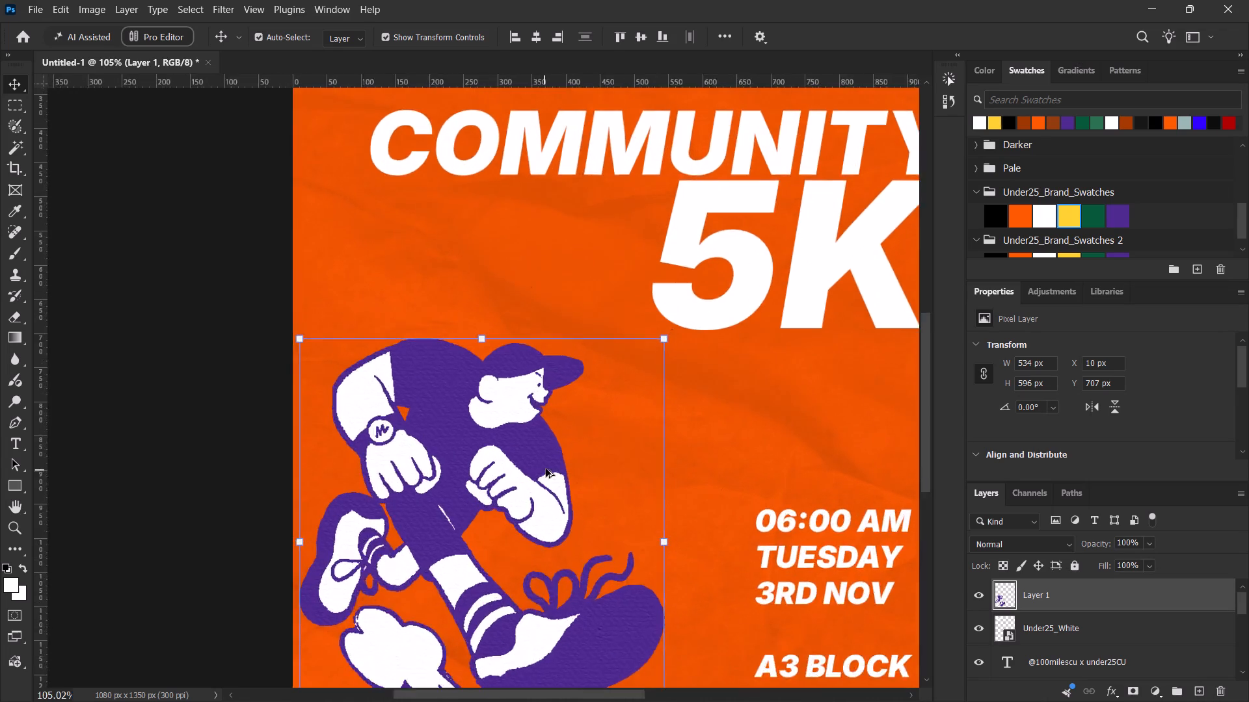
{"action": "scroll", "coordinate": [546, 469], "scroll_direction": "up", "scroll_amount": 6, "text": "alt"}
{"action": "scroll", "coordinate": [542, 465], "scroll_direction": "down", "scroll_amount": 13, "text": "alt"}
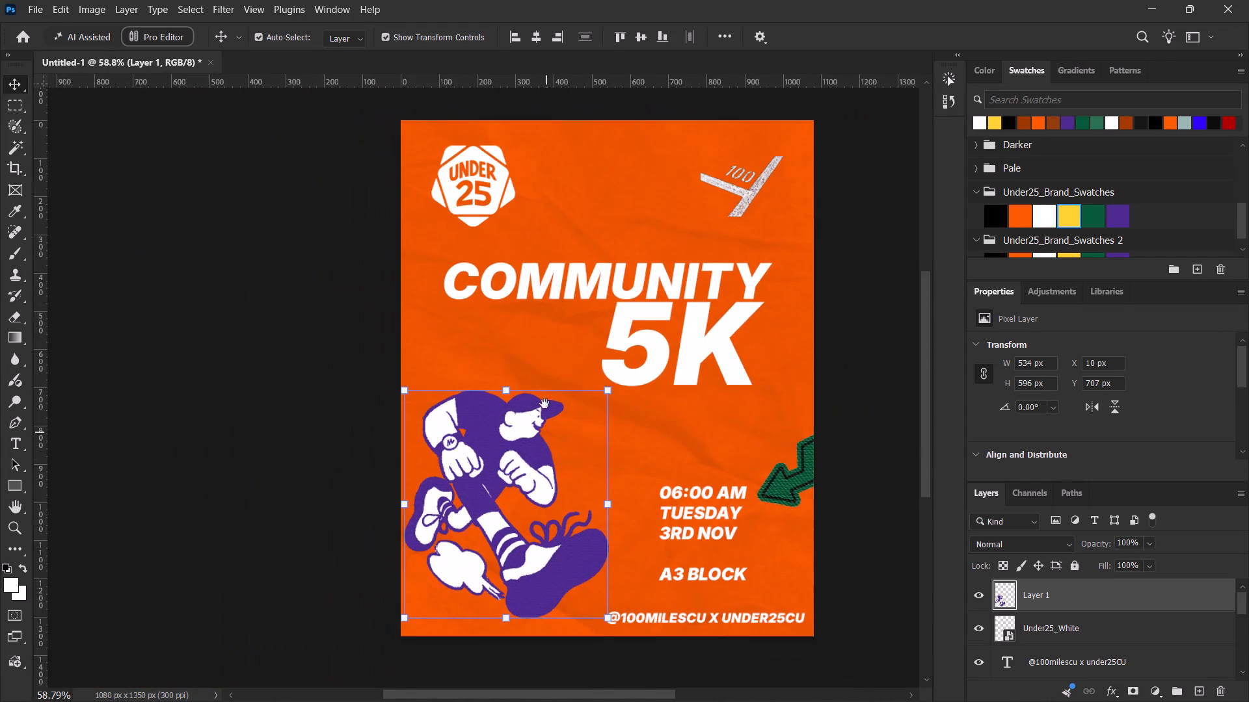
{"action": "key", "text": "space"}
{"action": "left_click_drag", "start_coordinate": [541, 340], "coordinate": [535, 357]}
{"action": "scroll", "coordinate": [1069, 622], "scroll_direction": "down", "scroll_amount": 2}
{"action": "scroll", "coordinate": [1070, 625], "scroll_direction": "up", "scroll_amount": 1}
{"action": "scroll", "coordinate": [1071, 628], "scroll_direction": "down", "scroll_amount": 4}
{"action": "scroll", "coordinate": [1071, 629], "scroll_direction": "up", "scroll_amount": 1}
{"action": "scroll", "coordinate": [1071, 629], "scroll_direction": "down", "scroll_amount": 3}
{"action": "scroll", "coordinate": [1073, 630], "scroll_direction": "up", "scroll_amount": 1}
{"action": "scroll", "coordinate": [1073, 630], "scroll_direction": "down", "scroll_amount": 2}
{"action": "scroll", "coordinate": [1073, 630], "scroll_direction": "up", "scroll_amount": 1}
{"action": "scroll", "coordinate": [1073, 630], "scroll_direction": "down", "scroll_amount": 2}
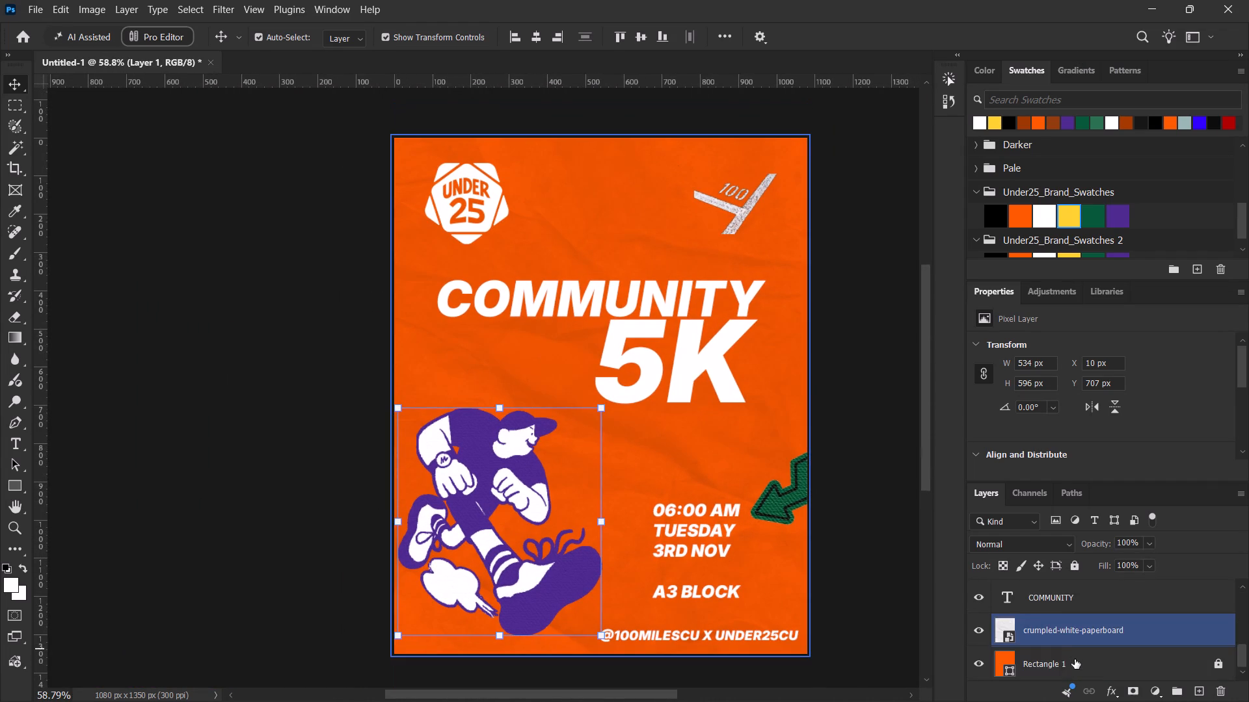
{"action": "left_click", "coordinate": [1075, 662]}
{"action": "left_click", "coordinate": [233, 4]}
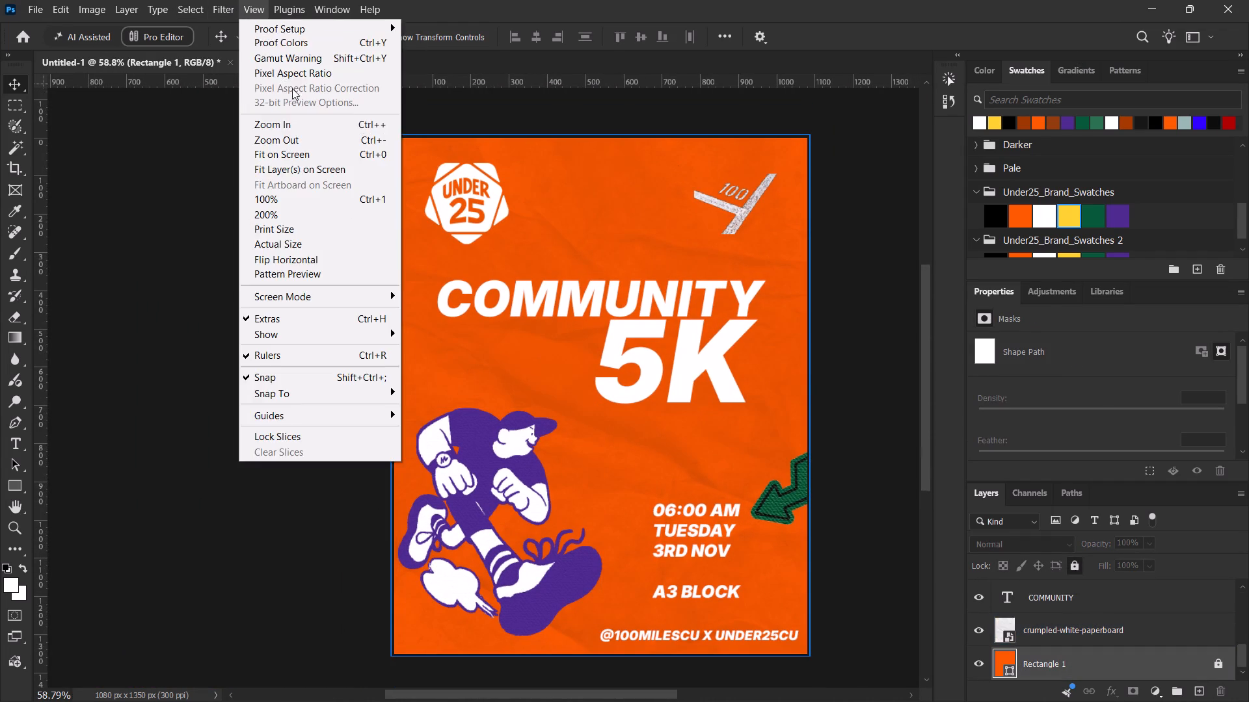
{"action": "left_click", "coordinate": [1213, 660]}
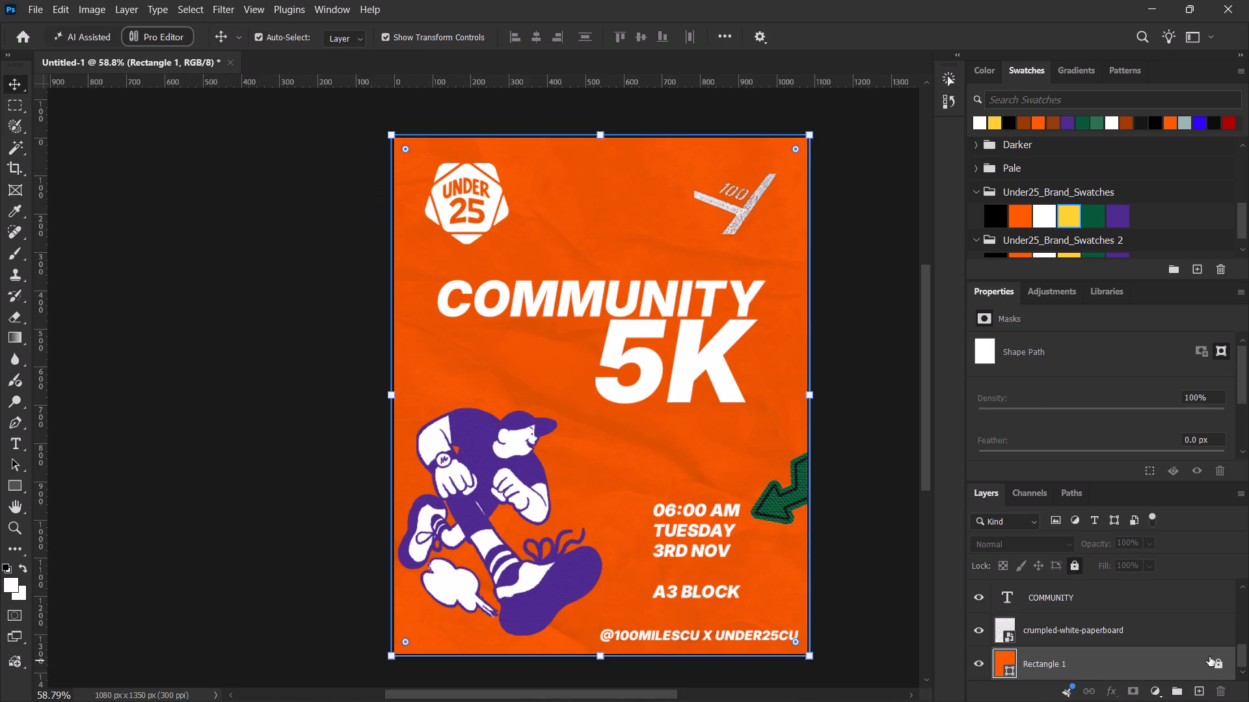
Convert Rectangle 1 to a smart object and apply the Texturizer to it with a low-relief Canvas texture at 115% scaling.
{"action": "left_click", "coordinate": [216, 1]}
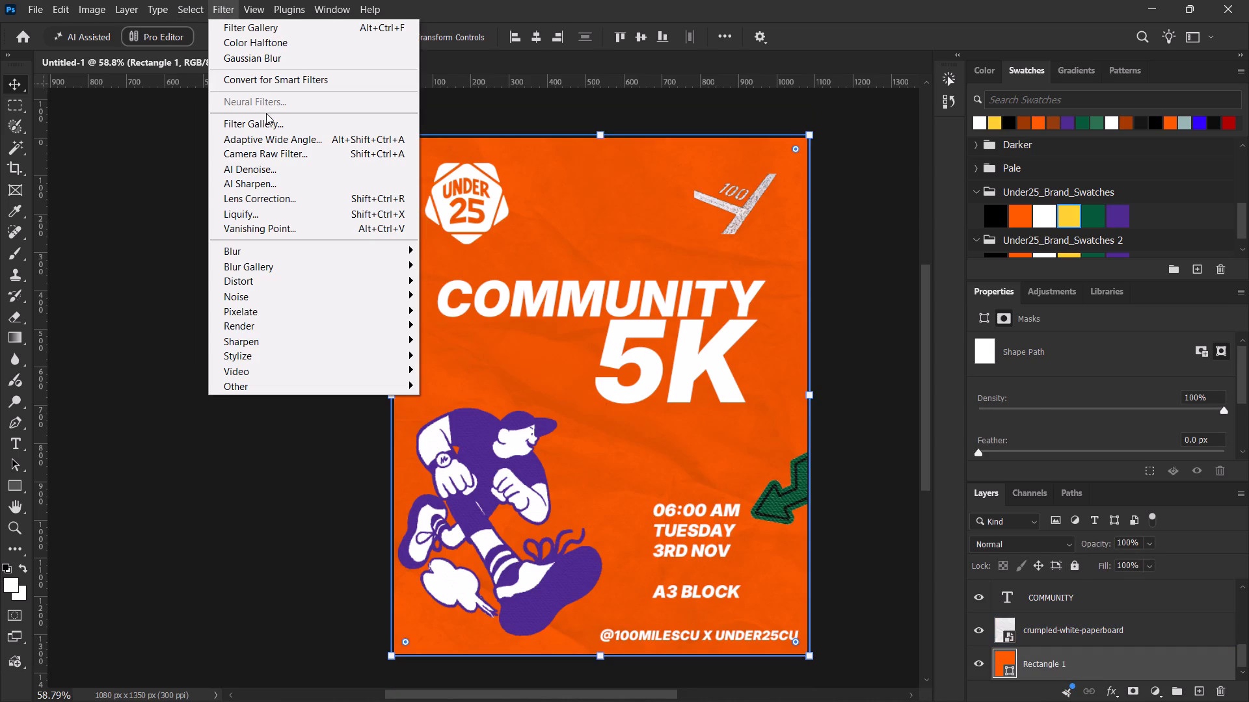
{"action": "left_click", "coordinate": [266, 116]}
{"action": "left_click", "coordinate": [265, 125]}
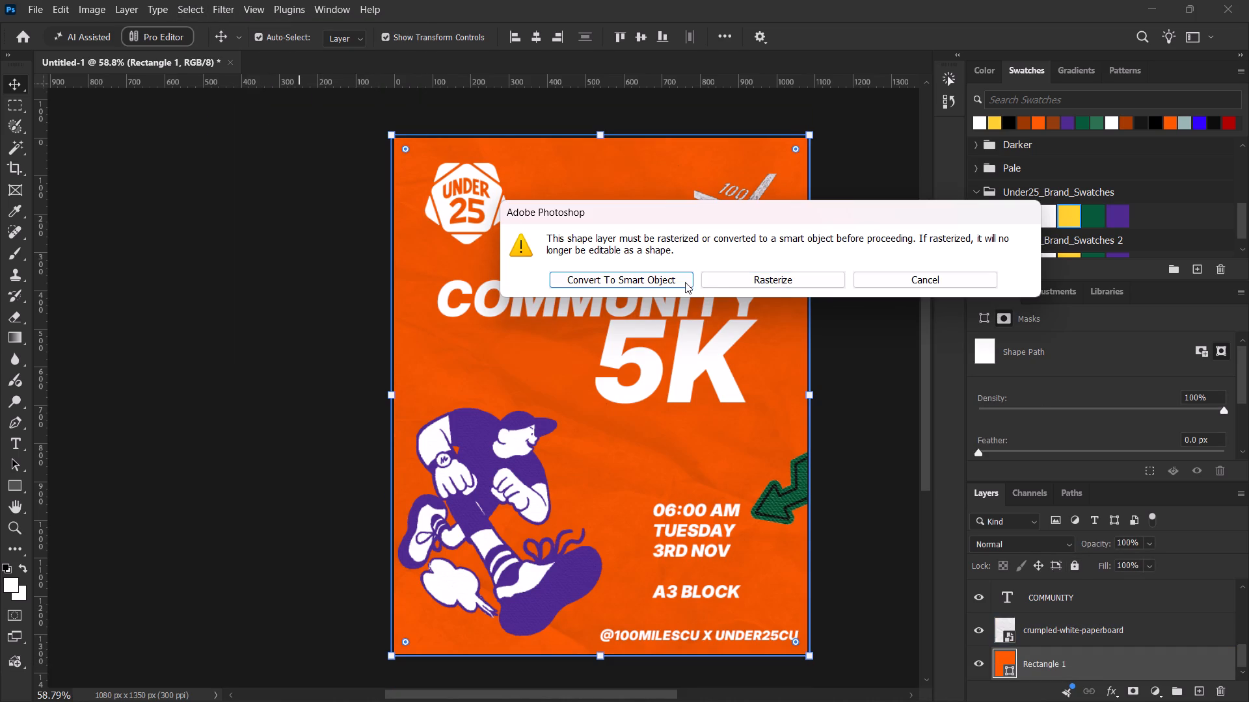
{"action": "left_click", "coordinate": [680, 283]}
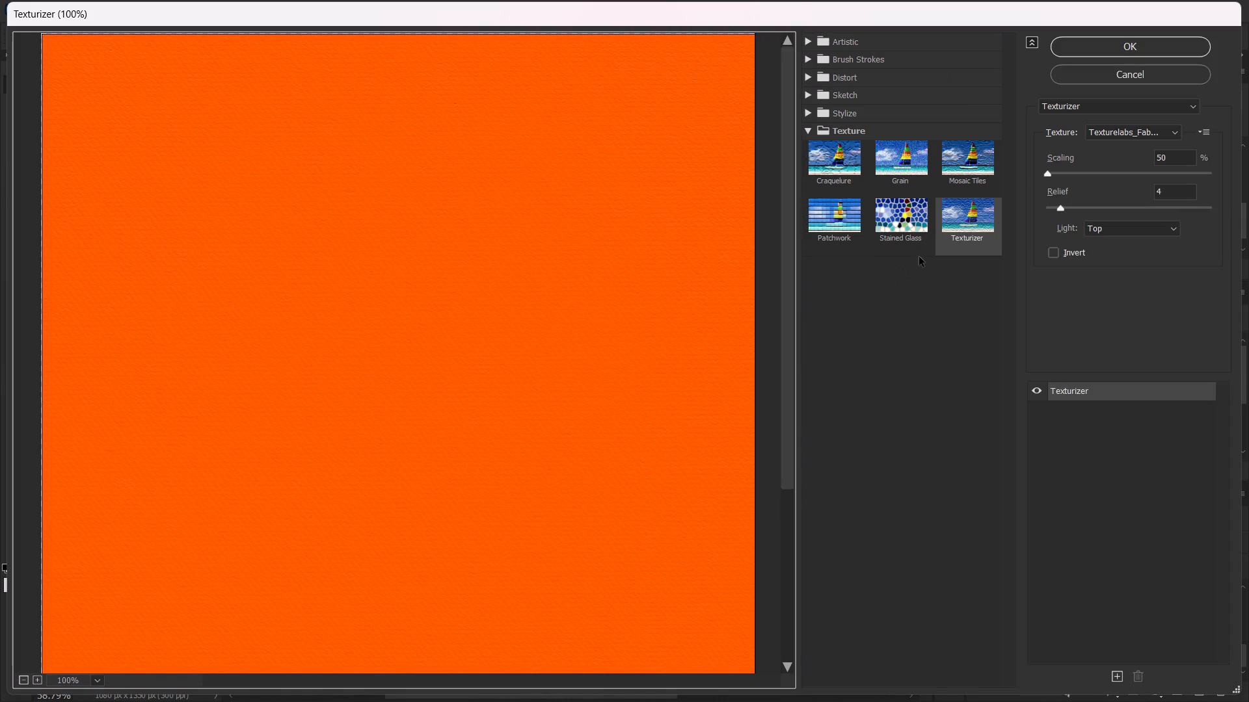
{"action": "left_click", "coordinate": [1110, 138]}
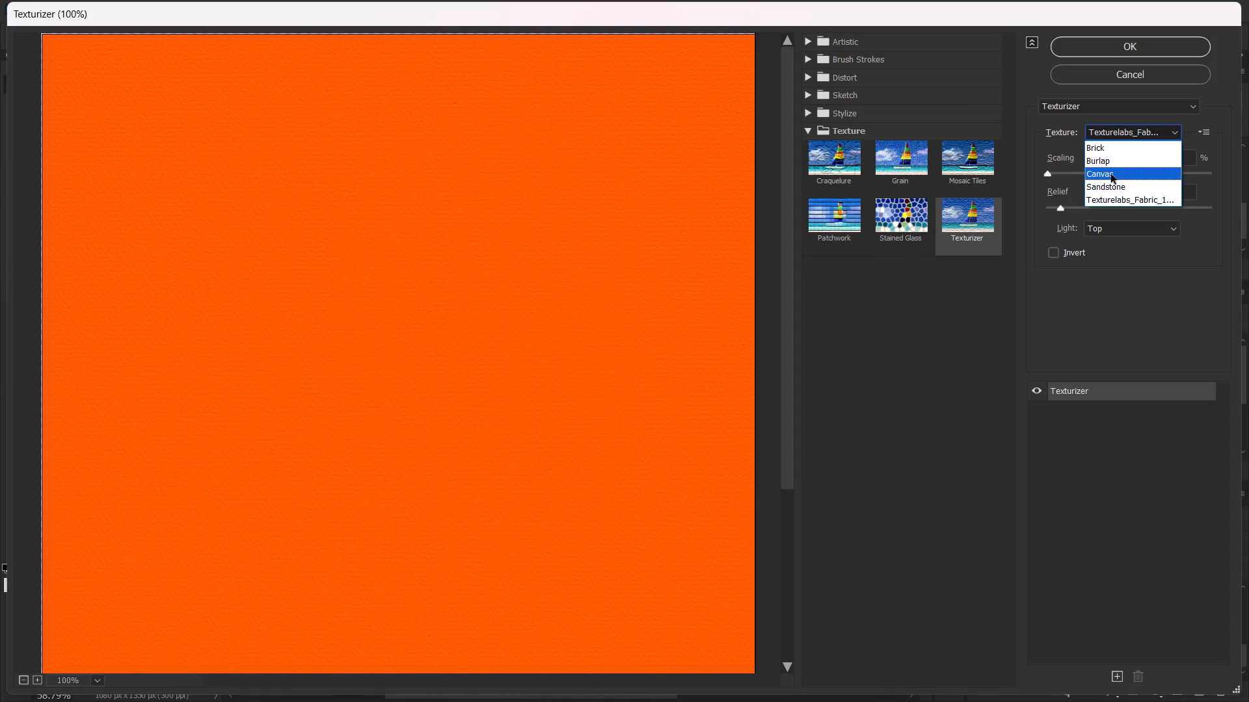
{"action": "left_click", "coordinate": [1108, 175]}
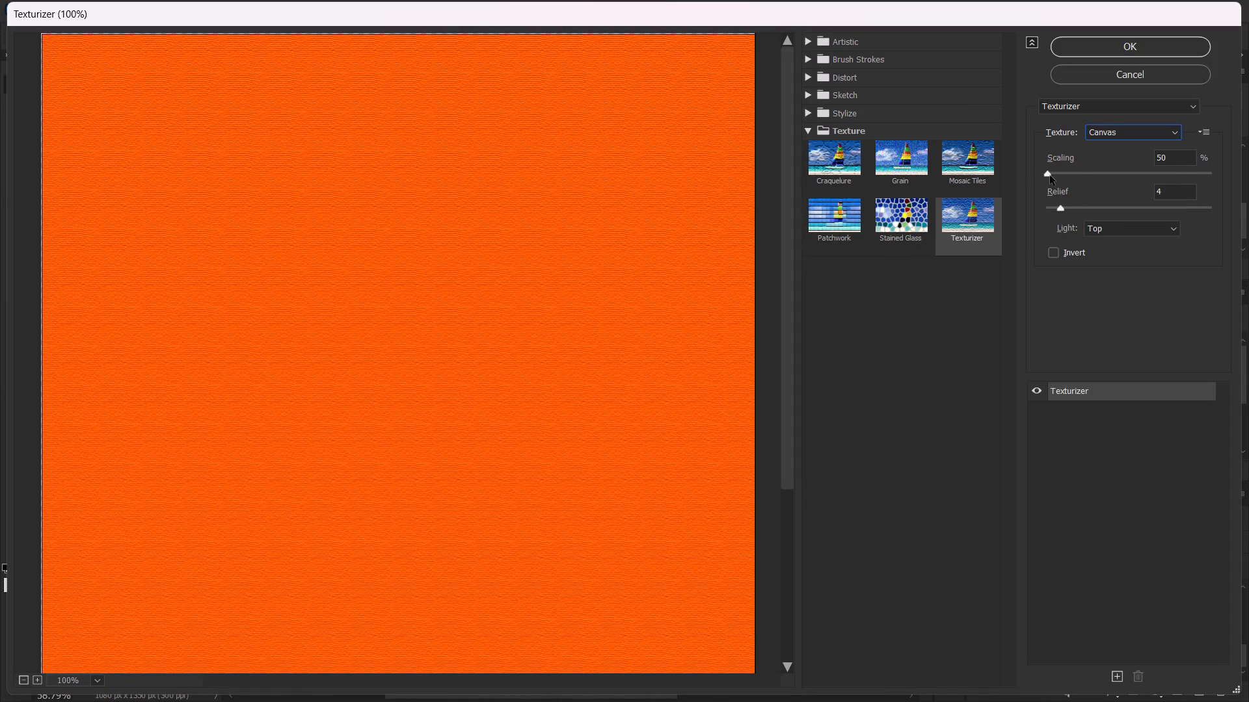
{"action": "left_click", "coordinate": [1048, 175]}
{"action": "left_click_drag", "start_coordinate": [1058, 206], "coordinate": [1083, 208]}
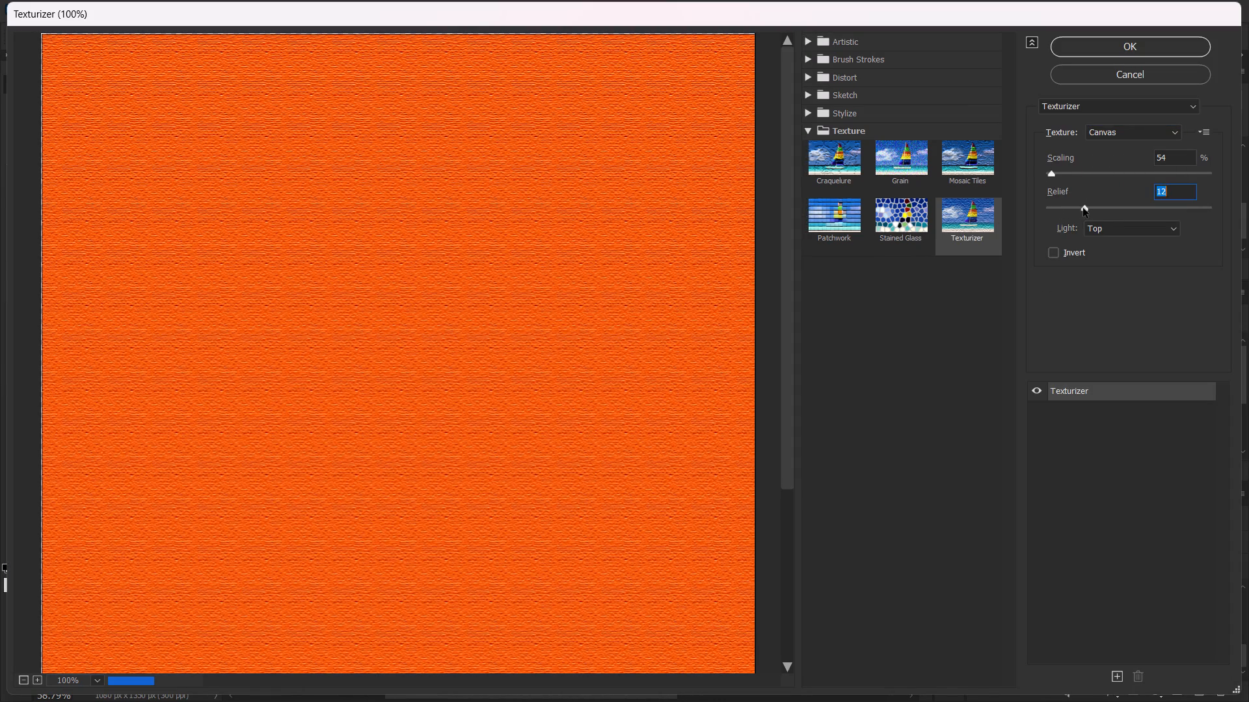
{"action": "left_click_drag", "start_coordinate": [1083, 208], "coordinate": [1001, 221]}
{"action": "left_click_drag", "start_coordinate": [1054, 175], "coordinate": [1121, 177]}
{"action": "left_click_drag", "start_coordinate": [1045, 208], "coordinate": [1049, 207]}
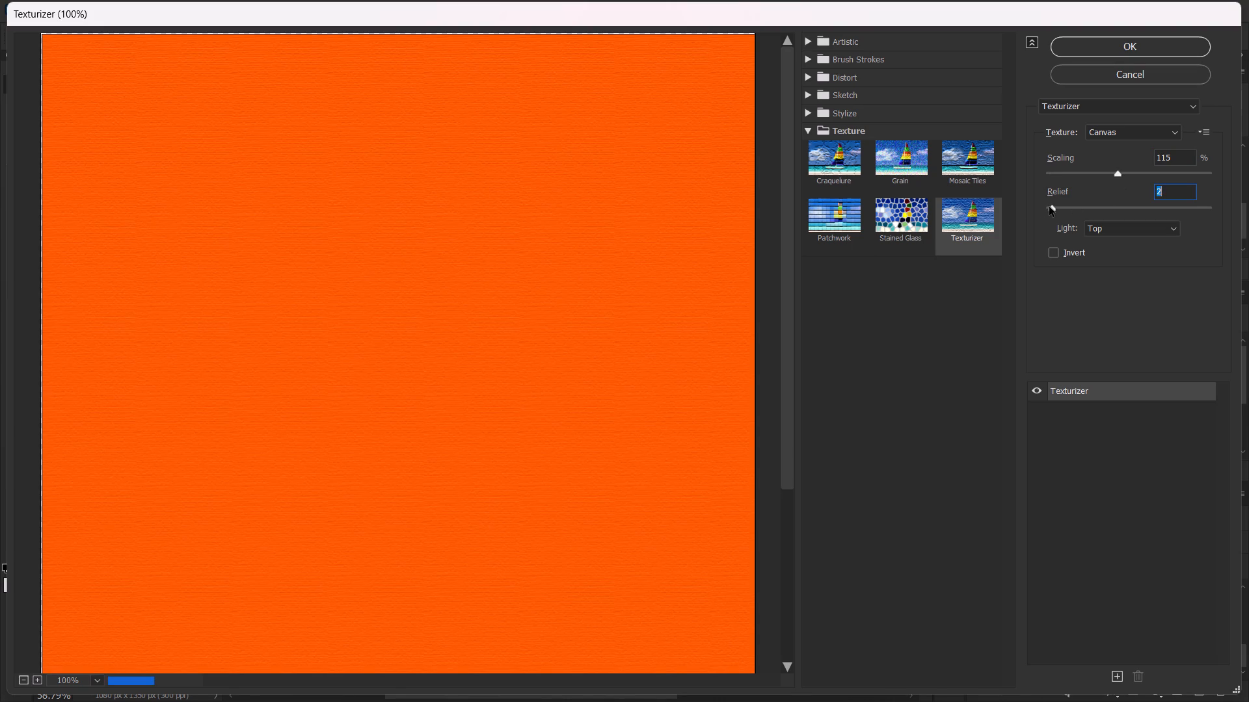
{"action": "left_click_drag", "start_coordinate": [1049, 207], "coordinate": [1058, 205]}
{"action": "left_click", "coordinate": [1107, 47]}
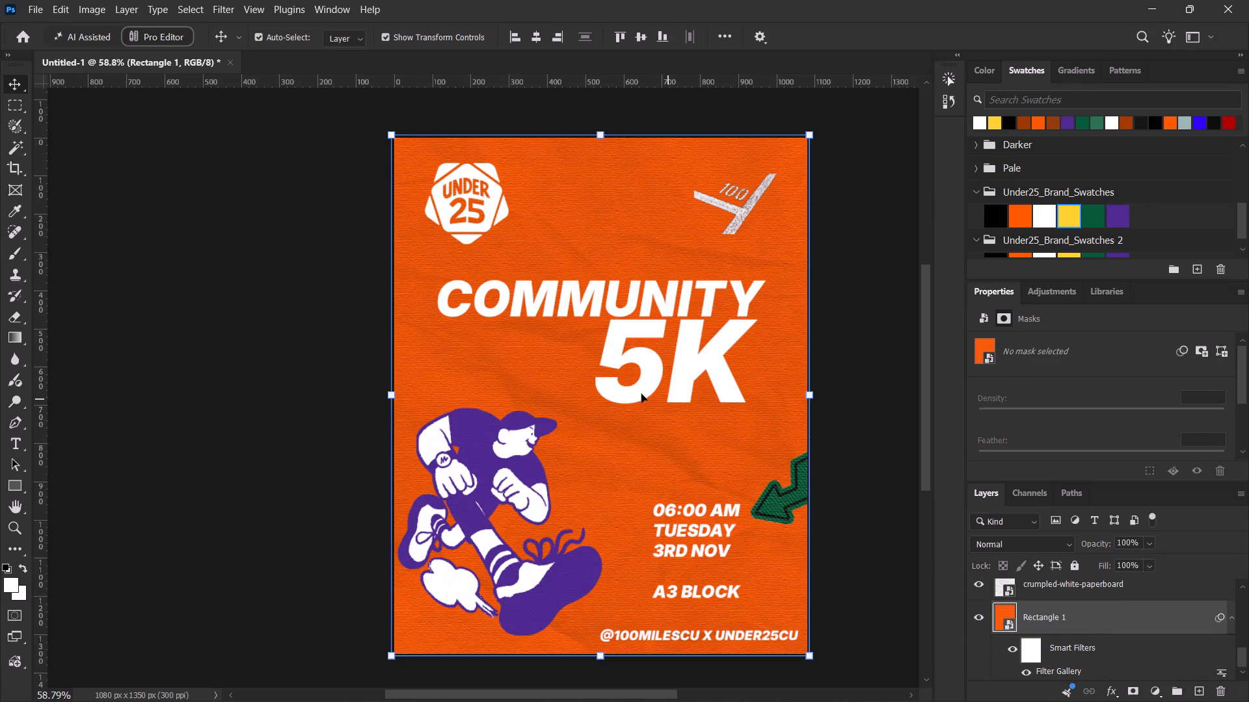
Examine the canvas texture on the orange background across the whole poster and close up below the COMMUNITY lettering.
{"action": "scroll", "coordinate": [608, 370], "scroll_direction": "up", "scroll_amount": 8, "text": "alt"}
{"action": "scroll", "coordinate": [602, 369], "scroll_direction": "down", "scroll_amount": 6, "text": "alt"}
{"action": "key", "text": "space"}
{"action": "key", "text": "space"}
{"action": "key", "text": "space"}
{"action": "key", "text": "space"}
{"action": "key", "text": "space"}
{"action": "key", "text": "space"}
{"action": "key", "text": "space"}
{"action": "left_click_drag", "start_coordinate": [590, 382], "coordinate": [581, 373]}
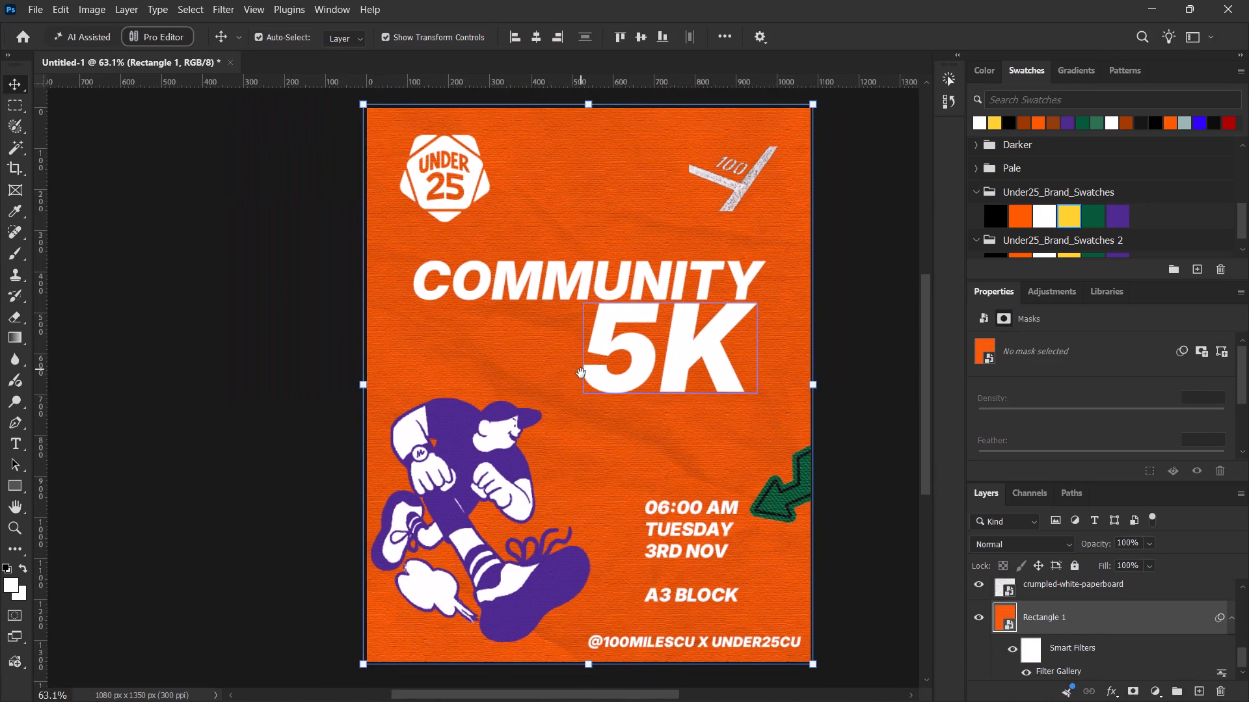
{"action": "left_click_drag", "start_coordinate": [581, 373], "coordinate": [581, 376]}
{"action": "scroll", "coordinate": [546, 324], "scroll_direction": "up", "scroll_amount": 13, "text": "alt"}
{"action": "scroll", "coordinate": [534, 320], "scroll_direction": "down", "scroll_amount": 7, "text": "alt"}
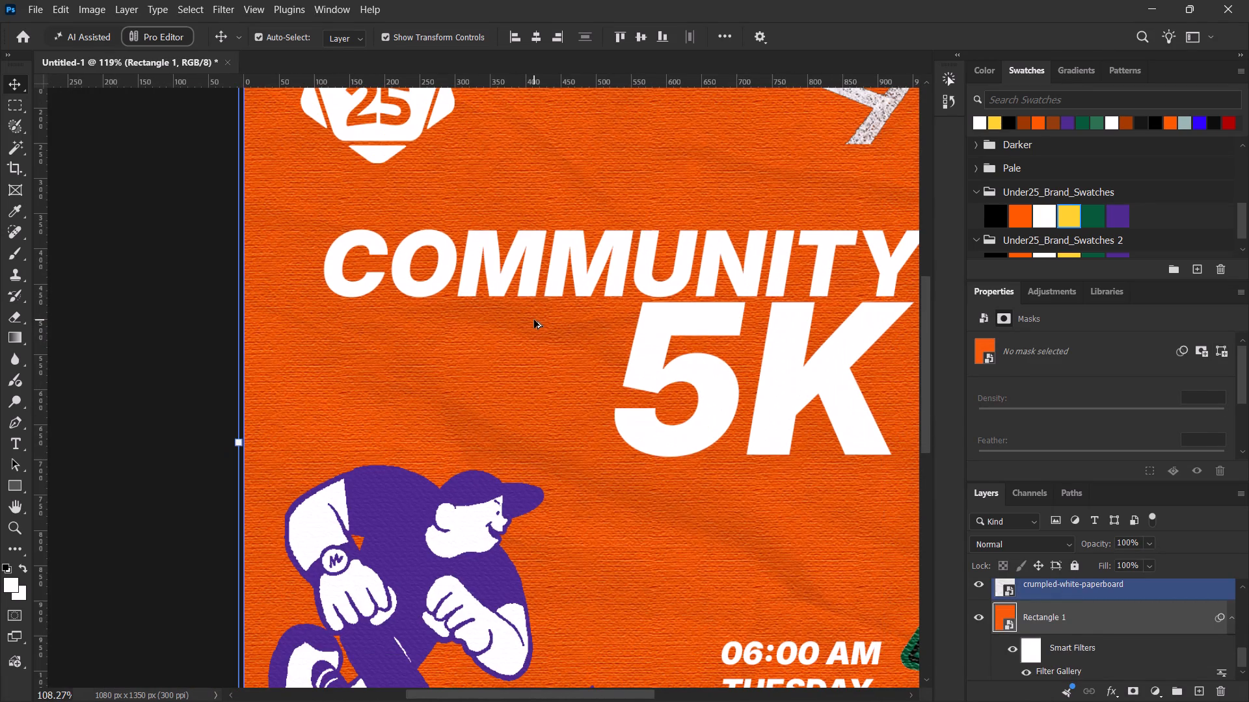
{"action": "scroll", "coordinate": [533, 320], "scroll_direction": "up", "scroll_amount": 14, "text": "alt"}
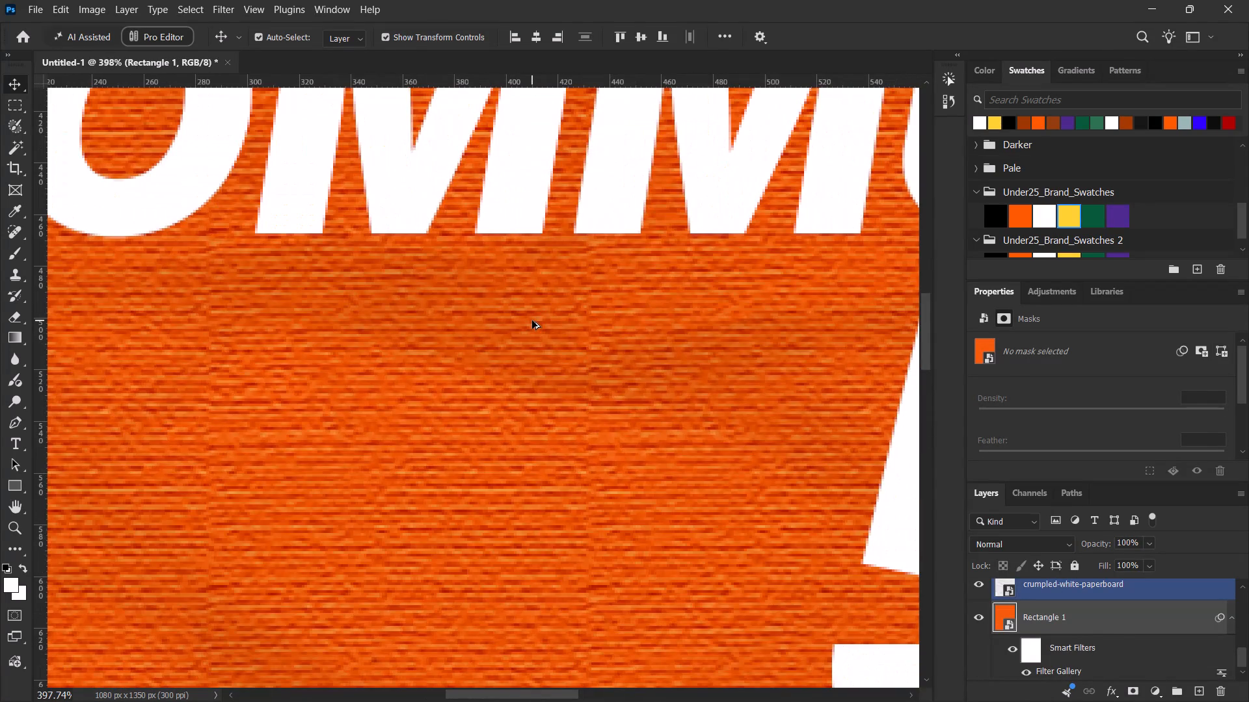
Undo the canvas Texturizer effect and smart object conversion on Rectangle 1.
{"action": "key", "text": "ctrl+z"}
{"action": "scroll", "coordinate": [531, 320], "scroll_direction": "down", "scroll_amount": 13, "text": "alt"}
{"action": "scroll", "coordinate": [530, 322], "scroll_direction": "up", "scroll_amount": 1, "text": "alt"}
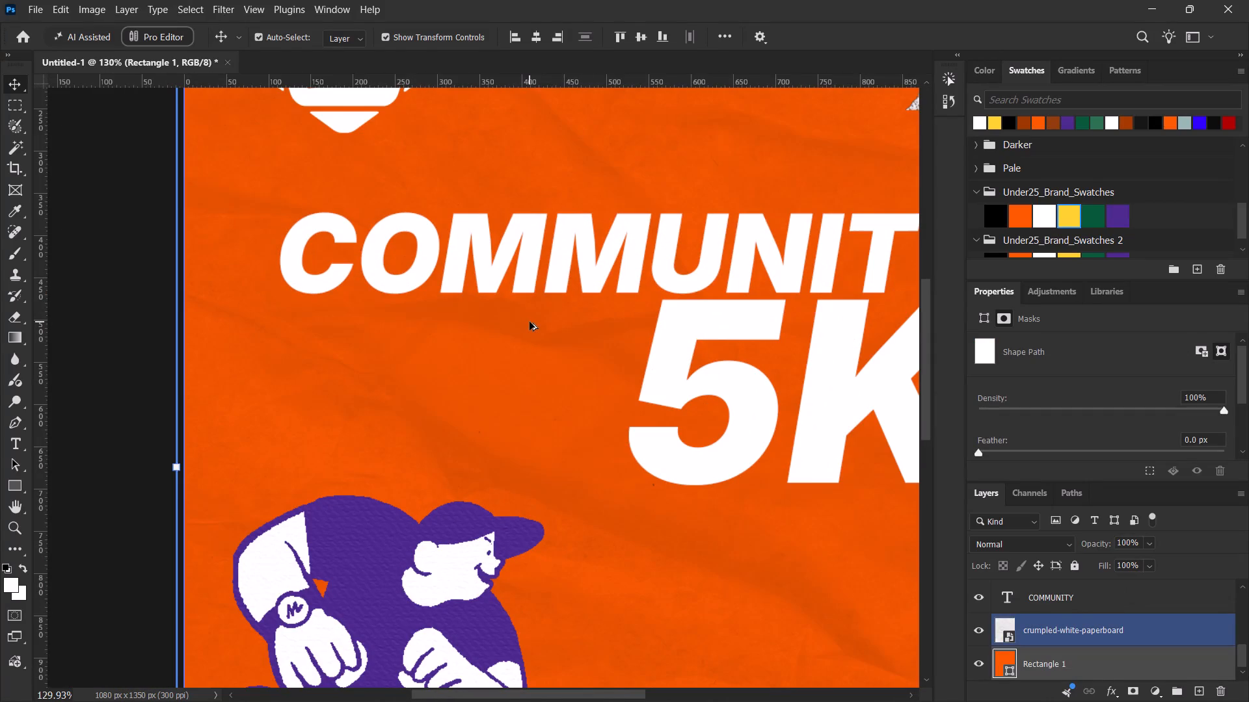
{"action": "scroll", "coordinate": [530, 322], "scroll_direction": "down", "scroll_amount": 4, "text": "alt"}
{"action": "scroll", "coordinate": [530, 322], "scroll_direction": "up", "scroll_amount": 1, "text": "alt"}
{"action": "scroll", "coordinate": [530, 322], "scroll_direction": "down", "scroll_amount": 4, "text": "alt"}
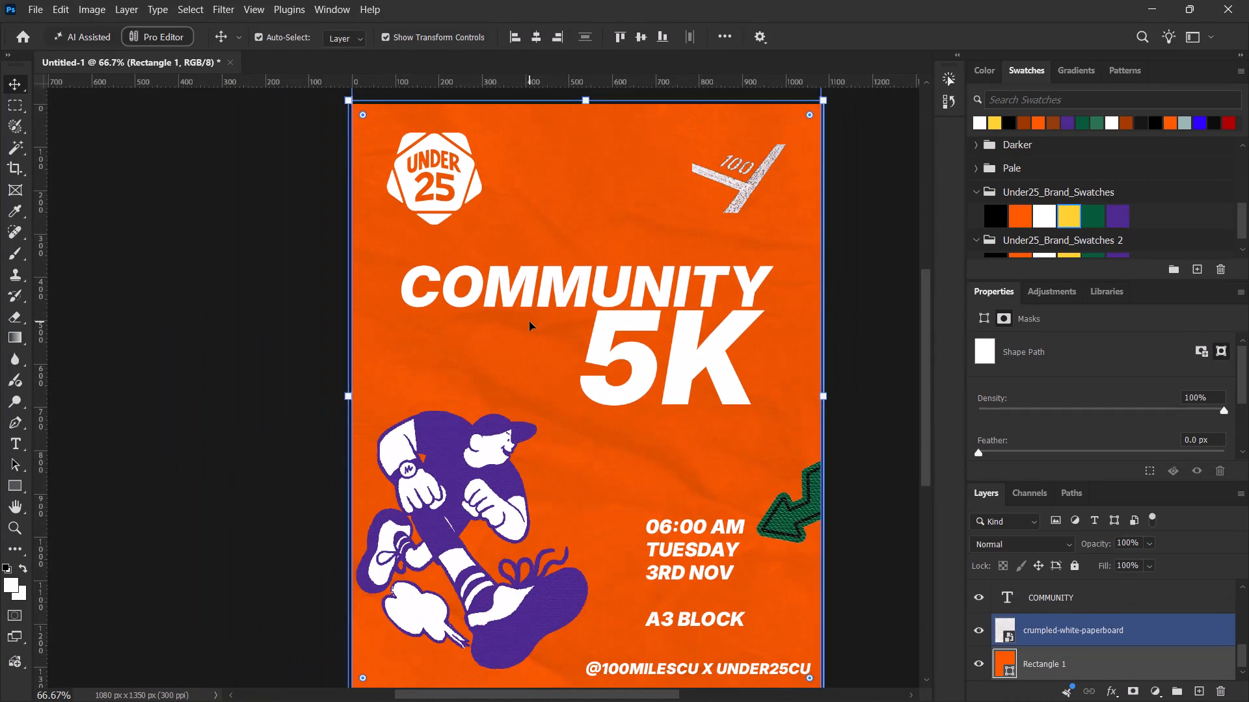
Examine the runner illustration's texture close up and the overall balance of the whole poster.
{"action": "scroll", "coordinate": [474, 482], "scroll_direction": "up", "scroll_amount": 13, "text": "alt"}
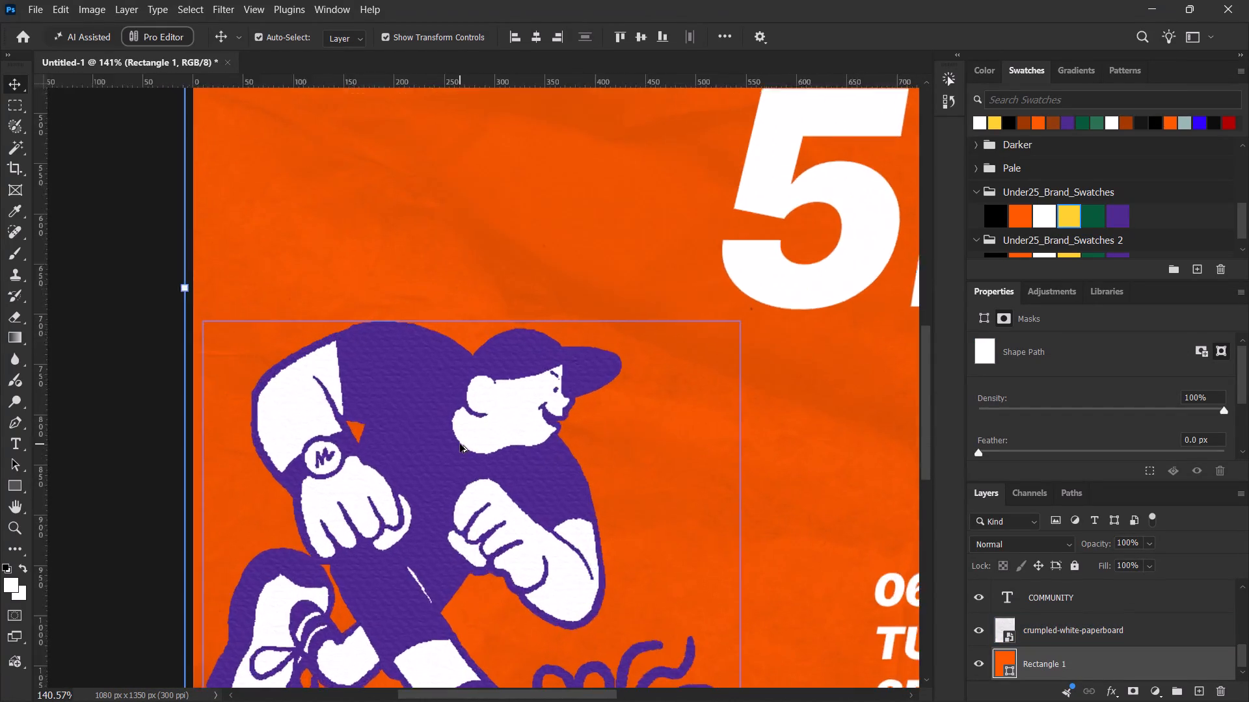
{"action": "scroll", "coordinate": [460, 444], "scroll_direction": "up", "scroll_amount": 4, "text": "alt"}
{"action": "scroll", "coordinate": [465, 417], "scroll_direction": "down", "scroll_amount": 10, "text": "alt"}
{"action": "scroll", "coordinate": [468, 405], "scroll_direction": "up", "scroll_amount": 1, "text": "alt"}
{"action": "scroll", "coordinate": [468, 405], "scroll_direction": "down", "scroll_amount": 7, "text": "alt"}
{"action": "scroll", "coordinate": [468, 405], "scroll_direction": "up", "scroll_amount": 1, "text": "alt"}
{"action": "scroll", "coordinate": [468, 405], "scroll_direction": "down", "scroll_amount": 2, "text": "alt"}
{"action": "scroll", "coordinate": [468, 405], "scroll_direction": "up", "scroll_amount": 1, "text": "alt"}
{"action": "scroll", "coordinate": [468, 405], "scroll_direction": "down", "scroll_amount": 1, "text": "alt"}
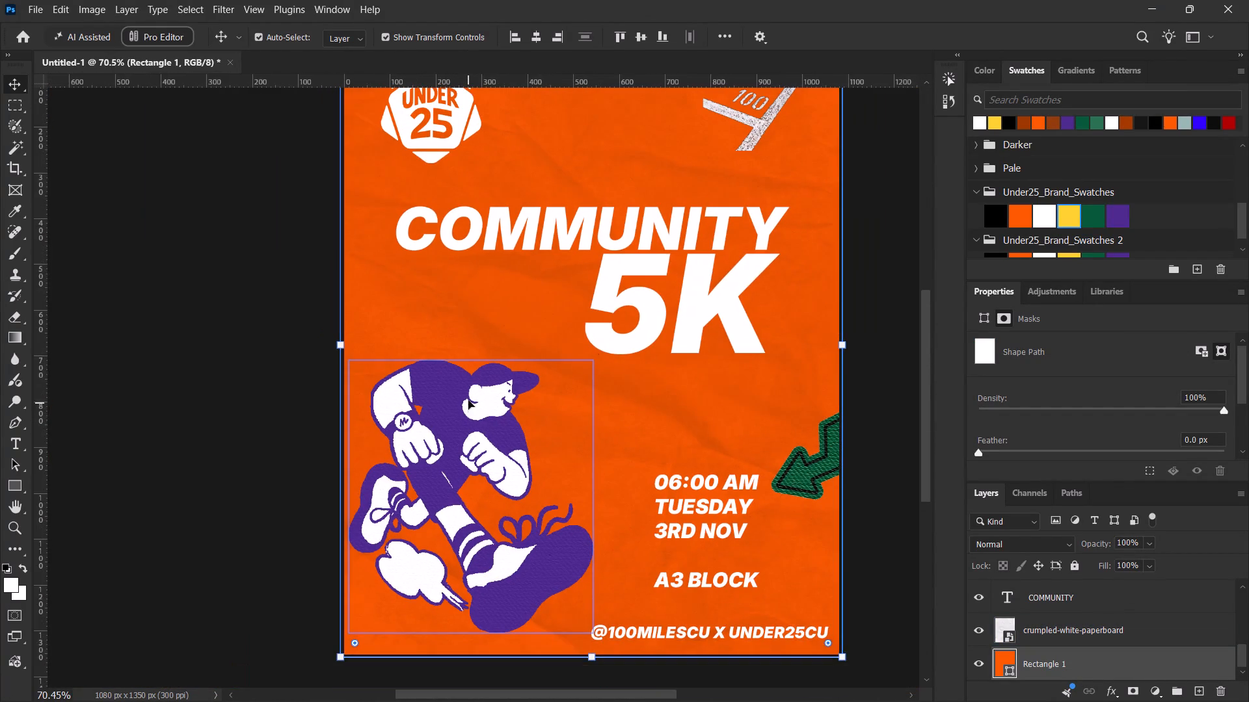
{"action": "key", "text": "space"}
{"action": "left_click_drag", "start_coordinate": [521, 341], "coordinate": [552, 371]}
{"action": "scroll", "coordinate": [537, 372], "scroll_direction": "down", "scroll_amount": 2, "text": "alt"}
{"action": "key", "text": "space"}
{"action": "key", "text": "space"}
{"action": "key", "text": "space"}
{"action": "key", "text": "space"}
{"action": "key", "text": "space"}
{"action": "key", "text": "space"}
{"action": "key", "text": "space"}
{"action": "key", "text": "space"}
{"action": "key", "text": "space"}
{"action": "key", "text": "space"}
{"action": "key", "text": "space"}
{"action": "key", "text": "space"}
{"action": "key", "text": "space"}
{"action": "key", "text": "space"}
{"action": "left_click_drag", "start_coordinate": [533, 376], "coordinate": [512, 365]}
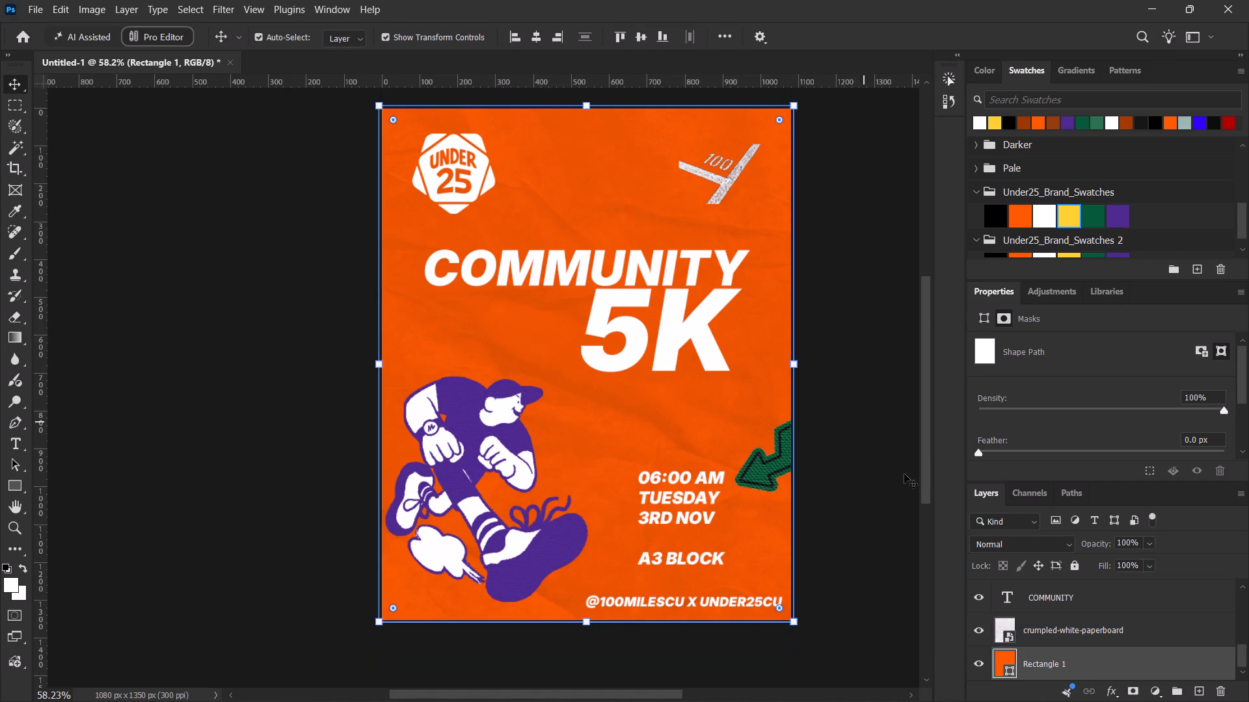
Select the miles layer and examine the speckled texture and edge pixels of the 100 line-marking graphic close up.
{"action": "scroll", "coordinate": [1107, 642], "scroll_direction": "up", "scroll_amount": 4}
{"action": "scroll", "coordinate": [1108, 640], "scroll_direction": "down", "scroll_amount": 1}
{"action": "scroll", "coordinate": [1108, 640], "scroll_direction": "up", "scroll_amount": 8}
{"action": "scroll", "coordinate": [1092, 617], "scroll_direction": "down", "scroll_amount": 1}
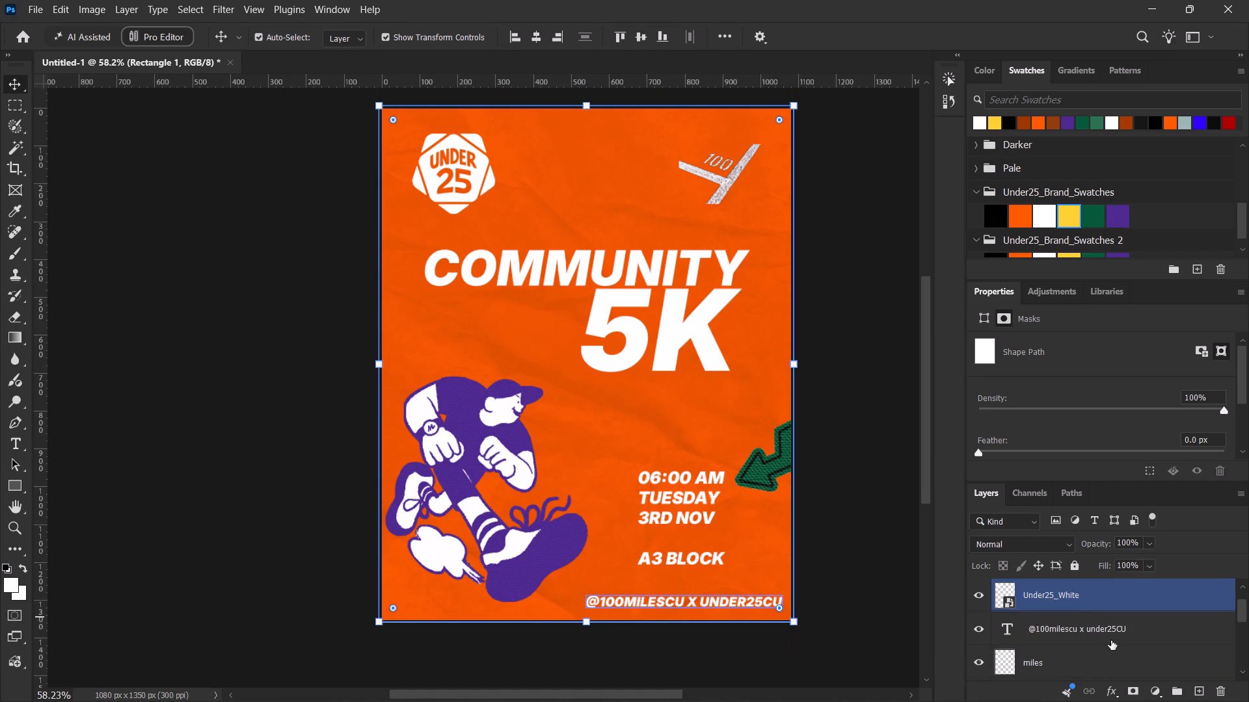
{"action": "left_click", "coordinate": [1105, 661]}
{"action": "scroll", "coordinate": [741, 125], "scroll_direction": "up", "scroll_amount": 16, "text": "alt"}
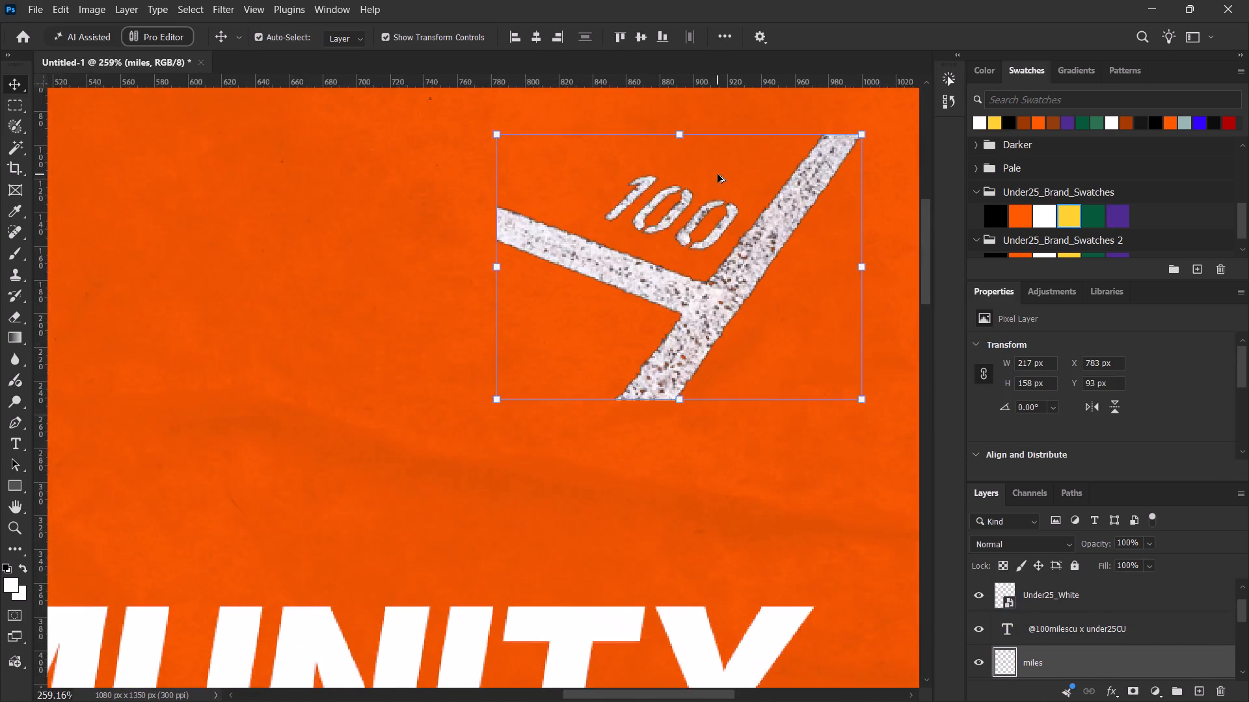
{"action": "scroll", "coordinate": [718, 174], "scroll_direction": "up", "scroll_amount": 7, "text": "alt"}
{"action": "key", "text": "space"}
{"action": "key", "text": "space"}
{"action": "key", "text": "space"}
{"action": "key", "text": "space"}
{"action": "key", "text": "space"}
{"action": "key", "text": "space"}
{"action": "key", "text": "space"}
{"action": "key", "text": "space"}
{"action": "key", "text": "space"}
{"action": "key", "text": "space"}
{"action": "key", "text": "space"}
{"action": "left_click_drag", "start_coordinate": [705, 194], "coordinate": [591, 235]}
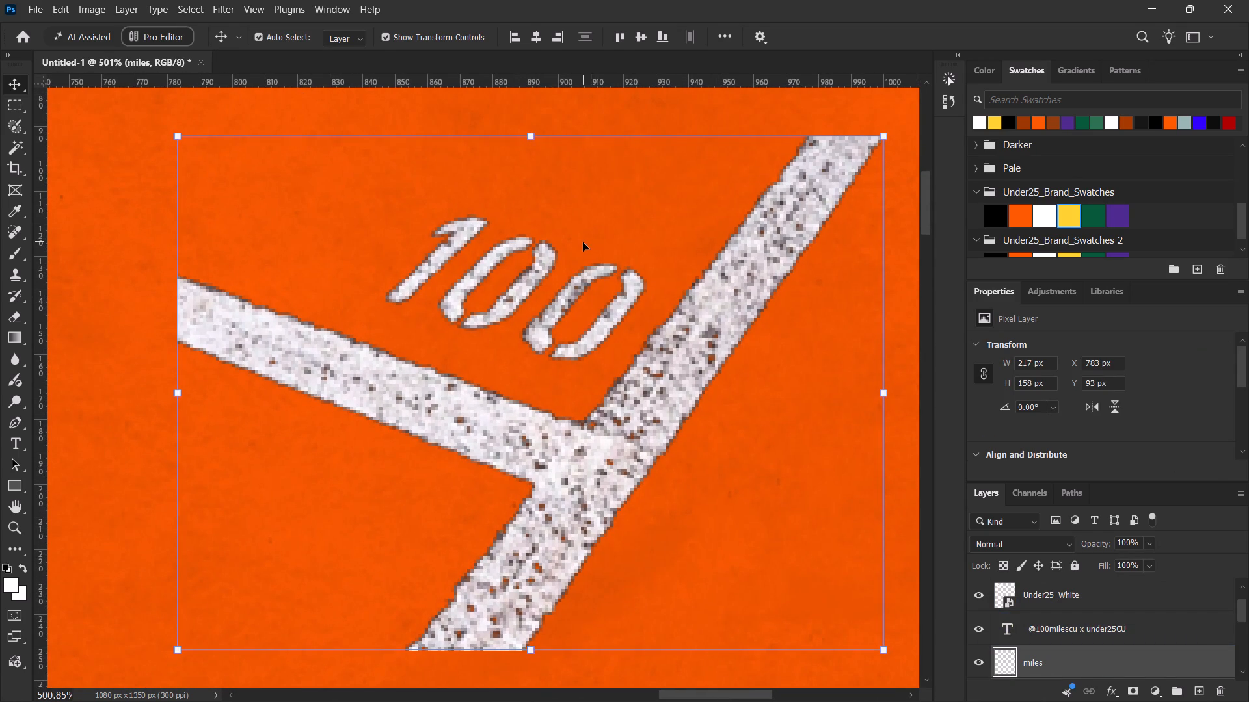
{"action": "key", "text": "w"}
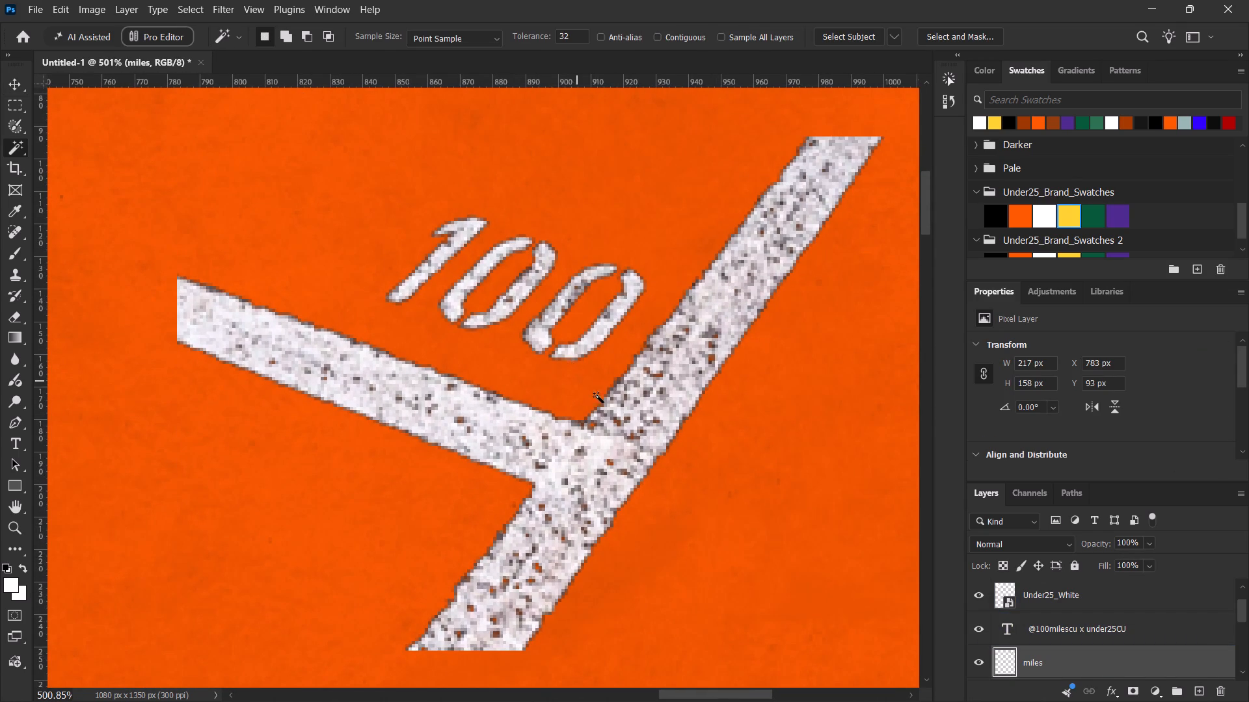
{"action": "scroll", "coordinate": [600, 407], "scroll_direction": "up", "scroll_amount": 20, "text": "alt"}
{"action": "scroll", "coordinate": [600, 407], "scroll_direction": "up", "scroll_amount": 1, "text": "alt"}
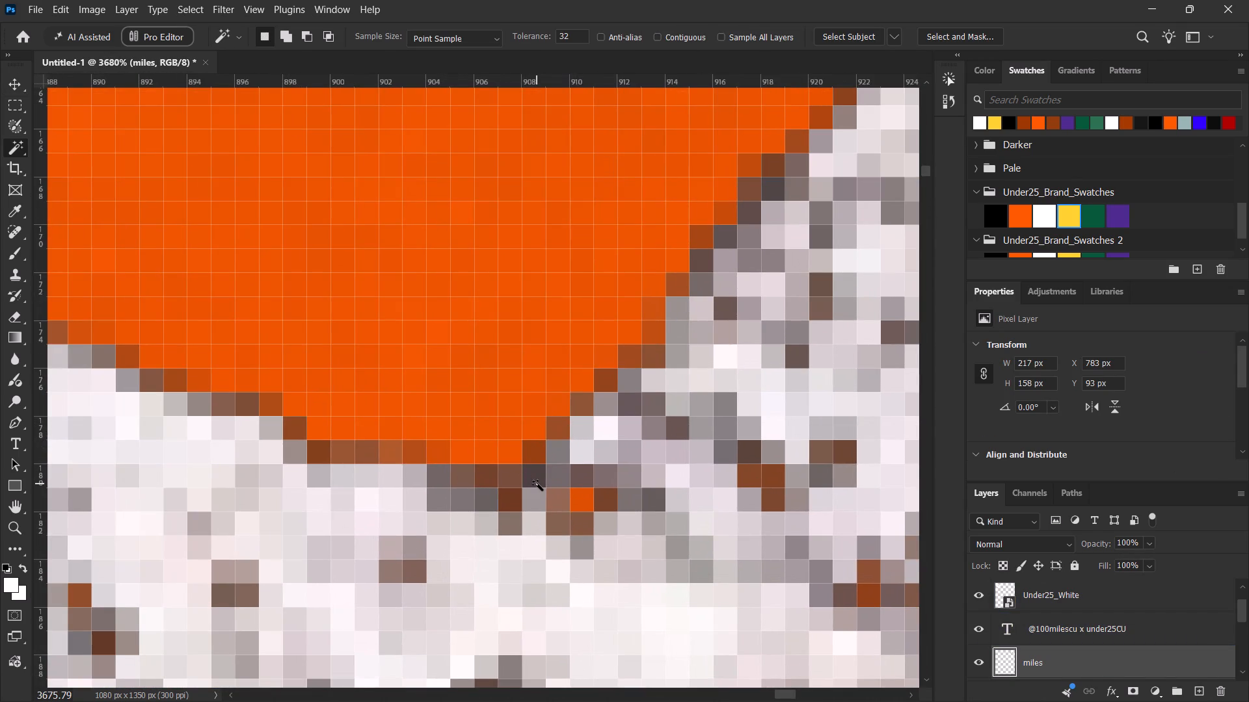
{"action": "scroll", "coordinate": [536, 483], "scroll_direction": "down", "scroll_amount": 20, "text": "alt"}
{"action": "scroll", "coordinate": [536, 483], "scroll_direction": "down", "scroll_amount": 7, "text": "alt"}
{"action": "key", "text": "space"}
{"action": "left_click_drag", "start_coordinate": [506, 396], "coordinate": [611, 379]}
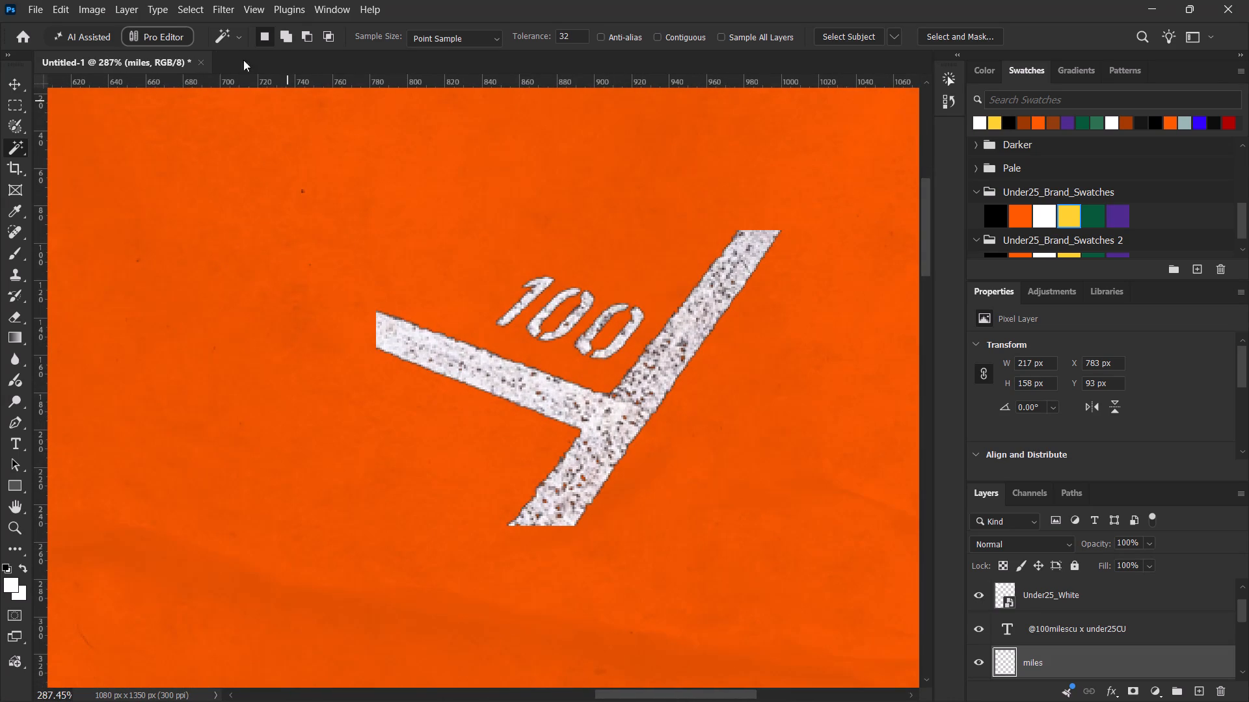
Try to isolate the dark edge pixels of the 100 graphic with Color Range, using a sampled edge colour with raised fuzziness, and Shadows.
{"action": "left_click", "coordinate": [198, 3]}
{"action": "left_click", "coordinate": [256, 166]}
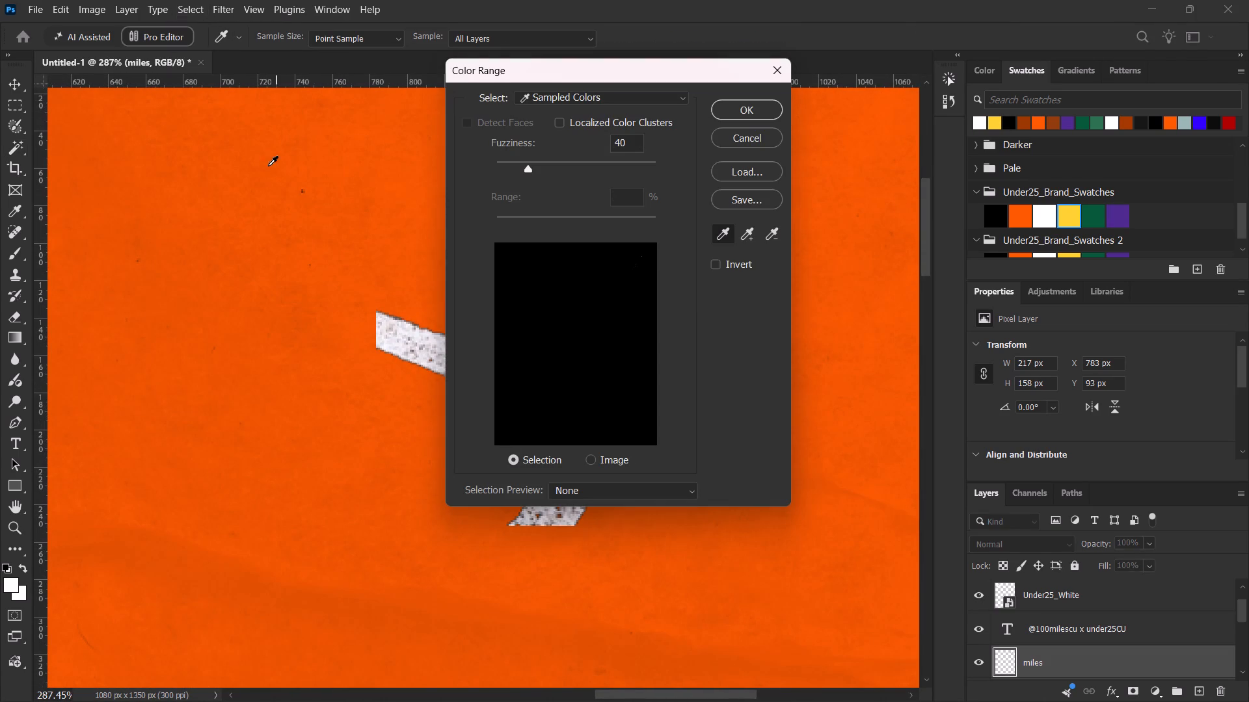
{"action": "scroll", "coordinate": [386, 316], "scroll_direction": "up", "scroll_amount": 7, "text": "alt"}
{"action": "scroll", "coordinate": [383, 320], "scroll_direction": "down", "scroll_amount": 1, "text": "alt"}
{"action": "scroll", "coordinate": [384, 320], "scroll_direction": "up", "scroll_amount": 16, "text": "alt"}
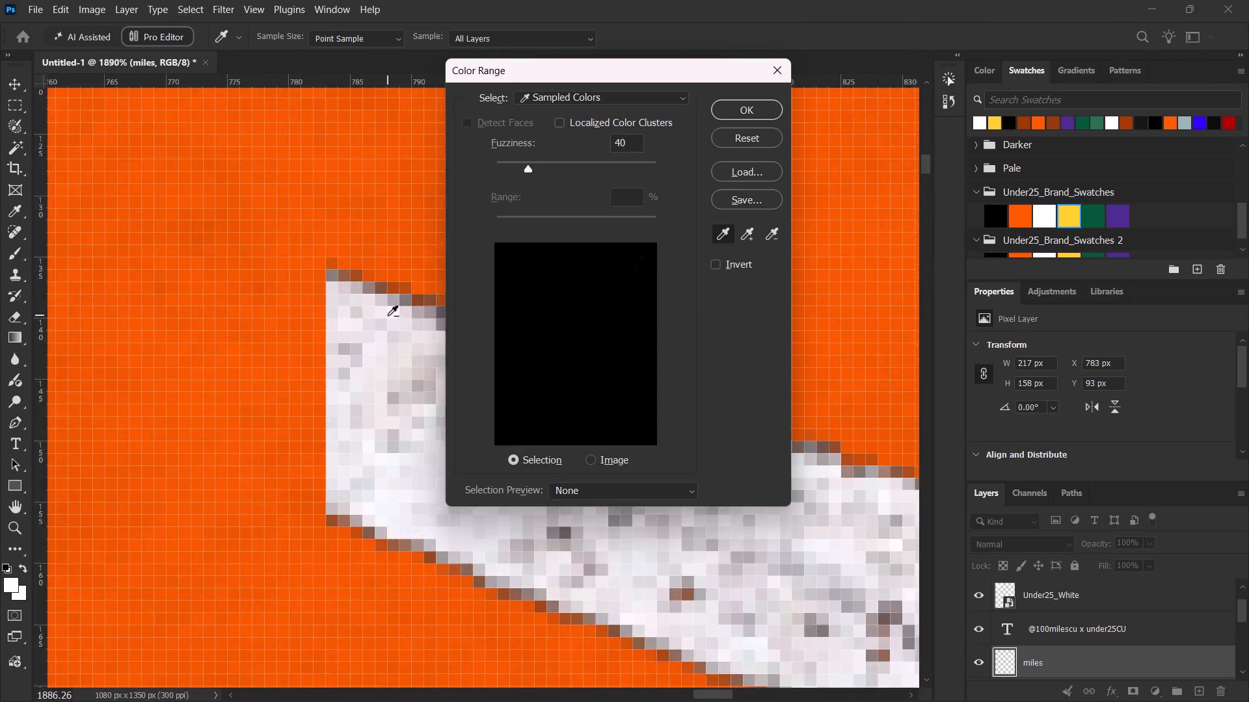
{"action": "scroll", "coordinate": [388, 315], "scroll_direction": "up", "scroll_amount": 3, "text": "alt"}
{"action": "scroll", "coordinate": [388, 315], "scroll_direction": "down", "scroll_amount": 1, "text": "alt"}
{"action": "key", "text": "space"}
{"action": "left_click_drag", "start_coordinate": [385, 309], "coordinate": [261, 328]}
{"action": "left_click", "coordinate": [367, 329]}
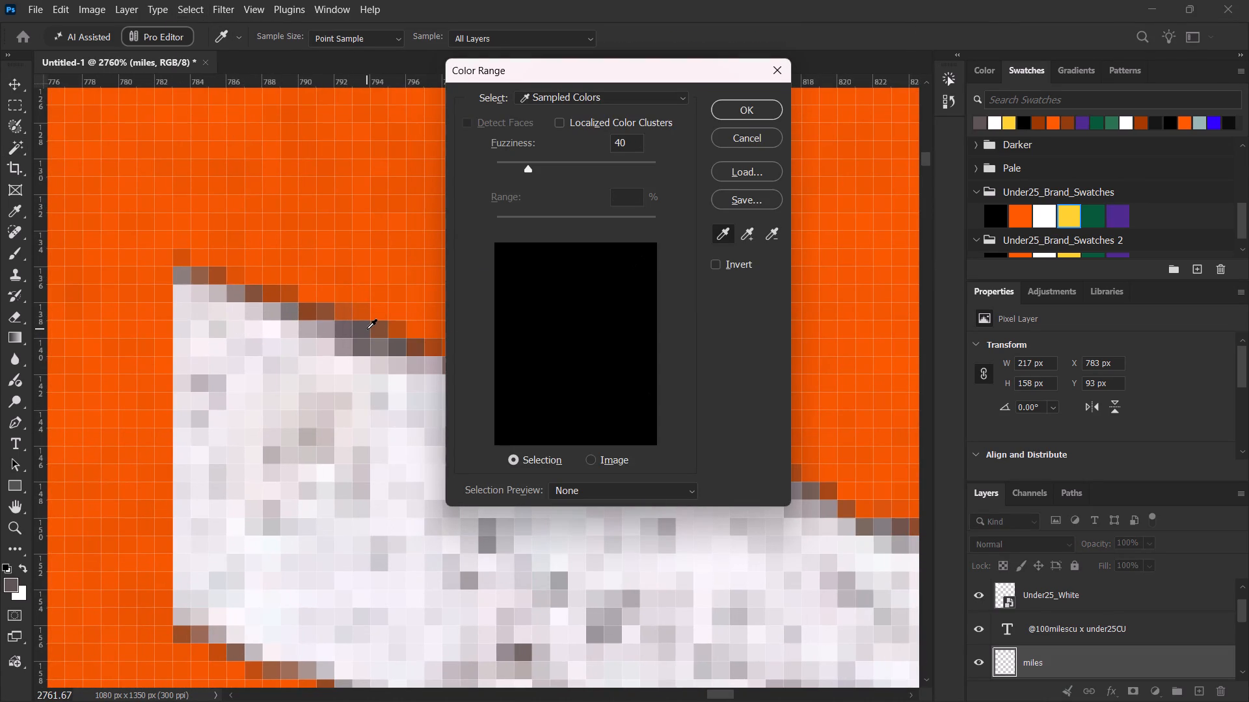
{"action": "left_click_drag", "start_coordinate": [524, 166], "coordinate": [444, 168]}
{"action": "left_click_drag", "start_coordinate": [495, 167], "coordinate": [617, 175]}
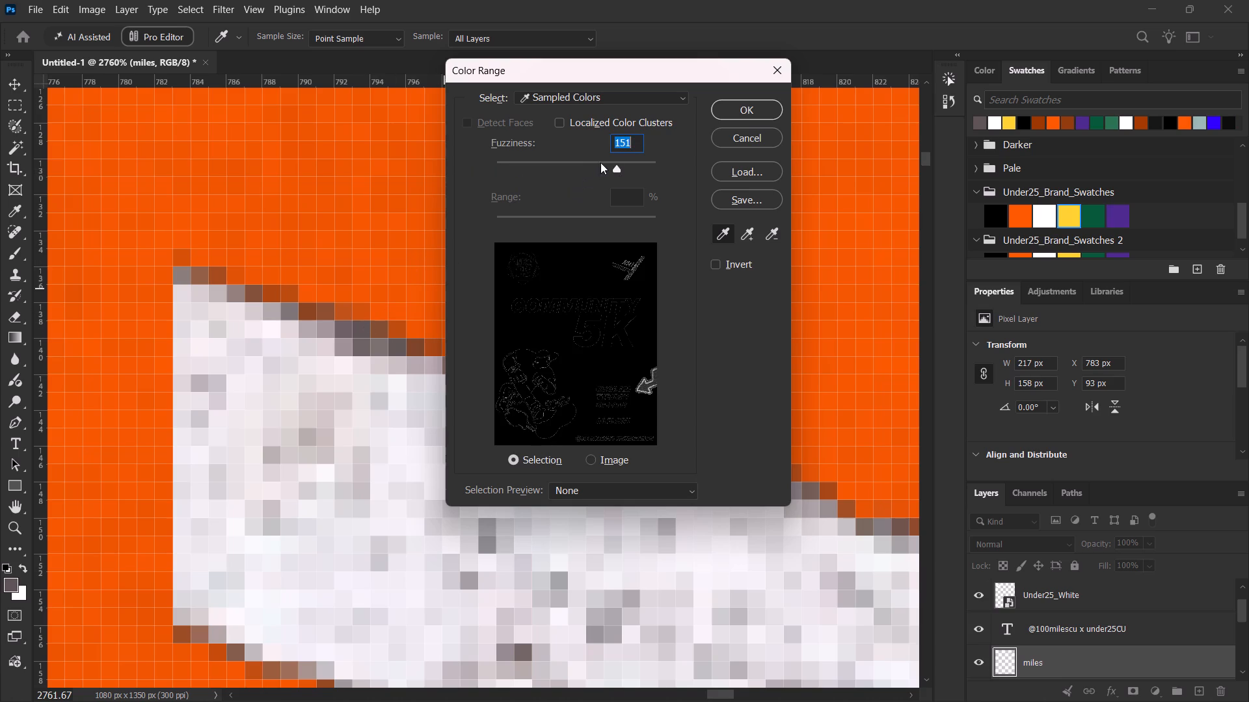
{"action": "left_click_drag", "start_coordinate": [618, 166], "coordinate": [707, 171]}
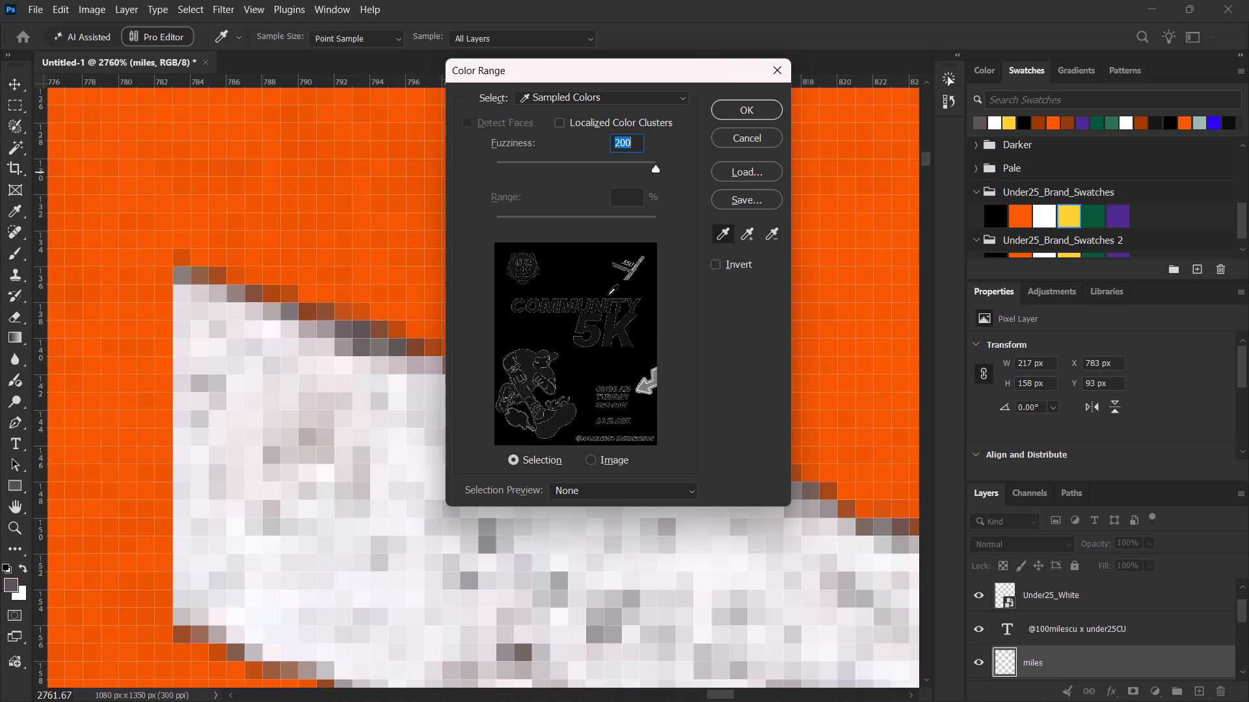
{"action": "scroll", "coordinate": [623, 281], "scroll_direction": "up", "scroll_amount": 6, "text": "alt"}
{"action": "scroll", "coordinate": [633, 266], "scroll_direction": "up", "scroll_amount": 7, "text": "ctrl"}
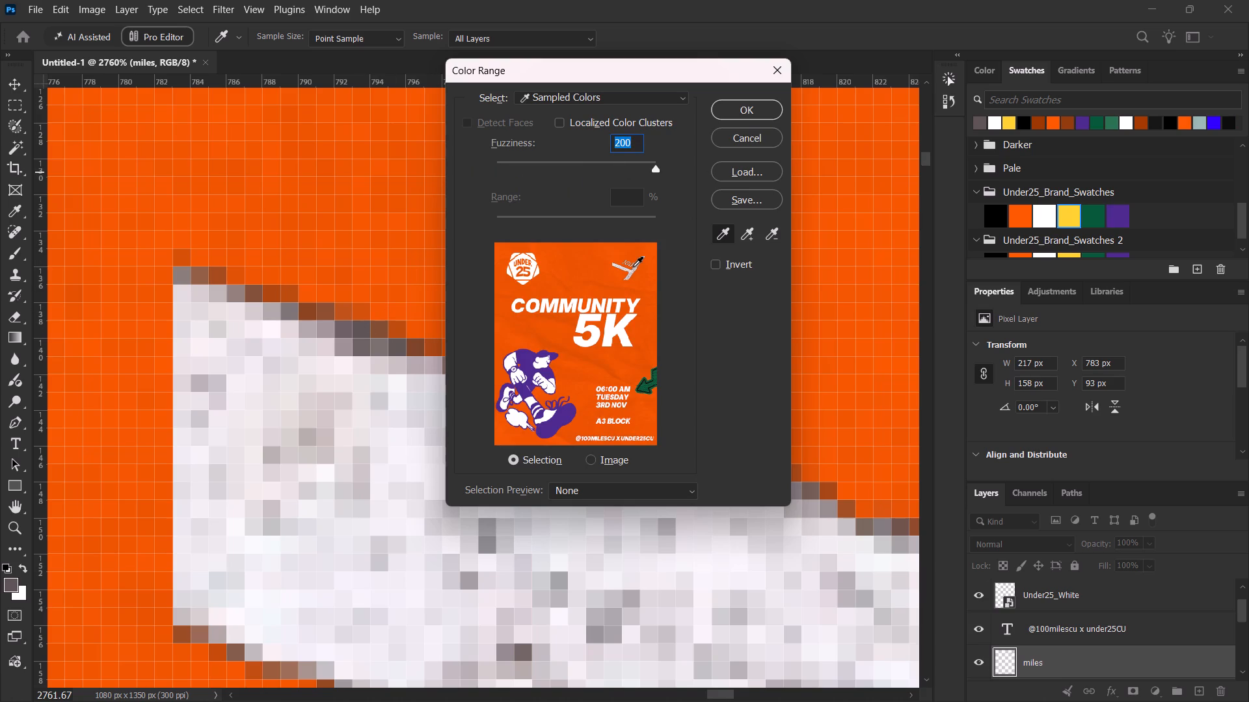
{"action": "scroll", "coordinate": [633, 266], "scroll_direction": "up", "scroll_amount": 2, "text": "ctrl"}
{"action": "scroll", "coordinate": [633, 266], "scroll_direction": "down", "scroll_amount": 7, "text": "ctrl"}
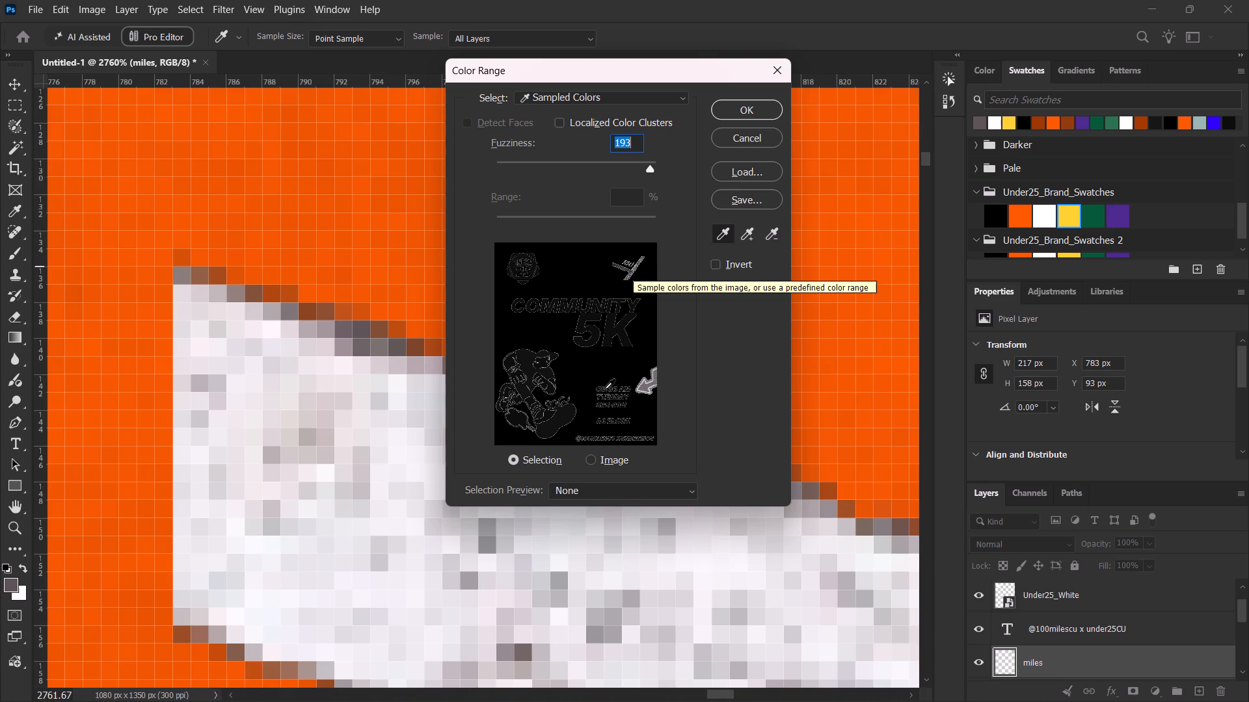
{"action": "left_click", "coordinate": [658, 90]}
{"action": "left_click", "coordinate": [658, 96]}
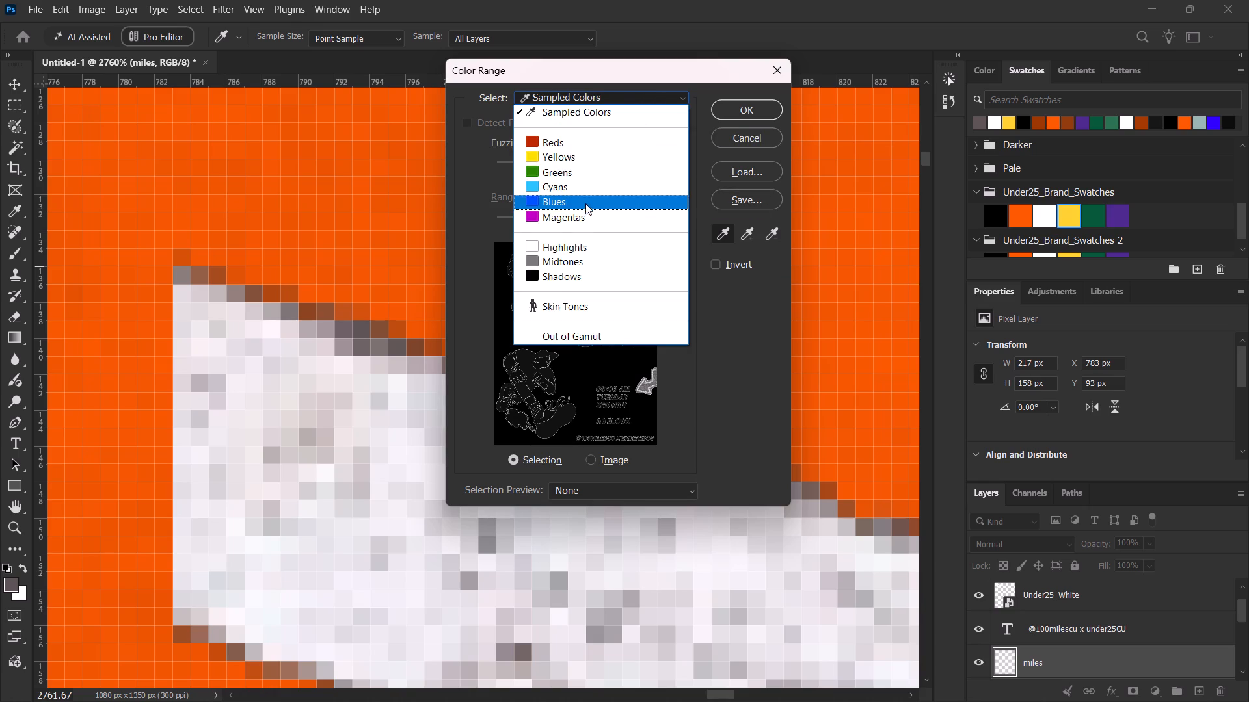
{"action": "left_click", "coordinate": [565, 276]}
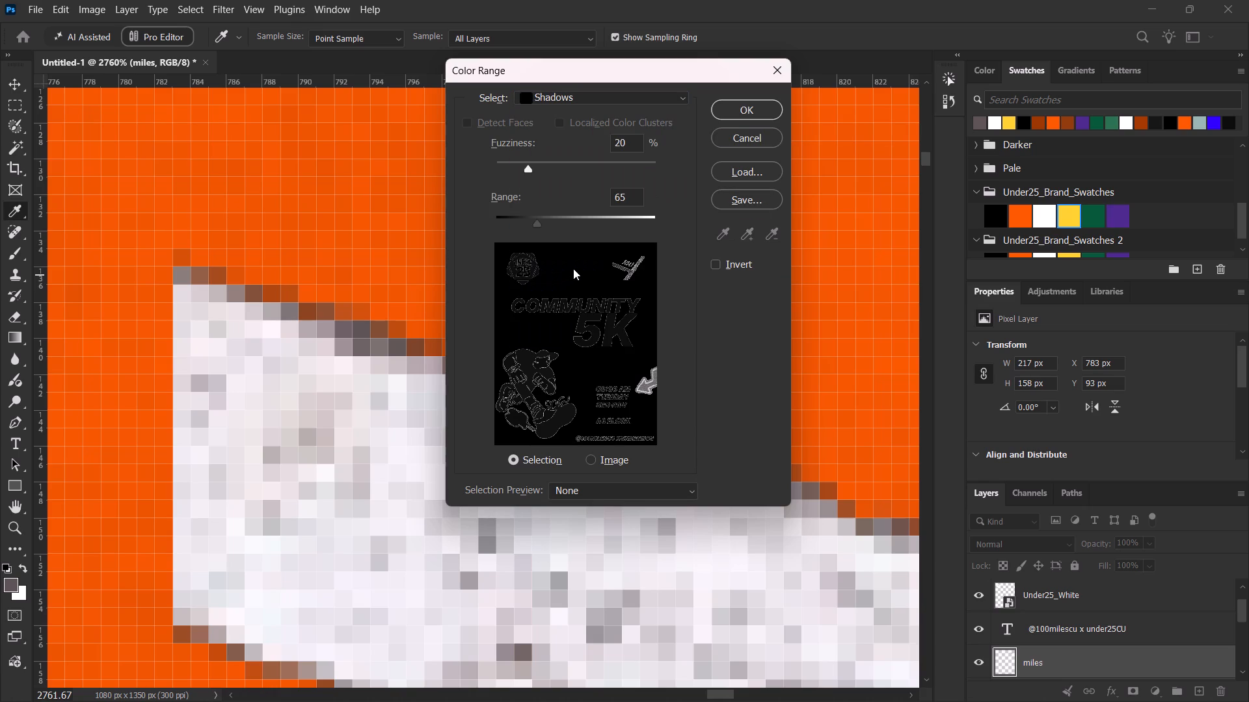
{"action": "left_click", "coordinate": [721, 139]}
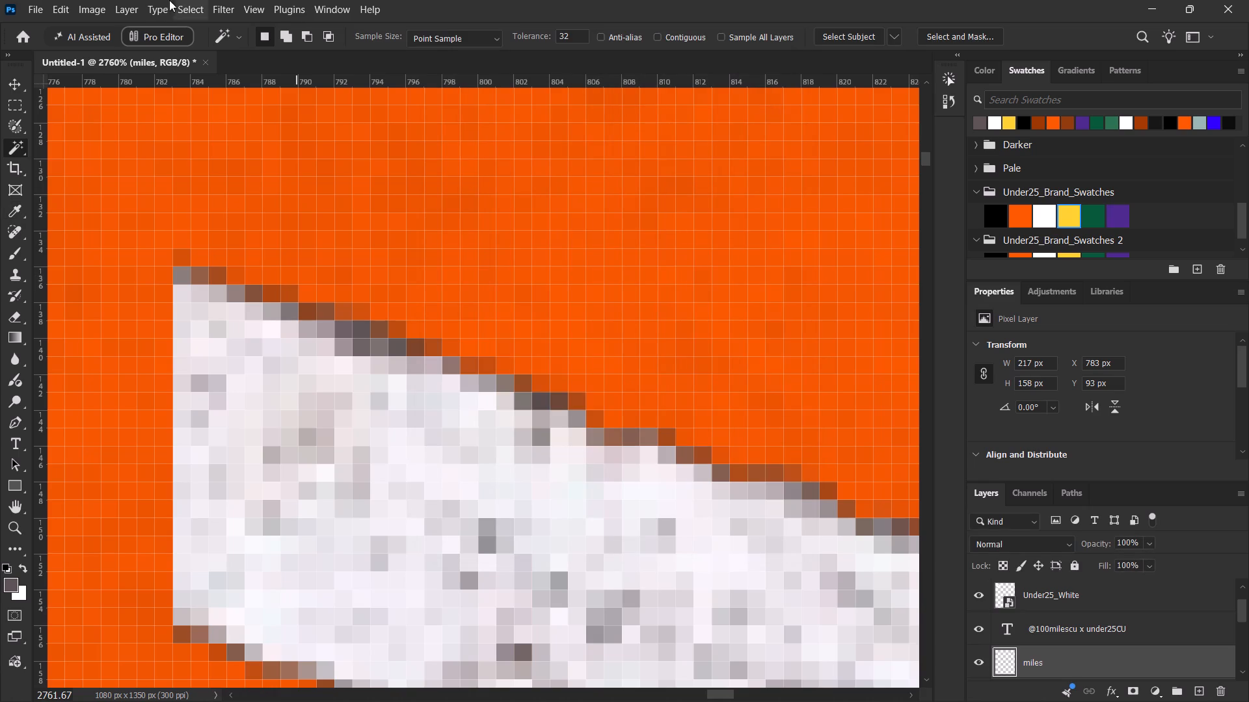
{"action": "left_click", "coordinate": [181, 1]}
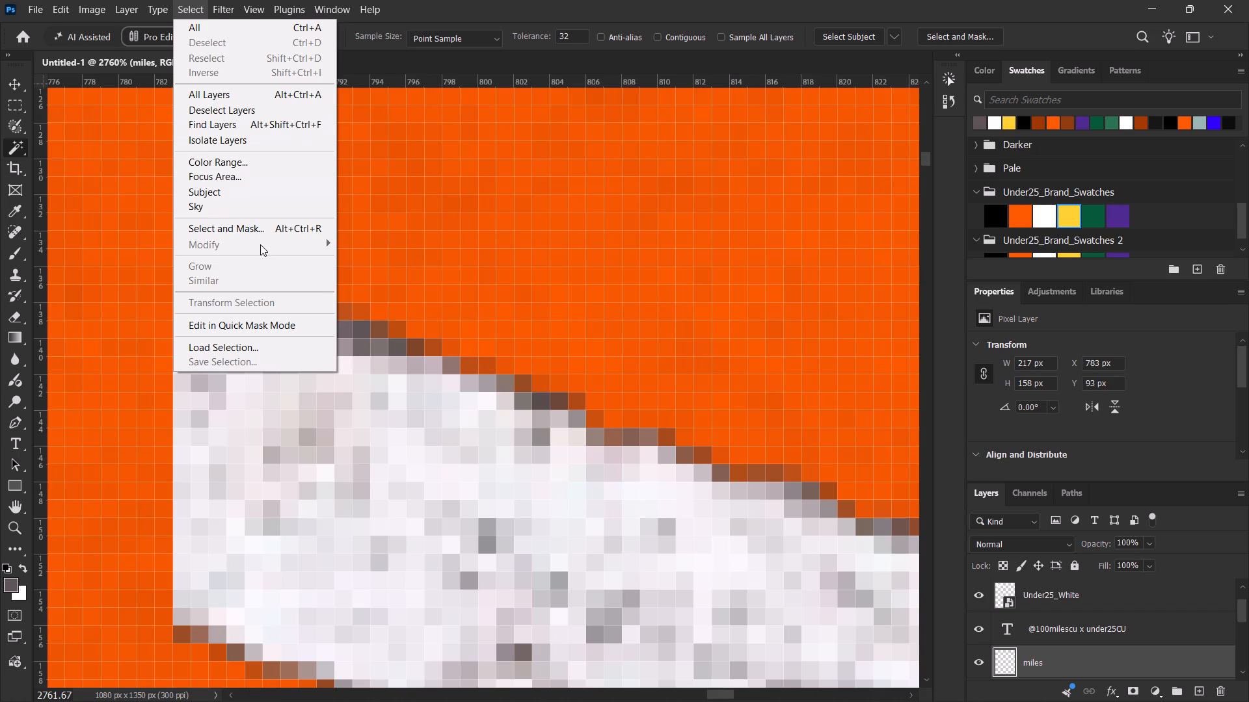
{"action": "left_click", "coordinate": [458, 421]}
Apply a Gaussian Blur with a 0.4 pixel radius to the 100 line-marking graphic on the miles layer.
{"action": "scroll", "coordinate": [462, 415], "scroll_direction": "down", "scroll_amount": 4, "text": "alt"}
{"action": "scroll", "coordinate": [462, 414], "scroll_direction": "up", "scroll_amount": 1, "text": "alt"}
{"action": "scroll", "coordinate": [462, 413], "scroll_direction": "down", "scroll_amount": 3, "text": "alt"}
{"action": "scroll", "coordinate": [461, 408], "scroll_direction": "up", "scroll_amount": 1, "text": "alt"}
{"action": "scroll", "coordinate": [455, 406], "scroll_direction": "down", "scroll_amount": 7, "text": "alt"}
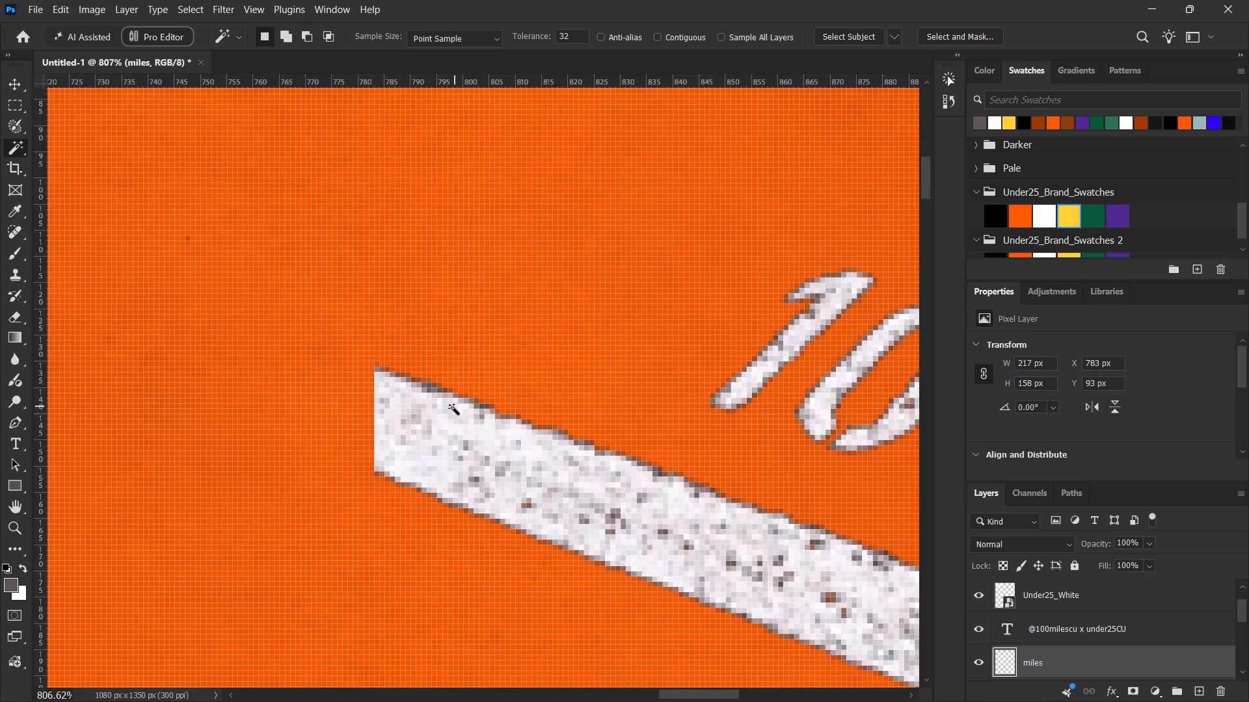
{"action": "scroll", "coordinate": [453, 408], "scroll_direction": "down", "scroll_amount": 4, "text": "alt"}
{"action": "scroll", "coordinate": [453, 408], "scroll_direction": "up", "scroll_amount": 1, "text": "alt"}
{"action": "scroll", "coordinate": [453, 408], "scroll_direction": "down", "scroll_amount": 3, "text": "alt"}
{"action": "scroll", "coordinate": [451, 408], "scroll_direction": "up", "scroll_amount": 1, "text": "alt"}
{"action": "scroll", "coordinate": [451, 408], "scroll_direction": "down", "scroll_amount": 4, "text": "alt"}
{"action": "key", "text": "space"}
{"action": "key", "text": "space"}
{"action": "key", "text": "space"}
{"action": "key", "text": "space"}
{"action": "key", "text": "space"}
{"action": "key", "text": "space"}
{"action": "key", "text": "space"}
{"action": "key", "text": "space"}
{"action": "key", "text": "space"}
{"action": "key", "text": "space"}
{"action": "key", "text": "space"}
{"action": "key", "text": "space"}
{"action": "key", "text": "space"}
{"action": "key", "text": "space"}
{"action": "left_click_drag", "start_coordinate": [461, 405], "coordinate": [342, 367]}
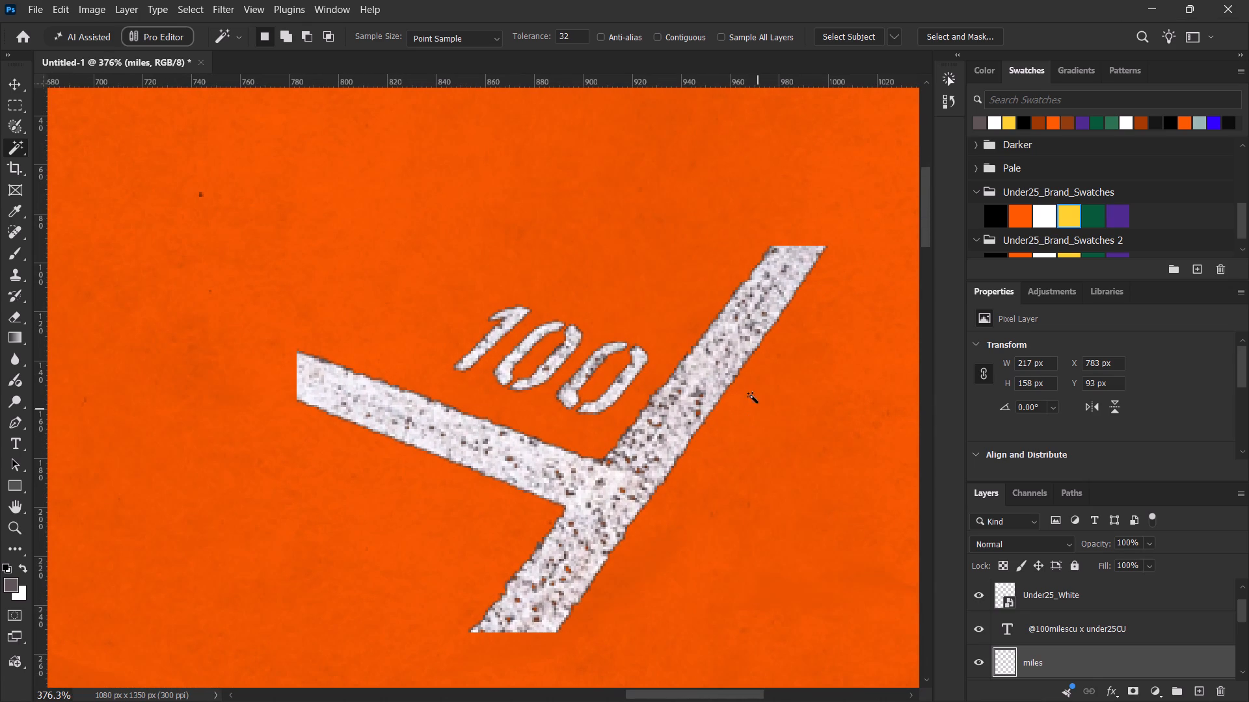
{"action": "left_click", "coordinate": [228, 10]}
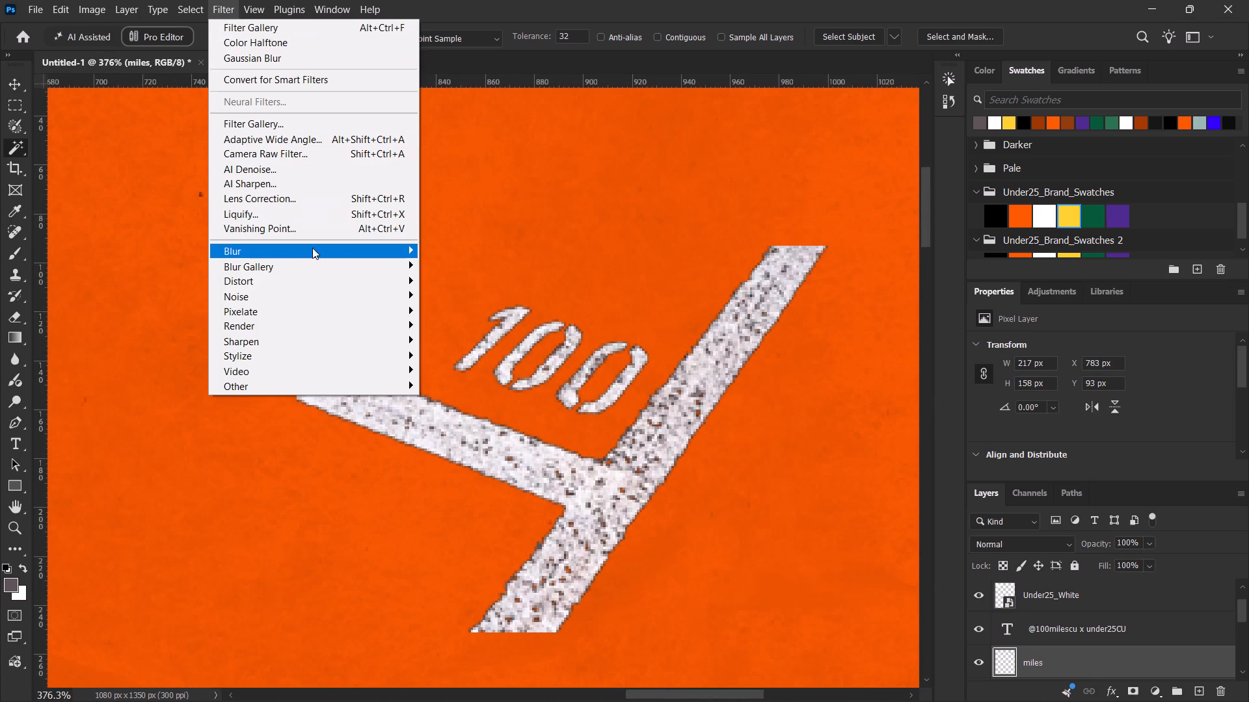
{"action": "left_click", "coordinate": [437, 304]}
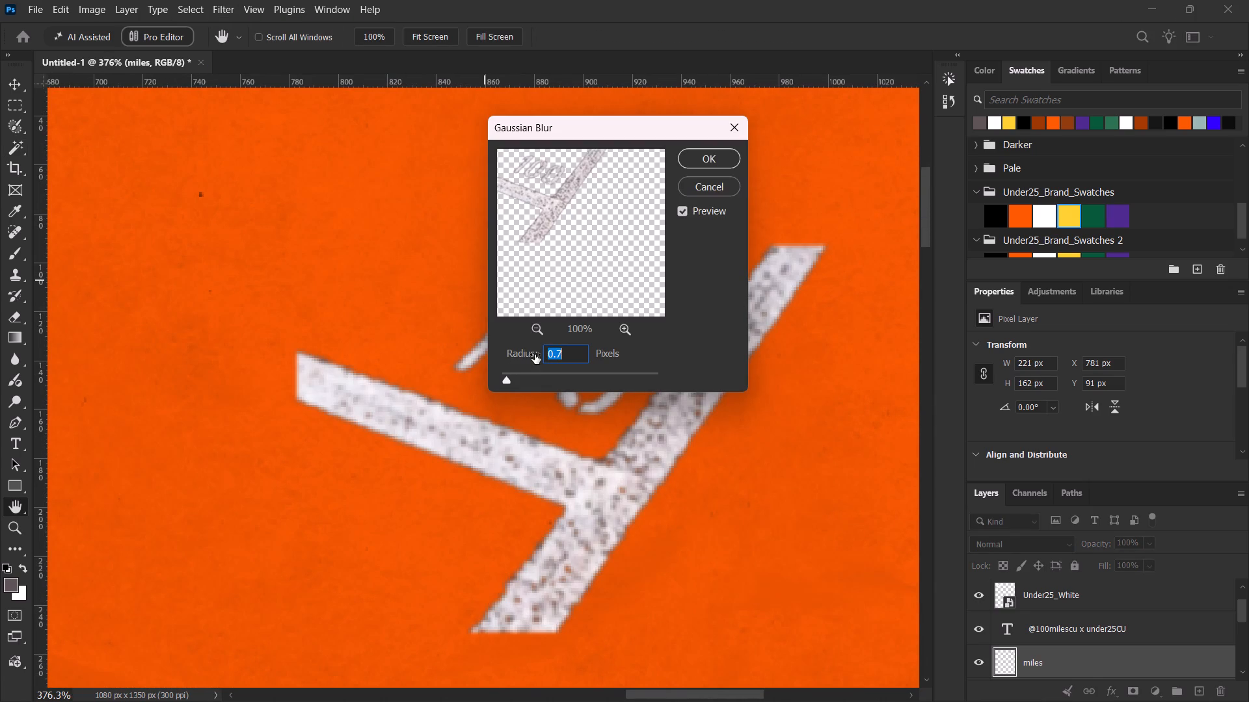
{"action": "key", "text": "Down"}
{"action": "key", "text": "Down"}
{"action": "key", "text": "Down"}
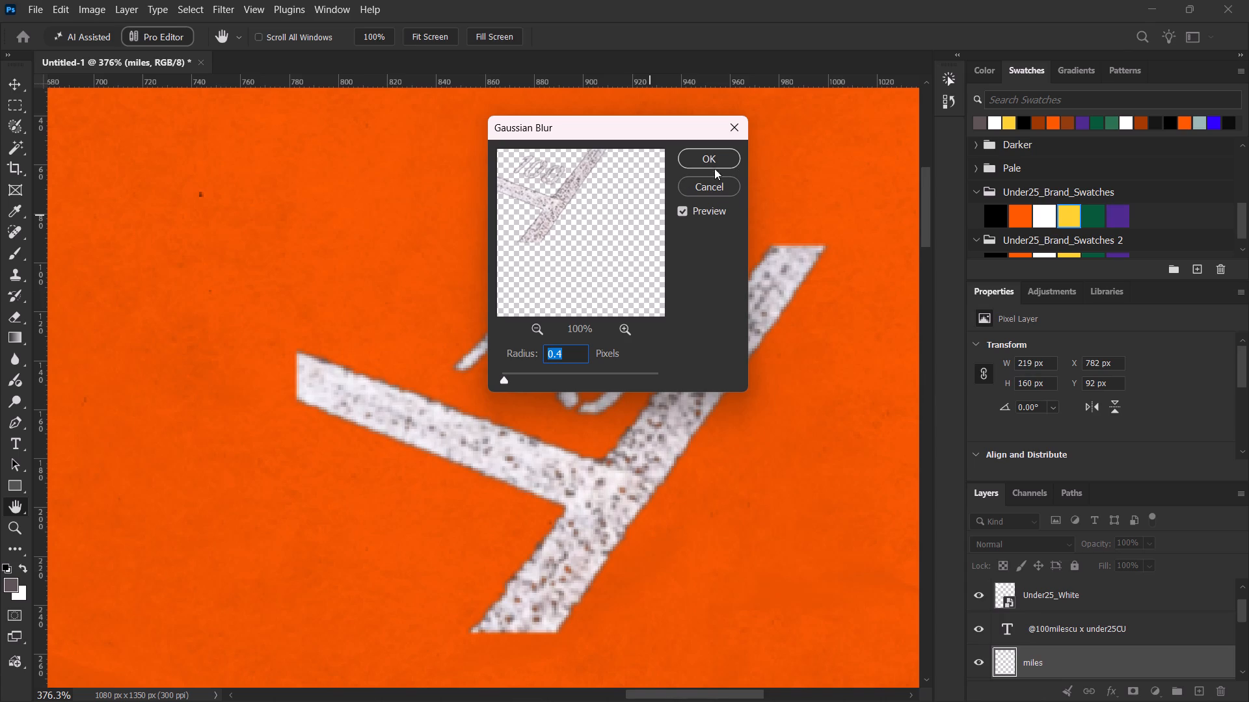
{"action": "left_click", "coordinate": [710, 160]}
Apply a Threshold adjustment at level 255 to the miles layer, making the 100 line-marking graphic solid black.
{"action": "left_click", "coordinate": [96, 12]}
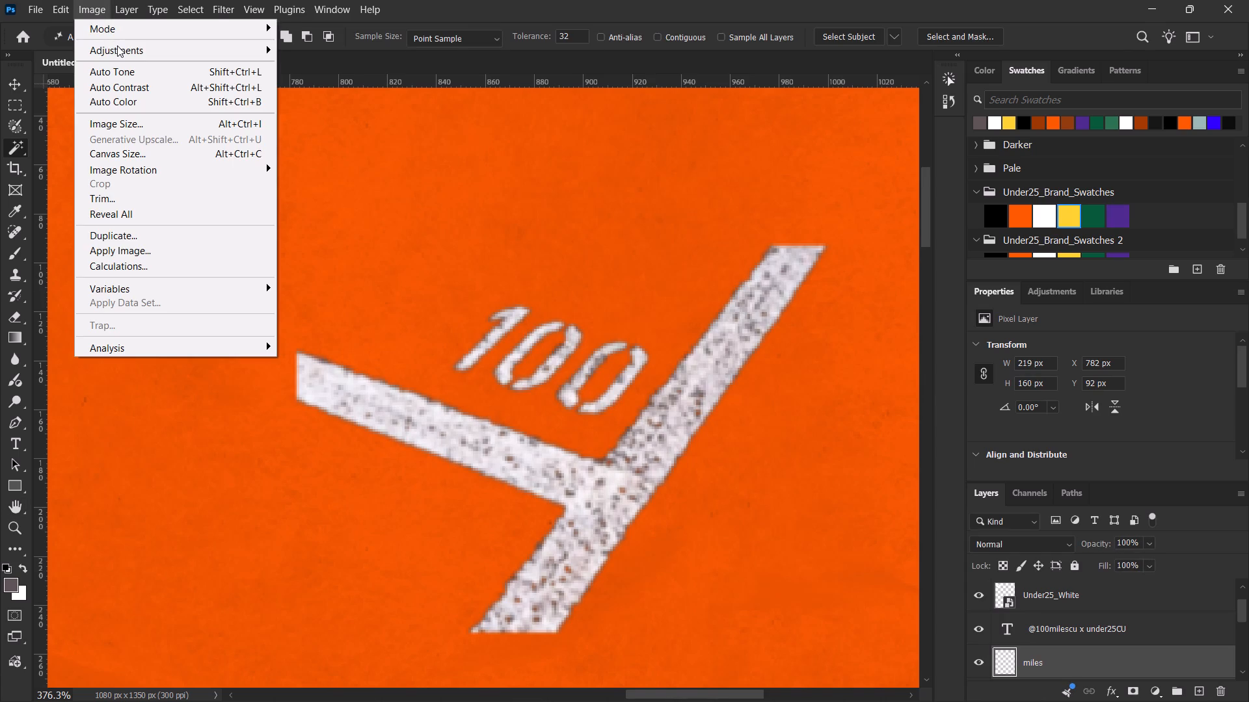
{"action": "left_click", "coordinate": [347, 256]}
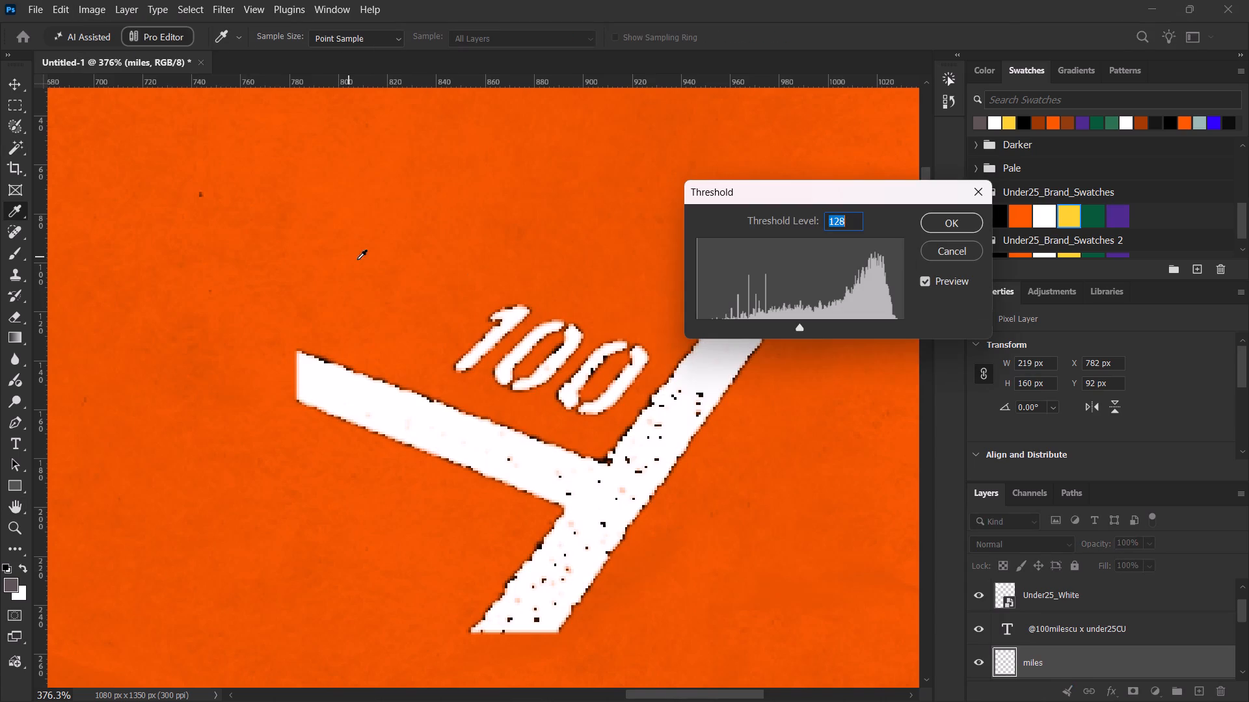
{"action": "left_click_drag", "start_coordinate": [803, 327], "coordinate": [831, 335]}
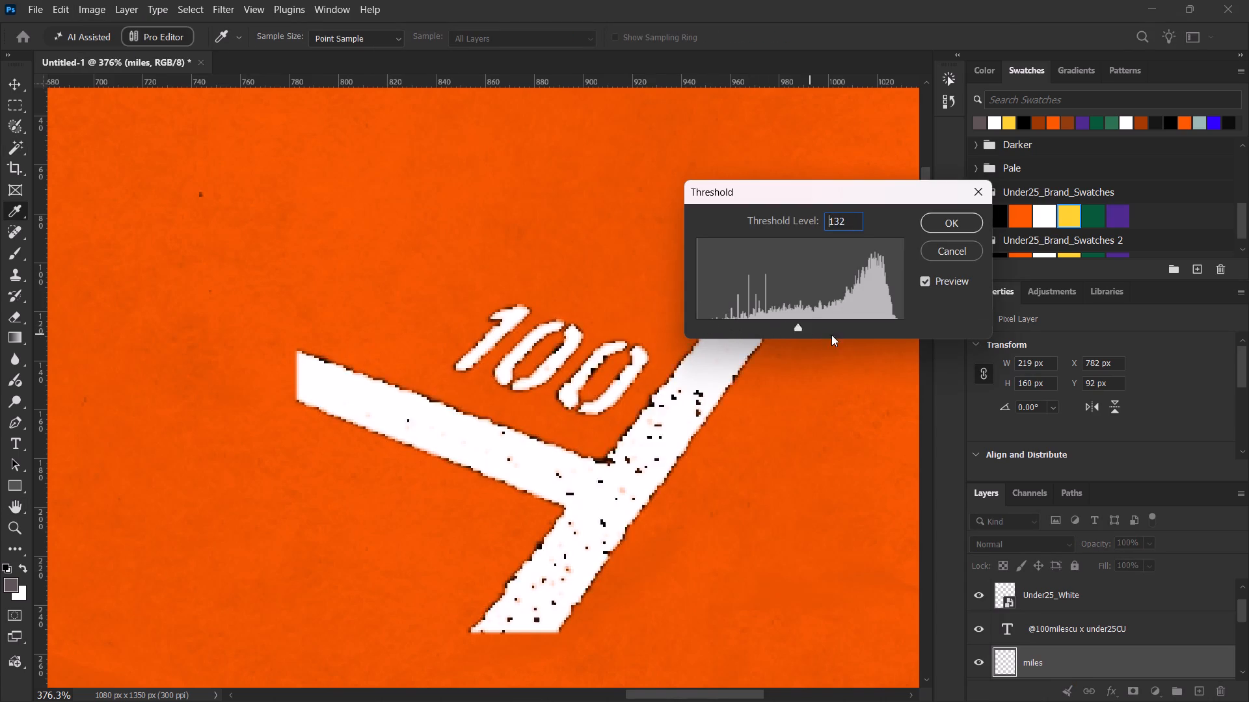
{"action": "left_click_drag", "start_coordinate": [831, 335], "coordinate": [714, 336]}
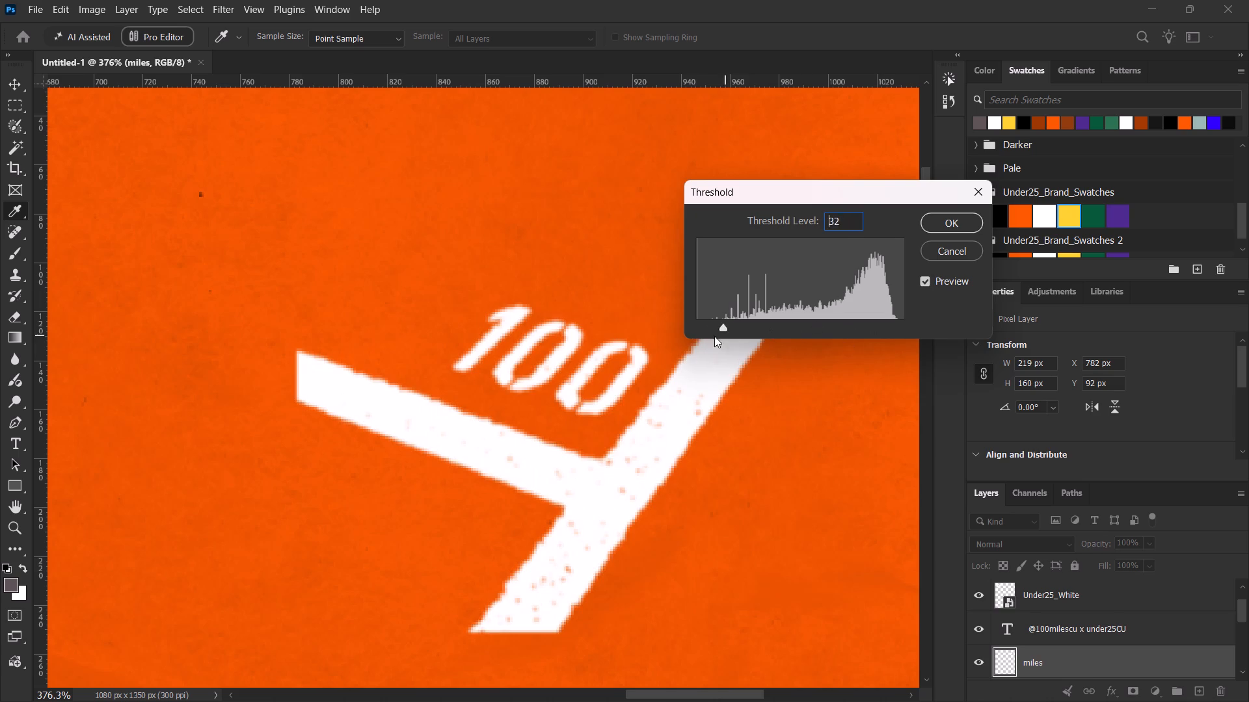
{"action": "left_click_drag", "start_coordinate": [714, 336], "coordinate": [591, 327]}
{"action": "left_click_drag", "start_coordinate": [591, 327], "coordinate": [839, 348]}
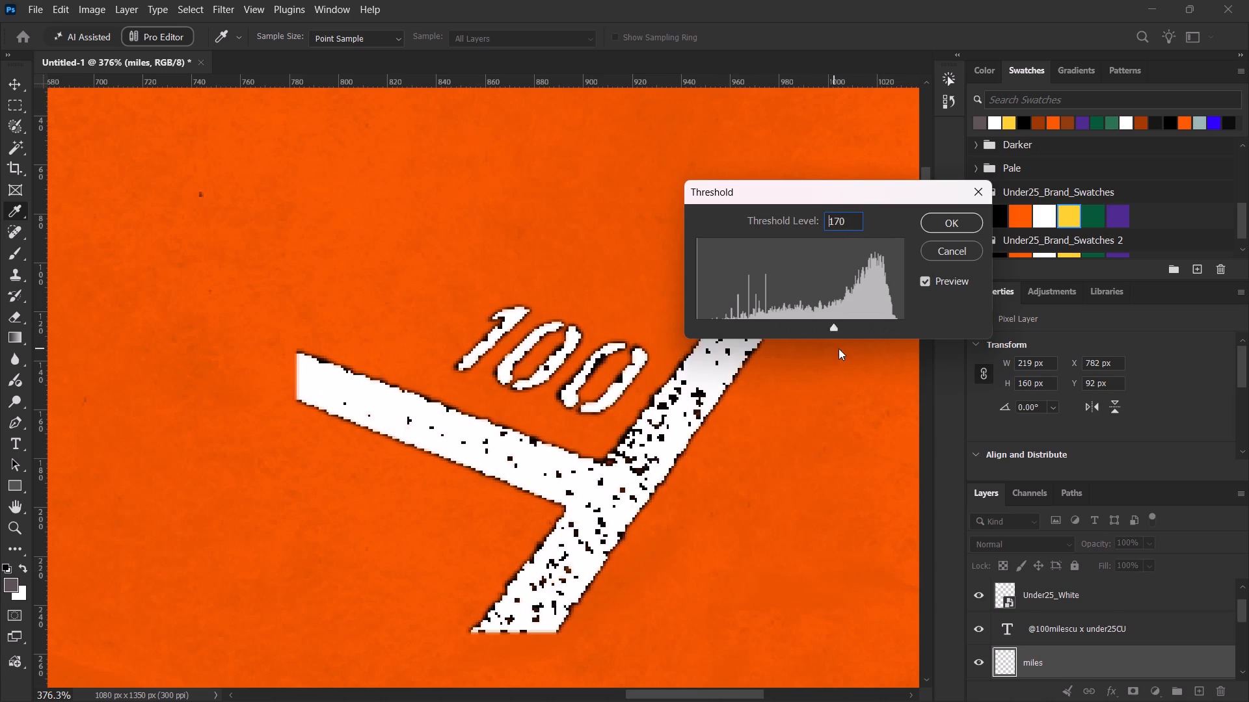
{"action": "left_click_drag", "start_coordinate": [839, 348], "coordinate": [920, 355]}
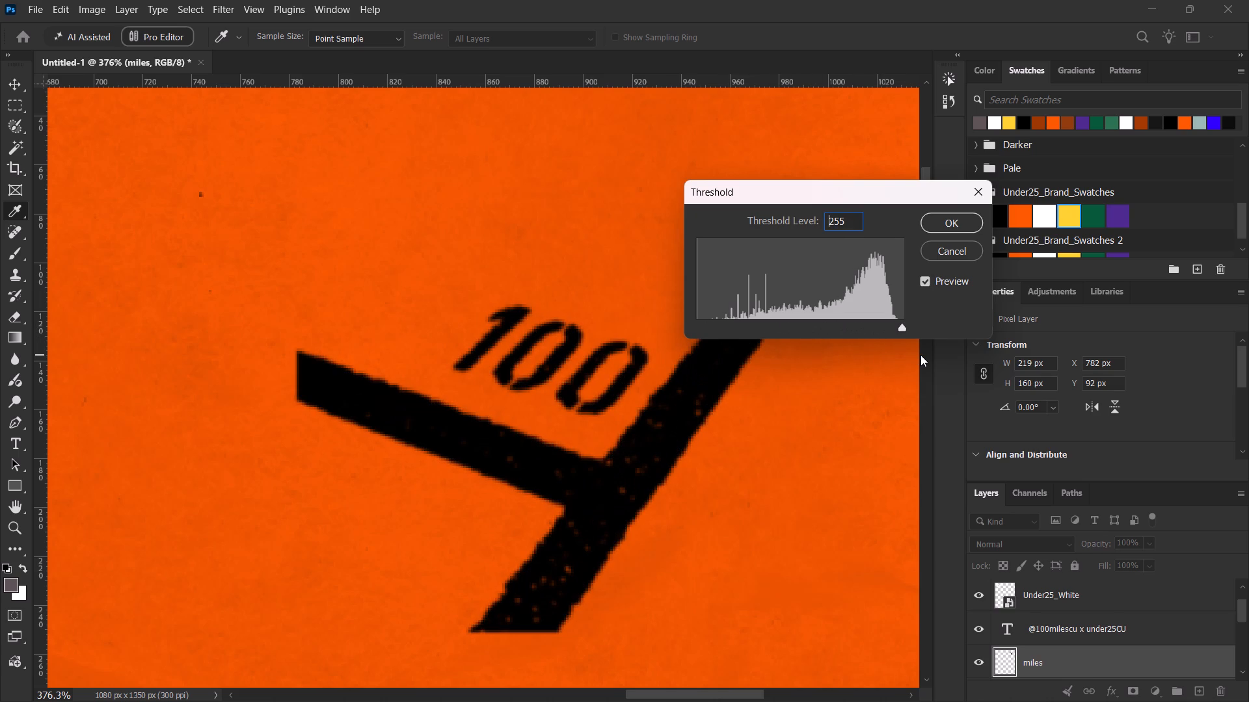
{"action": "left_click_drag", "start_coordinate": [920, 355], "coordinate": [921, 352]}
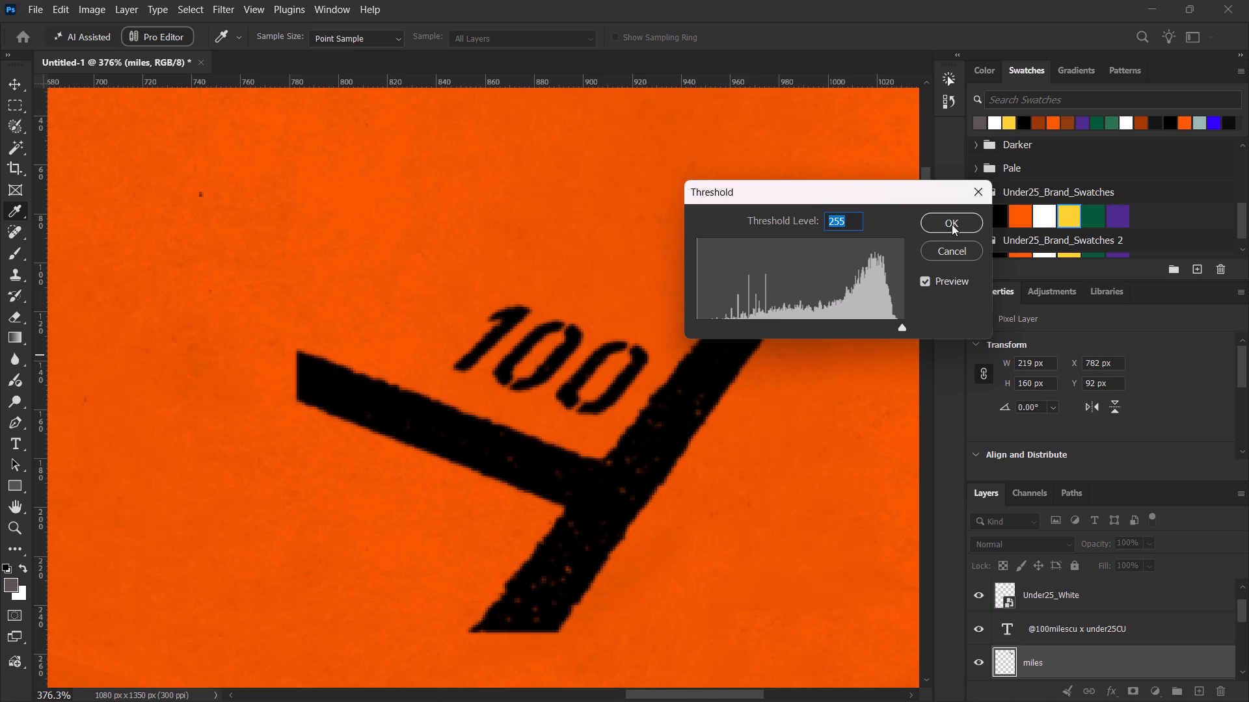
{"action": "left_click", "coordinate": [952, 224]}
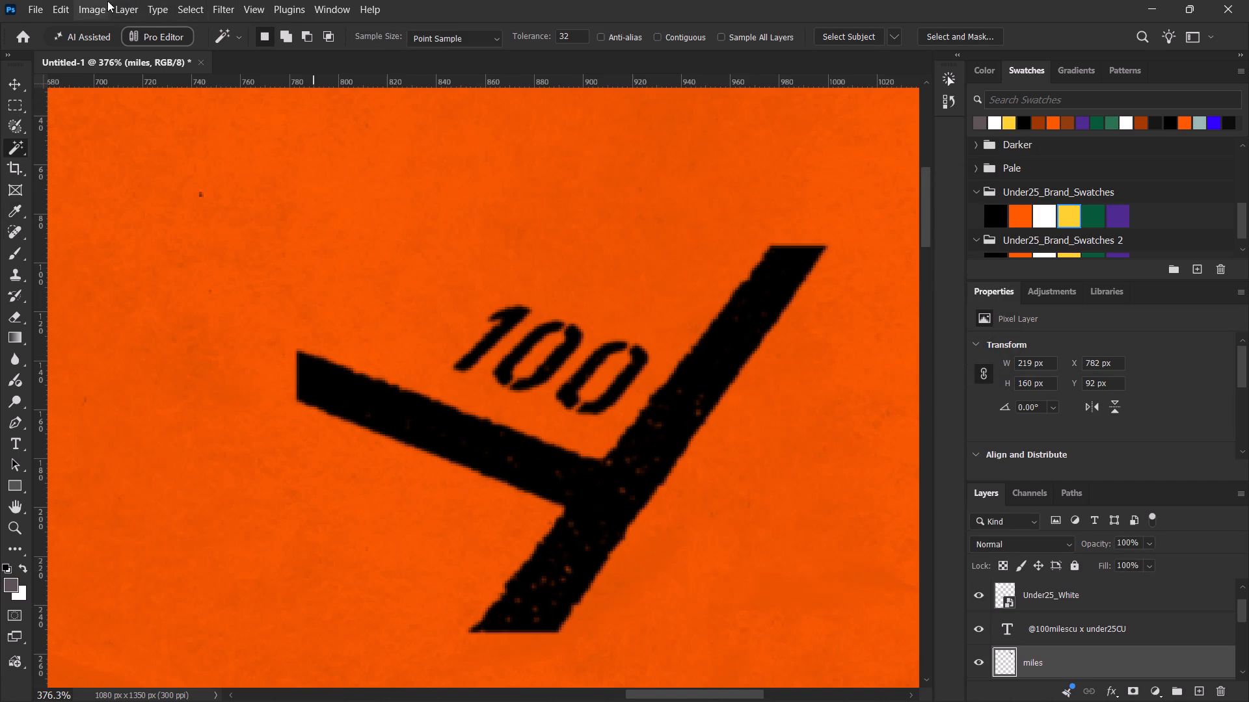
Invert the colours of the 100 line-marking graphic on the miles layer, making it white.
{"action": "left_click", "coordinate": [95, 1]}
{"action": "left_click", "coordinate": [133, 42]}
{"action": "left_click", "coordinate": [135, 51]}
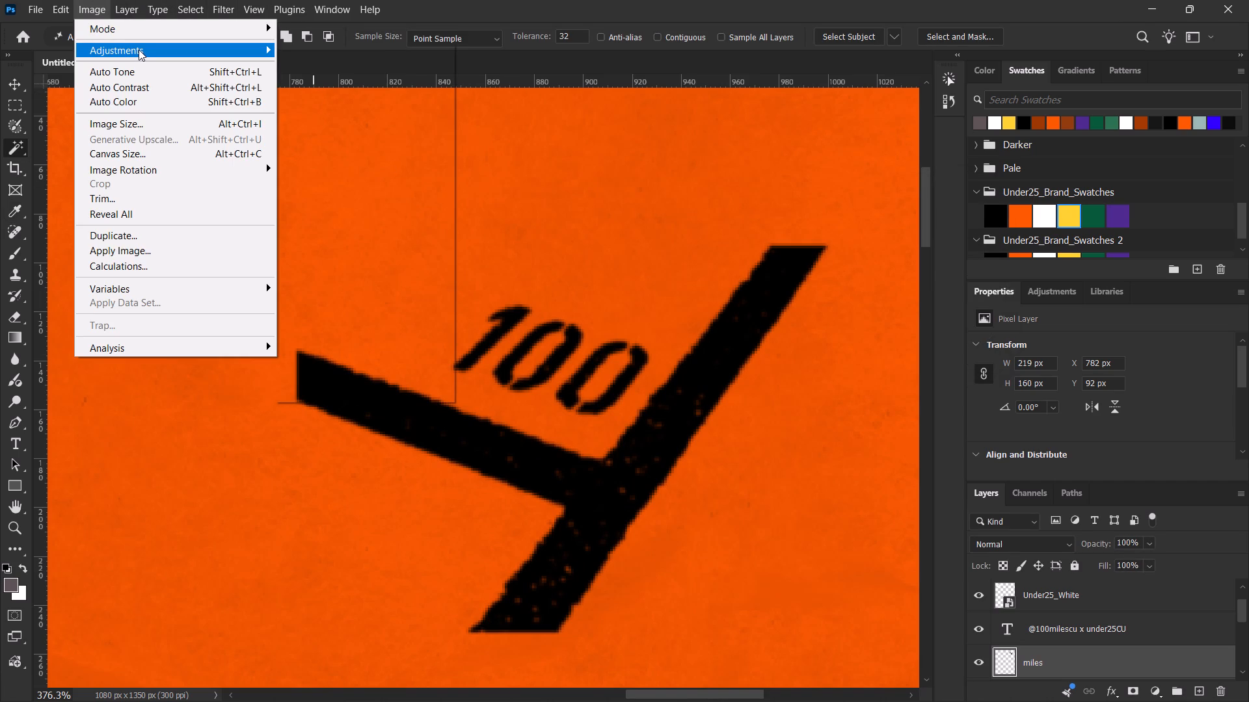
{"action": "left_click", "coordinate": [361, 228]}
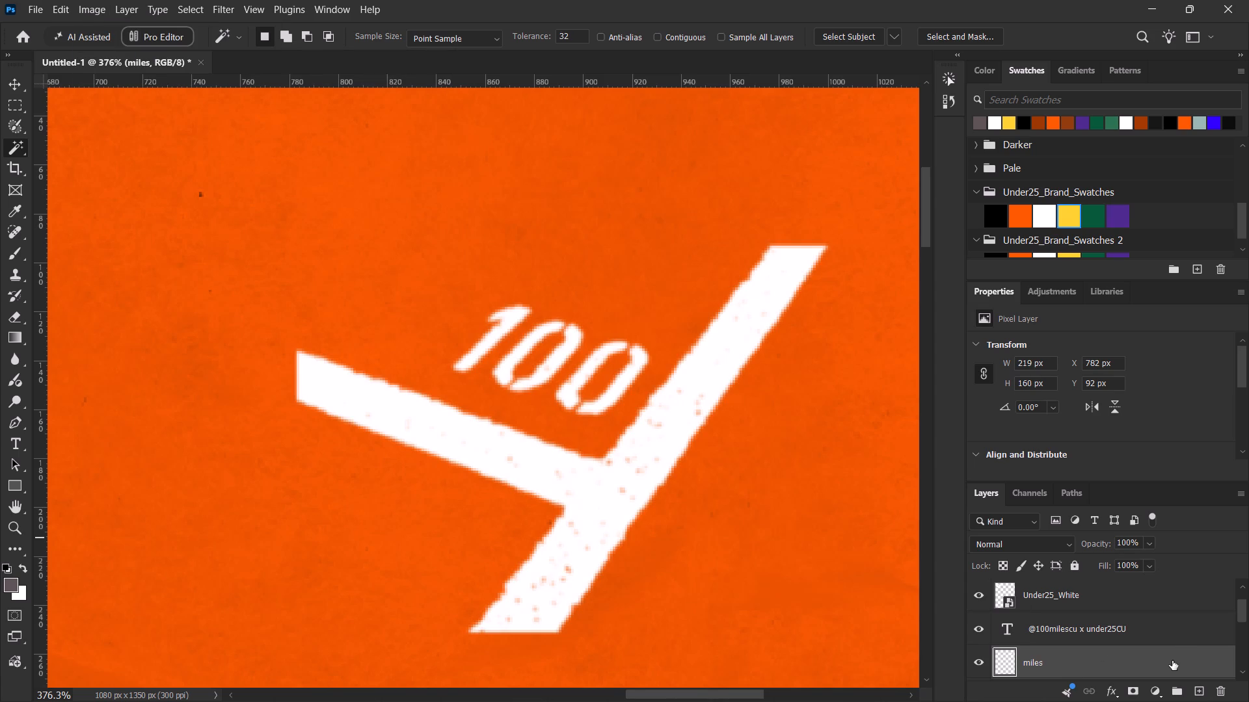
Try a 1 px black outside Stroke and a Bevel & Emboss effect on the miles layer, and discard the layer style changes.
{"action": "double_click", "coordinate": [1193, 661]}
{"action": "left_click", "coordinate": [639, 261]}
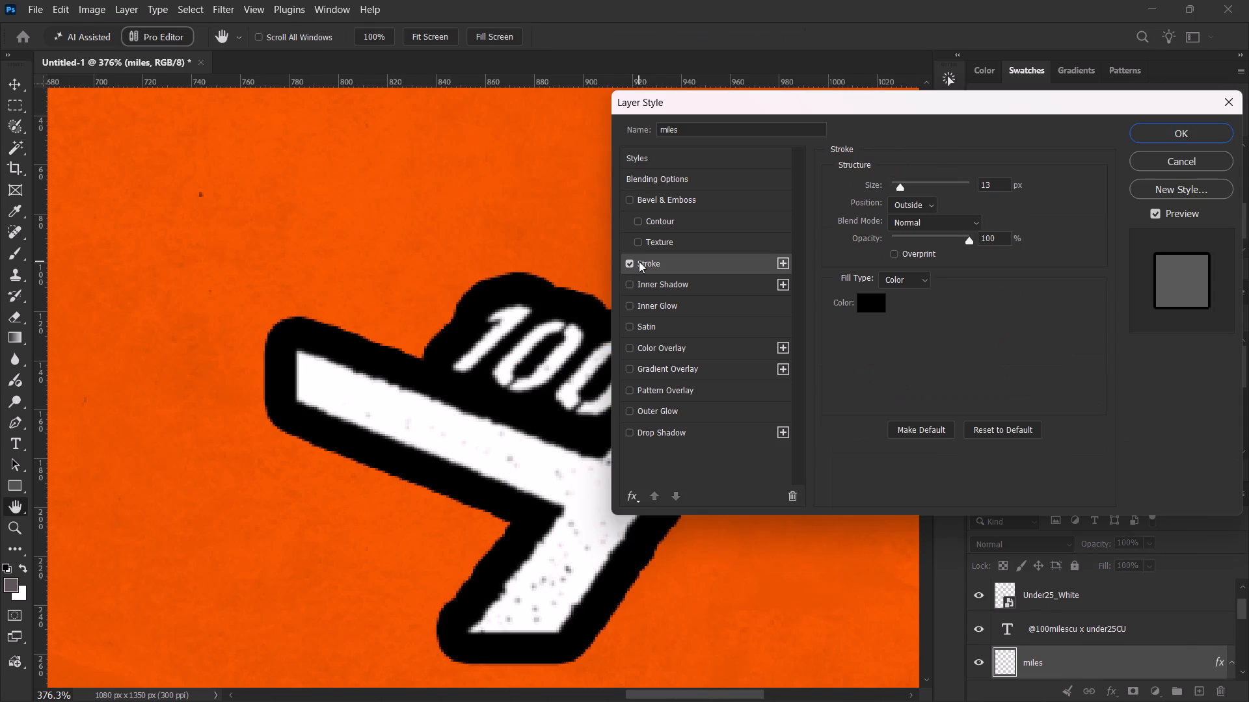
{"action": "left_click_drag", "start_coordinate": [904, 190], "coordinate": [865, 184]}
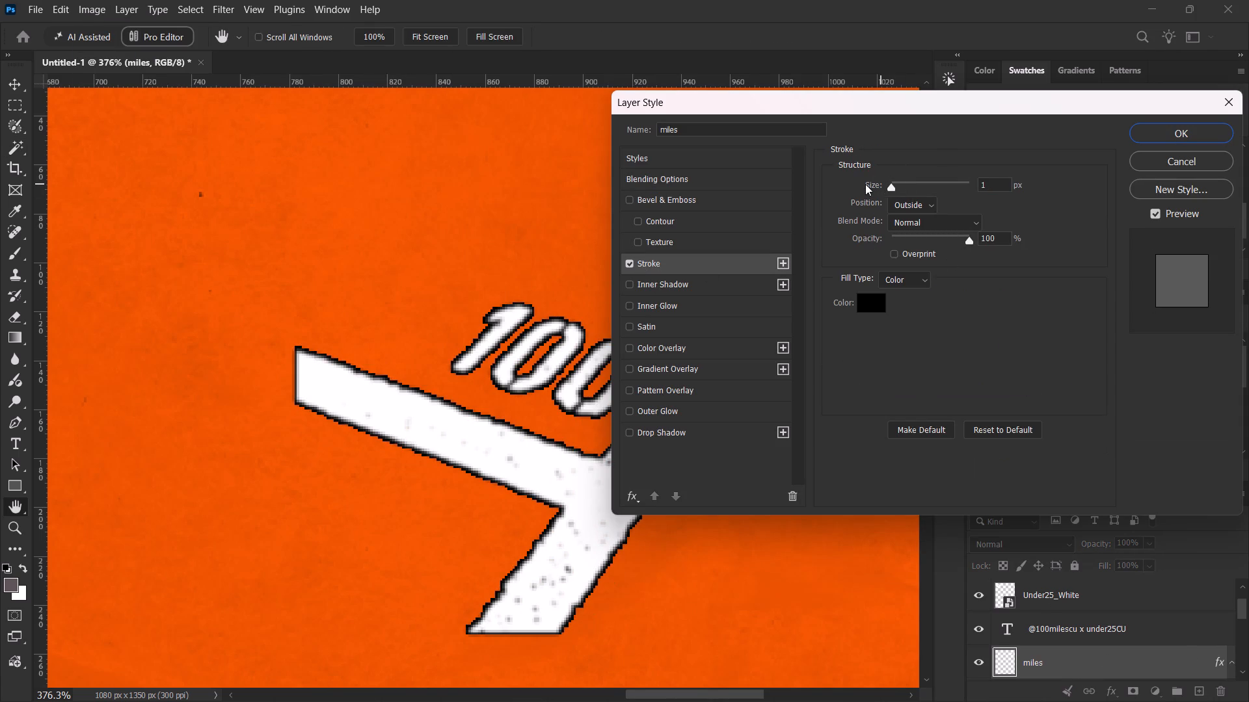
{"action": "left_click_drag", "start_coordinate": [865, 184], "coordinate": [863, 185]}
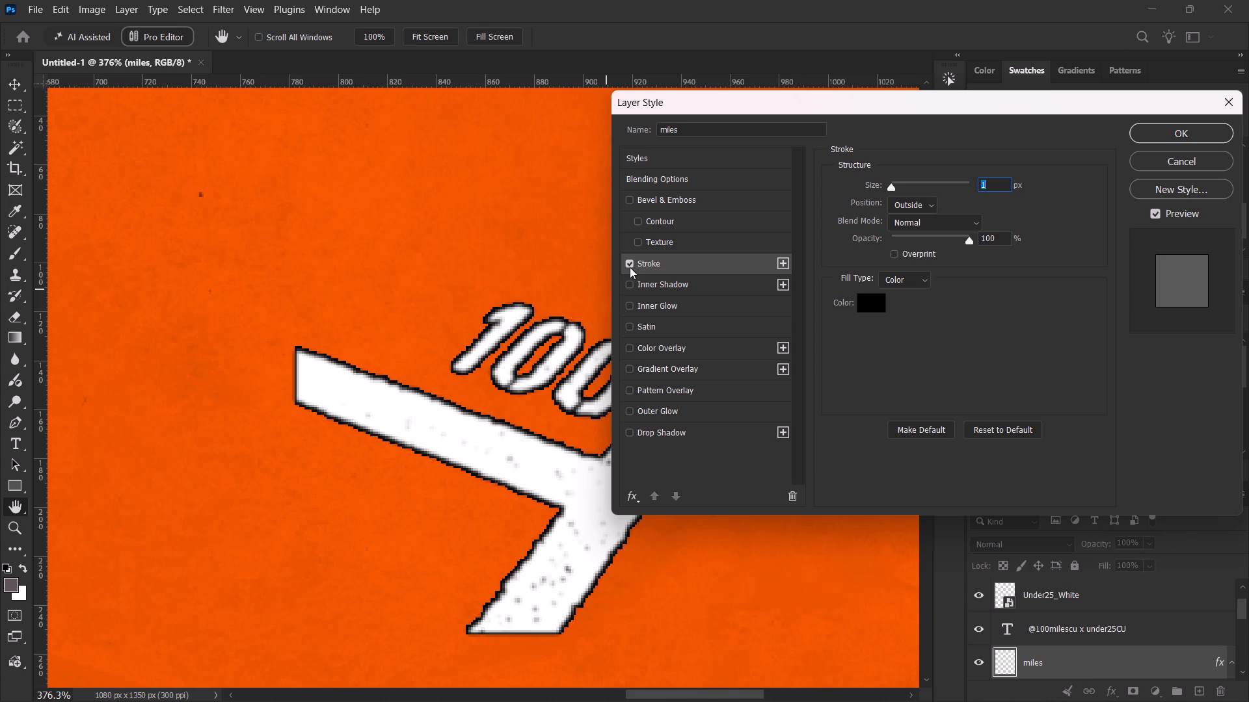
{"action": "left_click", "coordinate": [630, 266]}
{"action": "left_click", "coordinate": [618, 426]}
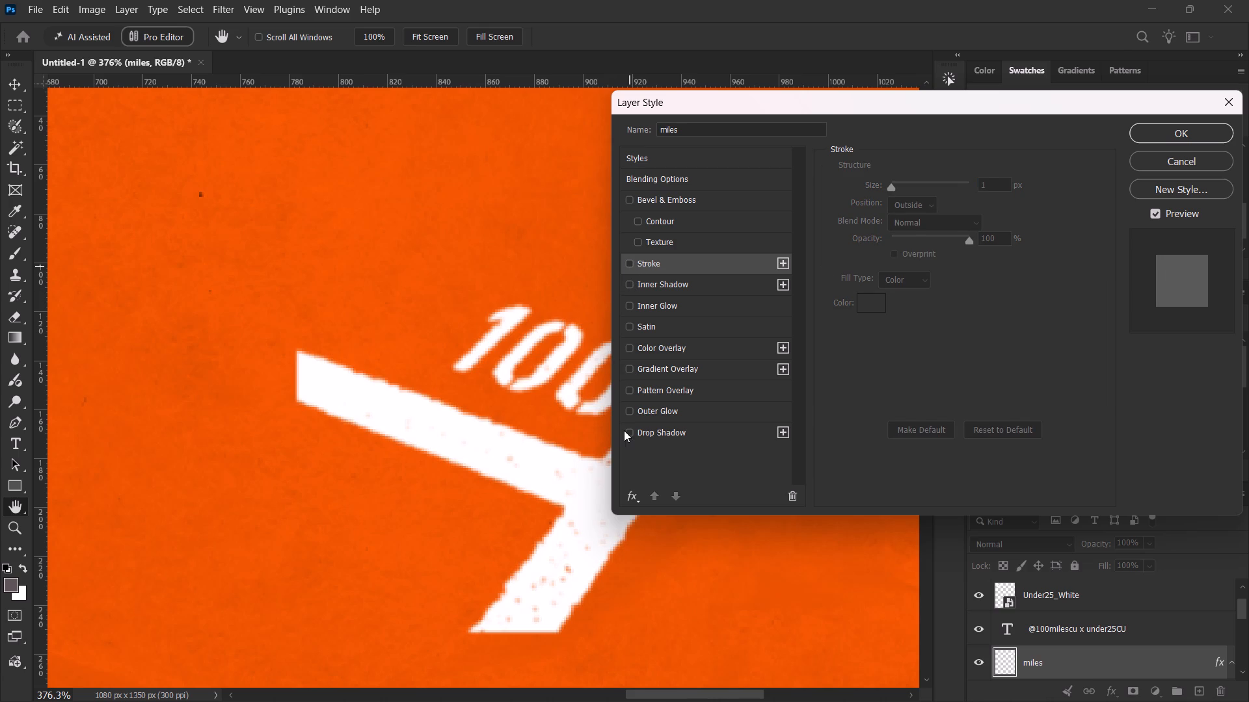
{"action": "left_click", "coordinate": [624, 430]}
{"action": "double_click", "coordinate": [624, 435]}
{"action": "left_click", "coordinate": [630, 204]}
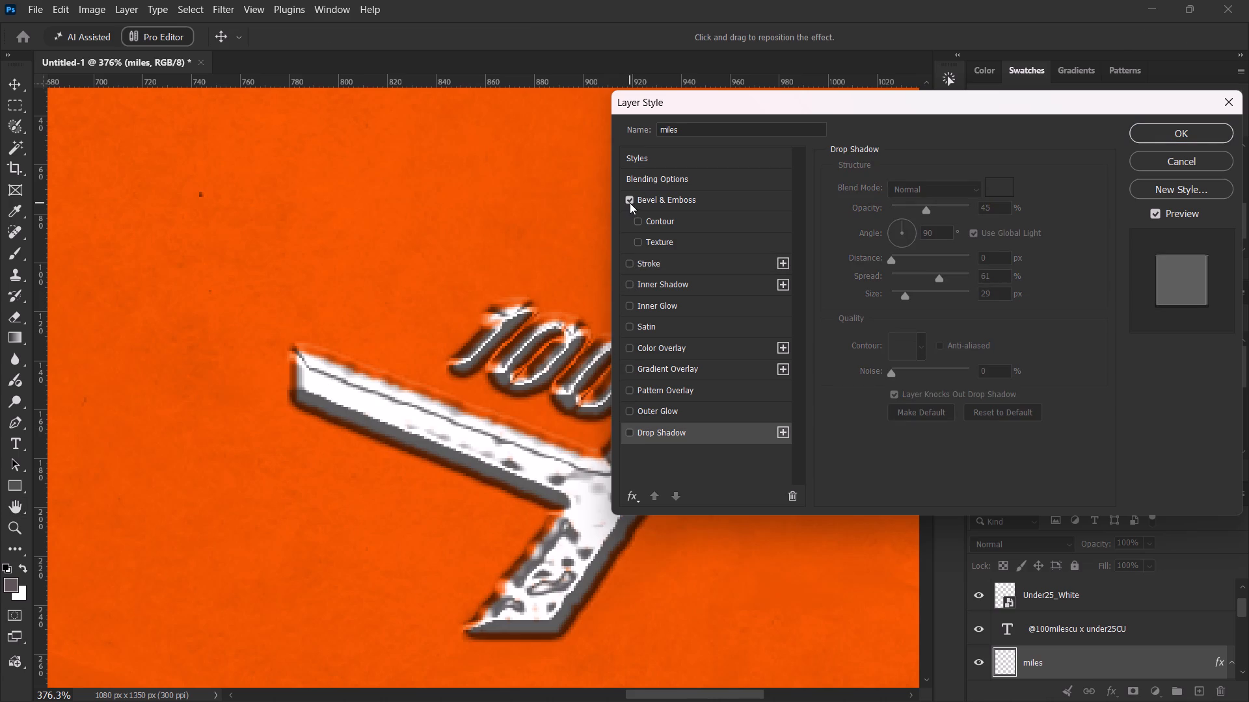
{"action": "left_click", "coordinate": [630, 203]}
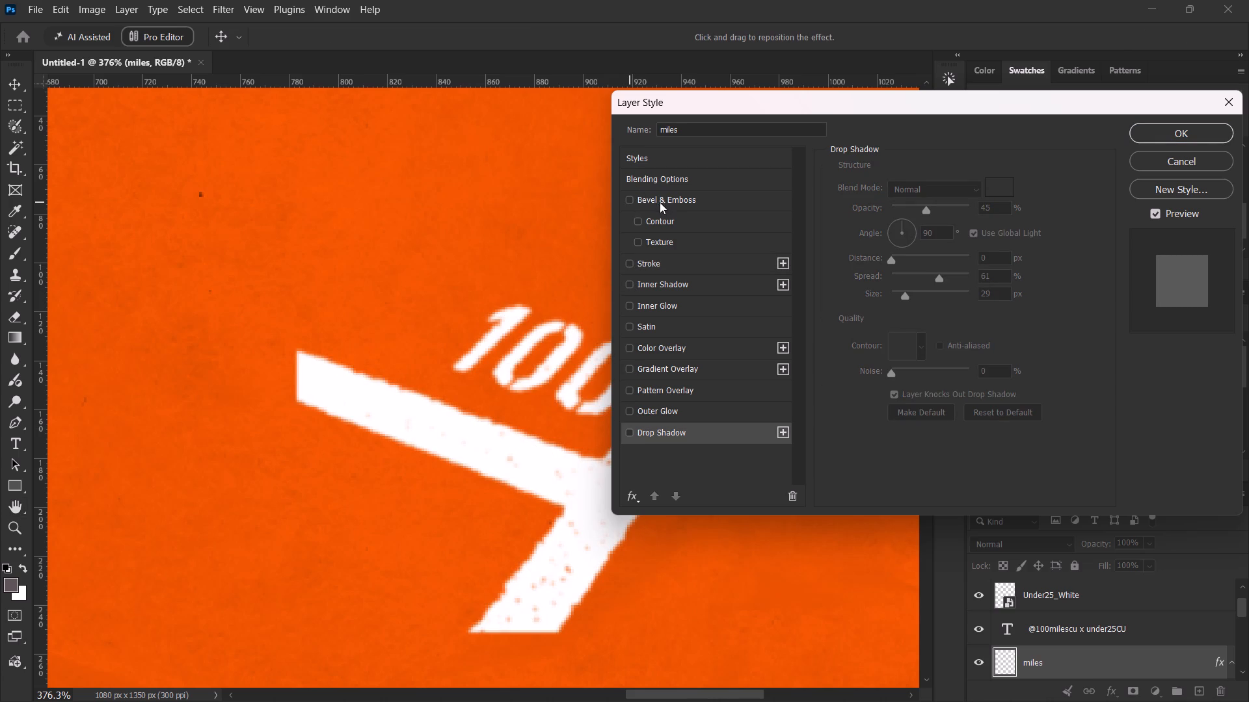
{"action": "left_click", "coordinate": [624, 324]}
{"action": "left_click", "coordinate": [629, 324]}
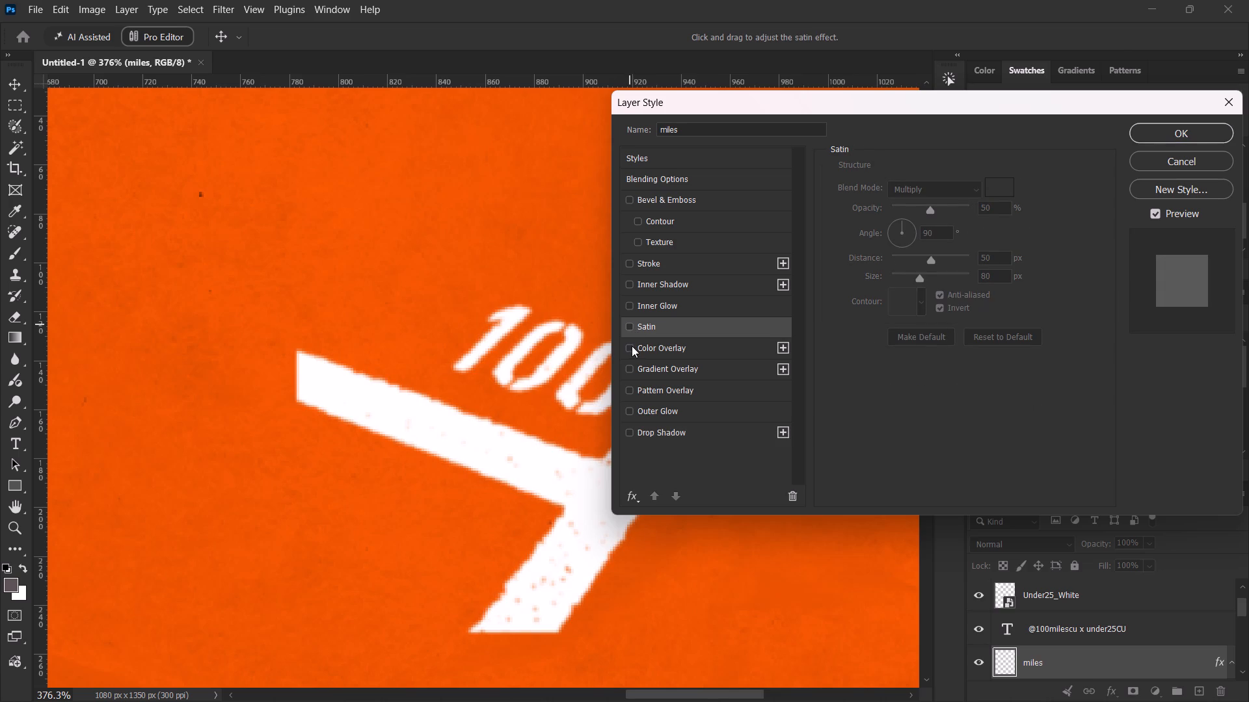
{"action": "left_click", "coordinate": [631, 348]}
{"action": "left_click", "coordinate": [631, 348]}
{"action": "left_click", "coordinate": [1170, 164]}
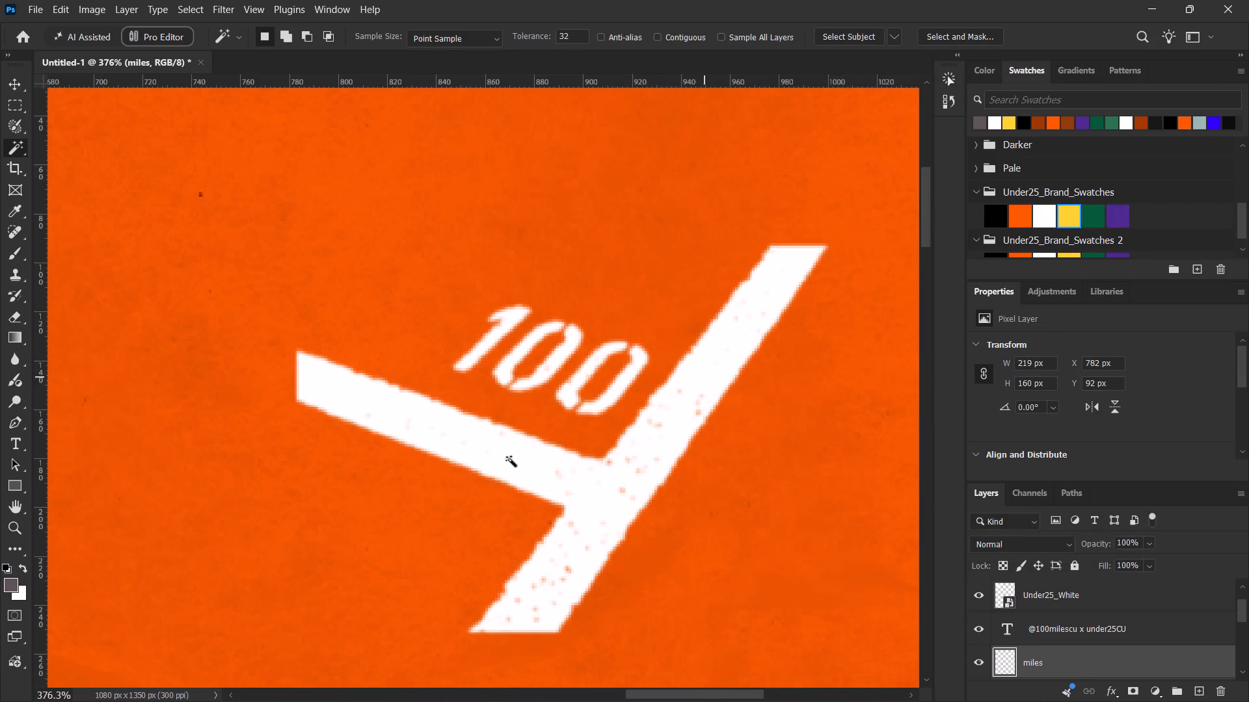
Examine the whited 100 graphic in the context of the whole poster, next to the Under 25 logo and title.
{"action": "scroll", "coordinate": [277, 526], "scroll_direction": "down", "scroll_amount": 4, "text": "alt"}
{"action": "scroll", "coordinate": [277, 526], "scroll_direction": "up", "scroll_amount": 1, "text": "alt"}
{"action": "scroll", "coordinate": [277, 525], "scroll_direction": "down", "scroll_amount": 2, "text": "alt"}
{"action": "key", "text": "space"}
{"action": "left_click_drag", "start_coordinate": [260, 525], "coordinate": [630, 280]}
{"action": "scroll", "coordinate": [626, 282], "scroll_direction": "up", "scroll_amount": 1, "text": "alt"}
{"action": "scroll", "coordinate": [626, 282], "scroll_direction": "down", "scroll_amount": 5, "text": "alt"}
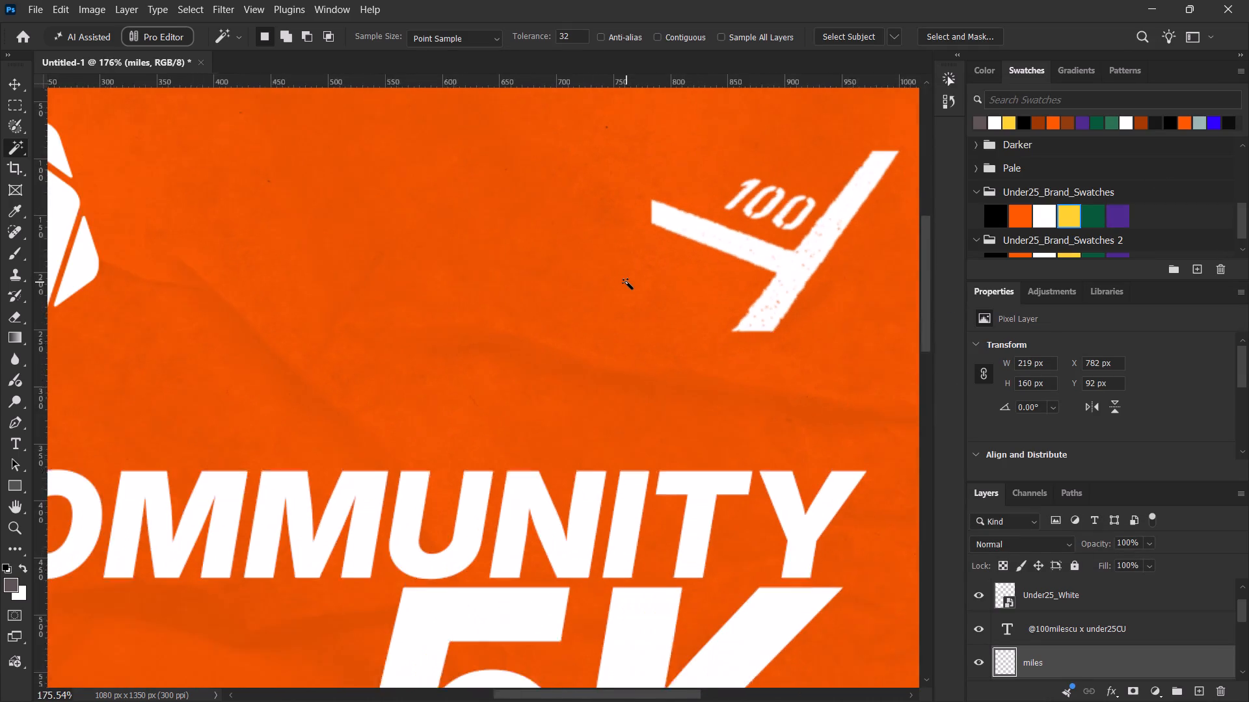
{"action": "scroll", "coordinate": [623, 285], "scroll_direction": "down", "scroll_amount": 6, "text": "alt"}
{"action": "scroll", "coordinate": [623, 285], "scroll_direction": "up", "scroll_amount": 2, "text": "alt"}
{"action": "scroll", "coordinate": [623, 285], "scroll_direction": "down", "scroll_amount": 6, "text": "alt"}
{"action": "key", "text": "space"}
{"action": "key", "text": "space"}
{"action": "key", "text": "space"}
{"action": "key", "text": "space"}
{"action": "key", "text": "space"}
{"action": "key", "text": "space"}
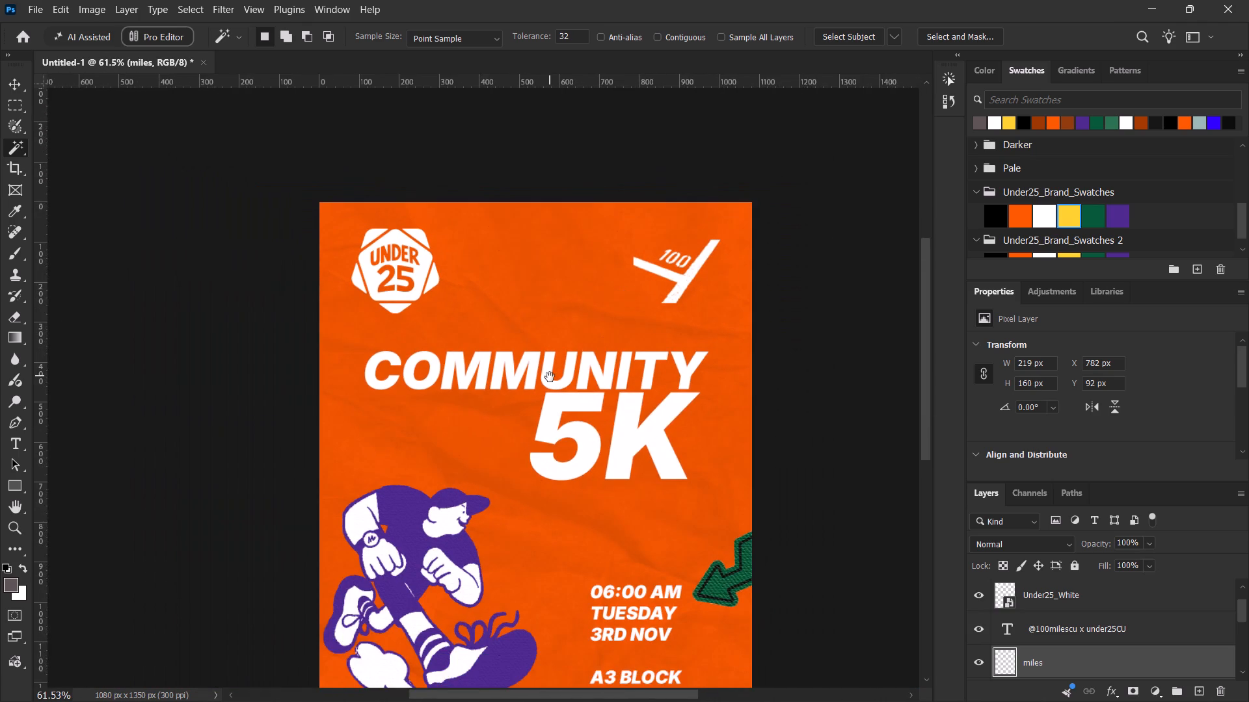
{"action": "left_click_drag", "start_coordinate": [551, 376], "coordinate": [594, 298]}
{"action": "scroll", "coordinate": [594, 292], "scroll_direction": "down", "scroll_amount": 5, "text": "alt"}
{"action": "key", "text": "space"}
{"action": "key", "text": "space"}
{"action": "key", "text": "space"}
{"action": "key", "text": "space"}
{"action": "key", "text": "space"}
{"action": "key", "text": "space"}
{"action": "left_click", "coordinate": [591, 297]}
{"action": "scroll", "coordinate": [592, 303], "scroll_direction": "up", "scroll_amount": 4, "text": "alt"}
{"action": "key", "text": "space"}
{"action": "left_click_drag", "start_coordinate": [598, 300], "coordinate": [592, 304]}
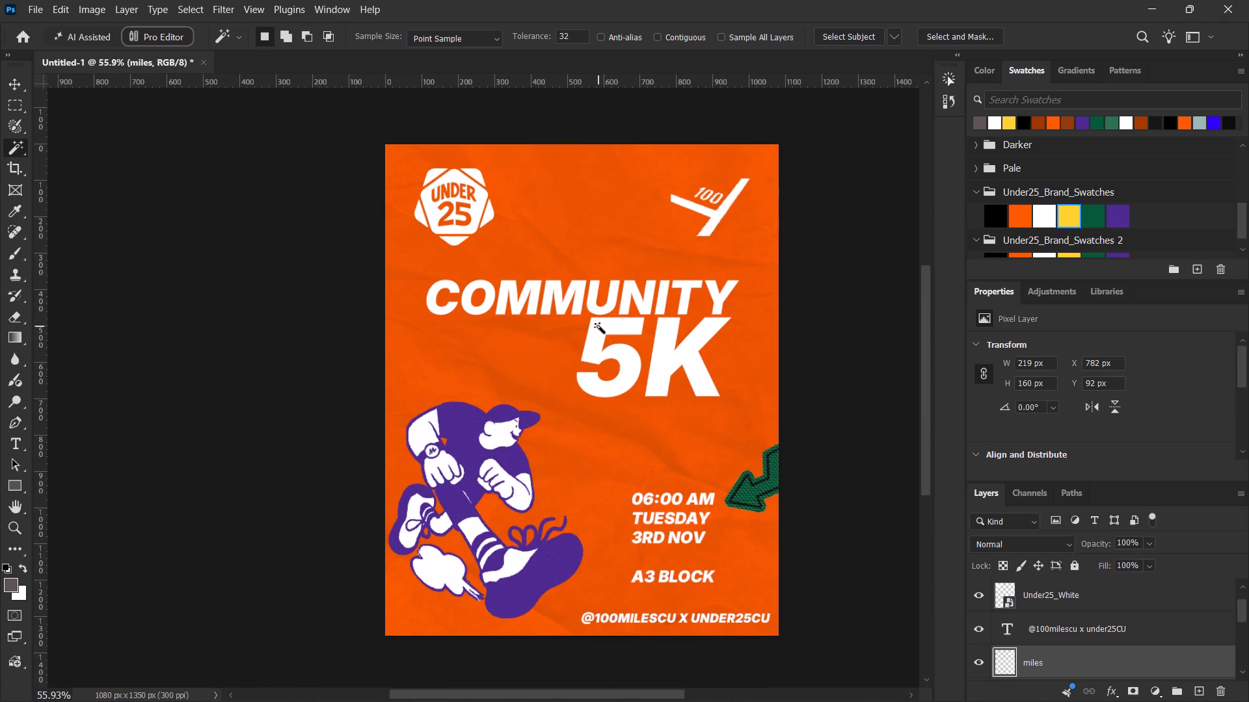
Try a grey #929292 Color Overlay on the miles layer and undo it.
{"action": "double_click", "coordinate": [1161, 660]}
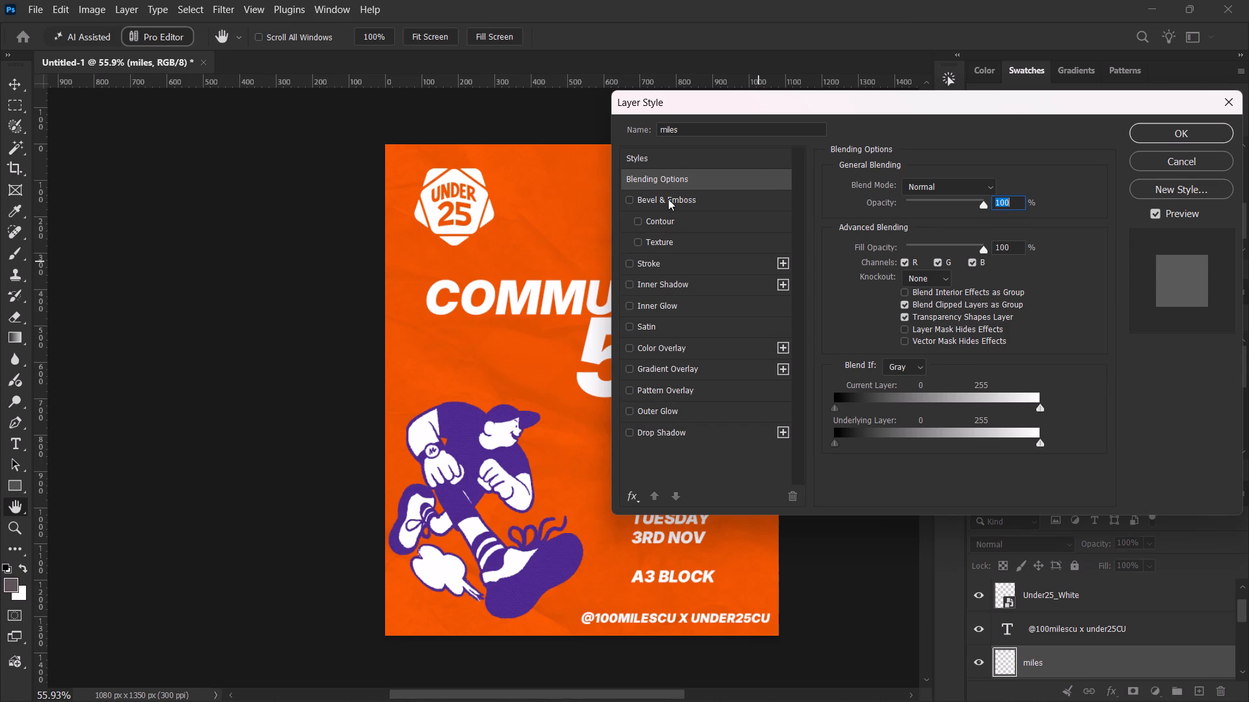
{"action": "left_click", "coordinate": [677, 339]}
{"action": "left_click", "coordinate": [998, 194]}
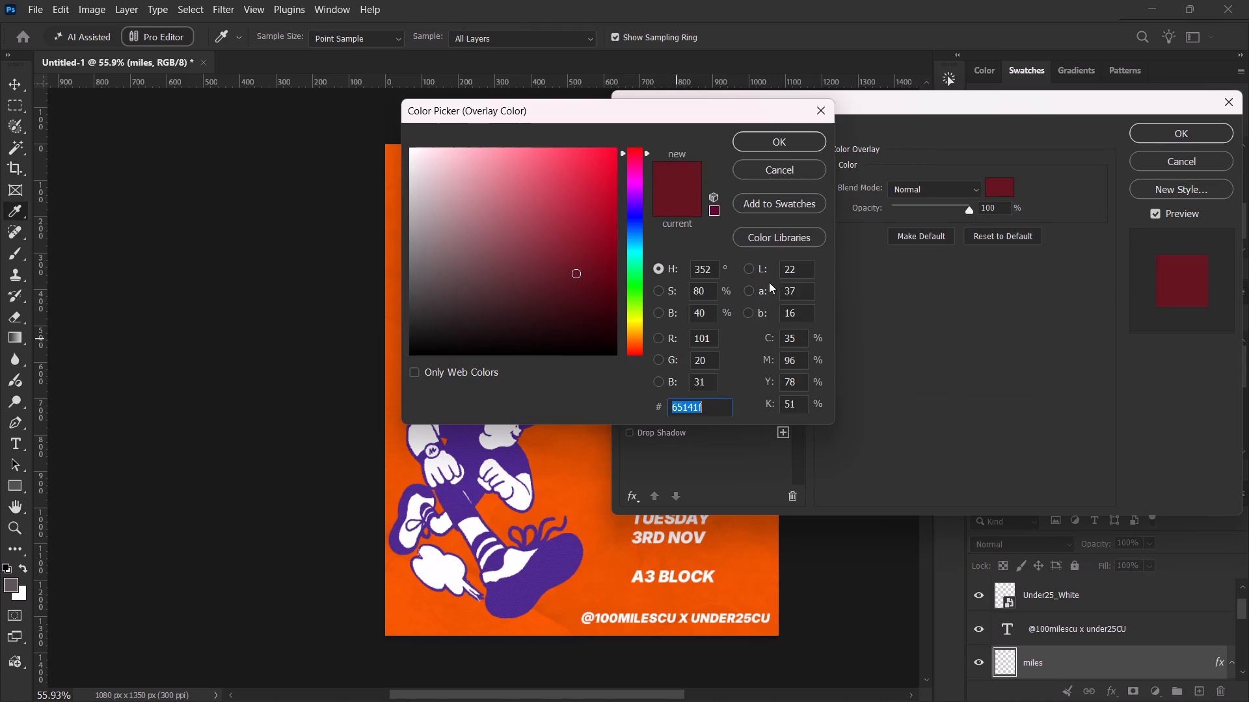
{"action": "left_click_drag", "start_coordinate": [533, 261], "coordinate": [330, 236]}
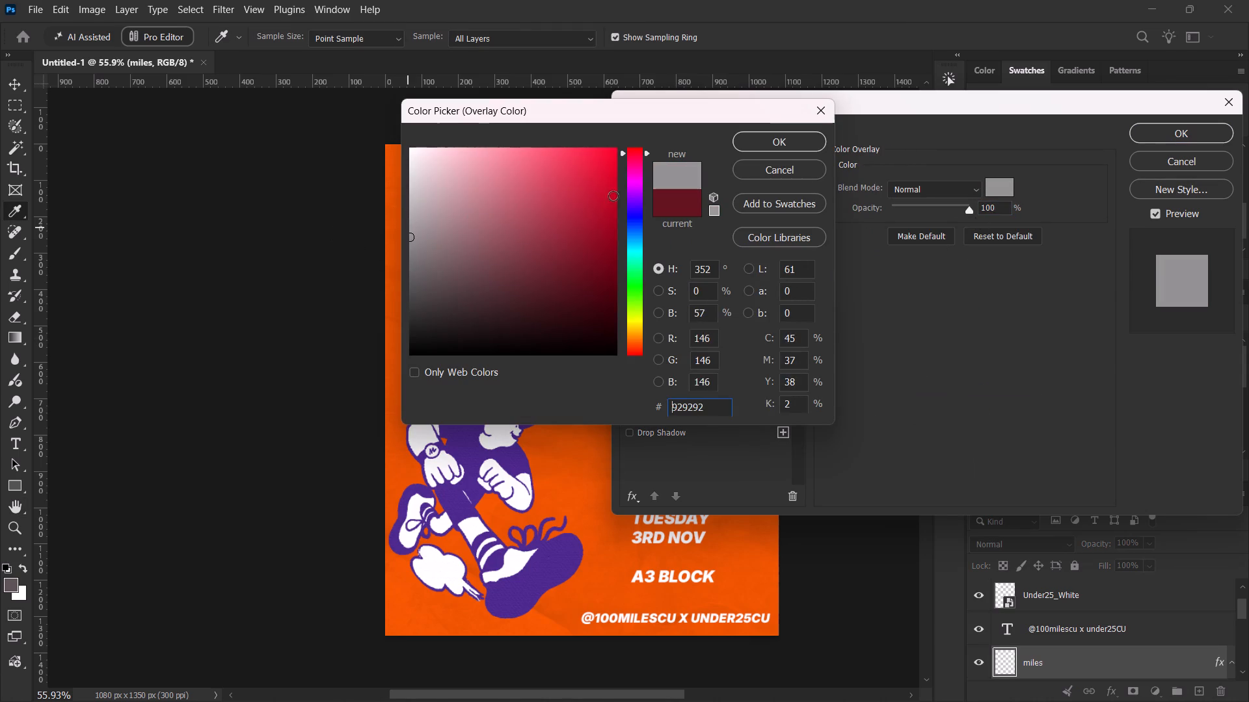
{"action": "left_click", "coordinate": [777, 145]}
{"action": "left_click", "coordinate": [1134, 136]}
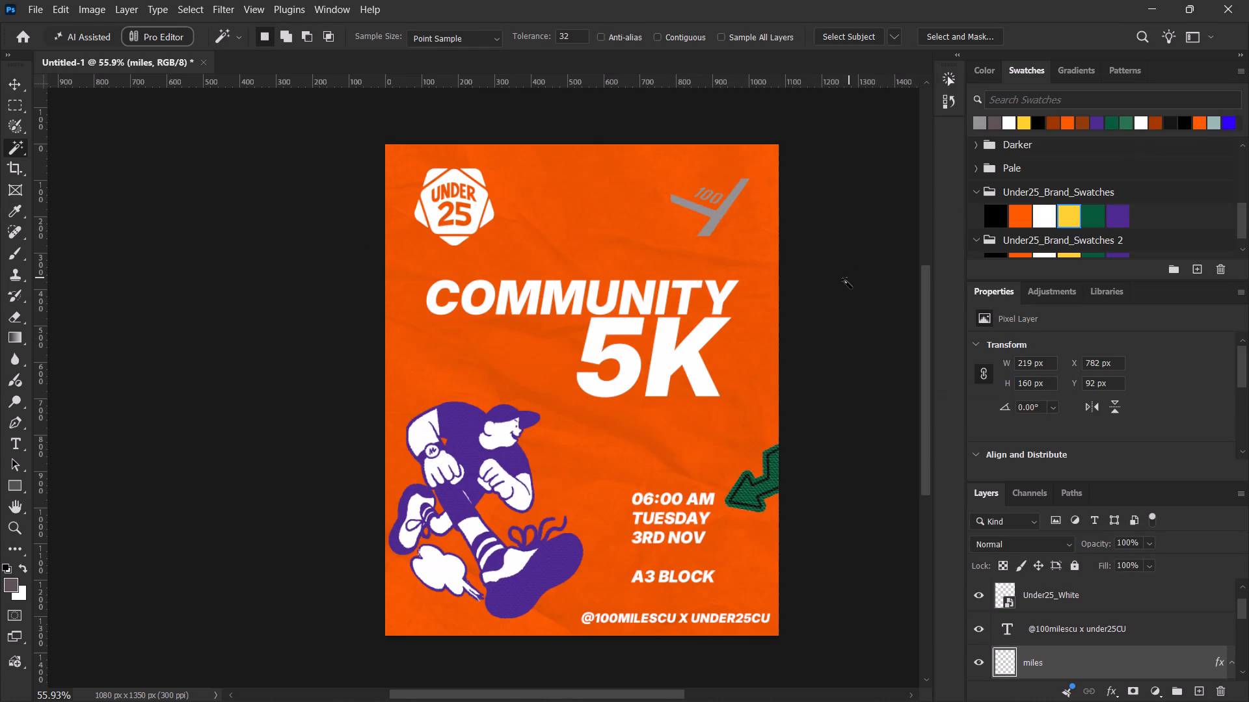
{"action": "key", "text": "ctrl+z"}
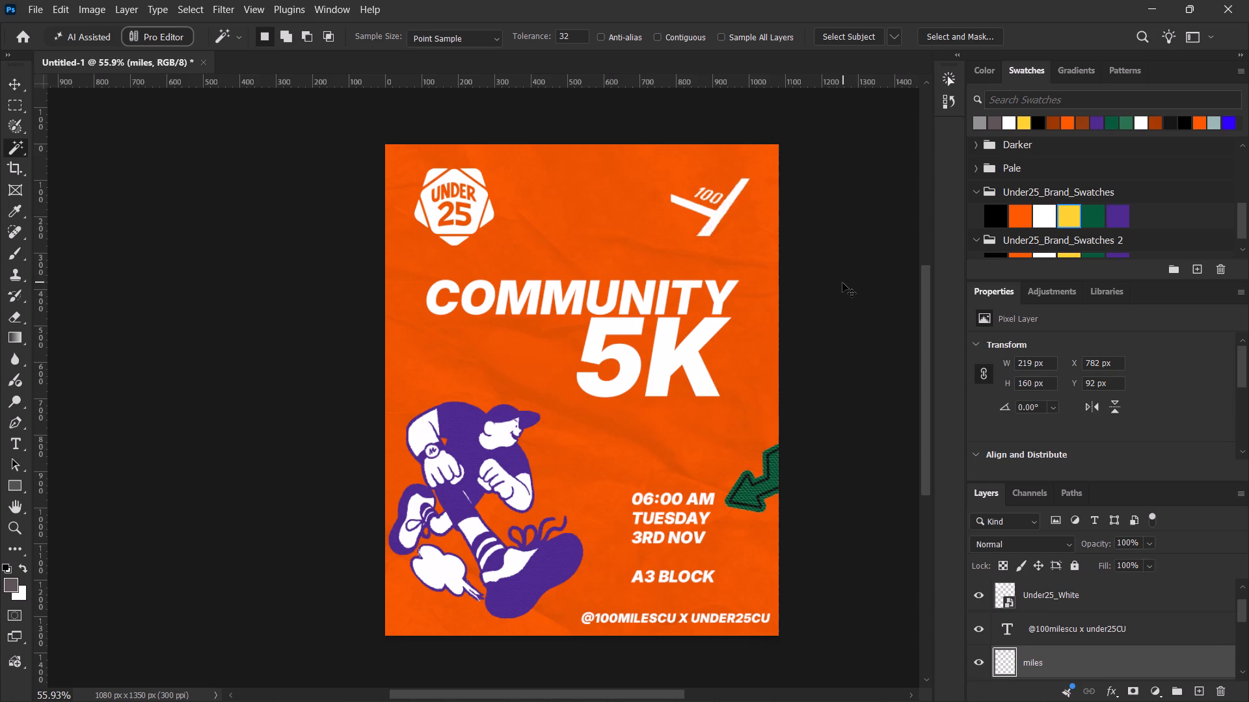
Compare the 100 graphic close up with its earlier speckled version by undoing and redoing the Threshold and Invert adjustments.
{"action": "key", "text": "ctrl+z"}
{"action": "key", "text": "ctrl+z"}
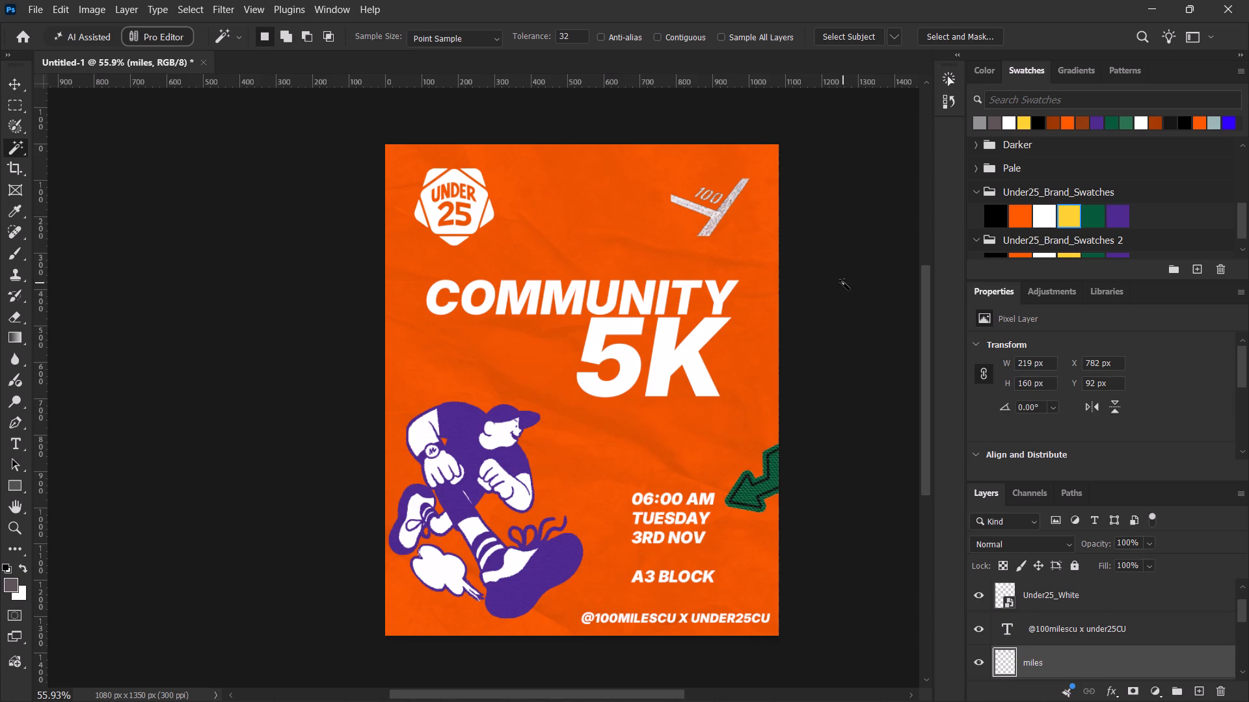
{"action": "scroll", "coordinate": [723, 163], "scroll_direction": "up", "scroll_amount": 8, "text": "alt"}
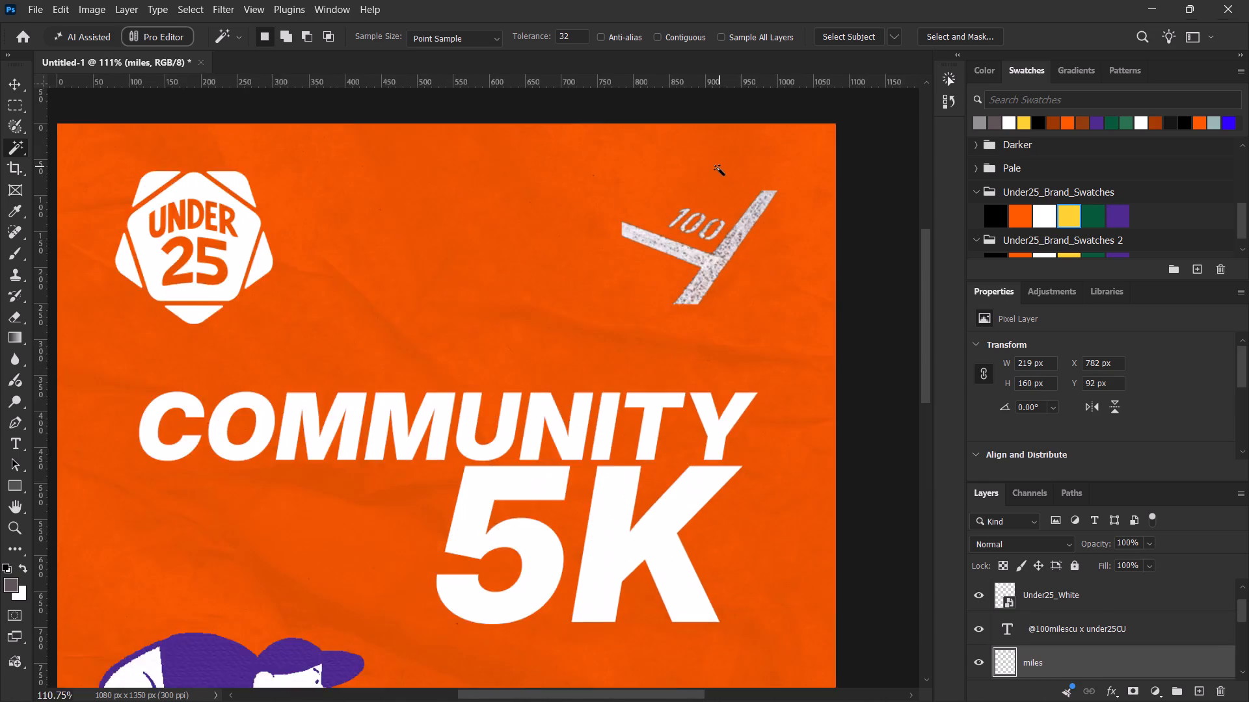
{"action": "scroll", "coordinate": [718, 168], "scroll_direction": "up", "scroll_amount": 6, "text": "alt"}
{"action": "key", "text": "space"}
{"action": "left_click_drag", "start_coordinate": [693, 311], "coordinate": [587, 294]}
{"action": "scroll", "coordinate": [585, 297], "scroll_direction": "up", "scroll_amount": 2, "text": "alt"}
{"action": "key", "text": "ctrl+shift+z"}
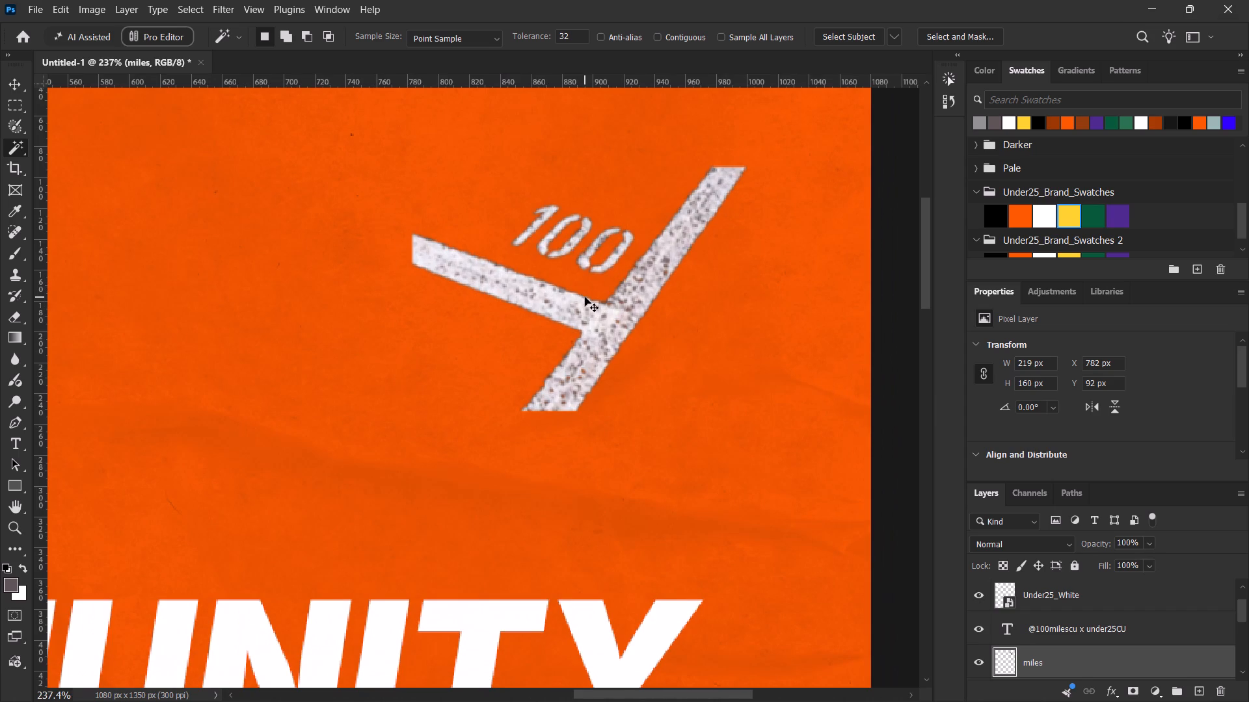
{"action": "key", "text": "ctrl+shift+z"}
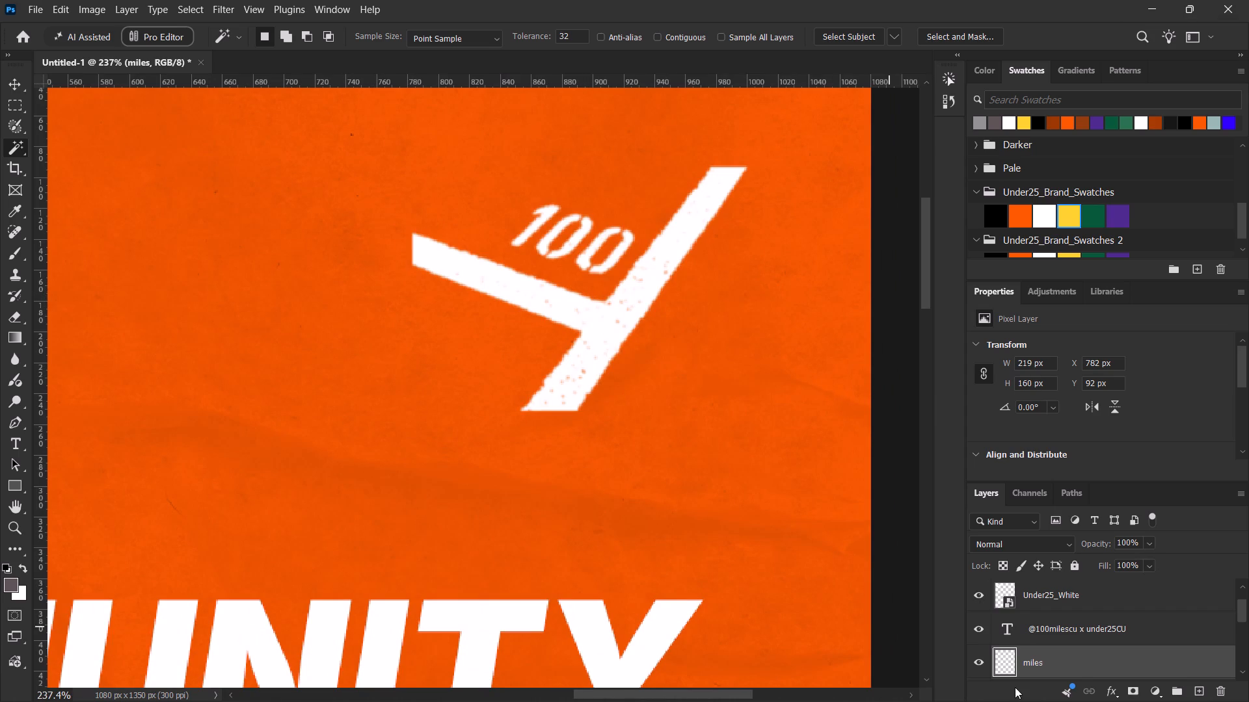
Load the outline of the 100 graphic as a selection and make the miles layer active.
{"action": "left_click", "coordinate": [1015, 667], "text": "ctrl"}
{"action": "left_click", "coordinate": [1010, 665], "text": "ctrl"}
{"action": "key", "text": "b"}
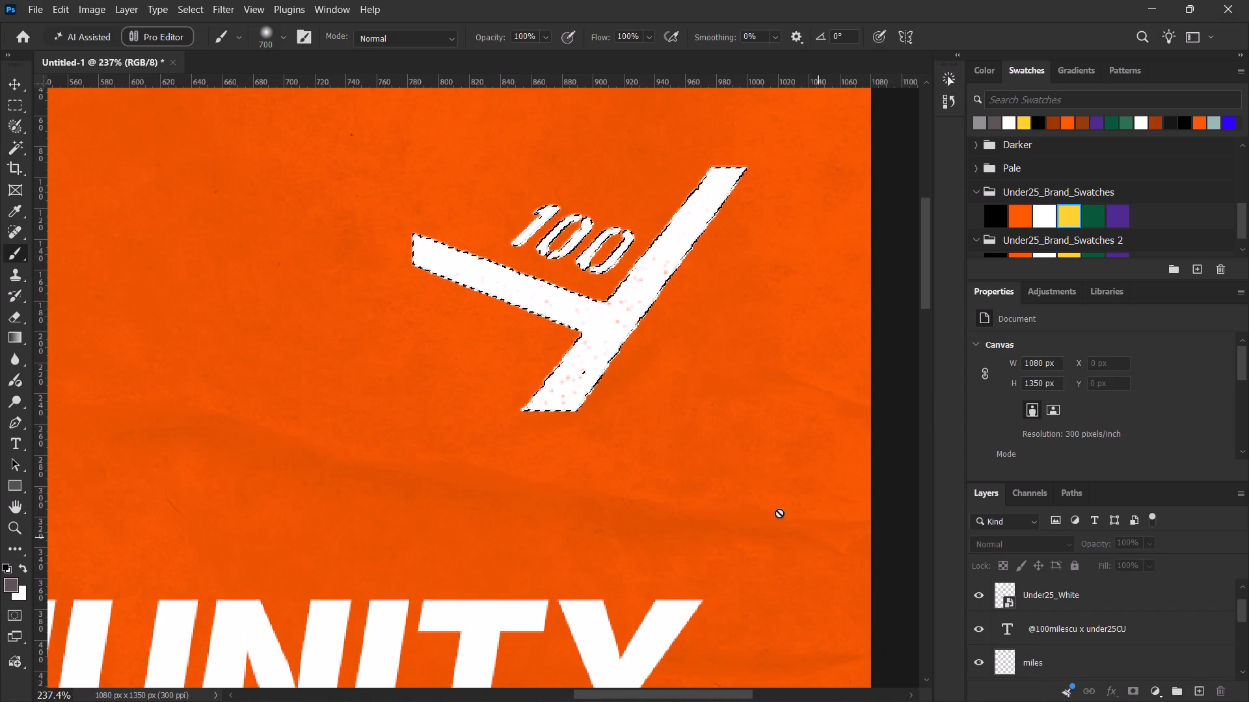
{"action": "left_click", "coordinate": [1006, 655]}
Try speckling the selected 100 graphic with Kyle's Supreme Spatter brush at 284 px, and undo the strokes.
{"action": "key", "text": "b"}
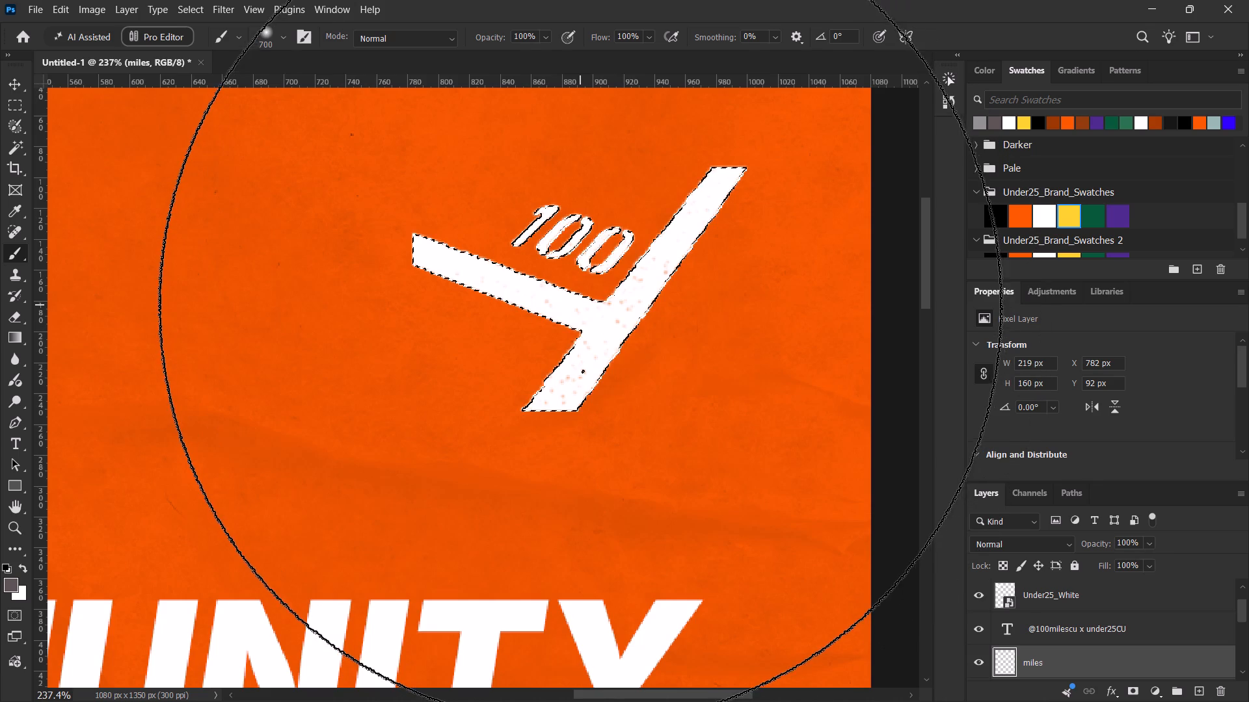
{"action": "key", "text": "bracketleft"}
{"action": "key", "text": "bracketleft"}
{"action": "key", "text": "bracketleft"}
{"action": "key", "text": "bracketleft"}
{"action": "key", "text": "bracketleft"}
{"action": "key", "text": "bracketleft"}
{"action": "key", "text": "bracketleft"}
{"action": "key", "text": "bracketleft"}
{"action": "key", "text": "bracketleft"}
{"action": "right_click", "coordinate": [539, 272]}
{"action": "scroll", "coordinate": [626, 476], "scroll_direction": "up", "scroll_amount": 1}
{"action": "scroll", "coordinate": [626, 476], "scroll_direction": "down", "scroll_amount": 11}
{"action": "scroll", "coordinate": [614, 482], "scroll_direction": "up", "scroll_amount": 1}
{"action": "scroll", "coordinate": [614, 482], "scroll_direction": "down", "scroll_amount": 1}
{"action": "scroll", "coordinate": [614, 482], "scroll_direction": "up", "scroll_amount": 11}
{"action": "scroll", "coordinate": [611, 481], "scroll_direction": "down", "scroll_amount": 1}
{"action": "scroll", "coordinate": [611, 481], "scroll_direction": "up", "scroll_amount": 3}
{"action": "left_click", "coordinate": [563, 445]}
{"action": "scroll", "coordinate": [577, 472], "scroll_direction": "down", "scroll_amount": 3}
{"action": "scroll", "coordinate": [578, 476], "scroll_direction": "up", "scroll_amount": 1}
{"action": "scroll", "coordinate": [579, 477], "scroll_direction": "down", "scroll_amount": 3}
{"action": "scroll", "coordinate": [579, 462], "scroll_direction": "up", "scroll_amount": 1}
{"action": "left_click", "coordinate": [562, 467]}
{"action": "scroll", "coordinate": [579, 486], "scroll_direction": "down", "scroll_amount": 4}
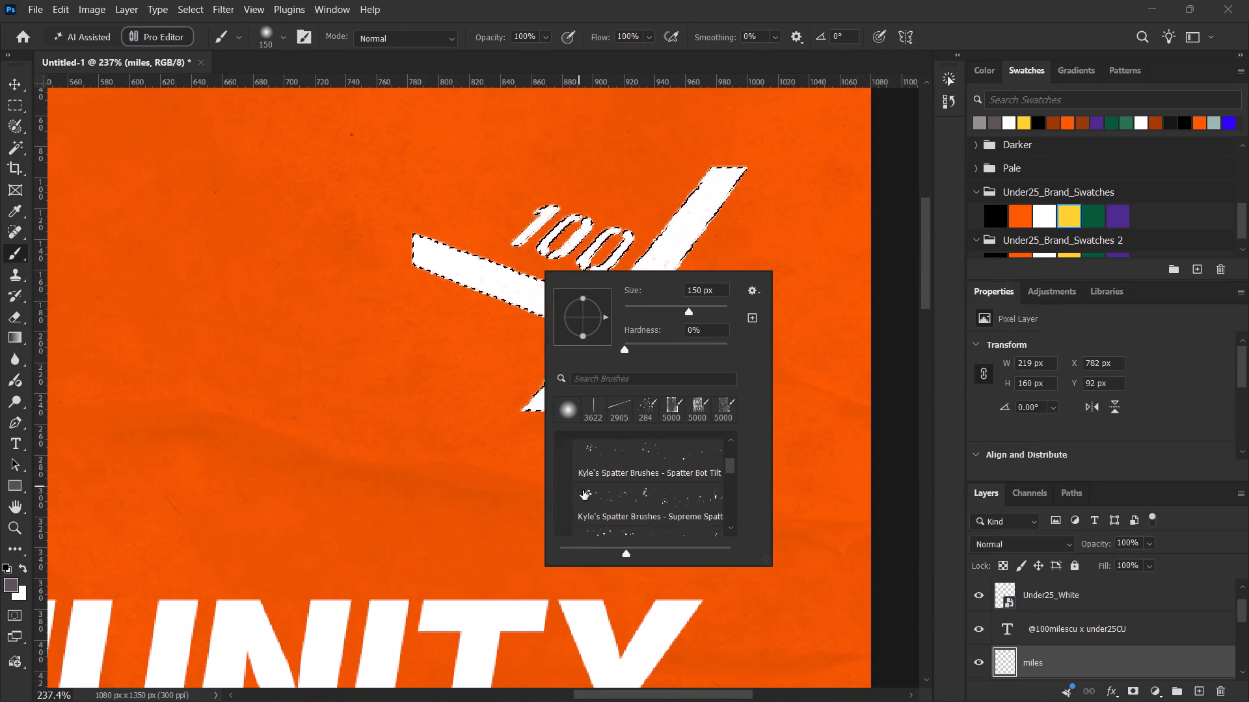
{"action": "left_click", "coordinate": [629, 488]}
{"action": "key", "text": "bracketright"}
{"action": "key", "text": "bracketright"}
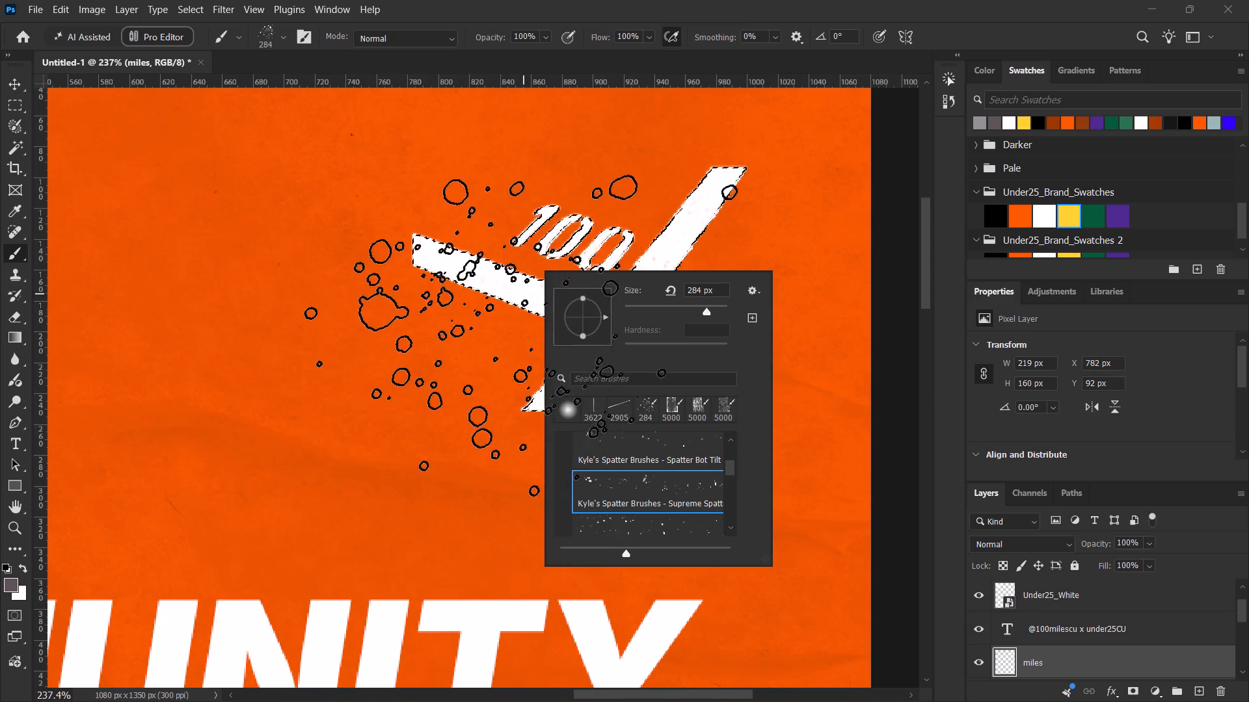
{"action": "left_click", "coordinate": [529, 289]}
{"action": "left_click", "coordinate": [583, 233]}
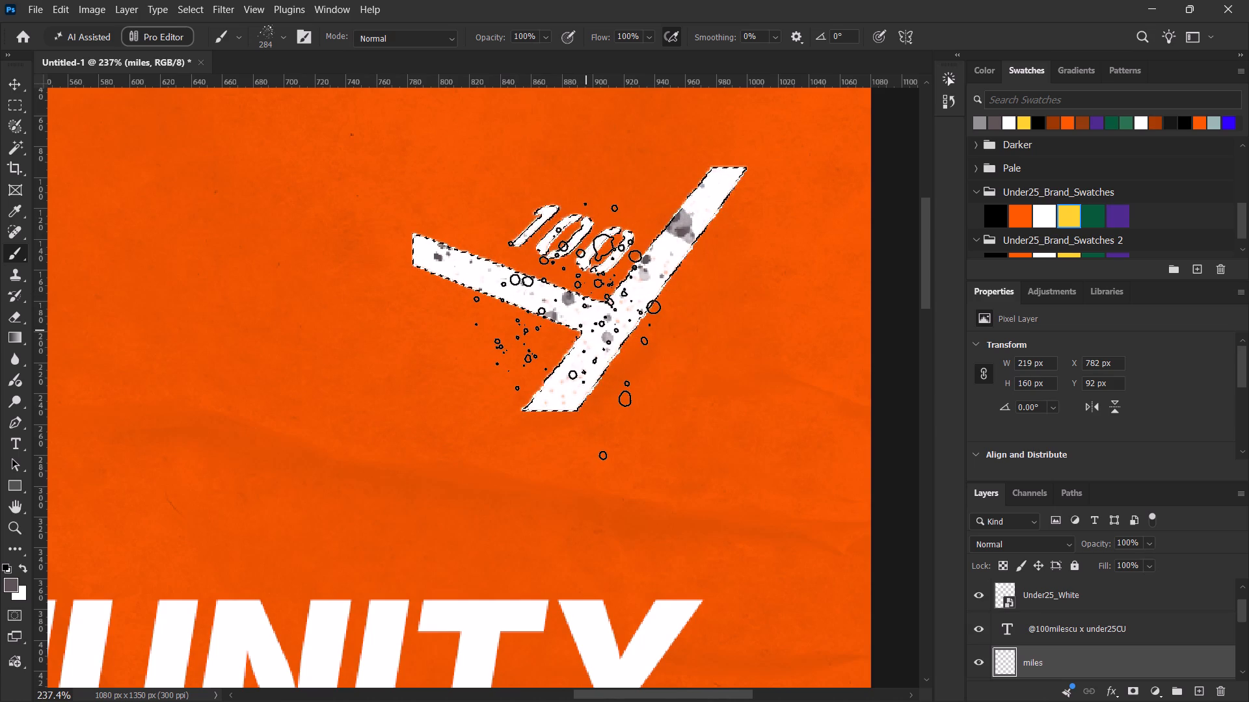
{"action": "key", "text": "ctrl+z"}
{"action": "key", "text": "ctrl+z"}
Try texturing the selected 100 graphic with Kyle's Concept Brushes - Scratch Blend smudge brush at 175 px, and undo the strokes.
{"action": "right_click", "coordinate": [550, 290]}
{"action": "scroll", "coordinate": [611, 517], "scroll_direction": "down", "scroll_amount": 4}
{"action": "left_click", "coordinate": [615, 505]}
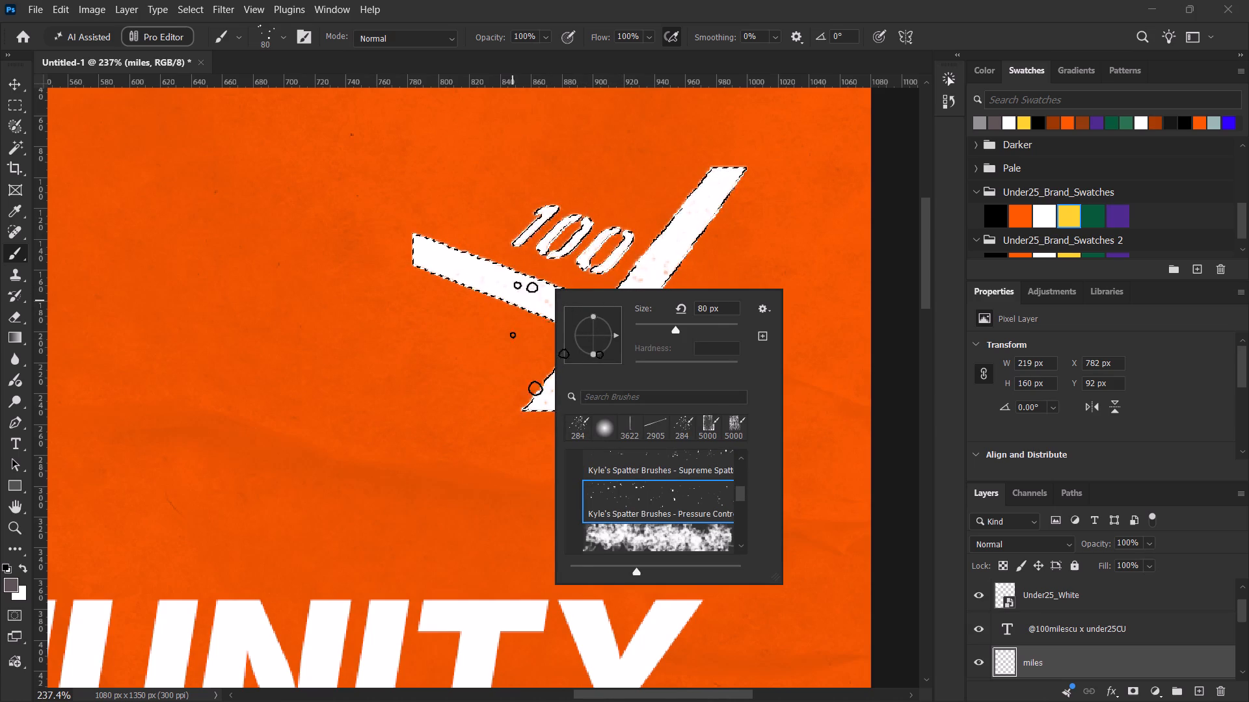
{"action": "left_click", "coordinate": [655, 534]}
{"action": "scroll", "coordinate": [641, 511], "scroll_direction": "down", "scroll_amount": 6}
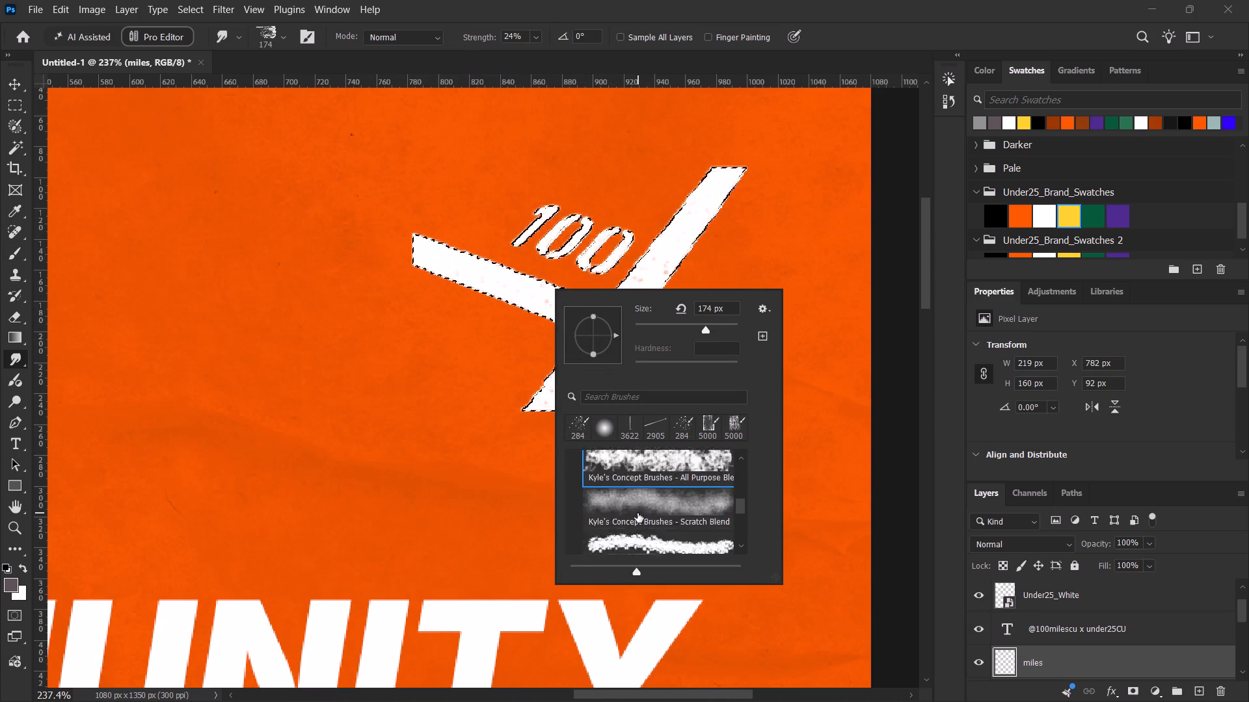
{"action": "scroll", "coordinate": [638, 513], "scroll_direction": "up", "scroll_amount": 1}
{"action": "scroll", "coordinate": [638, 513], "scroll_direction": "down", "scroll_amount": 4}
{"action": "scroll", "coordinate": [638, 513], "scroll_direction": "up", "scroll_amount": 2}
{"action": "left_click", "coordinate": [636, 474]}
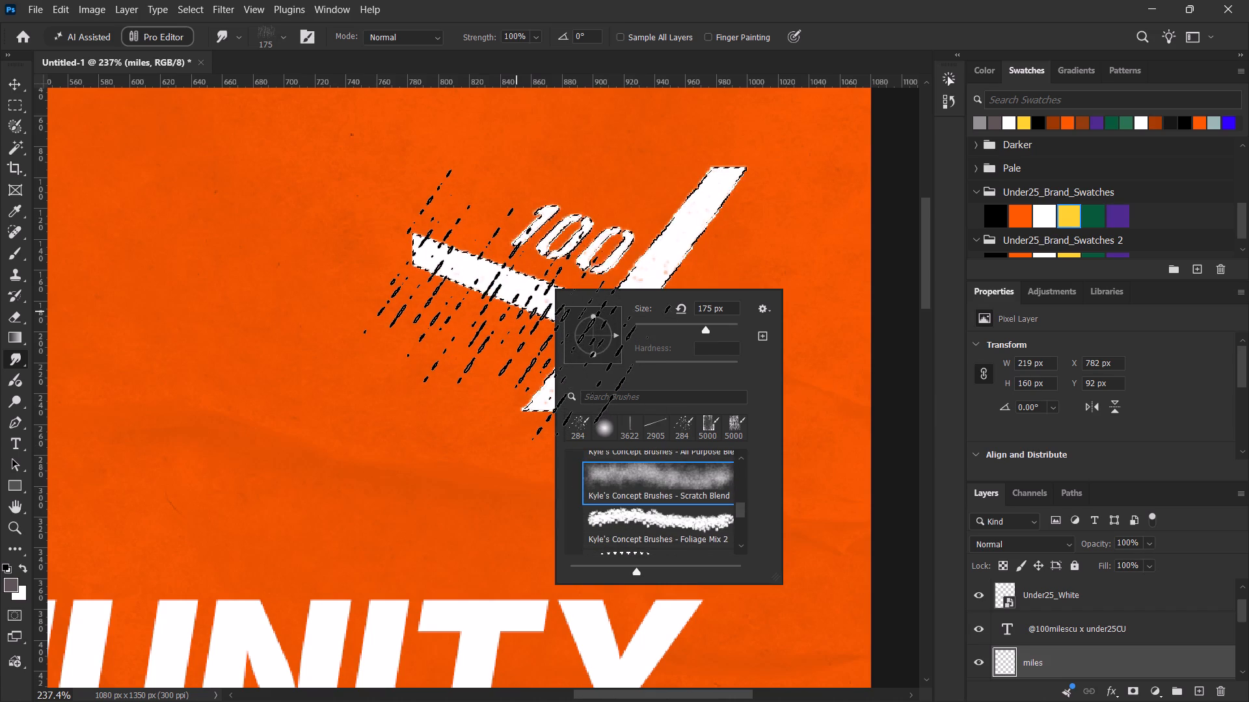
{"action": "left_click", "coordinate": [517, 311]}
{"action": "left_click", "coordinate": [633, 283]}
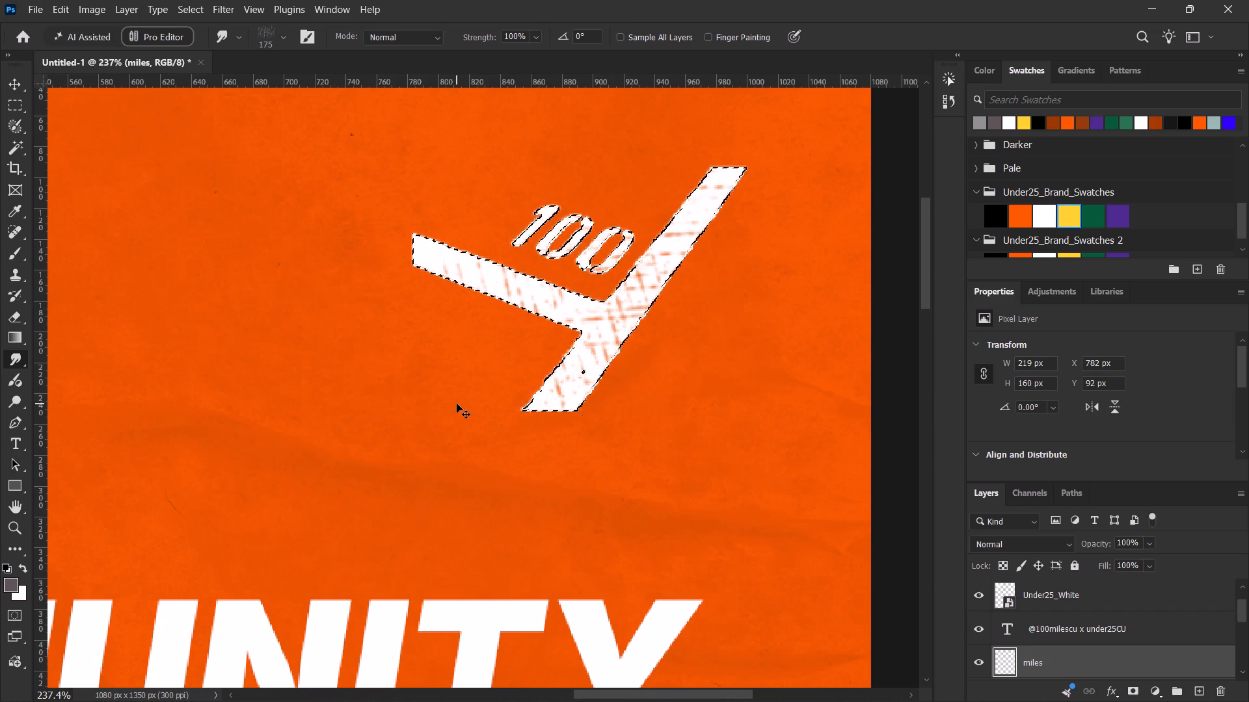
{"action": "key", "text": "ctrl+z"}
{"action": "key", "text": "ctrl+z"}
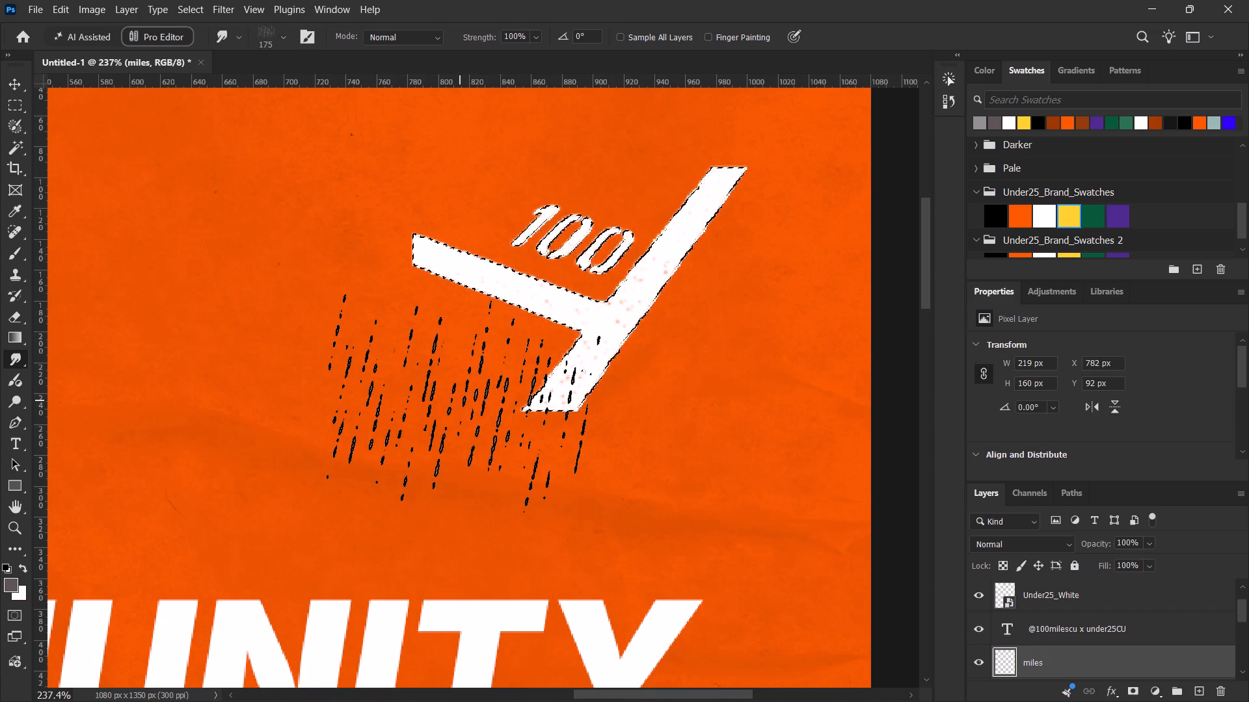
Reset the foreground and background colours to default black and white, try one Scratch Blend dab on the 100 graphic, and undo it.
{"action": "key", "text": "d"}
{"action": "left_click", "coordinate": [562, 284]}
{"action": "key", "text": "ctrl+z"}
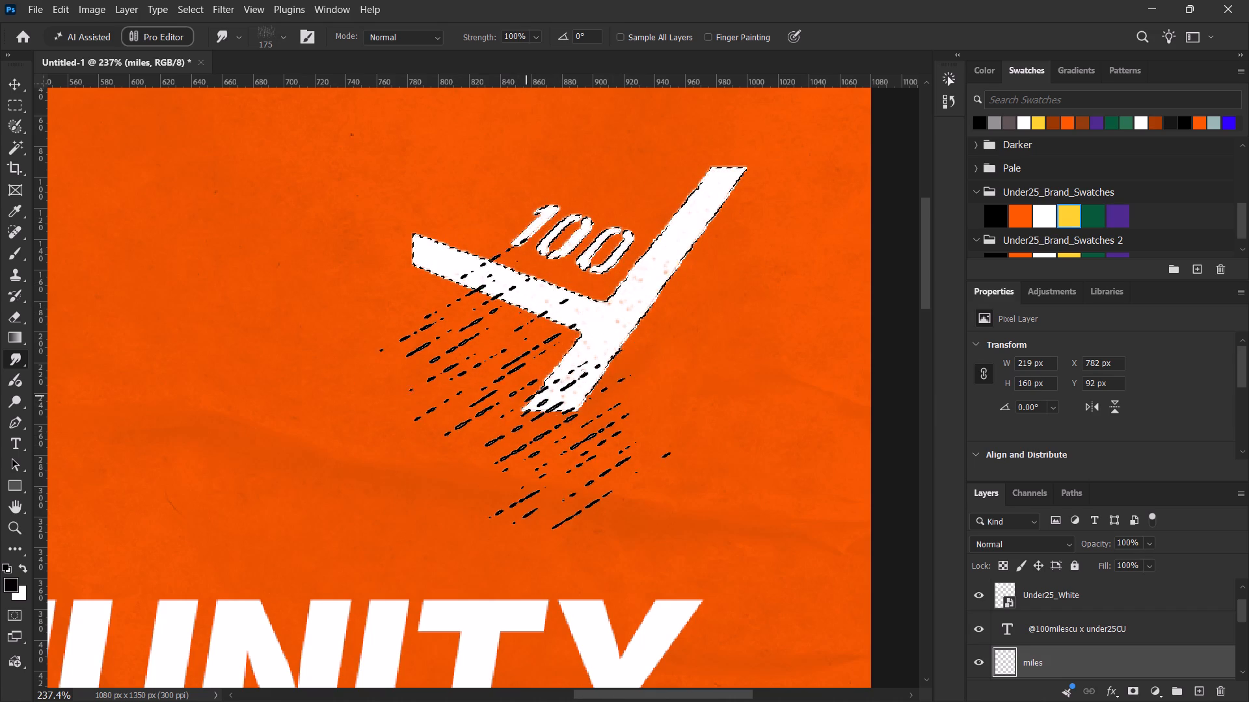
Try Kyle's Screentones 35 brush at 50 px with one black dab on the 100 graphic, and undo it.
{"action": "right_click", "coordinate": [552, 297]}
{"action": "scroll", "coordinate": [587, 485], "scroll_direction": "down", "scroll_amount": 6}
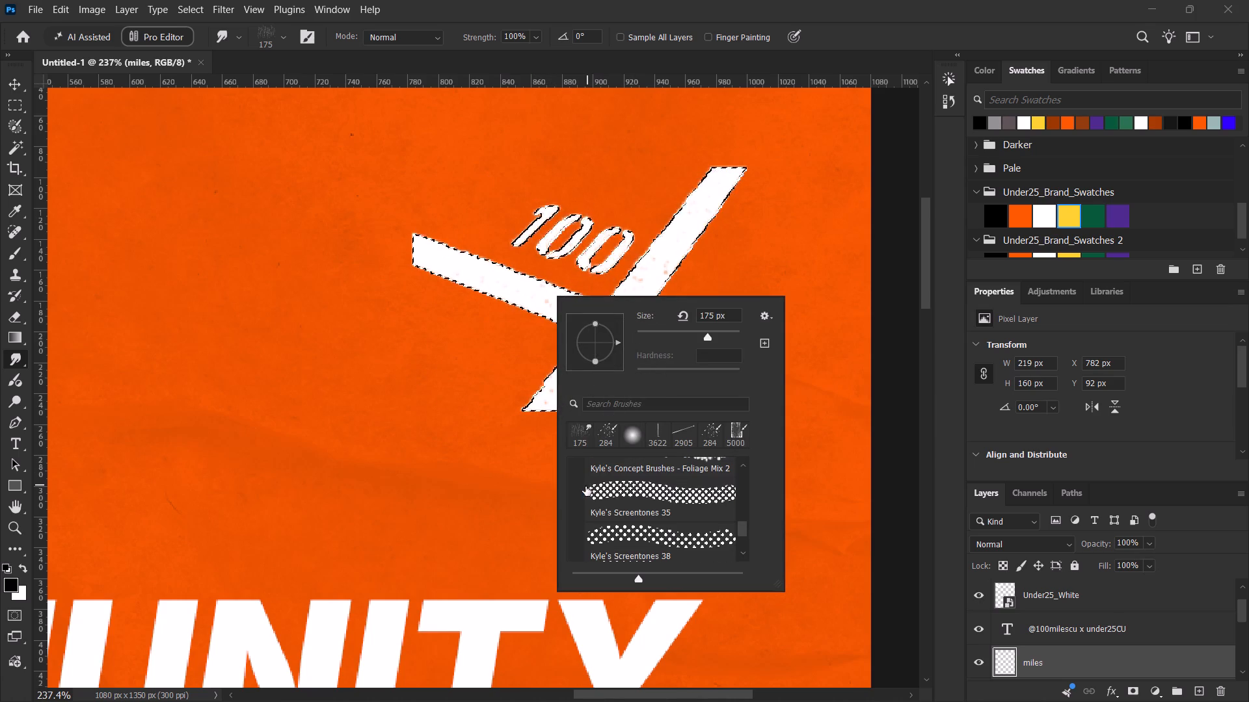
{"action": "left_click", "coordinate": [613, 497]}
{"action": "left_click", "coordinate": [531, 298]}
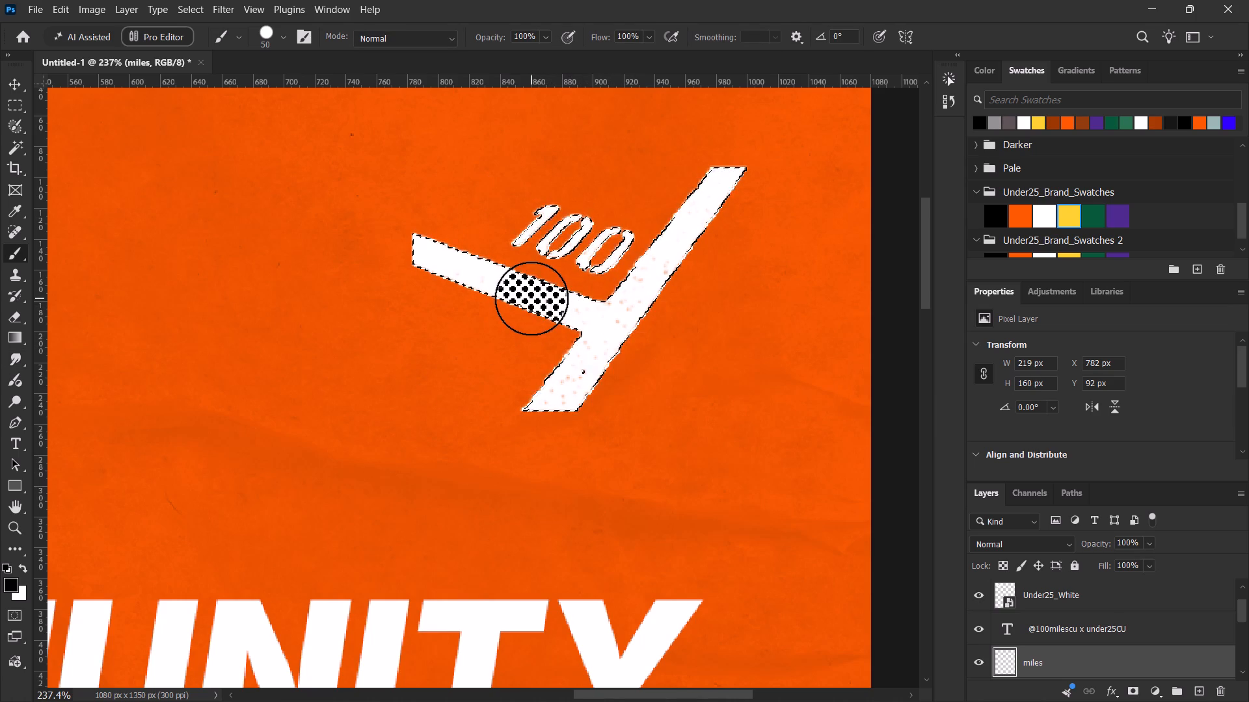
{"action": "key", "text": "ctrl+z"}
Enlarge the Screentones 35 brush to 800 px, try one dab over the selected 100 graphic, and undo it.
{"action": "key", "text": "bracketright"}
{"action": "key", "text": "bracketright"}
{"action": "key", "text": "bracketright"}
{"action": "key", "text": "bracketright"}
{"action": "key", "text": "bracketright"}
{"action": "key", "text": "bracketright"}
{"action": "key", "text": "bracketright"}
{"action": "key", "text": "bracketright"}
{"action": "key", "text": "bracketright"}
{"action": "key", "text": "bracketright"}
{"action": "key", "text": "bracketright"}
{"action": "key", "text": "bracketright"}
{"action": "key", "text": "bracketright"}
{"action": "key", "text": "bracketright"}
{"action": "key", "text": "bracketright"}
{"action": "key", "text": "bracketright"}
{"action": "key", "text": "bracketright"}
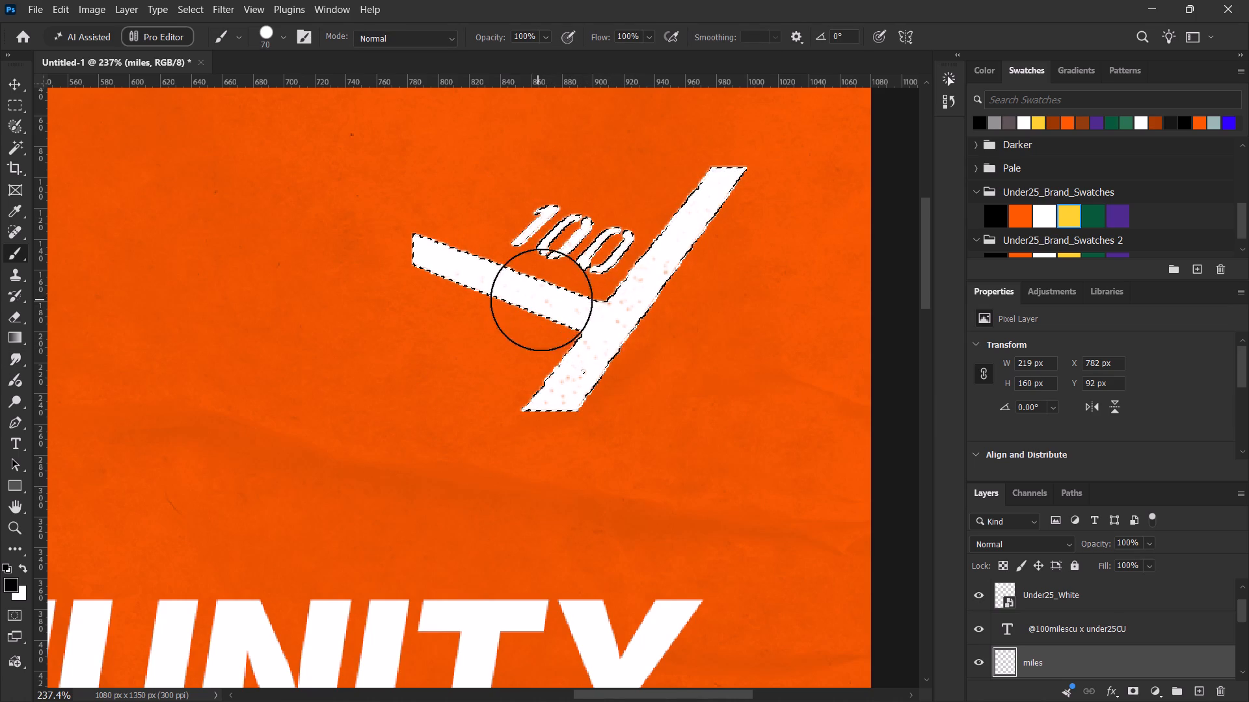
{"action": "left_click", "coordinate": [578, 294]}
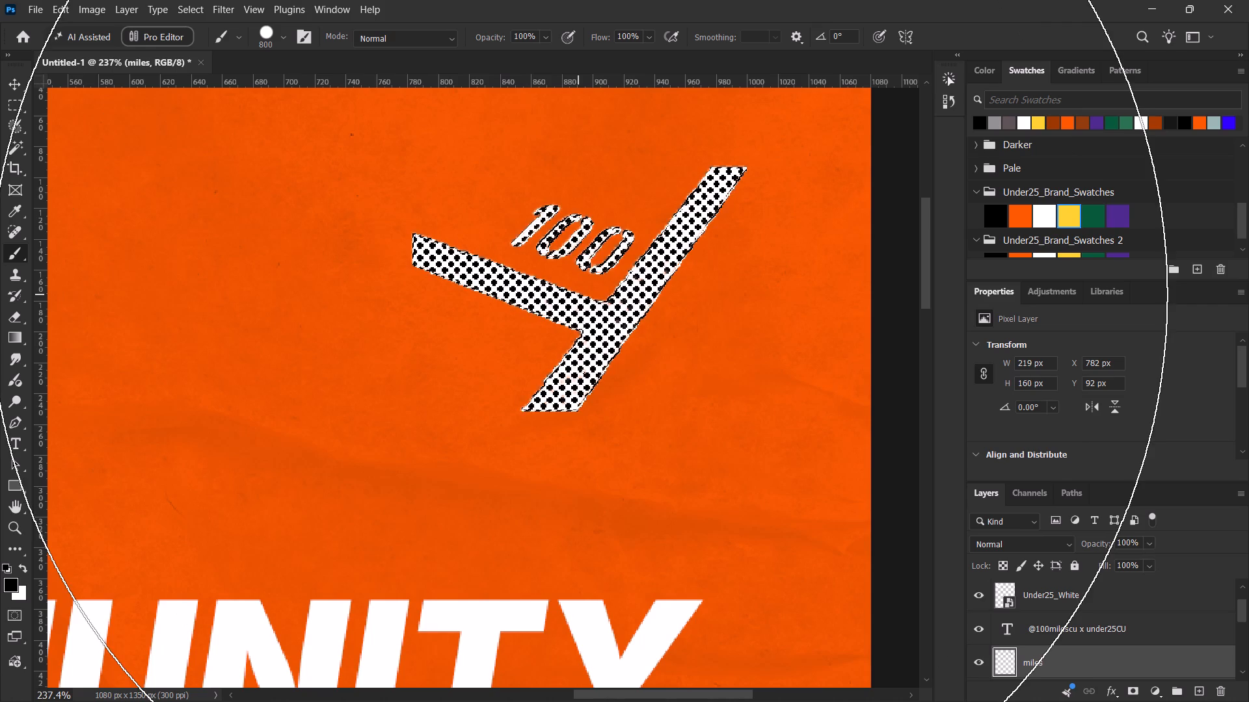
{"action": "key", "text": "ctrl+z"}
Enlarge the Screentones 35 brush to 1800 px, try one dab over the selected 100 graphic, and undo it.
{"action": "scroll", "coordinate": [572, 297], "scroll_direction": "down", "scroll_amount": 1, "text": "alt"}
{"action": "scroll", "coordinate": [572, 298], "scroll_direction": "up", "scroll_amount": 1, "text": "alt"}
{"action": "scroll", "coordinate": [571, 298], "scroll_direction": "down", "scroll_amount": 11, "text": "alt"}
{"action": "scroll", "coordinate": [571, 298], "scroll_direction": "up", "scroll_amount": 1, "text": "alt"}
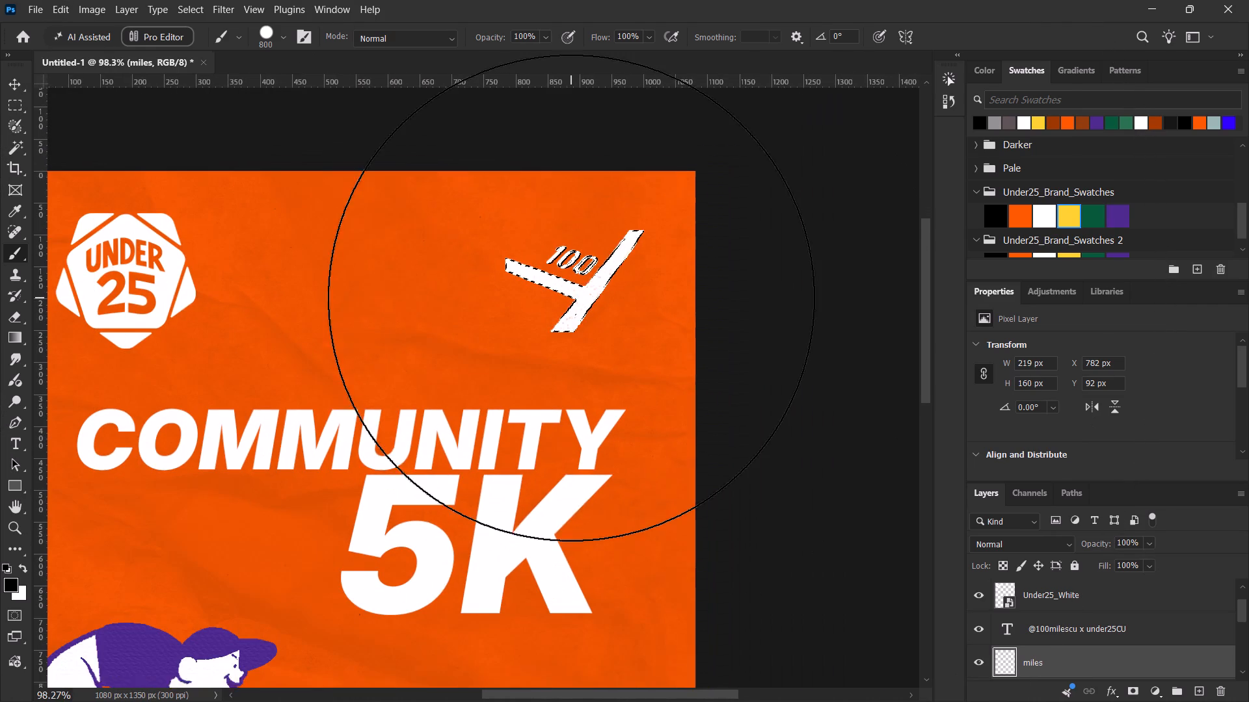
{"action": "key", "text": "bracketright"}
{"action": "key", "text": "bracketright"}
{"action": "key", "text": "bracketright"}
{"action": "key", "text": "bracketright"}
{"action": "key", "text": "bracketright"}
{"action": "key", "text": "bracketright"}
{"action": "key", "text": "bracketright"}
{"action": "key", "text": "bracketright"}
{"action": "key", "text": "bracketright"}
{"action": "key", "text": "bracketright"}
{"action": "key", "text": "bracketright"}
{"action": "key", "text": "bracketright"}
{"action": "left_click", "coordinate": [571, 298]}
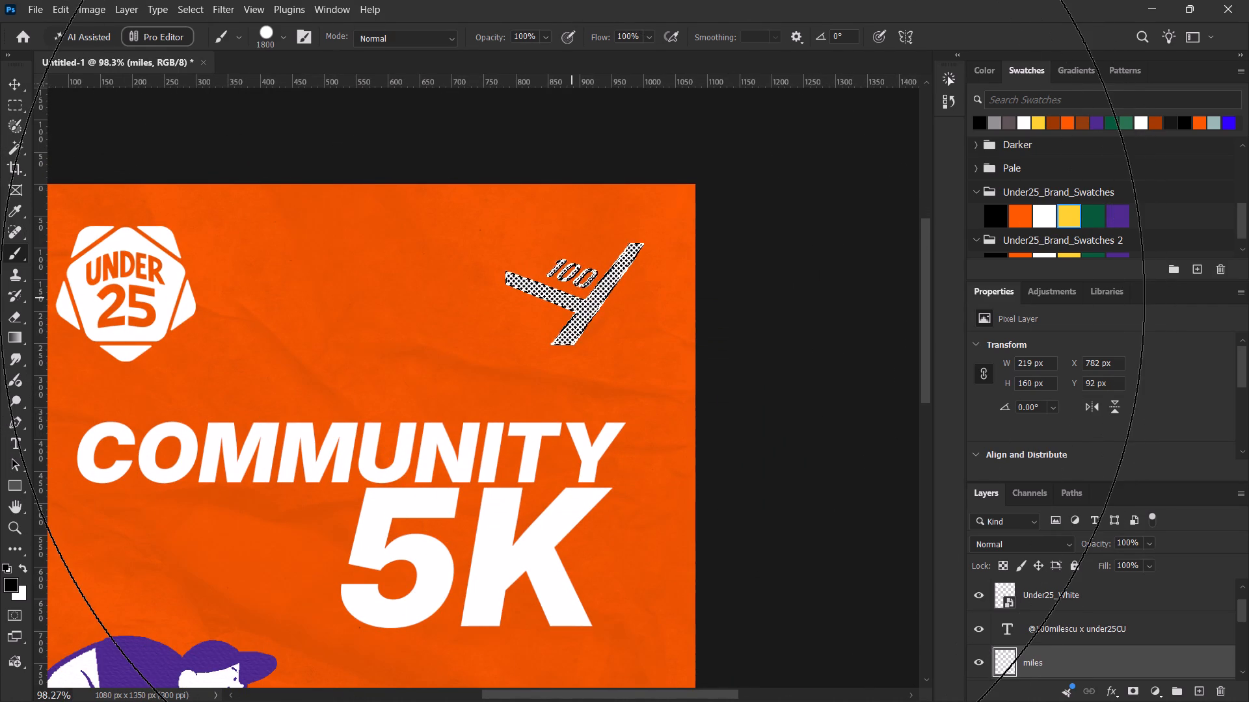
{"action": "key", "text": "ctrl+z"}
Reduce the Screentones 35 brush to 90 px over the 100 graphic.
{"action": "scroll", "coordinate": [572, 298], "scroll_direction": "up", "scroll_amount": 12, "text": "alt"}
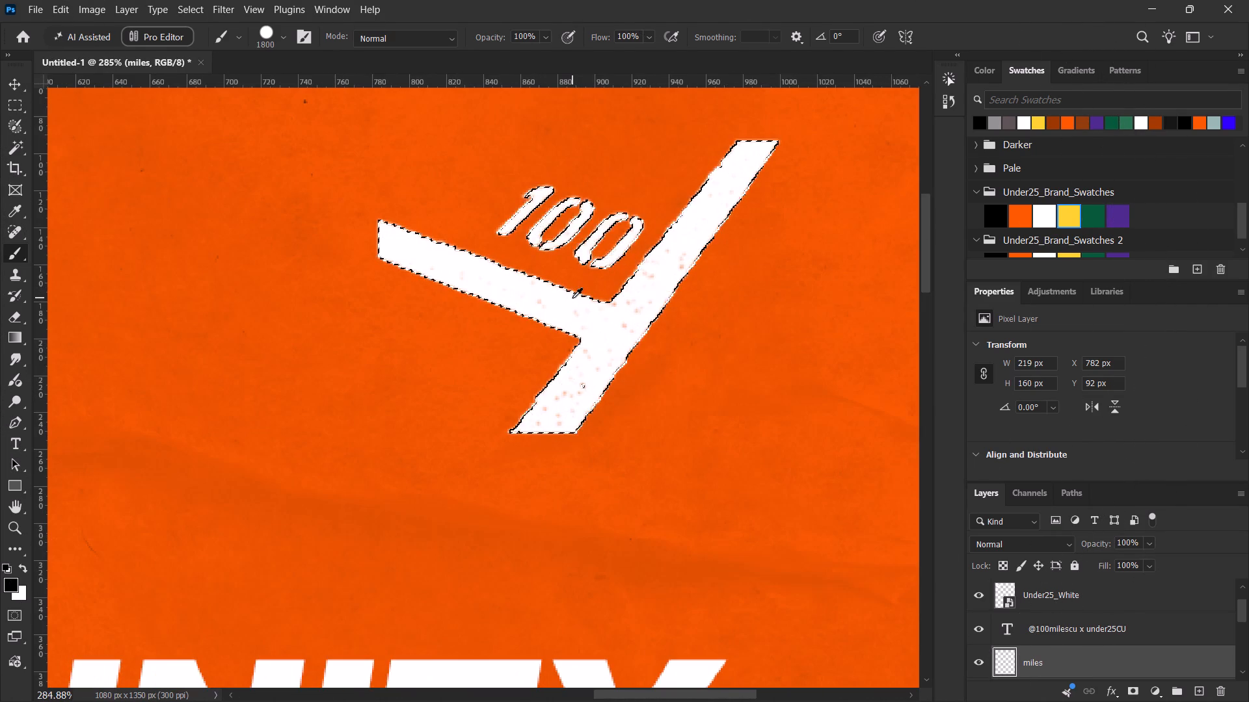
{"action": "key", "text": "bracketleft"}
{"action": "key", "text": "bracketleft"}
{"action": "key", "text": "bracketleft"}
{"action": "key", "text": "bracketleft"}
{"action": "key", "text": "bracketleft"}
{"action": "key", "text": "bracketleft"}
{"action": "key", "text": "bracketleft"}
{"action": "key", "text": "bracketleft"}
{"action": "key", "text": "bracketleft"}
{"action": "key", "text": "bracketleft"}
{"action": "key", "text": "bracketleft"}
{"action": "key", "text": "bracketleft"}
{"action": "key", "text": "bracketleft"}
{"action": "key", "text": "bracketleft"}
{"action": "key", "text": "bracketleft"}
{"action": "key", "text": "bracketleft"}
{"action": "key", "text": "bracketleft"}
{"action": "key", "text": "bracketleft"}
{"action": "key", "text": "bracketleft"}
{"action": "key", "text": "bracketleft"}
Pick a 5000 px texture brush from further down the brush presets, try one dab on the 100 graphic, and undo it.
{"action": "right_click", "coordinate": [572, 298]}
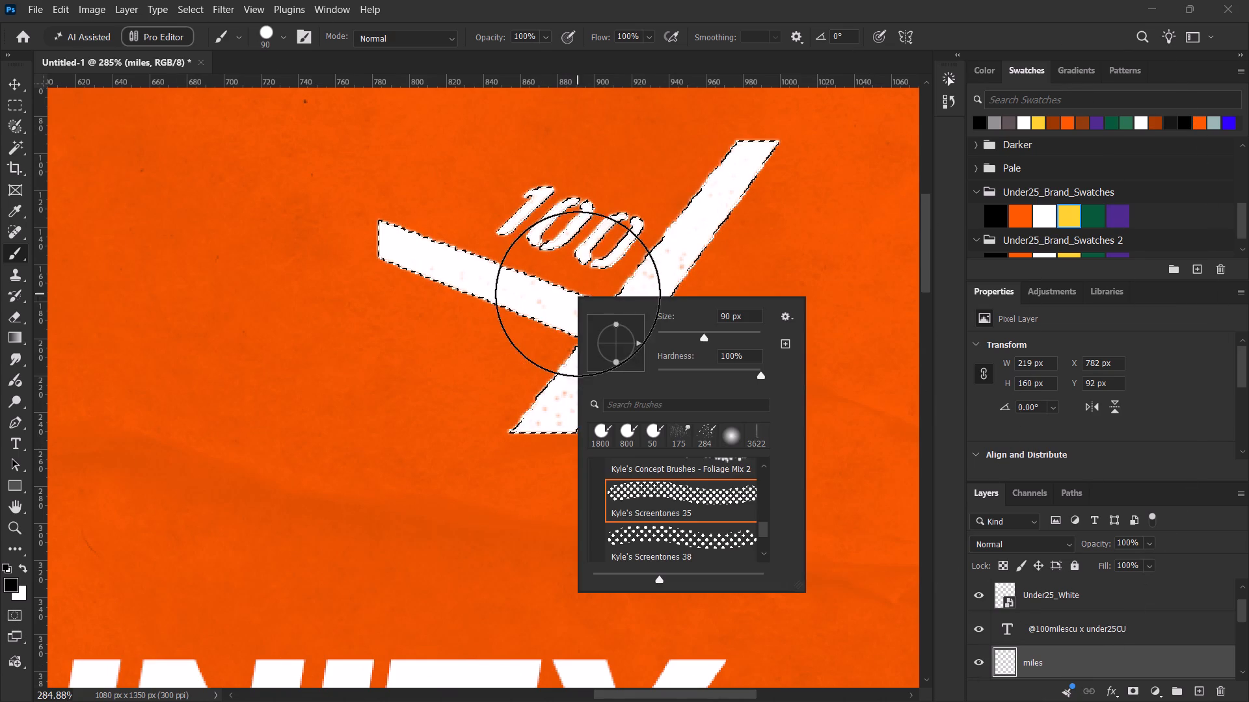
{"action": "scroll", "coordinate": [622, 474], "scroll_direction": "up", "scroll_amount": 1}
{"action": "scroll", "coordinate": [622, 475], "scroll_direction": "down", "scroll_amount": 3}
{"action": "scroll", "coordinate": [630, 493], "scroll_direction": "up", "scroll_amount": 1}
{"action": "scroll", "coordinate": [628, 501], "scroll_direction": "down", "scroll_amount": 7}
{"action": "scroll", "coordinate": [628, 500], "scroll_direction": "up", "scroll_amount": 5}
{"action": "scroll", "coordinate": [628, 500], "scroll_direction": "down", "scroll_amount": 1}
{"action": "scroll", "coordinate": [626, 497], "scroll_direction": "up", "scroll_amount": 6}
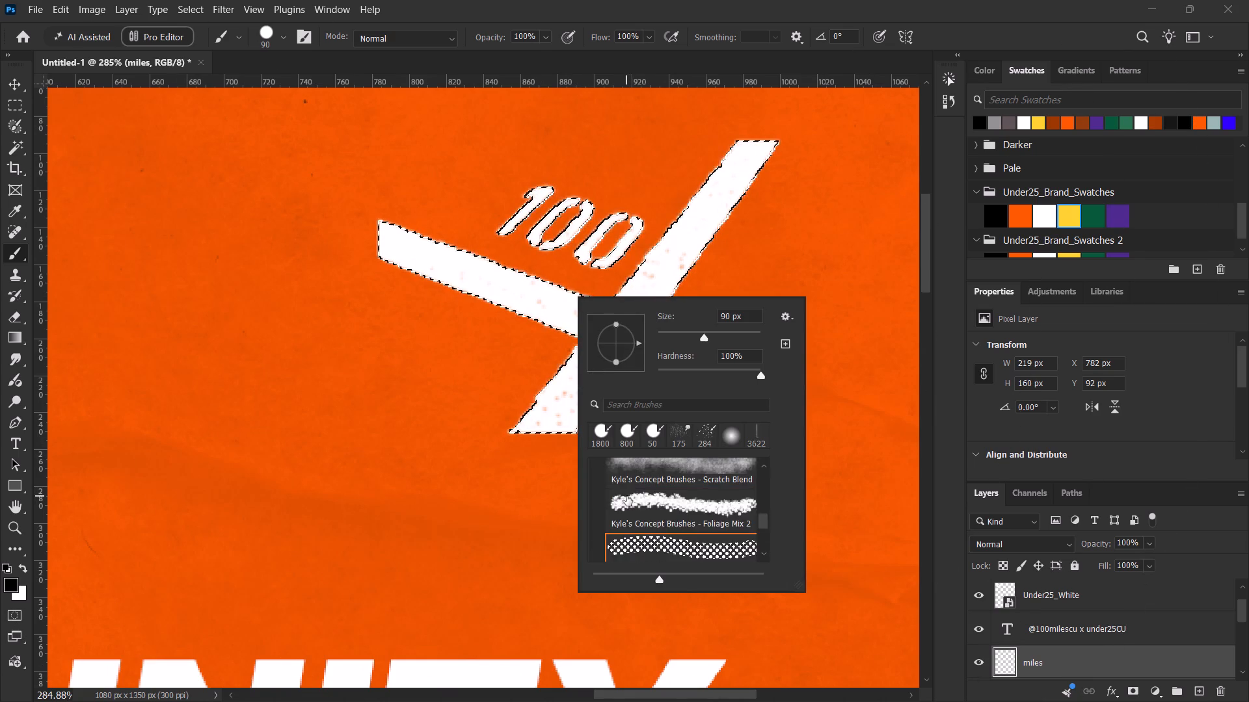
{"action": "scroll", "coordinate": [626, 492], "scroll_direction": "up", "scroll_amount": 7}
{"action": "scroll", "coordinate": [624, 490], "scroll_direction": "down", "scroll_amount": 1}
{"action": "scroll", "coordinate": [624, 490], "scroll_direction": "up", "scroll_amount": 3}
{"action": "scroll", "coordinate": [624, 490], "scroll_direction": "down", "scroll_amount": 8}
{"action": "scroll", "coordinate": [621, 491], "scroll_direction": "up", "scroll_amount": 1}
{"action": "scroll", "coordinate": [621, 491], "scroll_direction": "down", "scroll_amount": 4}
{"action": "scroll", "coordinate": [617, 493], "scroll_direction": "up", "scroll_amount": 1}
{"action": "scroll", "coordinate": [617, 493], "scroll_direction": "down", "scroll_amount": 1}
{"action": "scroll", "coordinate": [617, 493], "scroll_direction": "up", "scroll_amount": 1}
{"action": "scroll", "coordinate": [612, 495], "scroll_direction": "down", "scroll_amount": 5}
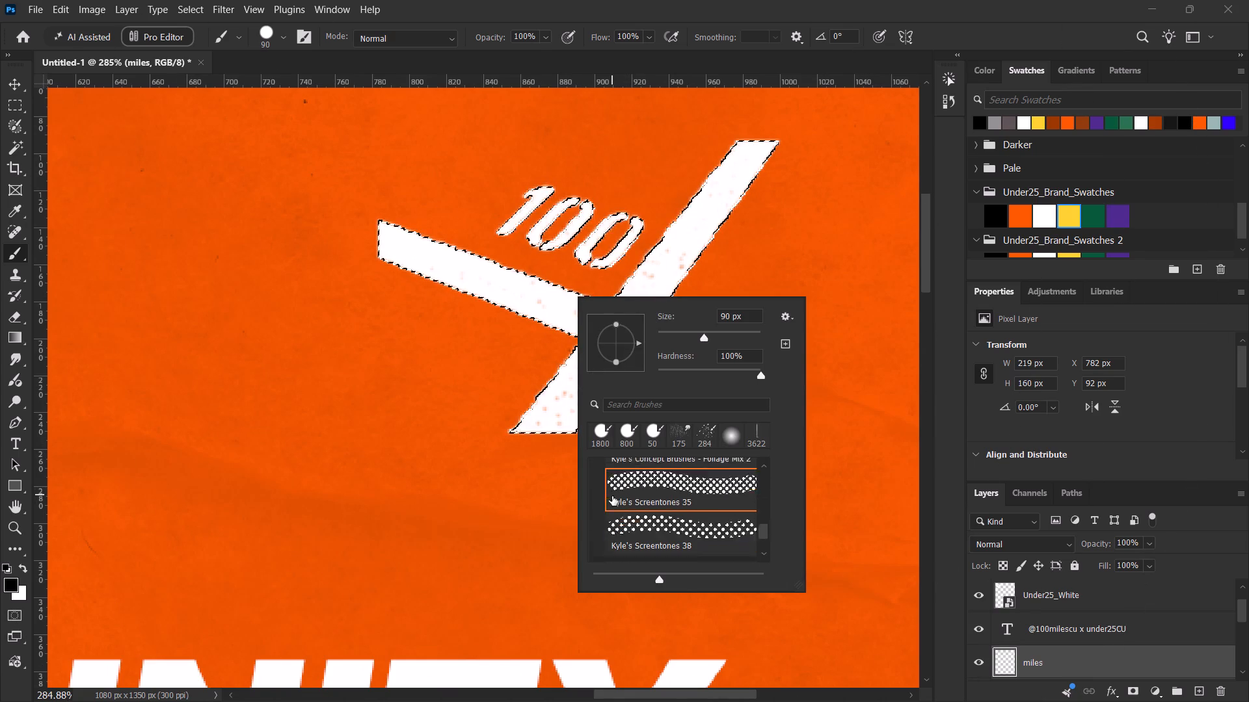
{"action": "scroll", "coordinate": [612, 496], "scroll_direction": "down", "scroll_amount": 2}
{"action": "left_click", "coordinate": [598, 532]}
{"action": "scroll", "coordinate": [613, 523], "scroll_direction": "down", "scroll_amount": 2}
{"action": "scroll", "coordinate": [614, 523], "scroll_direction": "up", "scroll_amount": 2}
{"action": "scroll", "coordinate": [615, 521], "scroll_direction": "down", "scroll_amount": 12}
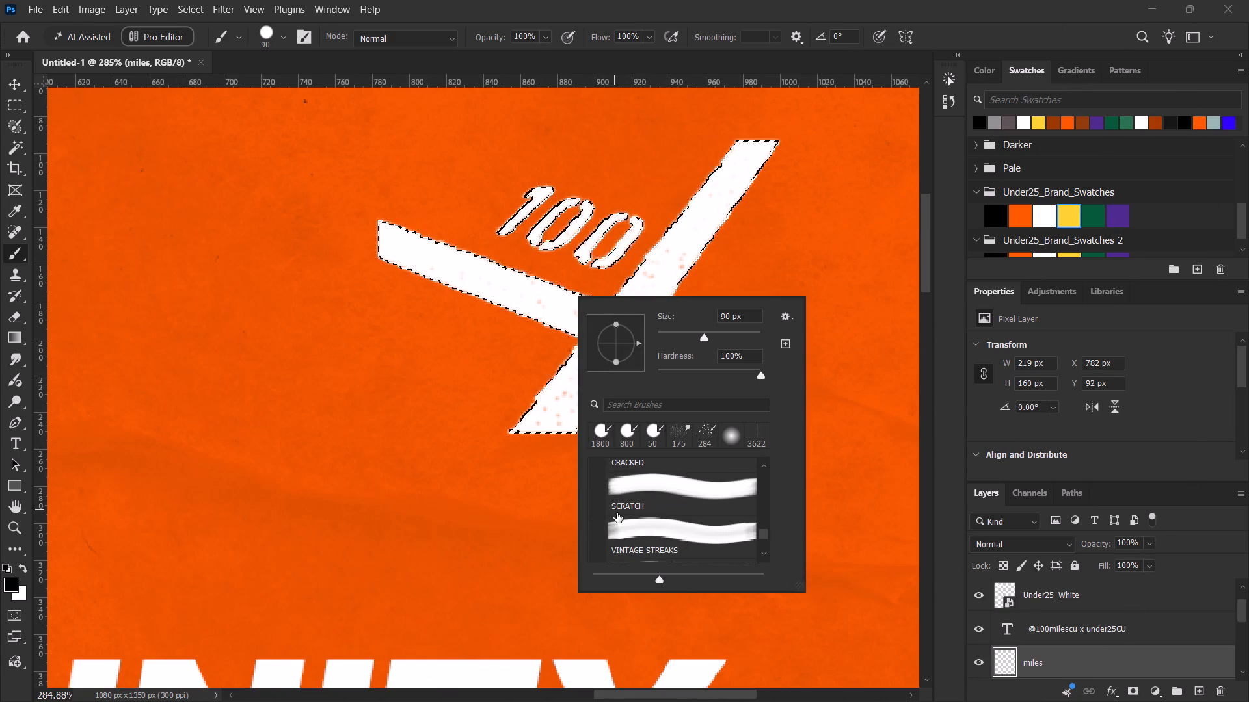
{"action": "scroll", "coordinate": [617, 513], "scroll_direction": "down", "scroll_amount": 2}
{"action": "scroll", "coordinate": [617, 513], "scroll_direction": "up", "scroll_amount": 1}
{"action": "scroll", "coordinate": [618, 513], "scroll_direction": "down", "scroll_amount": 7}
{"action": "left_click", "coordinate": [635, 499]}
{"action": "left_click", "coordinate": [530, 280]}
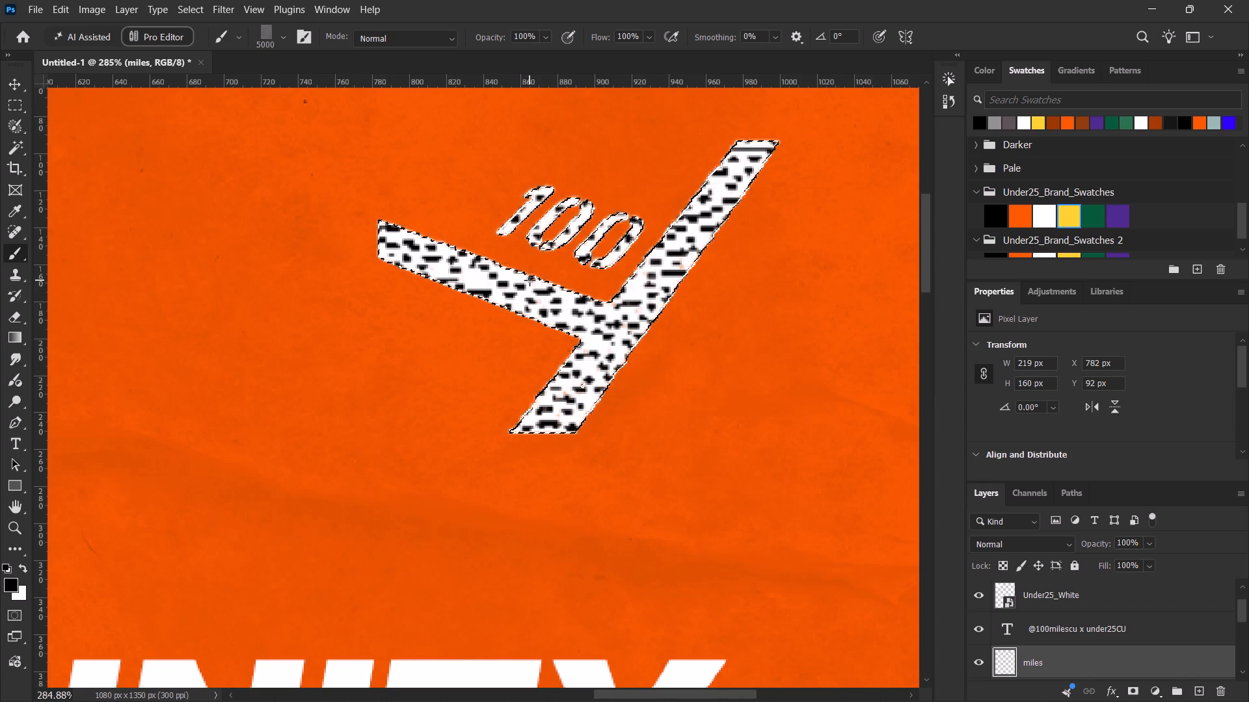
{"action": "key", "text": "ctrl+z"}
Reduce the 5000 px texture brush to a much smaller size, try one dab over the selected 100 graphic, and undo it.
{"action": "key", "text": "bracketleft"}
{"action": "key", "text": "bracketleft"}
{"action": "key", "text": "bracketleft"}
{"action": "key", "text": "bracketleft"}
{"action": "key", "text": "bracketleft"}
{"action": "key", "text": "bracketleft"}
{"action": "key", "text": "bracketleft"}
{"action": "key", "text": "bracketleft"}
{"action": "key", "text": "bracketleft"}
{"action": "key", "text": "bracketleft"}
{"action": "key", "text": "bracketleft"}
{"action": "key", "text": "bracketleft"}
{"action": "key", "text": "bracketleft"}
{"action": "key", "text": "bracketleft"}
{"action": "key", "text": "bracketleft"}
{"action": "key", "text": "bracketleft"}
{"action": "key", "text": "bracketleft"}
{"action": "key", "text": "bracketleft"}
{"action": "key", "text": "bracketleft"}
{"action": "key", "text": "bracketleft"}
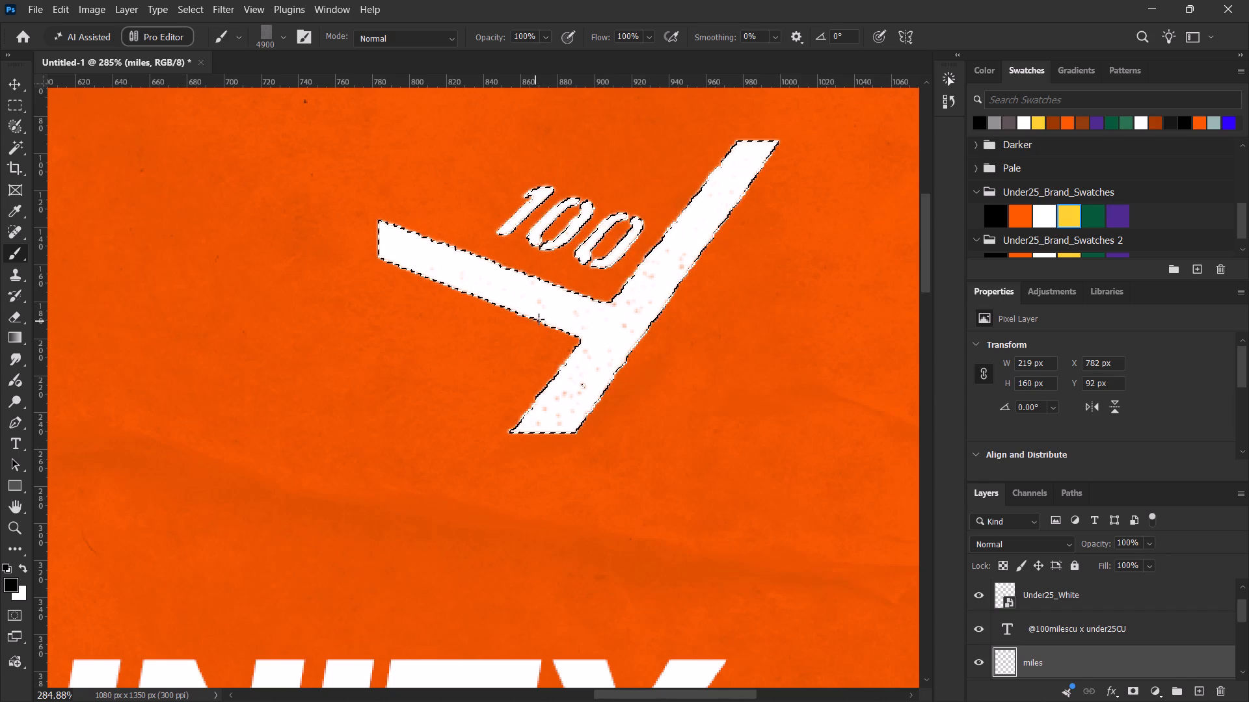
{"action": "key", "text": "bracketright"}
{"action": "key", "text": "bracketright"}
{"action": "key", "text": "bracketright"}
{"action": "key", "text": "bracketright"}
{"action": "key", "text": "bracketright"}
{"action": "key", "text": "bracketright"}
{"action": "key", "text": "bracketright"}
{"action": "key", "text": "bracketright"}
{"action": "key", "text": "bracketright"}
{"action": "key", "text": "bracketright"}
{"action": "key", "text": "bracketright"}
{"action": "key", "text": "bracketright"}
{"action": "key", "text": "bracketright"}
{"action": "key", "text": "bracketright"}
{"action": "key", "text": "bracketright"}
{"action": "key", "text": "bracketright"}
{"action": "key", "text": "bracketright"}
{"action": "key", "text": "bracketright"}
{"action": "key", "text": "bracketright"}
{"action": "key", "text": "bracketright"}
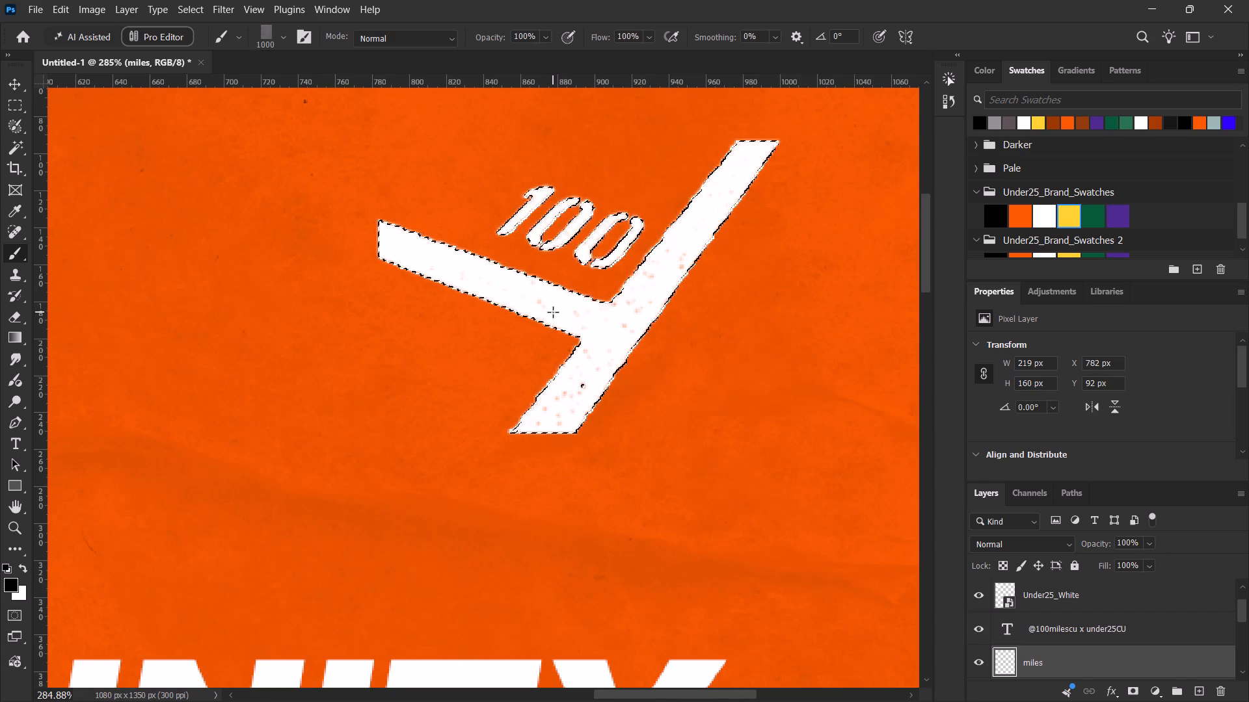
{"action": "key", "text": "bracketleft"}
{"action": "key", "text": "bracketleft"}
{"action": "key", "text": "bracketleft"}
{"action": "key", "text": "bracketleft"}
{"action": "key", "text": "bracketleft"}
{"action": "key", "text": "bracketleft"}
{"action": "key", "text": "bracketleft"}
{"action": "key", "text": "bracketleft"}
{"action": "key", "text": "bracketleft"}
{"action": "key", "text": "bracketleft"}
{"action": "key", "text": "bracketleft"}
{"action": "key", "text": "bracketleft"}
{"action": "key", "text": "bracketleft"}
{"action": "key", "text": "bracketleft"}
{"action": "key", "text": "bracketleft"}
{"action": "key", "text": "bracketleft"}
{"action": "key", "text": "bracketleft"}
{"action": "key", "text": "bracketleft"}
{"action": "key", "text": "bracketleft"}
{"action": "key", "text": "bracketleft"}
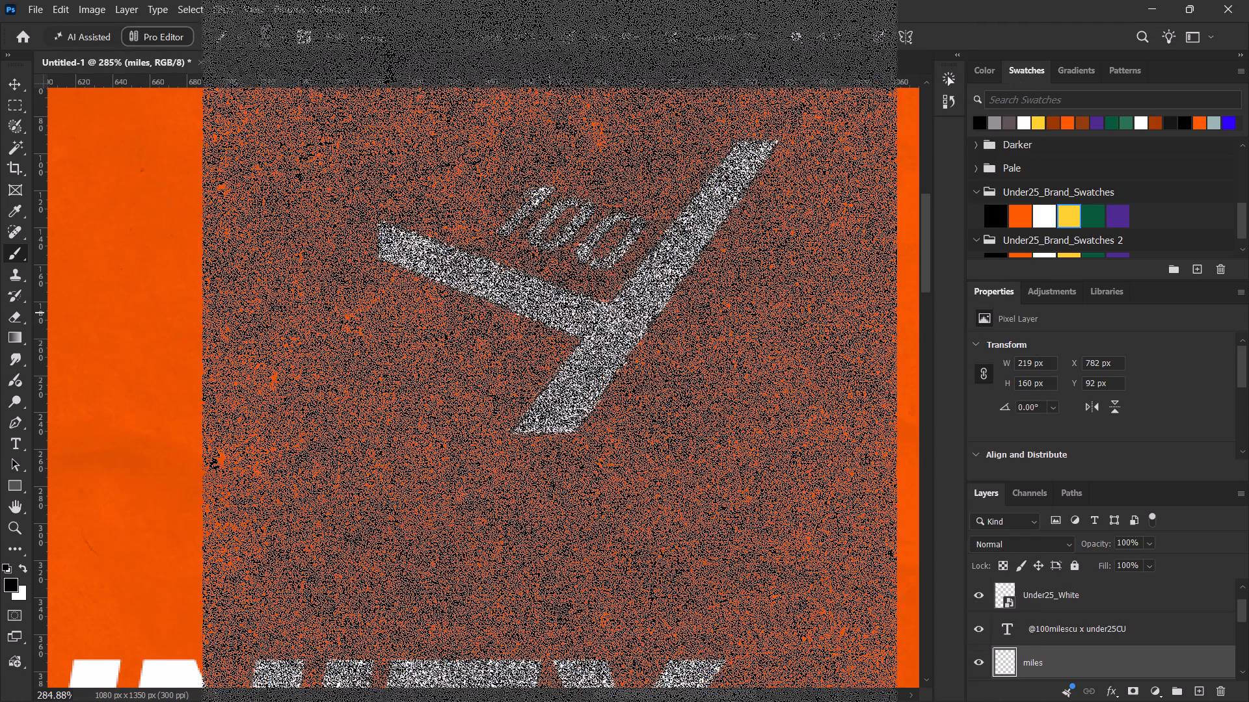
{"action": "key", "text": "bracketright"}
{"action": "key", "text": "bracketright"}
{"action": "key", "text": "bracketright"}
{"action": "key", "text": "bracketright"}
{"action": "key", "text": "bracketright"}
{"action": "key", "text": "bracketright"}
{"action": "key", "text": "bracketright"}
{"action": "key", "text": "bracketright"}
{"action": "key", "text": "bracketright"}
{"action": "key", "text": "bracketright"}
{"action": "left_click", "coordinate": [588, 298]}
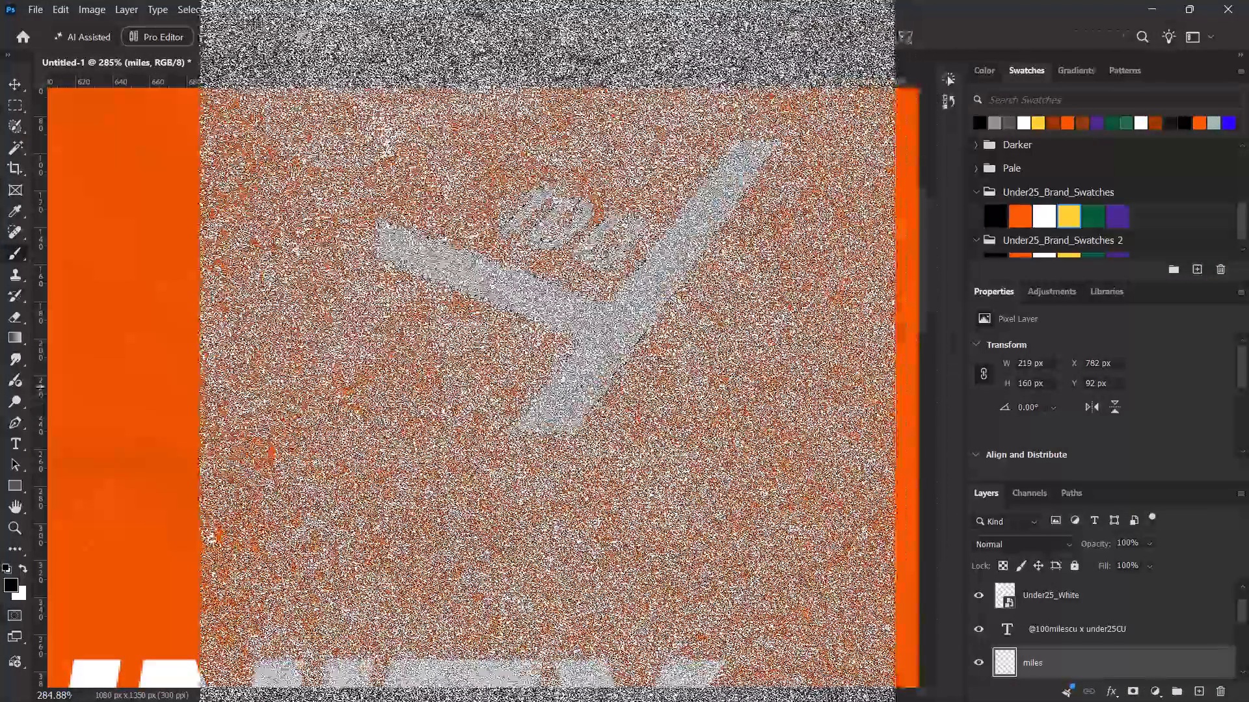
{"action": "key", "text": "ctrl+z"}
Enlarge the texture brush to 1900 px, try one dab over the selected 100 graphic, and undo it.
{"action": "key", "text": "bracketright"}
{"action": "key", "text": "bracketright"}
{"action": "key", "text": "bracketright"}
{"action": "key", "text": "bracketright"}
{"action": "key", "text": "bracketright"}
{"action": "key", "text": "bracketright"}
{"action": "key", "text": "bracketright"}
{"action": "key", "text": "bracketright"}
{"action": "key", "text": "bracketright"}
{"action": "key", "text": "bracketright"}
{"action": "key", "text": "bracketright"}
{"action": "key", "text": "bracketright"}
{"action": "key", "text": "bracketright"}
{"action": "key", "text": "bracketright"}
{"action": "key", "text": "bracketright"}
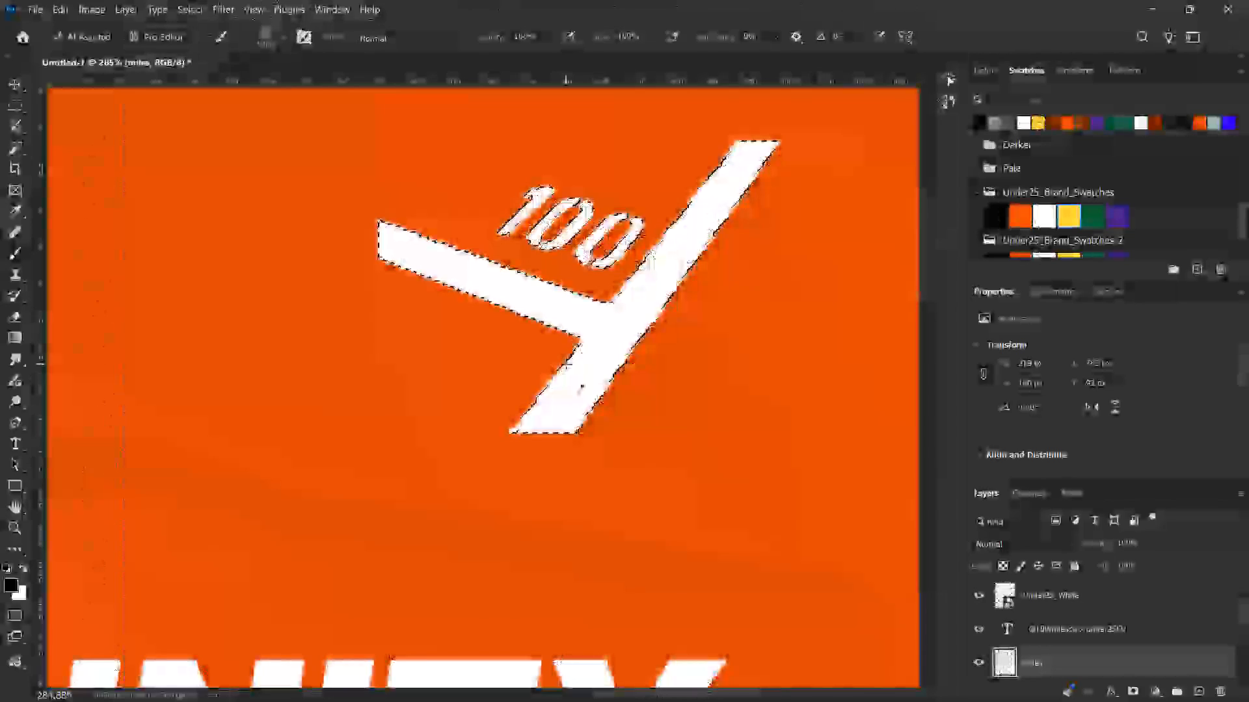
{"action": "left_click", "coordinate": [566, 363]}
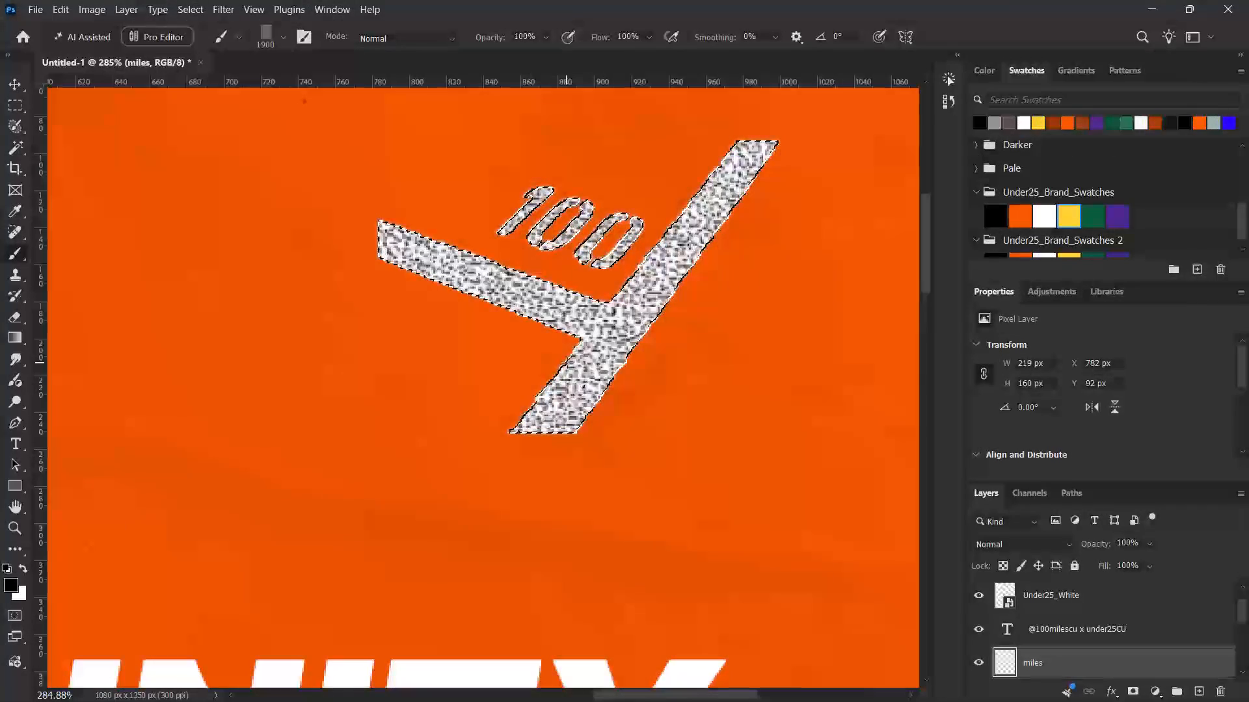
{"action": "key", "text": "ctrl+z"}
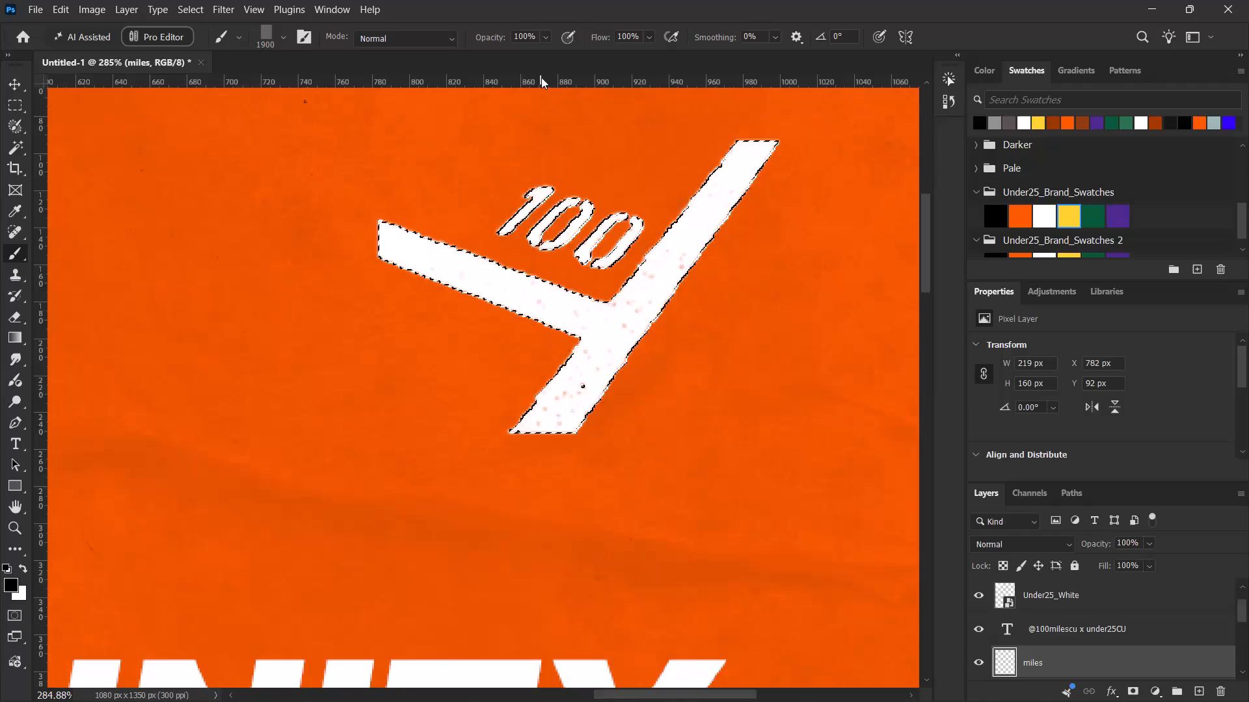
Set the brush opacity to 68%, apply one dab of black texture over the selected 100 graphic, and deselect it.
{"action": "left_click", "coordinate": [544, 36]}
{"action": "left_click", "coordinate": [539, 55]}
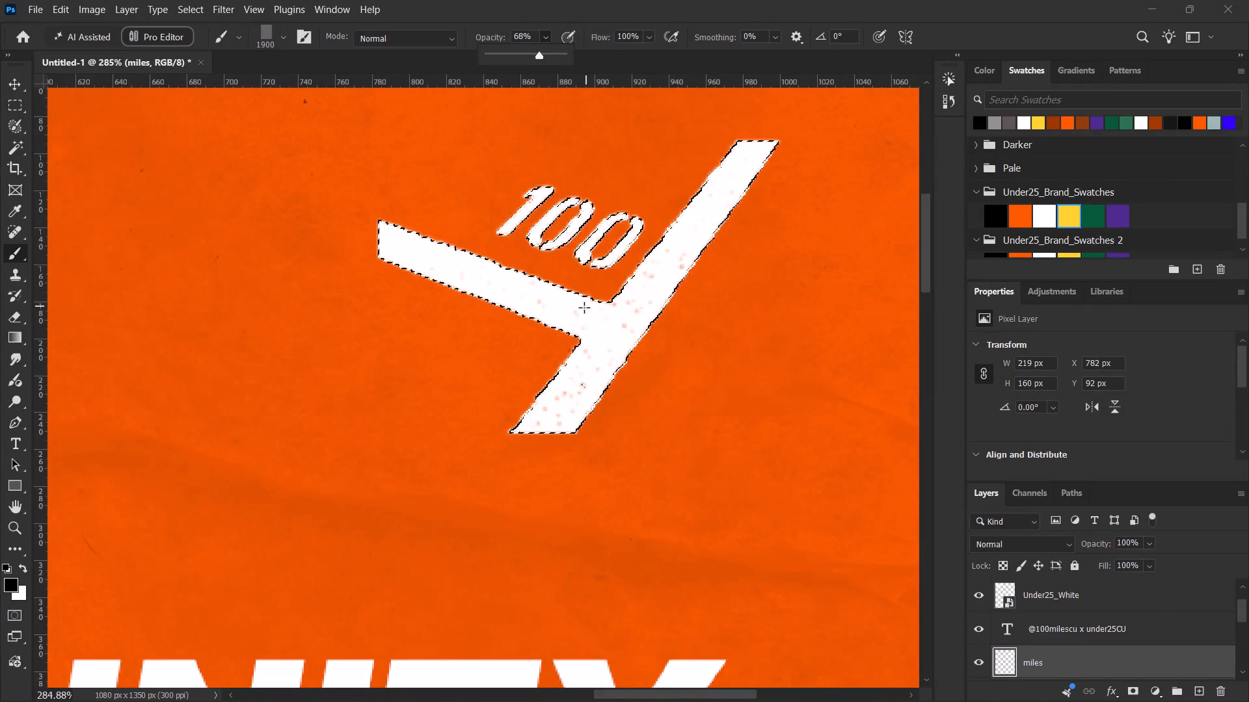
{"action": "left_click", "coordinate": [583, 300]}
{"action": "key", "text": "ctrl+d"}
Examine how the textured 100 logo looks up close and within the whole poster.
{"action": "scroll", "coordinate": [569, 307], "scroll_direction": "down", "scroll_amount": 3, "text": "alt"}
{"action": "scroll", "coordinate": [565, 311], "scroll_direction": "up", "scroll_amount": 1, "text": "alt"}
{"action": "scroll", "coordinate": [565, 311], "scroll_direction": "down", "scroll_amount": 3, "text": "alt"}
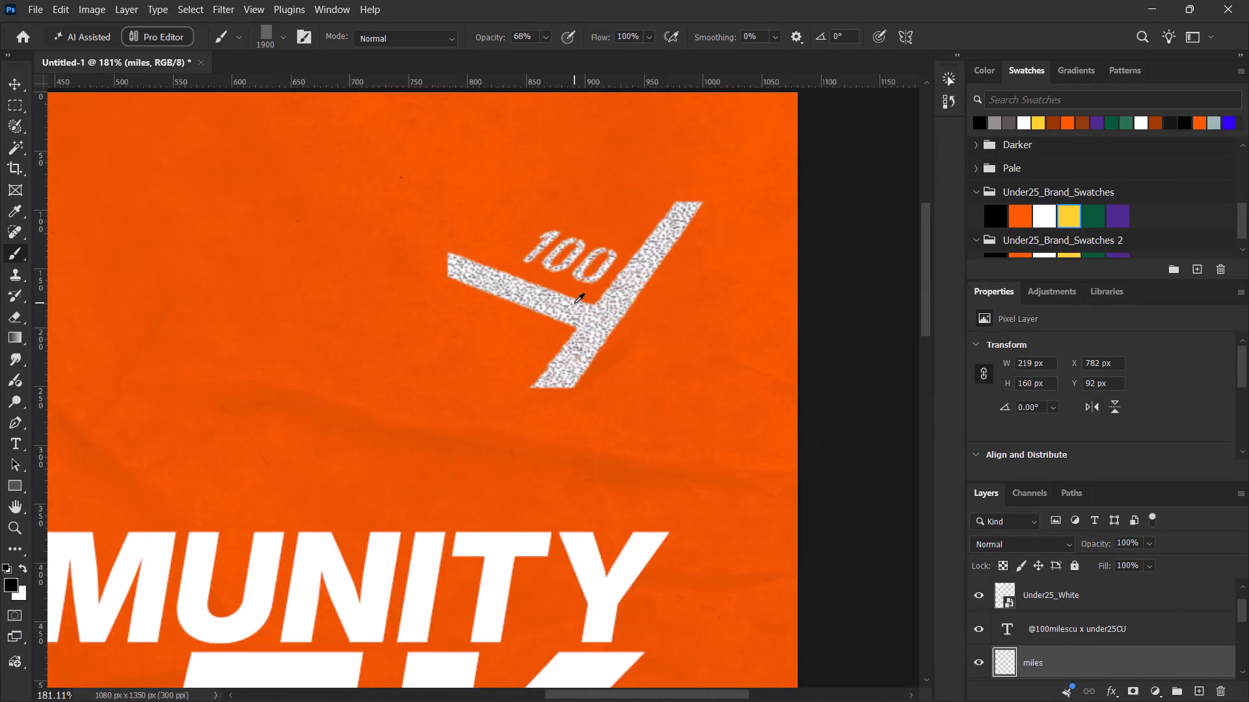
{"action": "scroll", "coordinate": [574, 303], "scroll_direction": "down", "scroll_amount": 1, "text": "alt"}
{"action": "scroll", "coordinate": [574, 303], "scroll_direction": "up", "scroll_amount": 1, "text": "alt"}
{"action": "scroll", "coordinate": [574, 303], "scroll_direction": "down", "scroll_amount": 4, "text": "alt"}
{"action": "scroll", "coordinate": [568, 313], "scroll_direction": "up", "scroll_amount": 1, "text": "alt"}
{"action": "scroll", "coordinate": [568, 314], "scroll_direction": "down", "scroll_amount": 5, "text": "alt"}
{"action": "key", "text": "space"}
{"action": "left_click_drag", "start_coordinate": [492, 419], "coordinate": [654, 273]}
{"action": "scroll", "coordinate": [654, 273], "scroll_direction": "down", "scroll_amount": 5, "text": "alt"}
{"action": "key", "text": "space"}
{"action": "key", "text": "space"}
{"action": "key", "text": "space"}
{"action": "key", "text": "space"}
{"action": "key", "text": "space"}
{"action": "key", "text": "space"}
{"action": "key", "text": "space"}
{"action": "left_click_drag", "start_coordinate": [640, 332], "coordinate": [631, 319]}
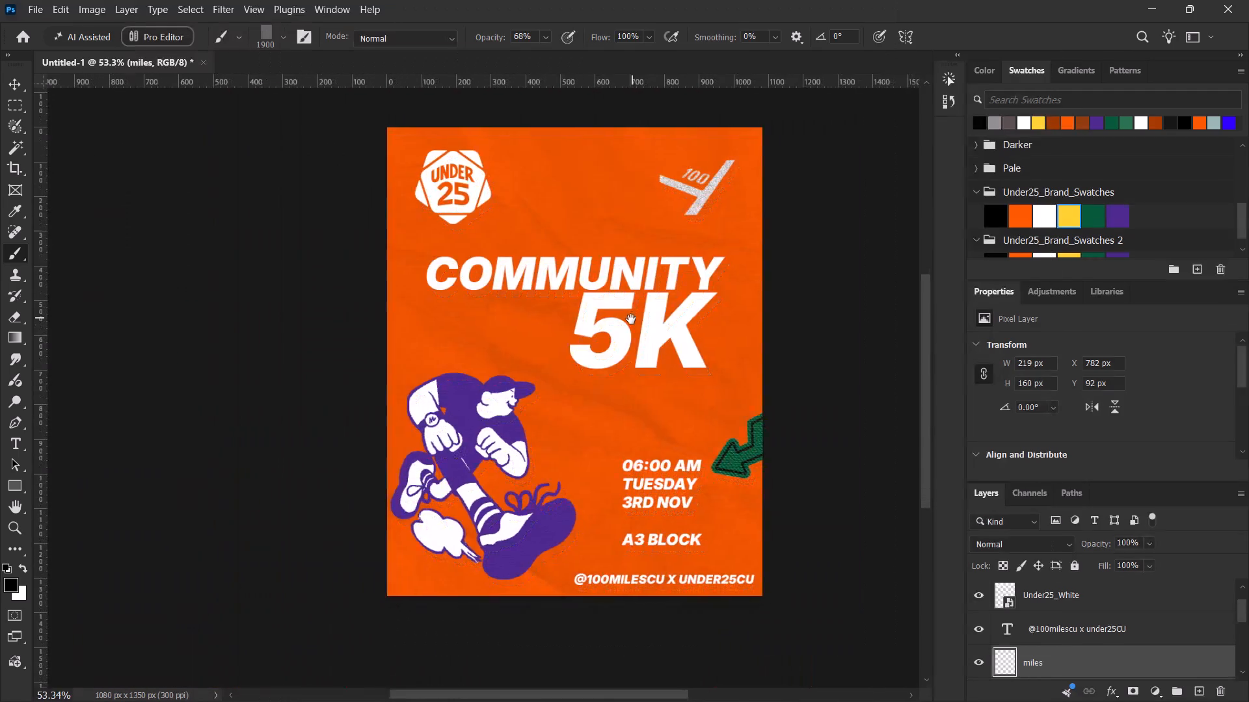
{"action": "left_click_drag", "start_coordinate": [631, 319], "coordinate": [632, 322]}
{"action": "scroll", "coordinate": [609, 340], "scroll_direction": "down", "scroll_amount": 1, "text": "alt"}
{"action": "scroll", "coordinate": [610, 339], "scroll_direction": "up", "scroll_amount": 1, "text": "alt"}
{"action": "scroll", "coordinate": [610, 339], "scroll_direction": "down", "scroll_amount": 3, "text": "alt"}
{"action": "scroll", "coordinate": [610, 339], "scroll_direction": "up", "scroll_amount": 2, "text": "alt"}
{"action": "scroll", "coordinate": [610, 339], "scroll_direction": "down", "scroll_amount": 1, "text": "alt"}
{"action": "scroll", "coordinate": [610, 339], "scroll_direction": "up", "scroll_amount": 1, "text": "alt"}
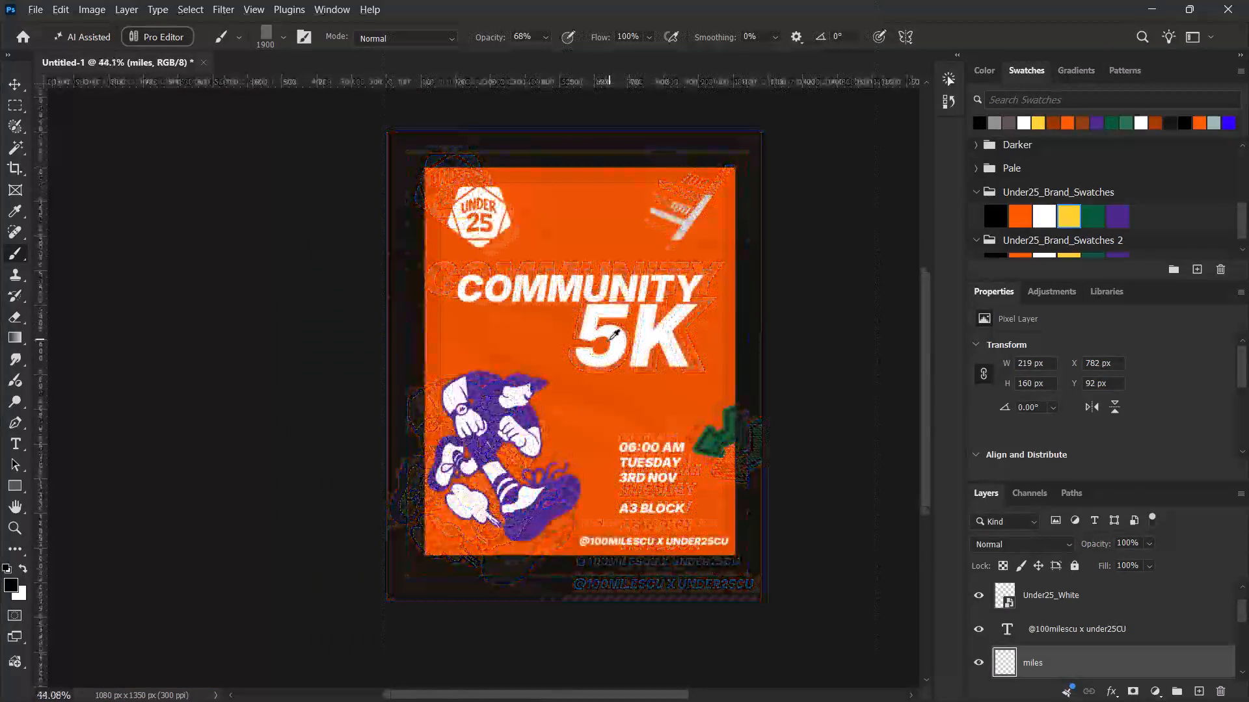
{"action": "scroll", "coordinate": [610, 339], "scroll_direction": "up", "scroll_amount": 1, "text": "alt"}
{"action": "scroll", "coordinate": [610, 341], "scroll_direction": "down", "scroll_amount": 2, "text": "alt"}
{"action": "scroll", "coordinate": [610, 341], "scroll_direction": "up", "scroll_amount": 1, "text": "alt"}
{"action": "scroll", "coordinate": [610, 341], "scroll_direction": "down", "scroll_amount": 2, "text": "alt"}
{"action": "key", "text": "space"}
{"action": "left_click", "coordinate": [622, 352]}
Select the purple runner illustration on Layer 1 and move it slightly right to X 32 px, Y 705 px.
{"action": "key", "text": "v"}
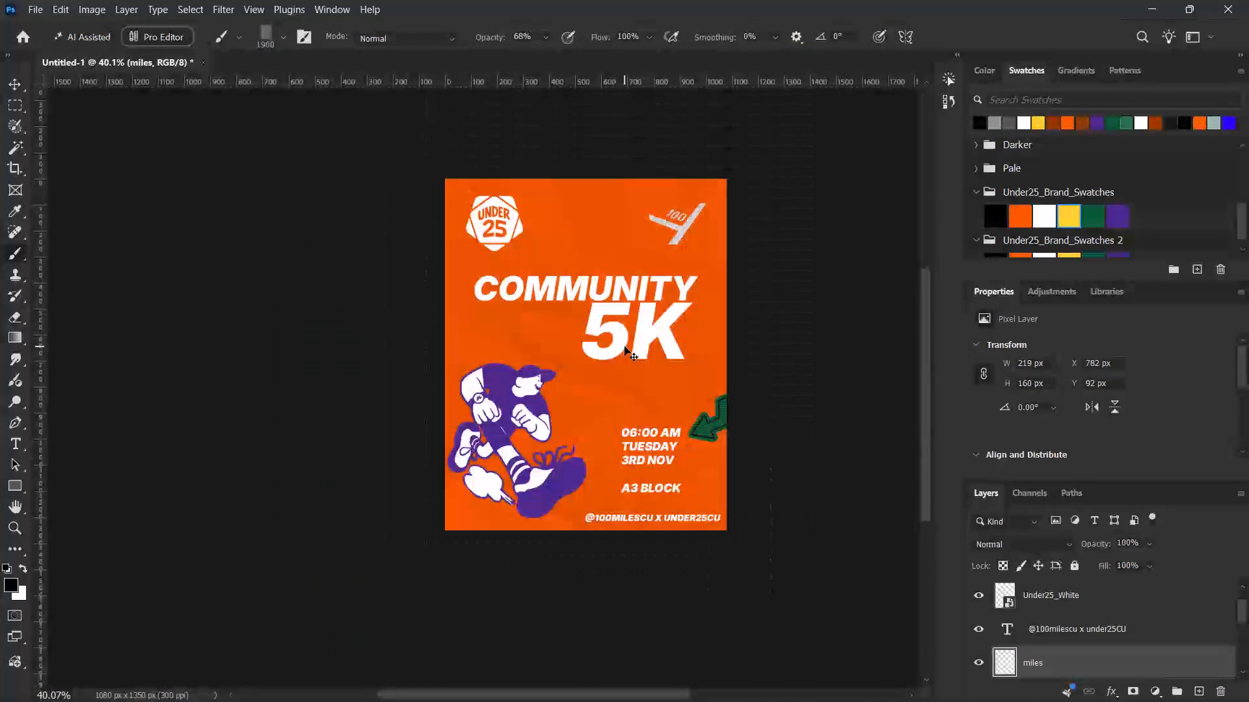
{"action": "scroll", "coordinate": [1136, 623], "scroll_direction": "up", "scroll_amount": 1}
{"action": "scroll", "coordinate": [1136, 623], "scroll_direction": "down", "scroll_amount": 1}
{"action": "scroll", "coordinate": [1136, 623], "scroll_direction": "up", "scroll_amount": 5}
{"action": "left_click", "coordinate": [1090, 599]}
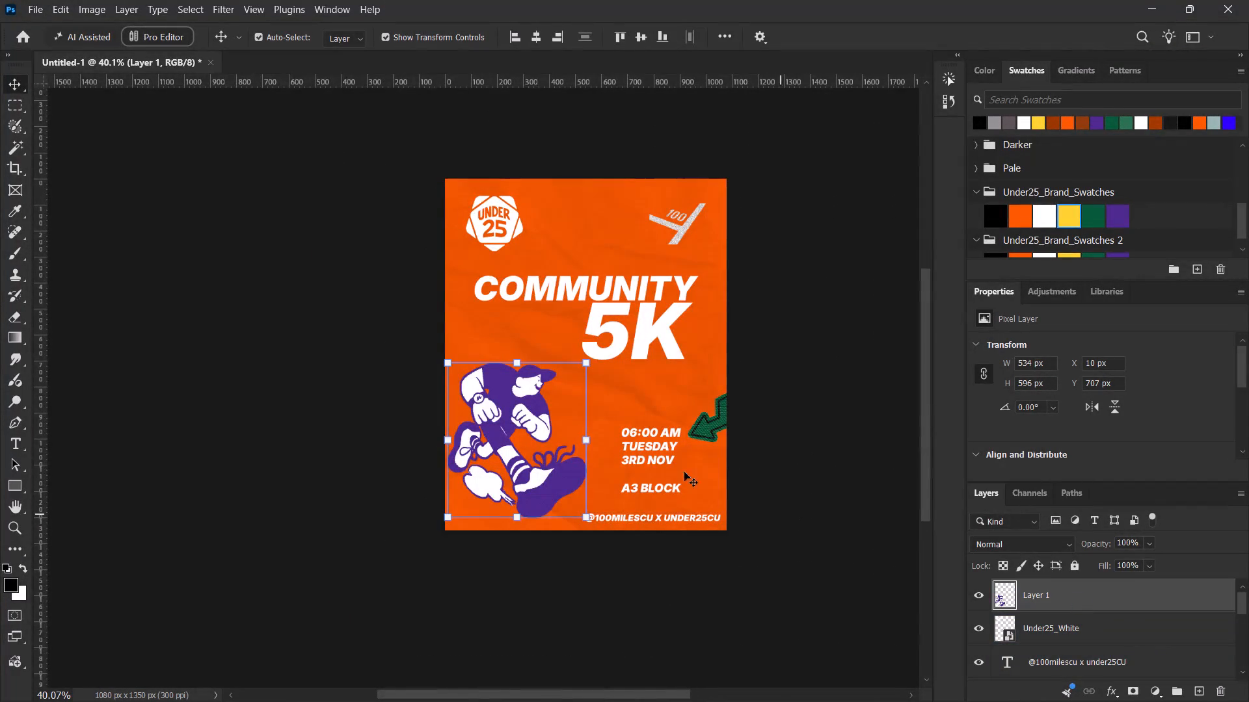
{"action": "scroll", "coordinate": [593, 395], "scroll_direction": "up", "scroll_amount": 6, "text": "alt"}
{"action": "scroll", "coordinate": [593, 395], "scroll_direction": "down", "scroll_amount": 1, "text": "alt"}
{"action": "key", "text": "space"}
{"action": "key", "text": "space"}
{"action": "key", "text": "space"}
{"action": "left_click_drag", "start_coordinate": [599, 384], "coordinate": [617, 409]}
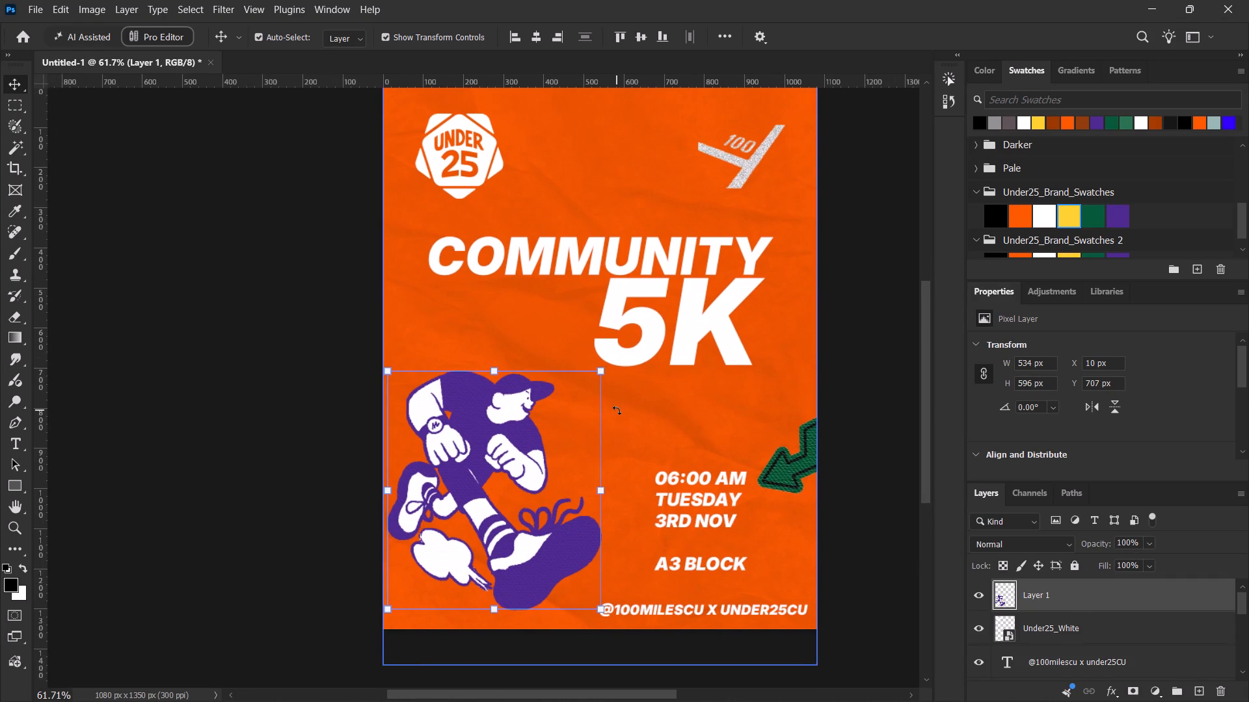
{"action": "scroll", "coordinate": [617, 410], "scroll_direction": "down", "scroll_amount": 1, "text": "alt"}
{"action": "key", "text": "space"}
{"action": "left_click_drag", "start_coordinate": [610, 409], "coordinate": [600, 421]}
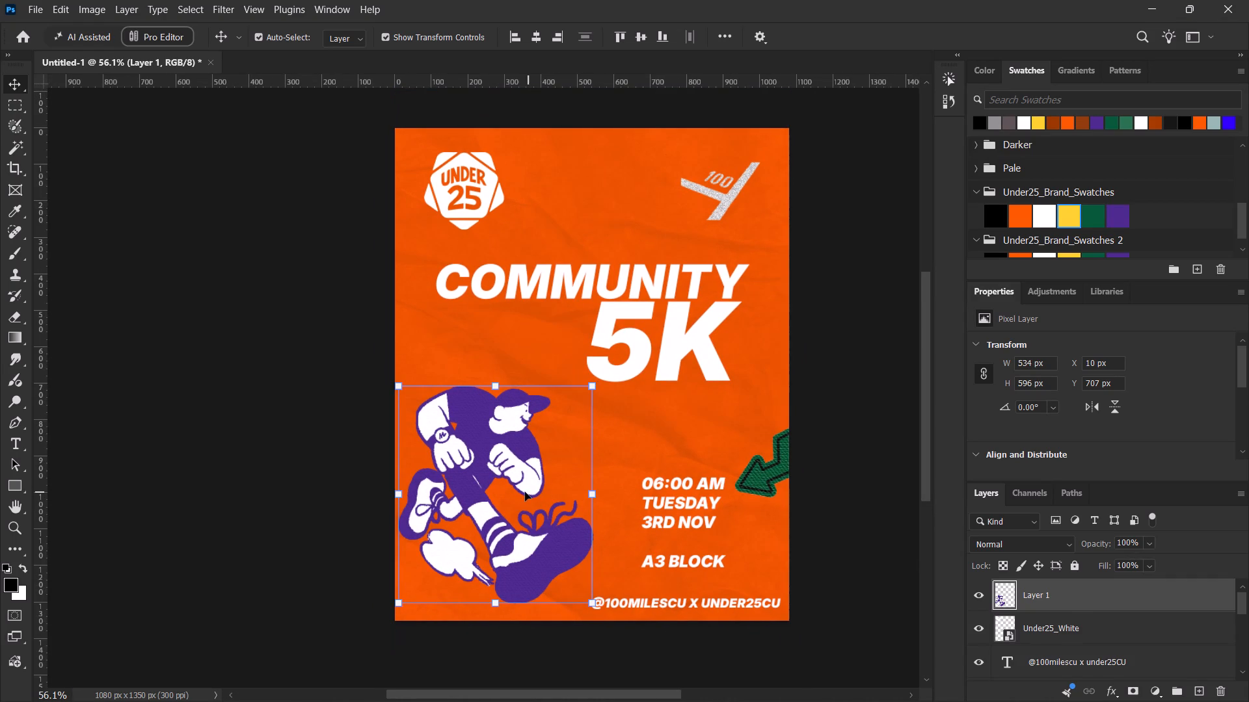
{"action": "left_click_drag", "start_coordinate": [525, 492], "coordinate": [531, 492]}
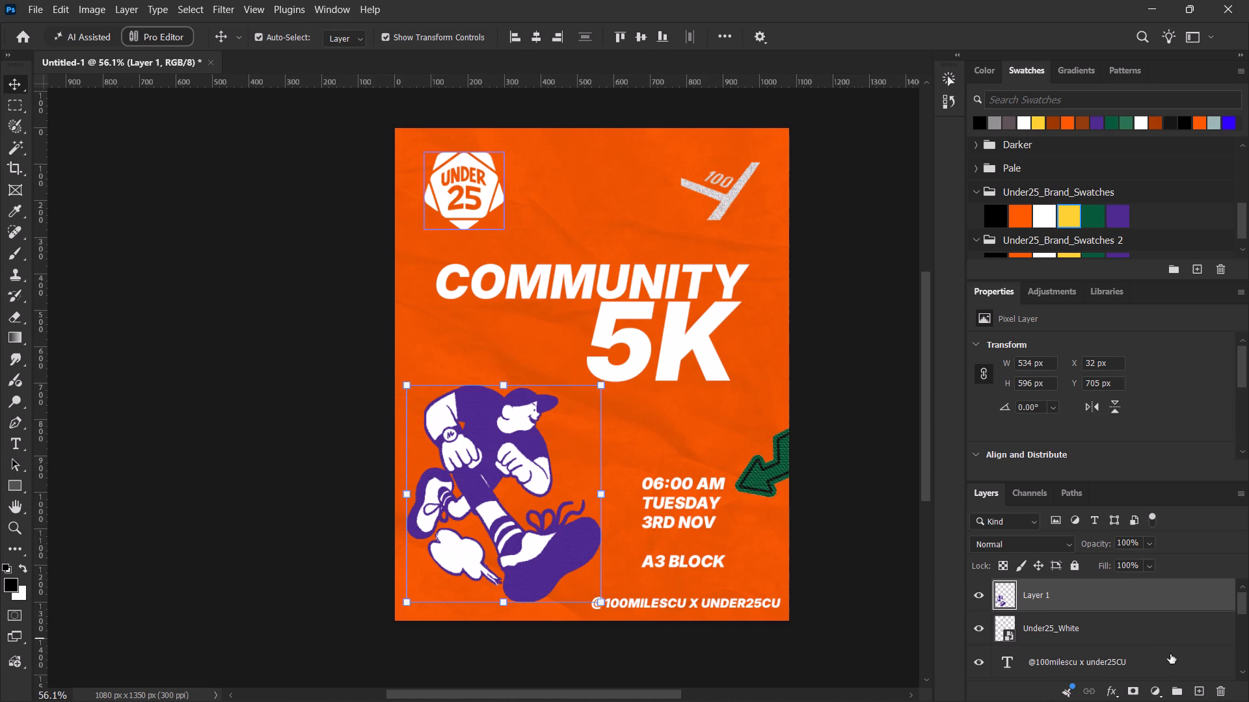
Stamp all visible layers into a new merged layer above the runner's Layer 1.
{"action": "scroll", "coordinate": [1114, 621], "scroll_direction": "up", "scroll_amount": 8}
{"action": "left_click", "coordinate": [1090, 599]}
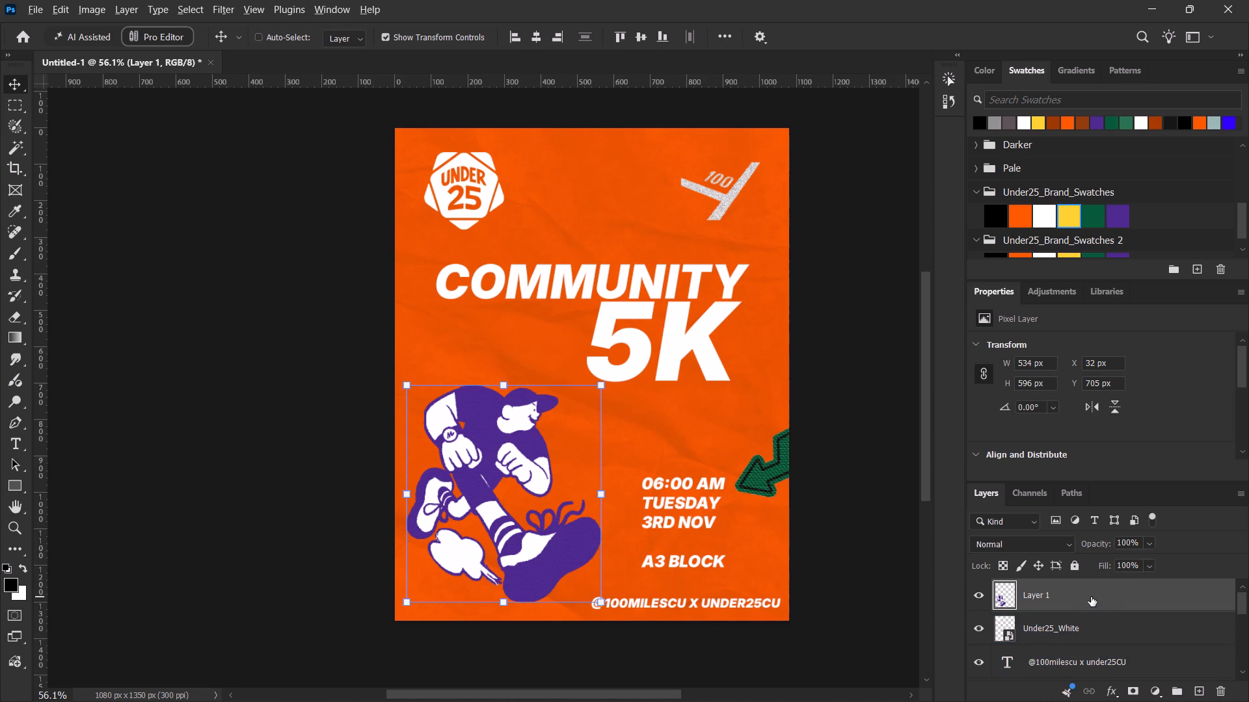
{"action": "key", "text": "ctrl+alt+shift+e"}
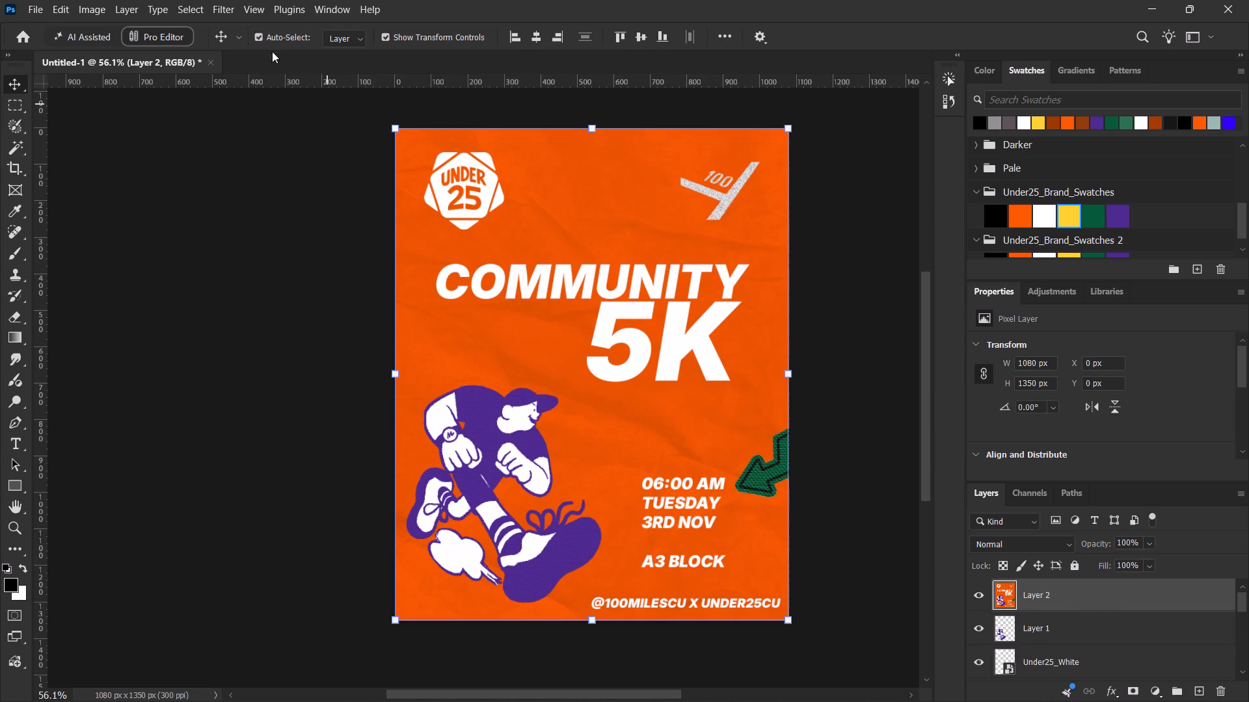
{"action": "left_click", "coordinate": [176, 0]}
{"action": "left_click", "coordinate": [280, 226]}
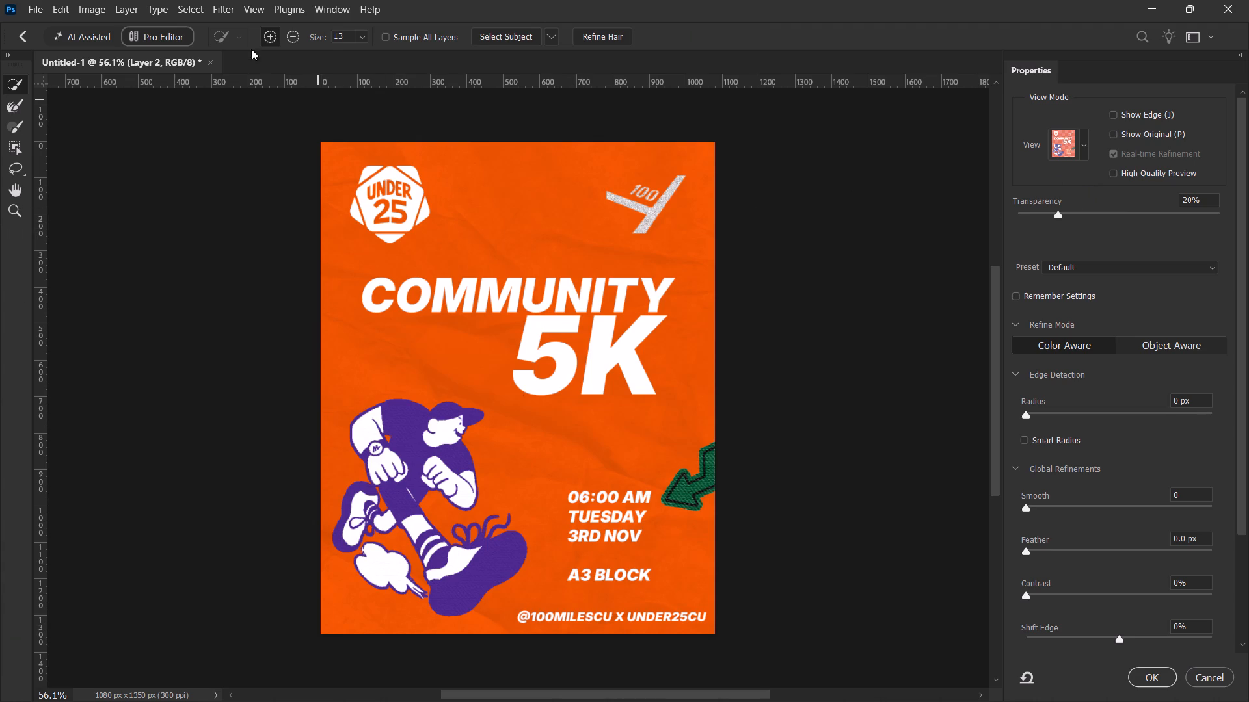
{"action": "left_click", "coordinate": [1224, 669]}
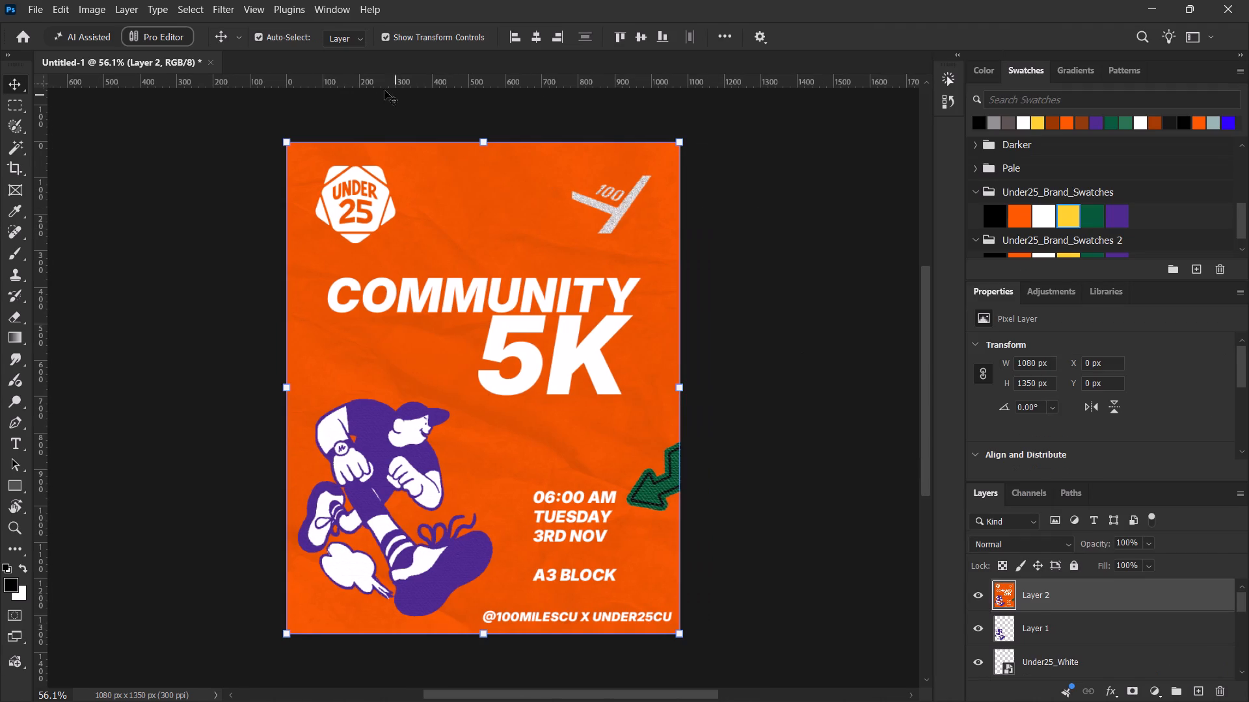
Select the entire canvas on the merged poster layer and contract the selection by 5 px.
{"action": "left_click", "coordinate": [221, 13]}
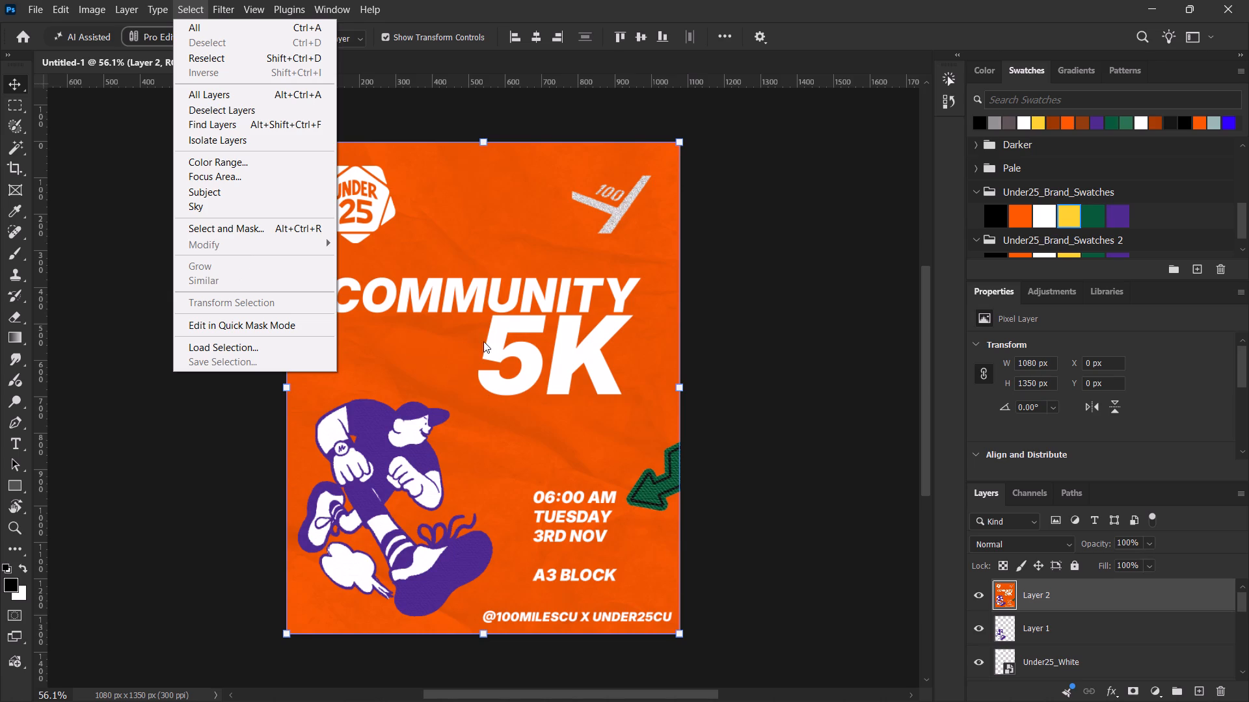
{"action": "key", "text": "ctrl+a"}
{"action": "left_click", "coordinate": [455, 365]}
{"action": "key", "text": "ctrl+a"}
{"action": "left_click", "coordinate": [194, 12]}
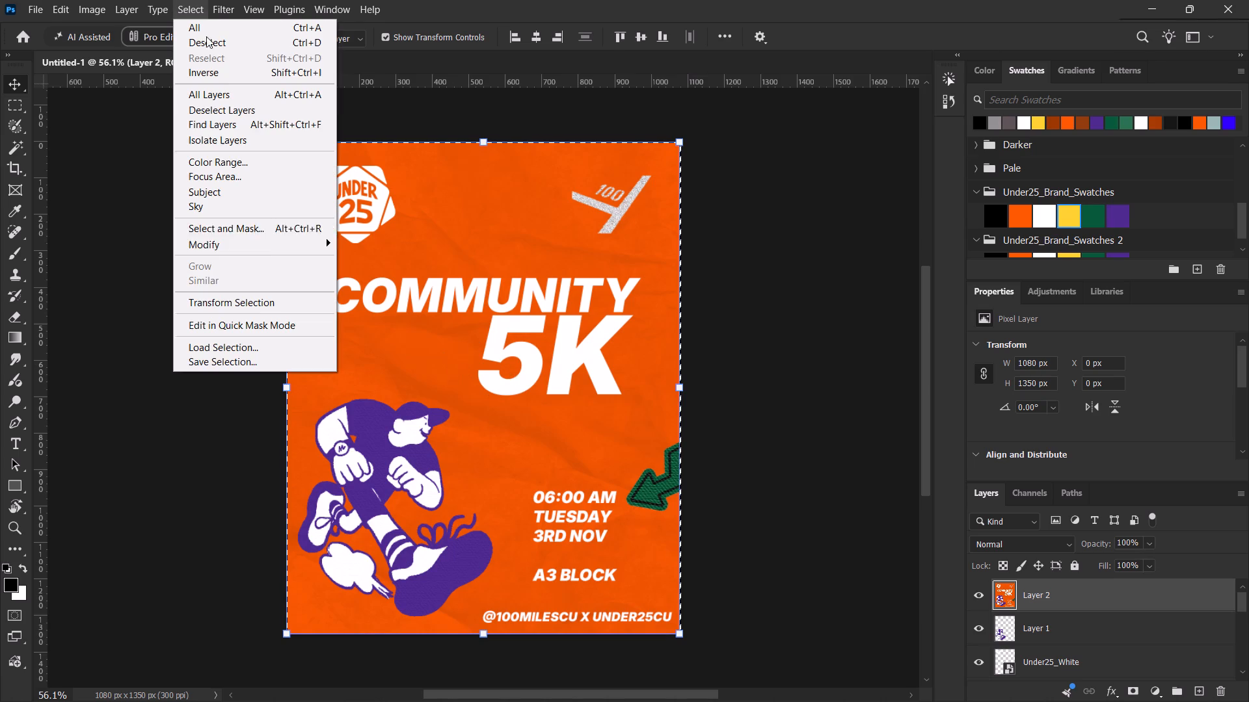
{"action": "left_click", "coordinate": [264, 247]}
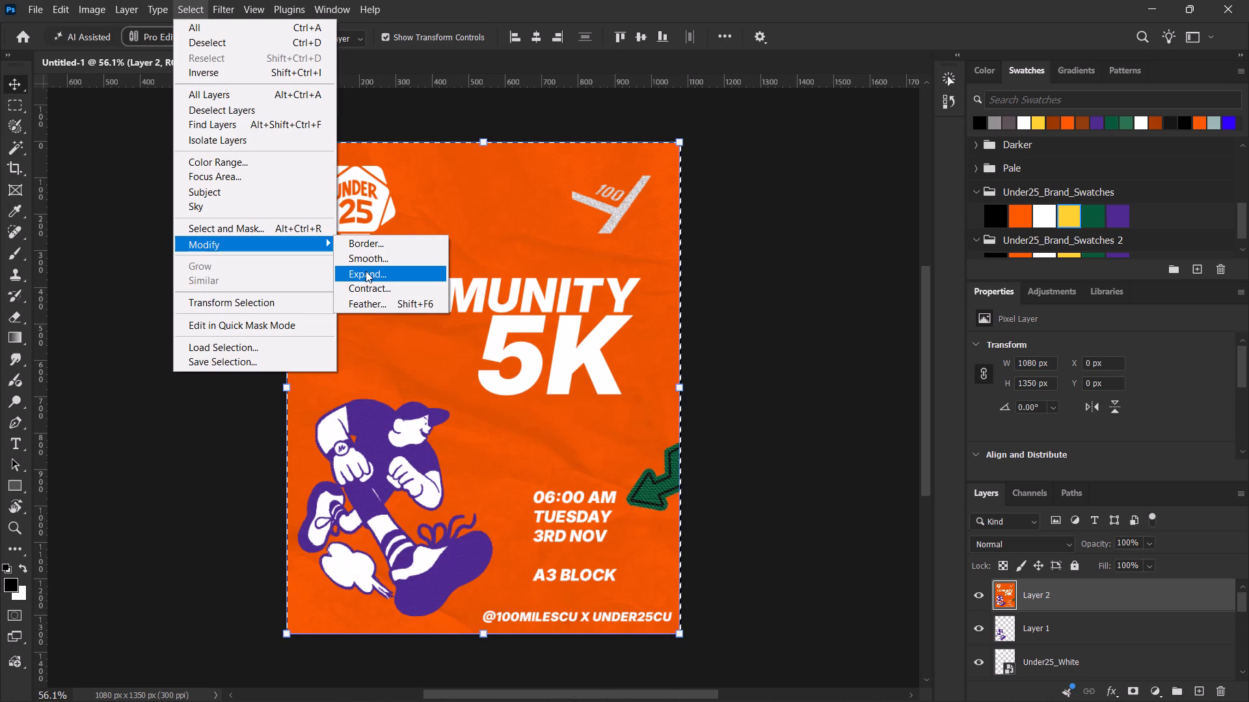
{"action": "left_click", "coordinate": [362, 285]}
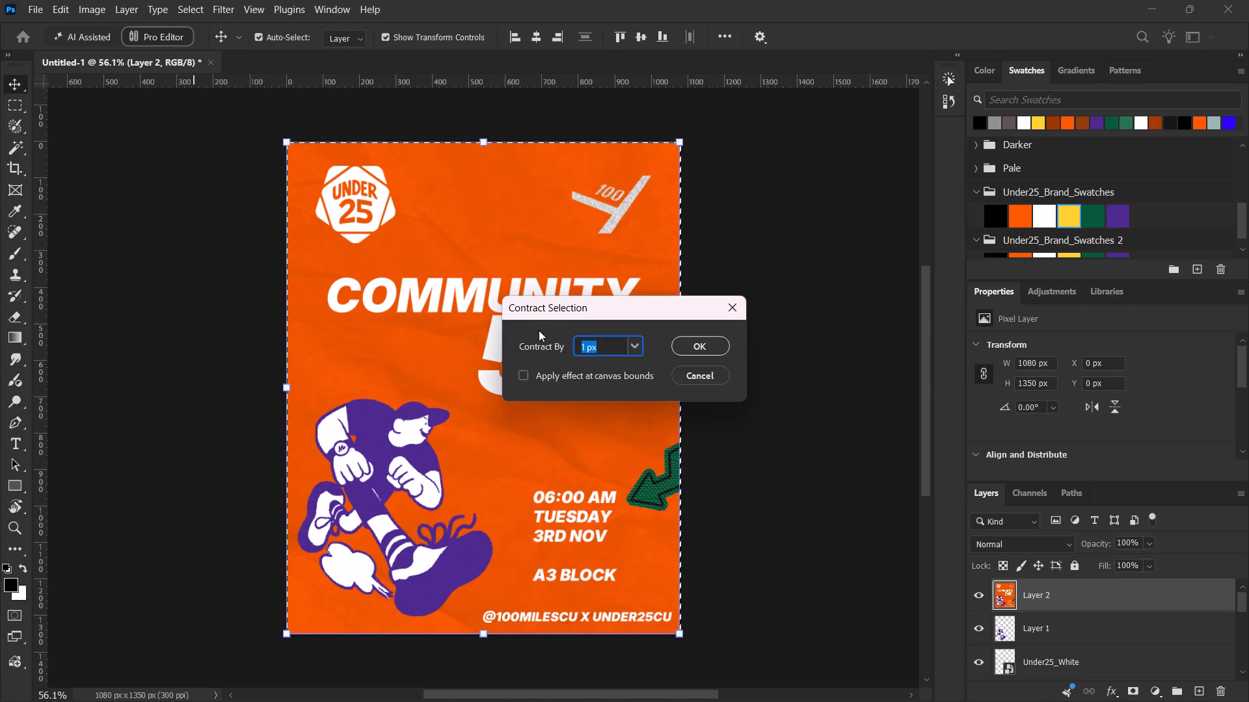
{"action": "key", "text": "5"}
{"action": "left_click", "coordinate": [689, 346]}
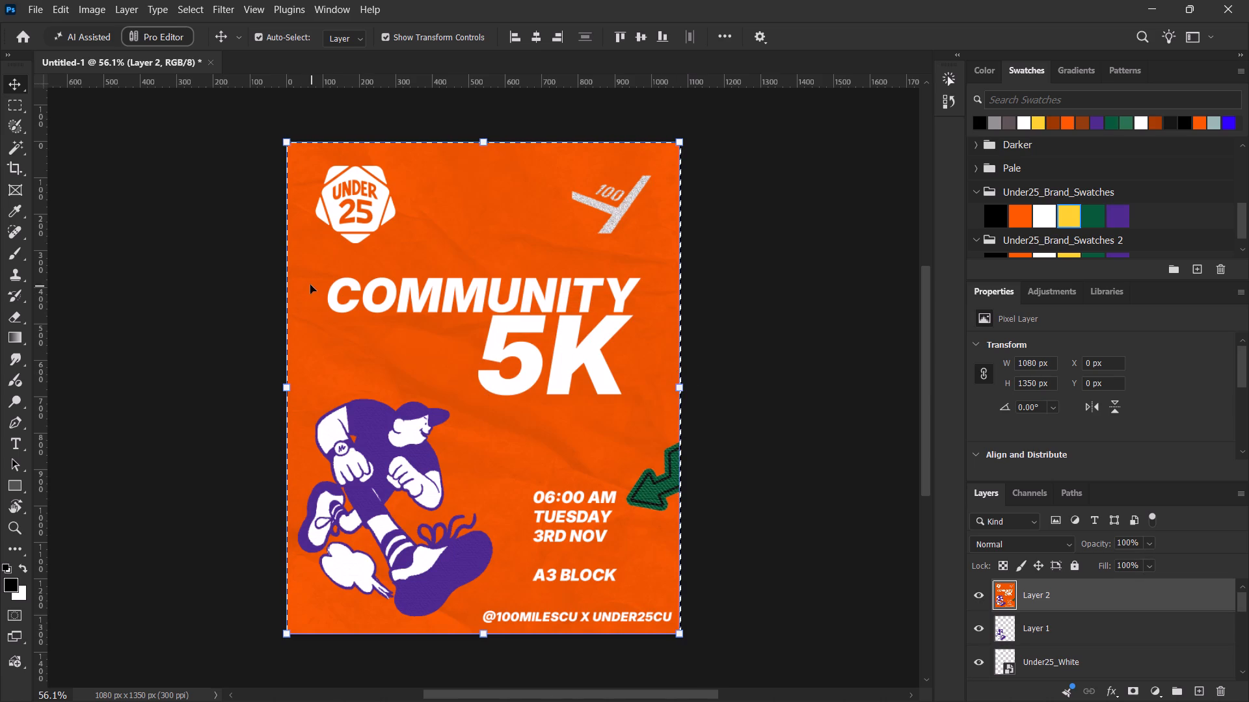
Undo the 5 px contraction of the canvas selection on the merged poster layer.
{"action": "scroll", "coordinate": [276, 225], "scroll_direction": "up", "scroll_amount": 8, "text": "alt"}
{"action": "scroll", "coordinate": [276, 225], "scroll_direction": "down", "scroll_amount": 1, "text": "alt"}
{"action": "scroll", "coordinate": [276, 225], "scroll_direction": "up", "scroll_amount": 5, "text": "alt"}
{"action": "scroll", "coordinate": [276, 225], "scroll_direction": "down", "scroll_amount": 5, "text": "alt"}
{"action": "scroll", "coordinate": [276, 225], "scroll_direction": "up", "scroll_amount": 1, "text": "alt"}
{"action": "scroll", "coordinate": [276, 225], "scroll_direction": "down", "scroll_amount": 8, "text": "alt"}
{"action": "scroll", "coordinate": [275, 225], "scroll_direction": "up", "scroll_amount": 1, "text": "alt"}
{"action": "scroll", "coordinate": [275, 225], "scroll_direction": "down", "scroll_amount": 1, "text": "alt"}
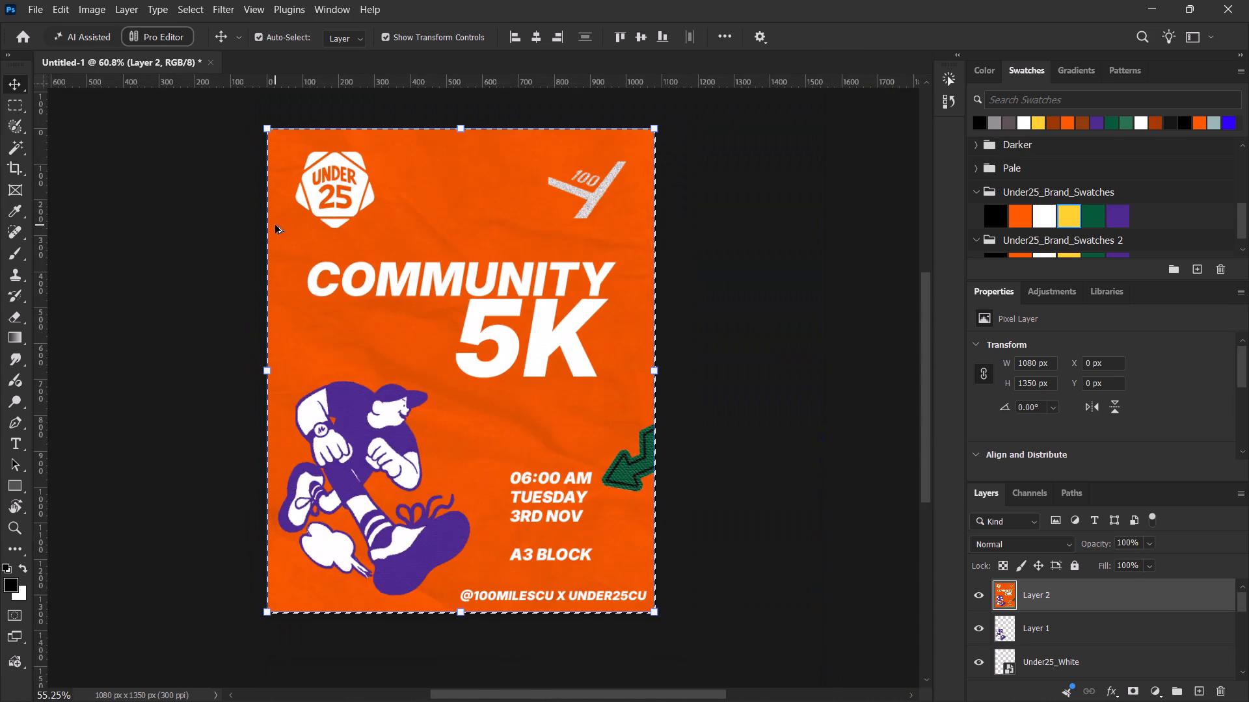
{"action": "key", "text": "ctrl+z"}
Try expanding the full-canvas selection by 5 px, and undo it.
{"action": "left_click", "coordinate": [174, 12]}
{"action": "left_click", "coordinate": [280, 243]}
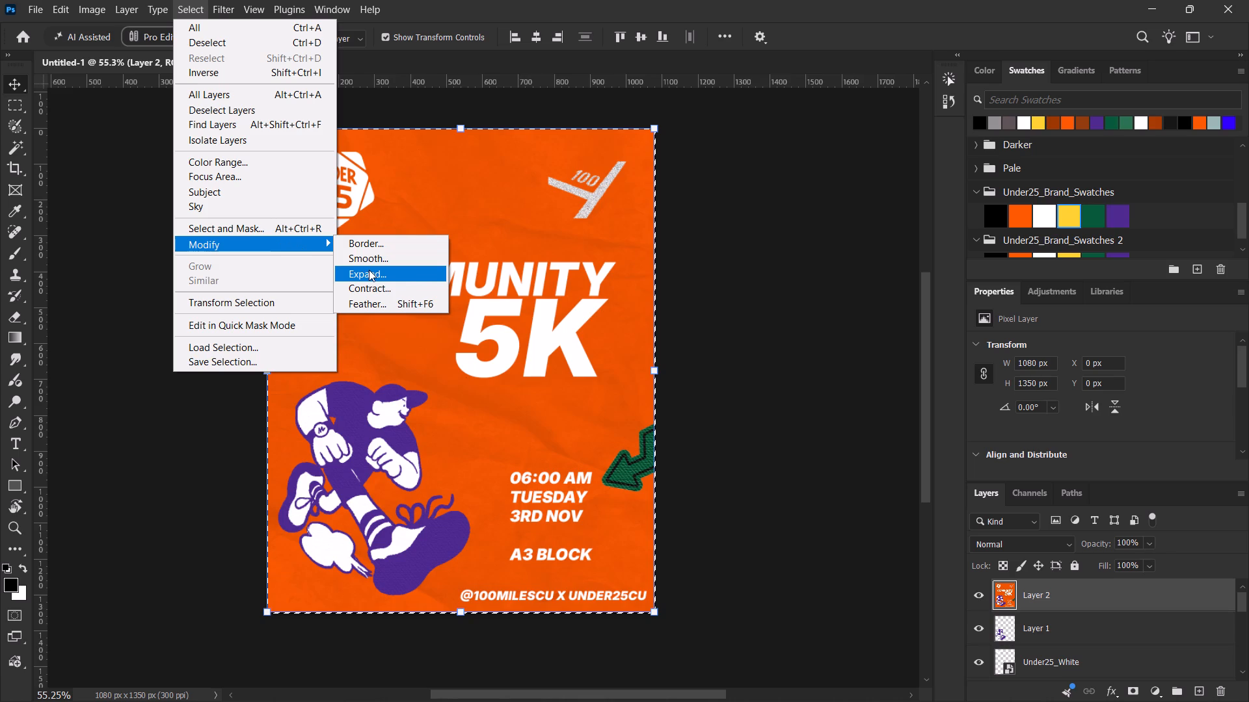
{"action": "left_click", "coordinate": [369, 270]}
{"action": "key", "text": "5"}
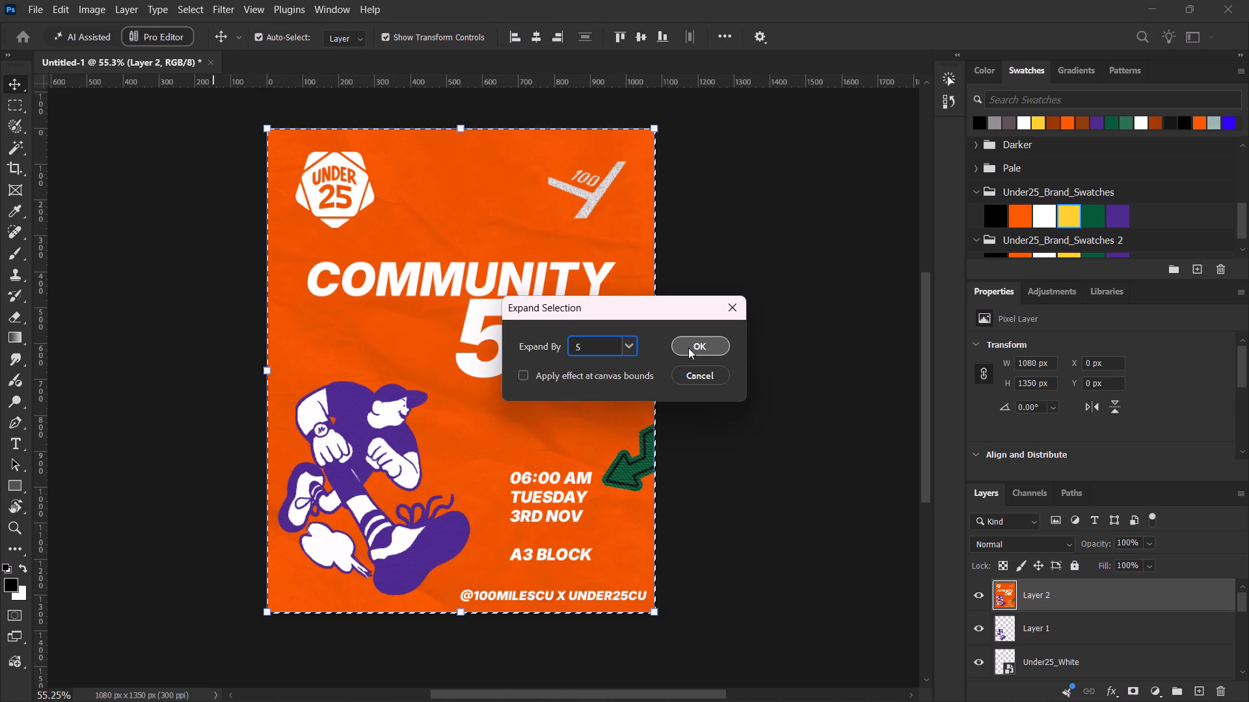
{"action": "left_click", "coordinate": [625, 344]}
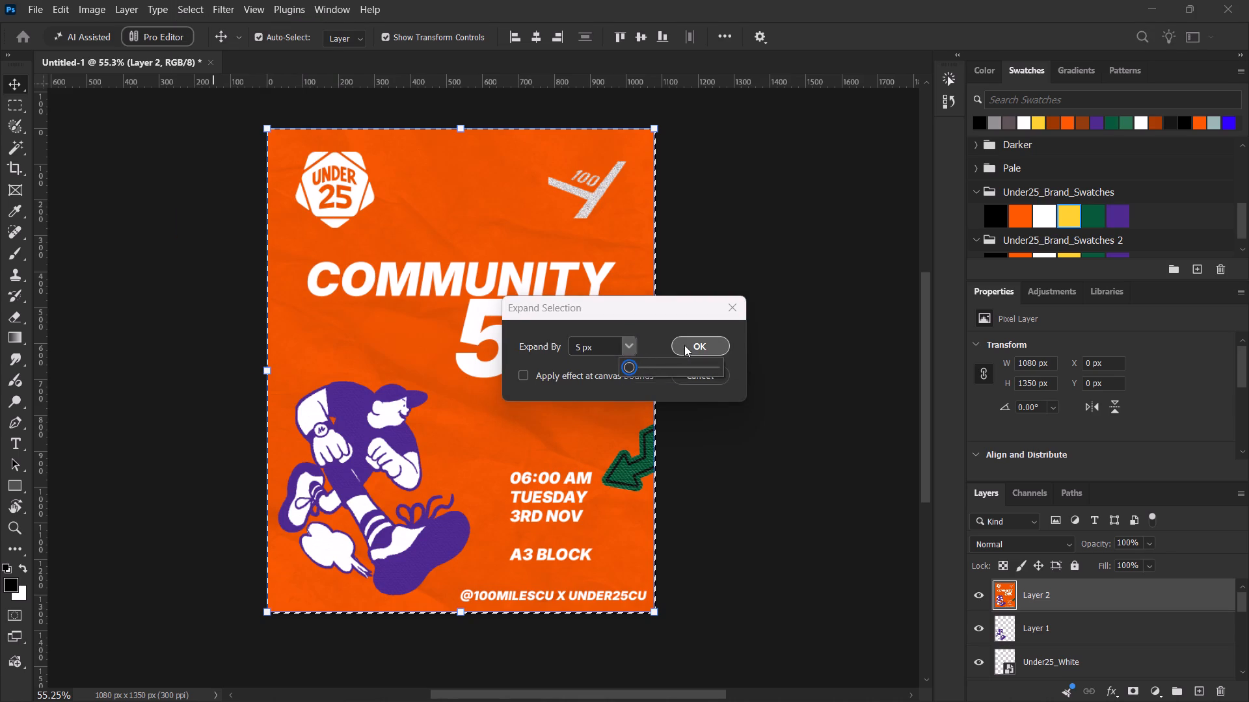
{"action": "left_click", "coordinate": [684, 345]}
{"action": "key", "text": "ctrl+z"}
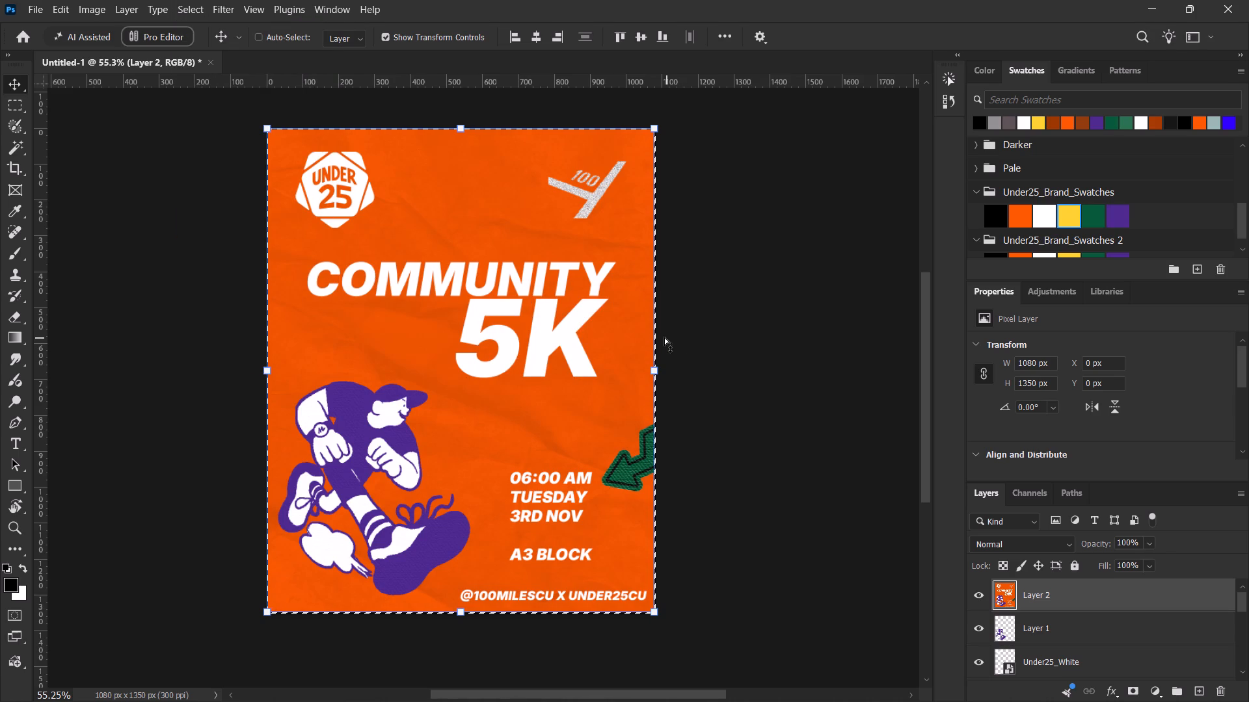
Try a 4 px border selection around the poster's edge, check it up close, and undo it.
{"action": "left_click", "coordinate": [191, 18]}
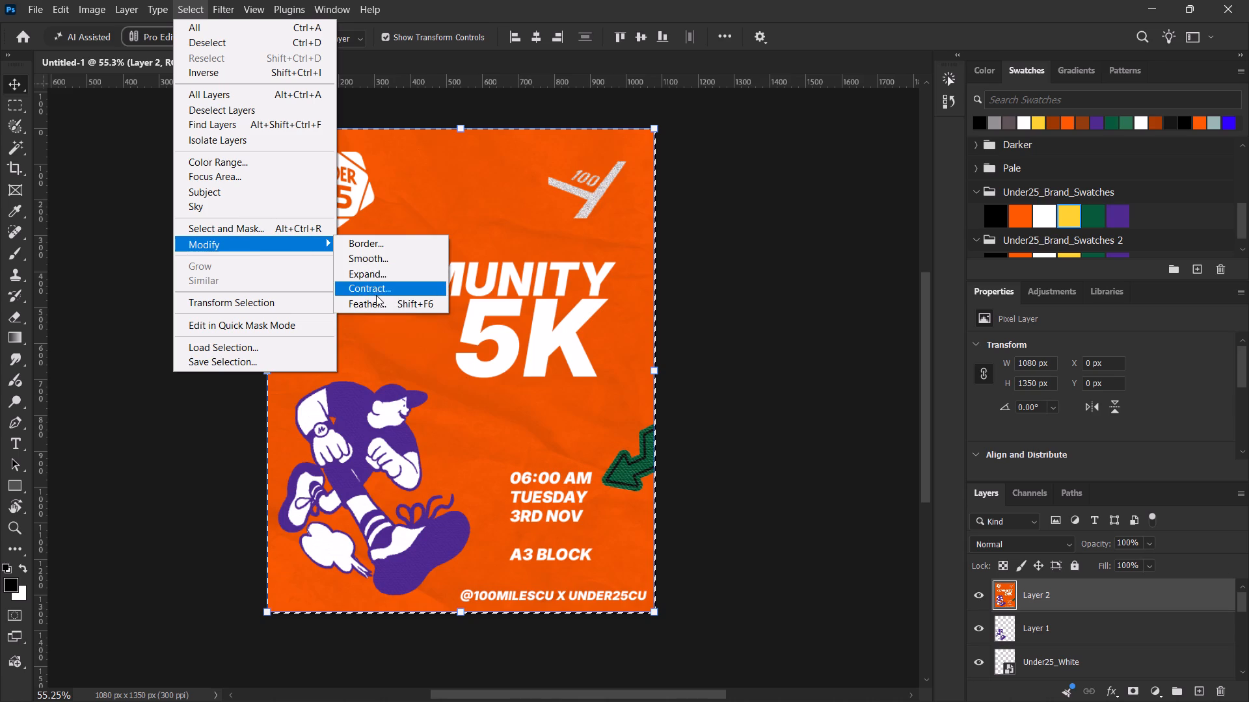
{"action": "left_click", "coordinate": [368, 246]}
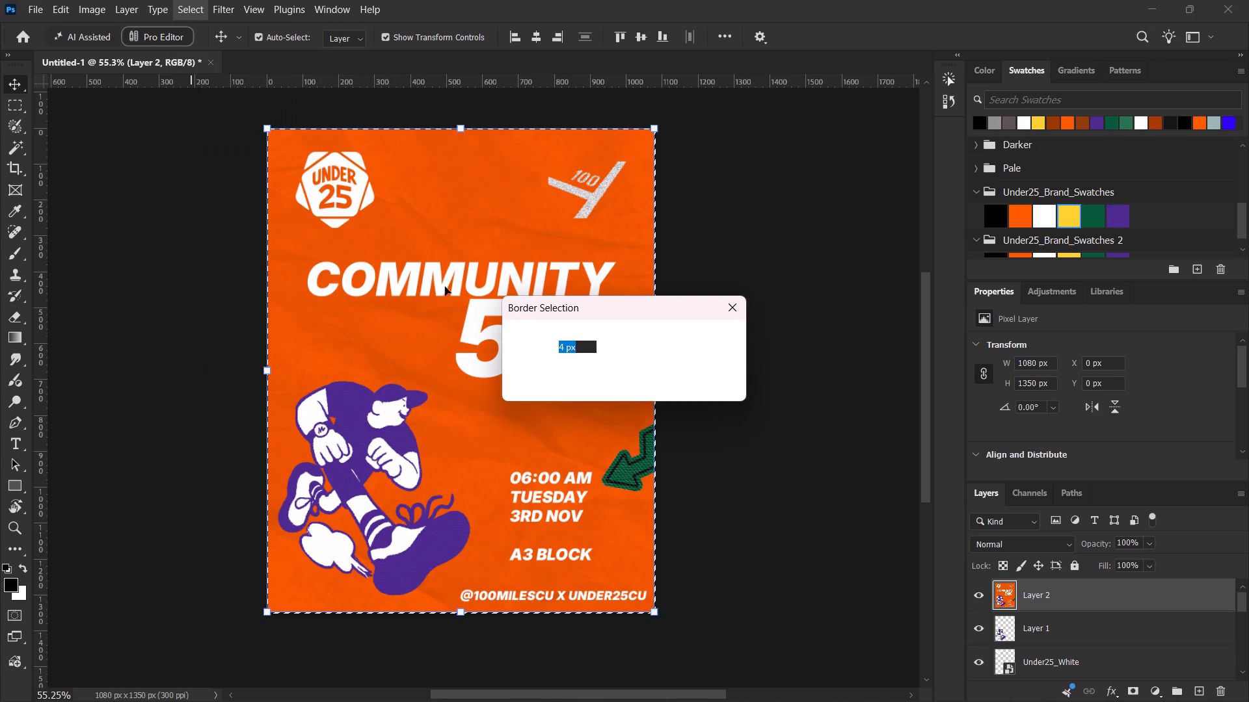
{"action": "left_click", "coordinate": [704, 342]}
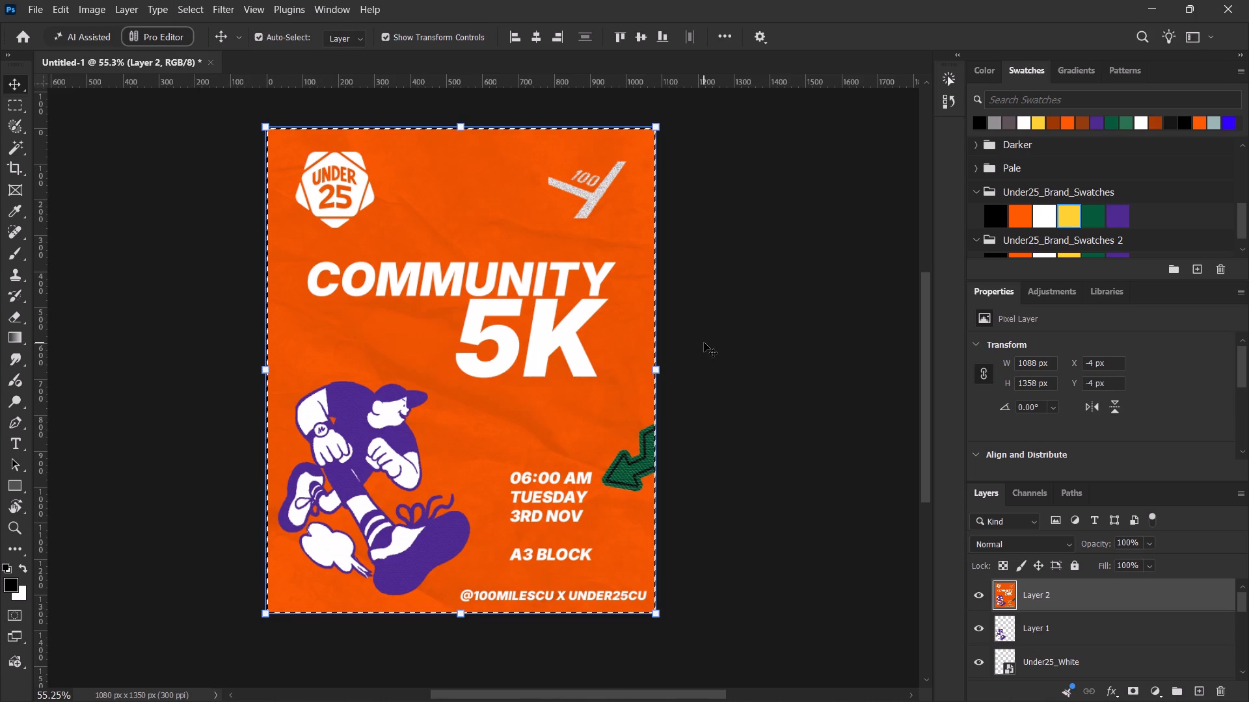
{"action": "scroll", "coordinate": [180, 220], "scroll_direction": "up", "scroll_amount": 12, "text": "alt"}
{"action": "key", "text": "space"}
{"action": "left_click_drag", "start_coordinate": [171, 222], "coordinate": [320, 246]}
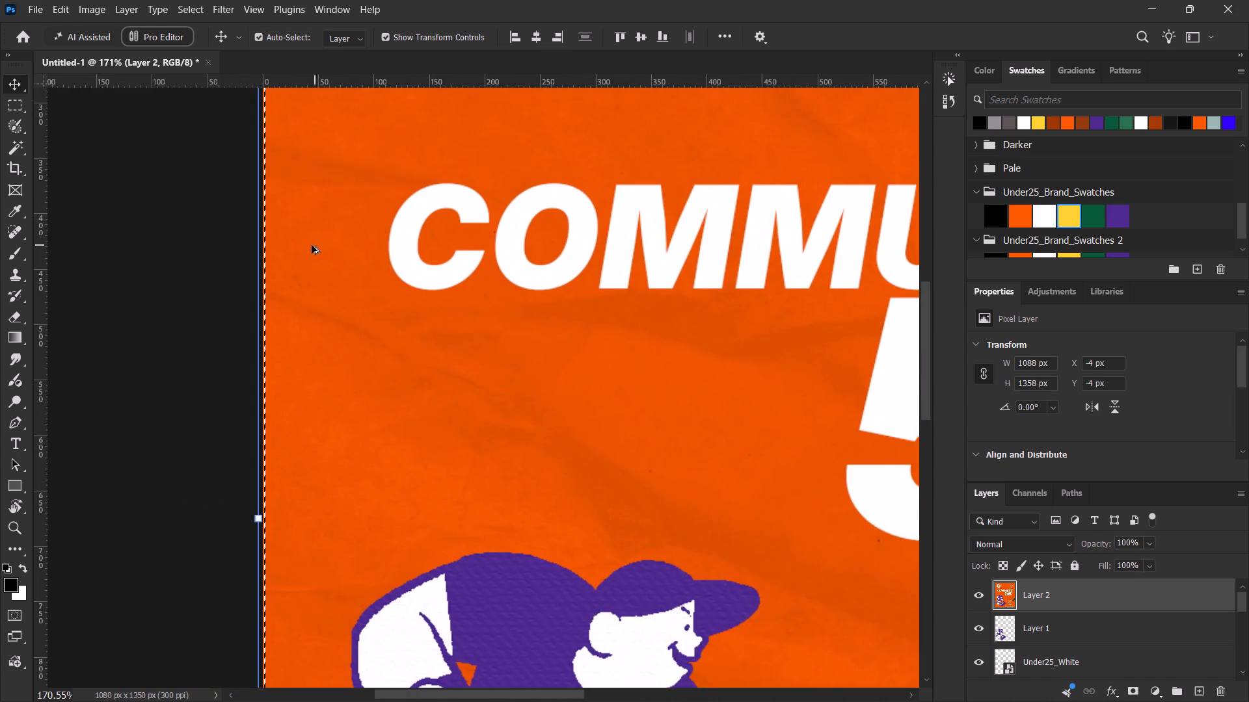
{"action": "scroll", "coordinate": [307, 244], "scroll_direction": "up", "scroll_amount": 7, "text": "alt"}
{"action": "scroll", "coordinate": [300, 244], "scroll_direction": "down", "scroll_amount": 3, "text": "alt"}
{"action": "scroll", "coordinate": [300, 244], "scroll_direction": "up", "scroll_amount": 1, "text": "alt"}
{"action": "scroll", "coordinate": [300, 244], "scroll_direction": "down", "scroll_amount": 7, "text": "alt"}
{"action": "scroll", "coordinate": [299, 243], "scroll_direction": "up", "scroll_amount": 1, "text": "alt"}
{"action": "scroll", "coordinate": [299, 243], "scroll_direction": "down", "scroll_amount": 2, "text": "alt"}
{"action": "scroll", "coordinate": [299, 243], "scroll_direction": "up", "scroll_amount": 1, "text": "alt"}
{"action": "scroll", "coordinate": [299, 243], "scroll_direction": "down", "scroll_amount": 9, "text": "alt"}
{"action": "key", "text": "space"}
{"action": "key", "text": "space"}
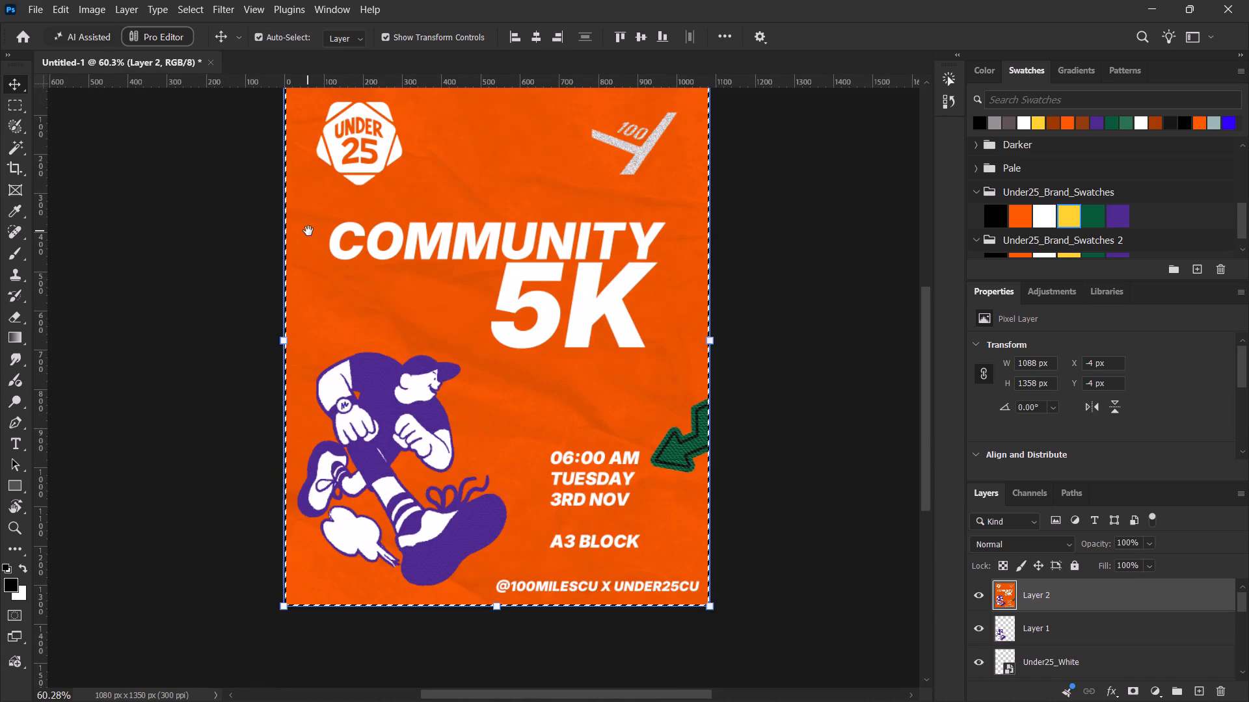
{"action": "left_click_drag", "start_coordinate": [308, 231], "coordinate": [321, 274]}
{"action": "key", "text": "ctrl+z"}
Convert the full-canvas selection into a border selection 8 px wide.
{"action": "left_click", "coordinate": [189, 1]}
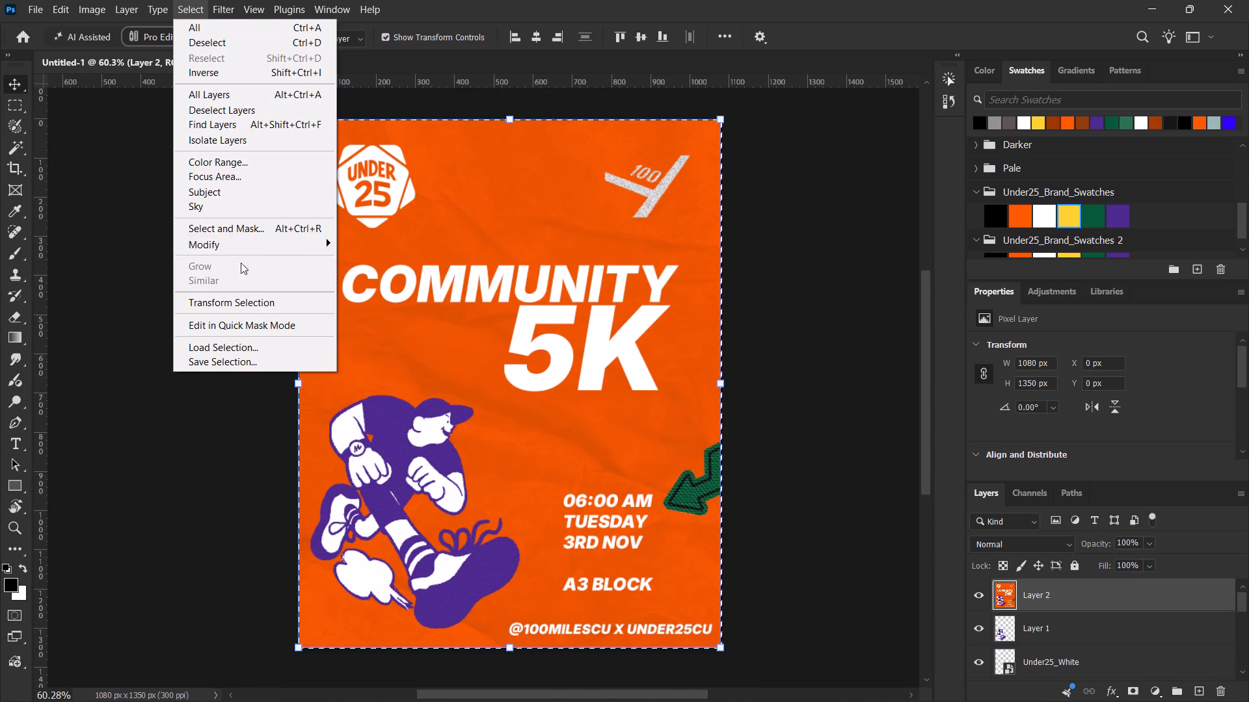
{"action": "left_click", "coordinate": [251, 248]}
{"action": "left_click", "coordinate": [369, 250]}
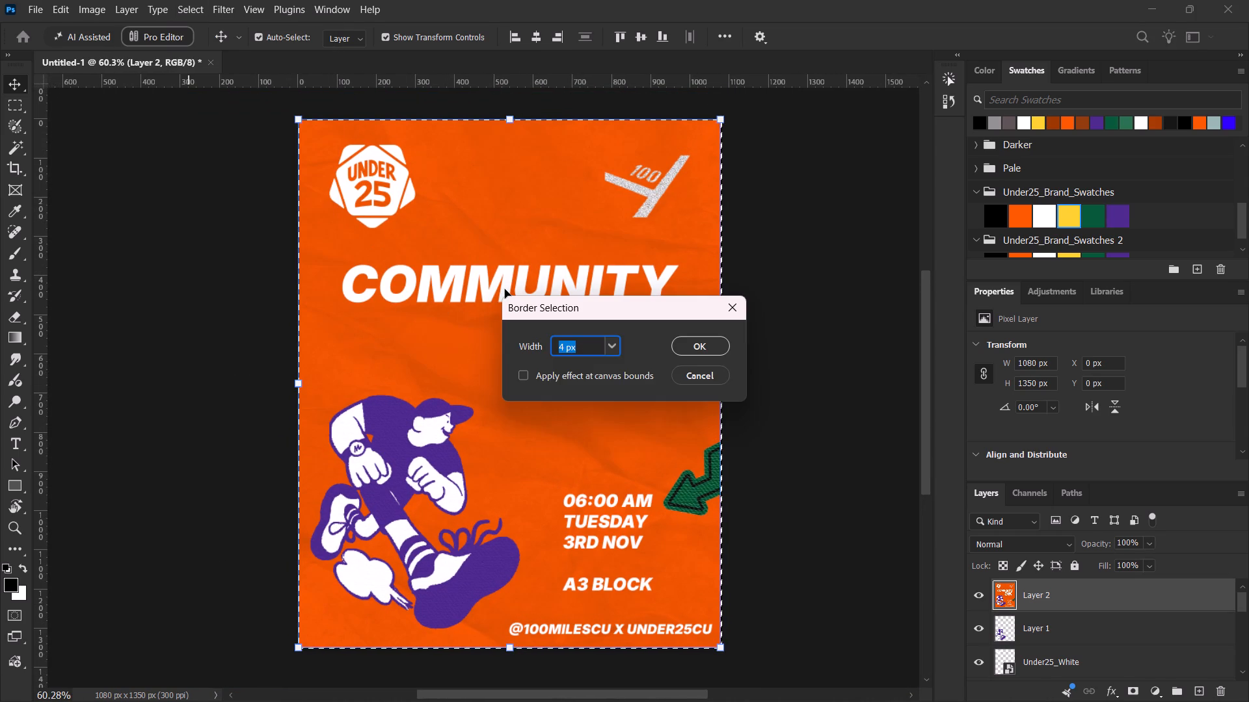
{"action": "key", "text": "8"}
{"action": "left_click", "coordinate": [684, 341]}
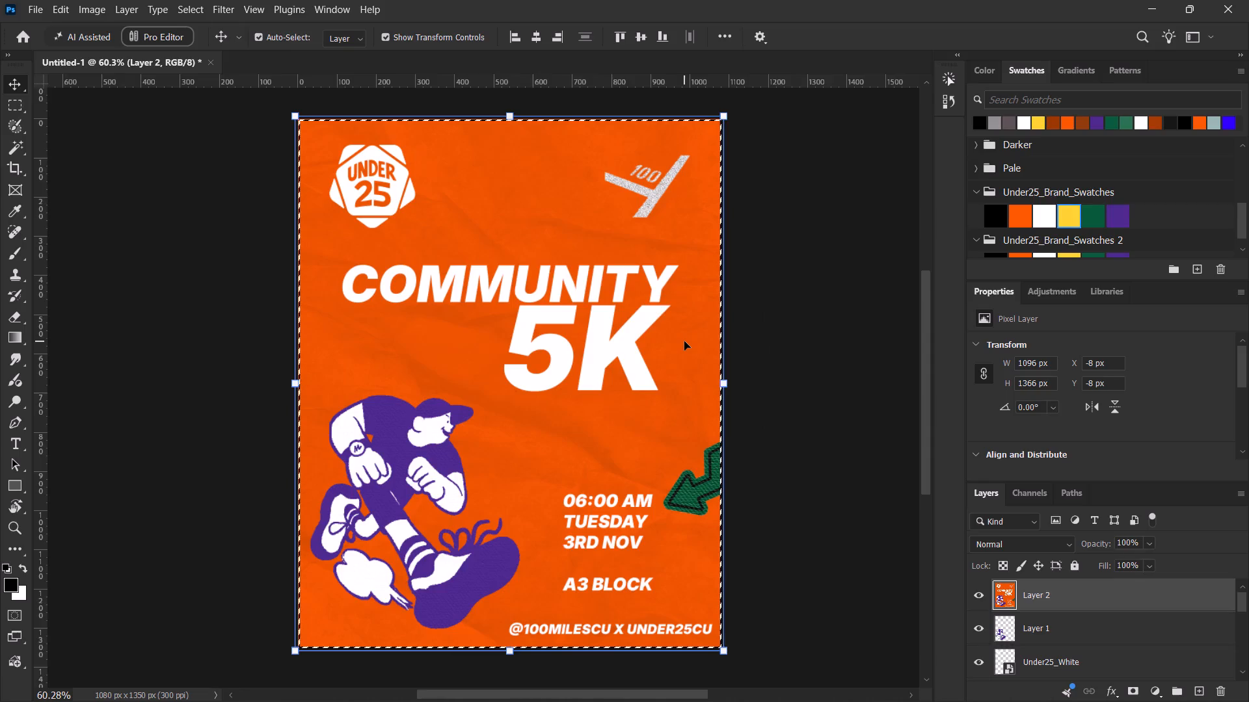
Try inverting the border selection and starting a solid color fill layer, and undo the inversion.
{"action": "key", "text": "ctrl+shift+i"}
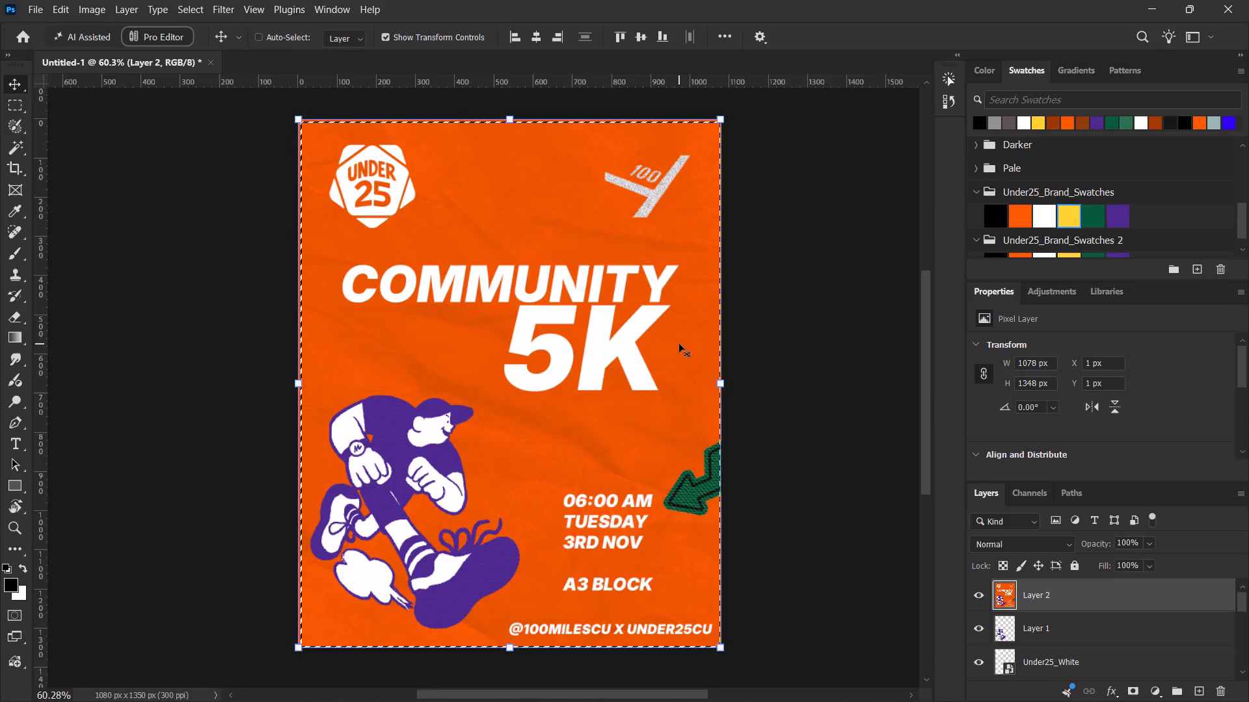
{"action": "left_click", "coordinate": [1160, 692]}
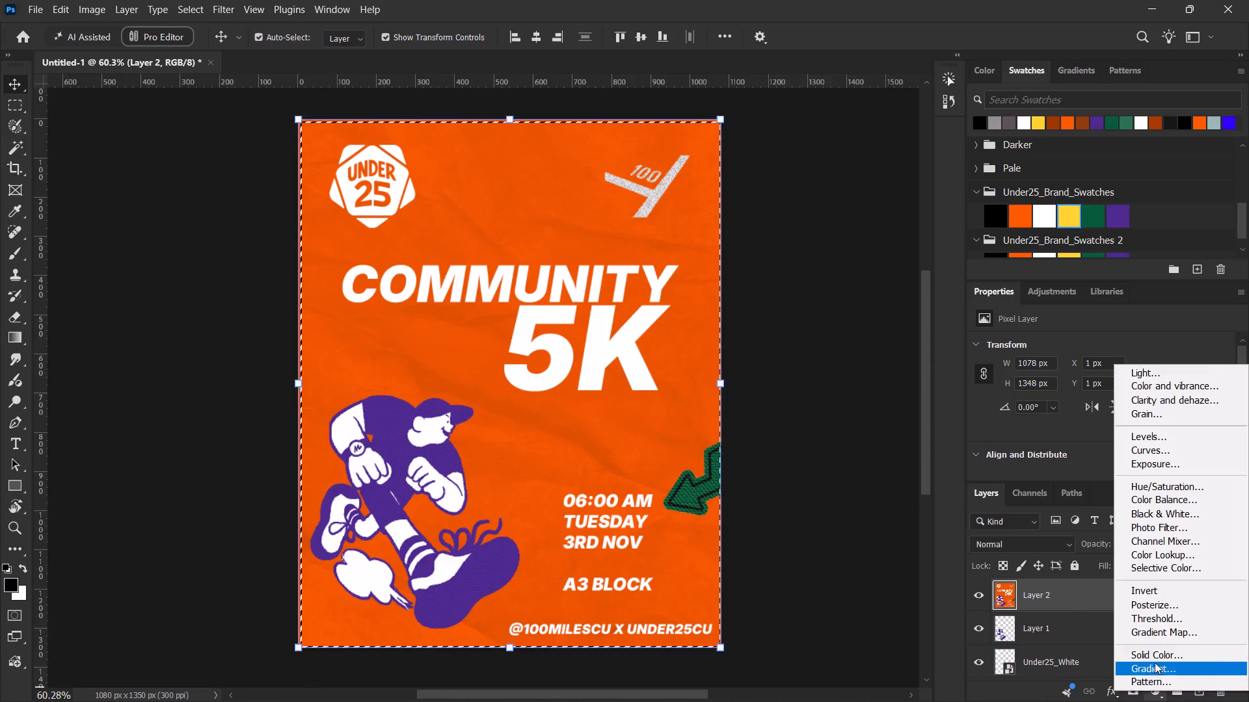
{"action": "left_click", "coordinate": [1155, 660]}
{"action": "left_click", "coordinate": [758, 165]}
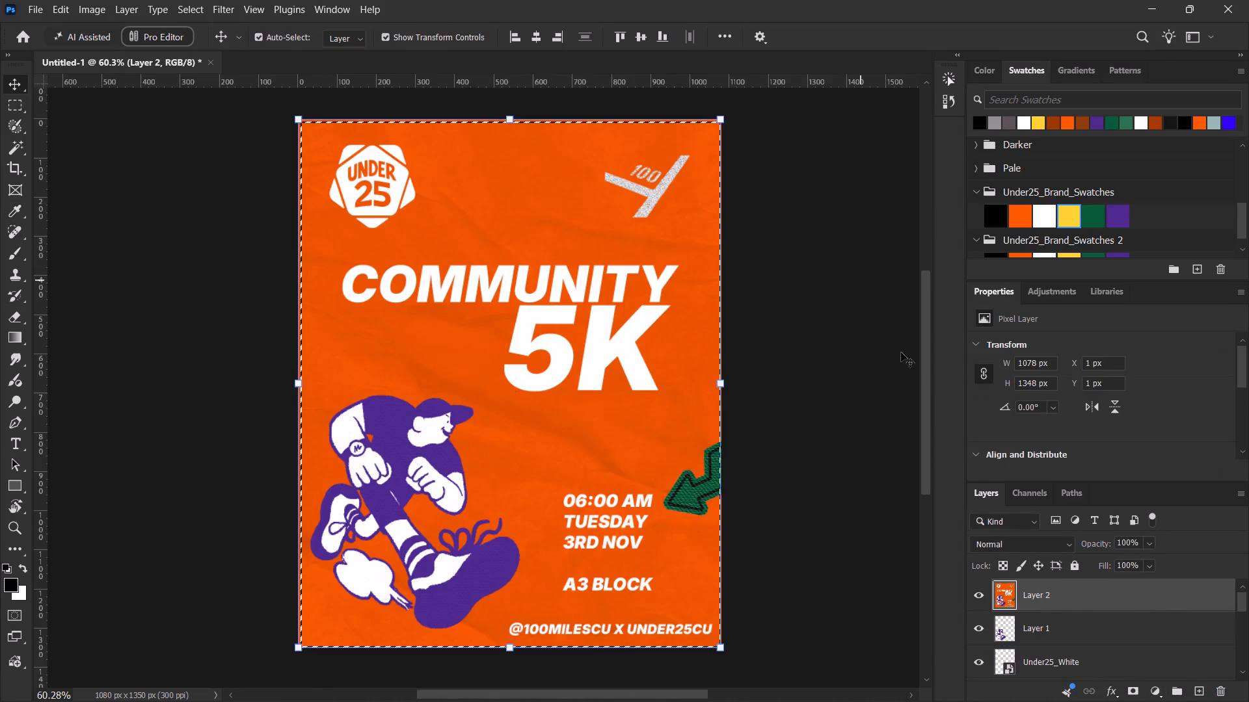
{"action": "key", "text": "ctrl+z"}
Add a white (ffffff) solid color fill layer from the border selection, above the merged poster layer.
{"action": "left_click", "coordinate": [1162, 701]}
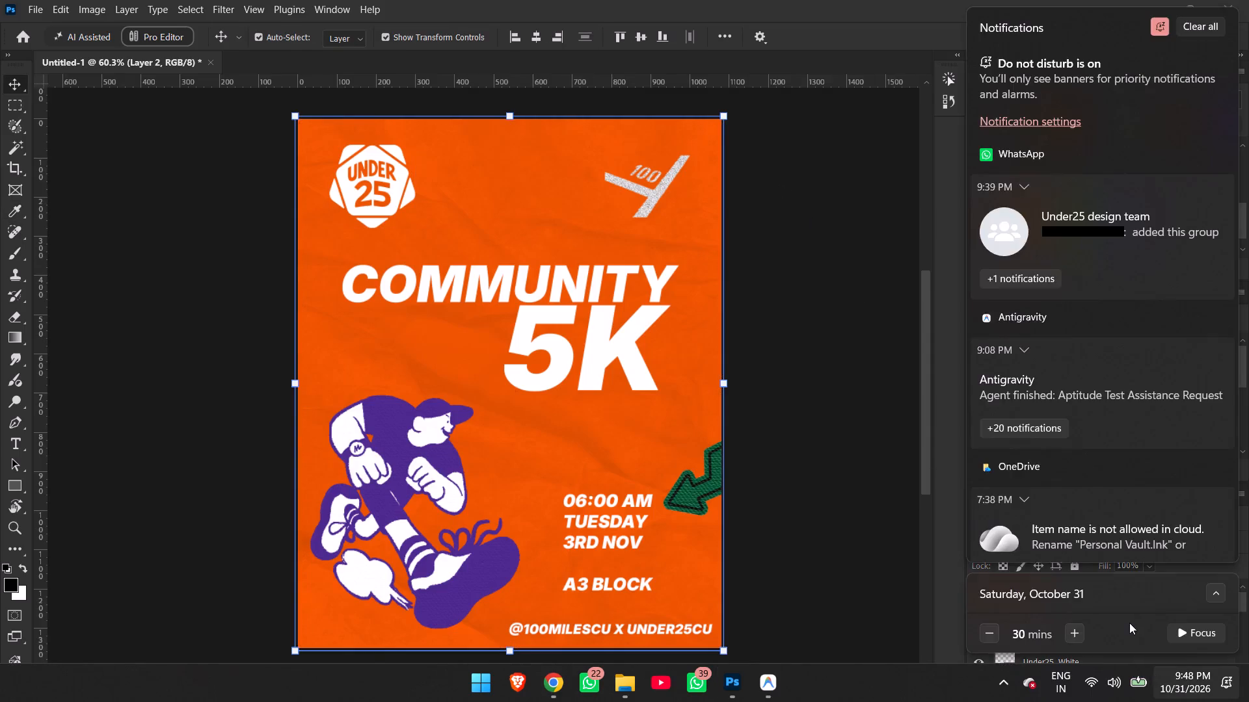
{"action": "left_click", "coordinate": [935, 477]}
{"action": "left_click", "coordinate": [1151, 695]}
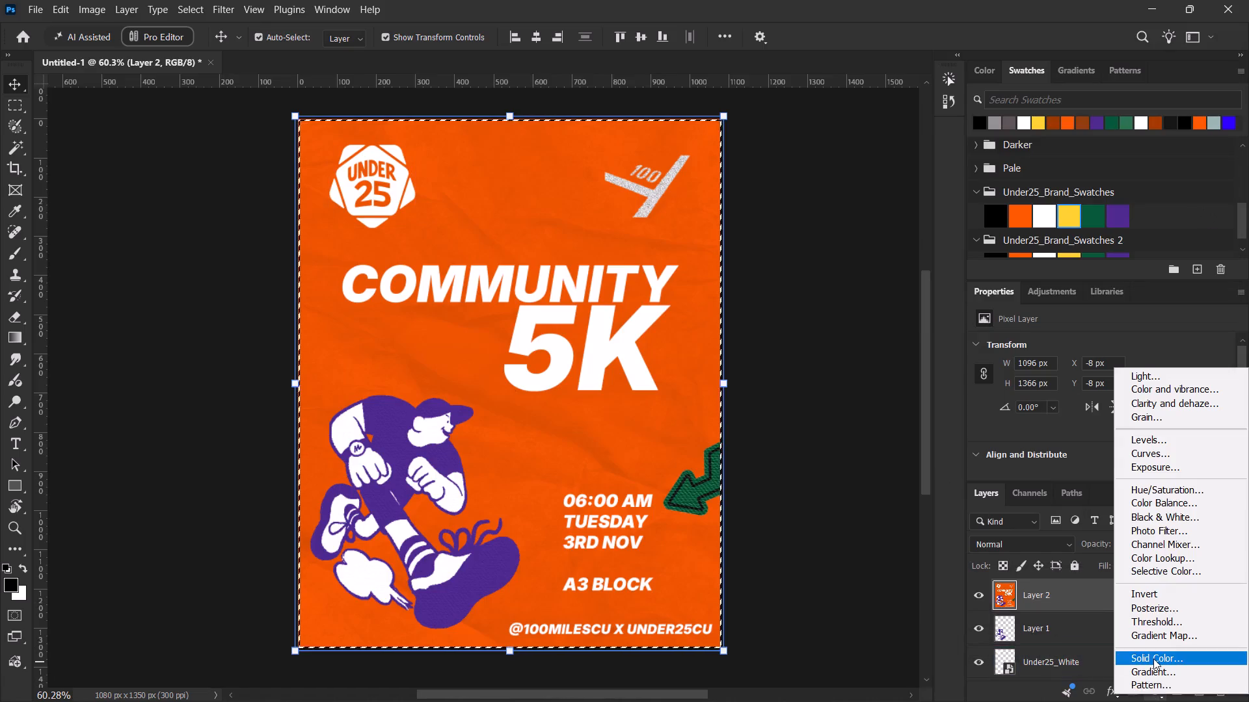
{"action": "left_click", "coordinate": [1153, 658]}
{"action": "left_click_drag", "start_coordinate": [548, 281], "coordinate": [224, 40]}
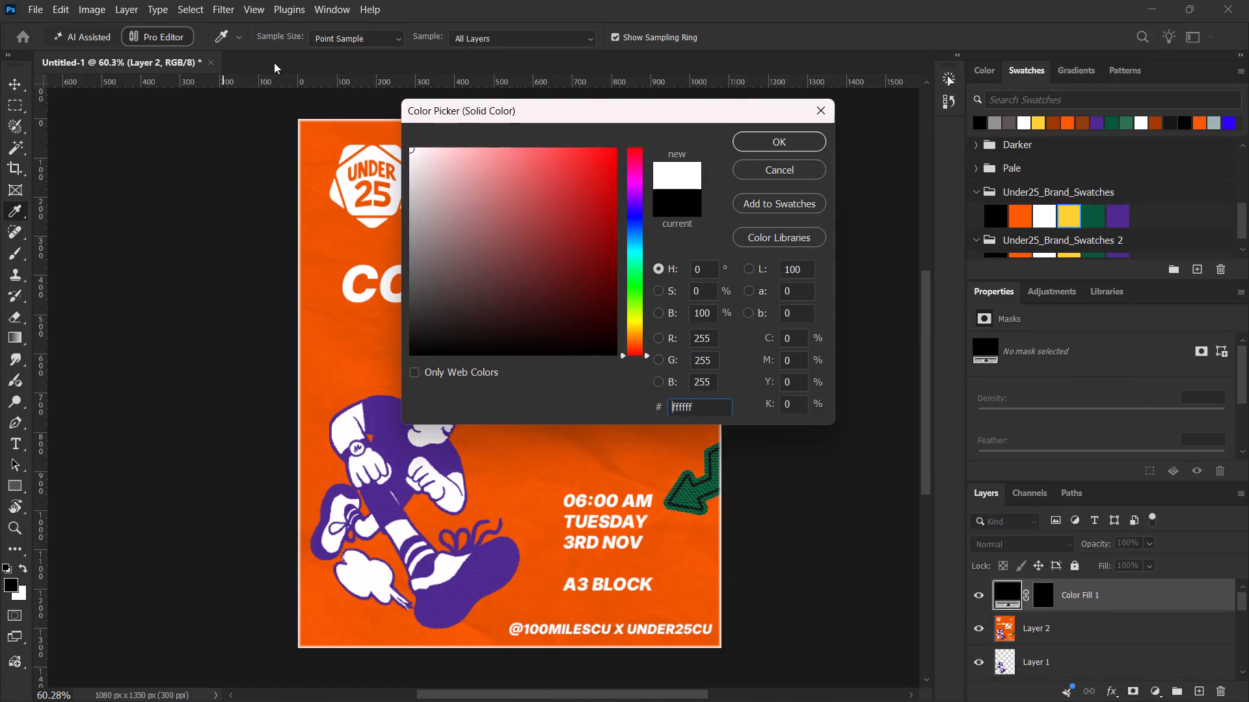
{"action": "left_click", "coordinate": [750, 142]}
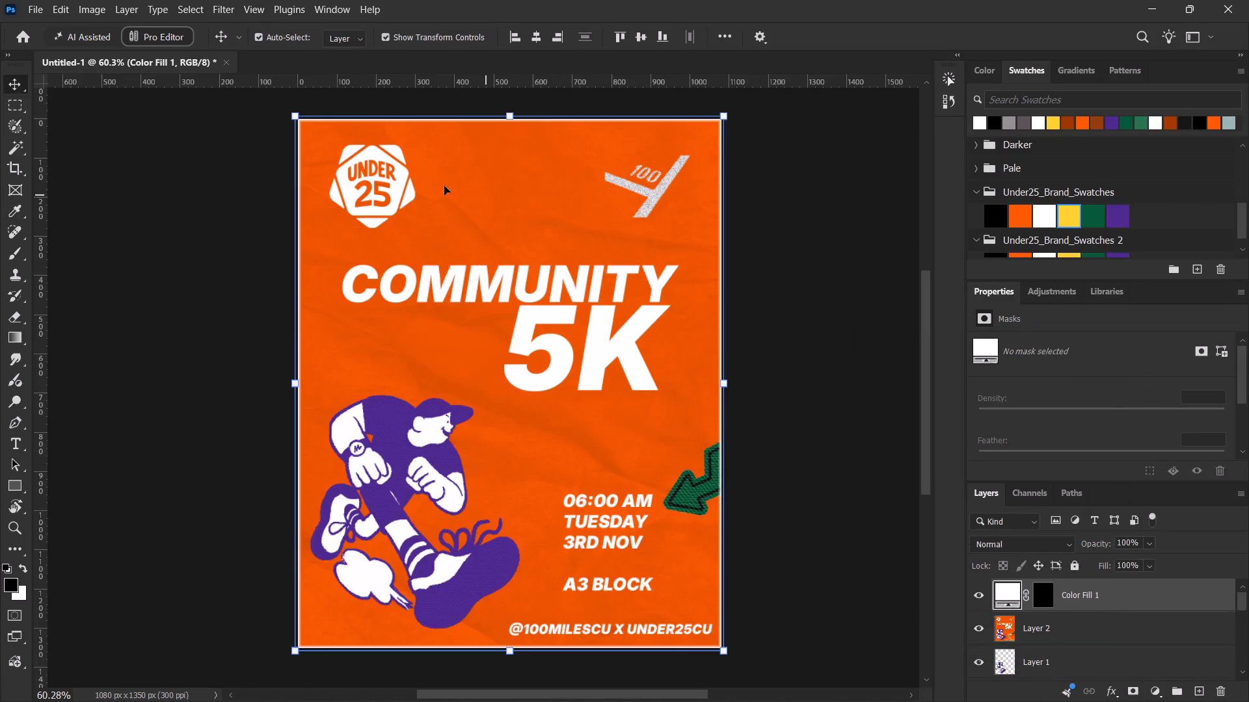
Examine how the white border looks up close along the poster's edge and around the whole poster.
{"action": "scroll", "coordinate": [753, 207], "scroll_direction": "up", "scroll_amount": 6, "text": "alt"}
{"action": "key", "text": "space"}
{"action": "left_click_drag", "start_coordinate": [742, 212], "coordinate": [442, 250]}
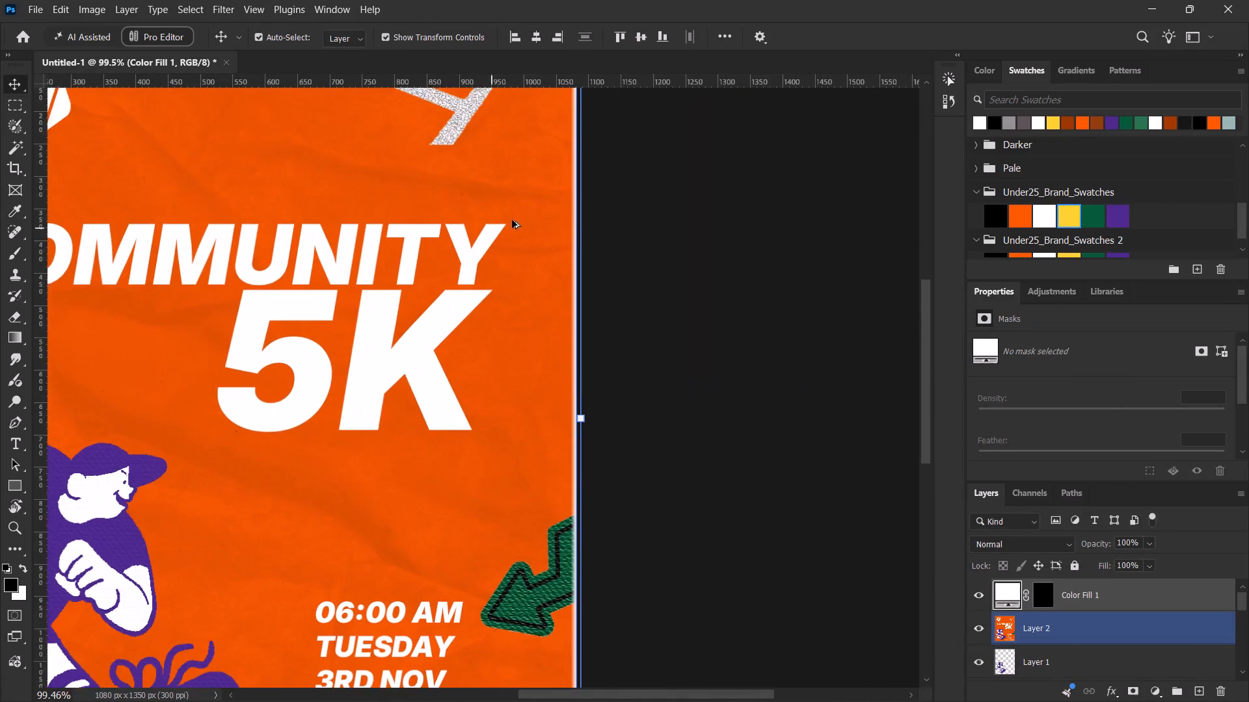
{"action": "scroll", "coordinate": [515, 217], "scroll_direction": "up", "scroll_amount": 1, "text": "alt"}
{"action": "scroll", "coordinate": [517, 216], "scroll_direction": "down", "scroll_amount": 1, "text": "alt"}
{"action": "scroll", "coordinate": [517, 216], "scroll_direction": "up", "scroll_amount": 18, "text": "alt"}
{"action": "scroll", "coordinate": [625, 226], "scroll_direction": "up", "scroll_amount": 4, "text": "alt"}
{"action": "scroll", "coordinate": [625, 226], "scroll_direction": "down", "scroll_amount": 1, "text": "alt"}
{"action": "scroll", "coordinate": [625, 226], "scroll_direction": "up", "scroll_amount": 2, "text": "alt"}
{"action": "scroll", "coordinate": [625, 225], "scroll_direction": "down", "scroll_amount": 2, "text": "alt"}
{"action": "scroll", "coordinate": [625, 225], "scroll_direction": "up", "scroll_amount": 1, "text": "alt"}
{"action": "scroll", "coordinate": [625, 225], "scroll_direction": "down", "scroll_amount": 11, "text": "alt"}
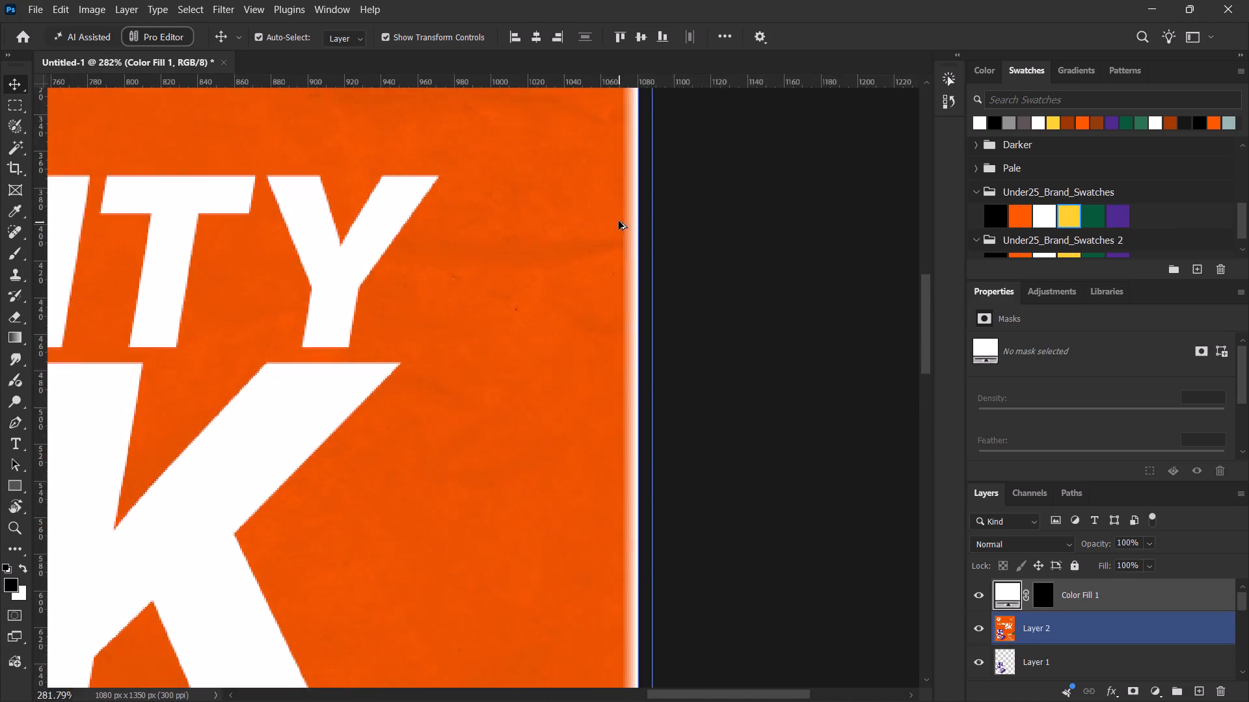
{"action": "scroll", "coordinate": [619, 221], "scroll_direction": "up", "scroll_amount": 1, "text": "alt"}
{"action": "scroll", "coordinate": [619, 221], "scroll_direction": "down", "scroll_amount": 13, "text": "alt"}
{"action": "scroll", "coordinate": [618, 215], "scroll_direction": "up", "scroll_amount": 1, "text": "alt"}
{"action": "scroll", "coordinate": [618, 215], "scroll_direction": "down", "scroll_amount": 2, "text": "alt"}
{"action": "scroll", "coordinate": [614, 216], "scroll_direction": "up", "scroll_amount": 1, "text": "alt"}
{"action": "scroll", "coordinate": [614, 216], "scroll_direction": "down", "scroll_amount": 6, "text": "alt"}
{"action": "key", "text": "space"}
{"action": "key", "text": "space"}
{"action": "key", "text": "space"}
{"action": "key", "text": "space"}
{"action": "key", "text": "space"}
{"action": "key", "text": "space"}
{"action": "key", "text": "space"}
{"action": "key", "text": "space"}
{"action": "key", "text": "space"}
{"action": "key", "text": "space"}
{"action": "key", "text": "space"}
{"action": "key", "text": "space"}
{"action": "key", "text": "space"}
{"action": "left_click_drag", "start_coordinate": [532, 250], "coordinate": [658, 313]}
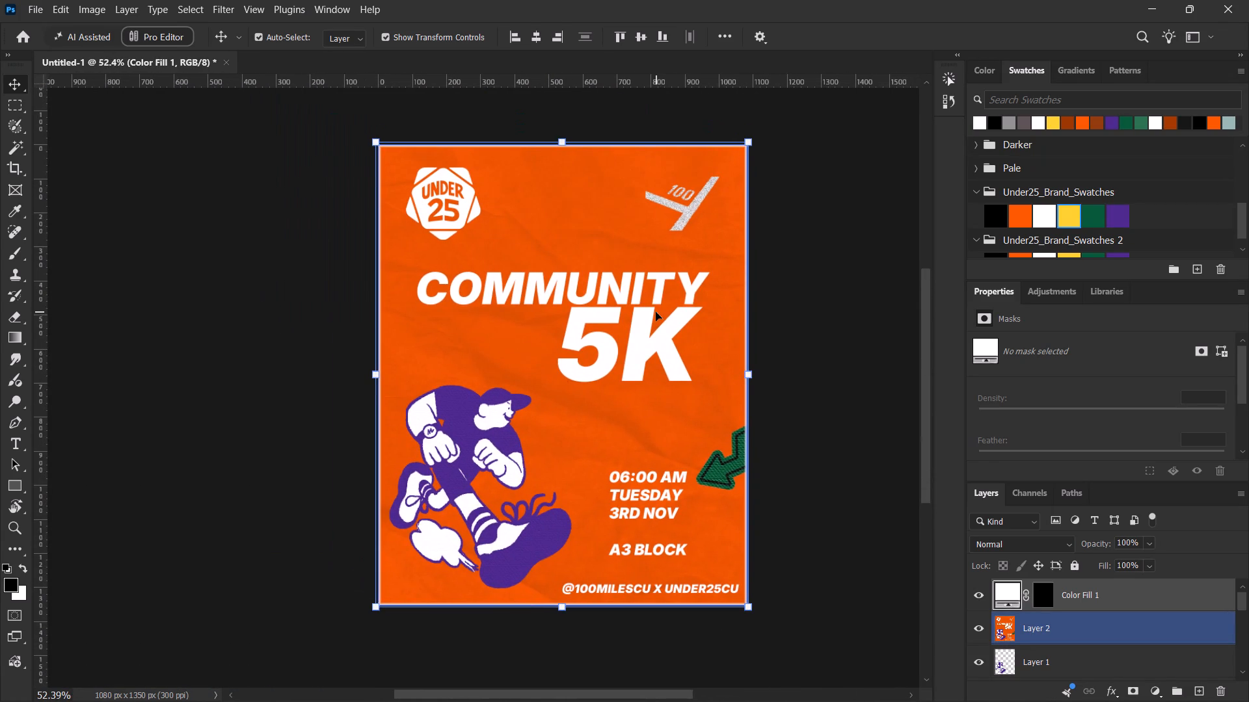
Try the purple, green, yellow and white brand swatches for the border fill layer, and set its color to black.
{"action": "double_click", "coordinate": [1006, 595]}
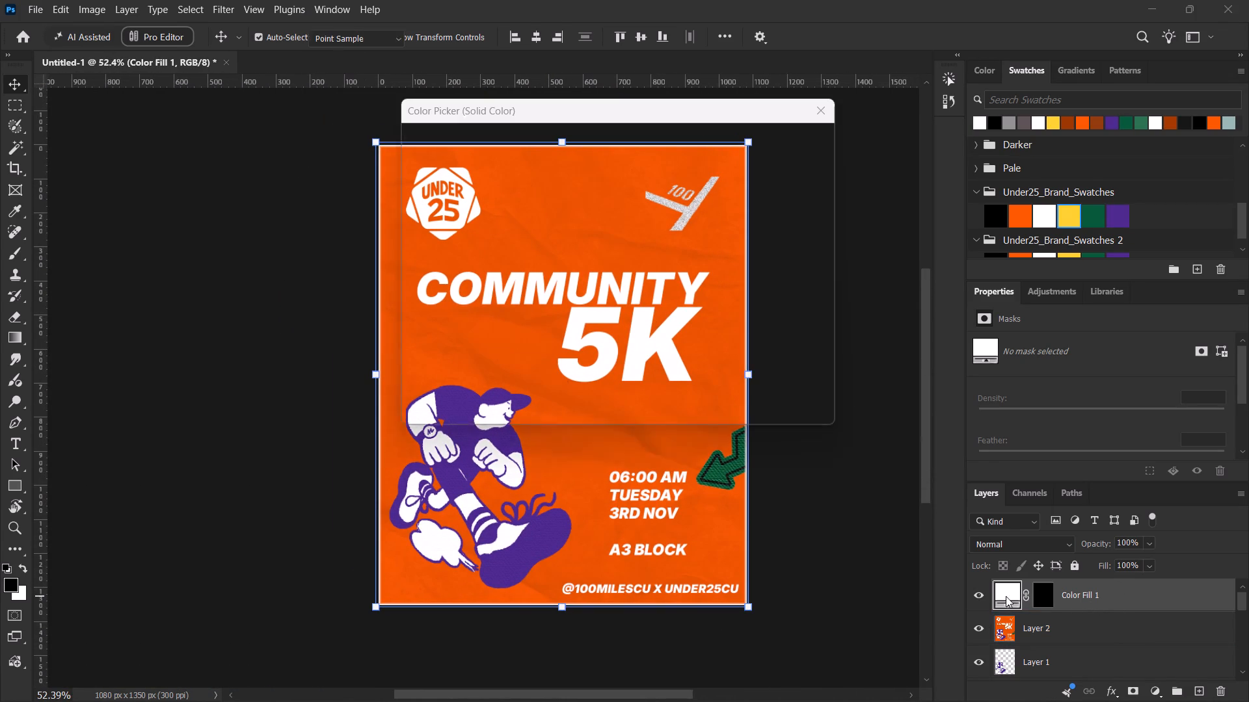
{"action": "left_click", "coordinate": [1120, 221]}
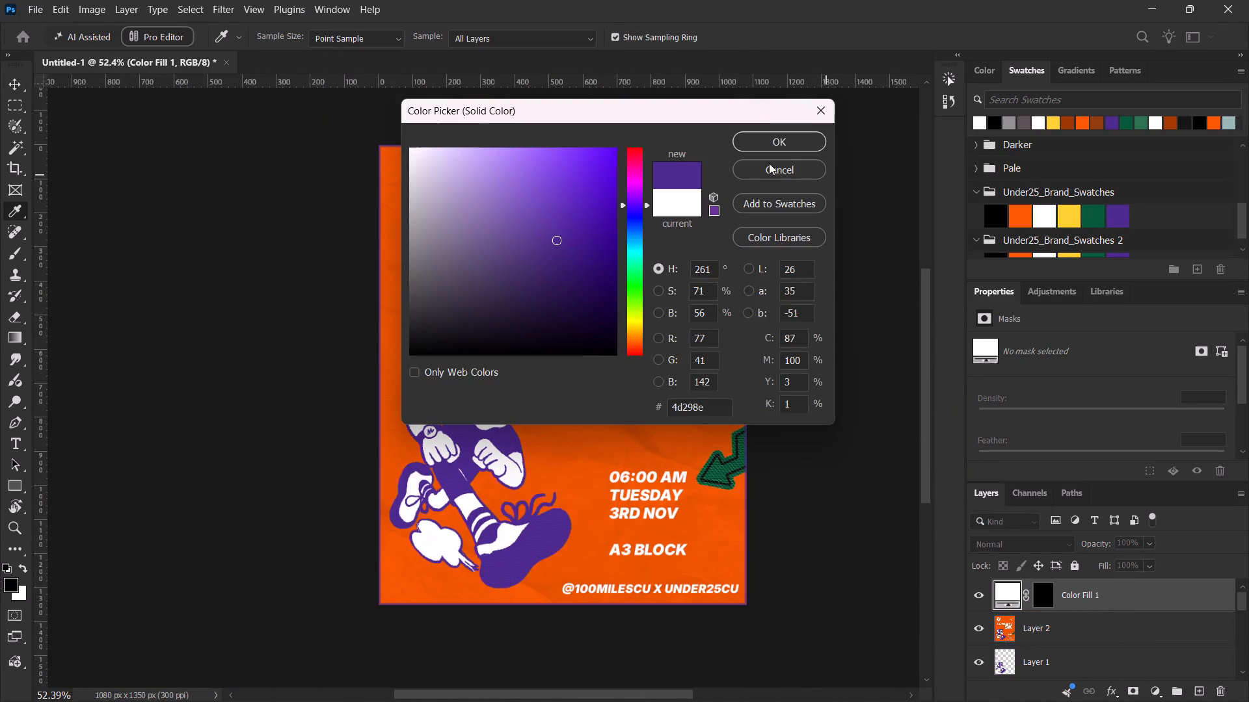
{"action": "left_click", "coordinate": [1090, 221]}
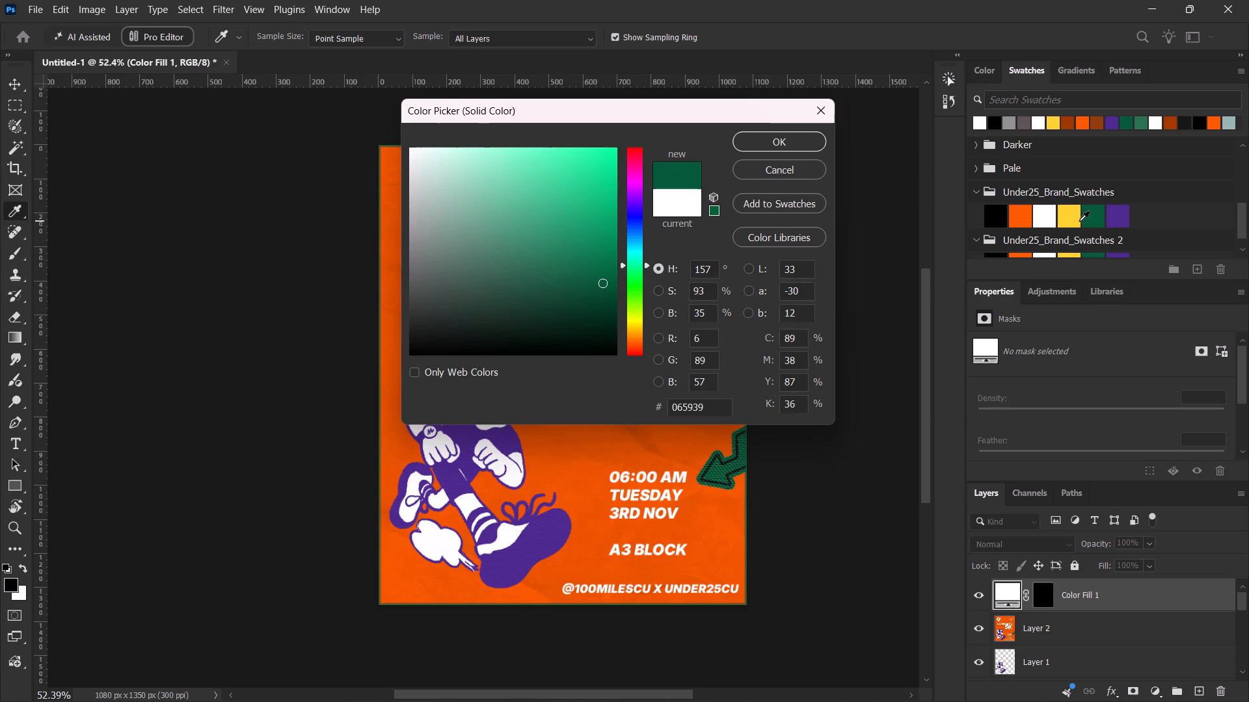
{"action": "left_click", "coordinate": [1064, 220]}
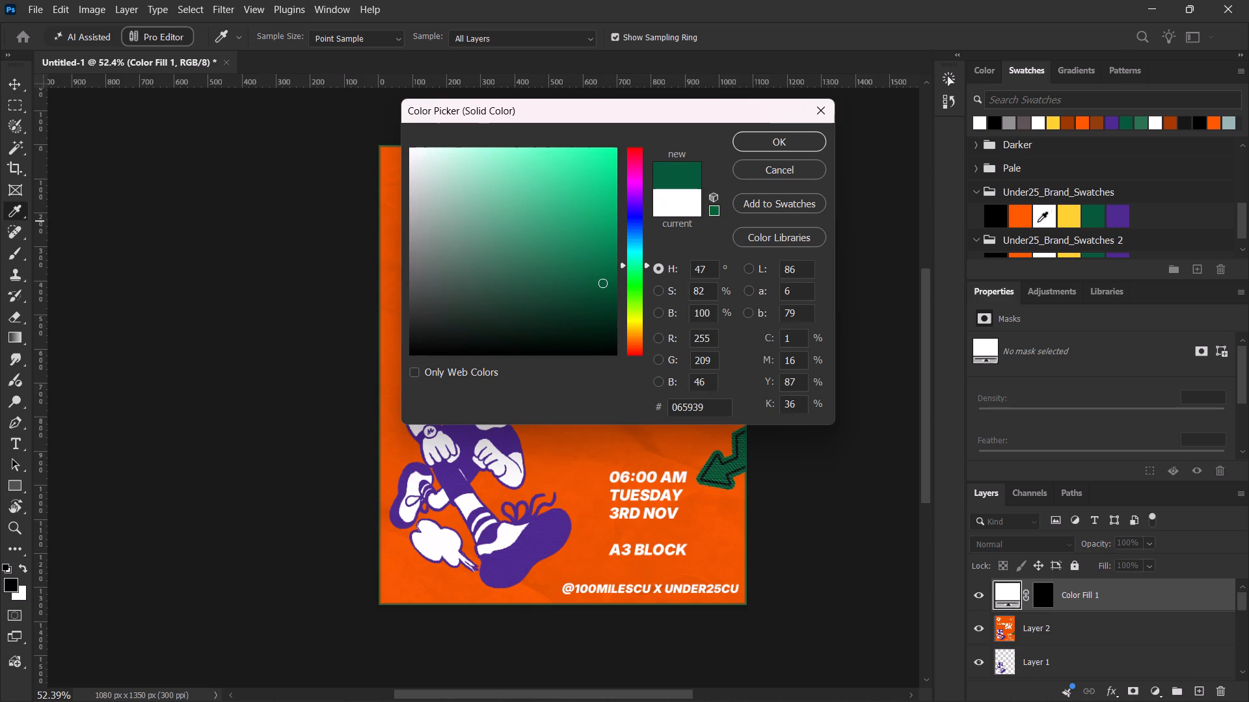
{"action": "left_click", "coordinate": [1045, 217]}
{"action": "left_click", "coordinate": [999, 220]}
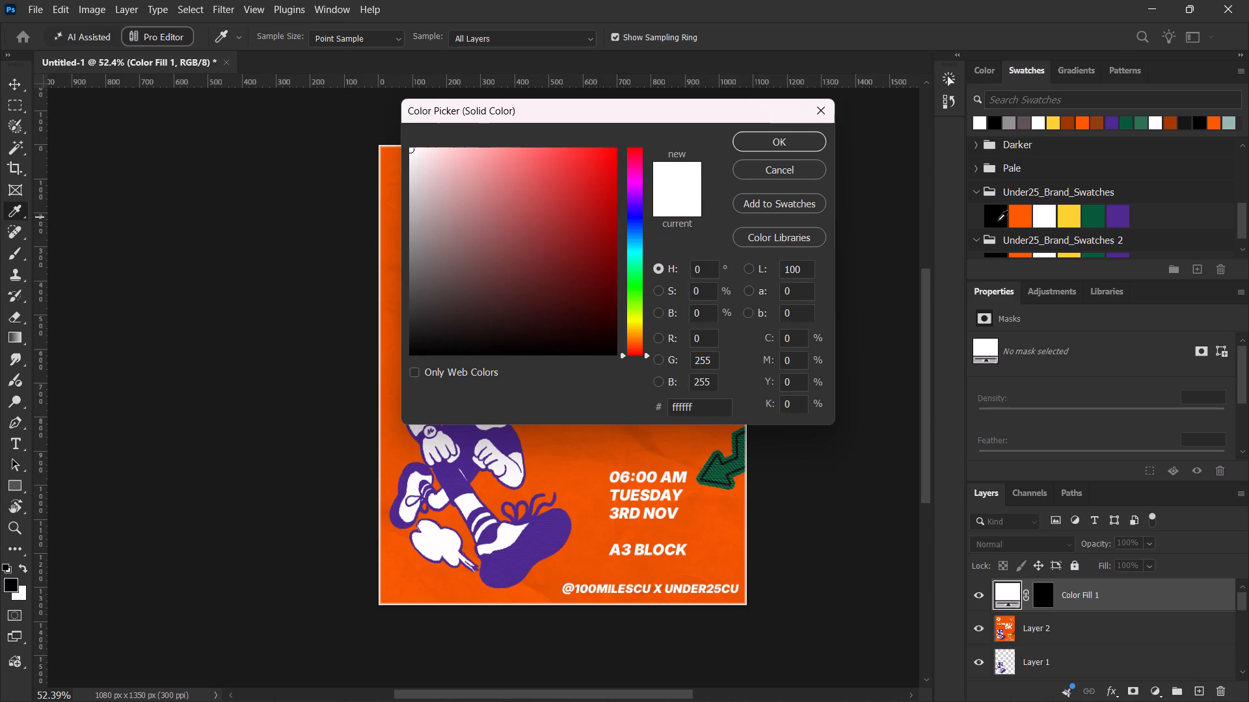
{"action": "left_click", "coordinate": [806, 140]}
Examine the poster with its black border, up close and as a whole, with the interface panels hidden.
{"action": "scroll", "coordinate": [1023, 625], "scroll_direction": "down", "scroll_amount": 3}
{"action": "scroll", "coordinate": [1028, 623], "scroll_direction": "up", "scroll_amount": 2}
{"action": "scroll", "coordinate": [1030, 623], "scroll_direction": "down", "scroll_amount": 2}
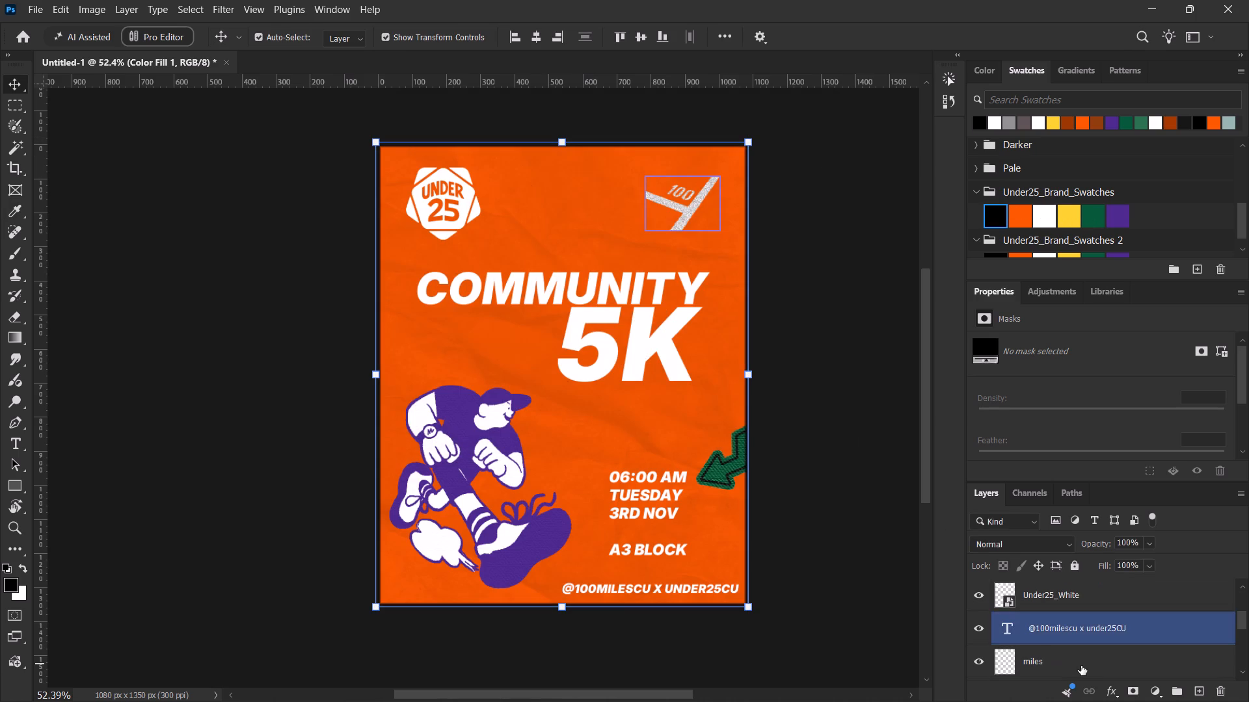
{"action": "left_click", "coordinate": [1075, 662]}
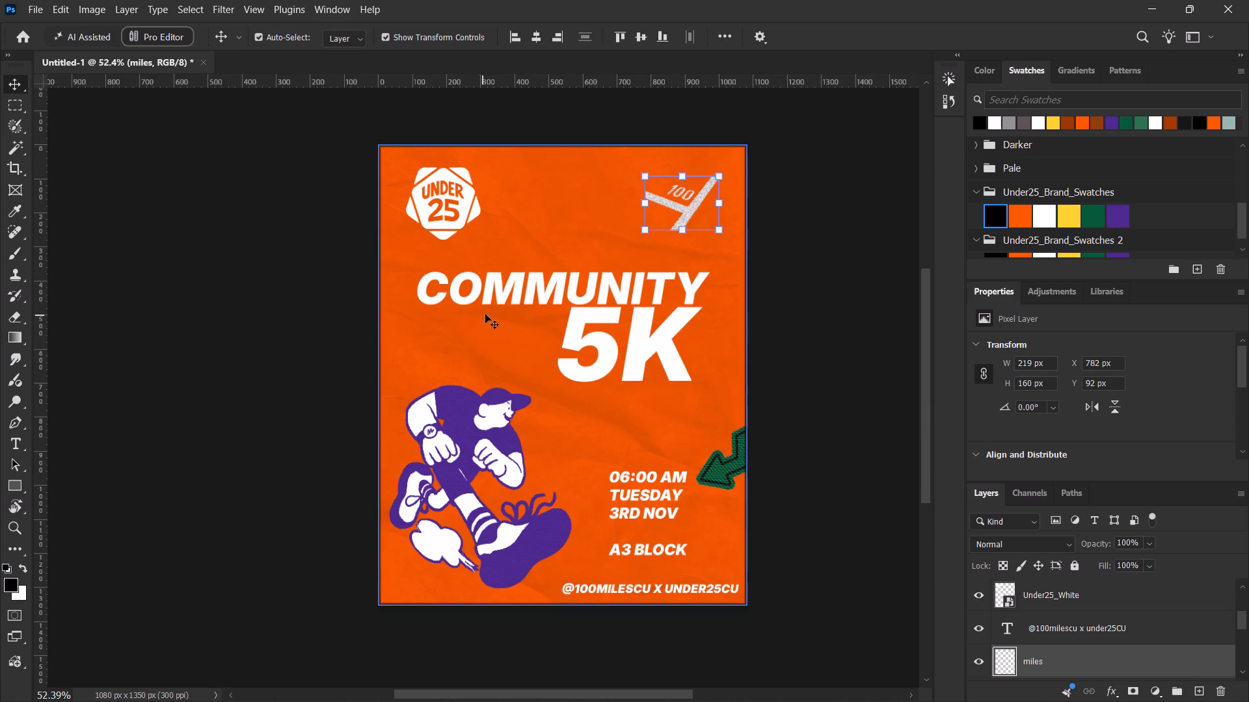
{"action": "key", "text": "Tab"}
{"action": "scroll", "coordinate": [396, 298], "scroll_direction": "up", "scroll_amount": 6, "text": "alt"}
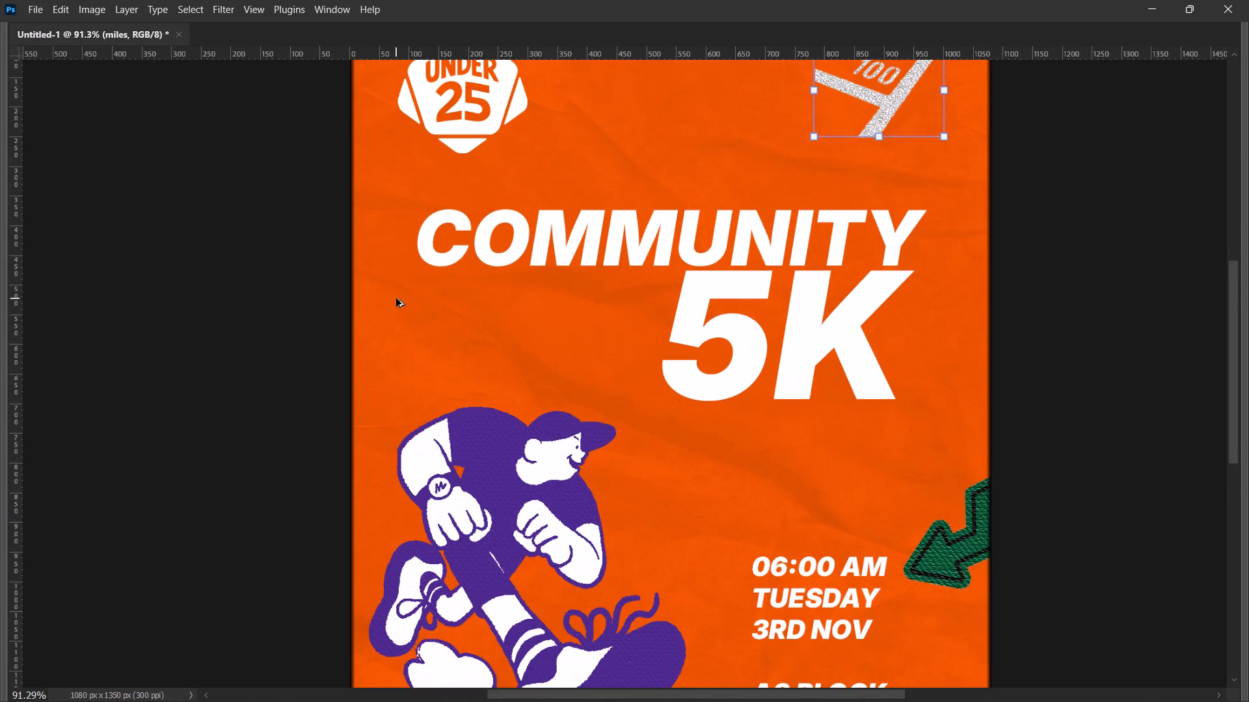
{"action": "scroll", "coordinate": [364, 298], "scroll_direction": "up", "scroll_amount": 6, "text": "alt"}
{"action": "scroll", "coordinate": [361, 300], "scroll_direction": "down", "scroll_amount": 8, "text": "alt"}
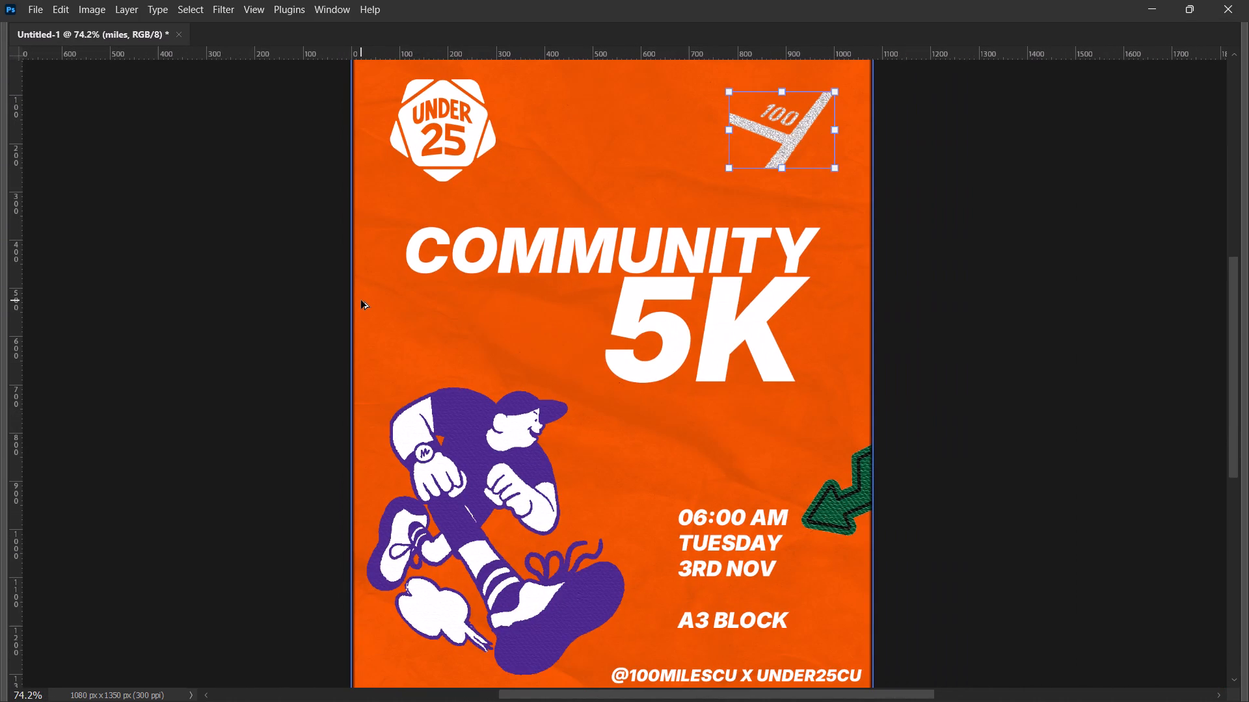
{"action": "scroll", "coordinate": [361, 300], "scroll_direction": "down", "scroll_amount": 2, "text": "alt"}
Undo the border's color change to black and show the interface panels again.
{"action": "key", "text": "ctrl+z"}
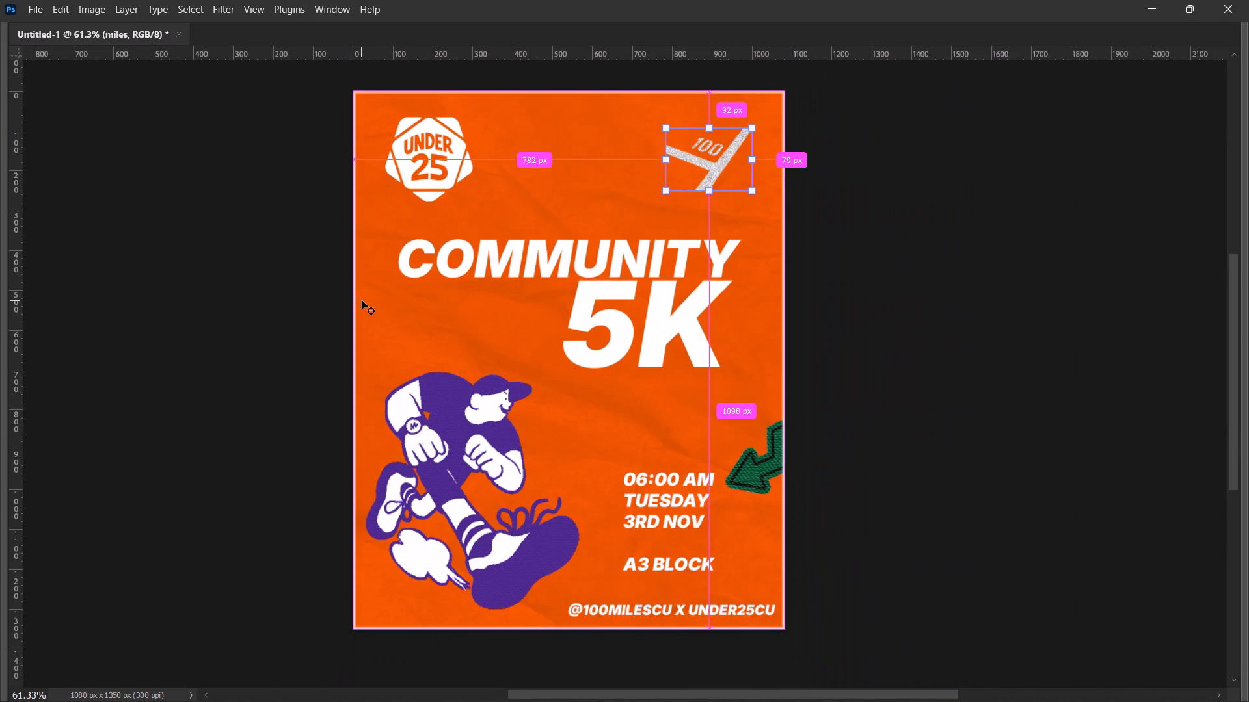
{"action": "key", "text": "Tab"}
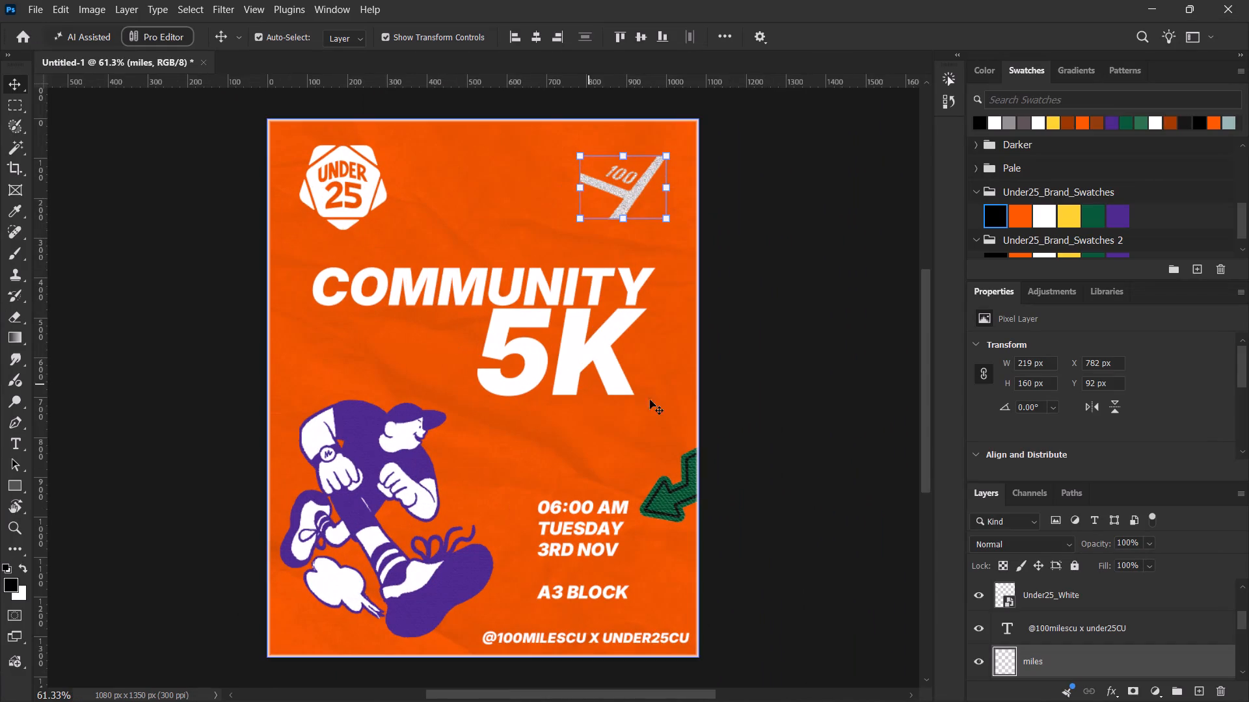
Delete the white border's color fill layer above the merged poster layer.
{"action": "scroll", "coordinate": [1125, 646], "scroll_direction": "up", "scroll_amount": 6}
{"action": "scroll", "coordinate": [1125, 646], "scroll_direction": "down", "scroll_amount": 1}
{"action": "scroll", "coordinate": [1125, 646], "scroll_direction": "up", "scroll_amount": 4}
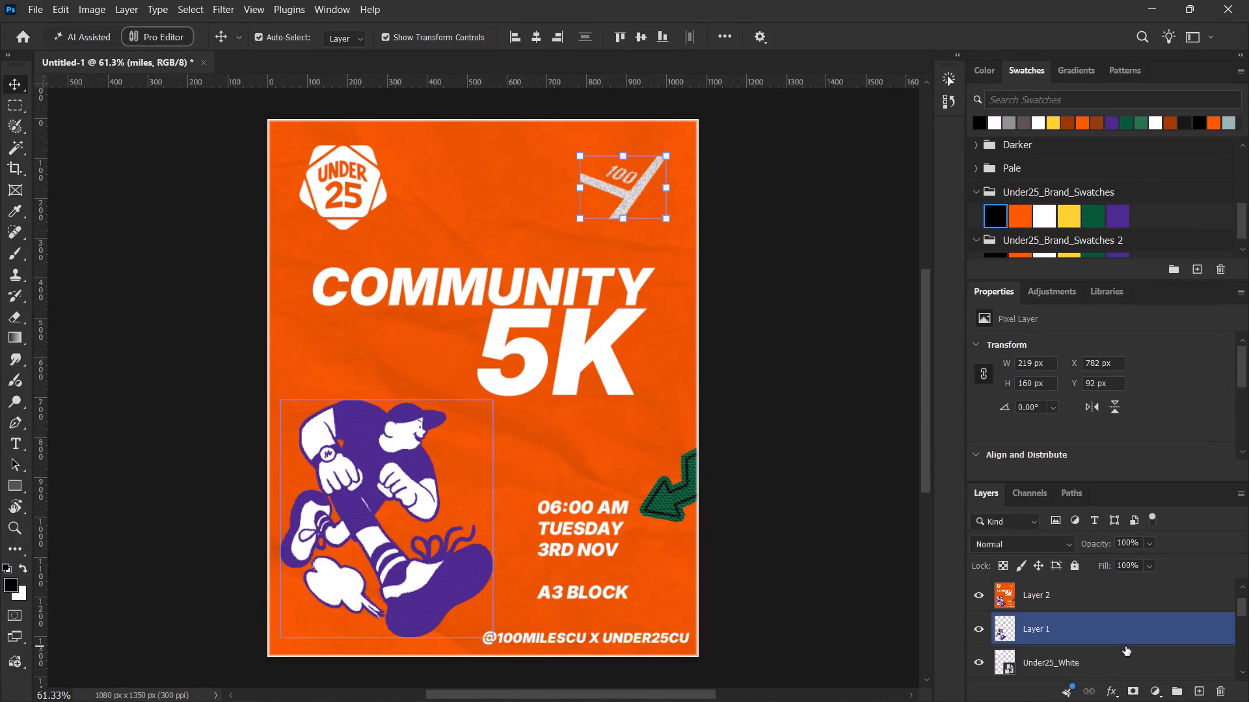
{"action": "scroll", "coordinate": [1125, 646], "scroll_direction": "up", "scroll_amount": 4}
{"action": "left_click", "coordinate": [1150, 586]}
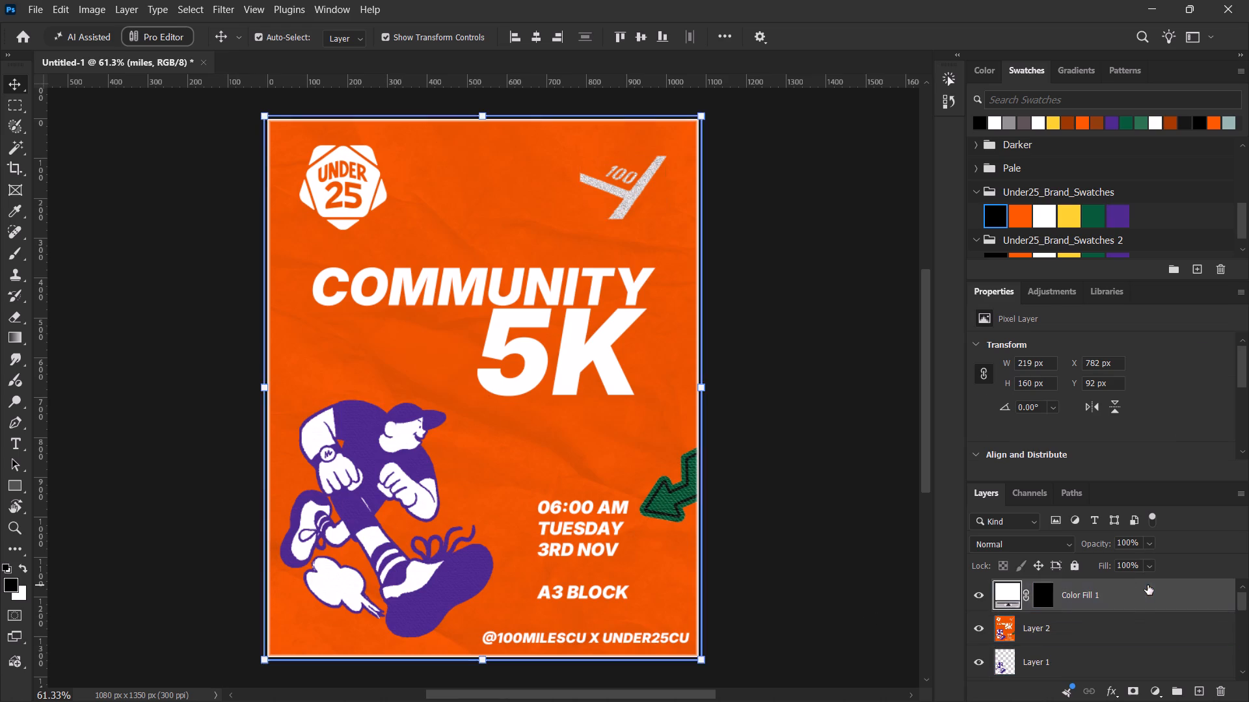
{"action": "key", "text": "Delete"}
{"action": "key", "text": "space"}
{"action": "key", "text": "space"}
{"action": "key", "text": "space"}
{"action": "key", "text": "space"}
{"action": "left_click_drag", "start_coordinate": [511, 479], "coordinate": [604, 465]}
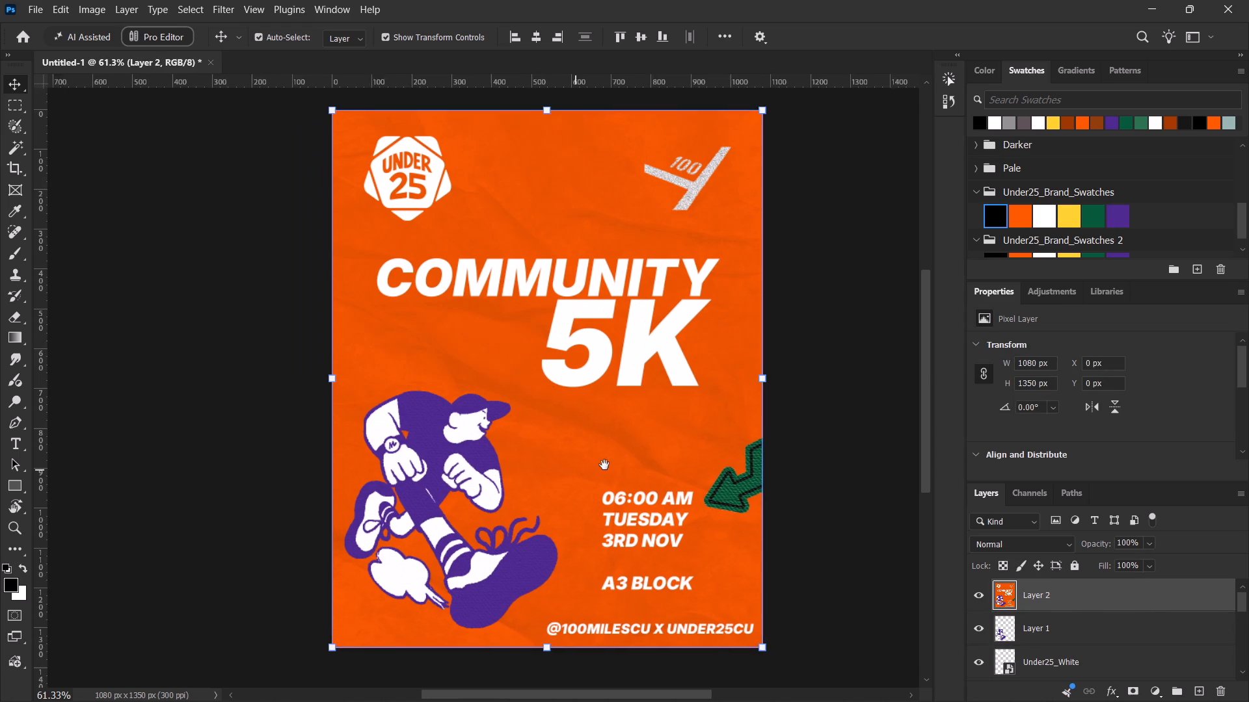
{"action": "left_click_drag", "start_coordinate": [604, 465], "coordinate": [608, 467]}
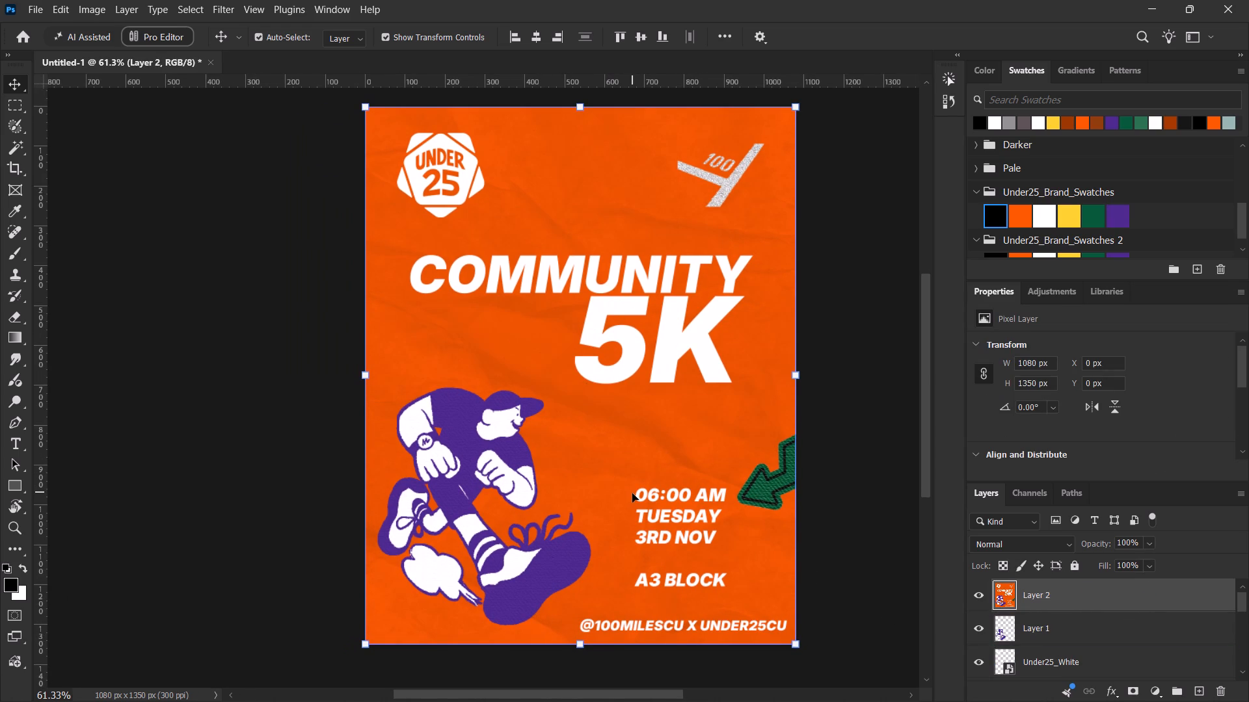
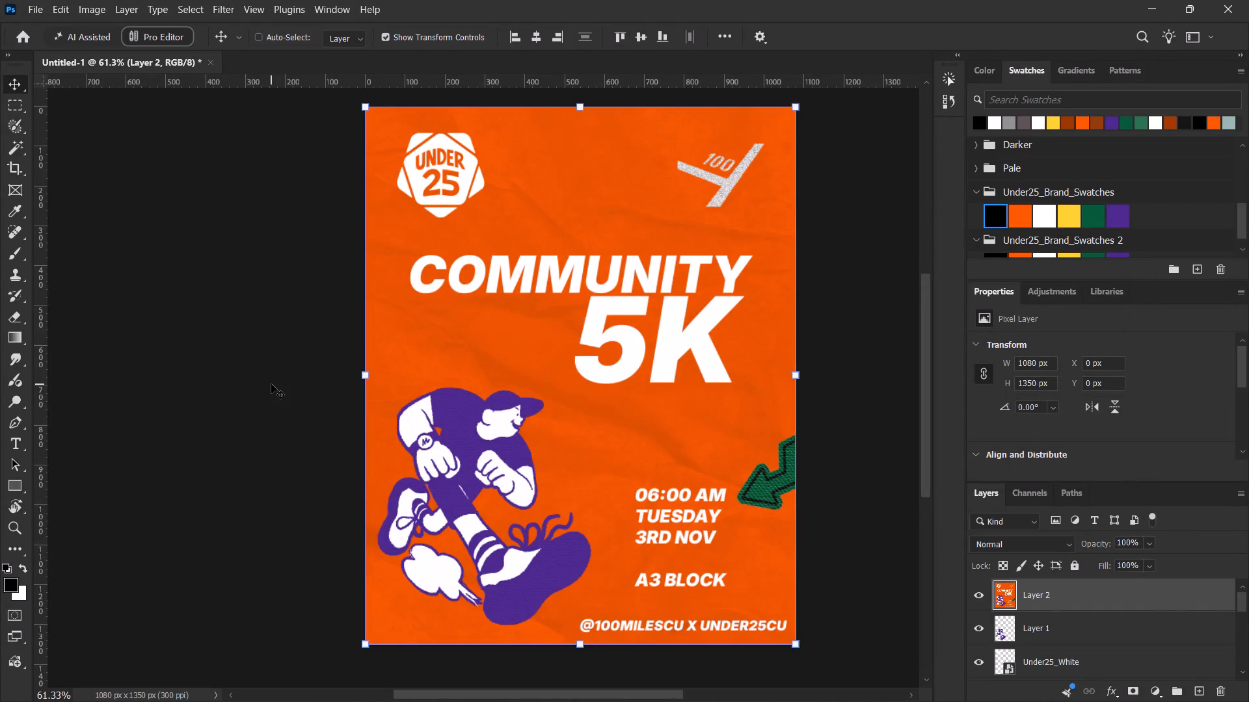
Save the poster as a Photoshop file named 3nov in the UNDER25 folder on the T: drive, with maximized compatibility.
{"action": "key", "text": "ctrl+s"}
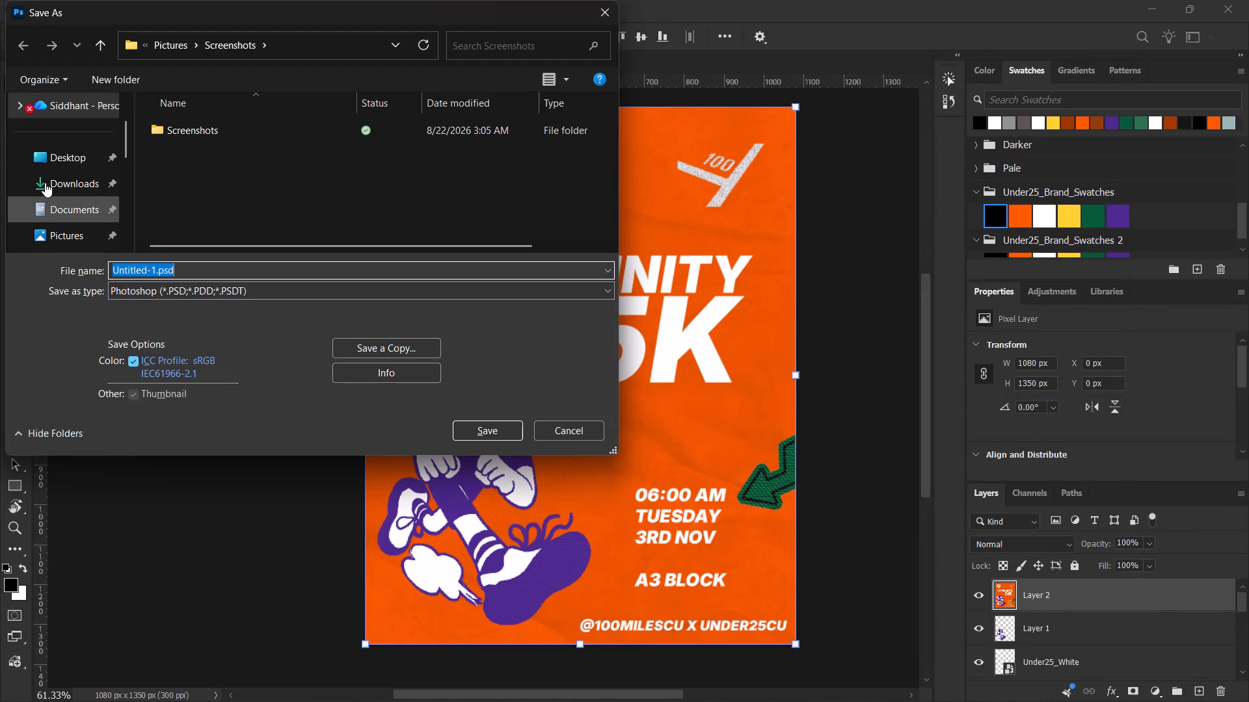
{"action": "scroll", "coordinate": [48, 184], "scroll_direction": "down", "scroll_amount": 6}
{"action": "left_click", "coordinate": [72, 159]}
{"action": "scroll", "coordinate": [242, 171], "scroll_direction": "down", "scroll_amount": 2}
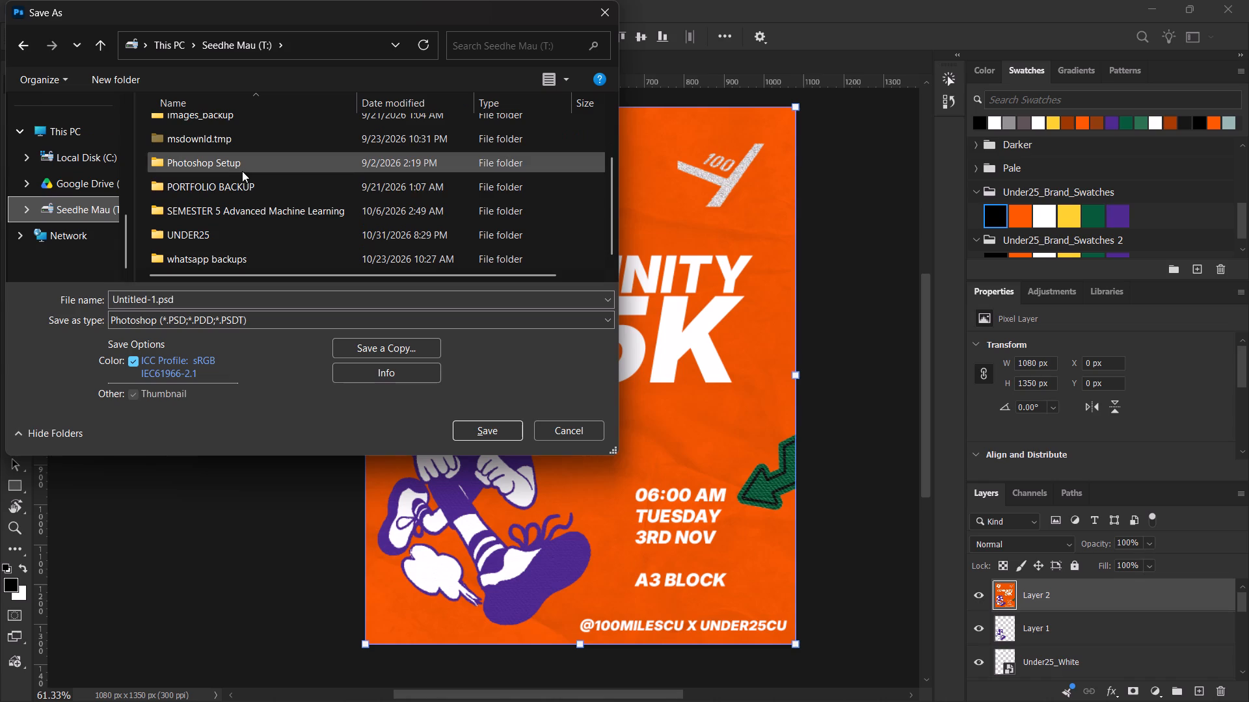
{"action": "scroll", "coordinate": [242, 171], "scroll_direction": "down", "scroll_amount": 3}
{"action": "double_click", "coordinate": [235, 237]}
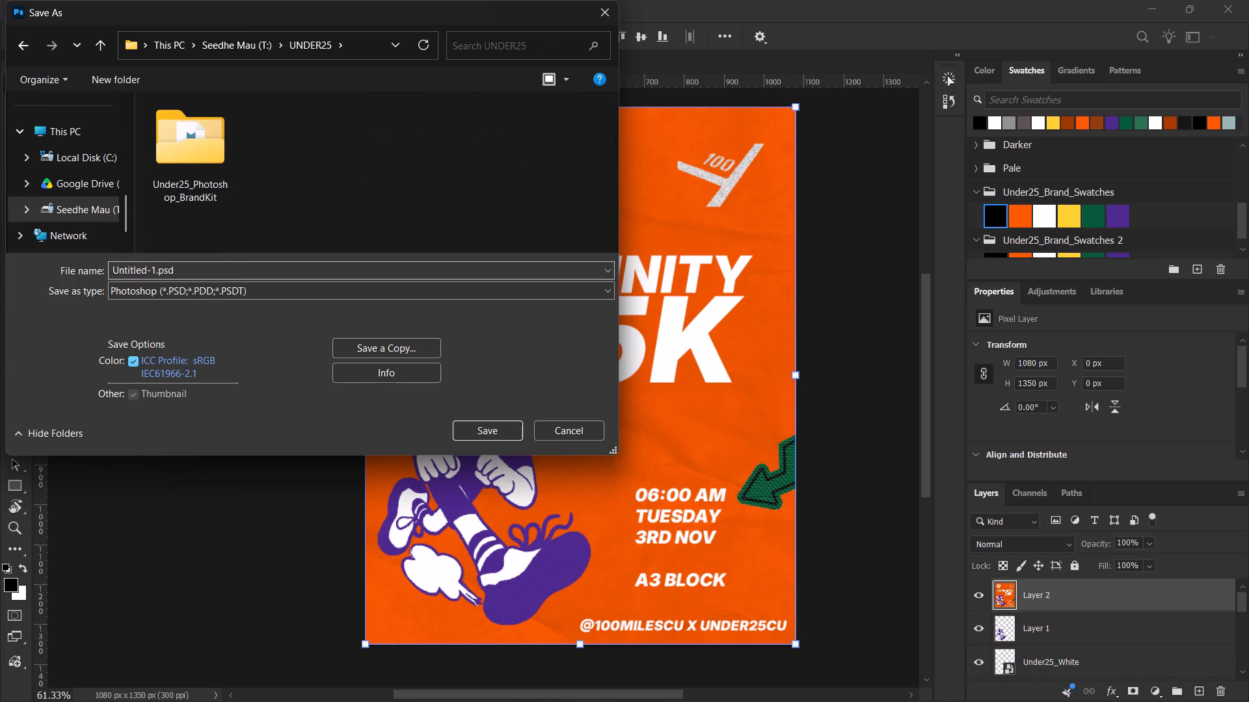
{"action": "left_click", "coordinate": [197, 274]}
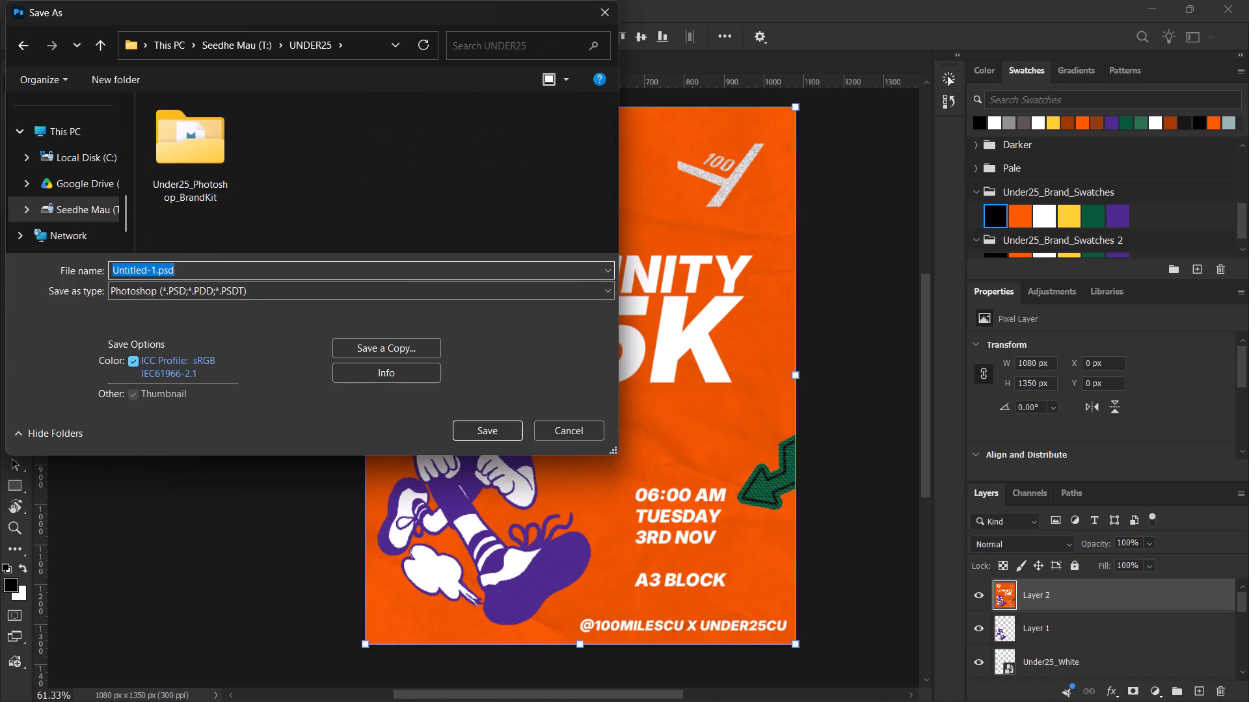
{"action": "type", "text": "3nov"}
{"action": "key", "text": "Return"}
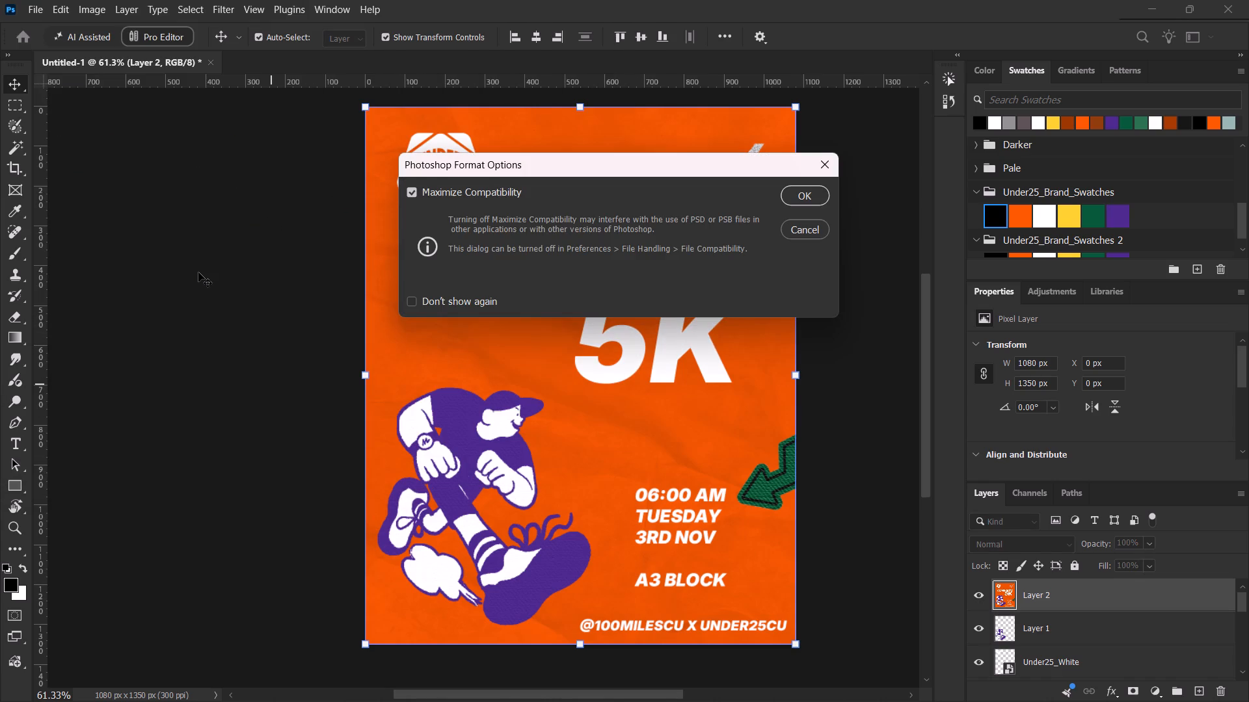
{"action": "key", "text": "Return"}
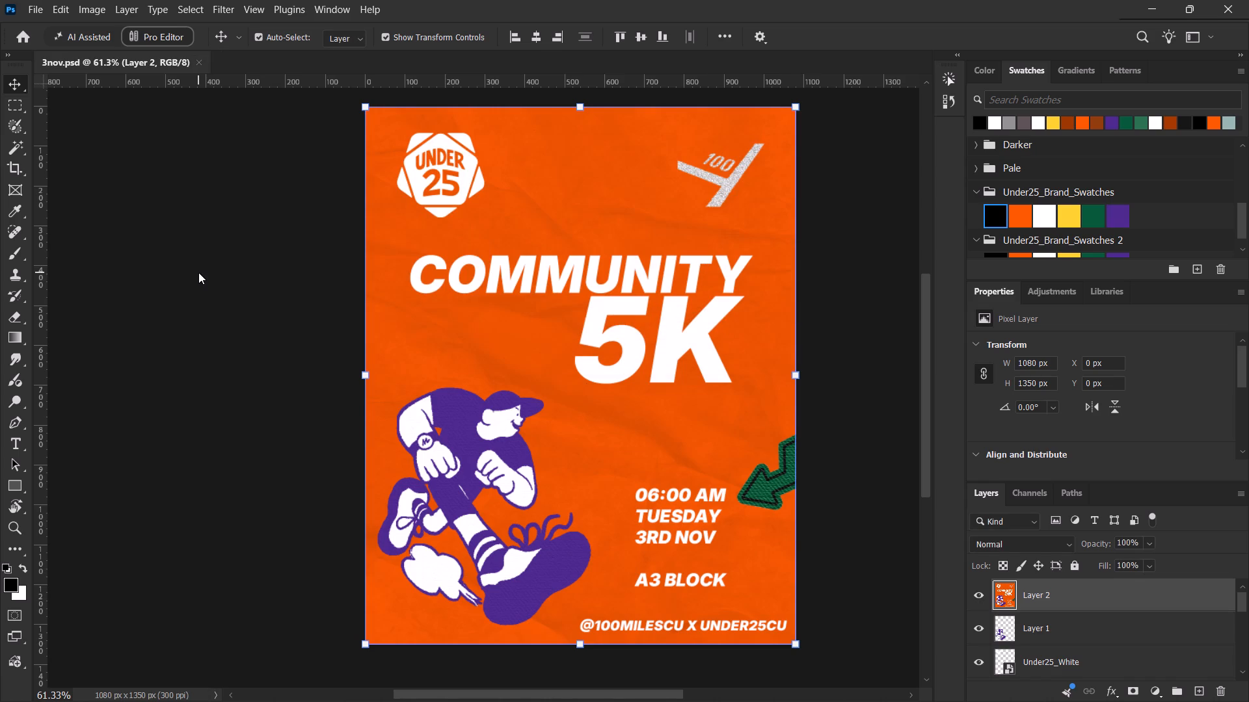
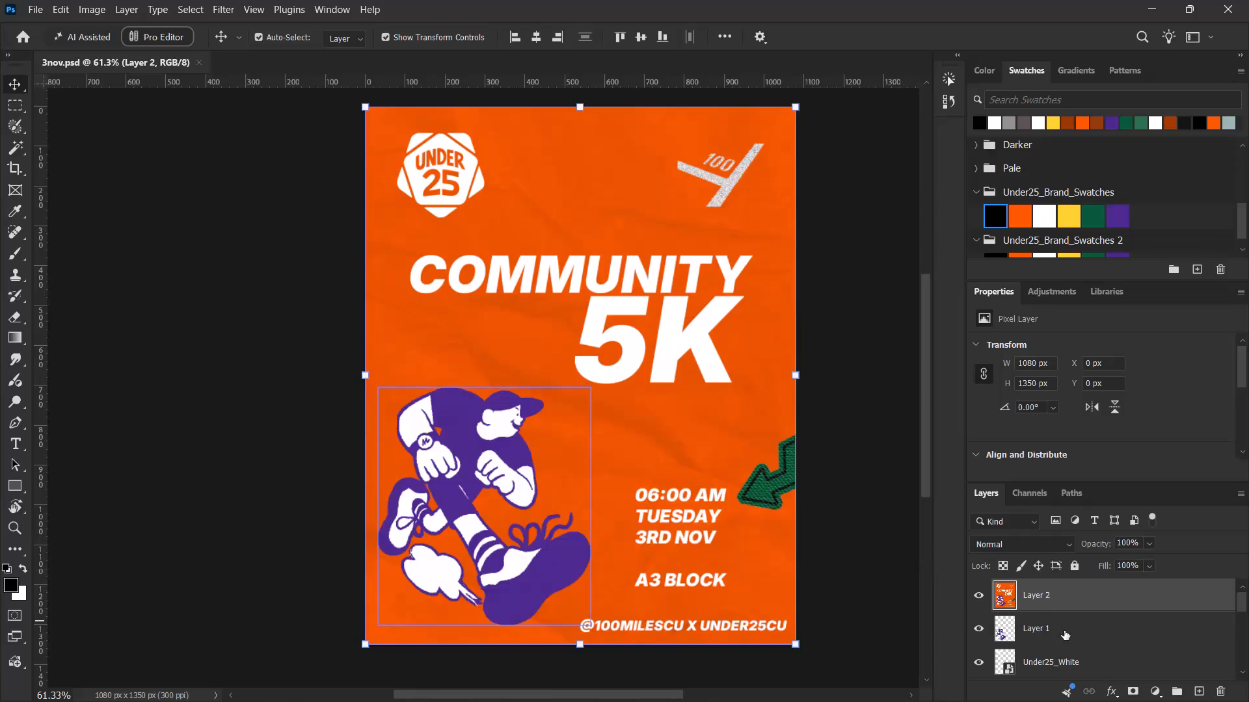
Delete Layer 2, the full-canvas pixel layer at the top of the poster's layer stack.
{"action": "scroll", "coordinate": [1064, 630], "scroll_direction": "up", "scroll_amount": 1}
{"action": "scroll", "coordinate": [1064, 630], "scroll_direction": "down", "scroll_amount": 4}
{"action": "scroll", "coordinate": [1064, 630], "scroll_direction": "up", "scroll_amount": 2}
{"action": "scroll", "coordinate": [1064, 630], "scroll_direction": "down", "scroll_amount": 1}
{"action": "scroll", "coordinate": [1064, 630], "scroll_direction": "up", "scroll_amount": 1}
{"action": "scroll", "coordinate": [1064, 630], "scroll_direction": "down", "scroll_amount": 1}
{"action": "scroll", "coordinate": [1064, 630], "scroll_direction": "up", "scroll_amount": 2}
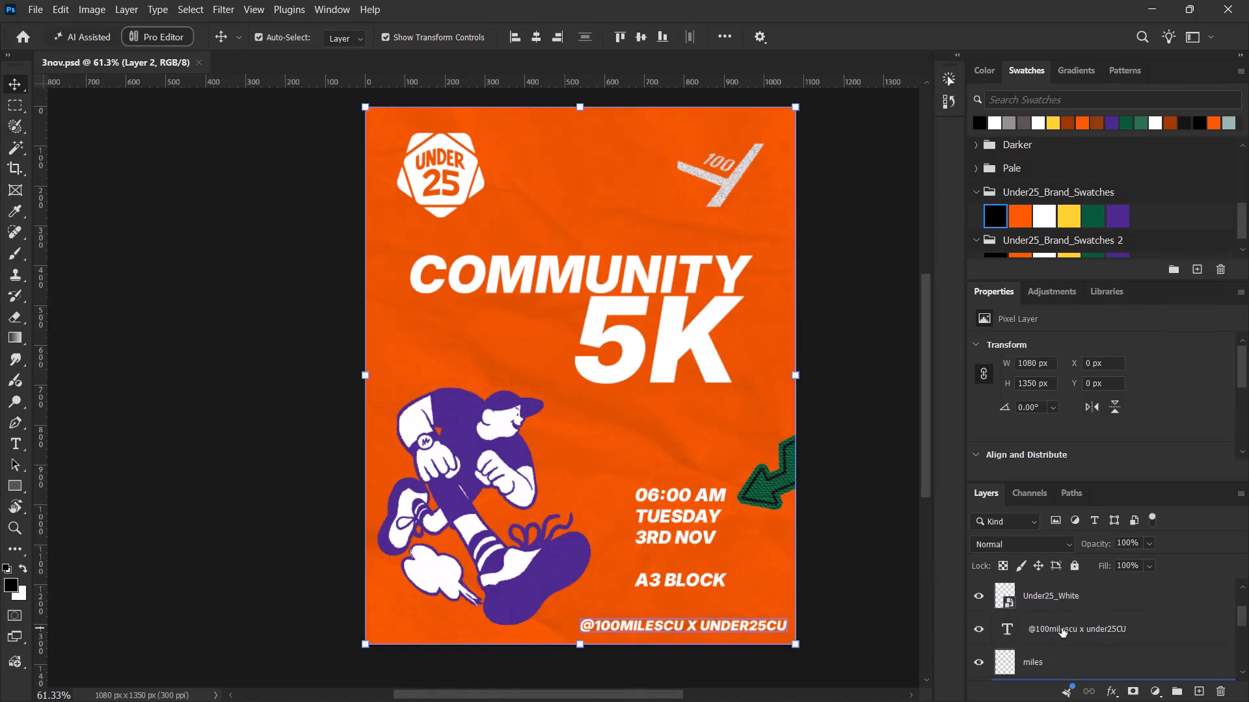
{"action": "scroll", "coordinate": [1062, 628], "scroll_direction": "up", "scroll_amount": 2}
{"action": "left_click", "coordinate": [1063, 607]}
{"action": "key", "text": "Delete"}
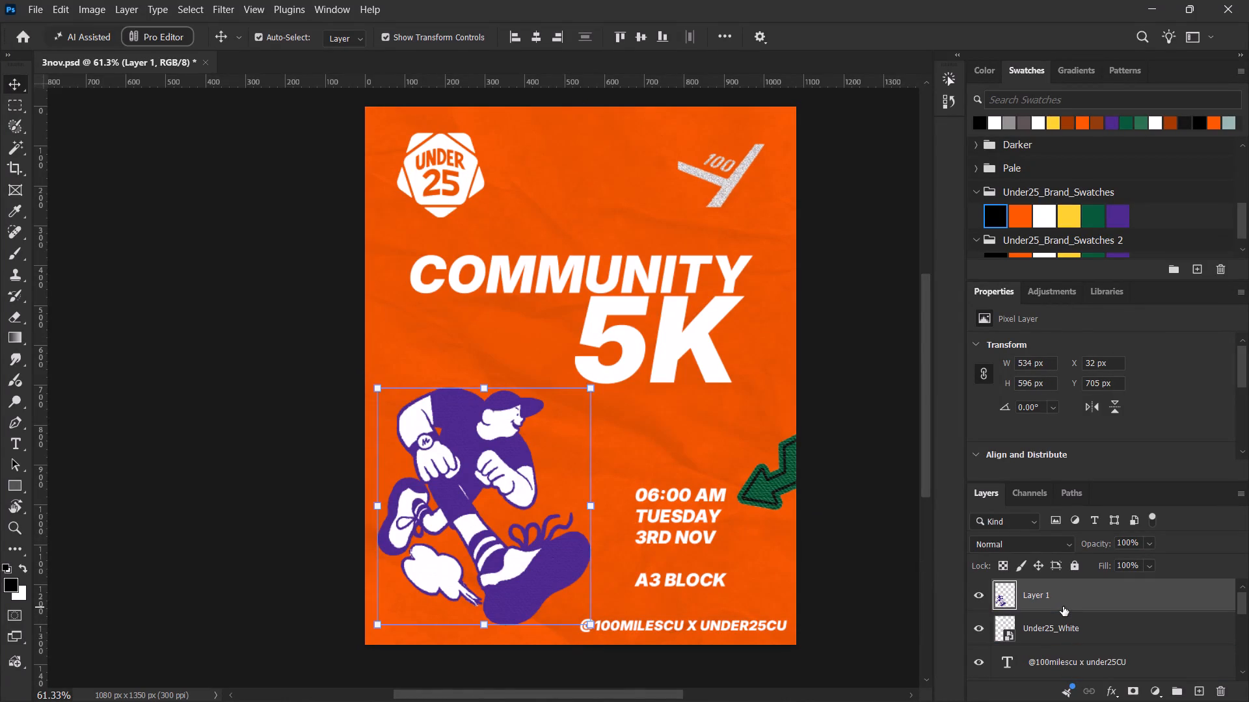
Enlarge the COMMUNITY title to about 968 px wide and align its bounding box with the canvas's left edge.
{"action": "scroll", "coordinate": [1061, 606], "scroll_direction": "down", "scroll_amount": 6}
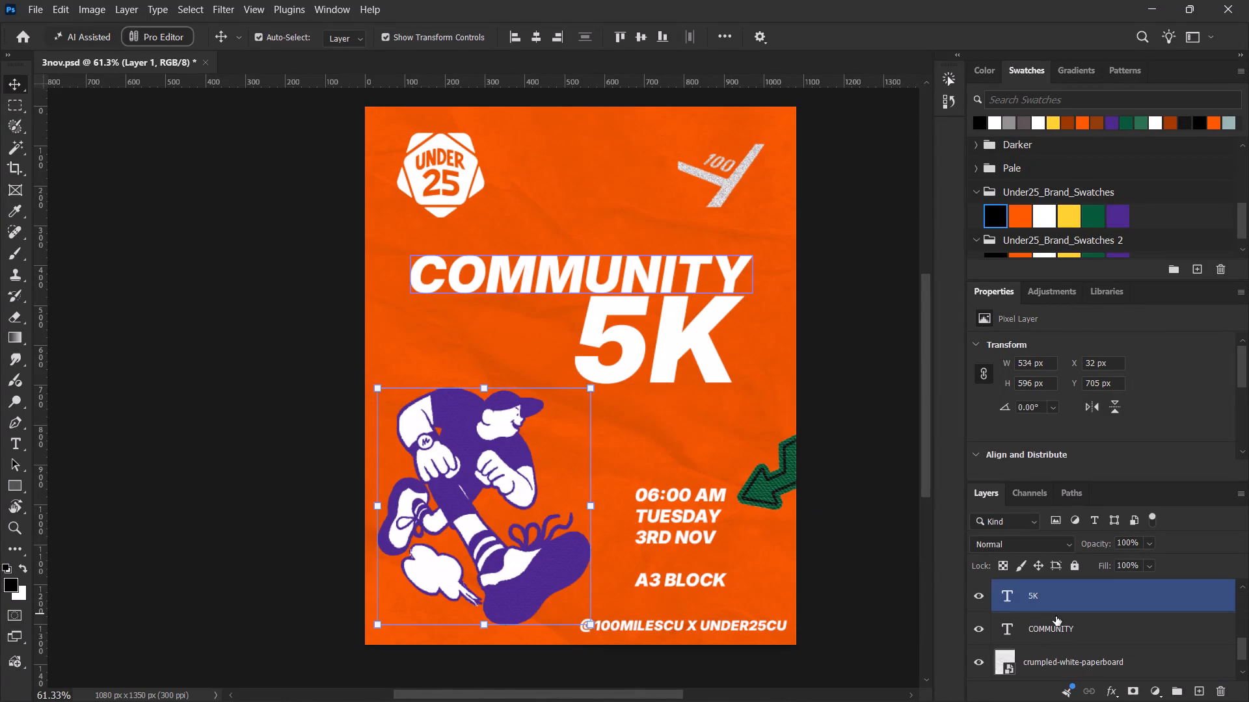
{"action": "left_click", "coordinate": [1056, 616]}
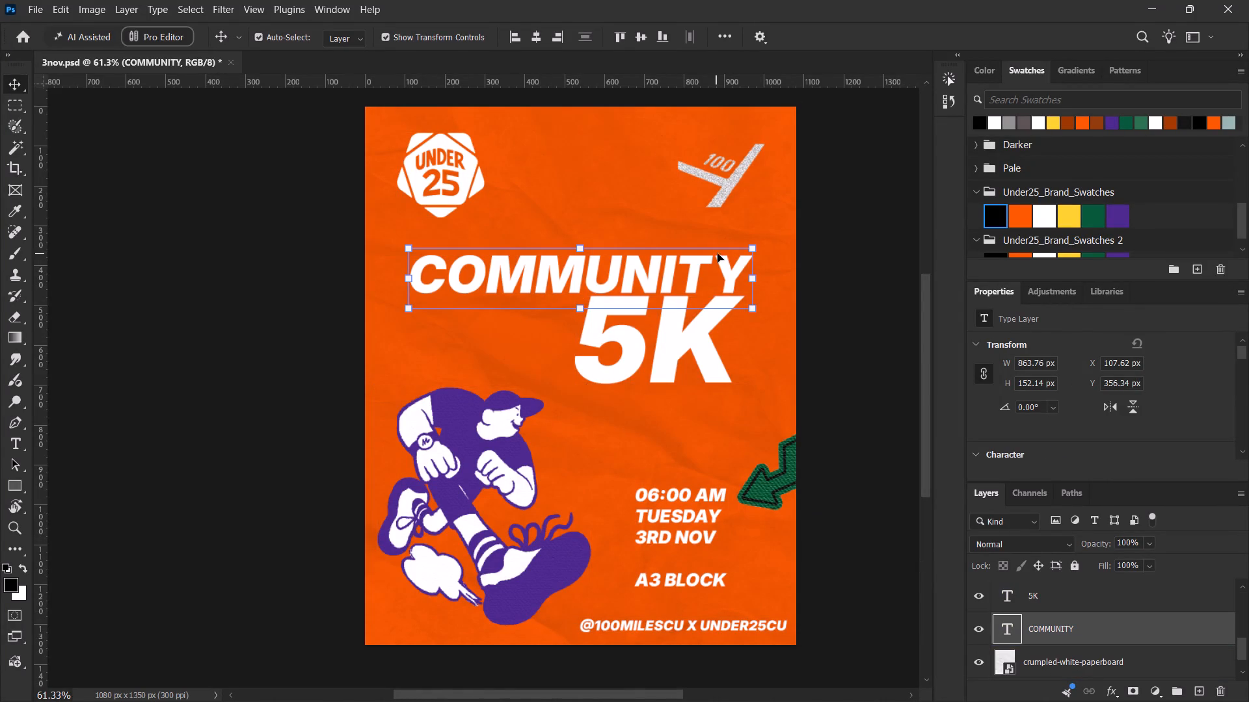
{"action": "left_click_drag", "start_coordinate": [754, 277], "coordinate": [762, 281], "text": "alt"}
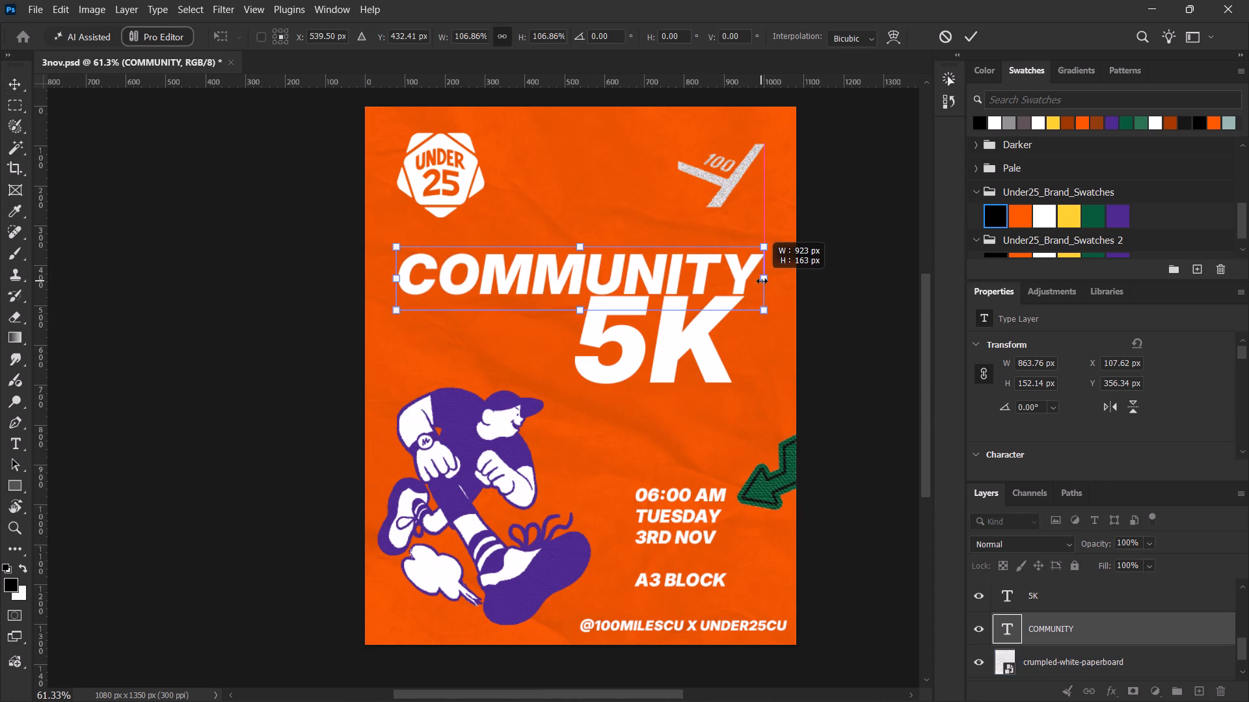
{"action": "left_click_drag", "start_coordinate": [762, 281], "coordinate": [777, 284], "text": "alt"}
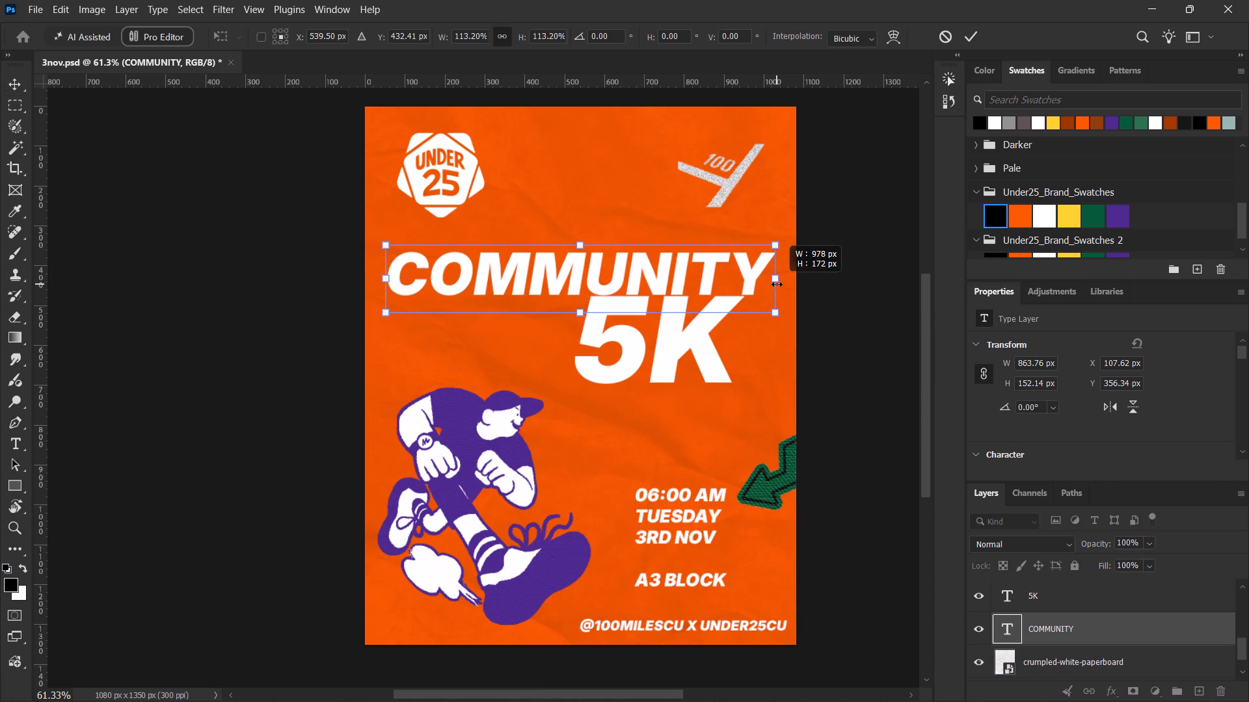
{"action": "left_click_drag", "start_coordinate": [777, 284], "coordinate": [775, 284], "text": "alt"}
{"action": "left_click_drag", "start_coordinate": [716, 273], "coordinate": [697, 273], "text": "shift"}
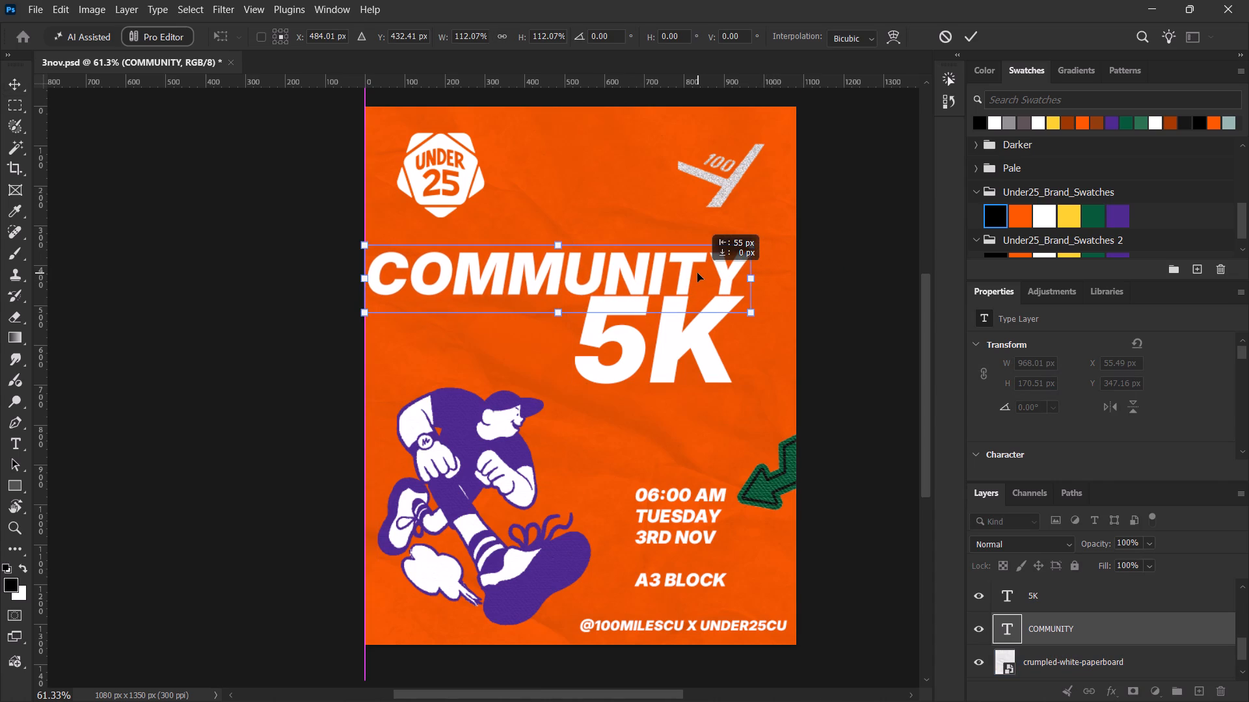
{"action": "left_click_drag", "start_coordinate": [697, 273], "coordinate": [700, 273], "text": "shift"}
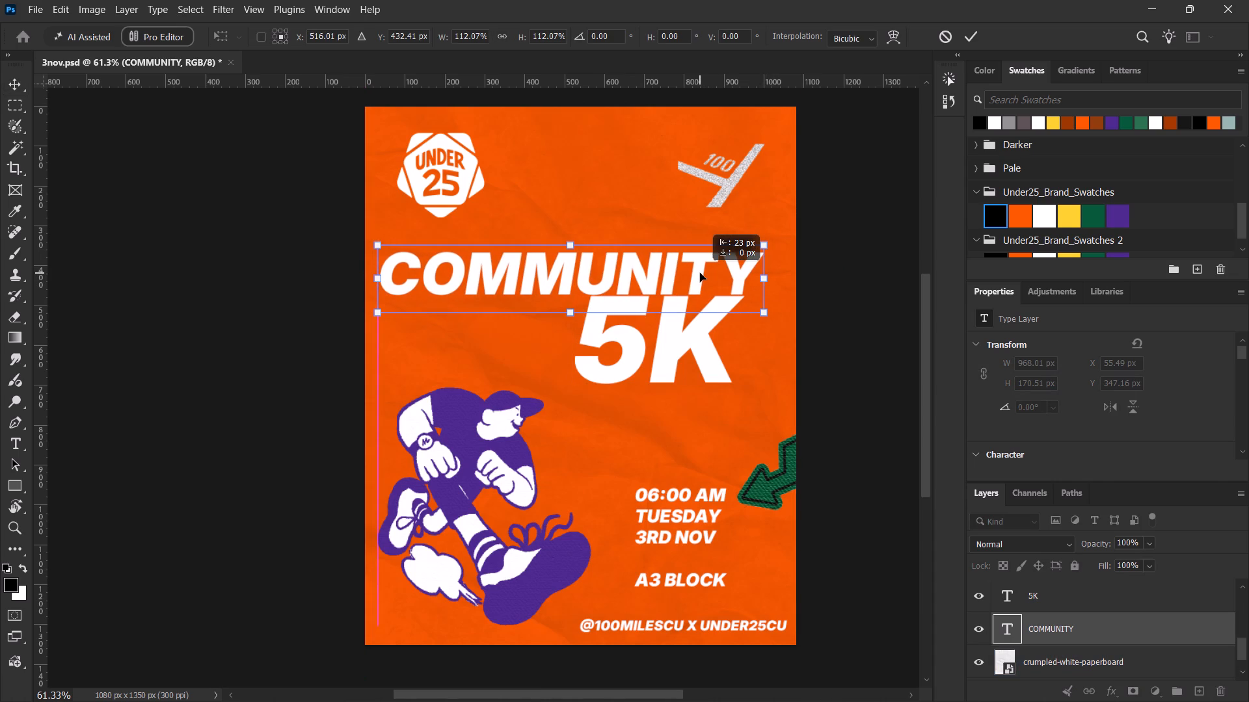
{"action": "left_click_drag", "start_coordinate": [700, 273], "coordinate": [699, 273], "text": "shift"}
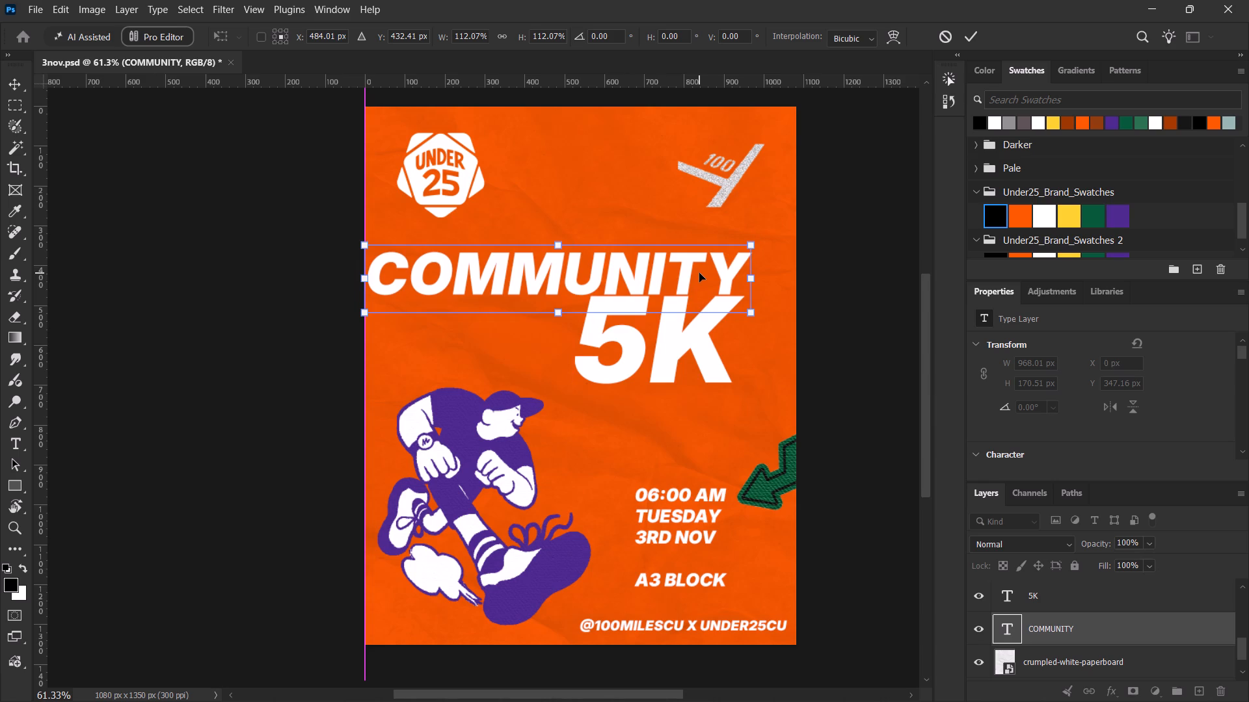
Enlarge the 5K text to about 493 px wide and move it rightward beneath the end of COMMUNITY.
{"action": "left_click", "coordinate": [1070, 593]}
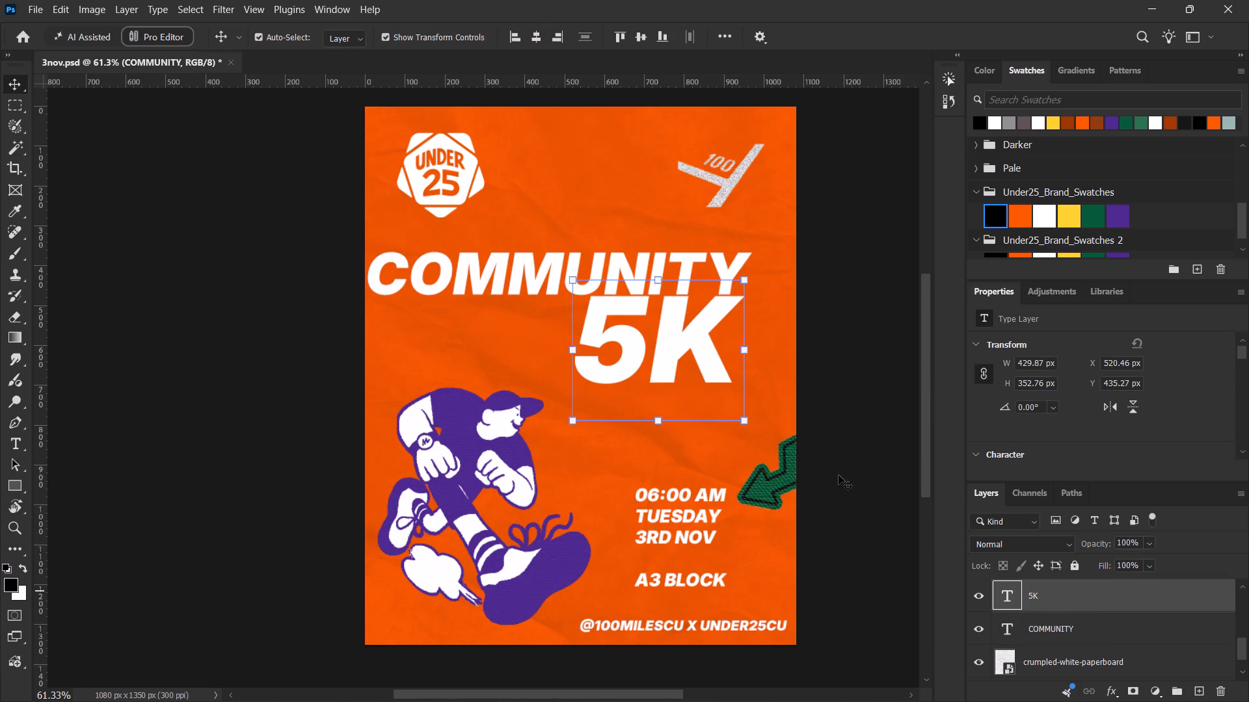
{"action": "left_click_drag", "start_coordinate": [687, 364], "coordinate": [723, 373], "text": "shift"}
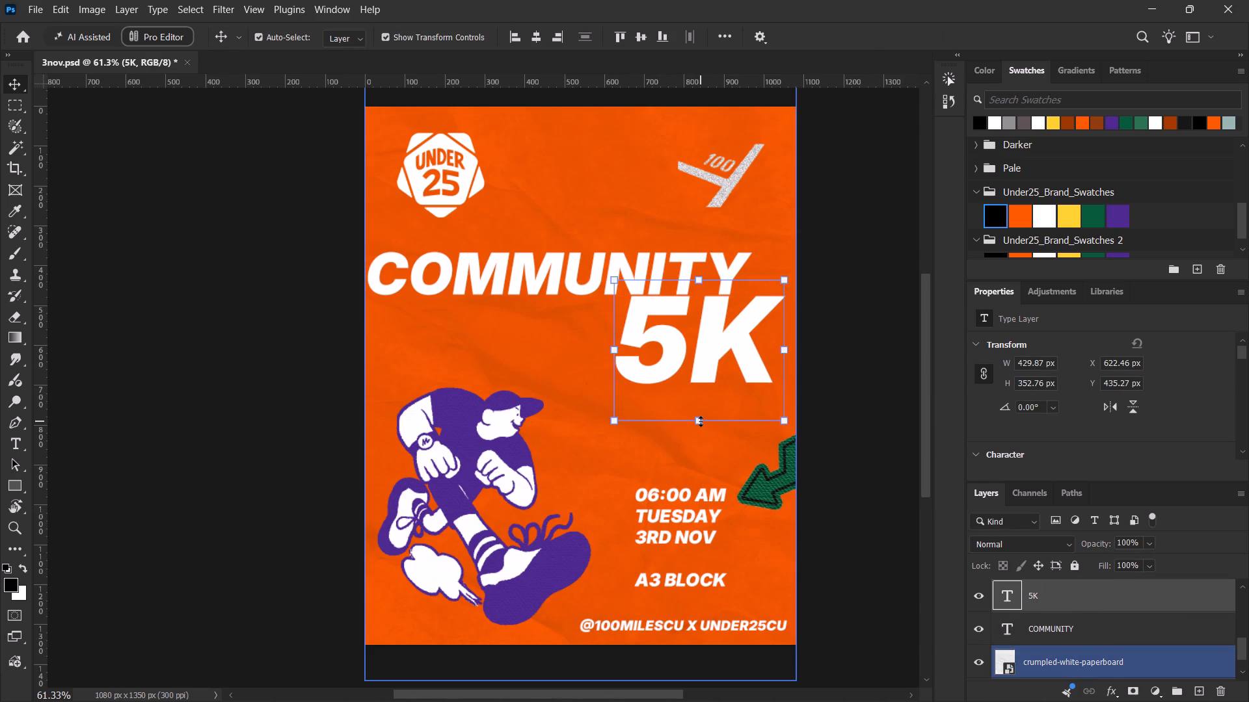
{"action": "left_click_drag", "start_coordinate": [701, 421], "coordinate": [701, 432], "text": "alt"}
{"action": "left_click_drag", "start_coordinate": [690, 388], "coordinate": [677, 402]}
{"action": "left_click_drag", "start_coordinate": [675, 401], "coordinate": [669, 398]}
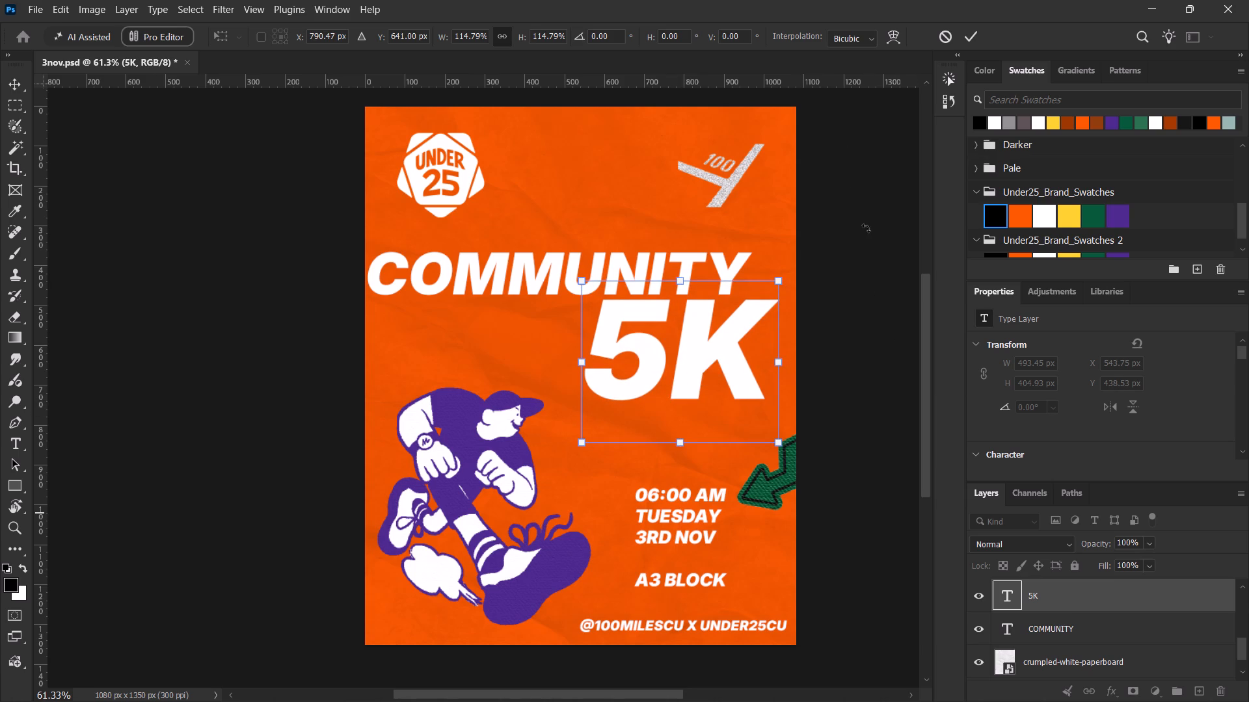
Nudge the COMMUNITY title about 5 px right and 4 px down, closer to the 5K text.
{"action": "left_click", "coordinate": [1094, 630]}
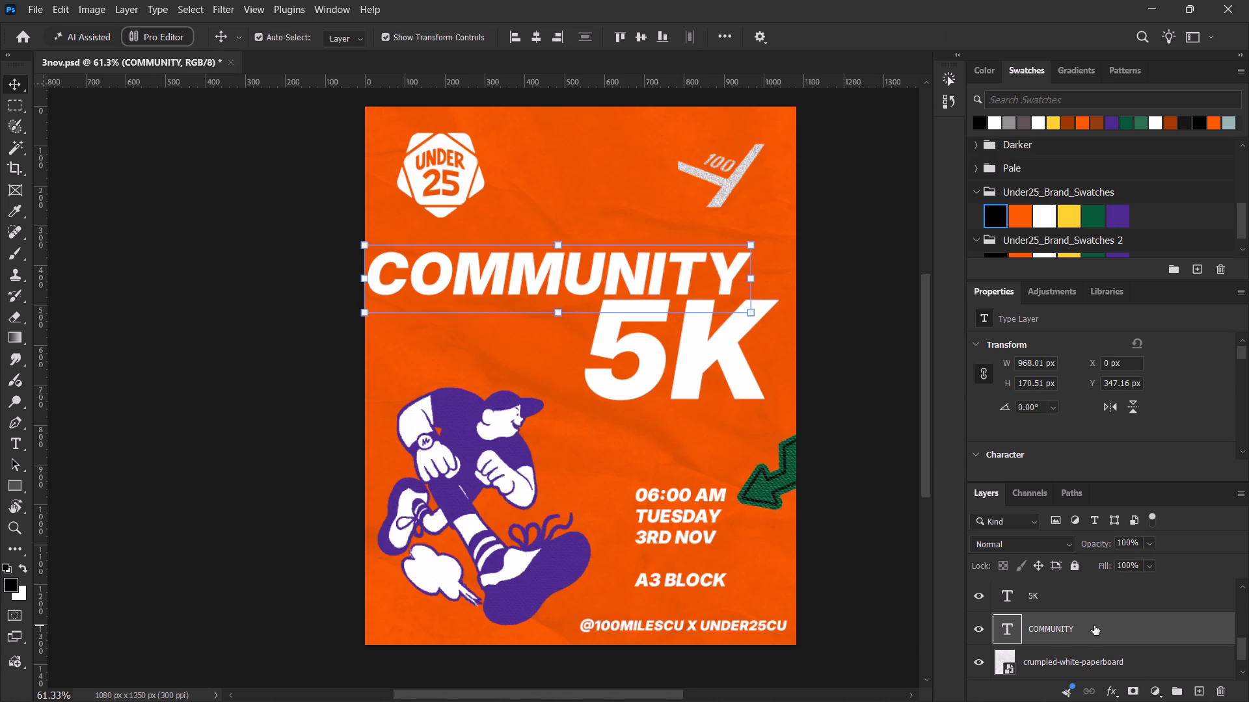
{"action": "key", "text": "Right"}
{"action": "key", "text": "Right"}
{"action": "key", "text": "Right"}
{"action": "key", "text": "Right"}
{"action": "key", "text": "Right"}
{"action": "key", "text": "Right"}
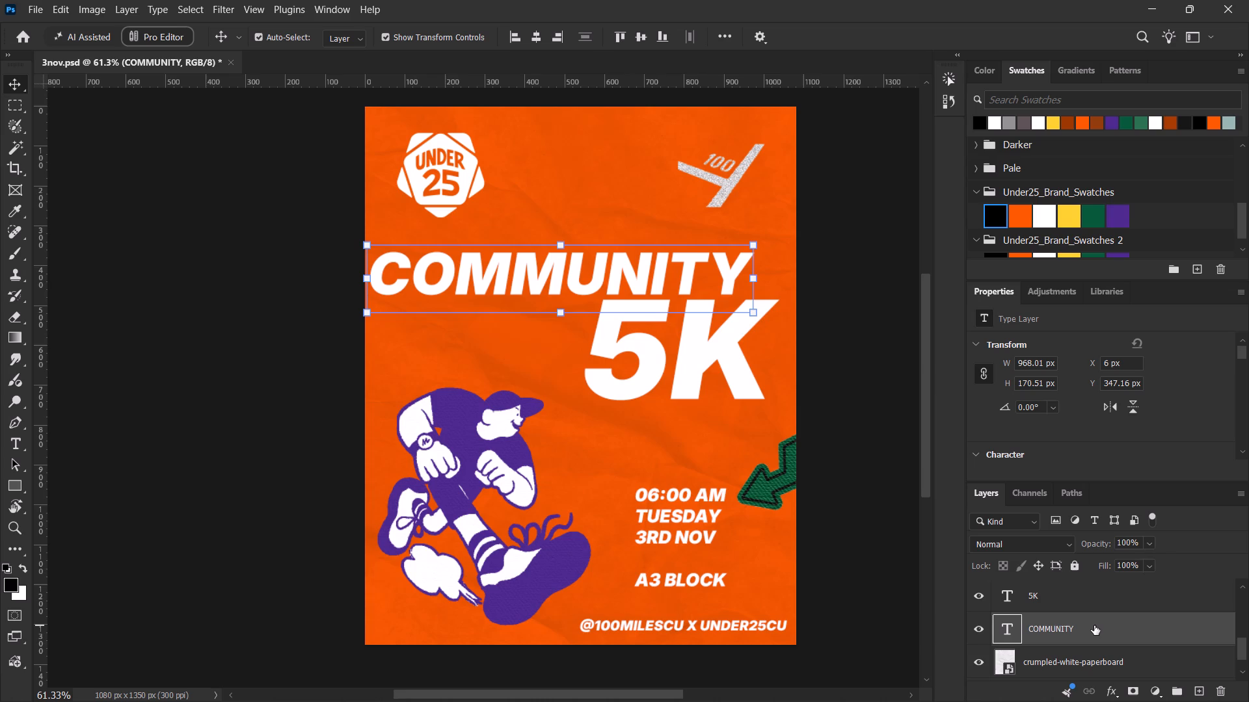
{"action": "key", "text": "Left"}
{"action": "key", "text": "Left"}
{"action": "key", "text": "Down"}
{"action": "key", "text": "Right"}
{"action": "key", "text": "Right"}
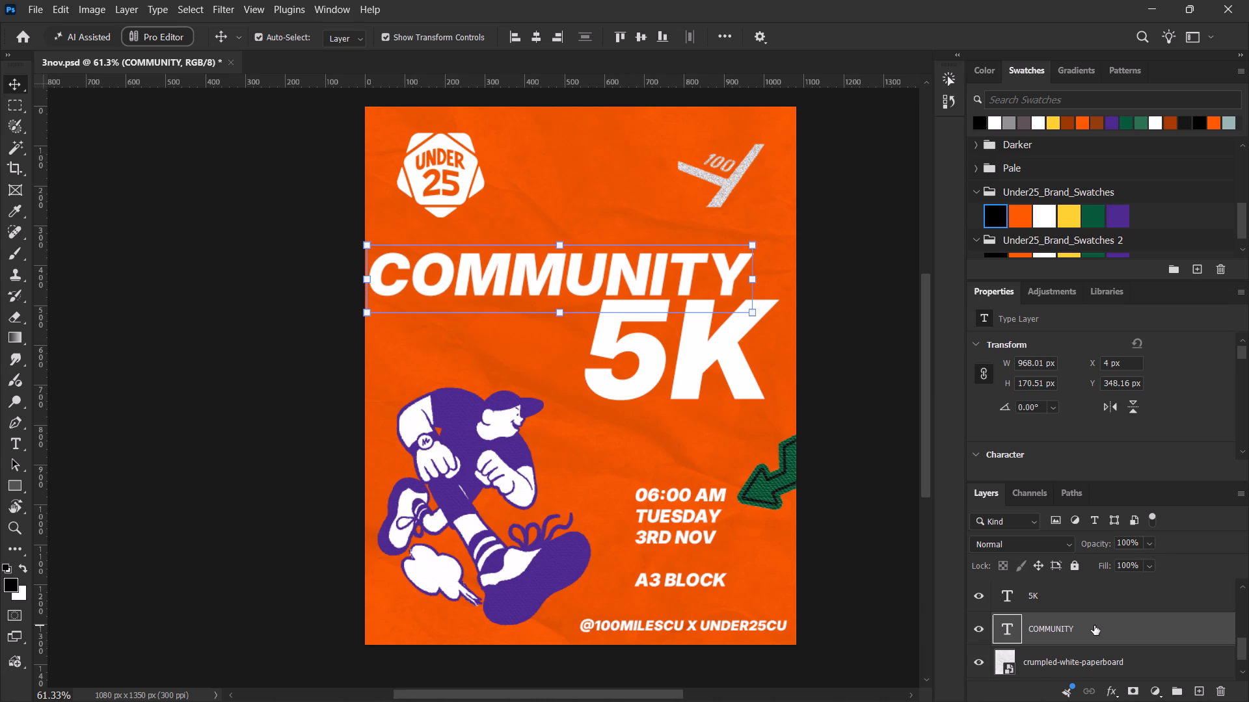
{"action": "key", "text": "Right"}
{"action": "key", "text": "Down"}
{"action": "key", "text": "Down"}
{"action": "key", "text": "Down"}
{"action": "key", "text": "Down"}
{"action": "key", "text": "Down"}
{"action": "key", "text": "Up"}
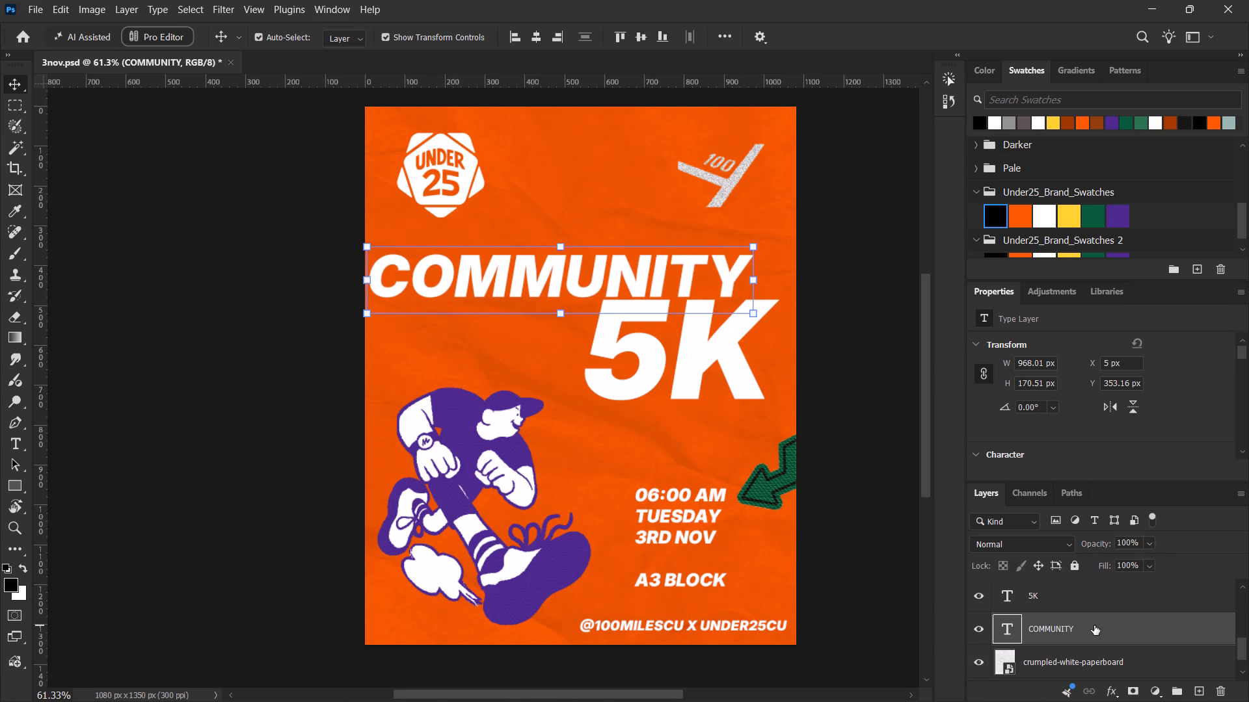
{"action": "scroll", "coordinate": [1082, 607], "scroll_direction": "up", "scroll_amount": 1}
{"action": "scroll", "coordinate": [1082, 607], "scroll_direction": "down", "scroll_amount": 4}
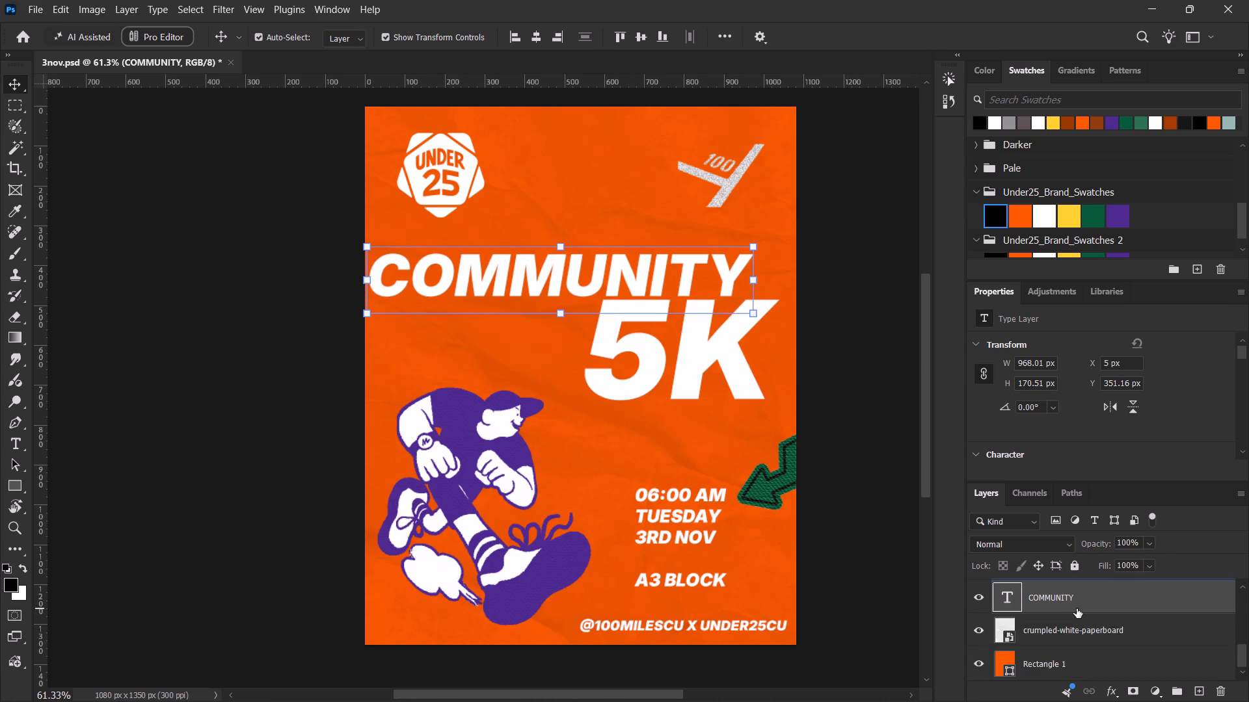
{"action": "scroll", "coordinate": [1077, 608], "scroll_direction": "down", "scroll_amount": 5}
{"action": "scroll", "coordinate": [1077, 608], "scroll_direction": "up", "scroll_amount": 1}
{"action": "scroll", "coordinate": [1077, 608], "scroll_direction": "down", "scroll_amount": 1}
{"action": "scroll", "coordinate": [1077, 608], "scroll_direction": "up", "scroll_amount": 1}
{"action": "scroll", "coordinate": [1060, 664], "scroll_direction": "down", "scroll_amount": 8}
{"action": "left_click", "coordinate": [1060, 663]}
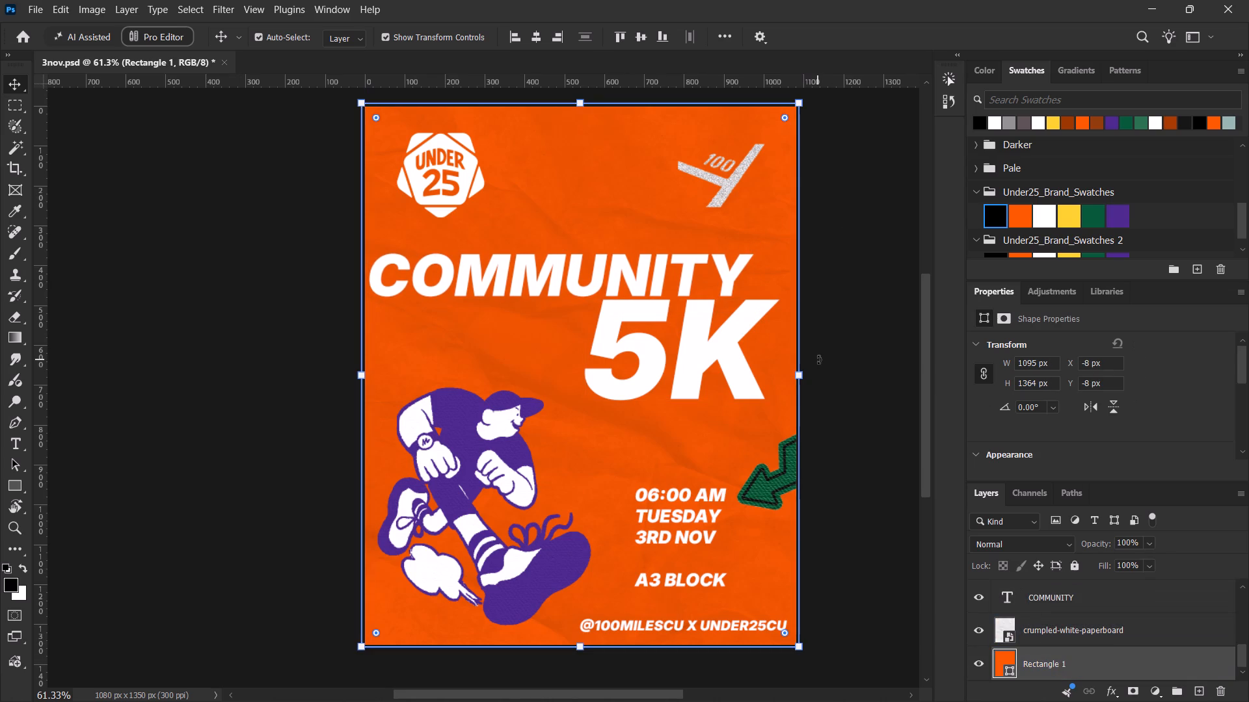
Shift the 5K text 4 px to the right, keeping its vertical position.
{"action": "scroll", "coordinate": [1030, 582], "scroll_direction": "up", "scroll_amount": 8}
{"action": "scroll", "coordinate": [1054, 632], "scroll_direction": "down", "scroll_amount": 3}
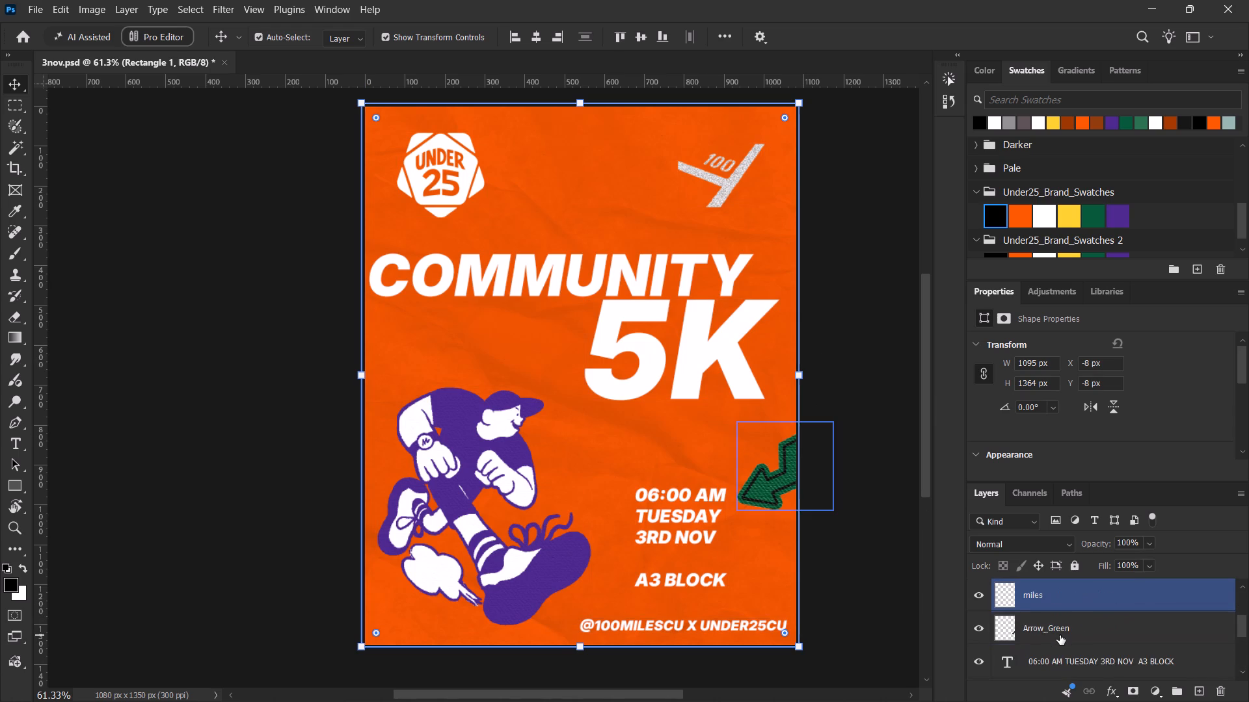
{"action": "scroll", "coordinate": [1060, 635], "scroll_direction": "down", "scroll_amount": 2}
{"action": "left_click", "coordinate": [1060, 635]}
{"action": "scroll", "coordinate": [644, 300], "scroll_direction": "up", "scroll_amount": 11, "text": "alt"}
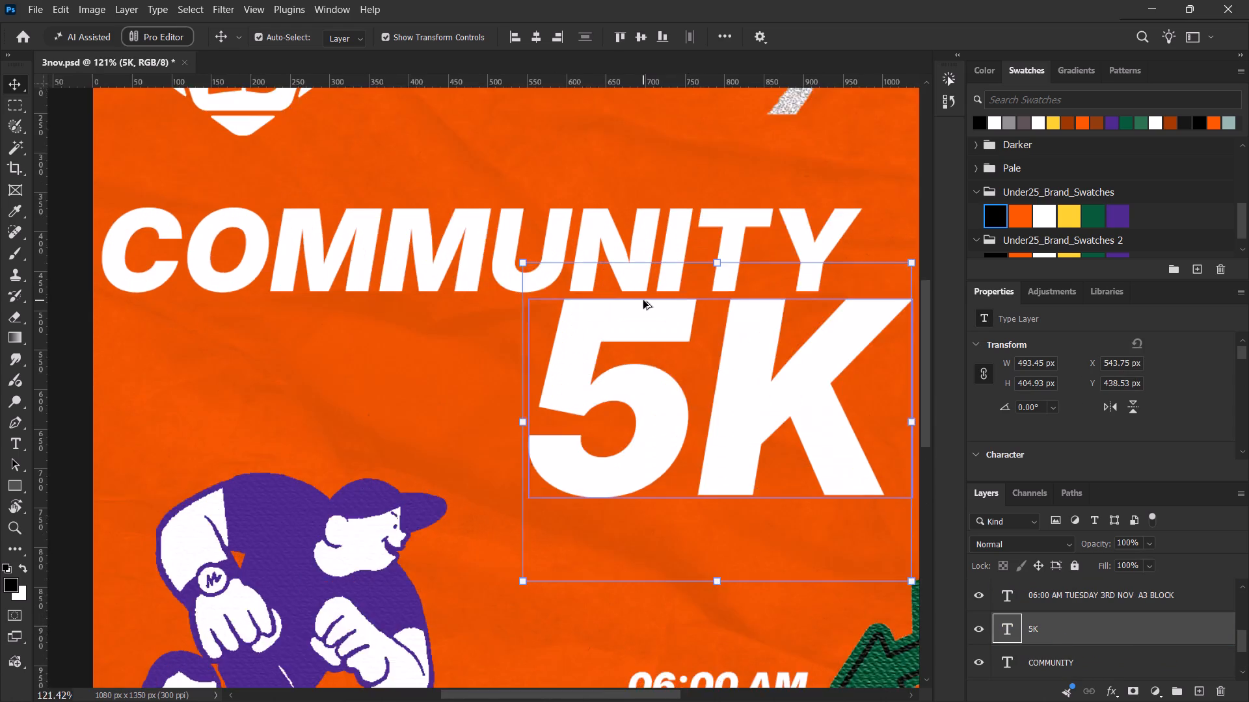
{"action": "scroll", "coordinate": [643, 300], "scroll_direction": "up", "scroll_amount": 5, "text": "alt"}
{"action": "scroll", "coordinate": [643, 300], "scroll_direction": "down", "scroll_amount": 1, "text": "alt"}
{"action": "key", "text": "space"}
{"action": "key", "text": "space"}
{"action": "left_click_drag", "start_coordinate": [651, 348], "coordinate": [595, 354]}
{"action": "left_click", "coordinate": [592, 362]}
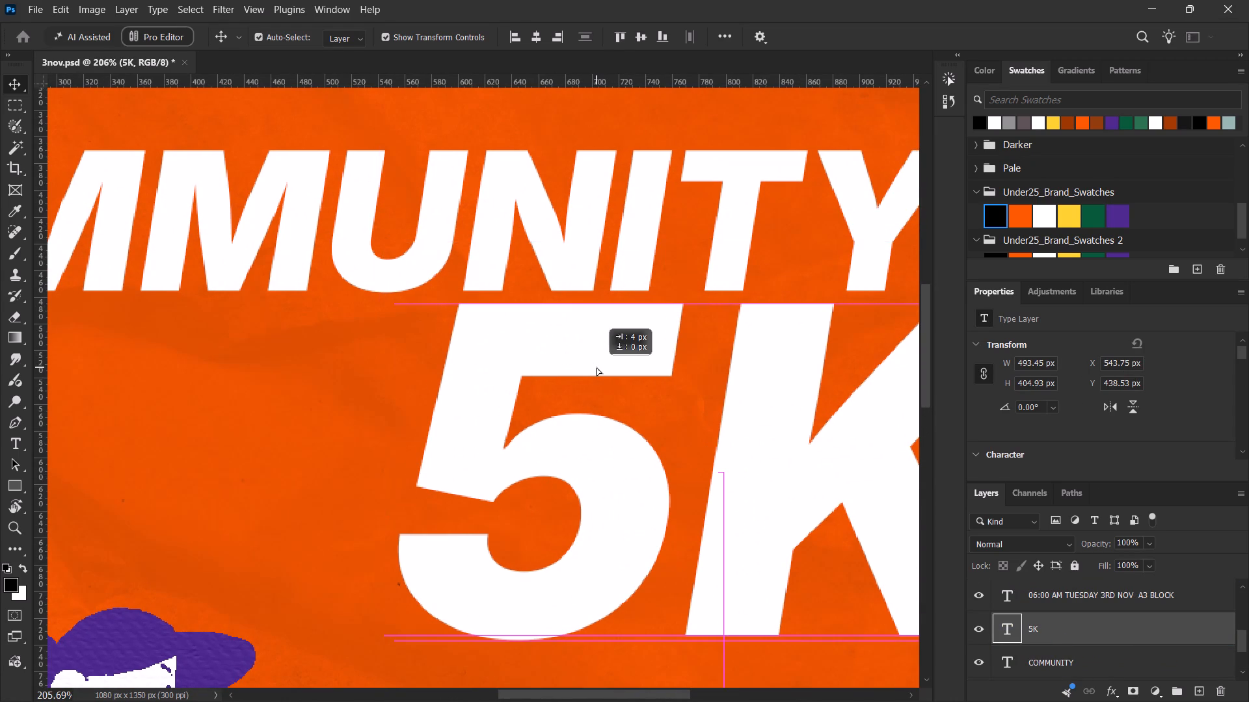
Add a Bevel & Emboss effect to the COMMUNITY title and reset its settings to default.
{"action": "scroll", "coordinate": [598, 367], "scroll_direction": "up", "scroll_amount": 1, "text": "alt"}
{"action": "scroll", "coordinate": [598, 367], "scroll_direction": "down", "scroll_amount": 6, "text": "alt"}
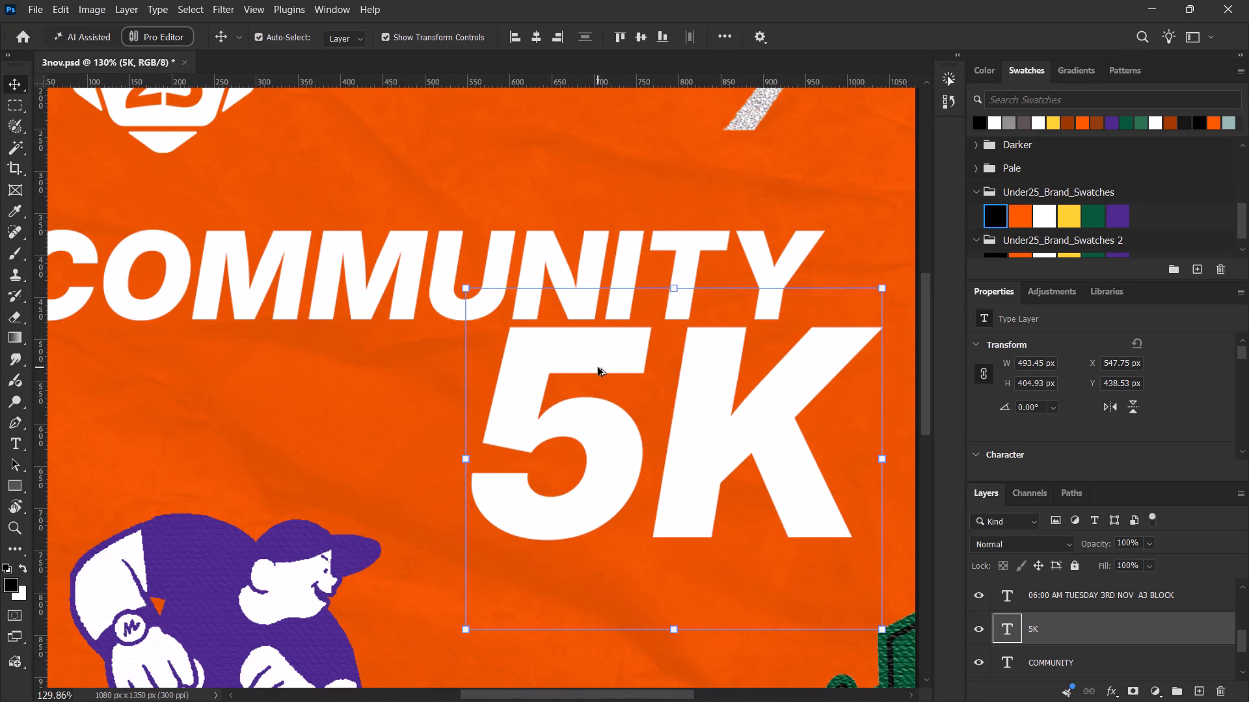
{"action": "scroll", "coordinate": [598, 367], "scroll_direction": "down", "scroll_amount": 2, "text": "alt"}
{"action": "scroll", "coordinate": [598, 367], "scroll_direction": "up", "scroll_amount": 1, "text": "alt"}
{"action": "scroll", "coordinate": [598, 367], "scroll_direction": "down", "scroll_amount": 2, "text": "alt"}
{"action": "scroll", "coordinate": [598, 367], "scroll_direction": "up", "scroll_amount": 1, "text": "alt"}
{"action": "scroll", "coordinate": [598, 367], "scroll_direction": "down", "scroll_amount": 8, "text": "alt"}
{"action": "key", "text": "space"}
{"action": "left_click_drag", "start_coordinate": [599, 367], "coordinate": [611, 345]}
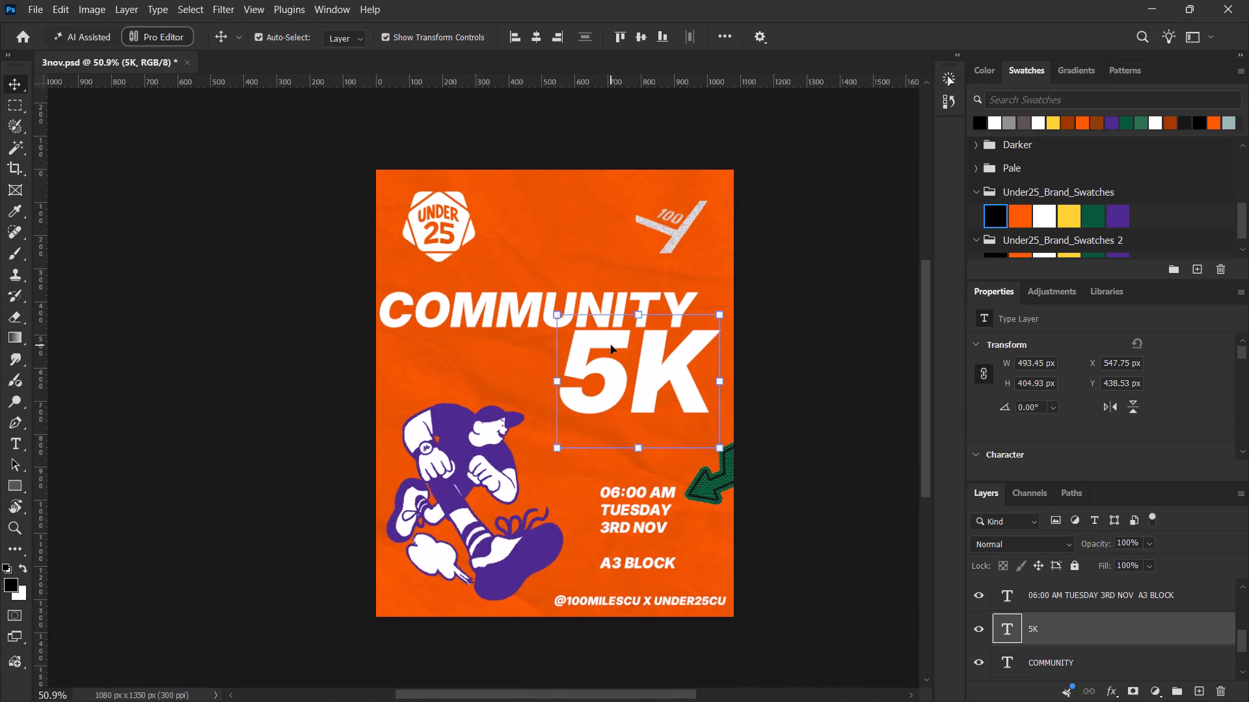
{"action": "scroll", "coordinate": [611, 345], "scroll_direction": "up", "scroll_amount": 3, "text": "alt"}
{"action": "key", "text": "space"}
{"action": "key", "text": "space"}
{"action": "key", "text": "space"}
{"action": "key", "text": "space"}
{"action": "left_click_drag", "start_coordinate": [610, 346], "coordinate": [619, 314]}
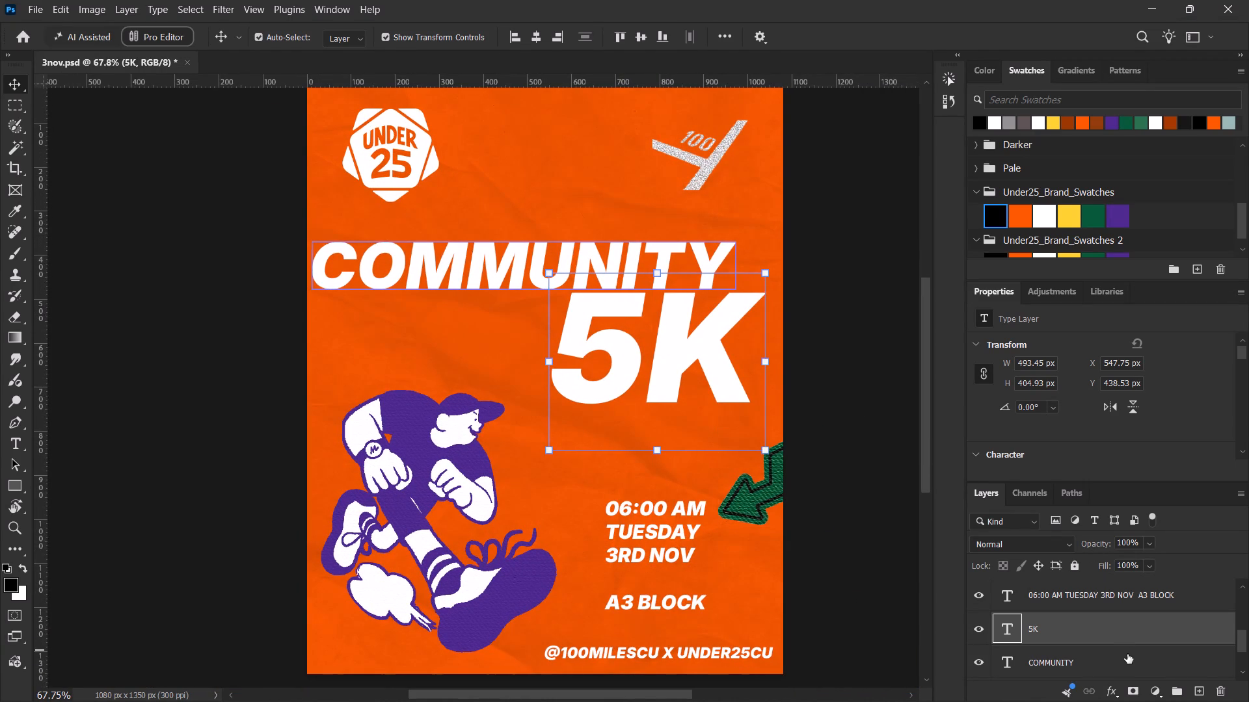
{"action": "triple_click", "coordinate": [1127, 656]}
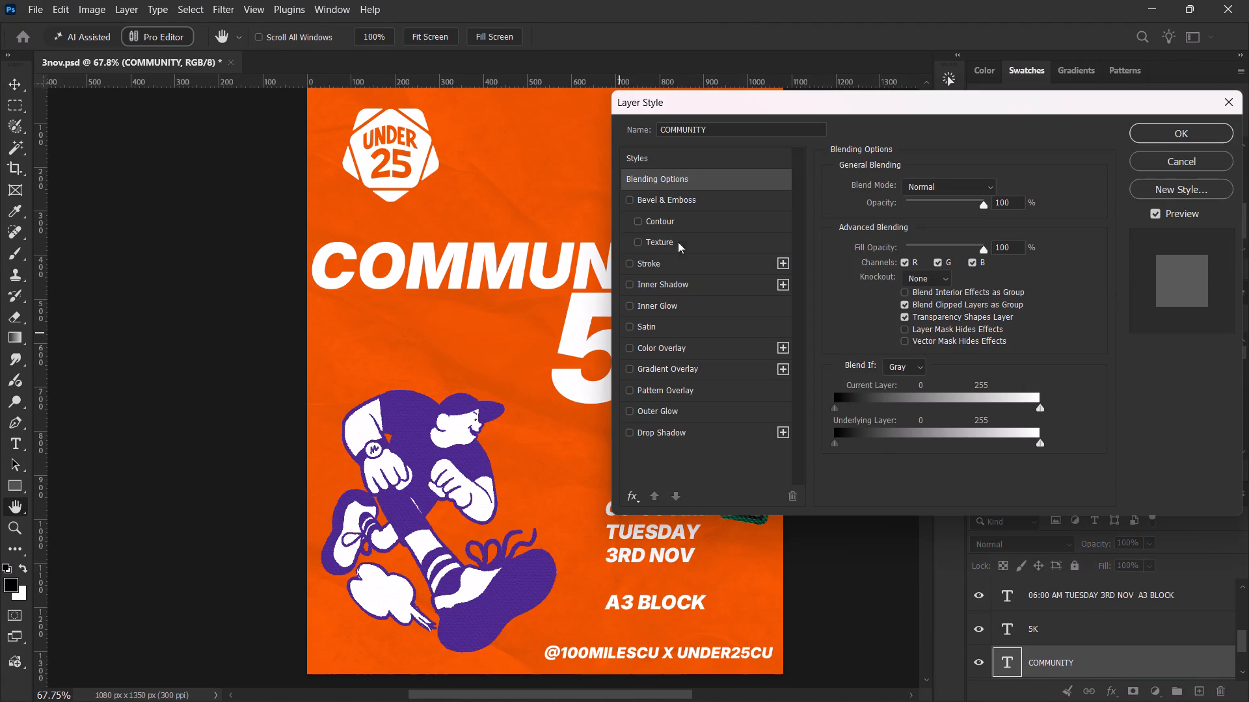
{"action": "left_click", "coordinate": [650, 199]}
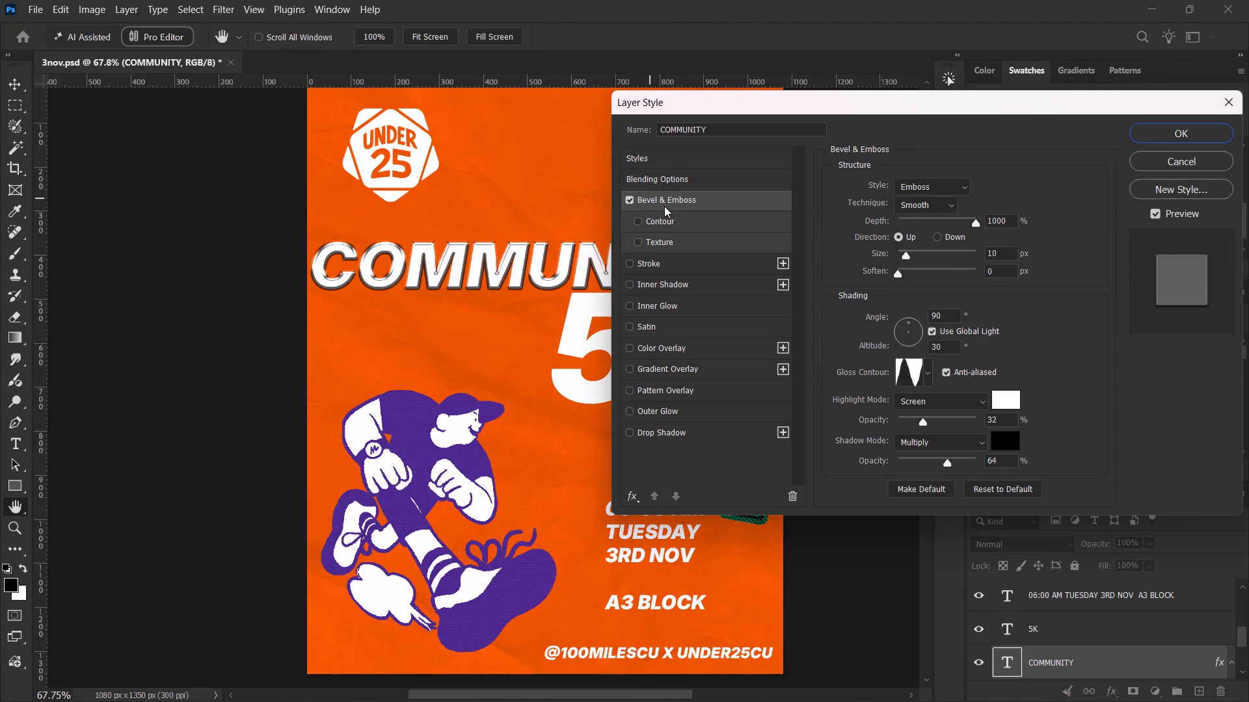
{"action": "left_click", "coordinate": [995, 484]}
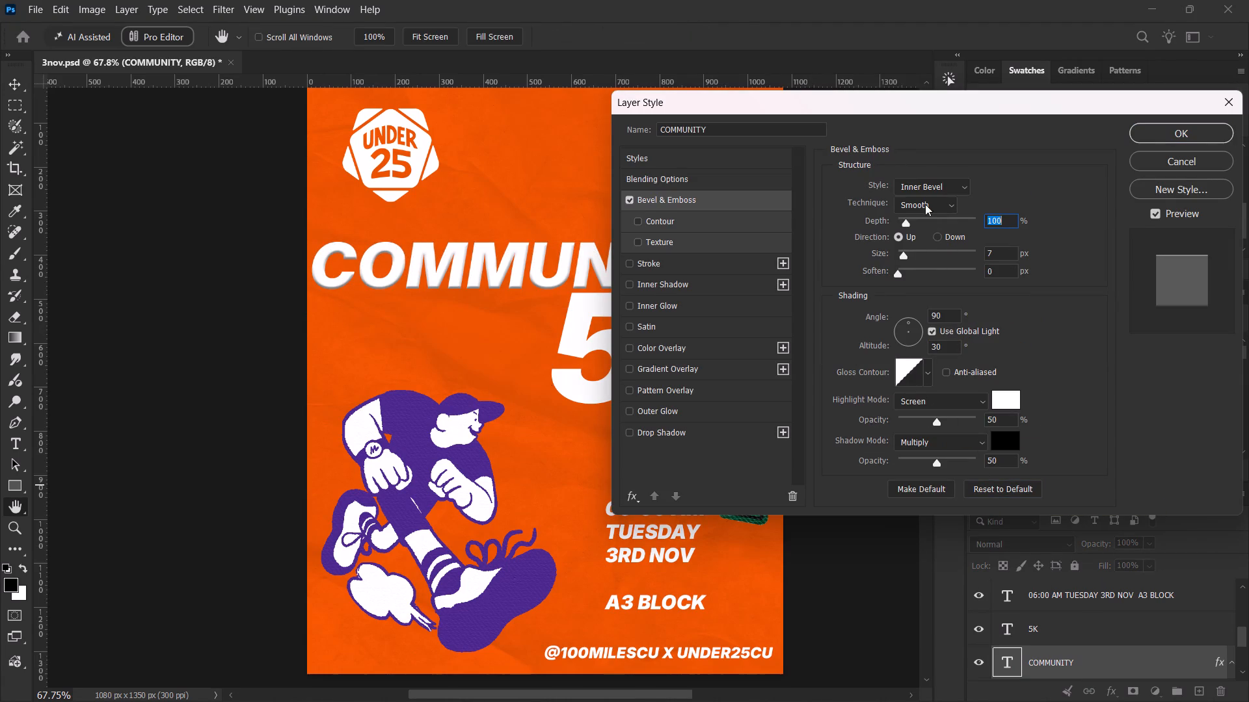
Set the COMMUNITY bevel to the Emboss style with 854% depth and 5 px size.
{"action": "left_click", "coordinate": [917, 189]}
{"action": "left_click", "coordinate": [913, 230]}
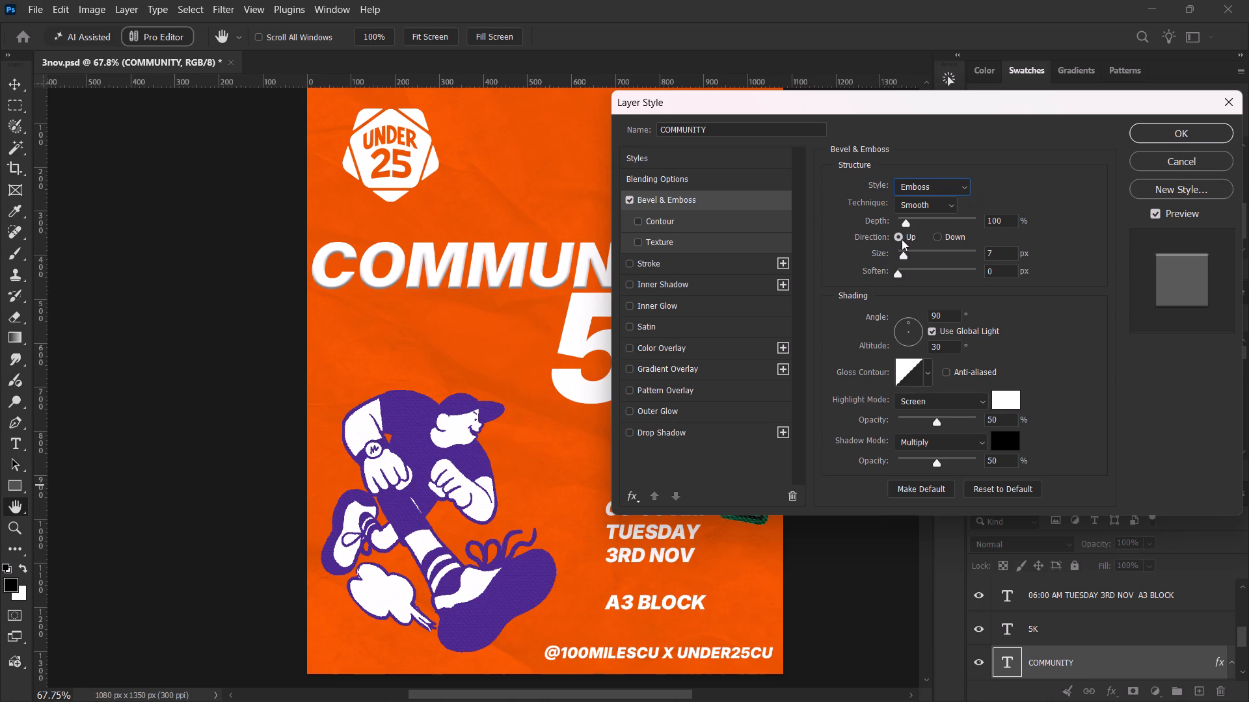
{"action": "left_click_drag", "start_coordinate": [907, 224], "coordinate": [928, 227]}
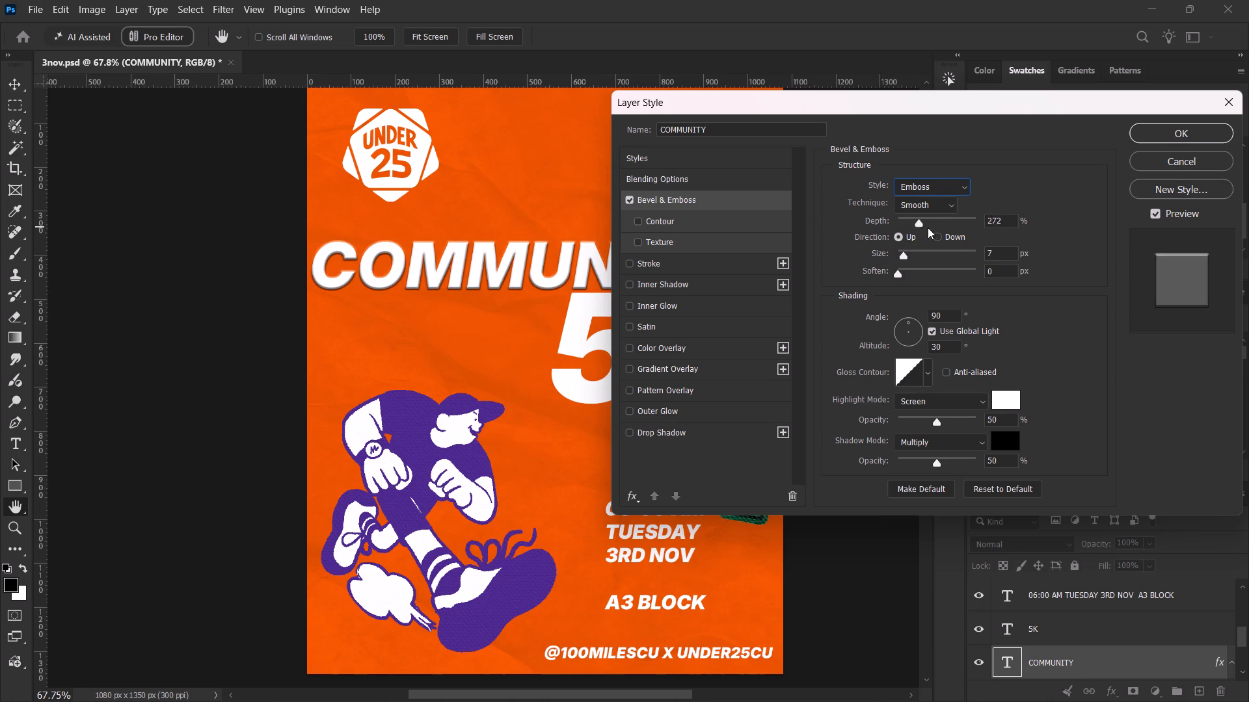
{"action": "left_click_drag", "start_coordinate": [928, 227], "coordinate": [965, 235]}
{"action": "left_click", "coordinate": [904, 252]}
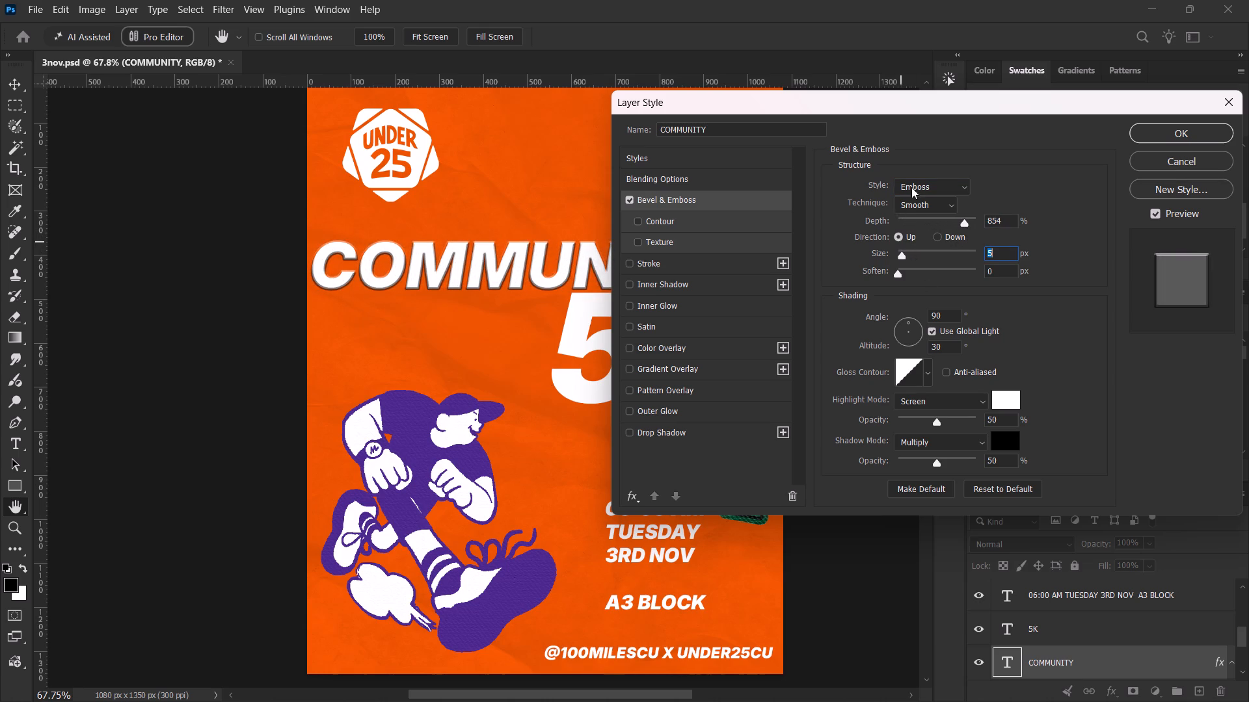
Apply an Inner Bevel to COMMUNITY with 1000% depth, 5 px size and an anti-aliased gloss contour.
{"action": "left_click", "coordinate": [912, 187]}
{"action": "left_click", "coordinate": [926, 218]}
{"action": "left_click", "coordinate": [901, 254]}
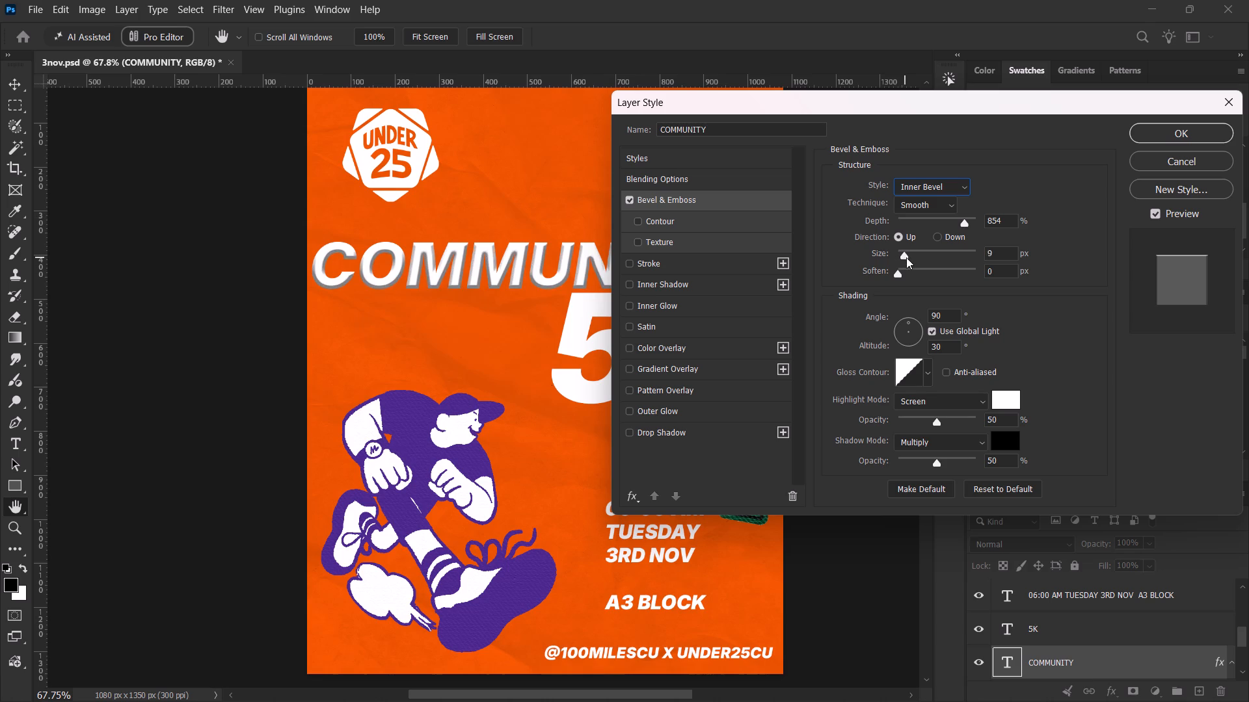
{"action": "left_click_drag", "start_coordinate": [957, 226], "coordinate": [1016, 227]}
{"action": "left_click", "coordinate": [977, 227]}
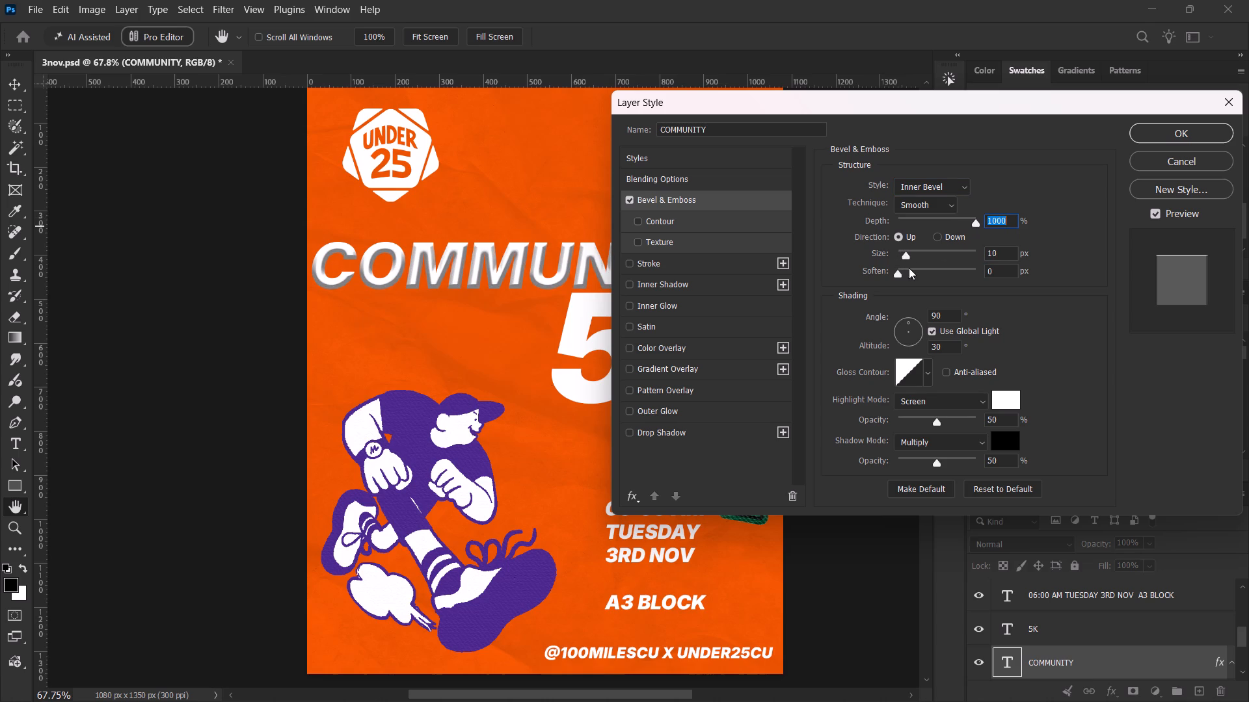
{"action": "left_click", "coordinate": [904, 254]}
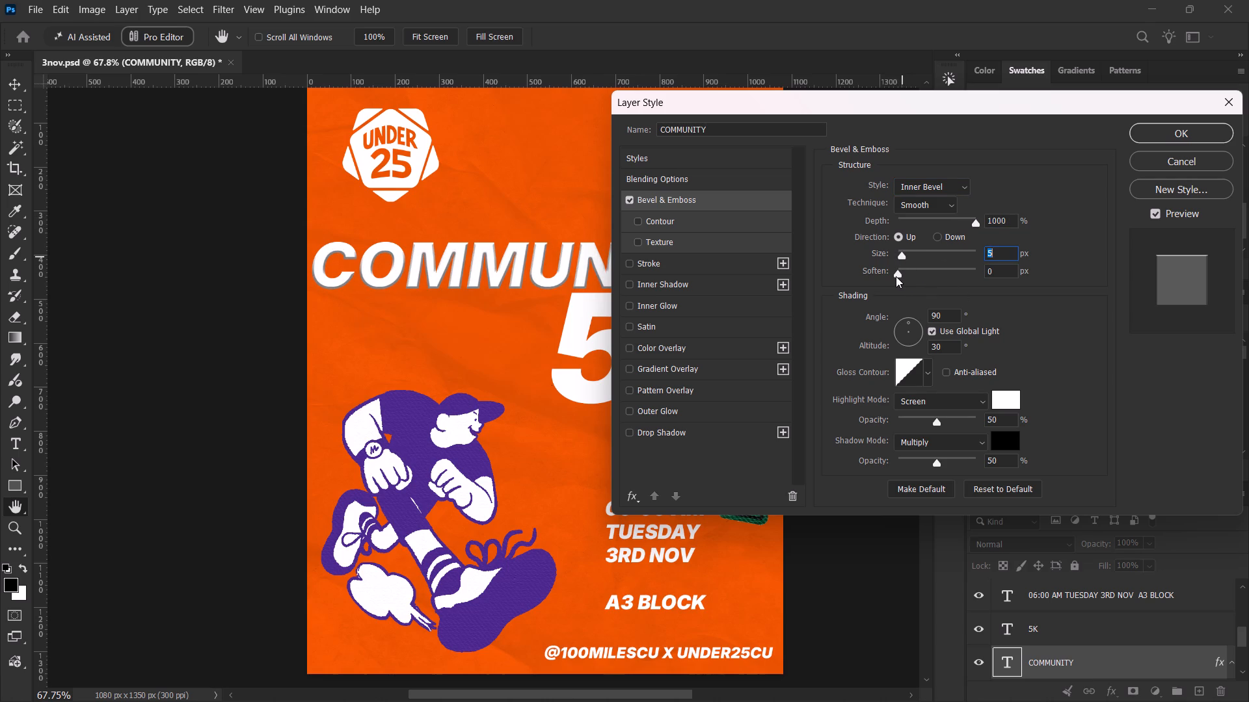
{"action": "left_click", "coordinate": [945, 370]}
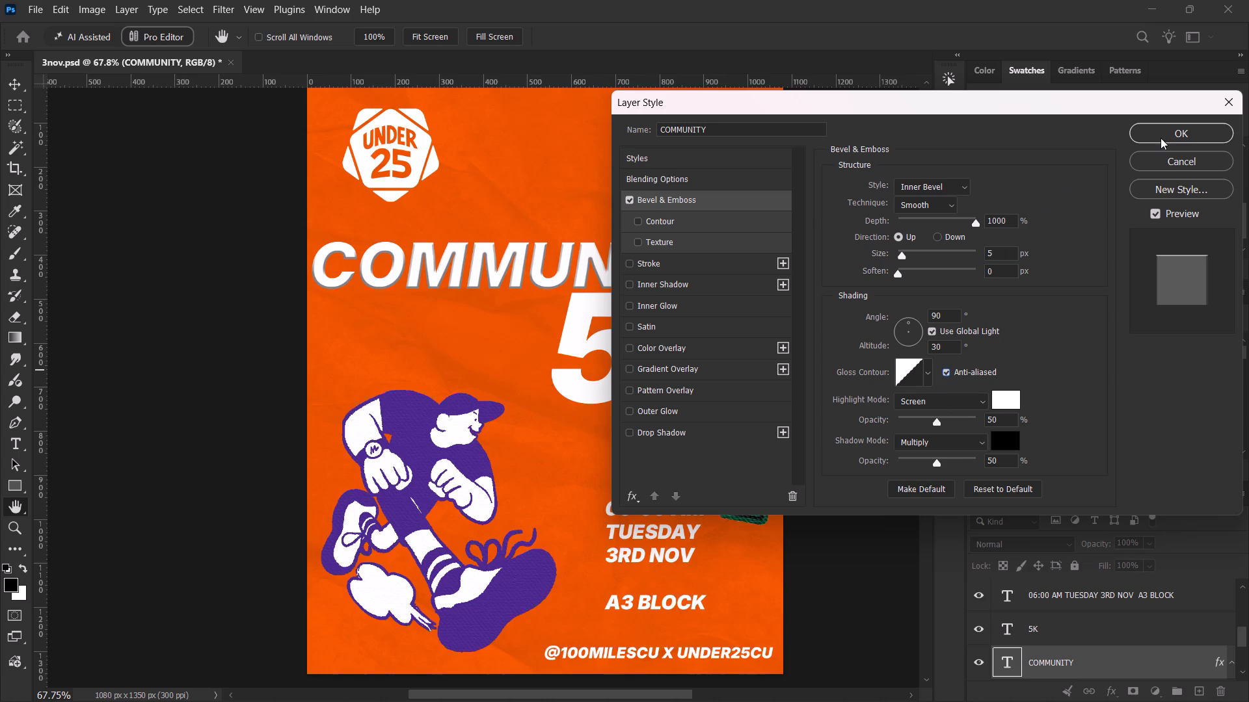
{"action": "left_click", "coordinate": [1161, 138]}
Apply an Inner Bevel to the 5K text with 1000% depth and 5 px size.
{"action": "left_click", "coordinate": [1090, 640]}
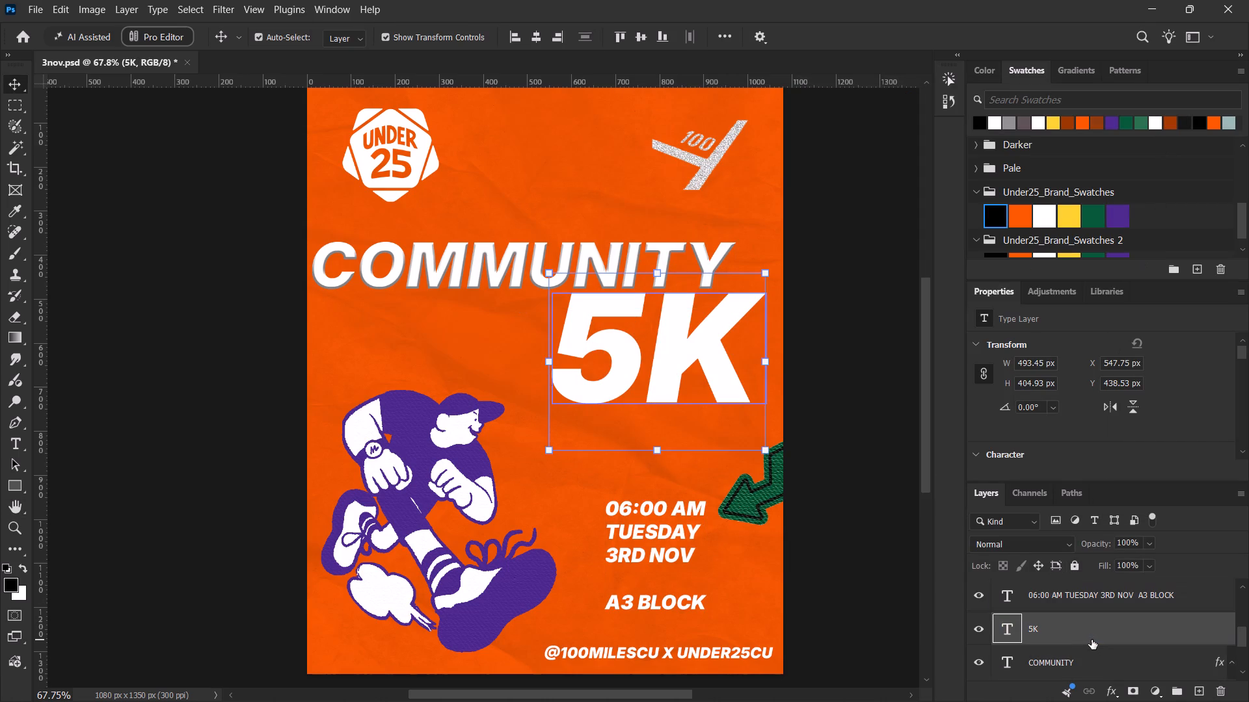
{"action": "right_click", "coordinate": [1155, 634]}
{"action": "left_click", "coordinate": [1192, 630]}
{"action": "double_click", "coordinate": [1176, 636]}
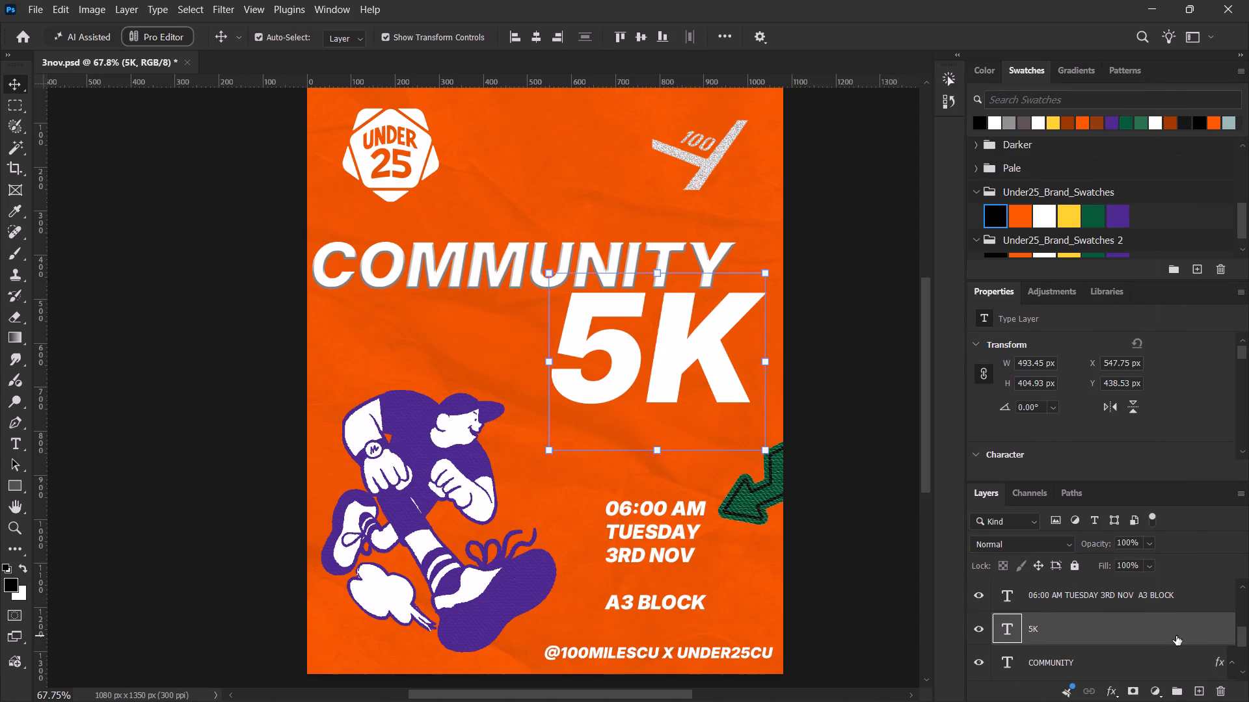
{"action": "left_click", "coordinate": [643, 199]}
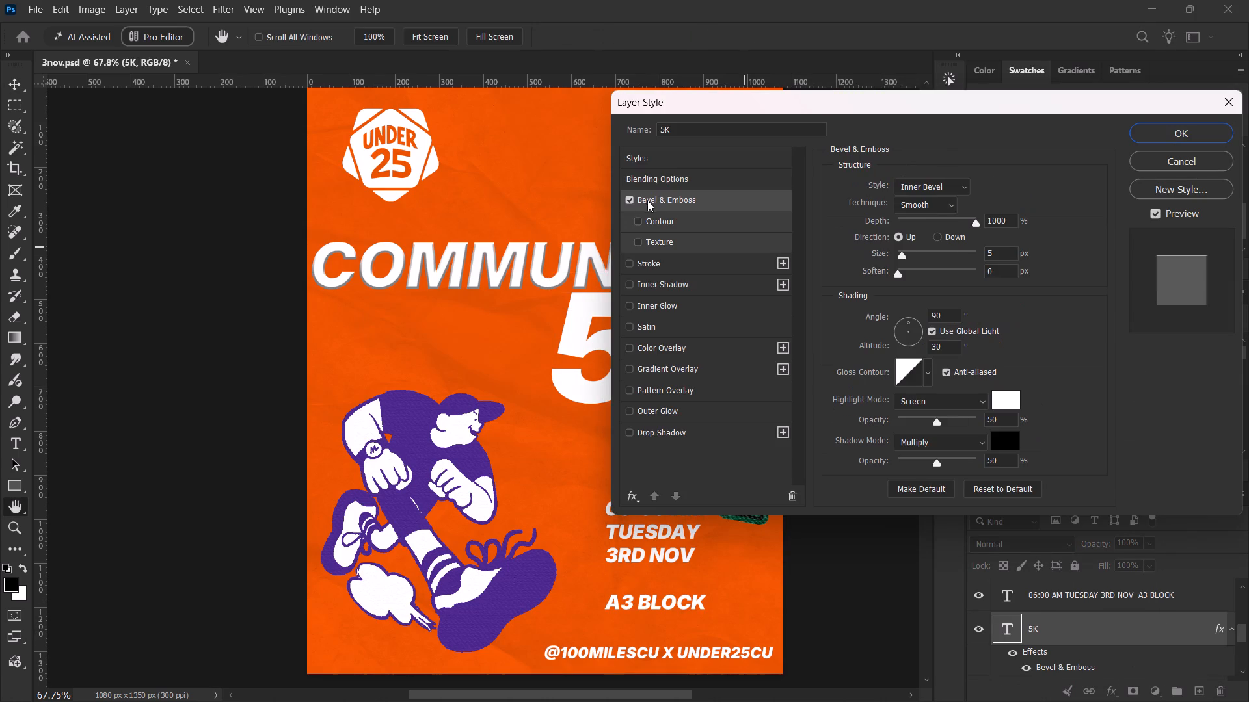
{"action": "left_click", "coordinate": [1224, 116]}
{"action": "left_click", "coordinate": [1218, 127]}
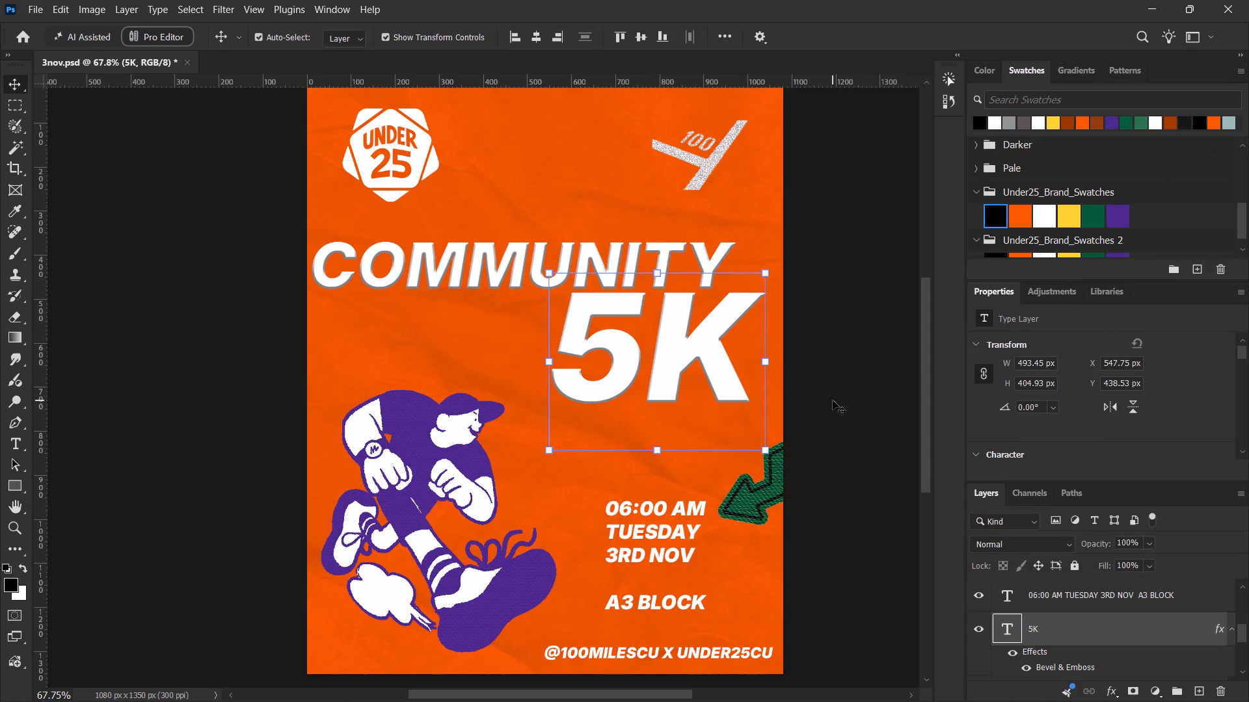
Inspect the bevelled title lettering up close and undo the bevel effects on 5K and COMMUNITY.
{"action": "scroll", "coordinate": [472, 244], "scroll_direction": "up", "scroll_amount": 12, "text": "alt"}
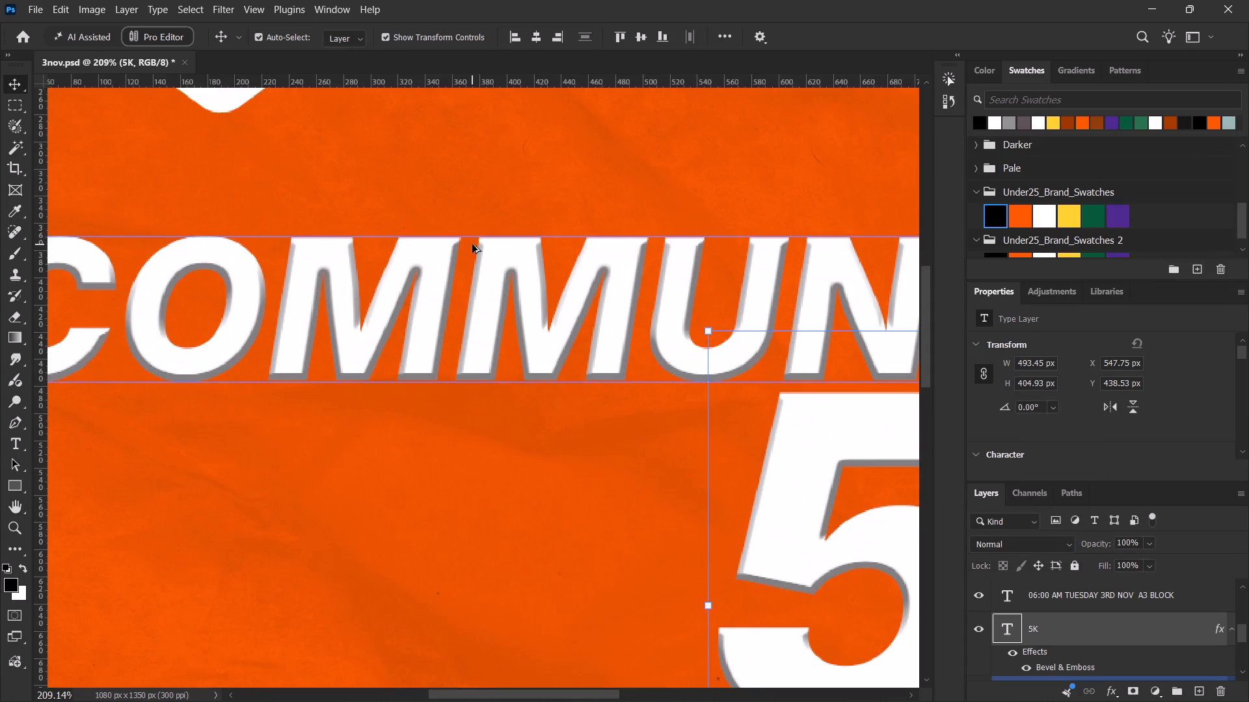
{"action": "scroll", "coordinate": [472, 244], "scroll_direction": "down", "scroll_amount": 12, "text": "alt"}
{"action": "key", "text": "ctrl+z"}
{"action": "key", "text": "ctrl+z"}
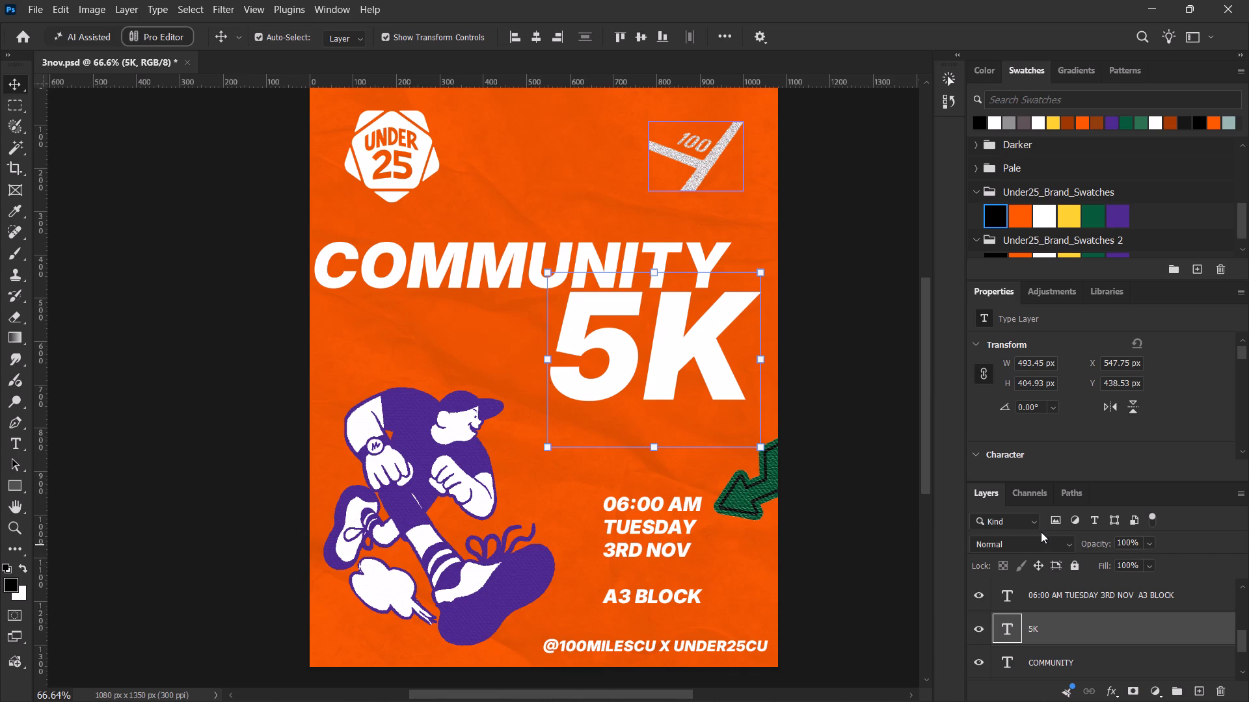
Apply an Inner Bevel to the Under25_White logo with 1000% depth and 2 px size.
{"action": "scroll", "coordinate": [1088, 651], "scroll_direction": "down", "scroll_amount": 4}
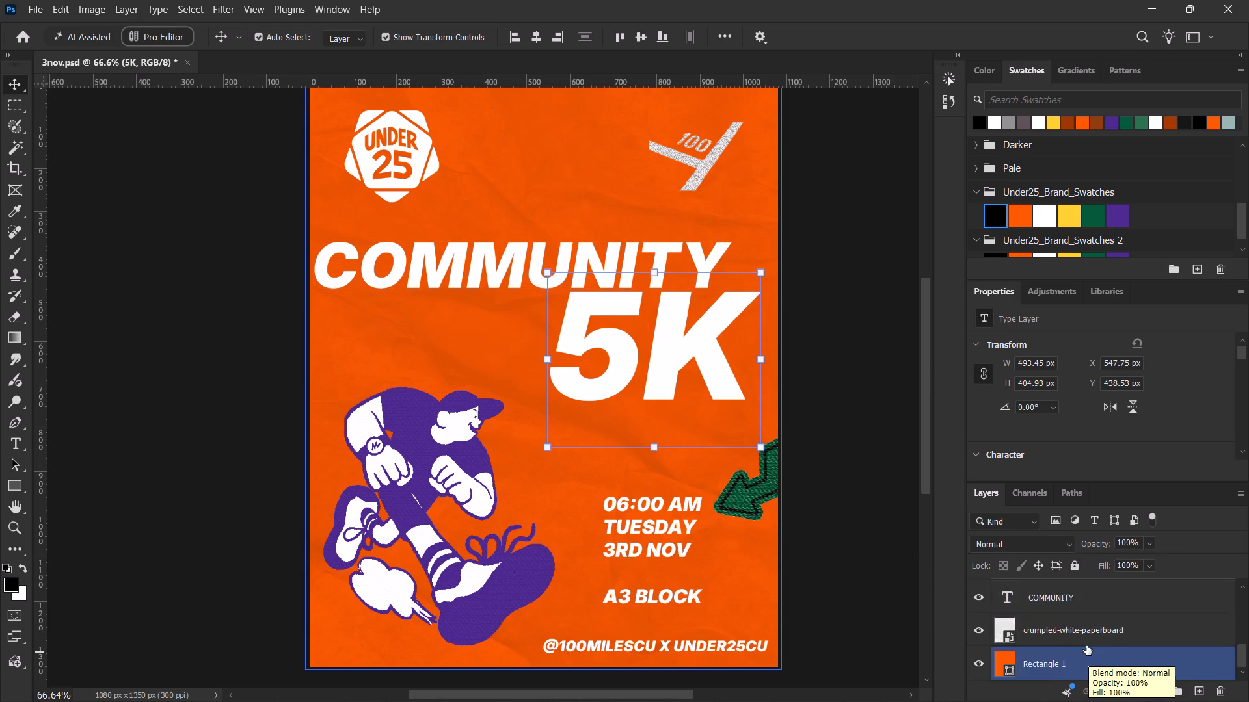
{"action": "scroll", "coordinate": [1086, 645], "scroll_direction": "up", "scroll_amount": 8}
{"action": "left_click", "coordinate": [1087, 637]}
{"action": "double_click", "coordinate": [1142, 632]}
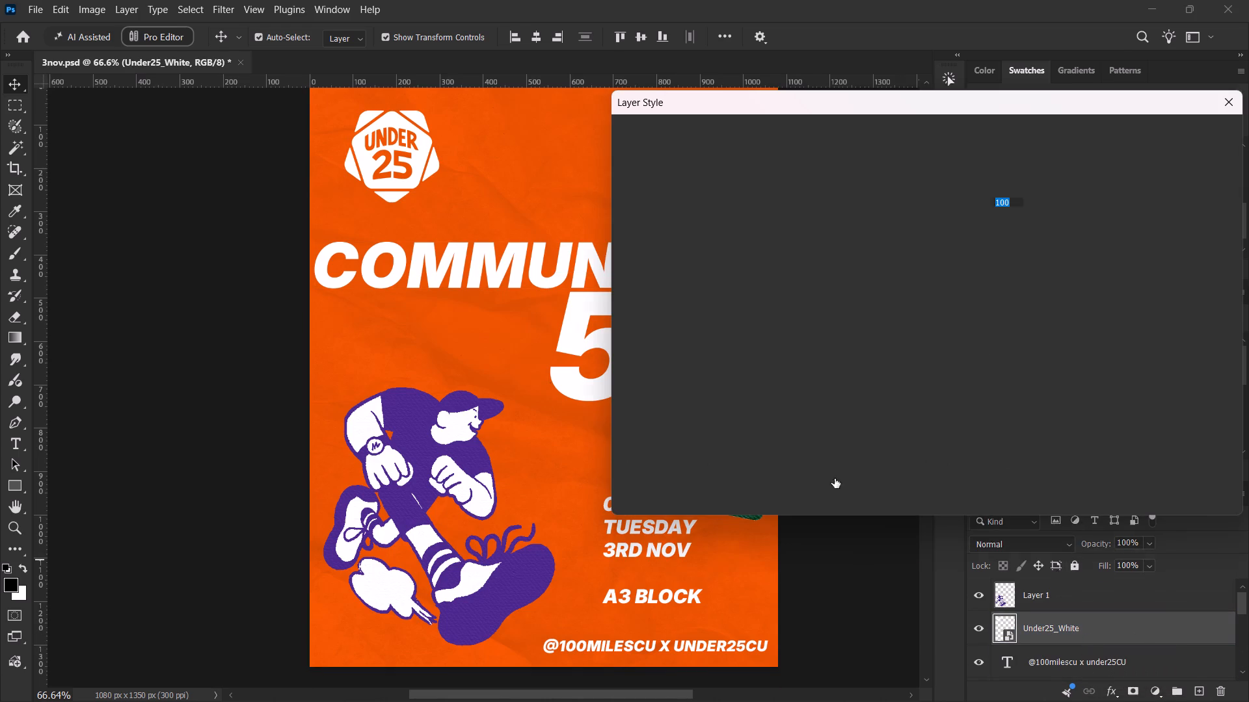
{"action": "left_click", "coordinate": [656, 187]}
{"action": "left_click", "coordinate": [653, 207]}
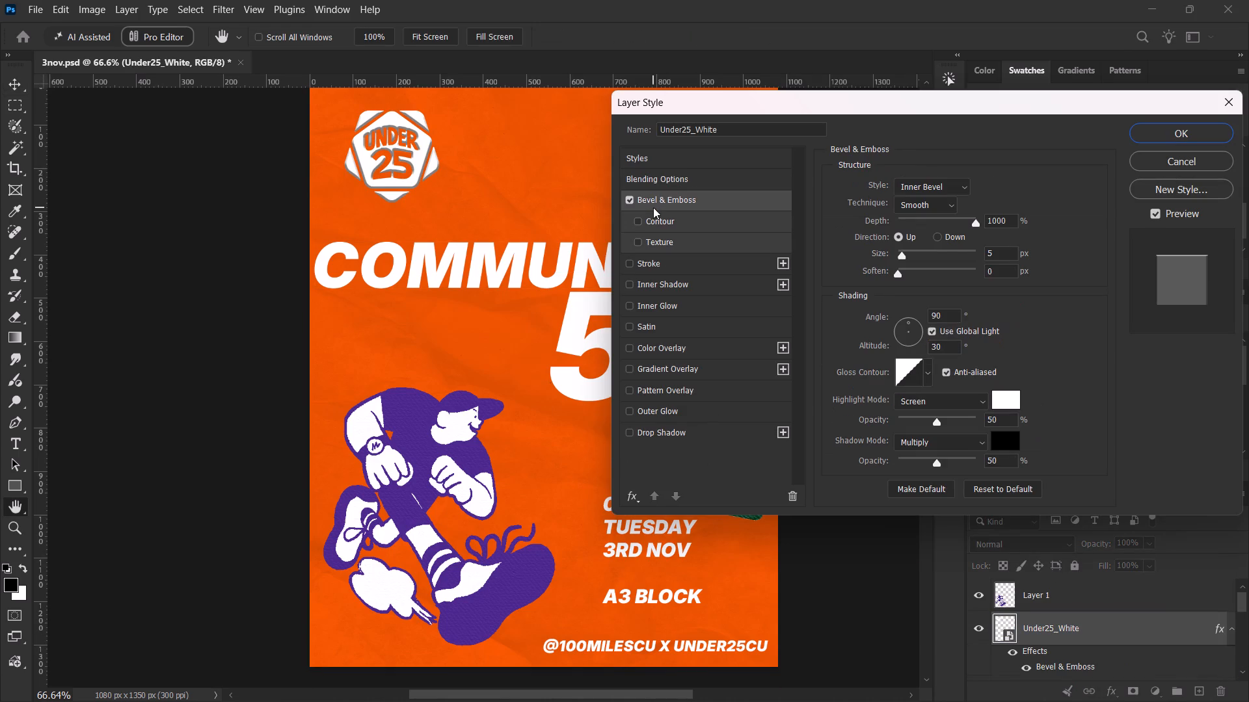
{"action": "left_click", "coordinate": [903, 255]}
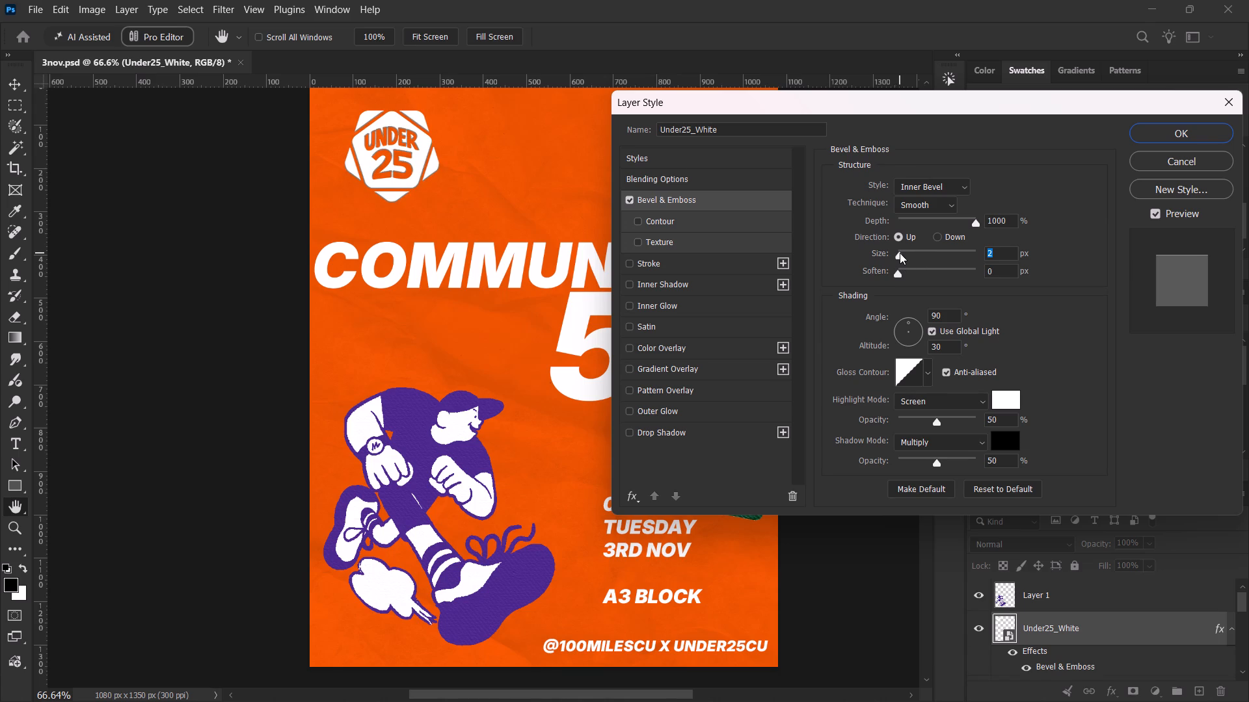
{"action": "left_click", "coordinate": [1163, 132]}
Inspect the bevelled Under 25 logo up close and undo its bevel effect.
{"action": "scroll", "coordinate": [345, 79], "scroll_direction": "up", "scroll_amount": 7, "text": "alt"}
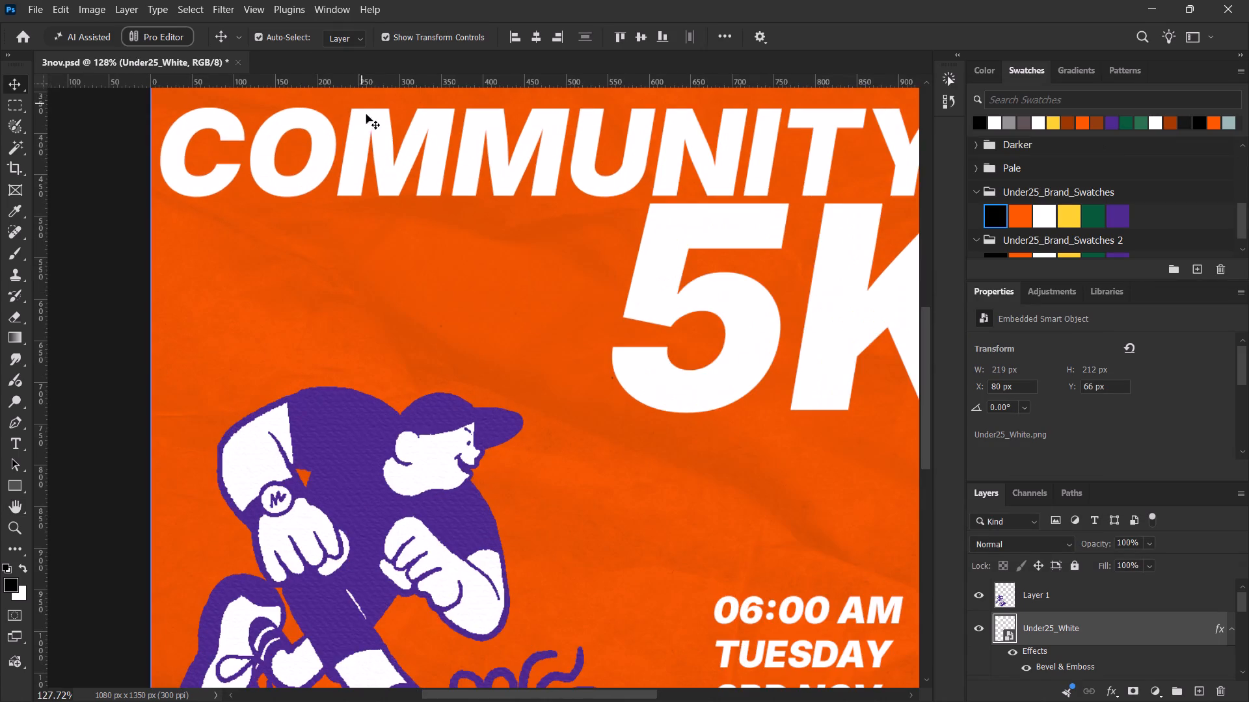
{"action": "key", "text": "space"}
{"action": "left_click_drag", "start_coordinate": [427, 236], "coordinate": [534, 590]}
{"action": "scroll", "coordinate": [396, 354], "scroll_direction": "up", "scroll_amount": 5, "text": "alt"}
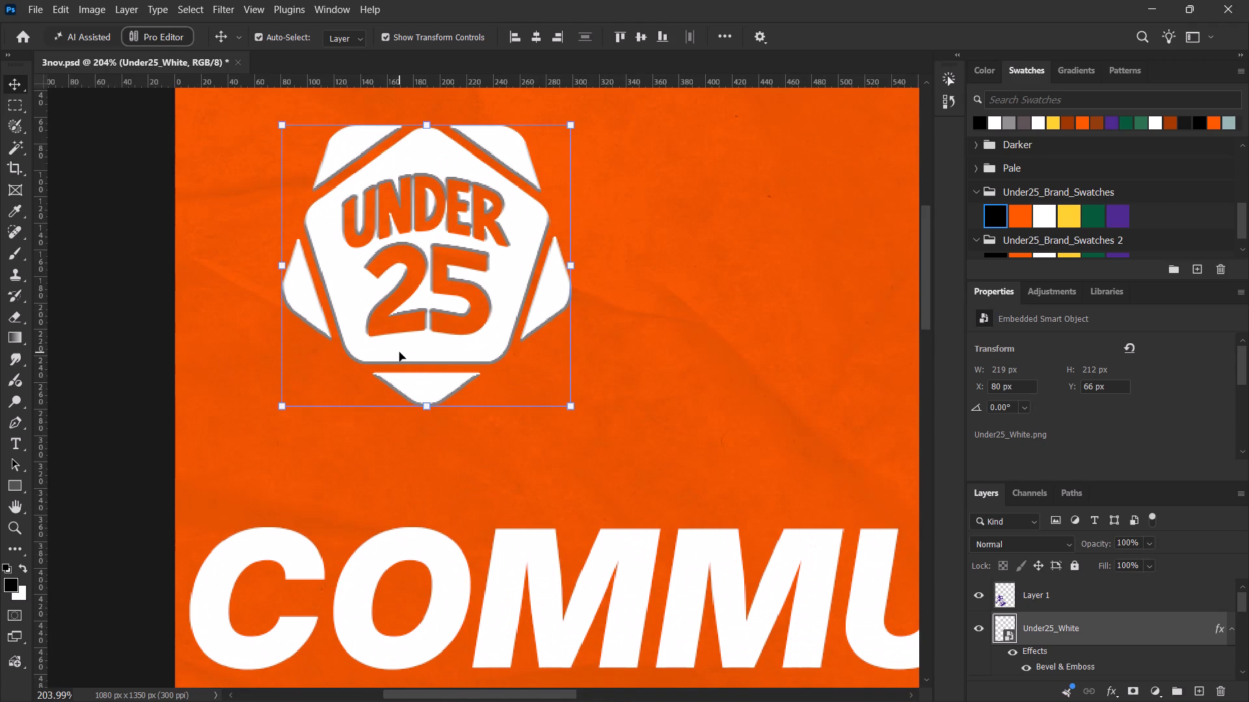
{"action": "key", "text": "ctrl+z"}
Add an outside stroke of 3 px to the runner illustration on Layer 1.
{"action": "scroll", "coordinate": [399, 352], "scroll_direction": "down", "scroll_amount": 10, "text": "alt"}
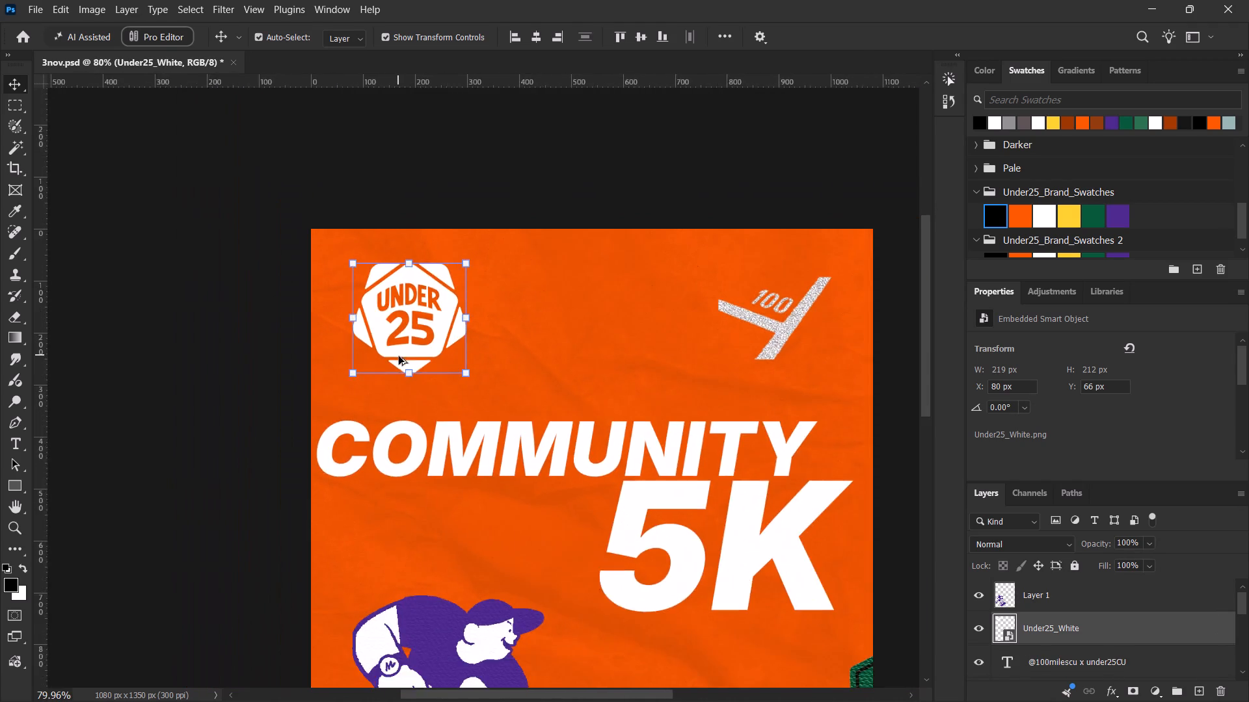
{"action": "scroll", "coordinate": [399, 356], "scroll_direction": "down", "scroll_amount": 1, "text": "alt"}
{"action": "scroll", "coordinate": [399, 356], "scroll_direction": "up", "scroll_amount": 1, "text": "alt"}
{"action": "scroll", "coordinate": [399, 356], "scroll_direction": "down", "scroll_amount": 4, "text": "alt"}
{"action": "key", "text": "space"}
{"action": "key", "text": "space"}
{"action": "key", "text": "space"}
{"action": "key", "text": "space"}
{"action": "key", "text": "space"}
{"action": "key", "text": "space"}
{"action": "key", "text": "space"}
{"action": "key", "text": "space"}
{"action": "left_click_drag", "start_coordinate": [407, 357], "coordinate": [423, 227]}
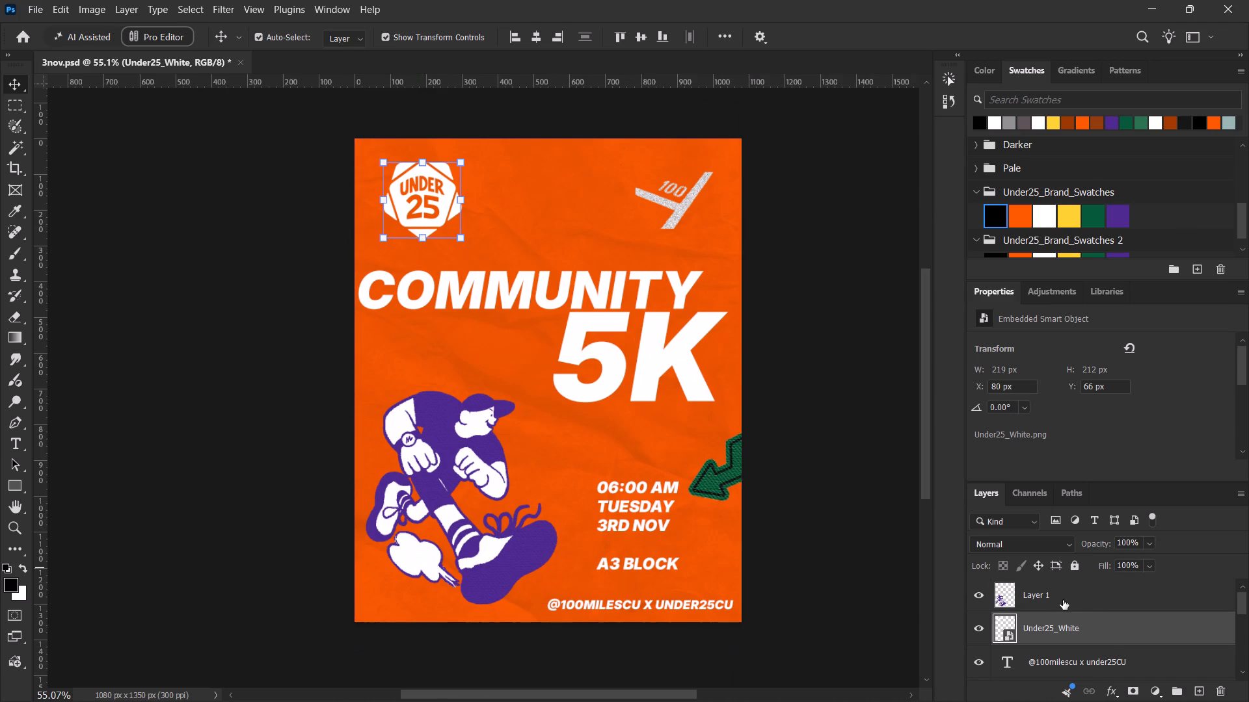
{"action": "left_click", "coordinate": [1083, 609]}
{"action": "double_click", "coordinate": [1157, 601]}
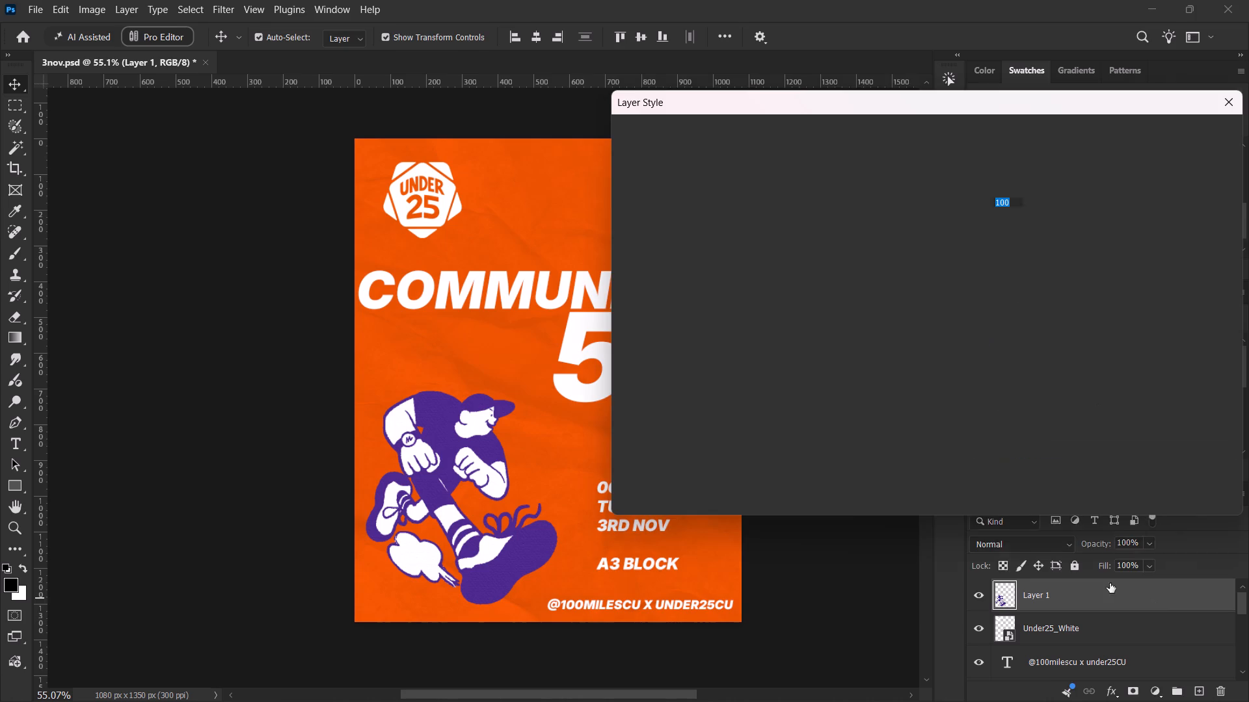
{"action": "left_click", "coordinate": [632, 265]}
{"action": "left_click", "coordinate": [647, 265]}
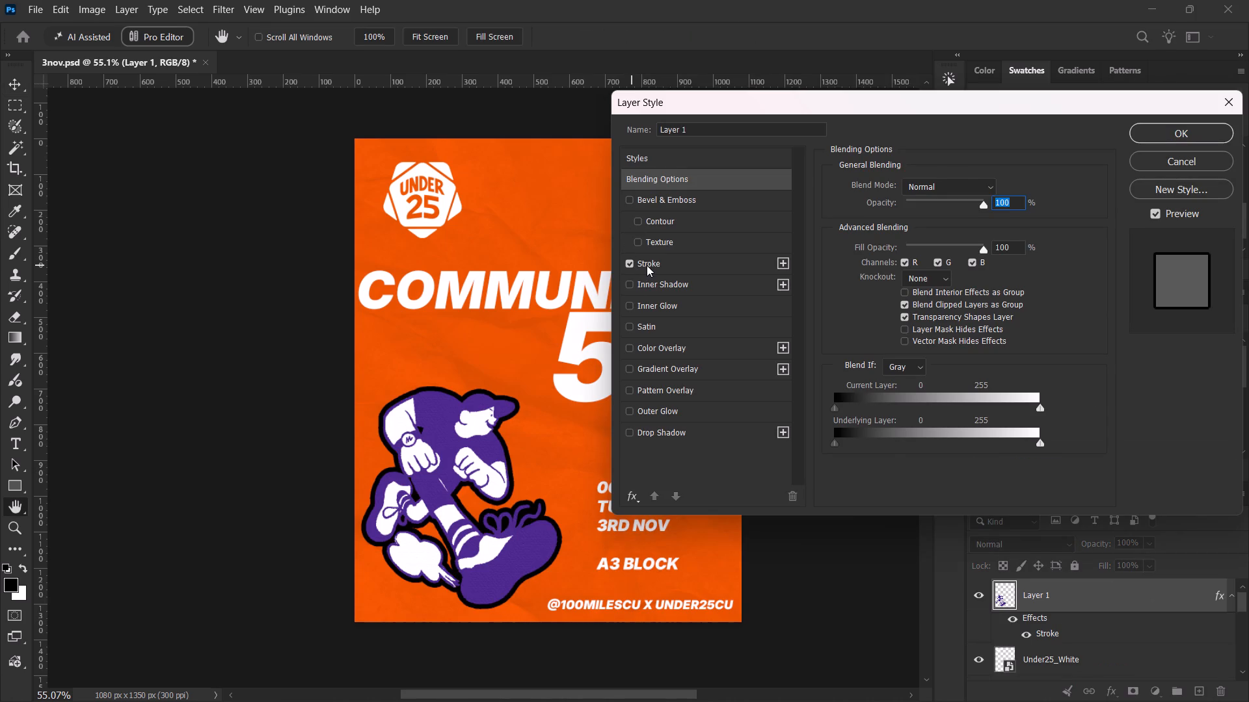
{"action": "left_click_drag", "start_coordinate": [1004, 183], "coordinate": [956, 186]}
{"action": "key", "text": "3"}
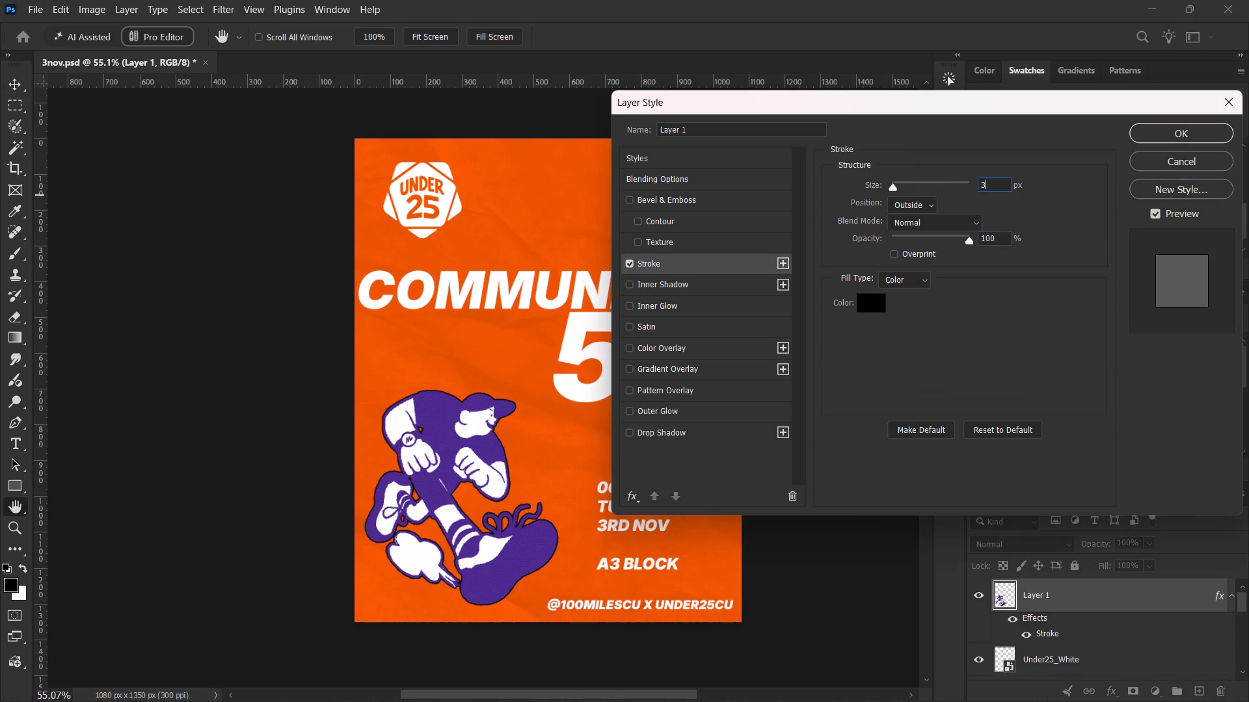
Try brown, white, black and green swatches for the runner's stroke colour and settle on purple 4d298e.
{"action": "left_click", "coordinate": [882, 297]}
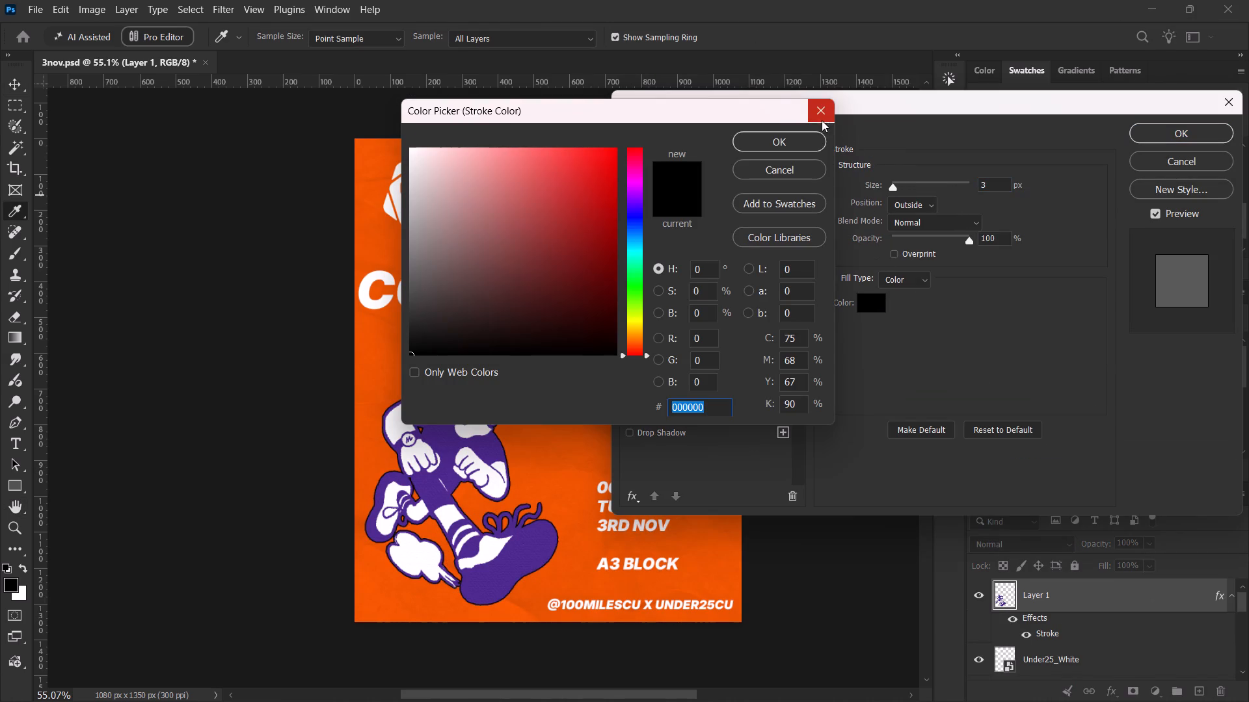
{"action": "left_click", "coordinate": [826, 122]}
{"action": "left_click_drag", "start_coordinate": [842, 105], "coordinate": [816, 217]}
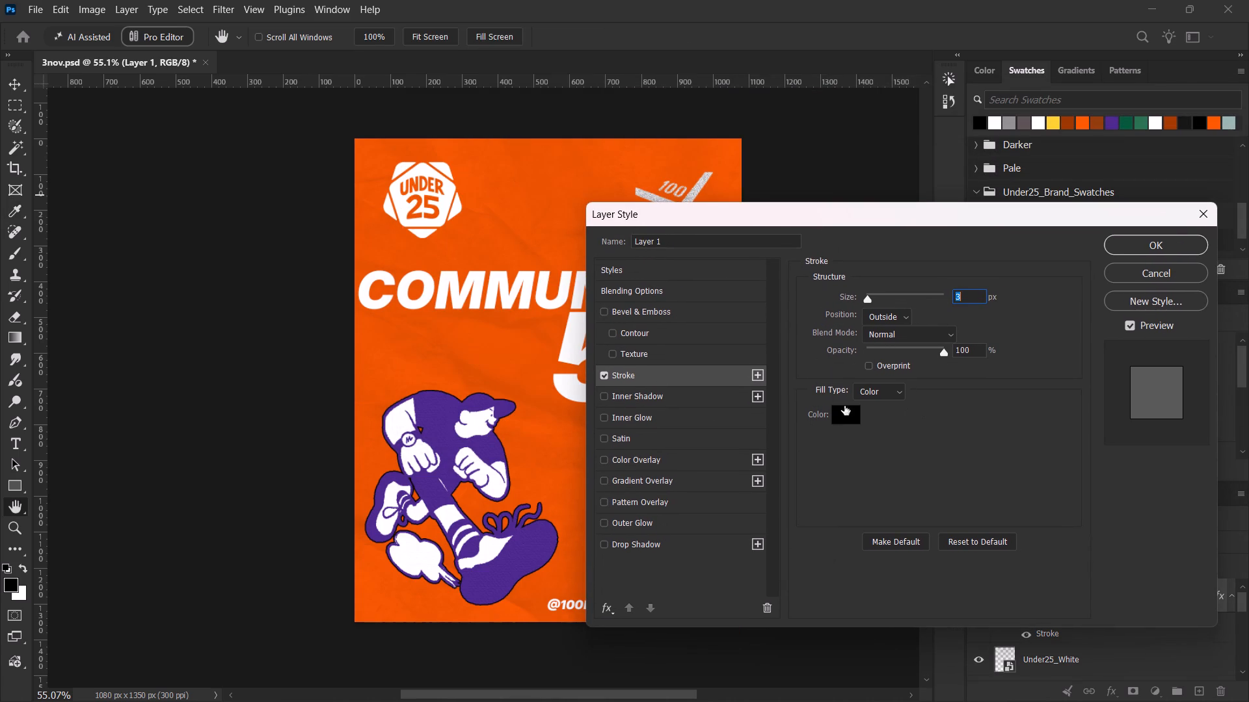
{"action": "left_click", "coordinate": [847, 415]}
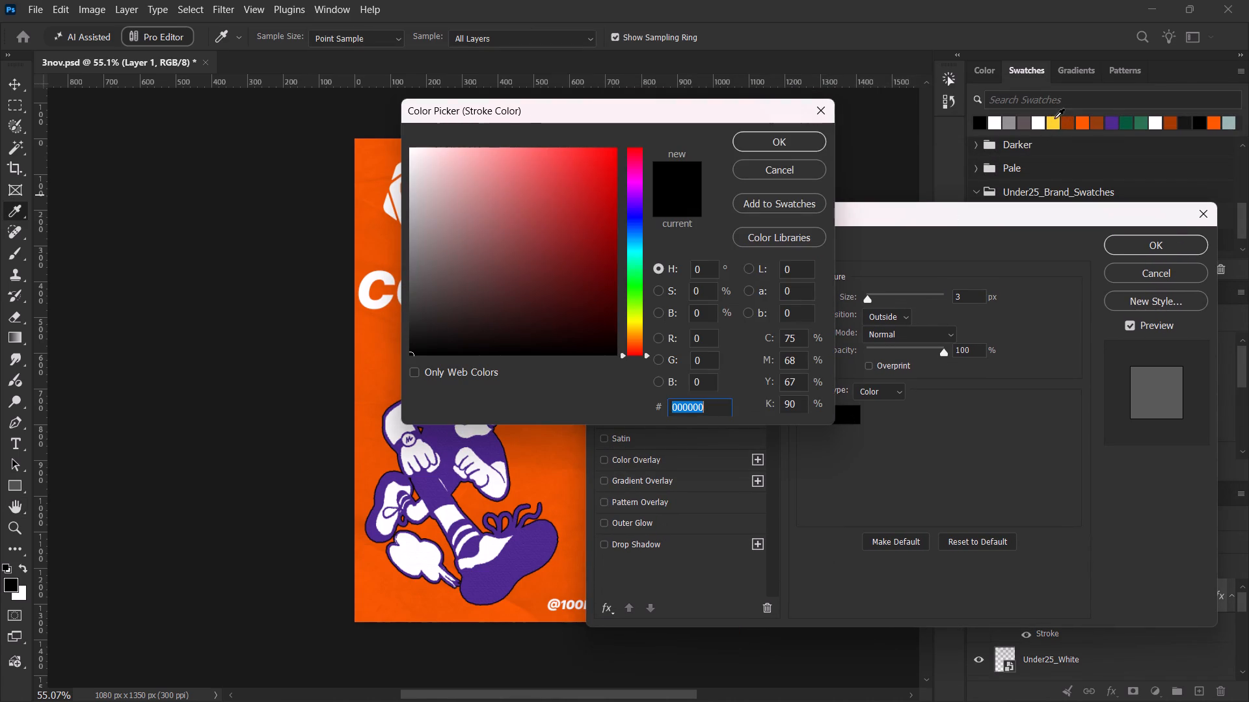
{"action": "left_click", "coordinate": [1054, 121]}
{"action": "left_click", "coordinate": [1069, 120]}
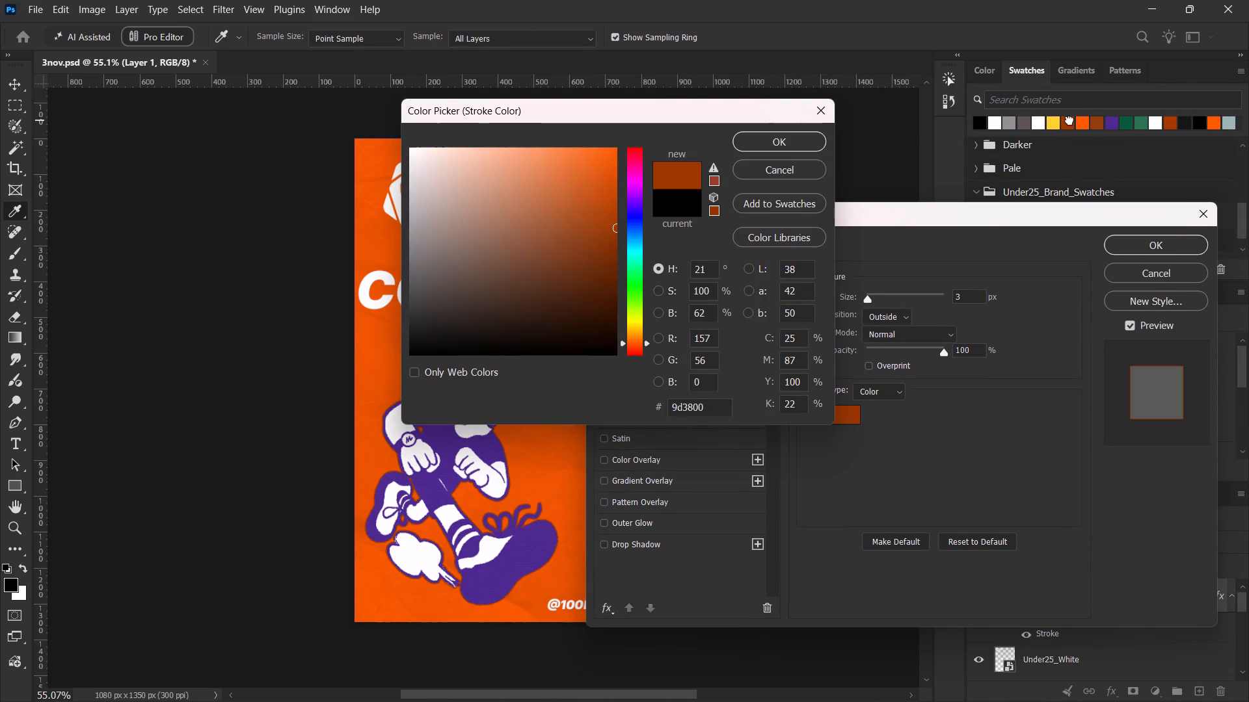
{"action": "left_click", "coordinate": [1109, 125]}
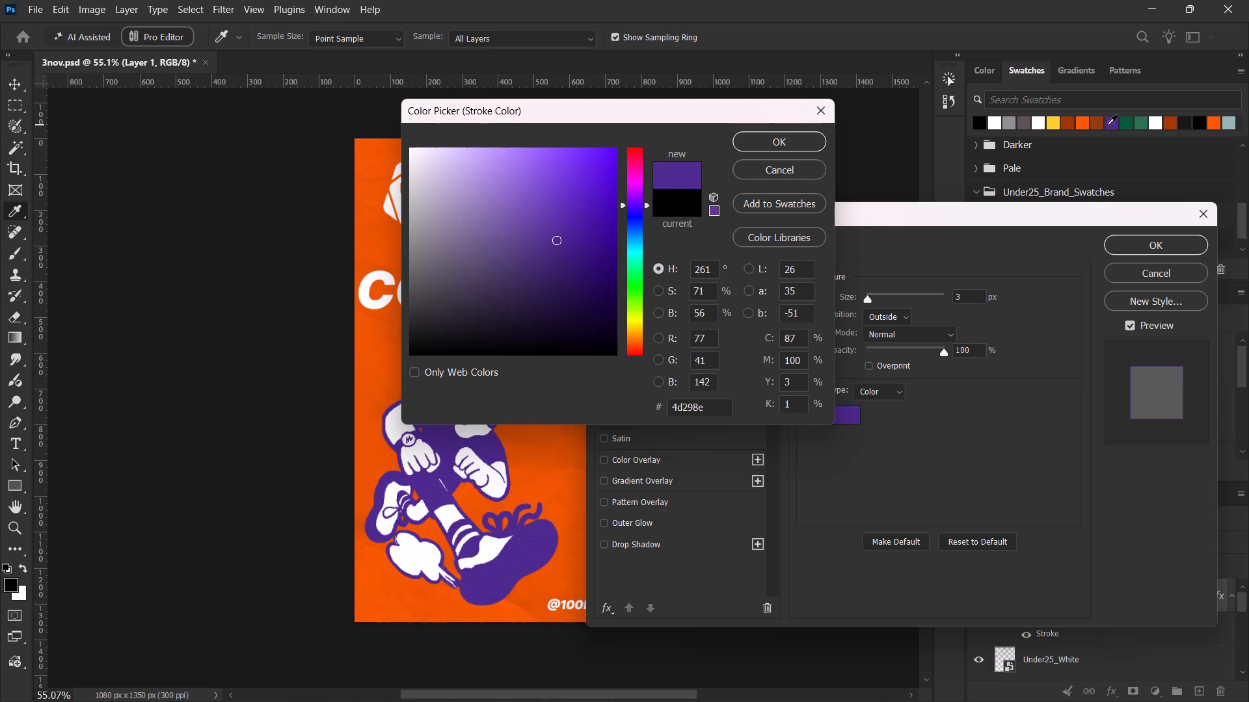
{"action": "left_click", "coordinate": [1039, 120]}
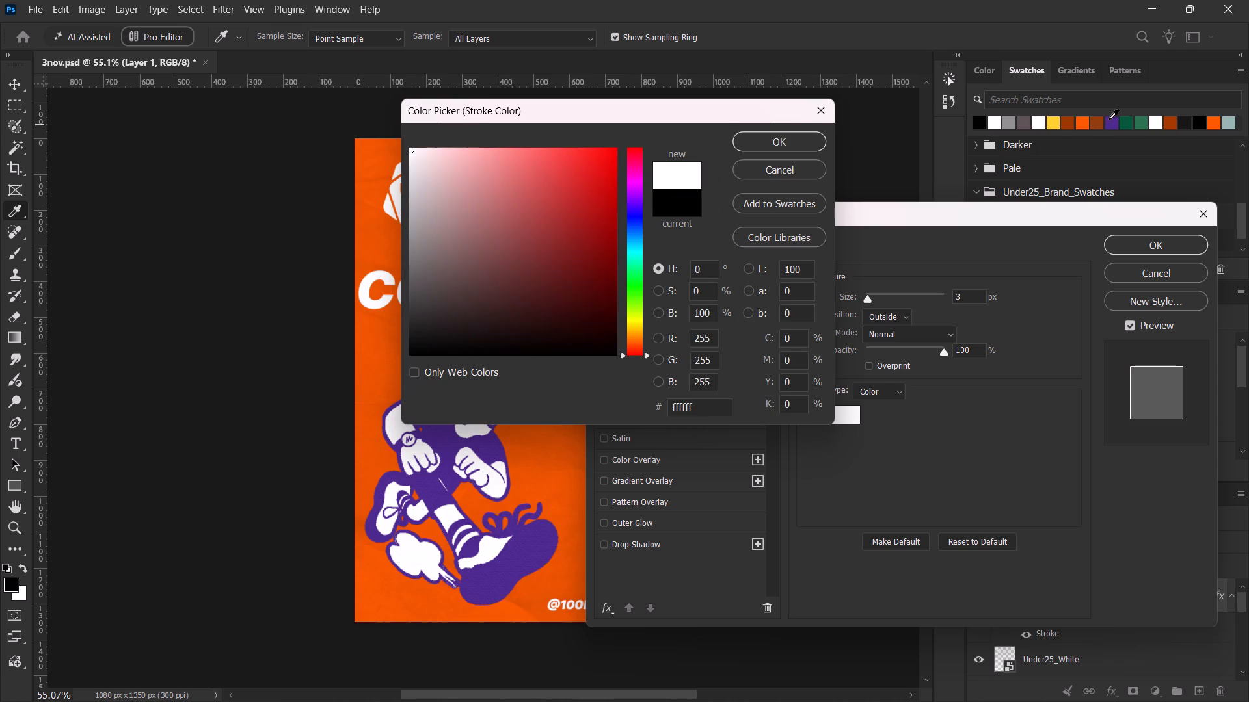
{"action": "left_click", "coordinate": [984, 122]}
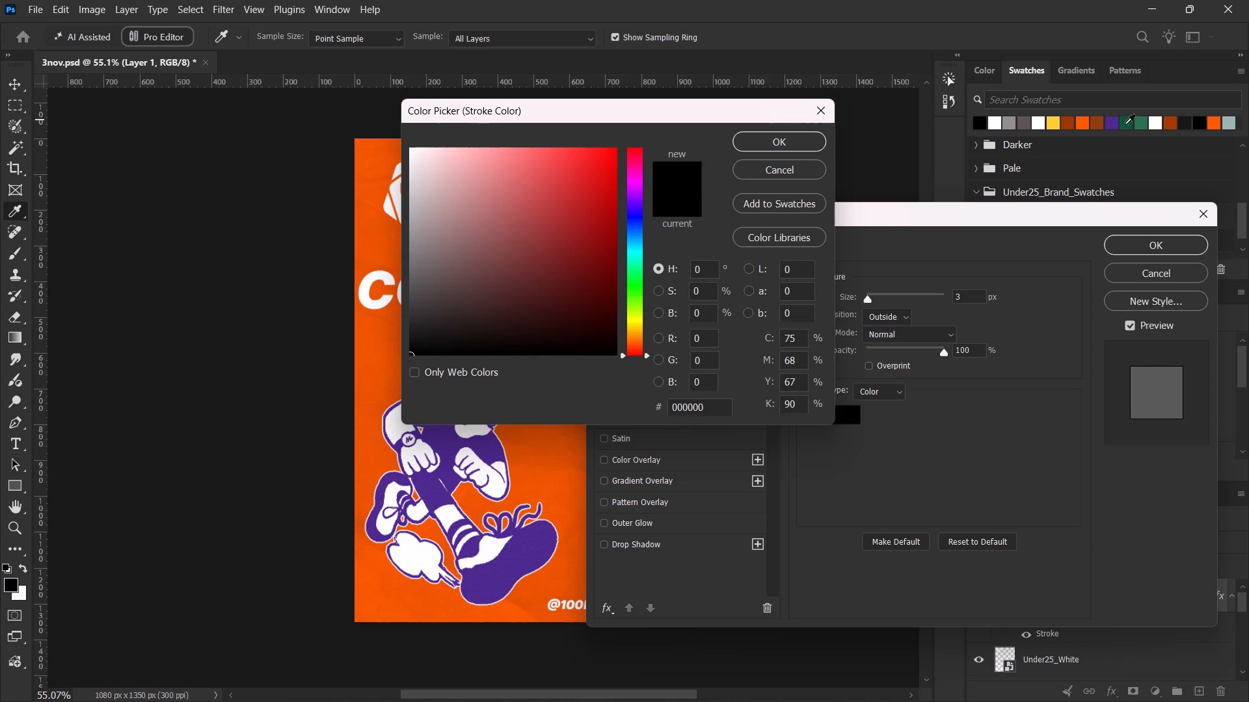
{"action": "left_click", "coordinate": [1139, 123]}
{"action": "left_click", "coordinate": [1127, 125]}
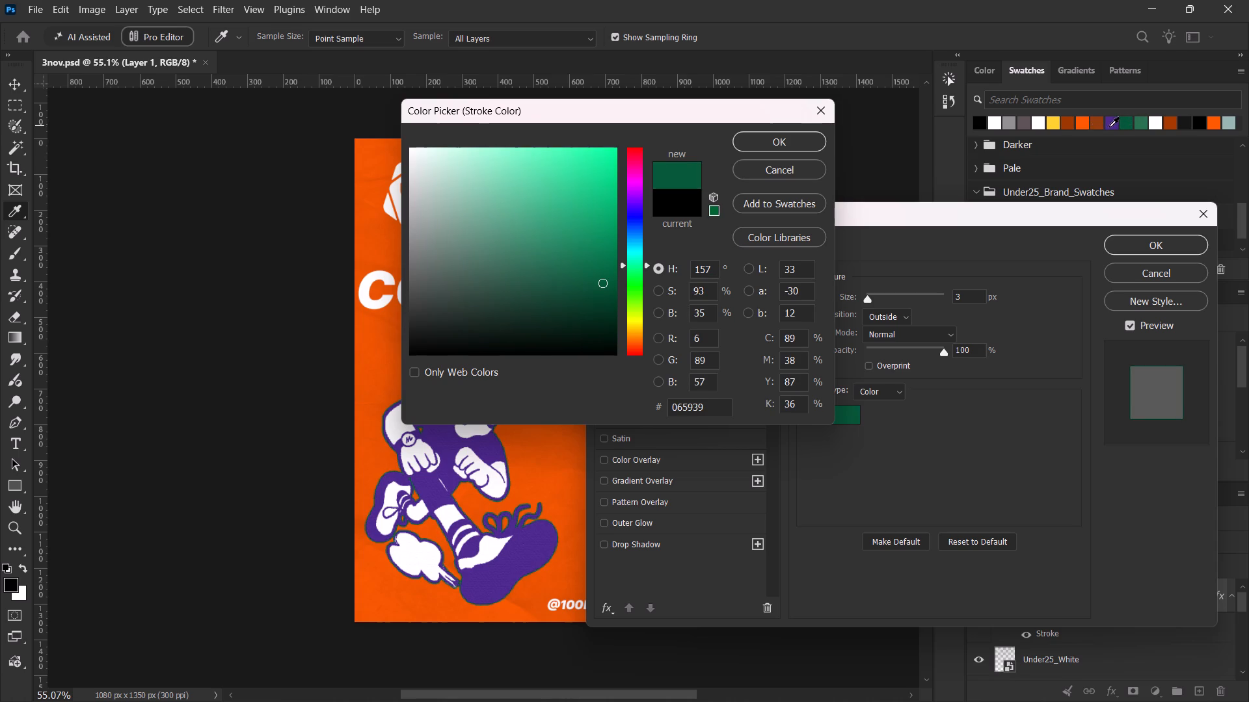
{"action": "left_click", "coordinate": [1109, 127]}
{"action": "left_click", "coordinate": [772, 136]}
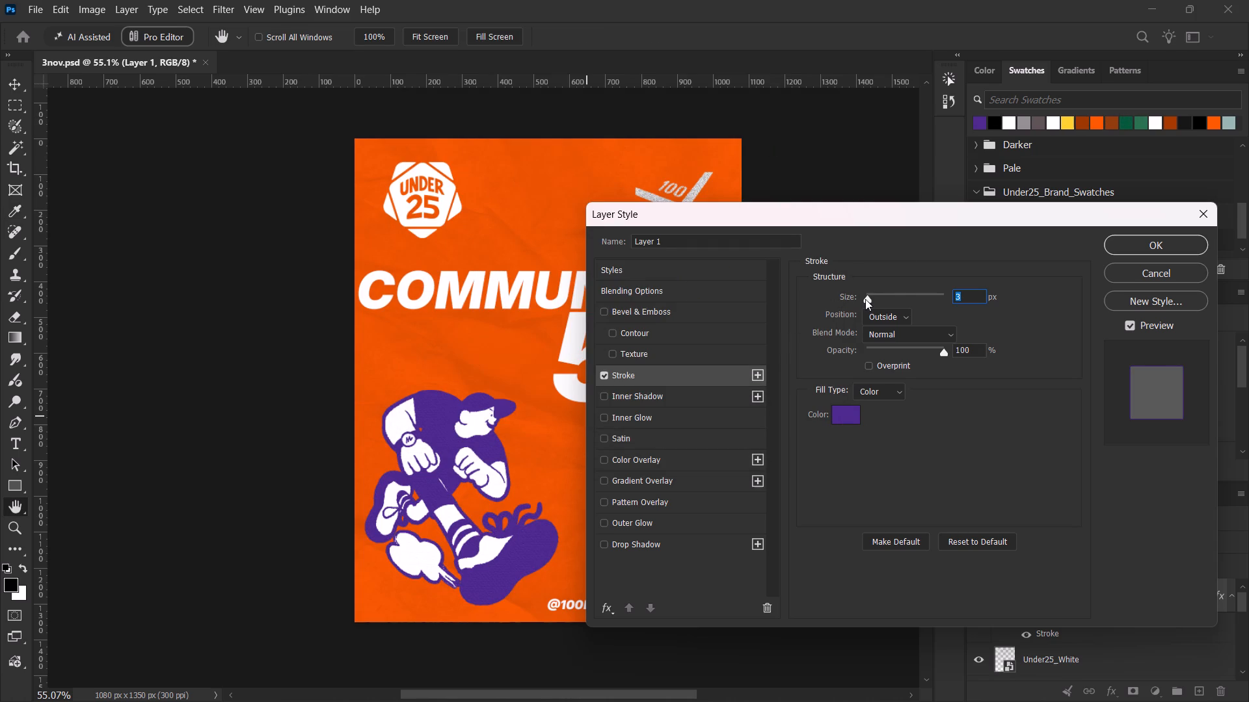
Reduce the runner's stroke size to 1 px and apply the layer style.
{"action": "left_click_drag", "start_coordinate": [867, 299], "coordinate": [853, 294]}
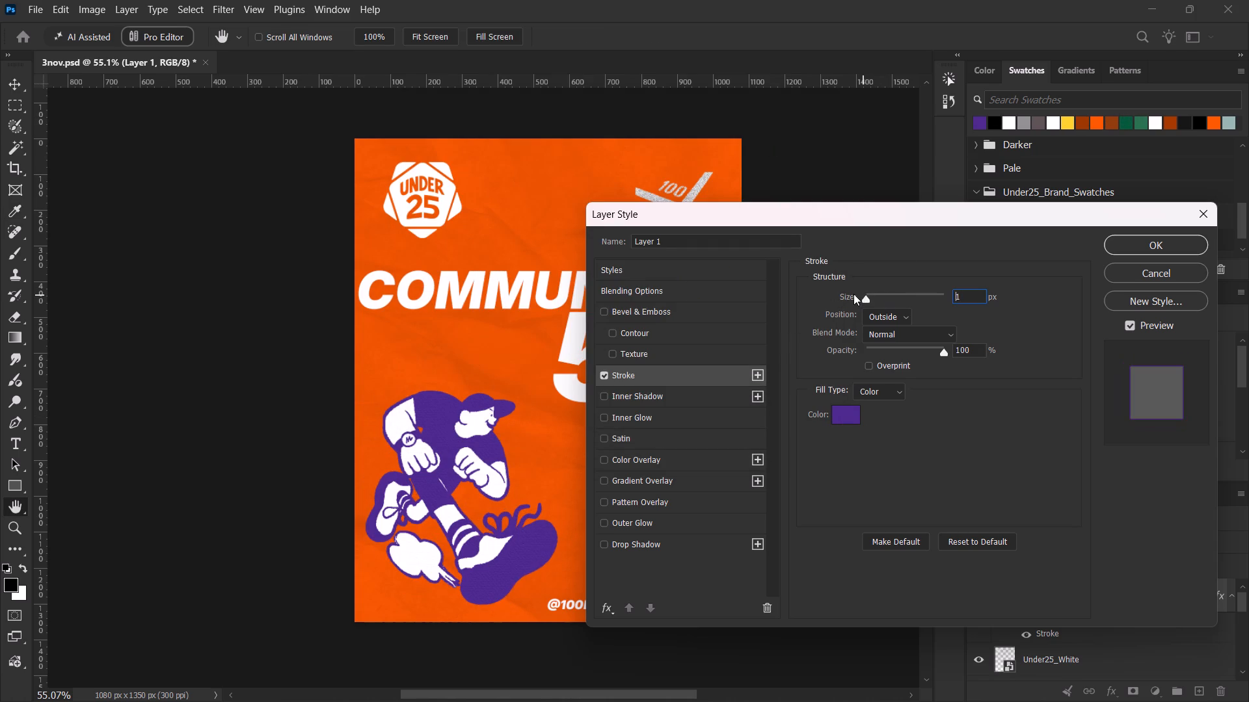
{"action": "left_click_drag", "start_coordinate": [853, 294], "coordinate": [842, 294]}
{"action": "left_click", "coordinate": [1101, 239]}
{"action": "left_click", "coordinate": [1122, 242]}
Examine the runner's stroked outline up close and check how it looks within the whole poster.
{"action": "scroll", "coordinate": [463, 475], "scroll_direction": "up", "scroll_amount": 9, "text": "alt"}
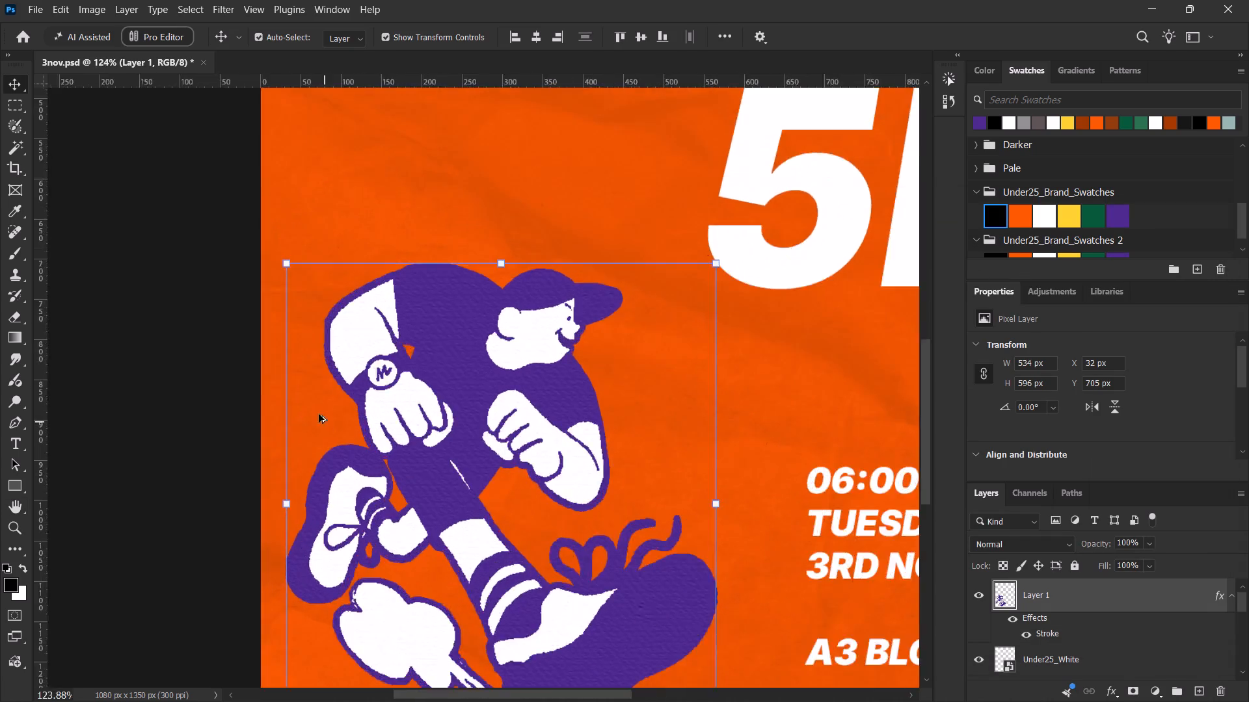
{"action": "scroll", "coordinate": [310, 401], "scroll_direction": "up", "scroll_amount": 6, "text": "alt"}
{"action": "scroll", "coordinate": [308, 387], "scroll_direction": "down", "scroll_amount": 1, "text": "alt"}
{"action": "scroll", "coordinate": [323, 303], "scroll_direction": "up", "scroll_amount": 6, "text": "alt"}
{"action": "scroll", "coordinate": [323, 302], "scroll_direction": "down", "scroll_amount": 7, "text": "alt"}
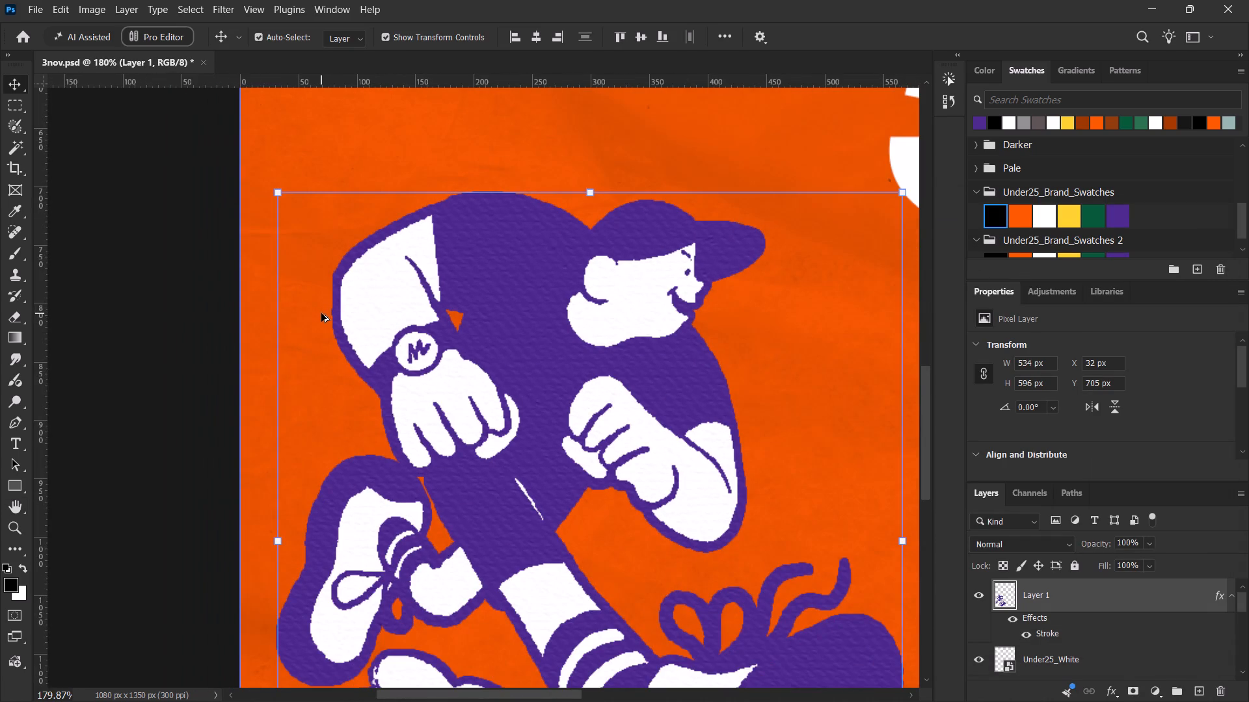
{"action": "scroll", "coordinate": [337, 298], "scroll_direction": "up", "scroll_amount": 14, "text": "alt"}
{"action": "scroll", "coordinate": [337, 298], "scroll_direction": "down", "scroll_amount": 7, "text": "alt"}
{"action": "scroll", "coordinate": [337, 298], "scroll_direction": "up", "scroll_amount": 1, "text": "alt"}
{"action": "scroll", "coordinate": [334, 300], "scroll_direction": "down", "scroll_amount": 6, "text": "alt"}
{"action": "scroll", "coordinate": [334, 300], "scroll_direction": "up", "scroll_amount": 1, "text": "alt"}
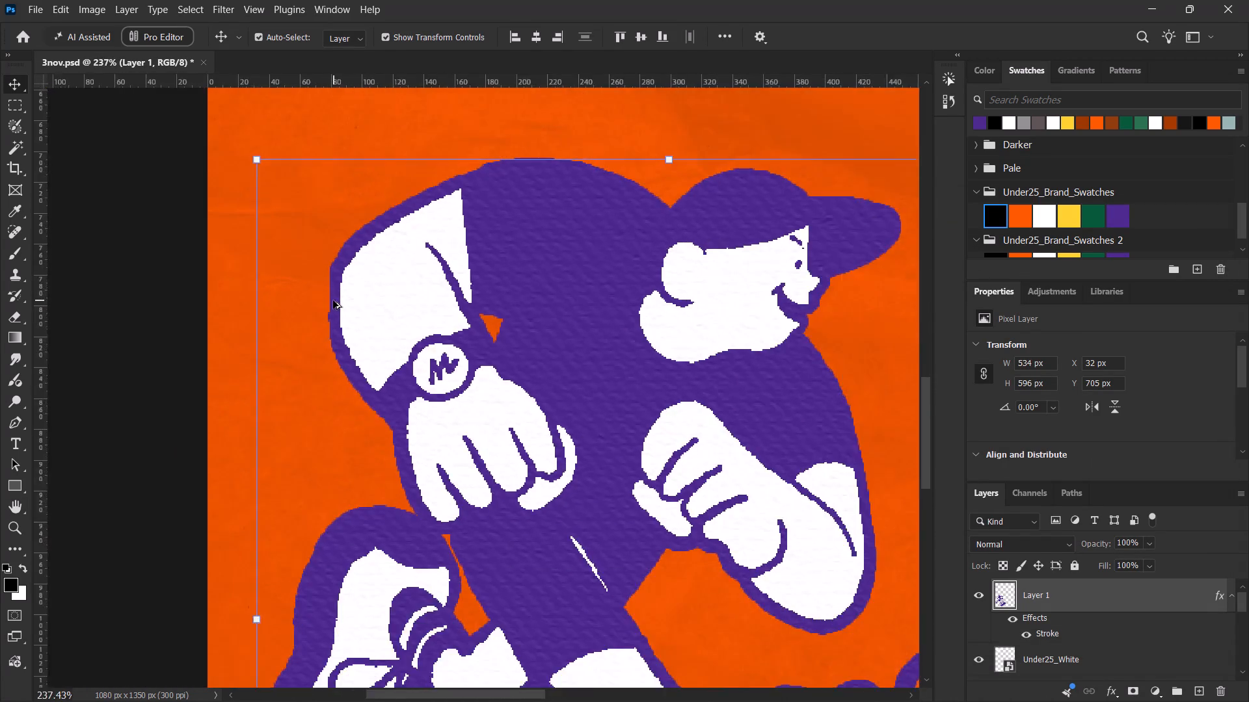
{"action": "scroll", "coordinate": [333, 300], "scroll_direction": "down", "scroll_amount": 2, "text": "alt"}
{"action": "scroll", "coordinate": [333, 300], "scroll_direction": "up", "scroll_amount": 1, "text": "alt"}
{"action": "scroll", "coordinate": [333, 300], "scroll_direction": "down", "scroll_amount": 11, "text": "alt"}
{"action": "scroll", "coordinate": [330, 304], "scroll_direction": "up", "scroll_amount": 1, "text": "alt"}
{"action": "scroll", "coordinate": [328, 305], "scroll_direction": "down", "scroll_amount": 3, "text": "alt"}
{"action": "key", "text": "space"}
{"action": "key", "text": "space"}
{"action": "key", "text": "space"}
{"action": "key", "text": "space"}
{"action": "key", "text": "space"}
{"action": "key", "text": "space"}
{"action": "key", "text": "space"}
{"action": "key", "text": "space"}
{"action": "key", "text": "space"}
{"action": "key", "text": "space"}
{"action": "key", "text": "space"}
{"action": "key", "text": "space"}
{"action": "key", "text": "space"}
{"action": "left_click_drag", "start_coordinate": [382, 263], "coordinate": [407, 357]}
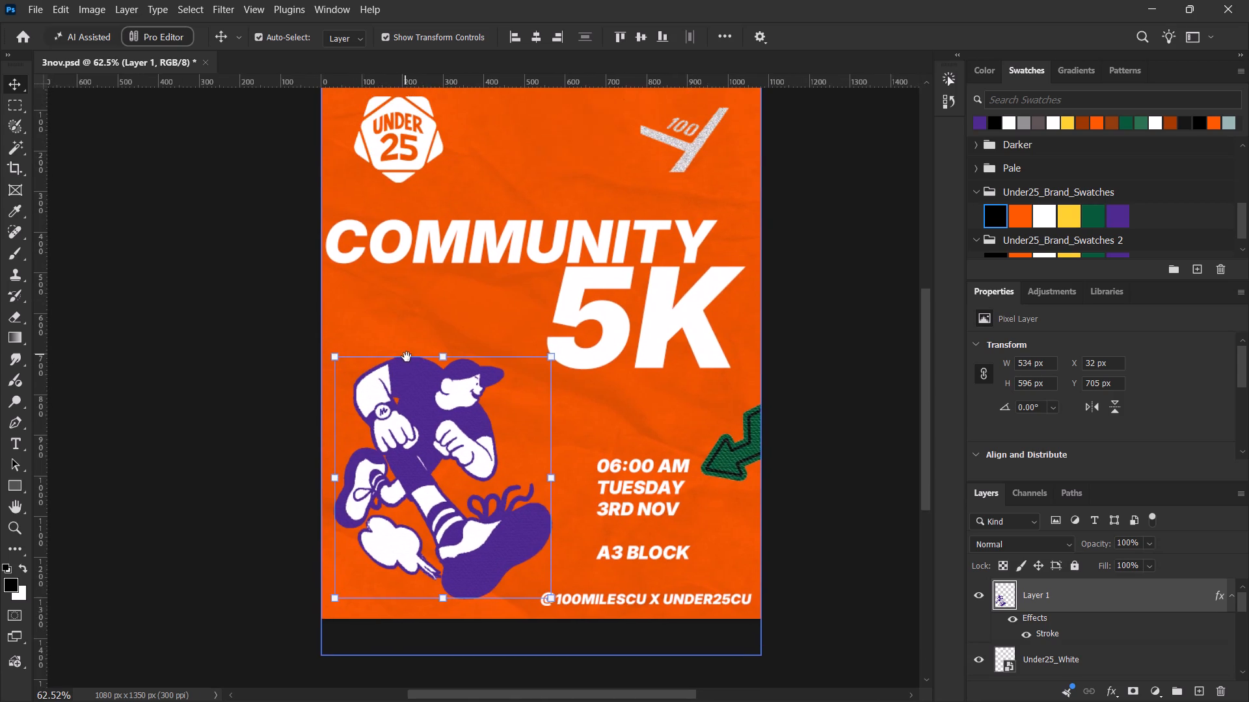
{"action": "left_click_drag", "start_coordinate": [407, 357], "coordinate": [418, 389]}
{"action": "scroll", "coordinate": [419, 387], "scroll_direction": "down", "scroll_amount": 3, "text": "alt"}
{"action": "scroll", "coordinate": [421, 385], "scroll_direction": "up", "scroll_amount": 2, "text": "alt"}
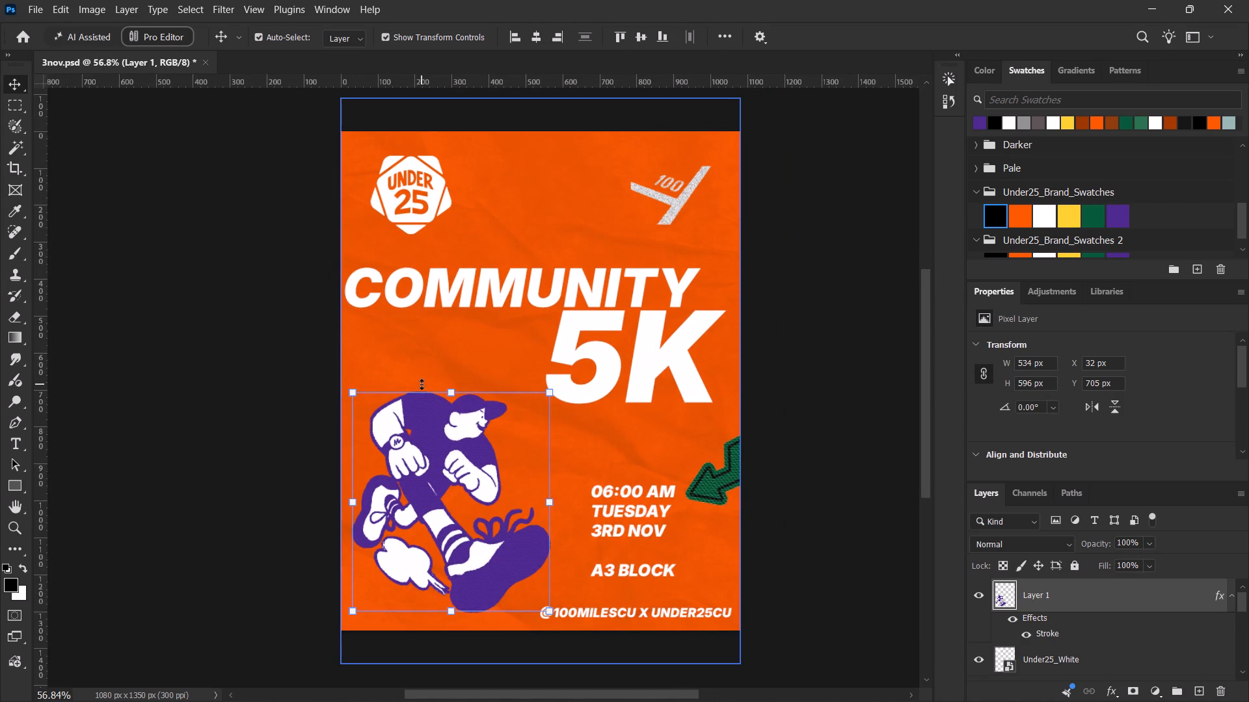
{"action": "key", "text": "space"}
{"action": "left_click_drag", "start_coordinate": [450, 333], "coordinate": [455, 347]}
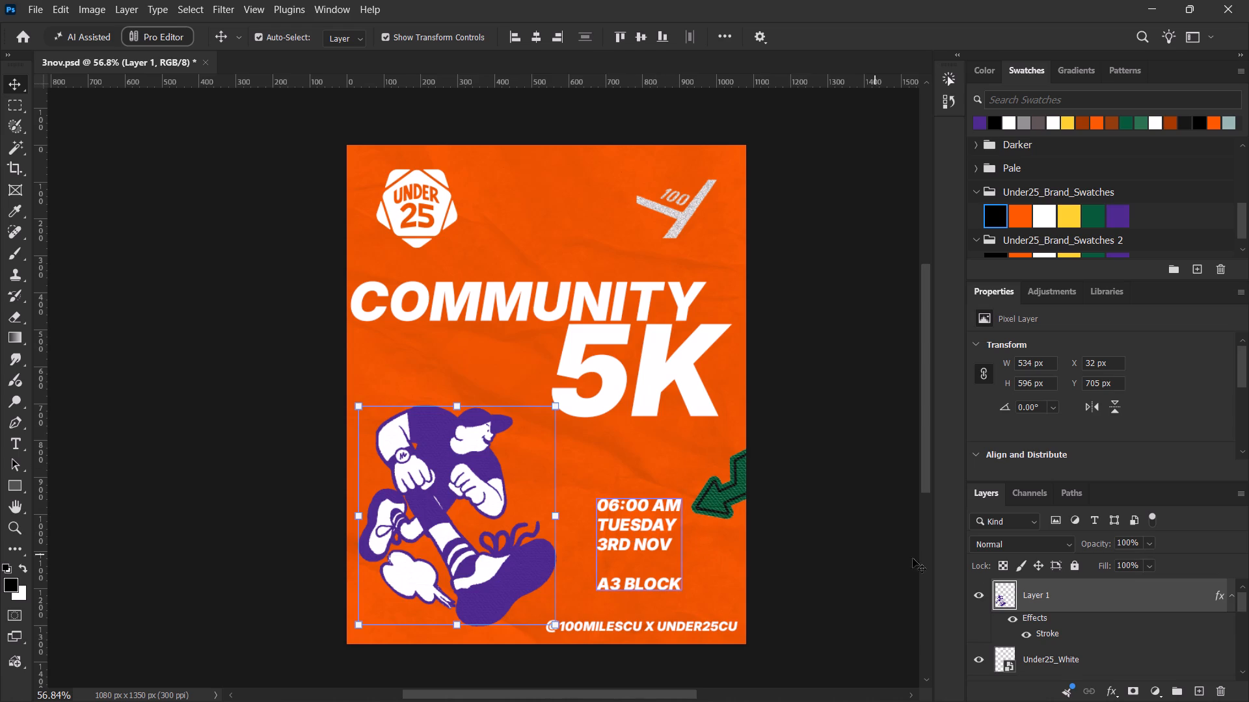
Enlarge the time, date and venue text to about 117% and shift it slightly up and away from the arrow.
{"action": "scroll", "coordinate": [1071, 616], "scroll_direction": "up", "scroll_amount": 7}
{"action": "scroll", "coordinate": [1071, 614], "scroll_direction": "down", "scroll_amount": 4}
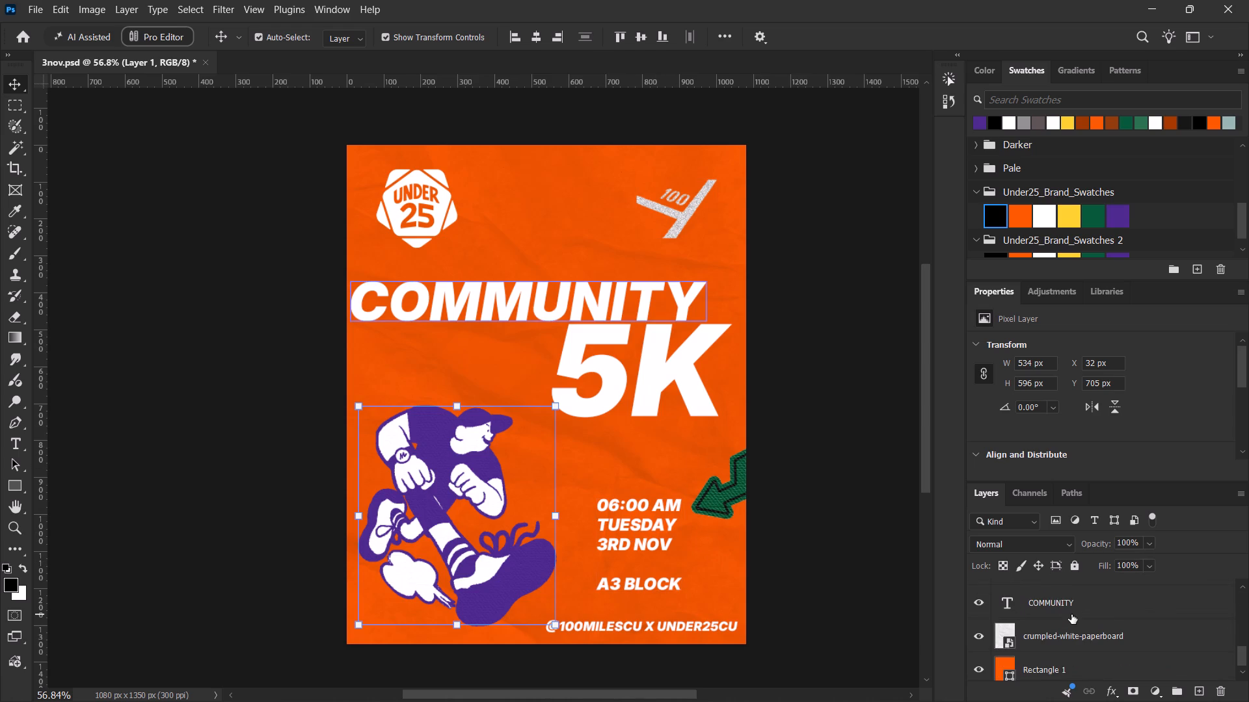
{"action": "scroll", "coordinate": [1071, 614], "scroll_direction": "up", "scroll_amount": 1}
{"action": "left_click", "coordinate": [1072, 610]}
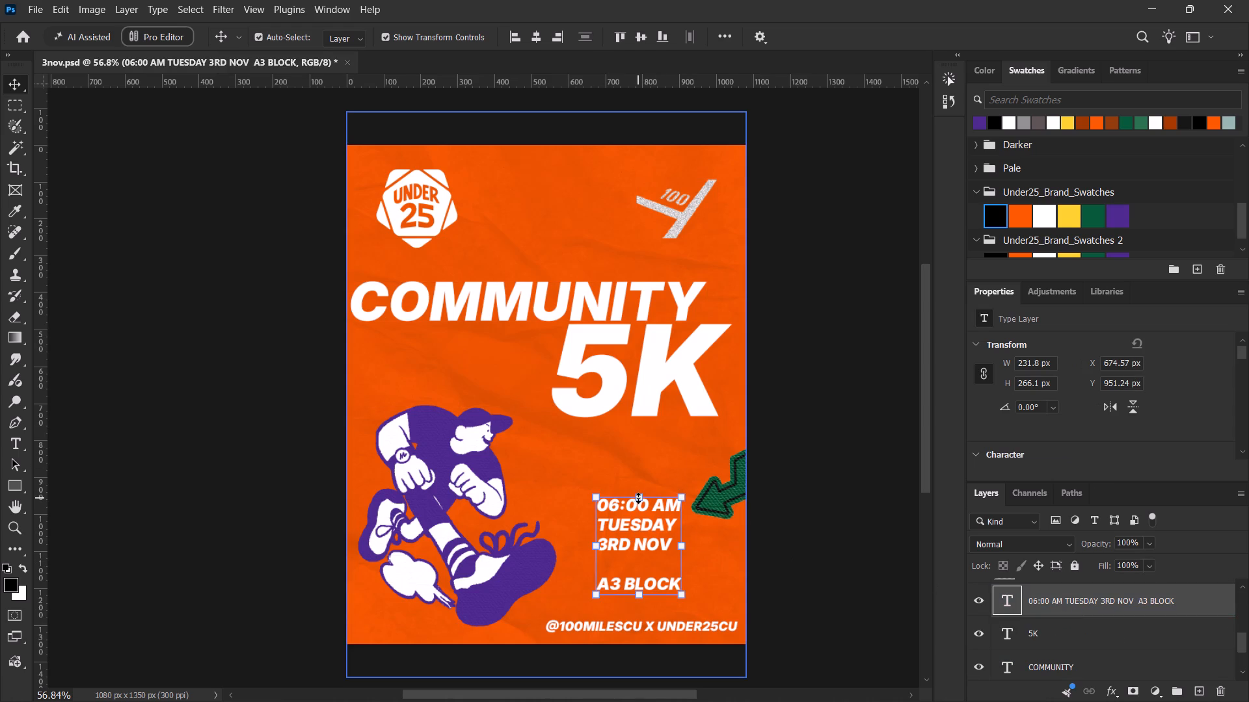
{"action": "left_click_drag", "start_coordinate": [638, 498], "coordinate": [638, 489], "text": "alt"}
{"action": "left_click_drag", "start_coordinate": [638, 515], "coordinate": [634, 505]}
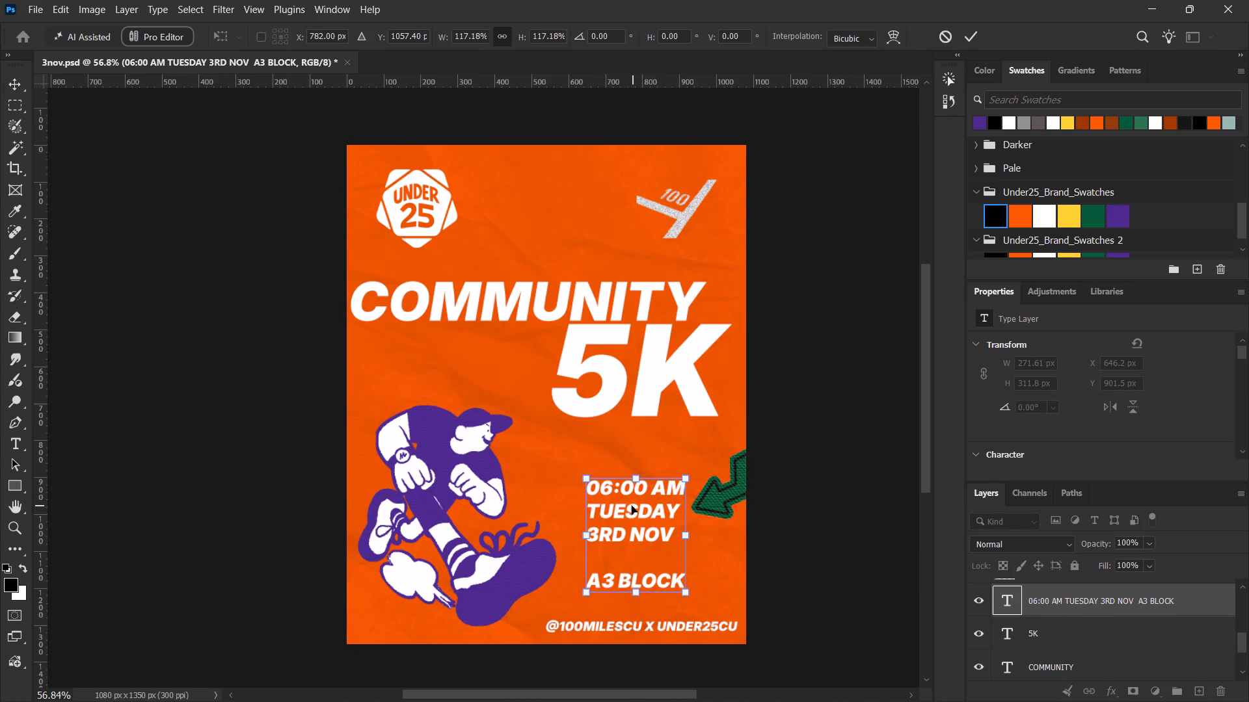
{"action": "left_click", "coordinate": [980, 43]}
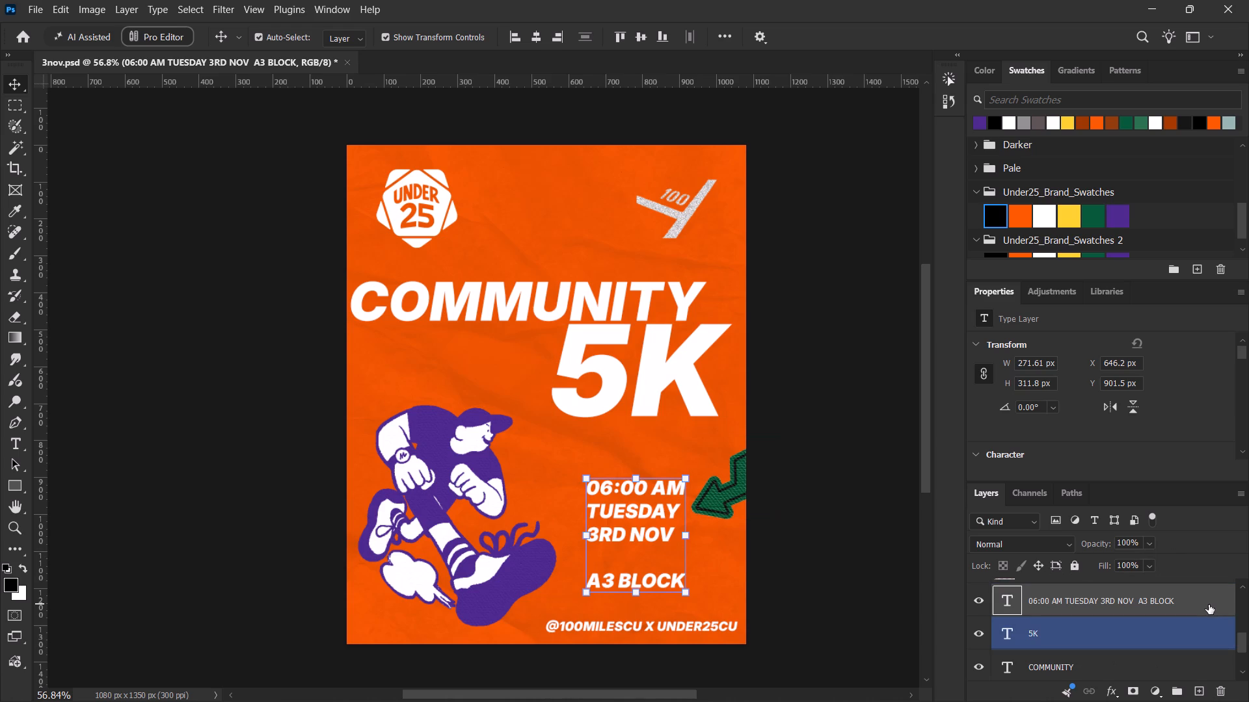
Examine the background shape's edge and the green arrow up close beside the event details.
{"action": "scroll", "coordinate": [1205, 607], "scroll_direction": "down", "scroll_amount": 7}
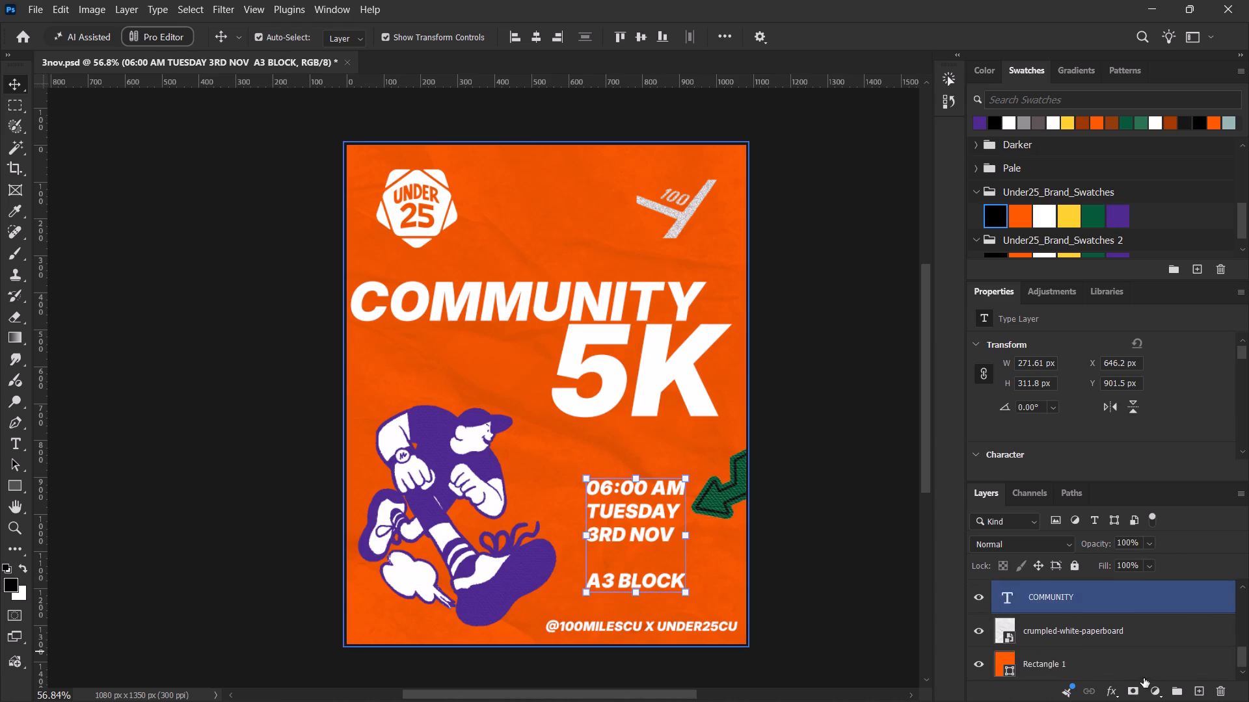
{"action": "left_click", "coordinate": [1141, 680]}
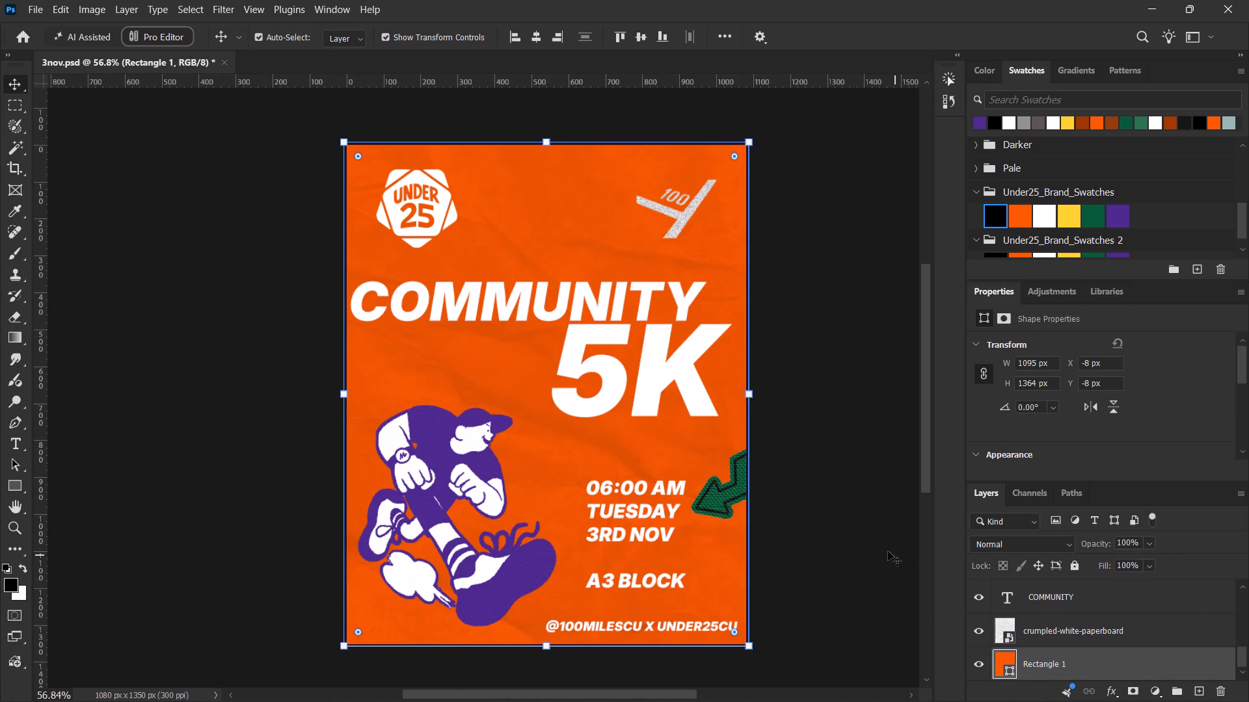
{"action": "scroll", "coordinate": [768, 490], "scroll_direction": "up", "scroll_amount": 15, "text": "alt"}
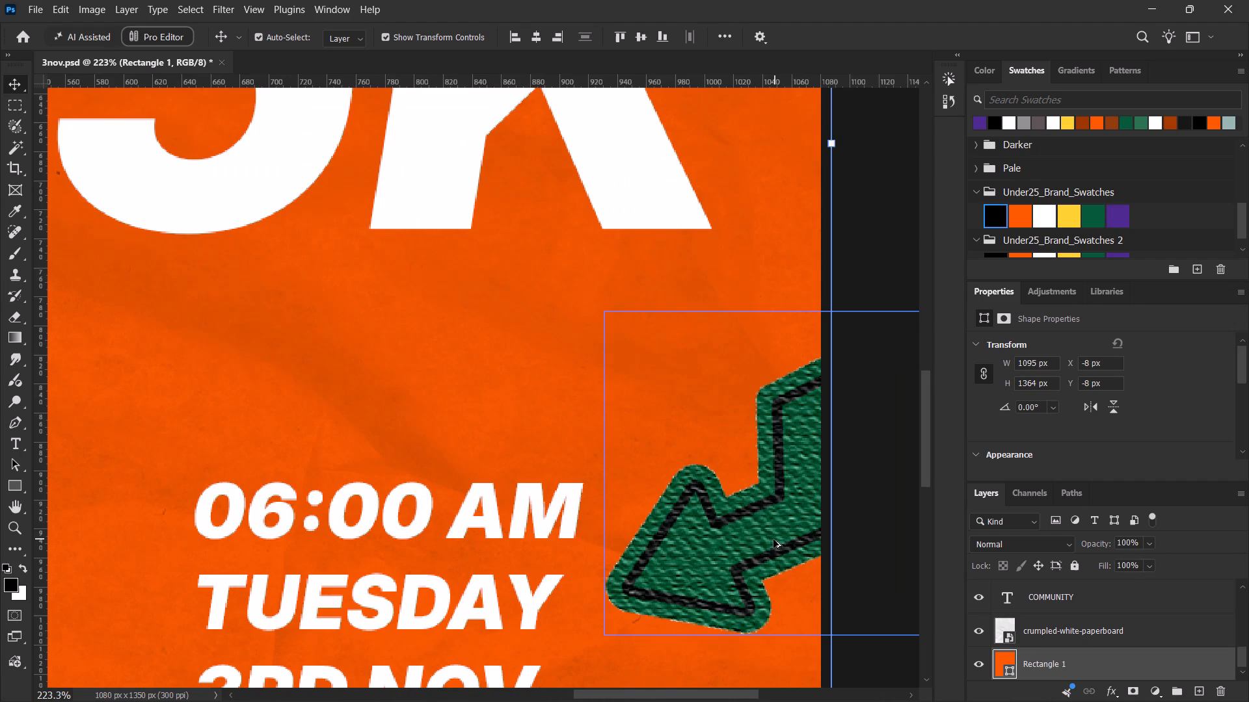
{"action": "scroll", "coordinate": [773, 539], "scroll_direction": "up", "scroll_amount": 7, "text": "alt"}
{"action": "scroll", "coordinate": [773, 536], "scroll_direction": "down", "scroll_amount": 5, "text": "alt"}
{"action": "scroll", "coordinate": [773, 536], "scroll_direction": "up", "scroll_amount": 1, "text": "alt"}
{"action": "scroll", "coordinate": [773, 536], "scroll_direction": "down", "scroll_amount": 2, "text": "alt"}
{"action": "scroll", "coordinate": [773, 536], "scroll_direction": "up", "scroll_amount": 1, "text": "alt"}
{"action": "scroll", "coordinate": [773, 536], "scroll_direction": "down", "scroll_amount": 3, "text": "alt"}
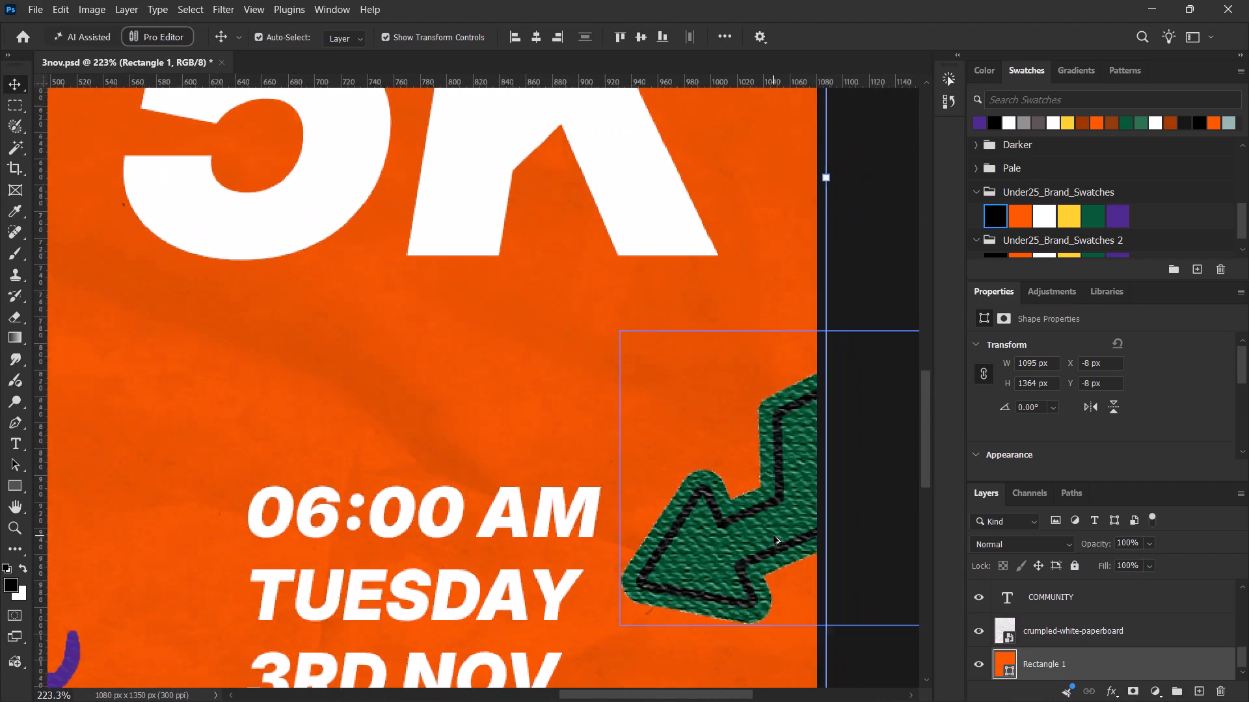
{"action": "scroll", "coordinate": [773, 536], "scroll_direction": "down", "scroll_amount": 1, "text": "alt"}
{"action": "scroll", "coordinate": [1248, 679], "scroll_direction": "up", "scroll_amount": 4}
{"action": "scroll", "coordinate": [1248, 679], "scroll_direction": "down", "scroll_amount": 1}
{"action": "scroll", "coordinate": [1248, 679], "scroll_direction": "up", "scroll_amount": 1}
{"action": "scroll", "coordinate": [1248, 679], "scroll_direction": "down", "scroll_amount": 1}
{"action": "scroll", "coordinate": [1125, 647], "scroll_direction": "up", "scroll_amount": 6}
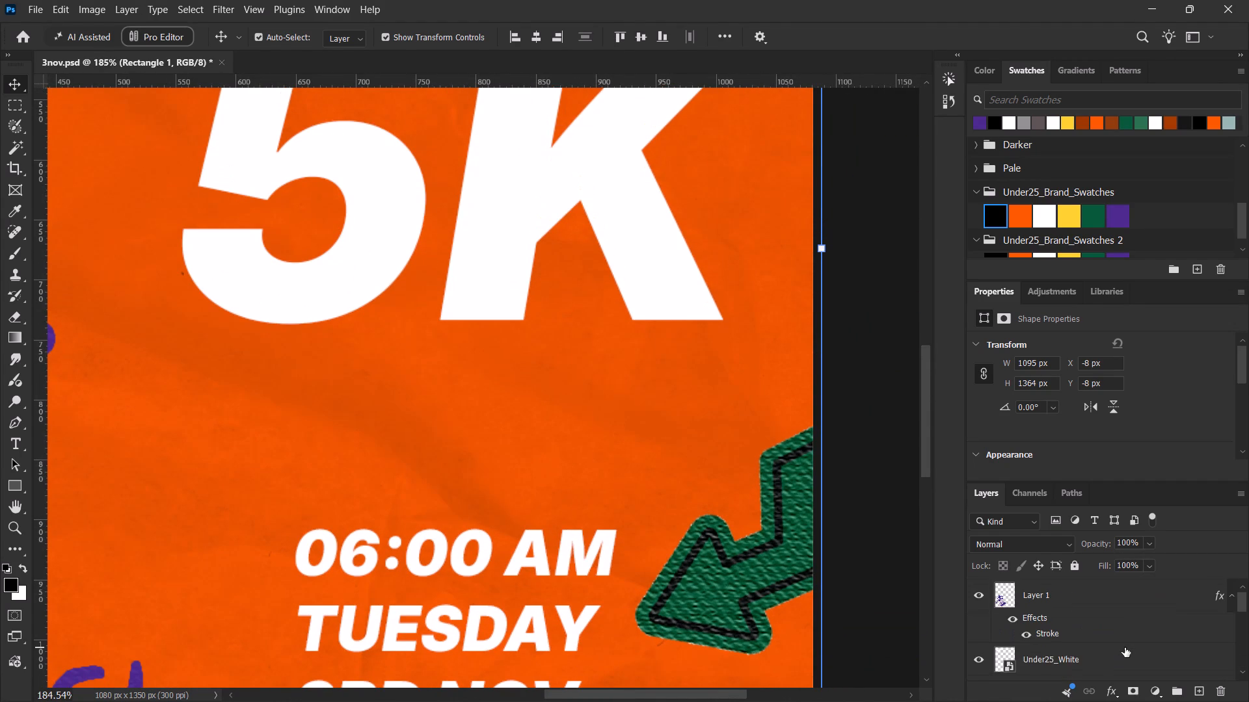
Add a Bevel & Emboss effect to the Arrow_Green layer.
{"action": "scroll", "coordinate": [1125, 647], "scroll_direction": "up", "scroll_amount": 6}
{"action": "scroll", "coordinate": [1125, 647], "scroll_direction": "down", "scroll_amount": 3}
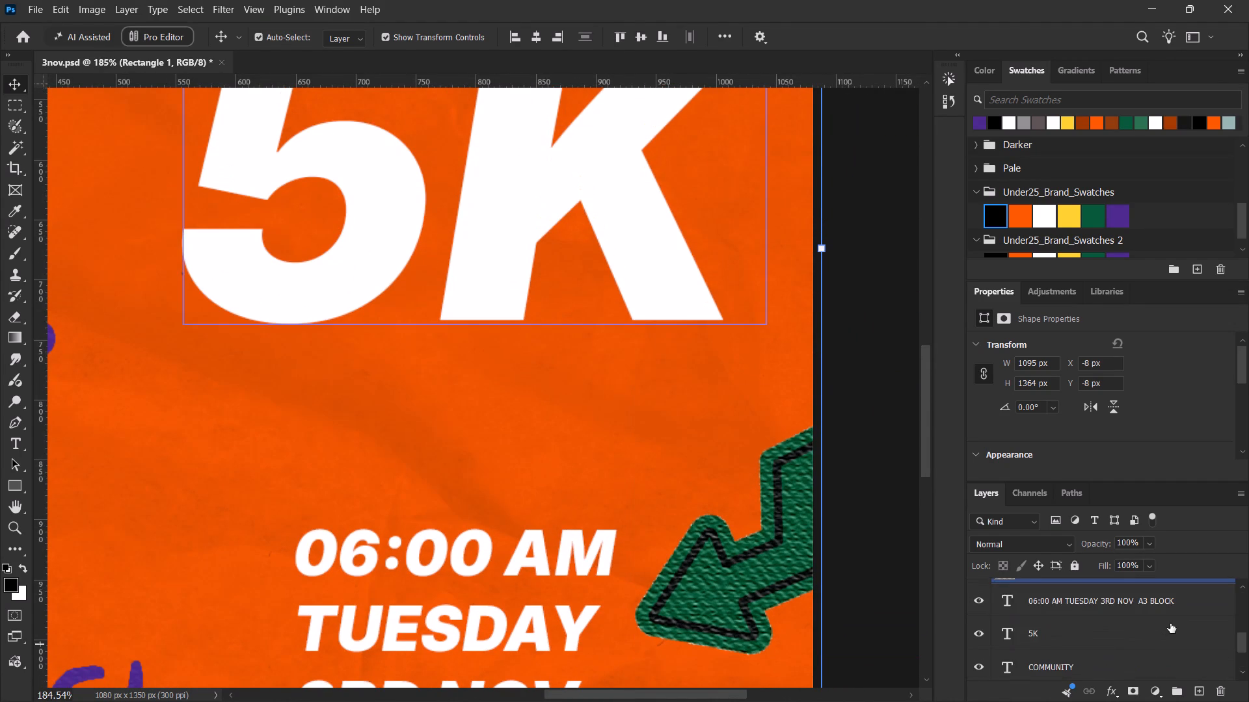
{"action": "scroll", "coordinate": [1170, 623], "scroll_direction": "up", "scroll_amount": 1}
{"action": "double_click", "coordinate": [1170, 625]}
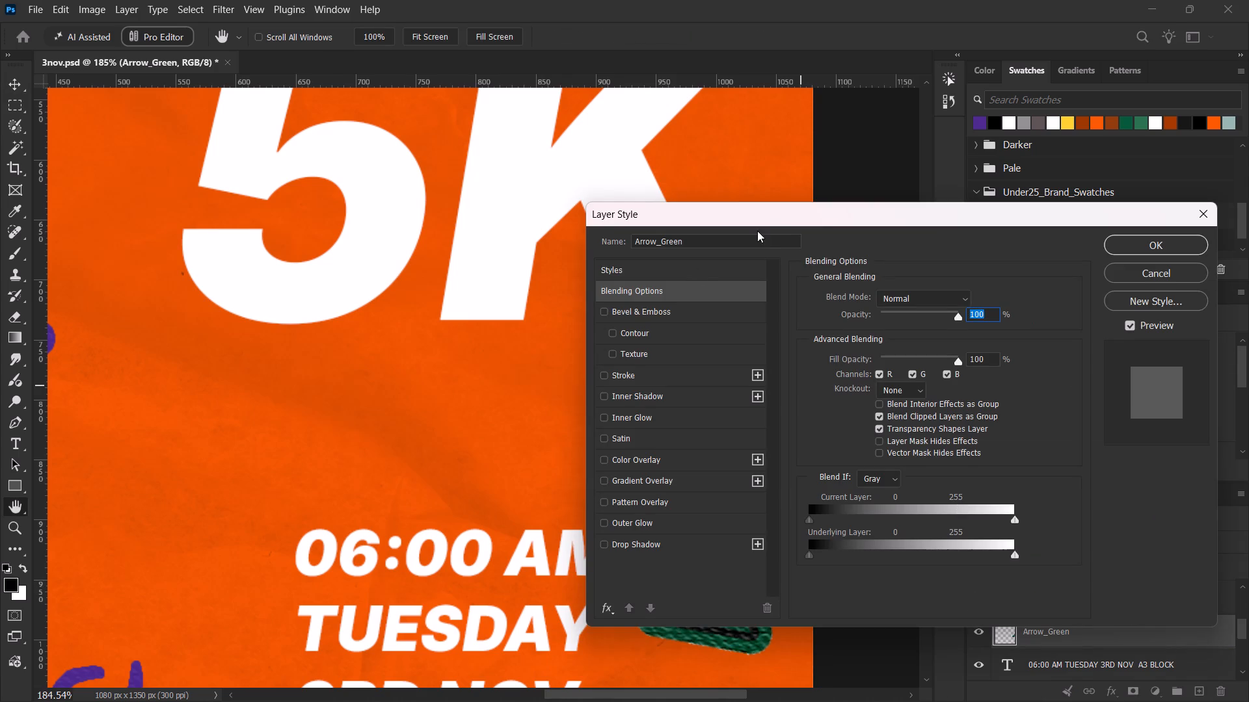
{"action": "left_click_drag", "start_coordinate": [770, 214], "coordinate": [1064, 152]}
{"action": "left_click", "coordinate": [905, 250]}
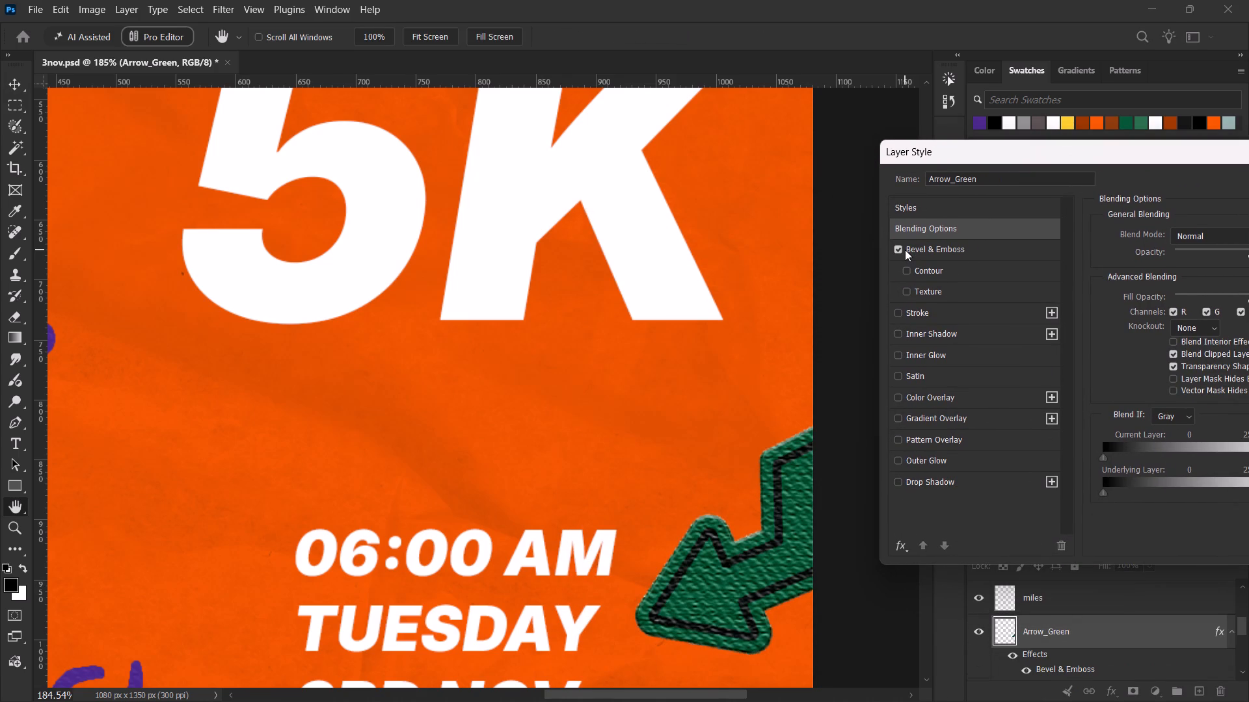
{"action": "left_click_drag", "start_coordinate": [965, 160], "coordinate": [921, 163]}
{"action": "left_click", "coordinate": [934, 258]}
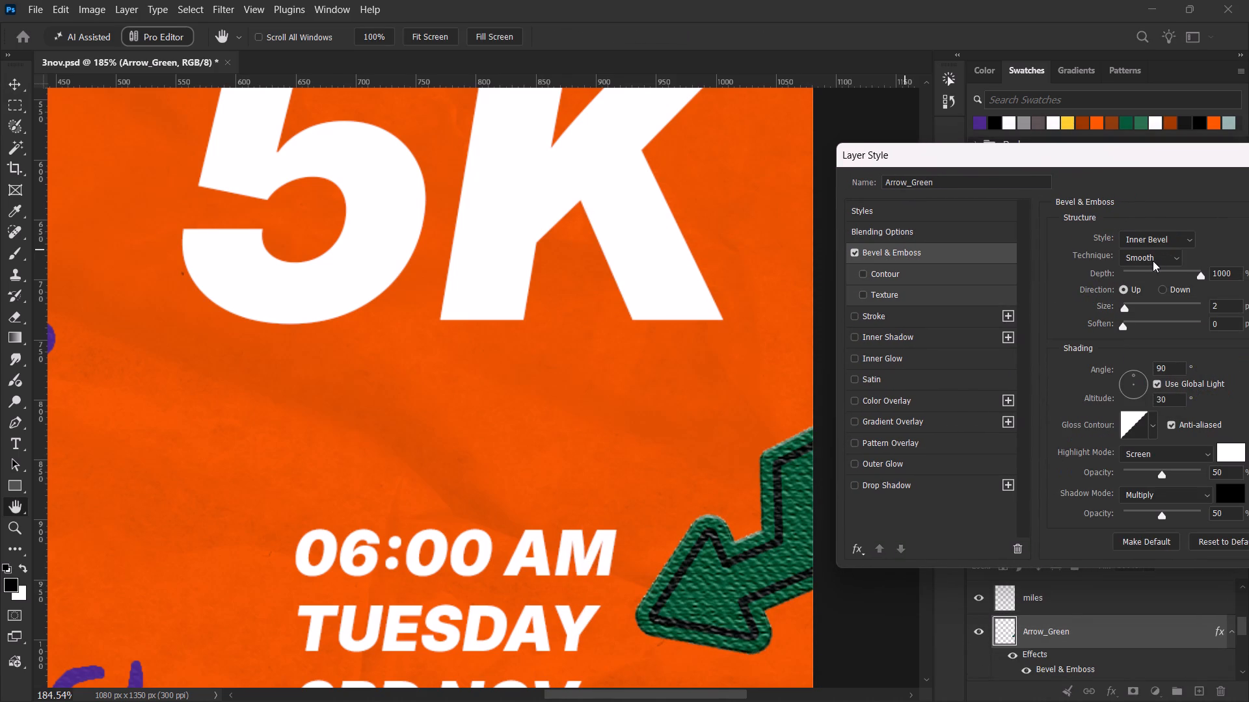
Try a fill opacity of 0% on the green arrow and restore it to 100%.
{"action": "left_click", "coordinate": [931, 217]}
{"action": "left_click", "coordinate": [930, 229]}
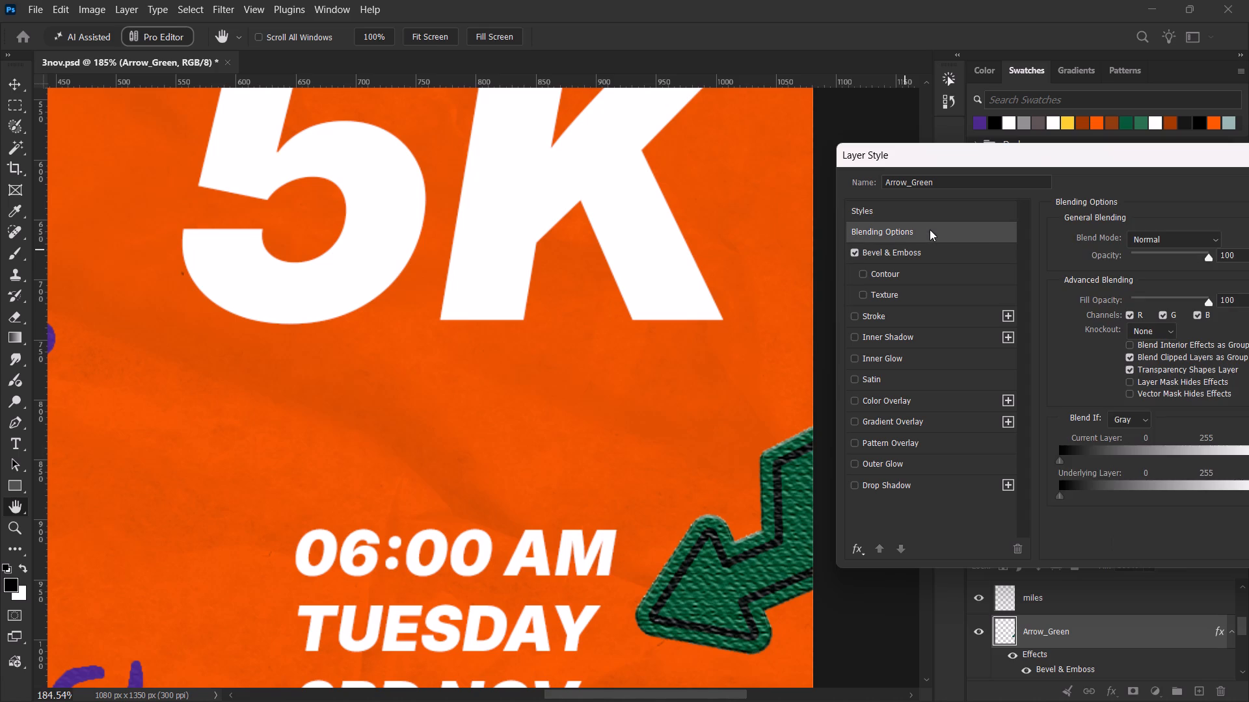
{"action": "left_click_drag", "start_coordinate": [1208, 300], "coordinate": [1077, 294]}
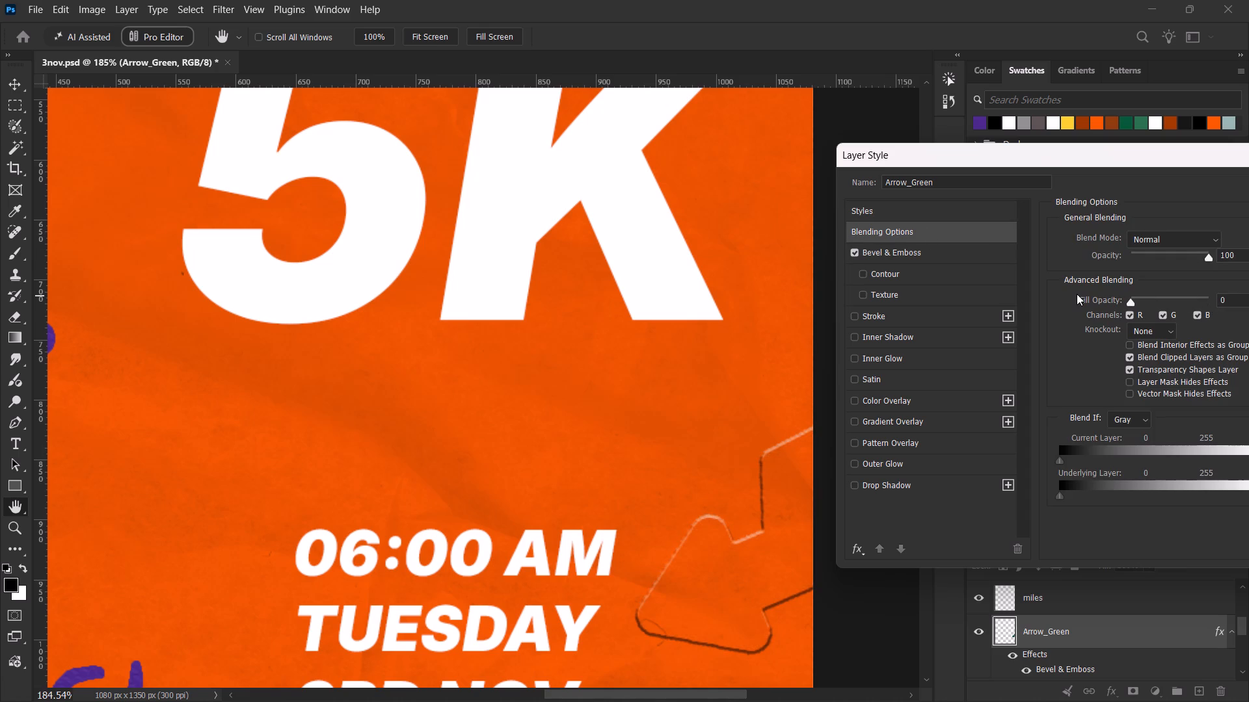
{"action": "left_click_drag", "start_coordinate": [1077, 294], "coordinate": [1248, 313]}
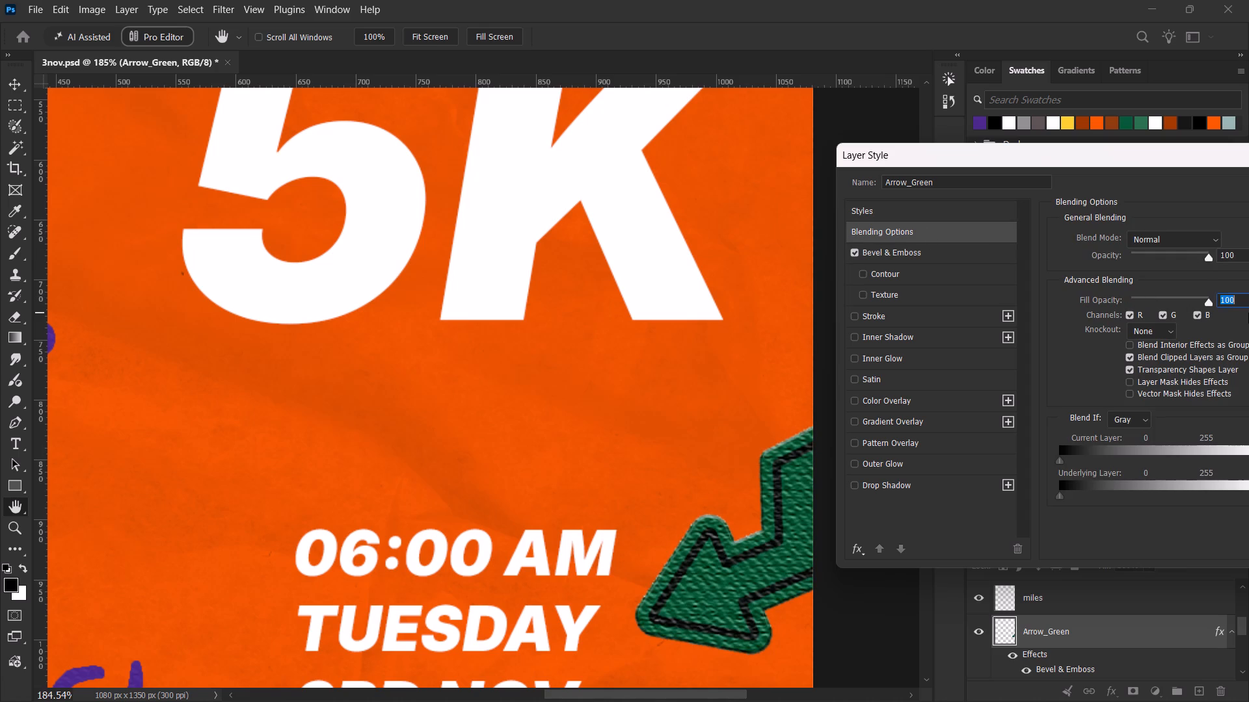
Set the arrow's bevel size to 8 px, highlight opacity to 38% and shadow opacity to 59%, and apply the style.
{"action": "left_click", "coordinate": [909, 252]}
{"action": "left_click_drag", "start_coordinate": [1121, 306], "coordinate": [1129, 309]}
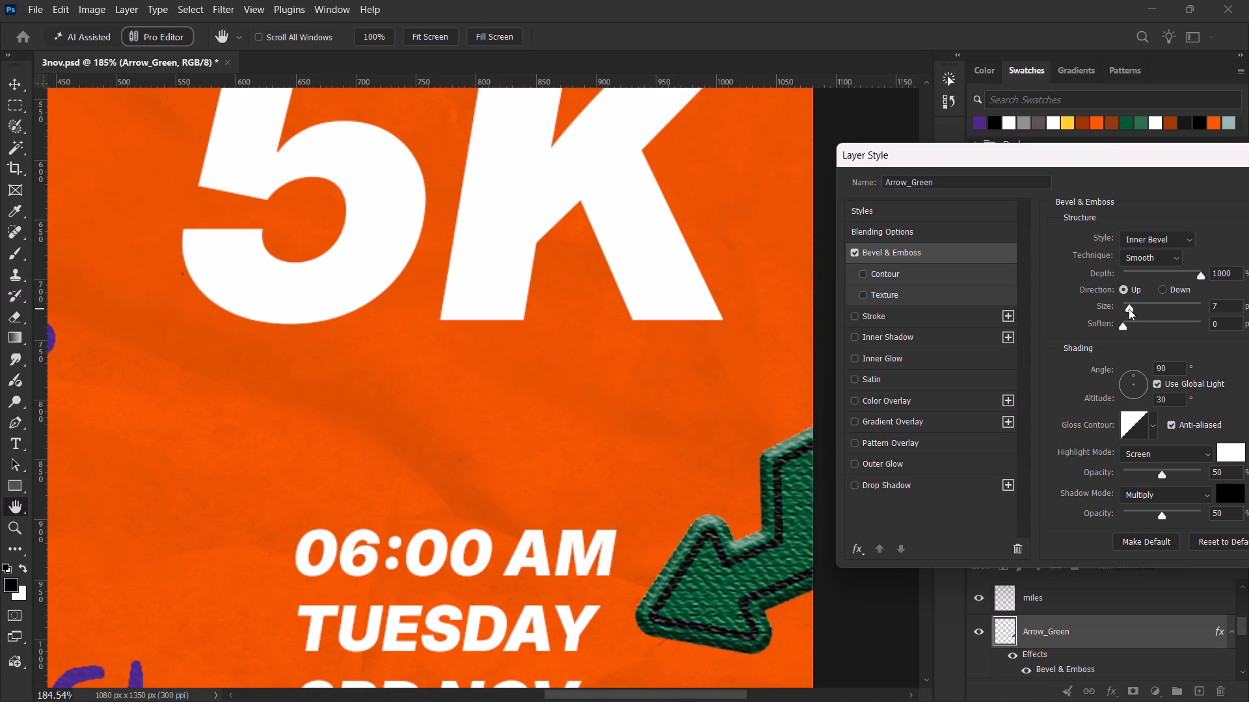
{"action": "left_click_drag", "start_coordinate": [1129, 309], "coordinate": [1130, 309]}
{"action": "left_click_drag", "start_coordinate": [1070, 164], "coordinate": [1041, 166]}
{"action": "left_click_drag", "start_coordinate": [1131, 475], "coordinate": [1150, 478]}
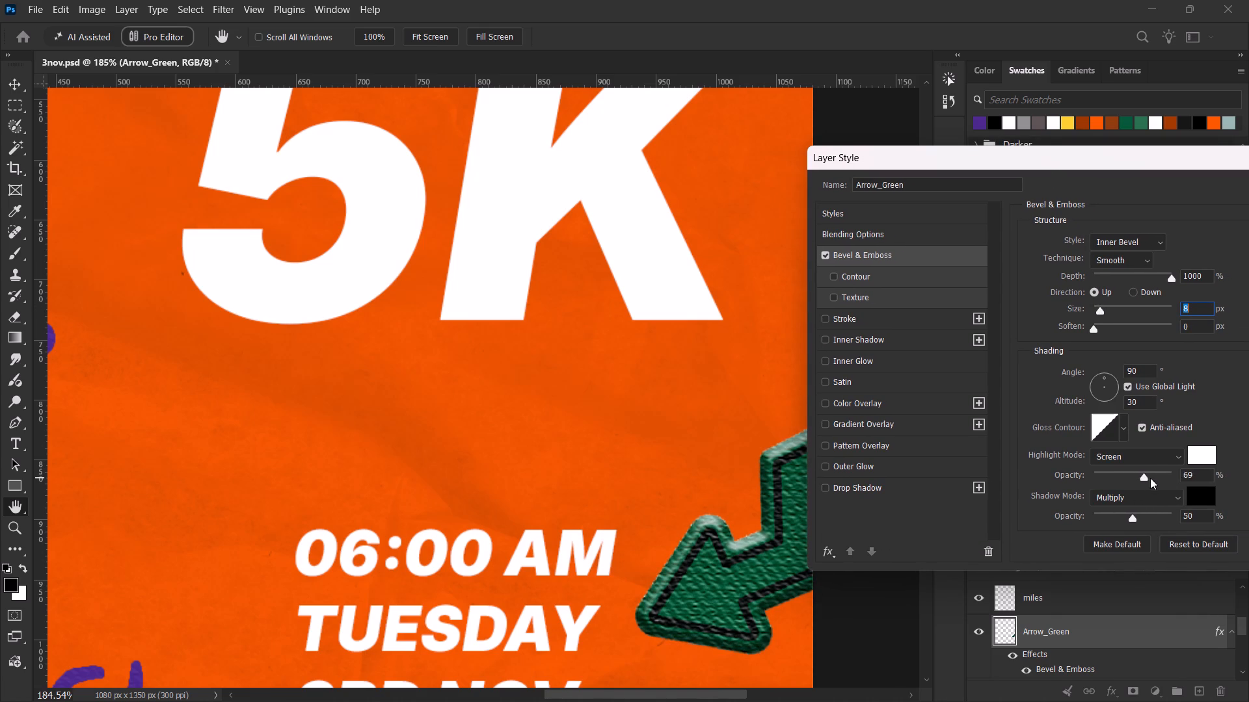
{"action": "left_click_drag", "start_coordinate": [1150, 478], "coordinate": [1123, 483]}
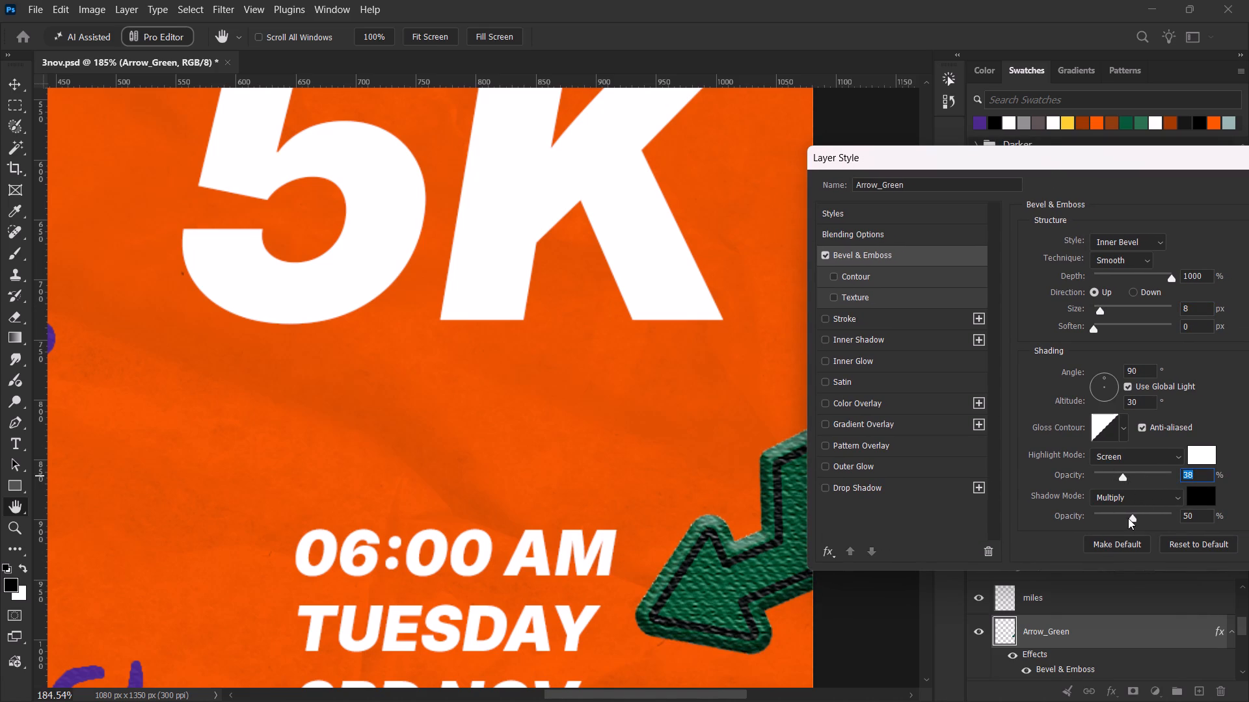
{"action": "left_click_drag", "start_coordinate": [1131, 517], "coordinate": [1140, 516]}
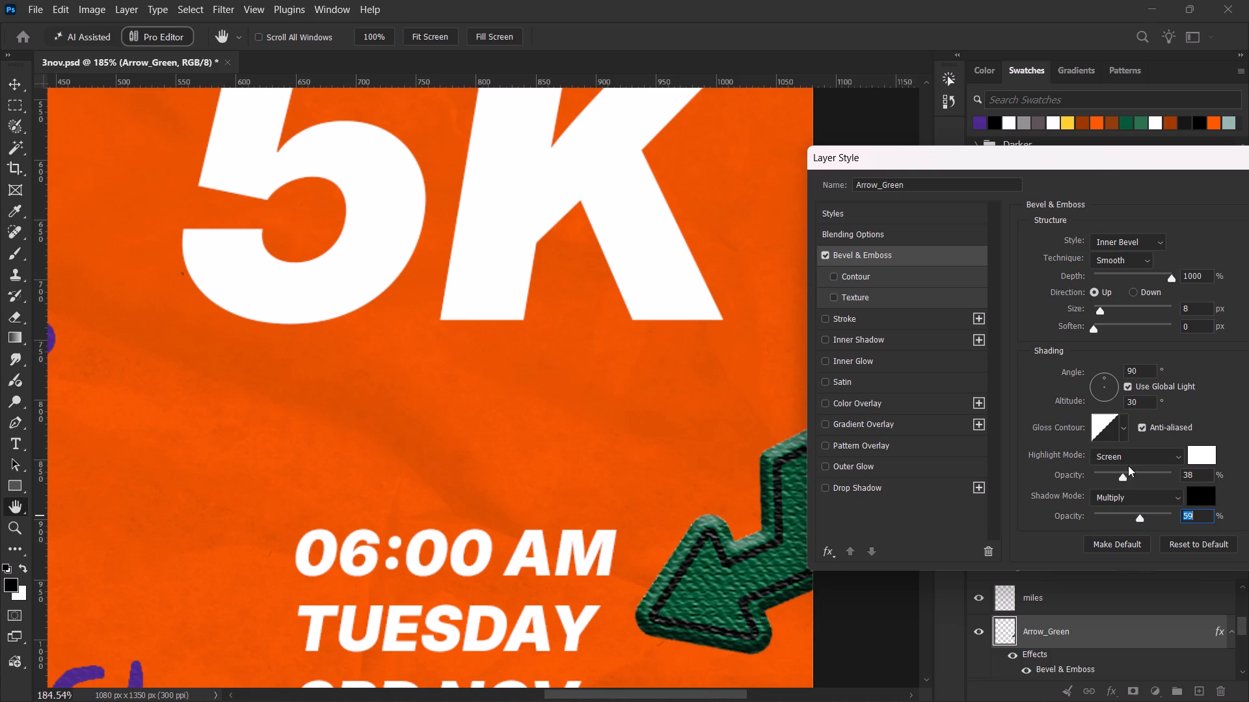
{"action": "left_click_drag", "start_coordinate": [1094, 163], "coordinate": [1022, 176]}
{"action": "left_click_drag", "start_coordinate": [1127, 177], "coordinate": [969, 173]}
{"action": "left_click", "coordinate": [1139, 193]}
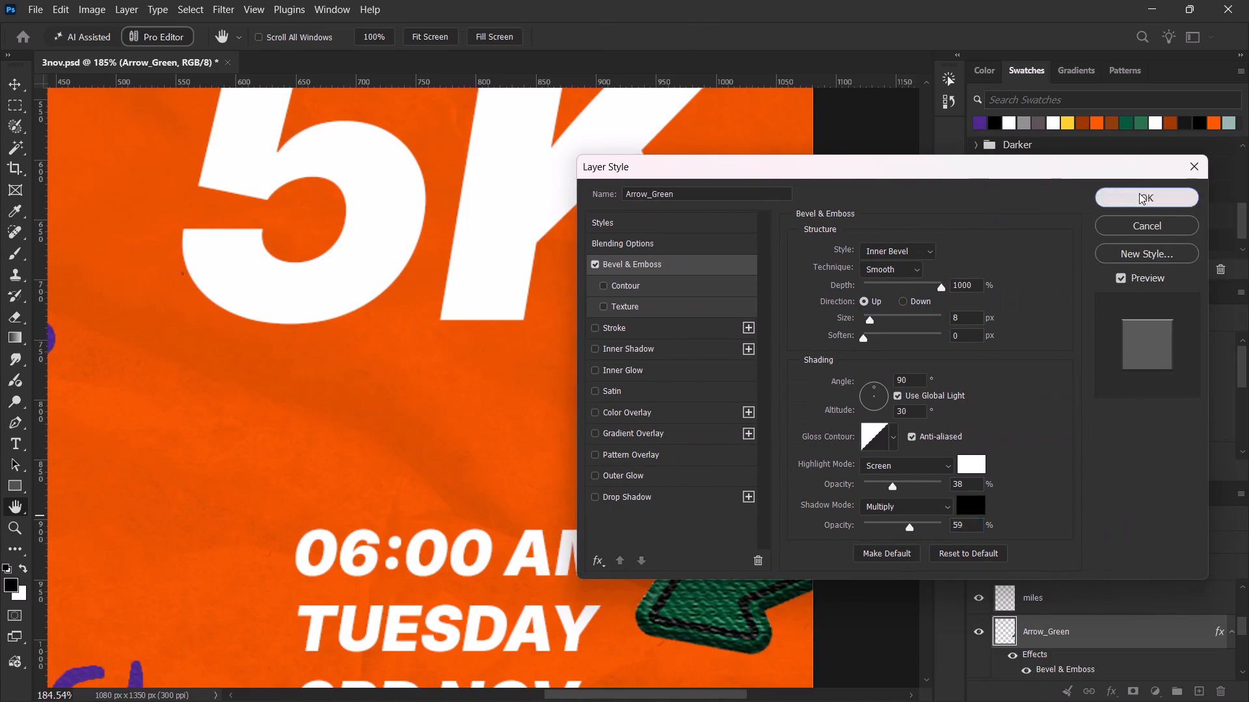
Check how the bevelled green arrow looks within the poster layout.
{"action": "scroll", "coordinate": [434, 425], "scroll_direction": "up", "scroll_amount": 1, "text": "alt"}
{"action": "scroll", "coordinate": [431, 424], "scroll_direction": "down", "scroll_amount": 10, "text": "alt"}
{"action": "scroll", "coordinate": [421, 415], "scroll_direction": "up", "scroll_amount": 1, "text": "alt"}
{"action": "scroll", "coordinate": [421, 415], "scroll_direction": "down", "scroll_amount": 2, "text": "alt"}
{"action": "key", "text": "space"}
{"action": "key", "text": "space"}
{"action": "key", "text": "space"}
{"action": "key", "text": "space"}
{"action": "key", "text": "space"}
{"action": "key", "text": "space"}
{"action": "key", "text": "space"}
{"action": "key", "text": "space"}
{"action": "left_click_drag", "start_coordinate": [418, 398], "coordinate": [665, 408]}
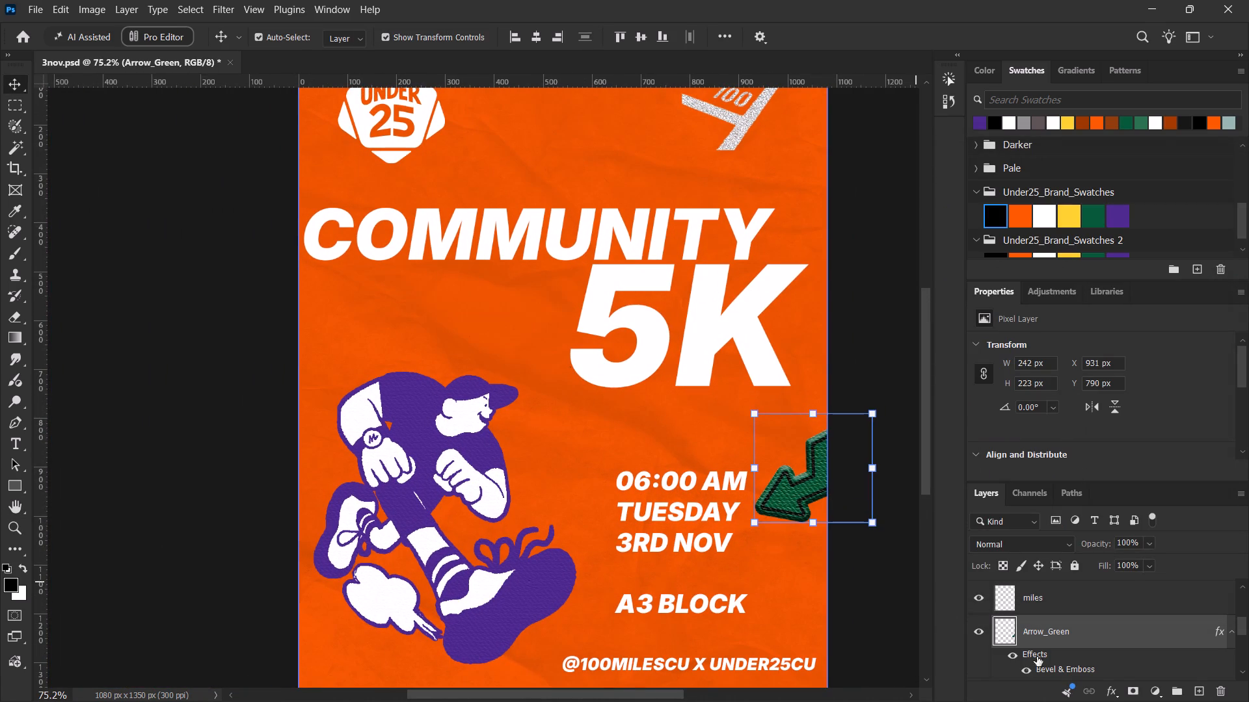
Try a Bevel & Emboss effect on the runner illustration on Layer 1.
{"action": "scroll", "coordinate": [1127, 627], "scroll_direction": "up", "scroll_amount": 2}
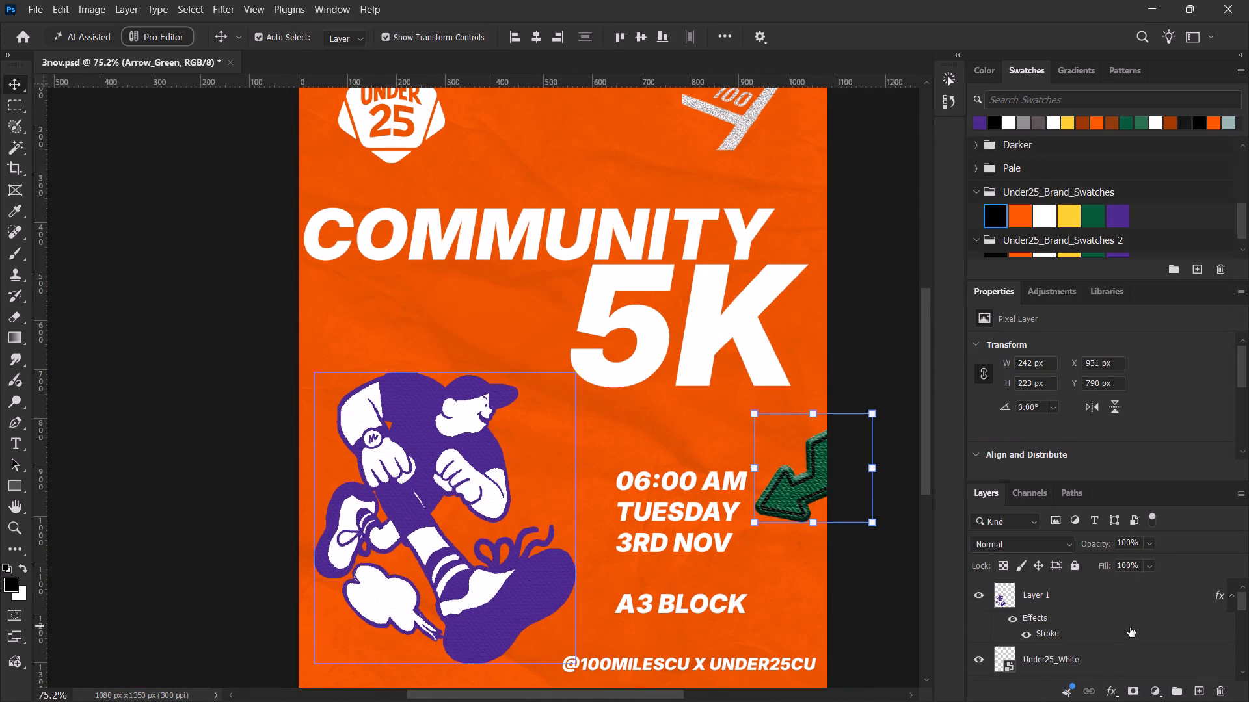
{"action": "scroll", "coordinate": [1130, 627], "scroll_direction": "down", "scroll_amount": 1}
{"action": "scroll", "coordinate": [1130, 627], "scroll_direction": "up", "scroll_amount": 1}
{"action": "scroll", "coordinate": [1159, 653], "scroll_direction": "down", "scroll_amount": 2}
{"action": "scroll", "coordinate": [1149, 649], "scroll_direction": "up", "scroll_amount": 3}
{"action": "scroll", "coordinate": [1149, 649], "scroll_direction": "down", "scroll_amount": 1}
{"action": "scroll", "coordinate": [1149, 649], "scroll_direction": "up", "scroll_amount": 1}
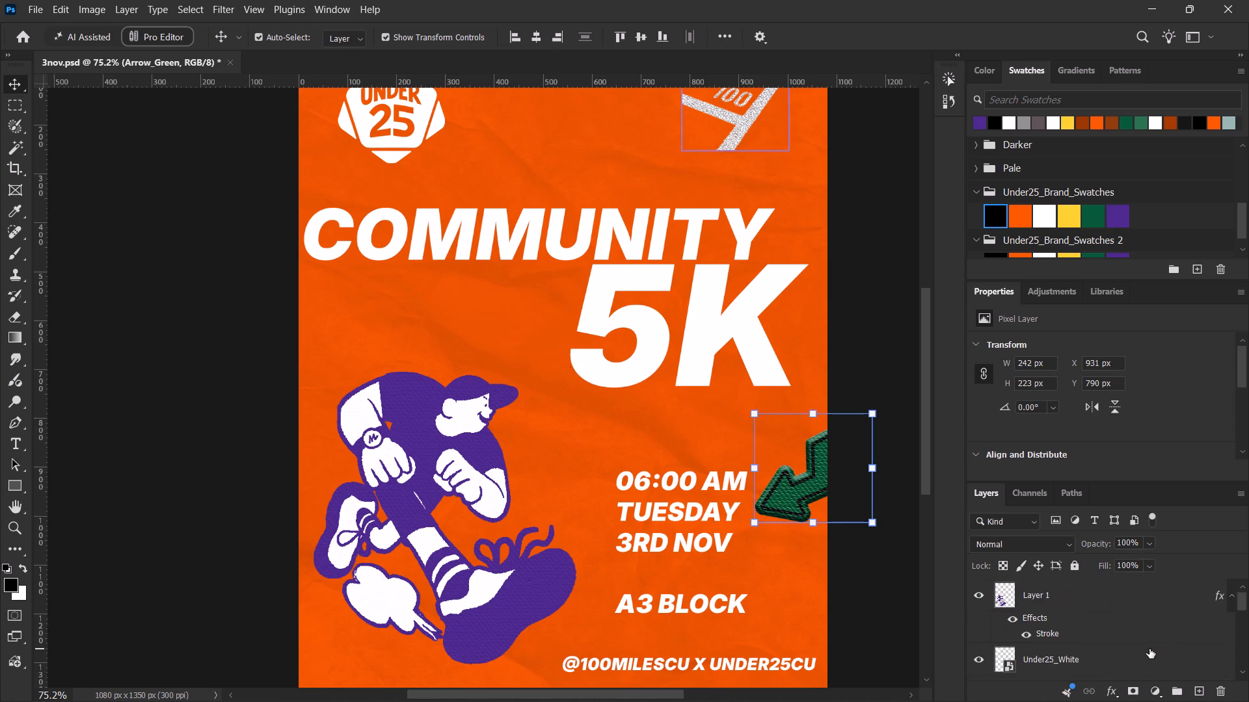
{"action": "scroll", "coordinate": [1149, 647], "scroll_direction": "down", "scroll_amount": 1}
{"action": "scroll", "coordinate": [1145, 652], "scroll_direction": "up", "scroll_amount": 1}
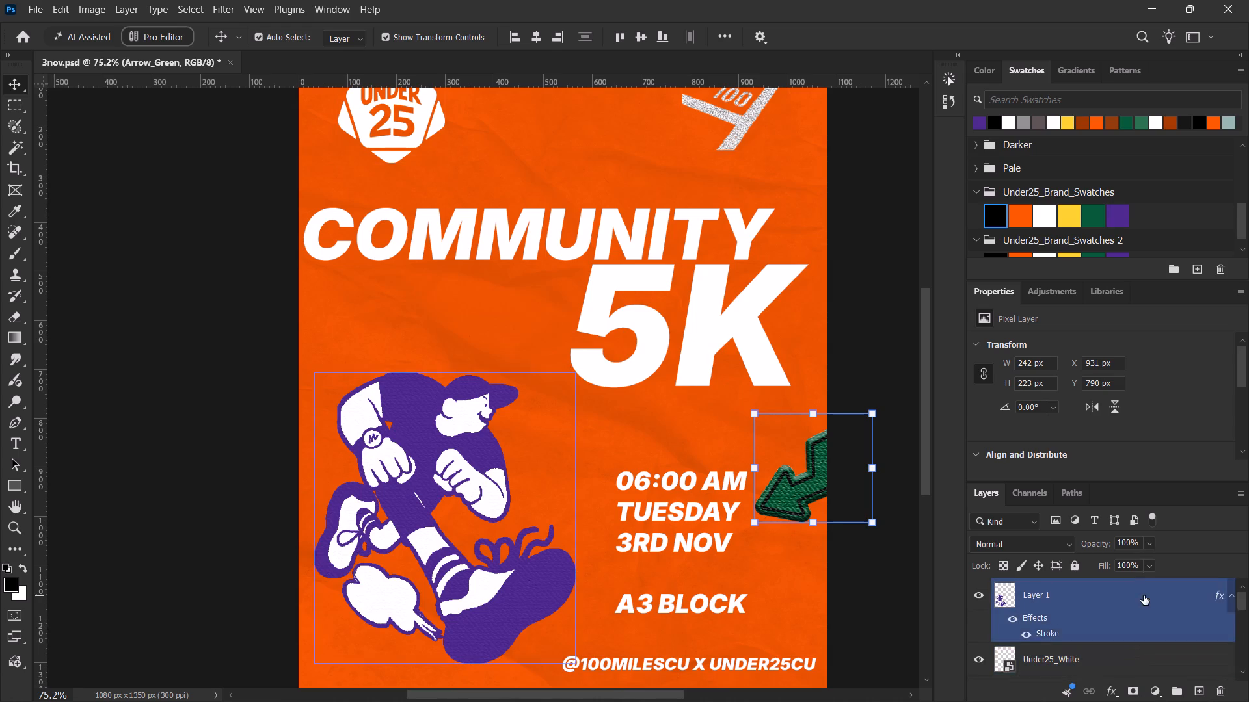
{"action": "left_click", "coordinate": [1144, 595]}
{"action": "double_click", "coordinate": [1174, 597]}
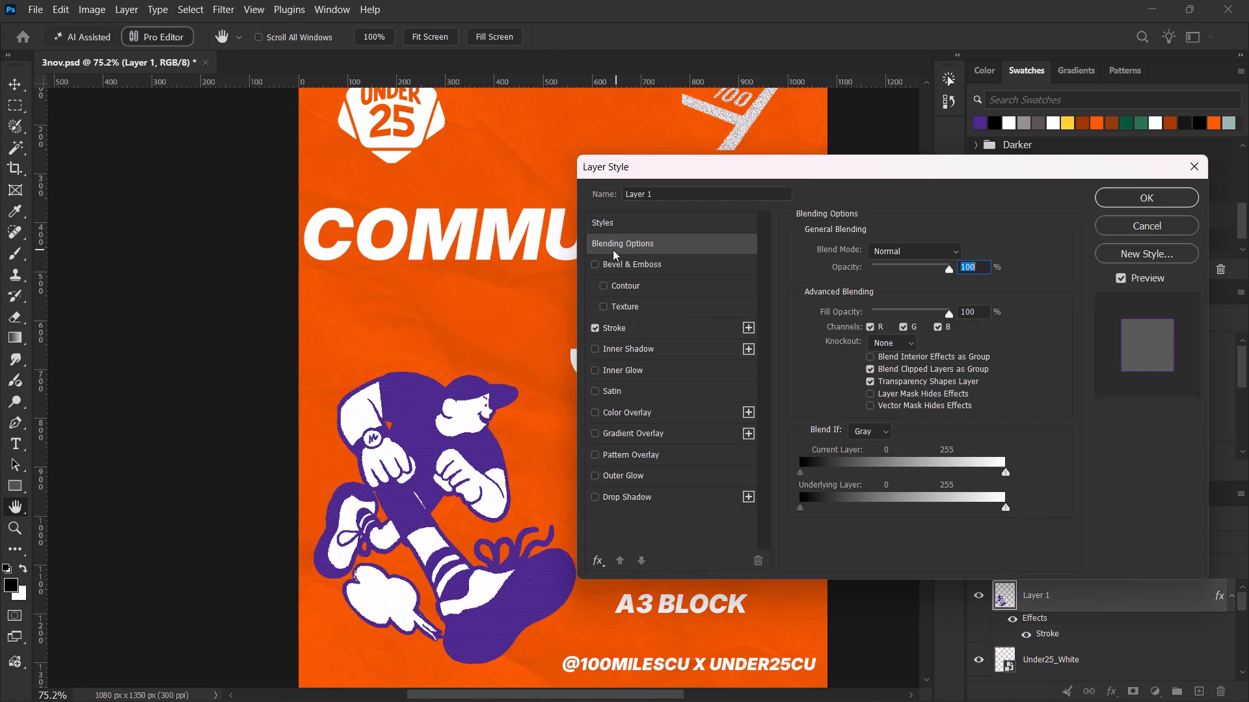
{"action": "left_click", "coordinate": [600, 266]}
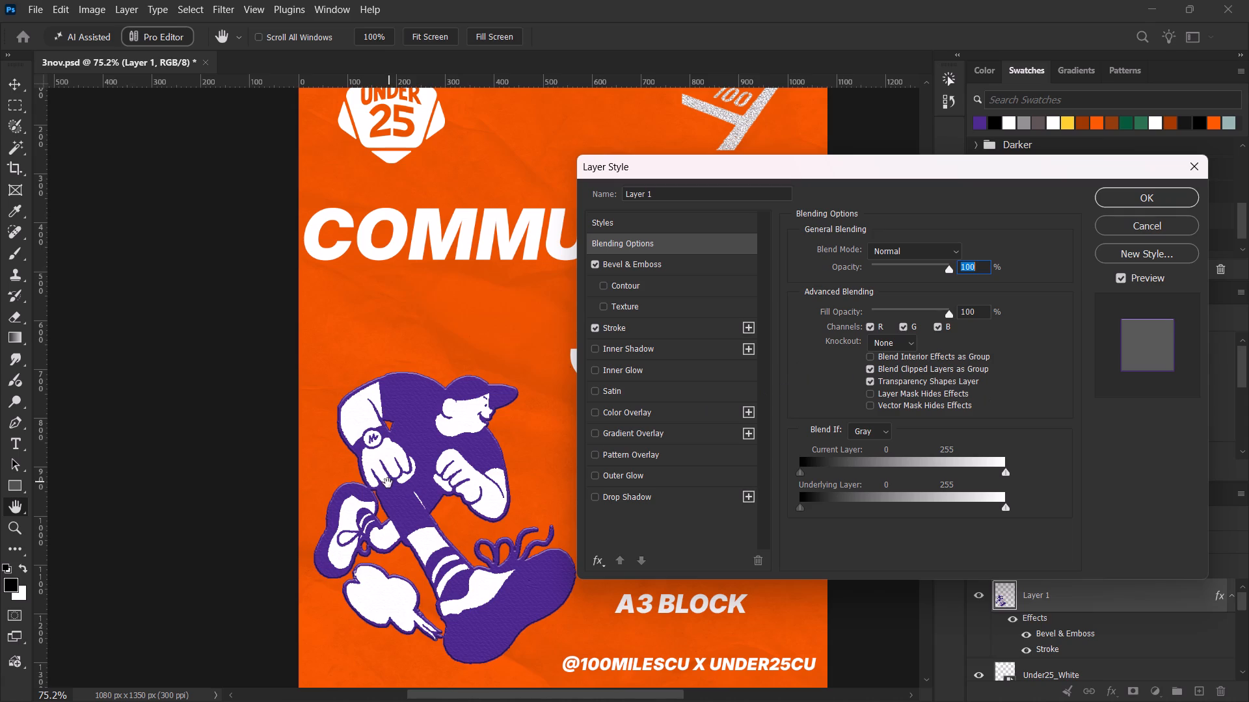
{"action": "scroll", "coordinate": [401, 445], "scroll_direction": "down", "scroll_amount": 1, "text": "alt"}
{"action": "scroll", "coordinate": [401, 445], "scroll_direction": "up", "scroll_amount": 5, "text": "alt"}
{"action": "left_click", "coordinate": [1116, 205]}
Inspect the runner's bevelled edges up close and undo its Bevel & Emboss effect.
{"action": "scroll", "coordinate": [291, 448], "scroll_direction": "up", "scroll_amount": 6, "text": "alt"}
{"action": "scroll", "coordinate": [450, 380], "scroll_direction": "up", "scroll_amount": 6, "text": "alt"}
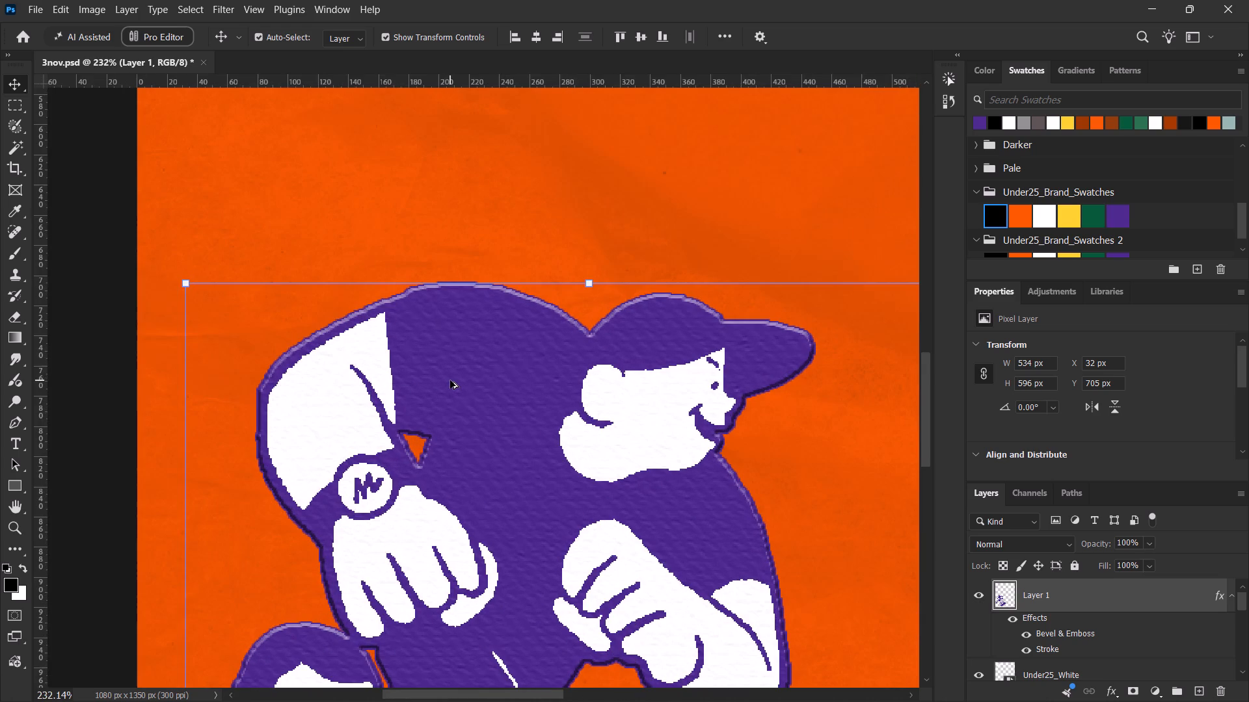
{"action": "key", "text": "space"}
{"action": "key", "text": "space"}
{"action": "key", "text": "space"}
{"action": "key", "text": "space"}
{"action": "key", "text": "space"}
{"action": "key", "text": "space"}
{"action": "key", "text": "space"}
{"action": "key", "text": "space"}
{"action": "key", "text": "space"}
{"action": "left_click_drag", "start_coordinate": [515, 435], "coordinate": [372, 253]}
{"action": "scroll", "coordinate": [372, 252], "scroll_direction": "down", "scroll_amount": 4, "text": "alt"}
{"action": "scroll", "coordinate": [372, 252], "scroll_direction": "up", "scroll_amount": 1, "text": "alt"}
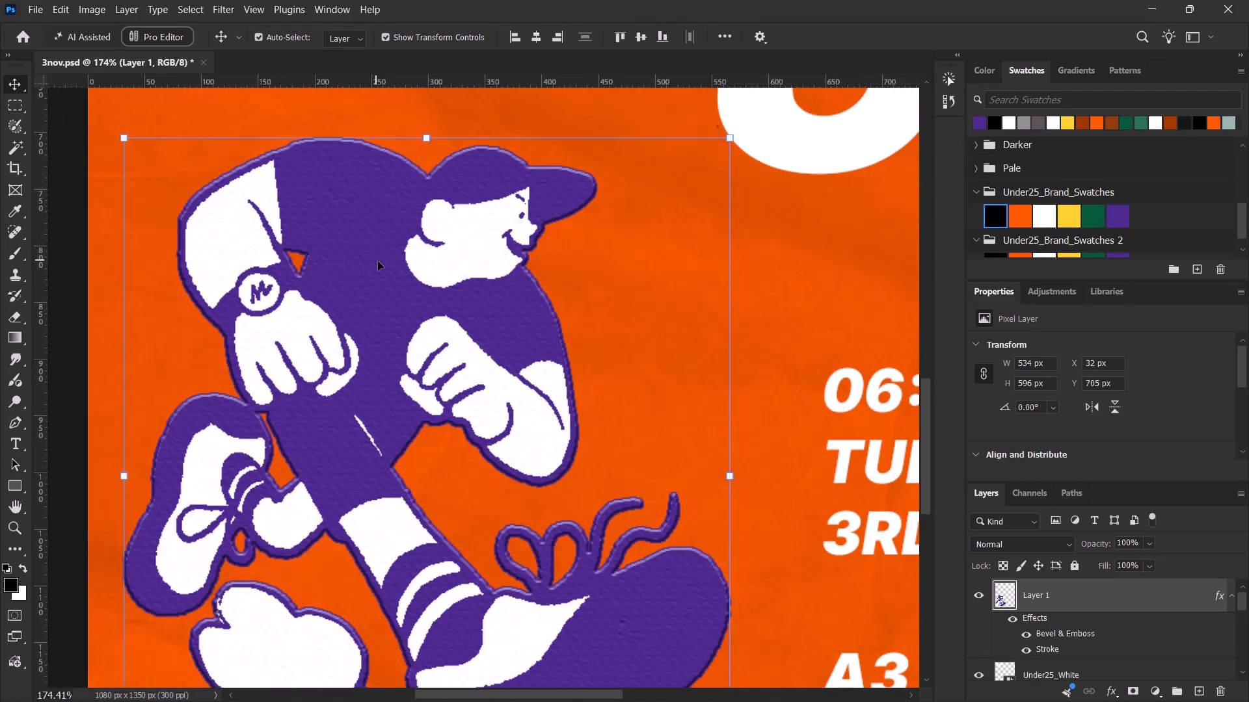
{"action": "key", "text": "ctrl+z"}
Review the runner, arrow and text together across the whole poster.
{"action": "scroll", "coordinate": [405, 283], "scroll_direction": "down", "scroll_amount": 6, "text": "alt"}
{"action": "scroll", "coordinate": [405, 283], "scroll_direction": "up", "scroll_amount": 1, "text": "alt"}
{"action": "scroll", "coordinate": [405, 283], "scroll_direction": "down", "scroll_amount": 4, "text": "alt"}
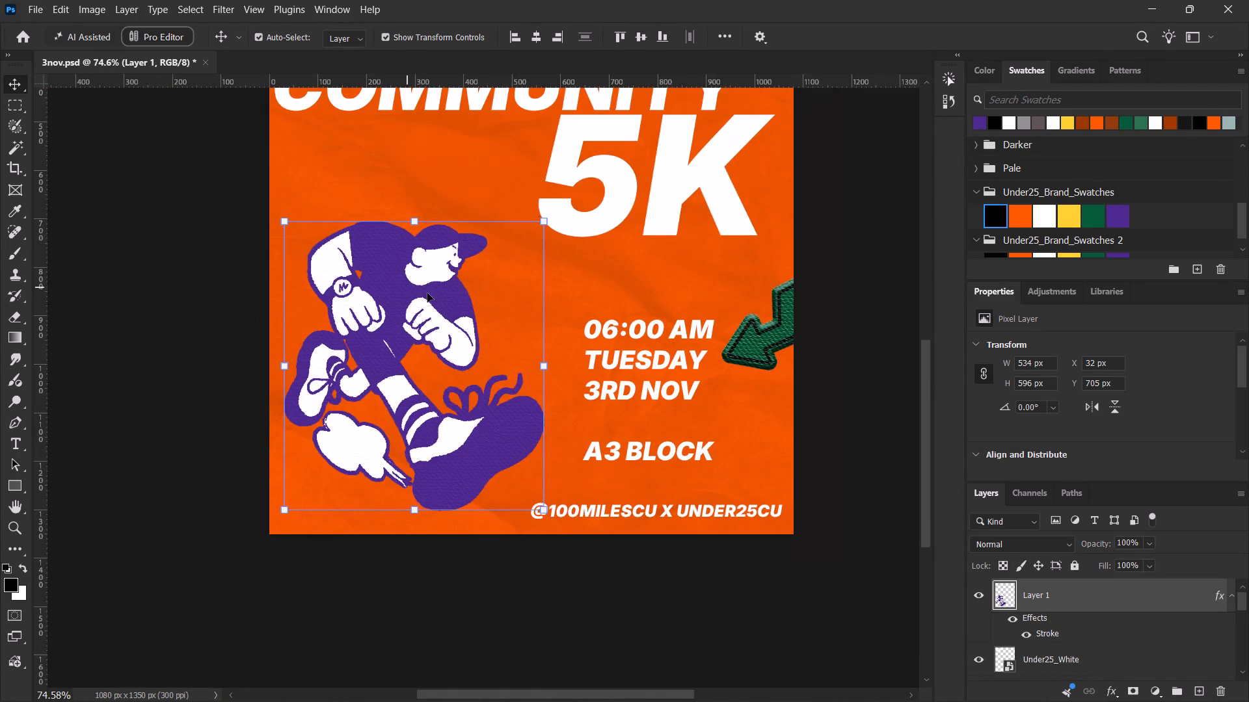
{"action": "key", "text": "space"}
{"action": "key", "text": "space"}
{"action": "key", "text": "space"}
{"action": "key", "text": "space"}
{"action": "key", "text": "space"}
{"action": "key", "text": "space"}
{"action": "key", "text": "space"}
{"action": "left_click_drag", "start_coordinate": [473, 276], "coordinate": [511, 409]}
{"action": "scroll", "coordinate": [511, 406], "scroll_direction": "down", "scroll_amount": 2, "text": "alt"}
{"action": "key", "text": "space"}
{"action": "left_click_drag", "start_coordinate": [493, 328], "coordinate": [494, 357]}
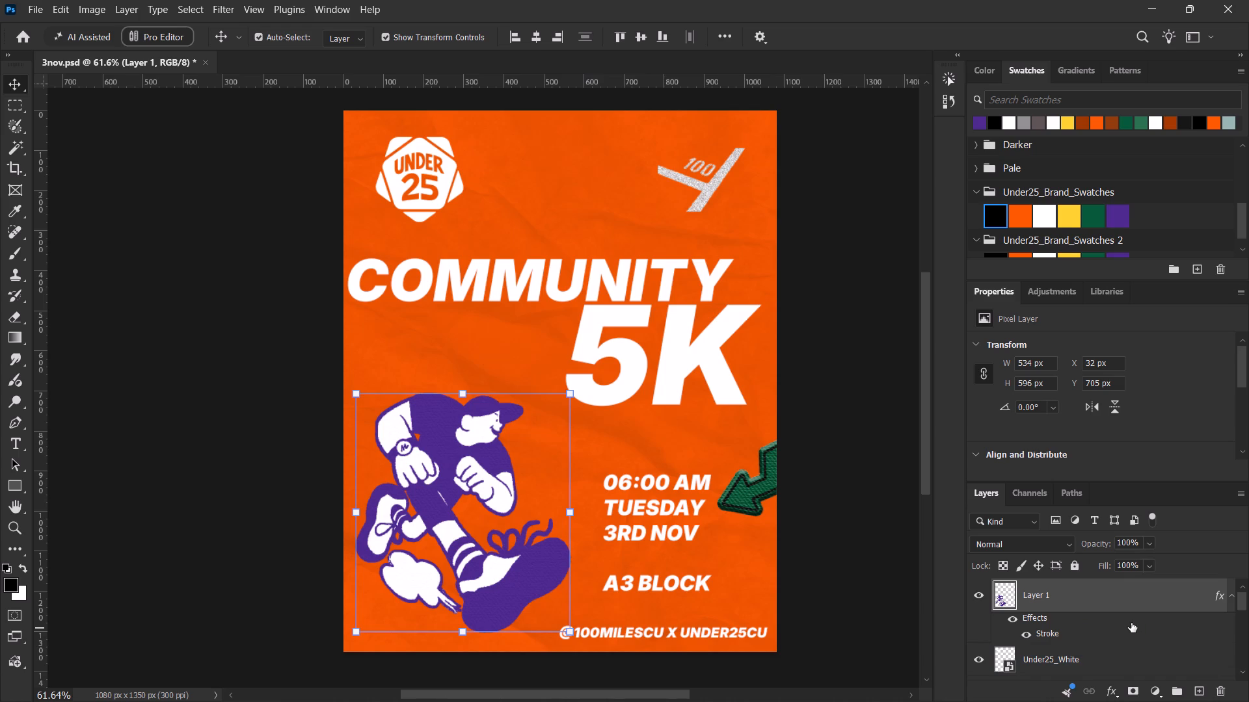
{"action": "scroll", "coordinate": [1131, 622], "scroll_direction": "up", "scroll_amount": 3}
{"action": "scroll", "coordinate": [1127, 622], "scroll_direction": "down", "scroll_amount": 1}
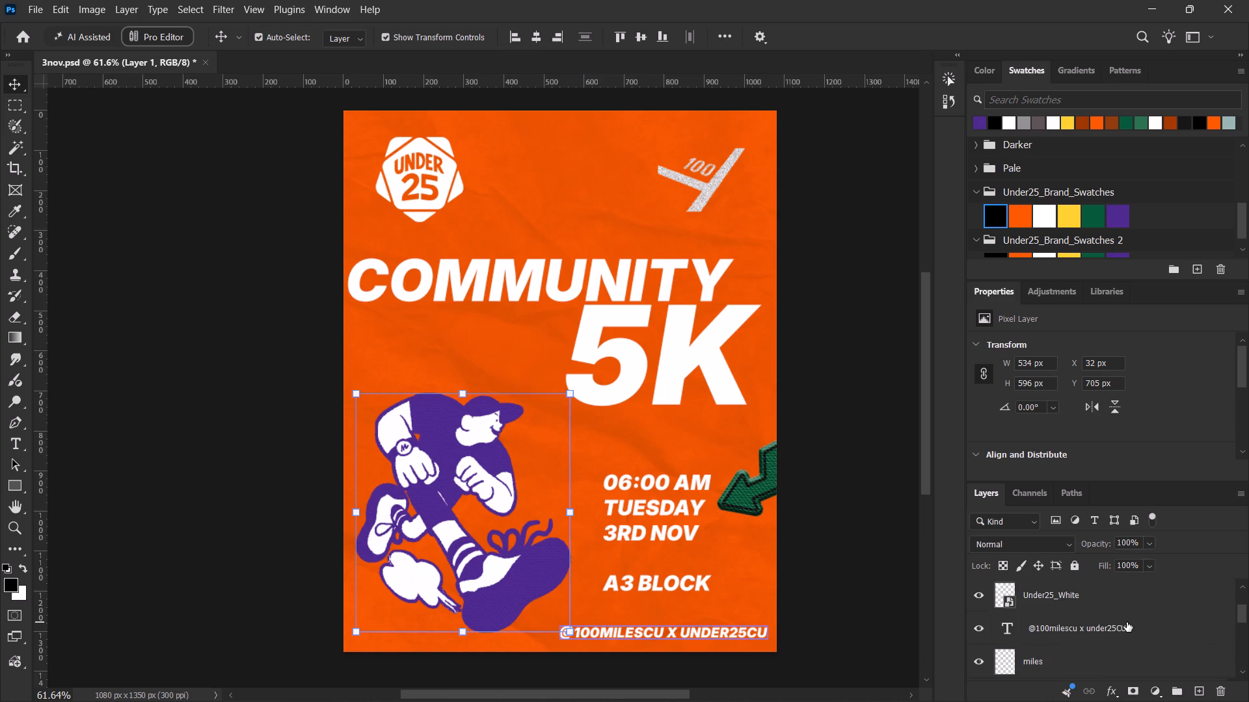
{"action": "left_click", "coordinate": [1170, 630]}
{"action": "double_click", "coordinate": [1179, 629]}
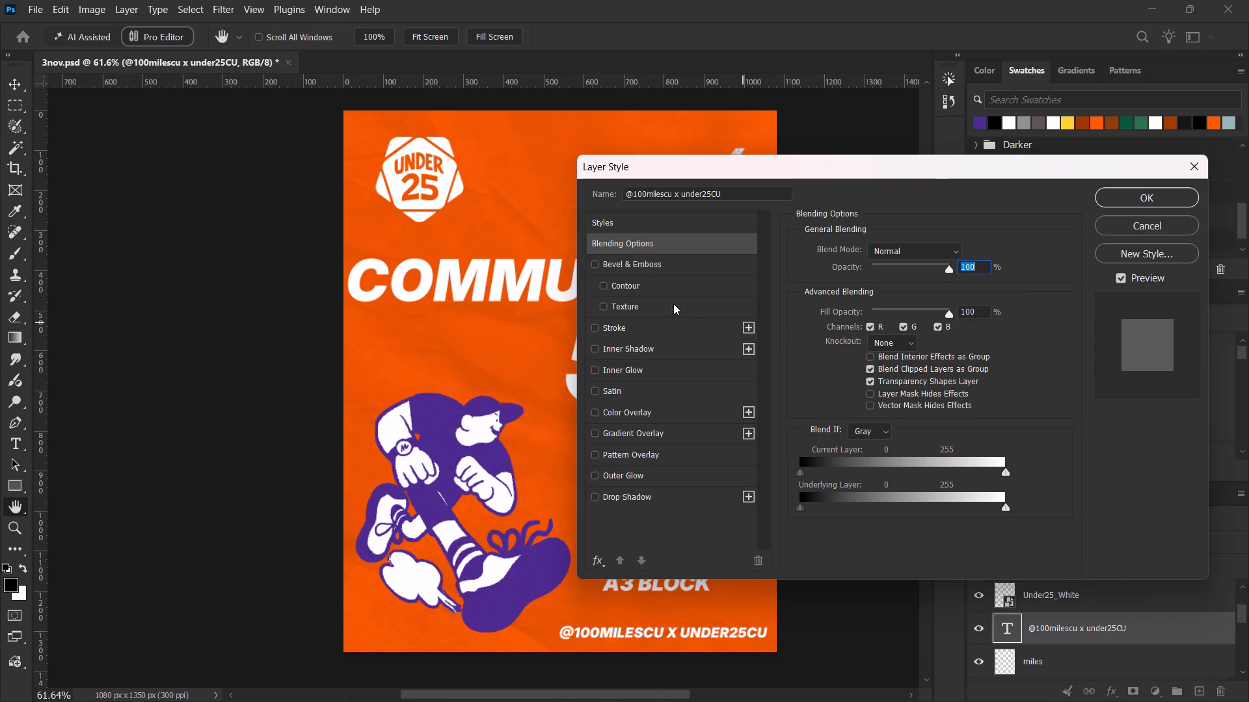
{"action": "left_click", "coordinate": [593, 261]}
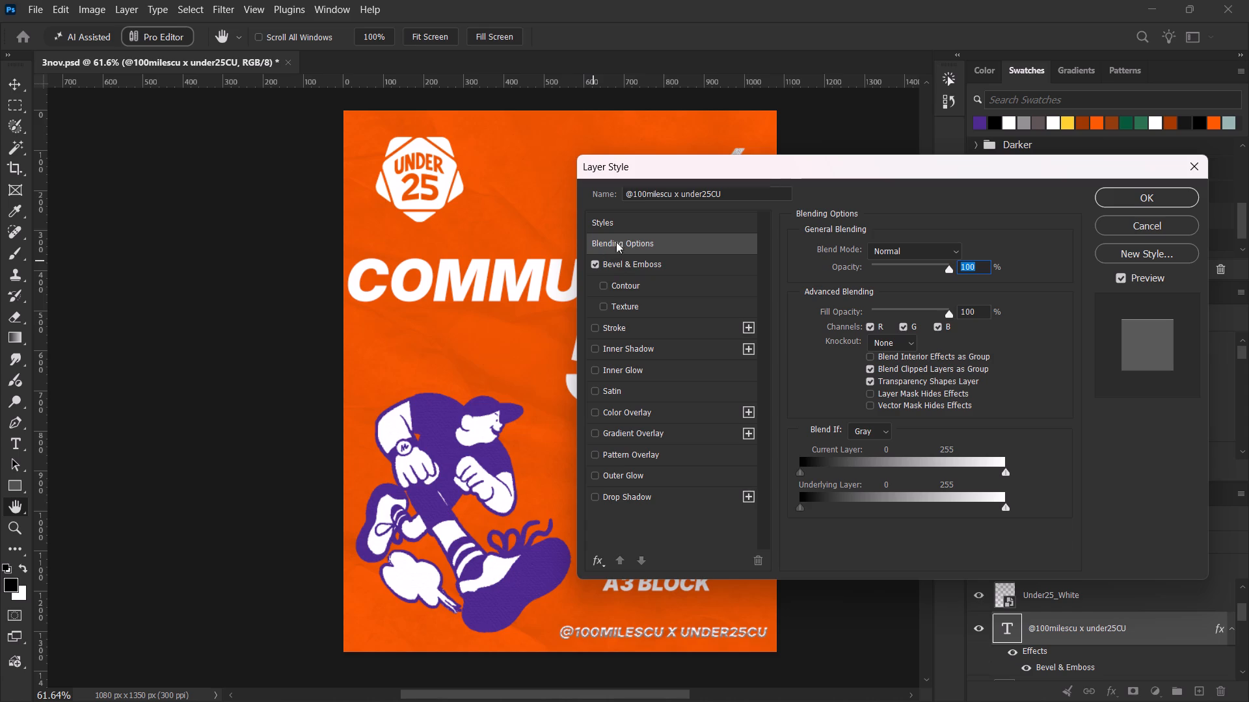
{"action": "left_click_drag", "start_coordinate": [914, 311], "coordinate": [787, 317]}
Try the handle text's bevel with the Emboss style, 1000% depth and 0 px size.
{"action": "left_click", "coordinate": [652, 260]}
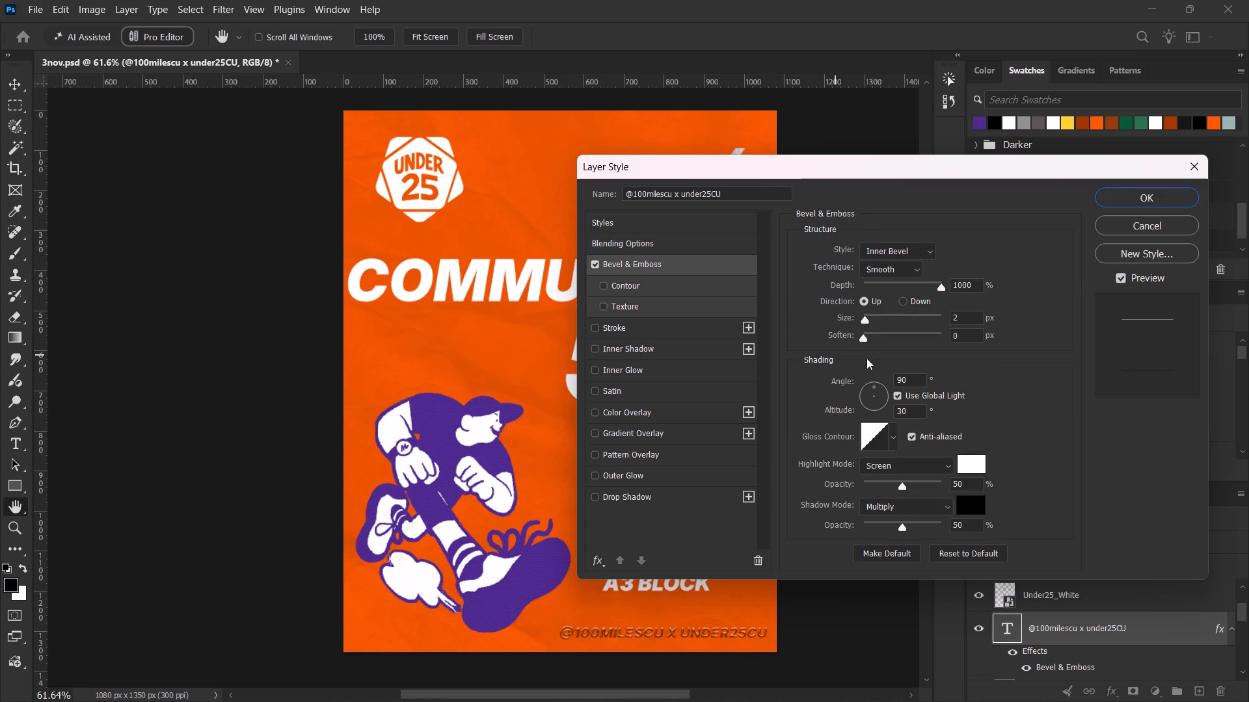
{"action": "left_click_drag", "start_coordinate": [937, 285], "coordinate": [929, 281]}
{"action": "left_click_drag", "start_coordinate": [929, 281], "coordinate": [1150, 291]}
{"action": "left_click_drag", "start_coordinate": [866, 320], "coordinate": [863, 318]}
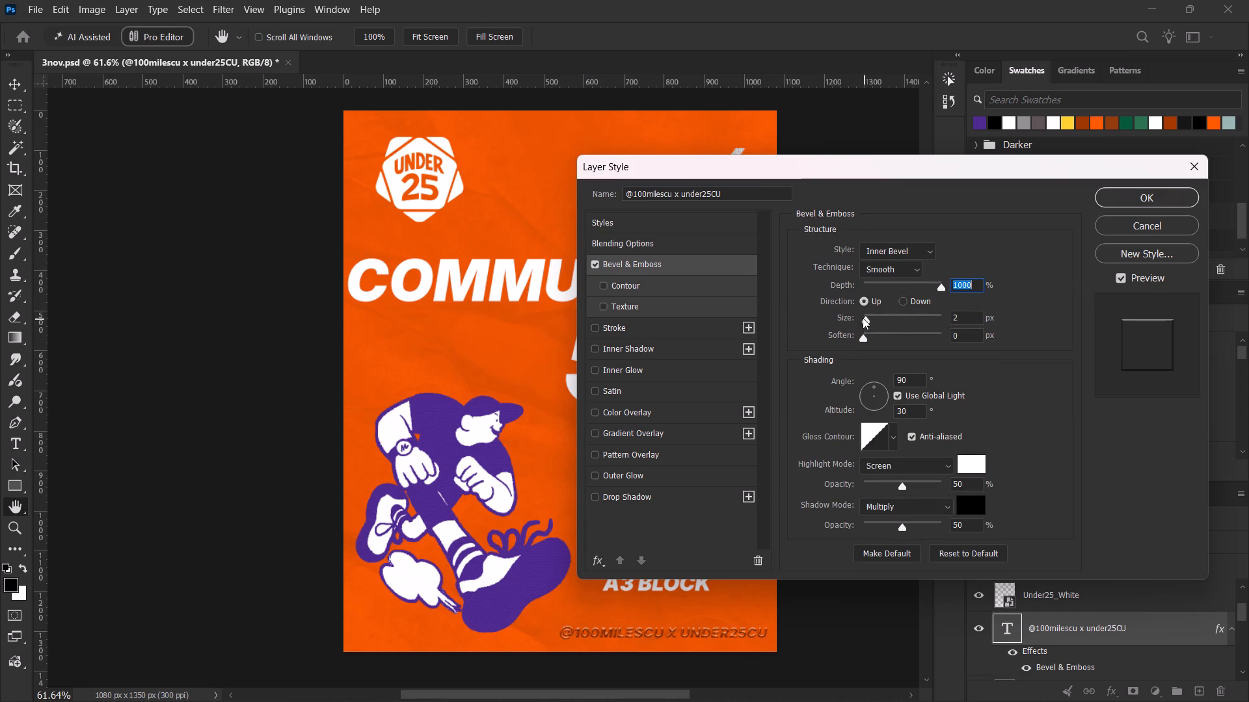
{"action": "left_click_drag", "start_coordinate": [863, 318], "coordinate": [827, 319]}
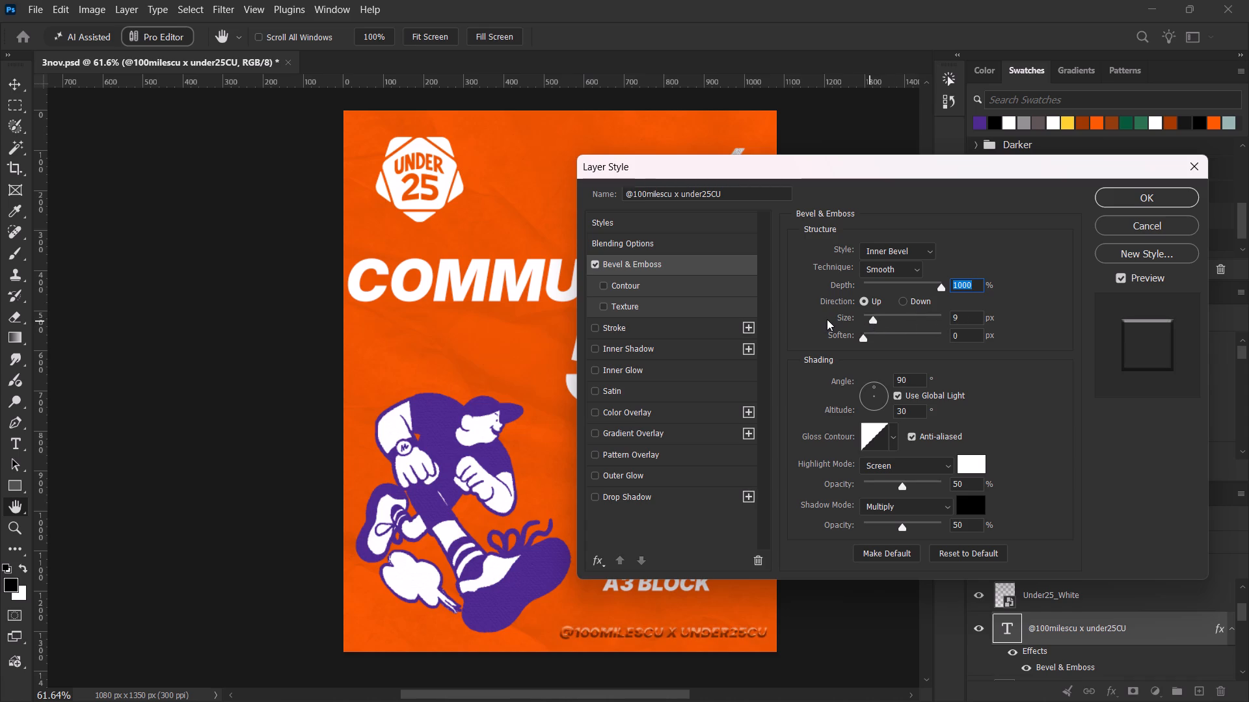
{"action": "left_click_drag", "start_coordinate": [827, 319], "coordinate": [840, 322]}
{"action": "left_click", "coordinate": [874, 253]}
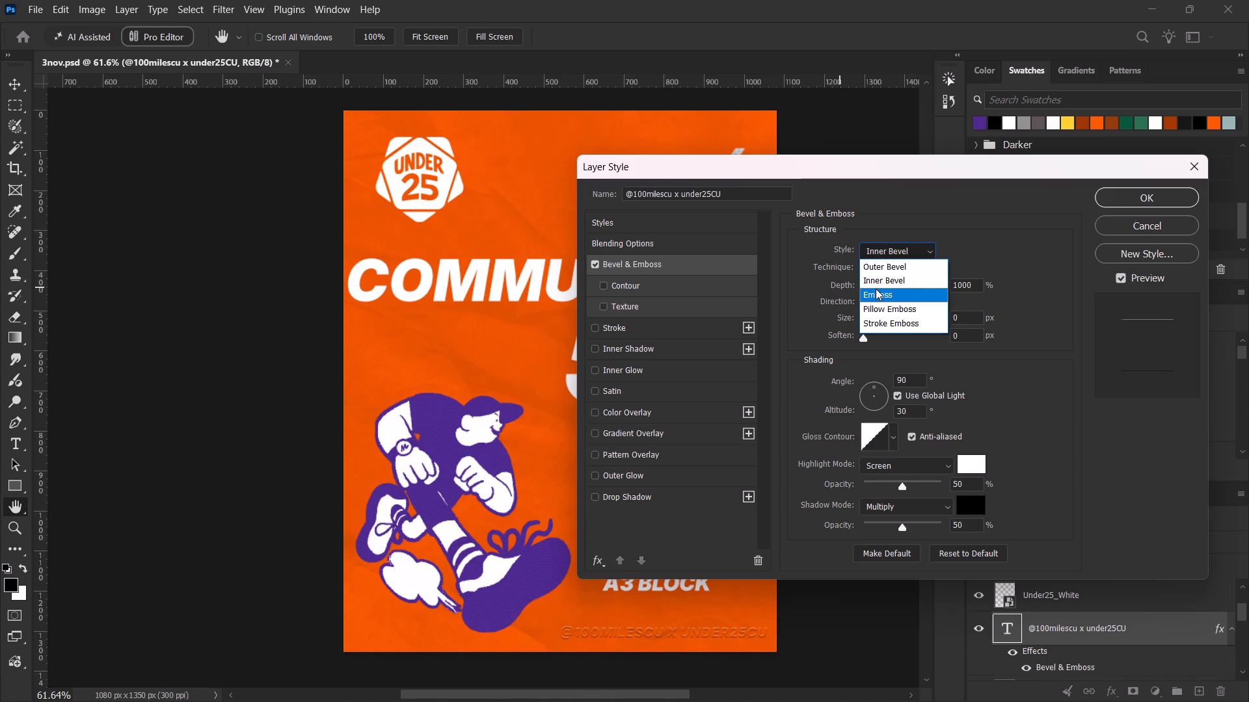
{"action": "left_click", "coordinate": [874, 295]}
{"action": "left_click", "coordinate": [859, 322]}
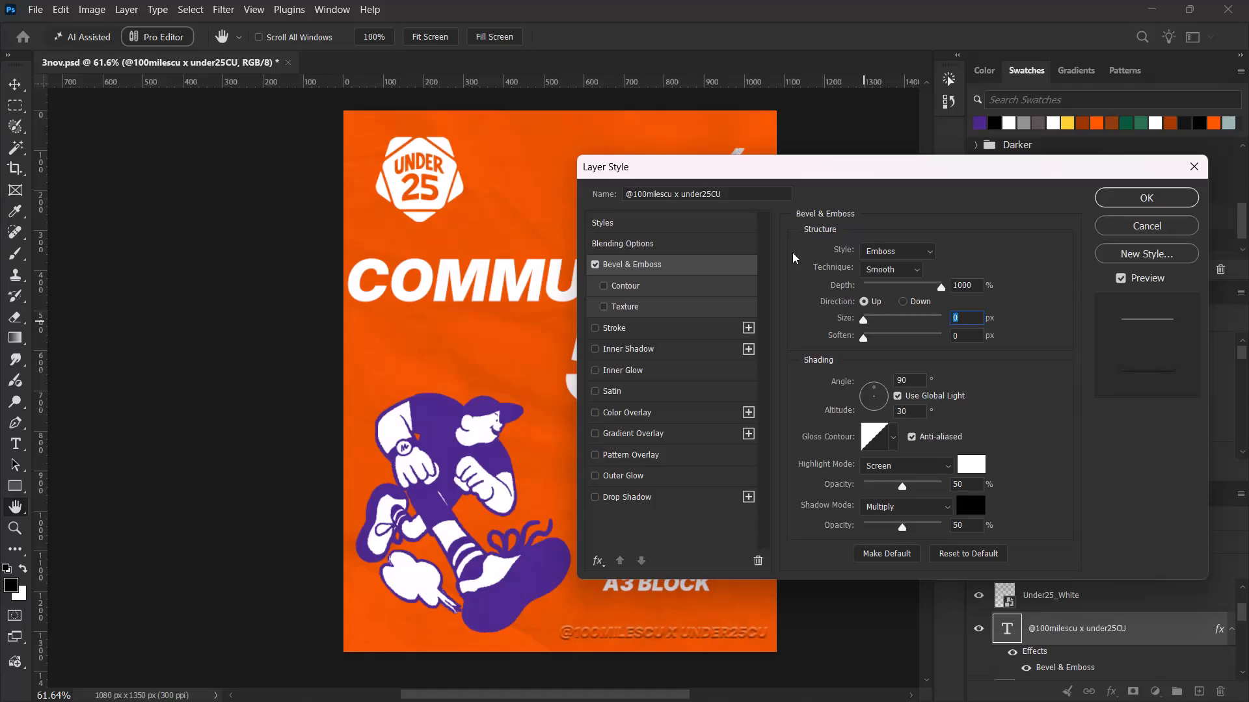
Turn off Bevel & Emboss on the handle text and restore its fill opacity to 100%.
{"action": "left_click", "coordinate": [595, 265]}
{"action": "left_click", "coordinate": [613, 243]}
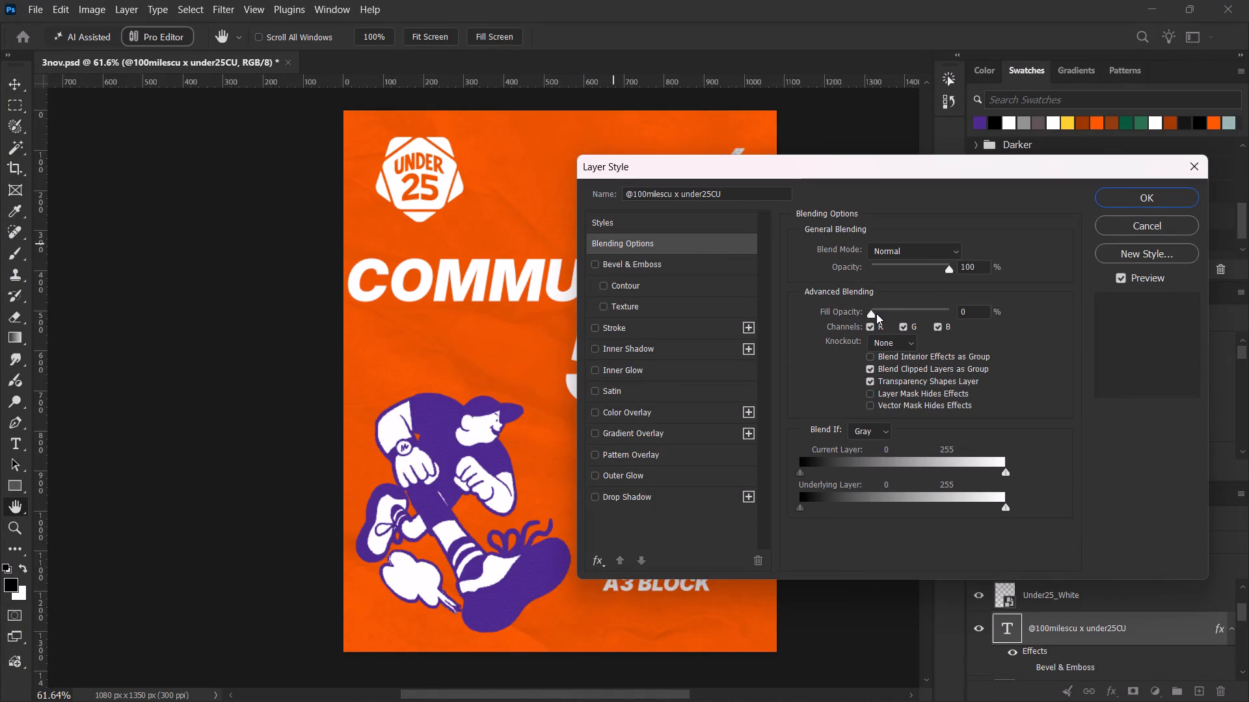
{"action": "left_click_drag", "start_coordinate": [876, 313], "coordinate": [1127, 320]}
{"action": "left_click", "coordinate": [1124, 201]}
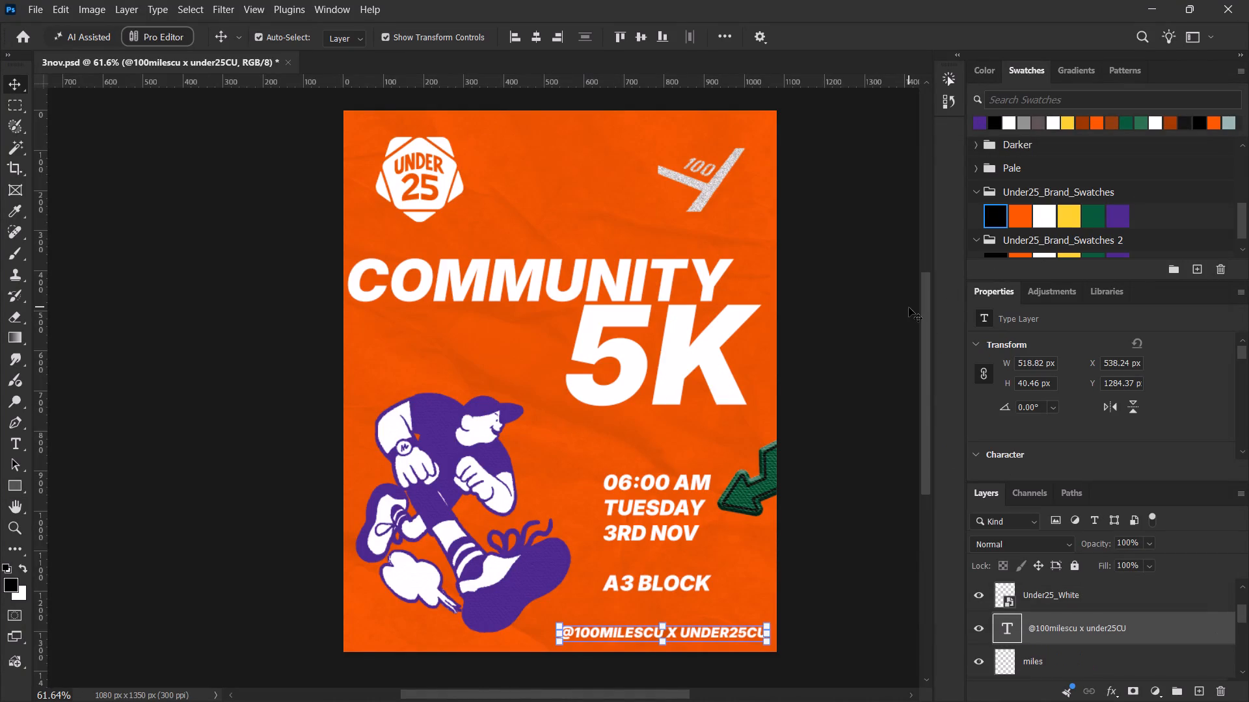
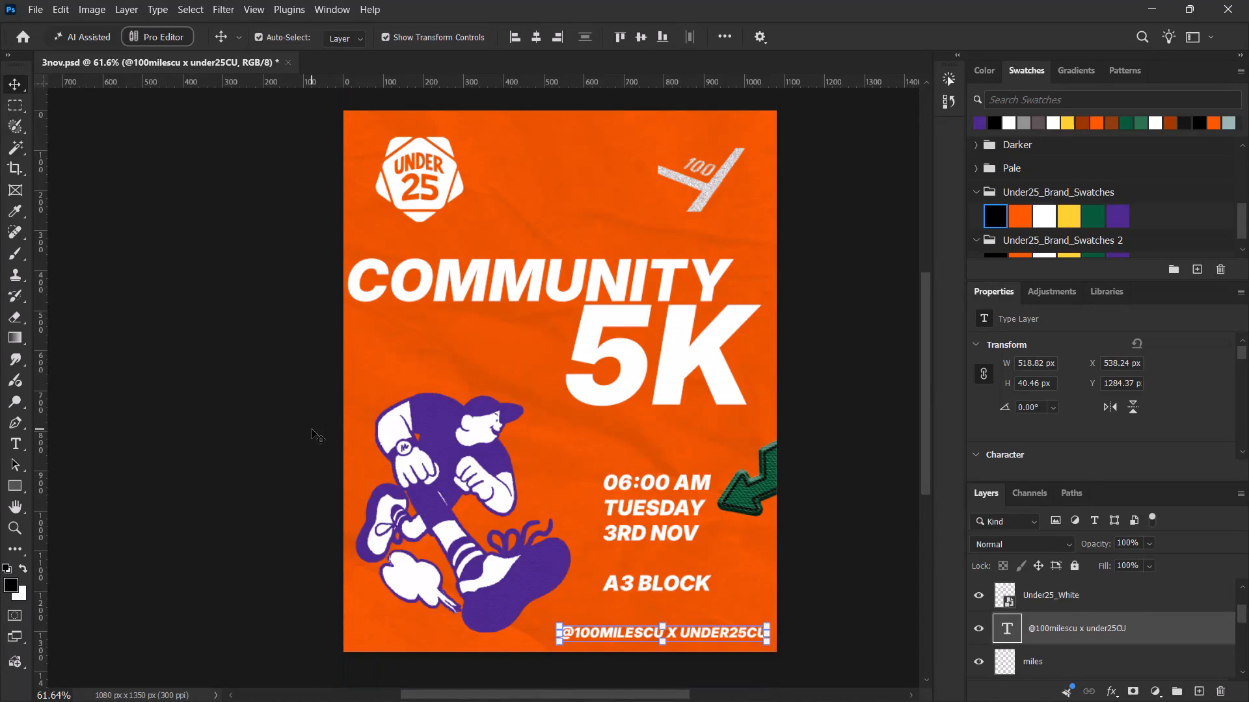
Switch to File Explorer and look through the Random Textures and Photoshop Resources folders for a suitable background texture.
{"action": "key", "text": "alt+Tab"}
{"action": "key", "text": "alt+Tab"}
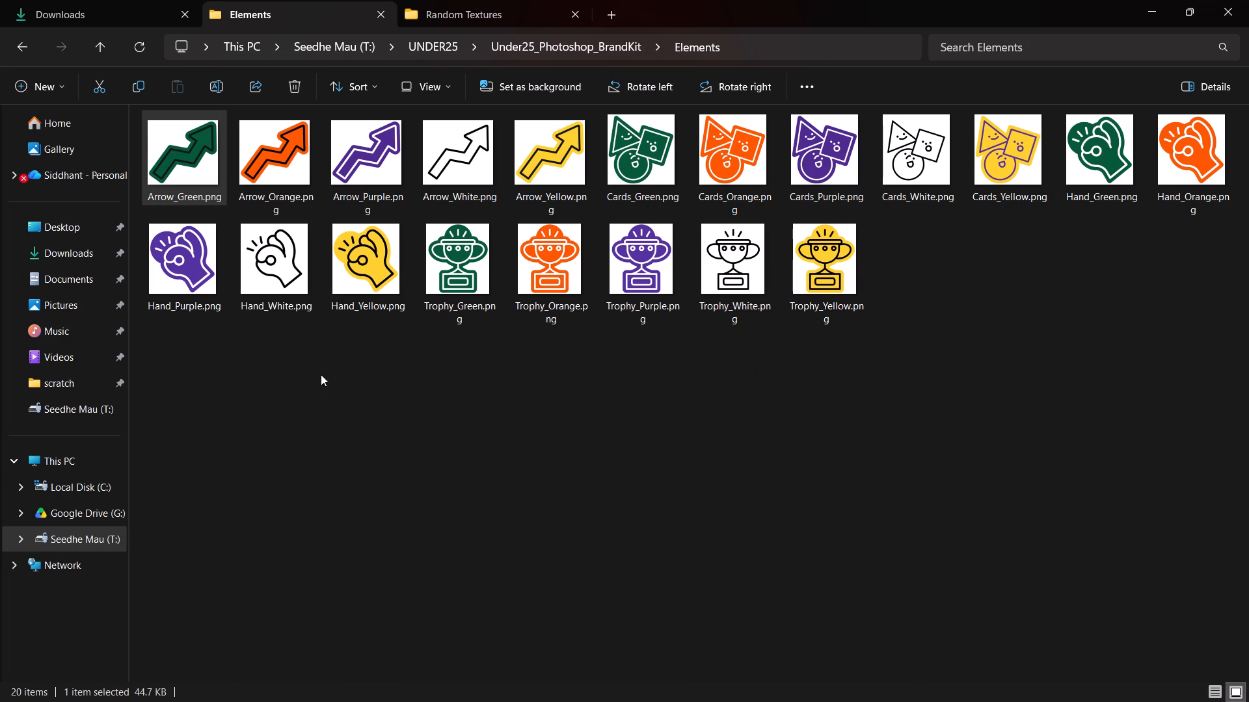
{"action": "left_click", "coordinate": [449, 23]}
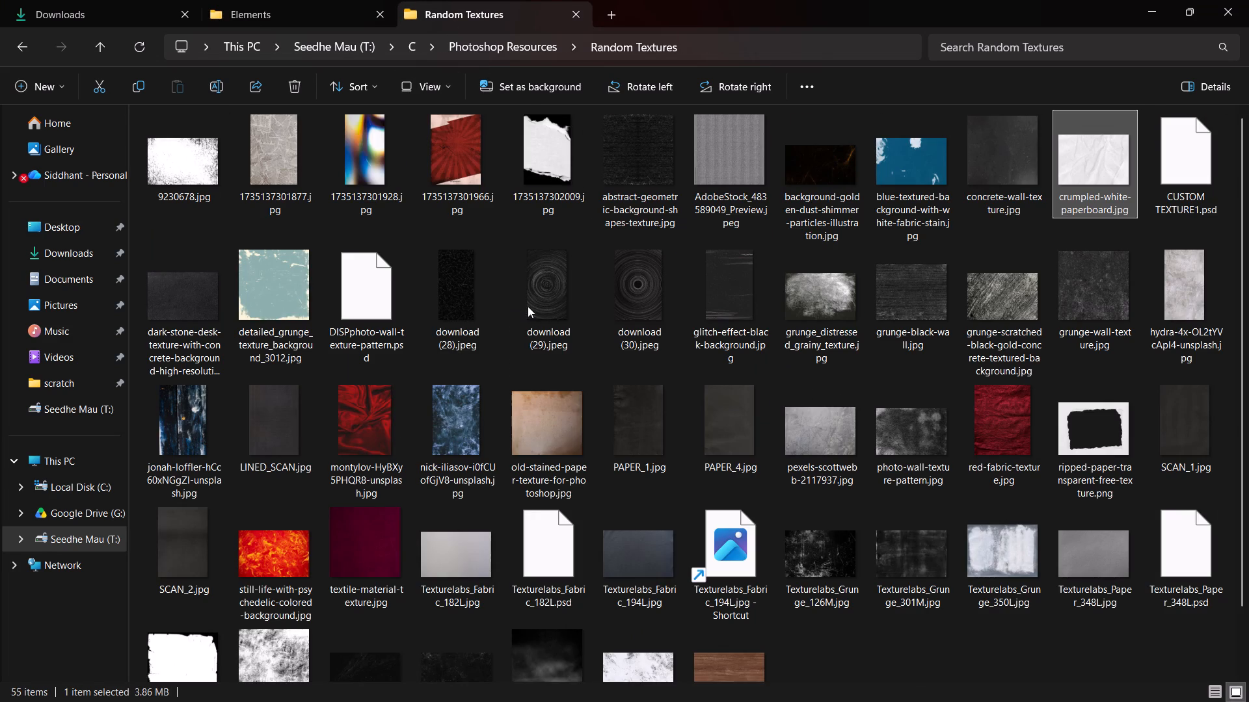
{"action": "key", "text": "h"}
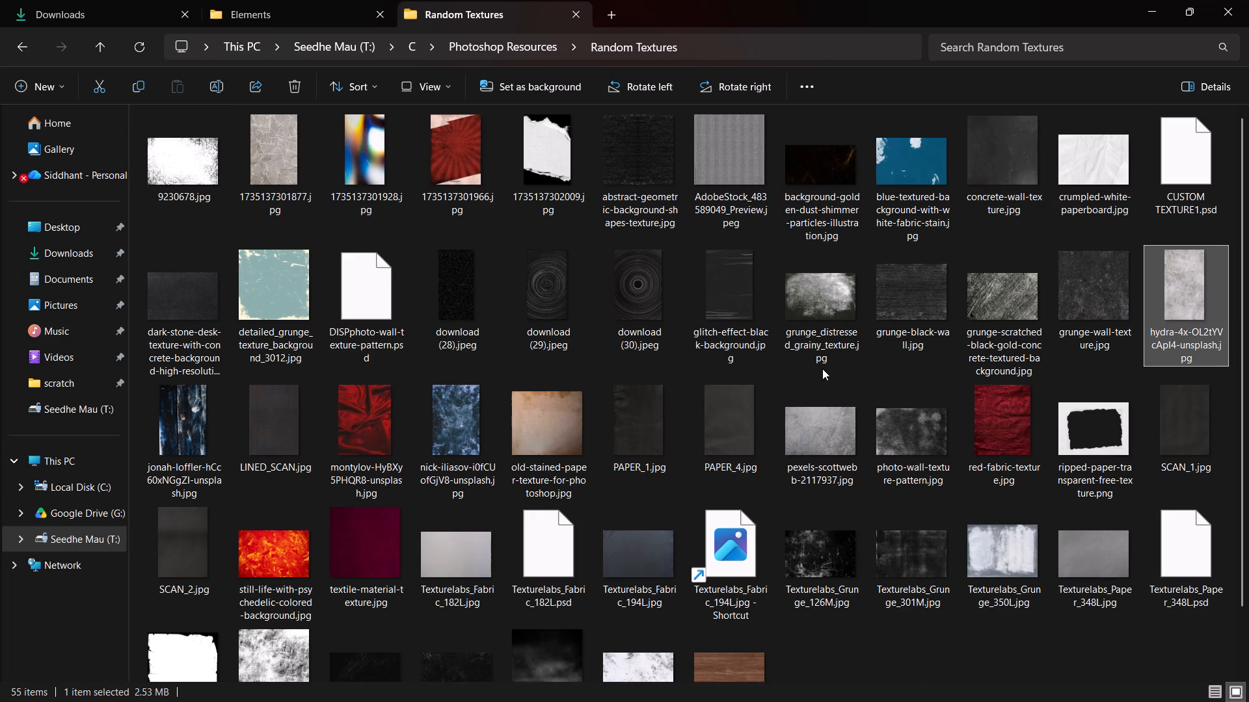
{"action": "left_click", "coordinate": [31, 49]}
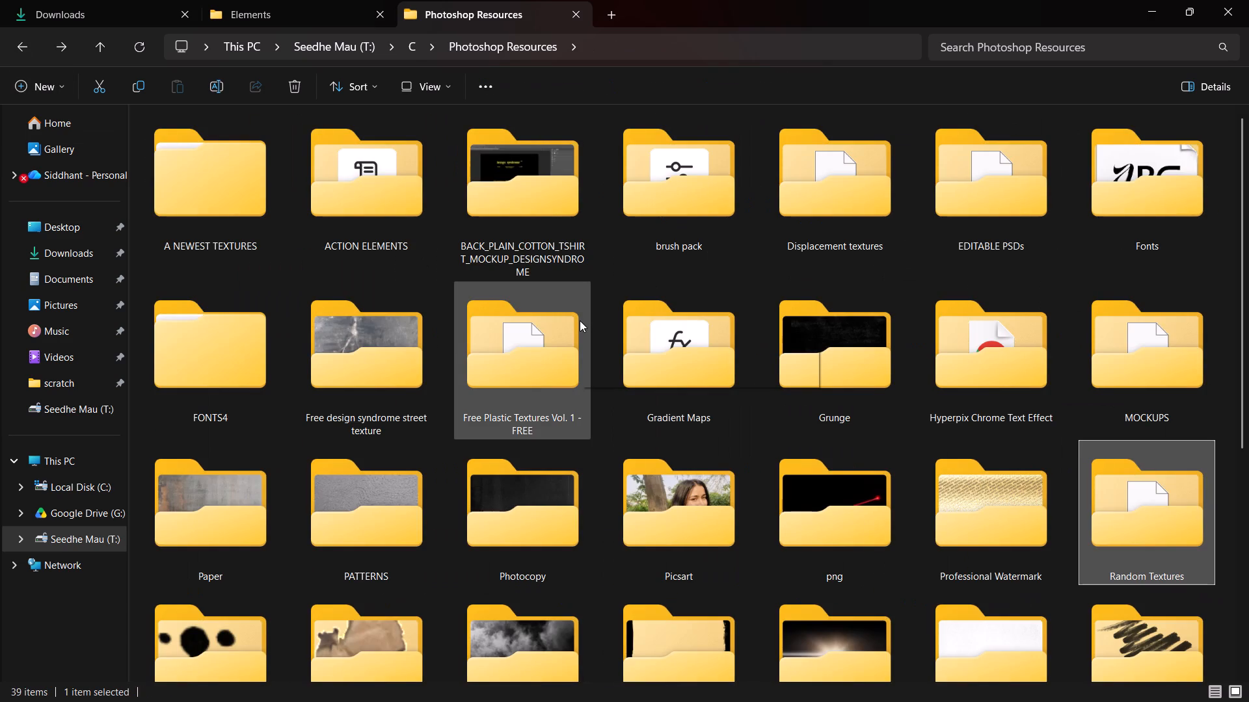
{"action": "scroll", "coordinate": [248, 528], "scroll_direction": "down", "scroll_amount": 1}
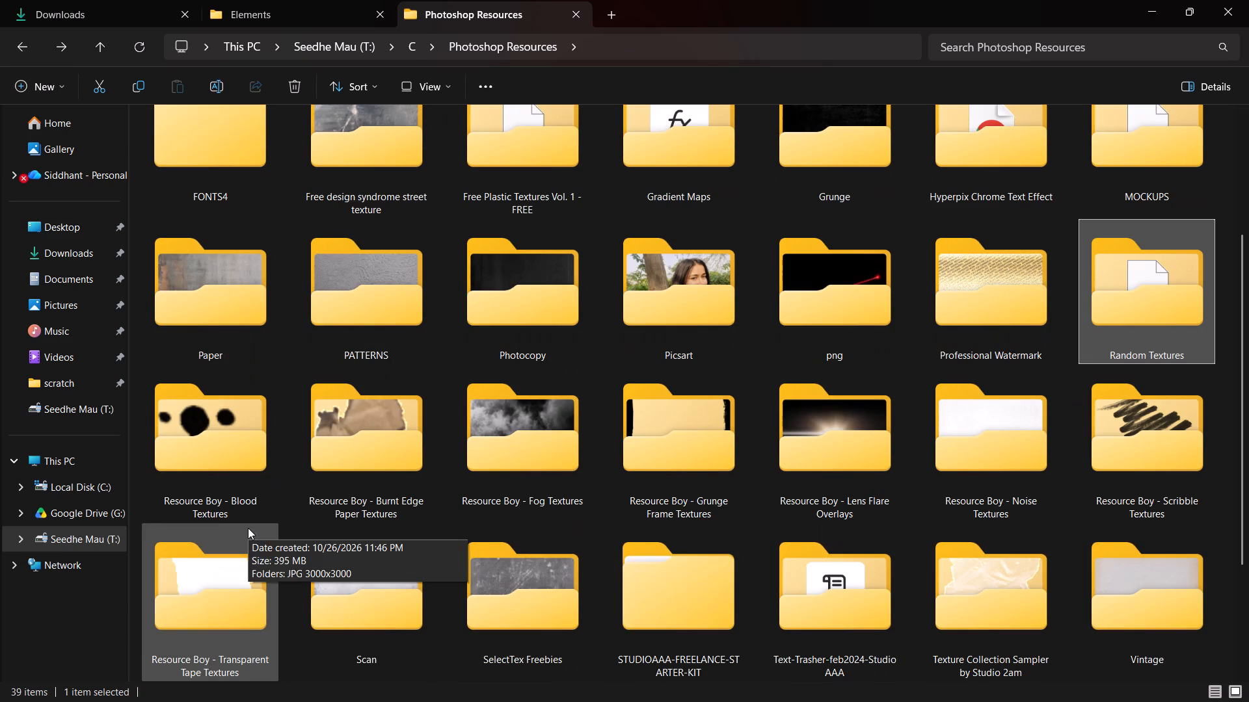
{"action": "scroll", "coordinate": [217, 303], "scroll_direction": "down", "scroll_amount": 1}
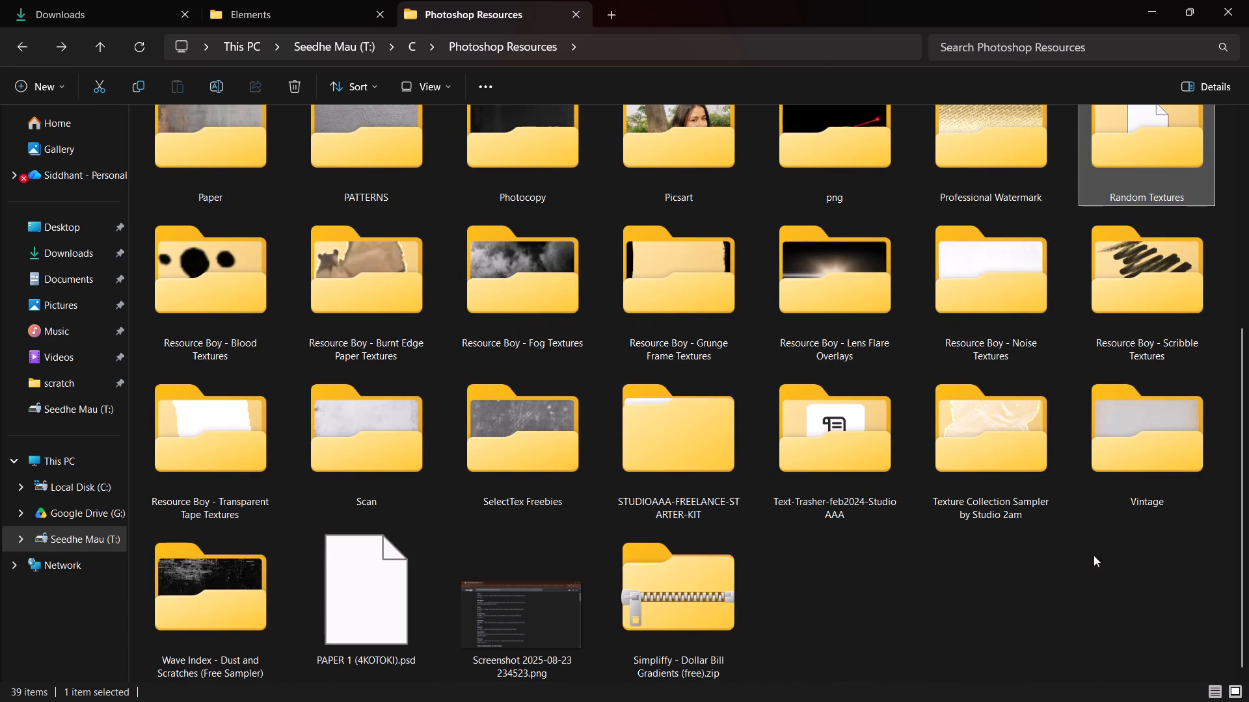
{"action": "left_click", "coordinate": [347, 274]}
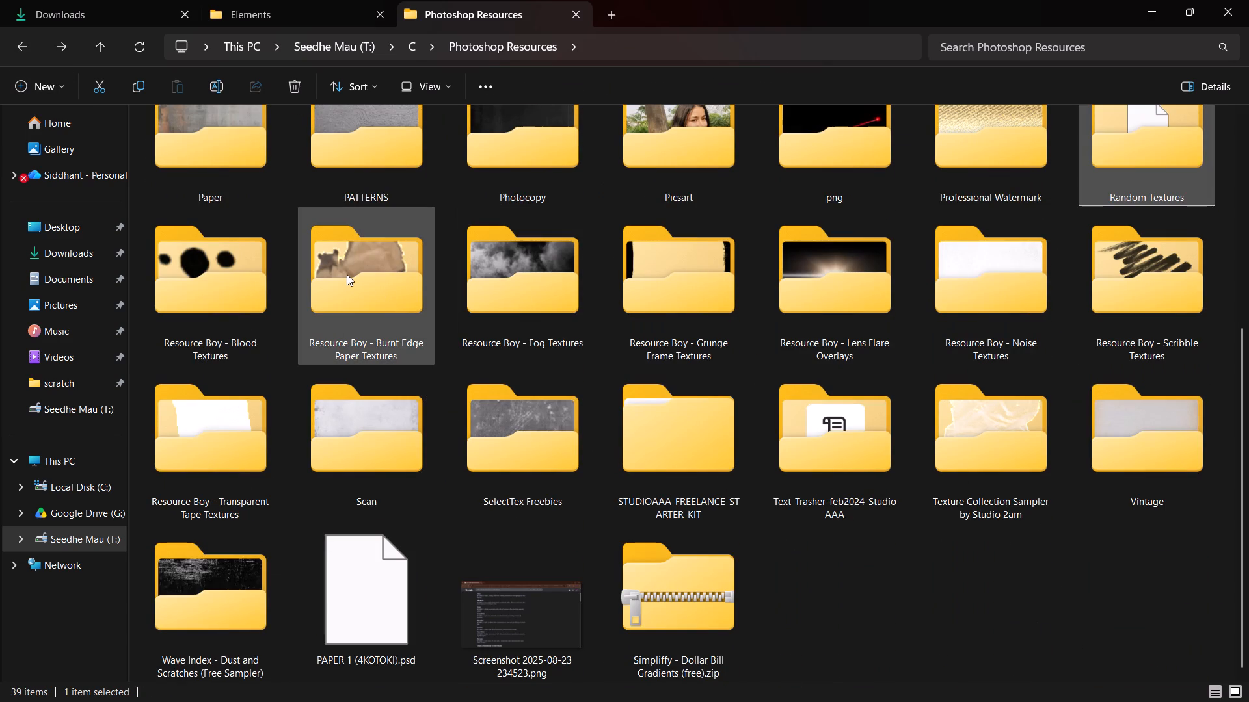
{"action": "double_click", "coordinate": [654, 301]}
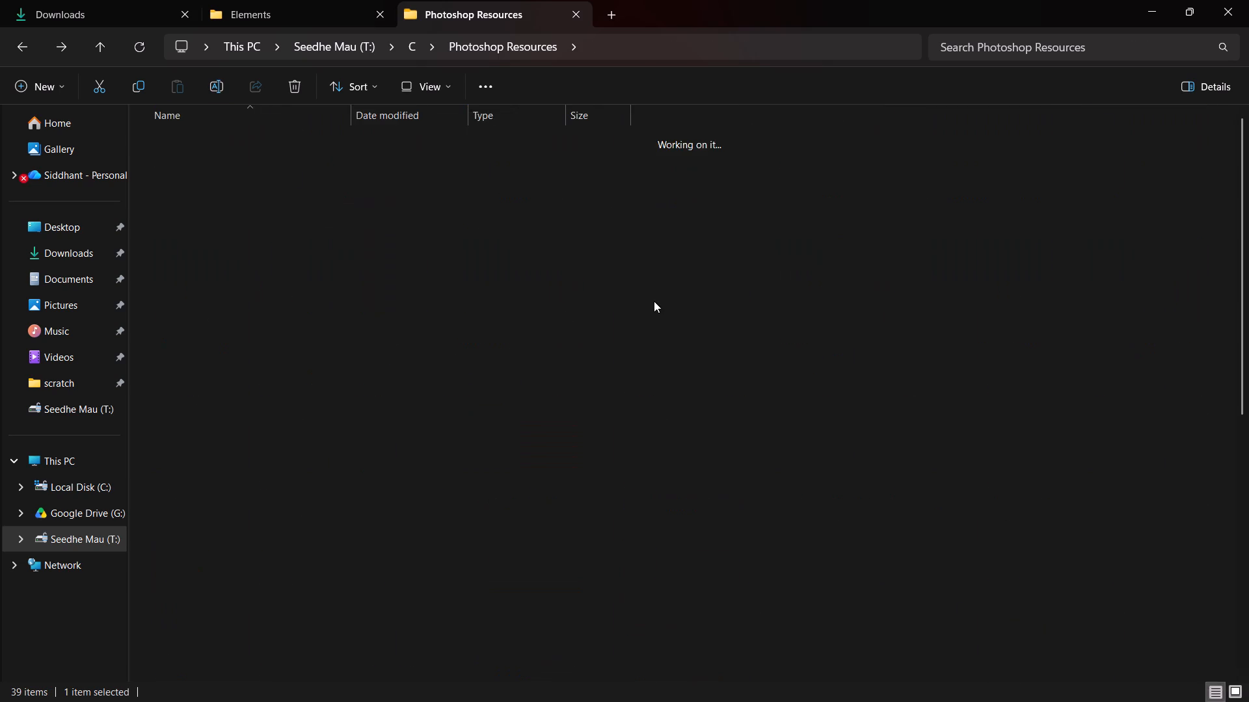
{"action": "left_click", "coordinate": [11, 49]}
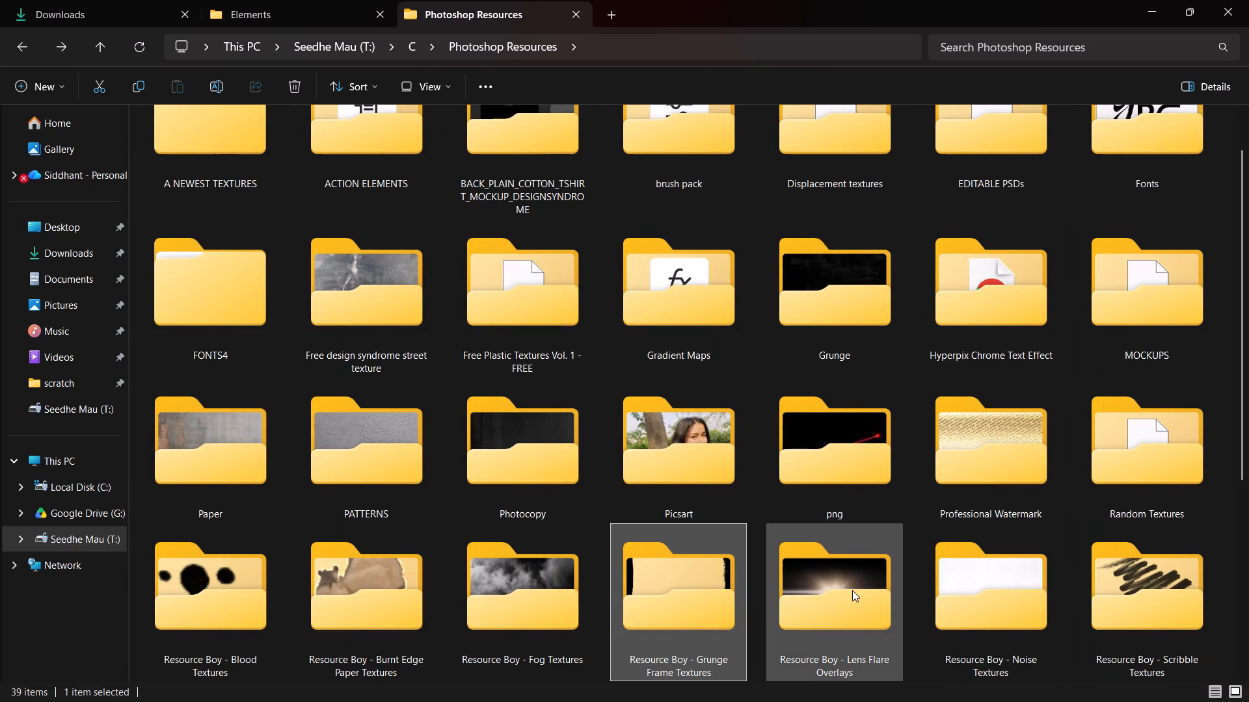
{"action": "scroll", "coordinate": [852, 590], "scroll_direction": "down", "scroll_amount": 1}
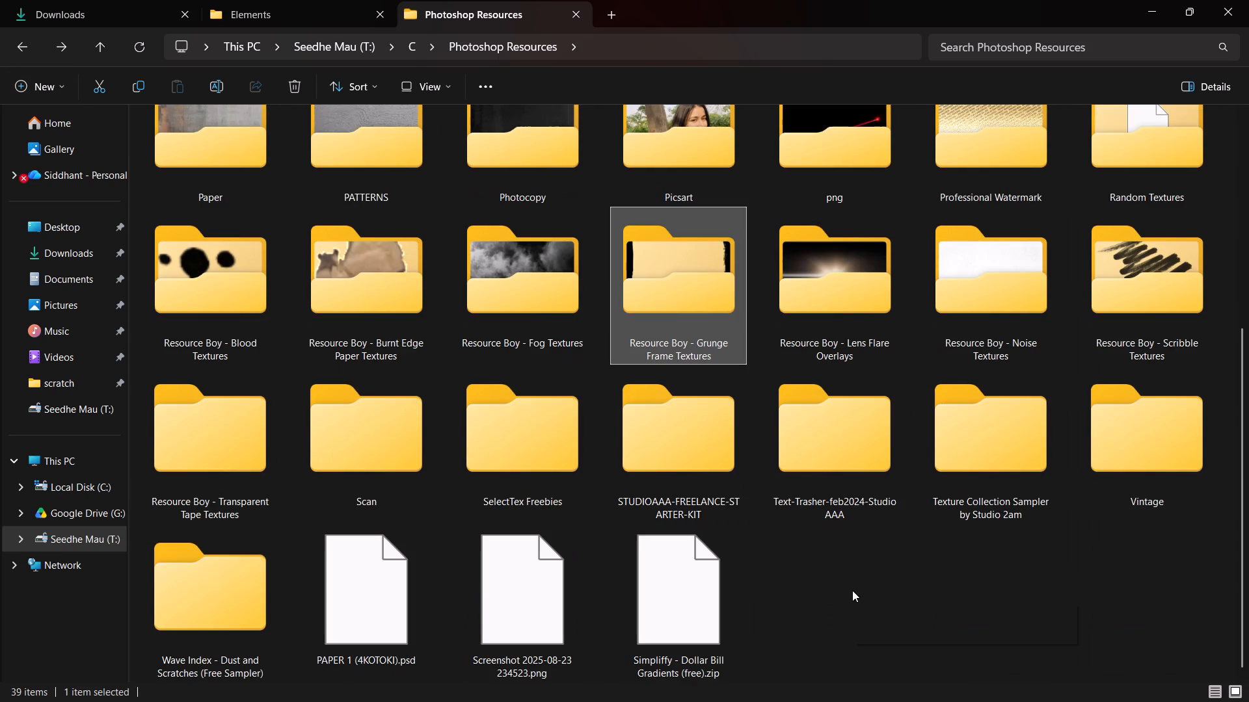
{"action": "scroll", "coordinate": [852, 590], "scroll_direction": "up", "scroll_amount": 1}
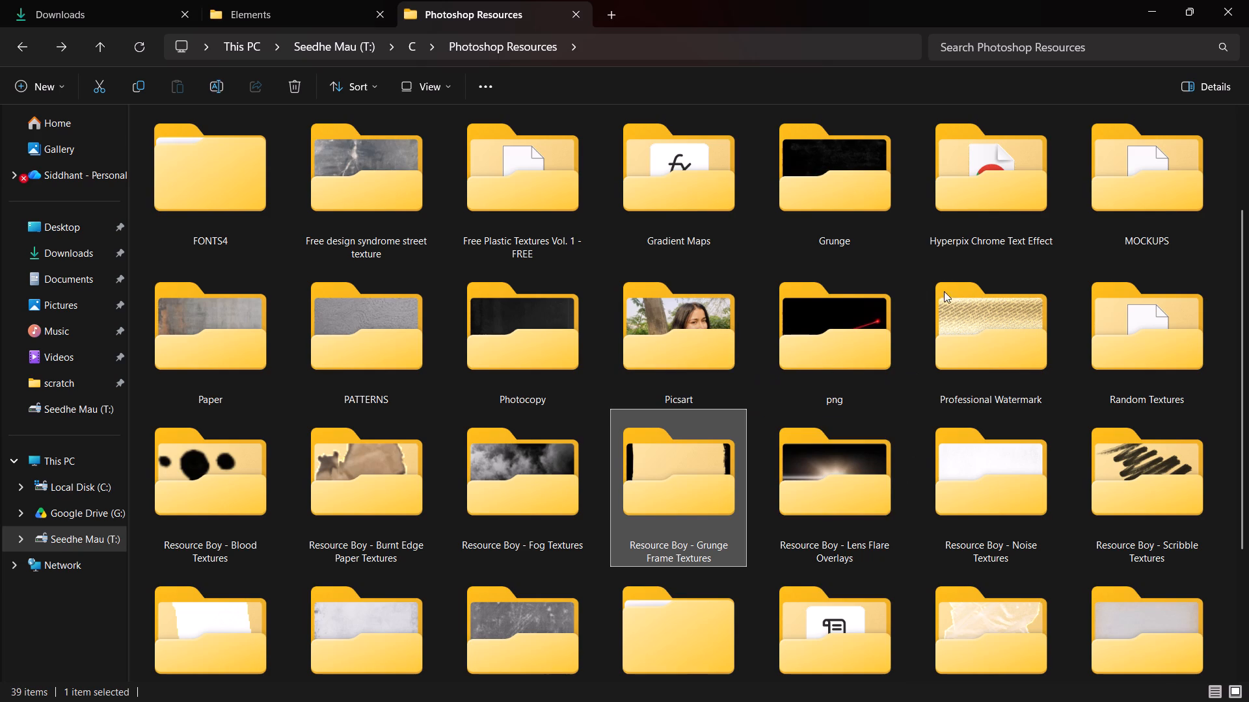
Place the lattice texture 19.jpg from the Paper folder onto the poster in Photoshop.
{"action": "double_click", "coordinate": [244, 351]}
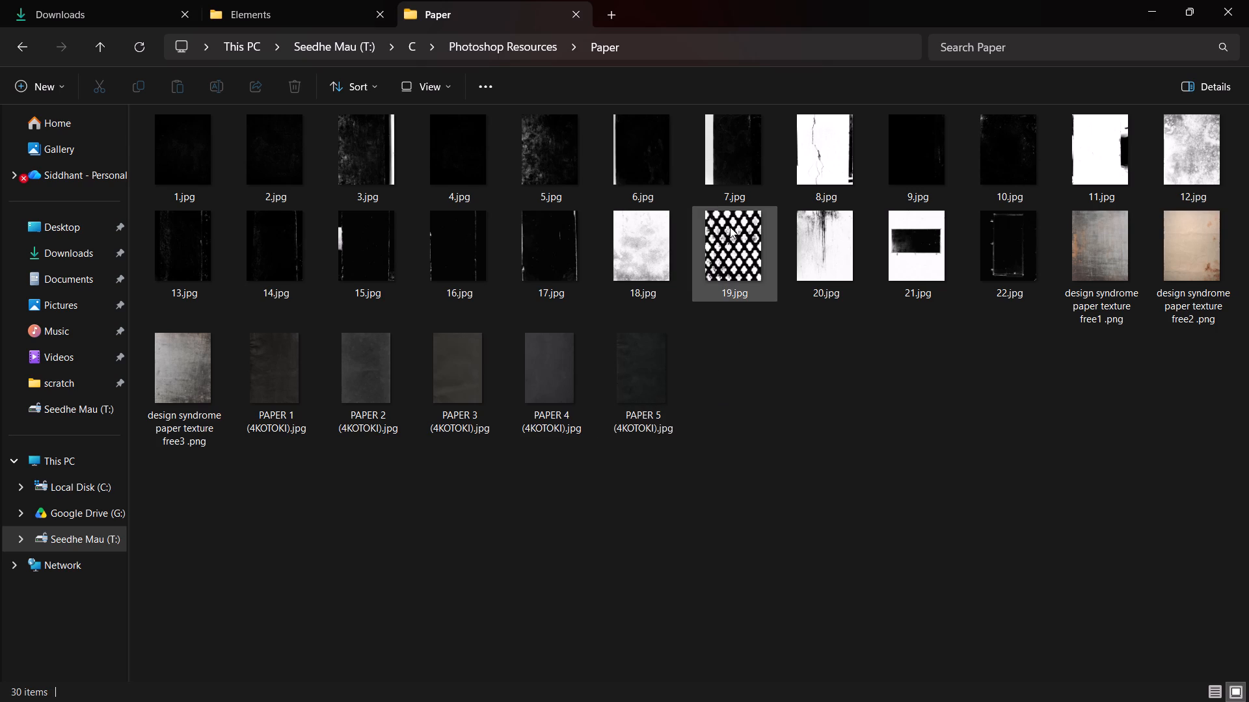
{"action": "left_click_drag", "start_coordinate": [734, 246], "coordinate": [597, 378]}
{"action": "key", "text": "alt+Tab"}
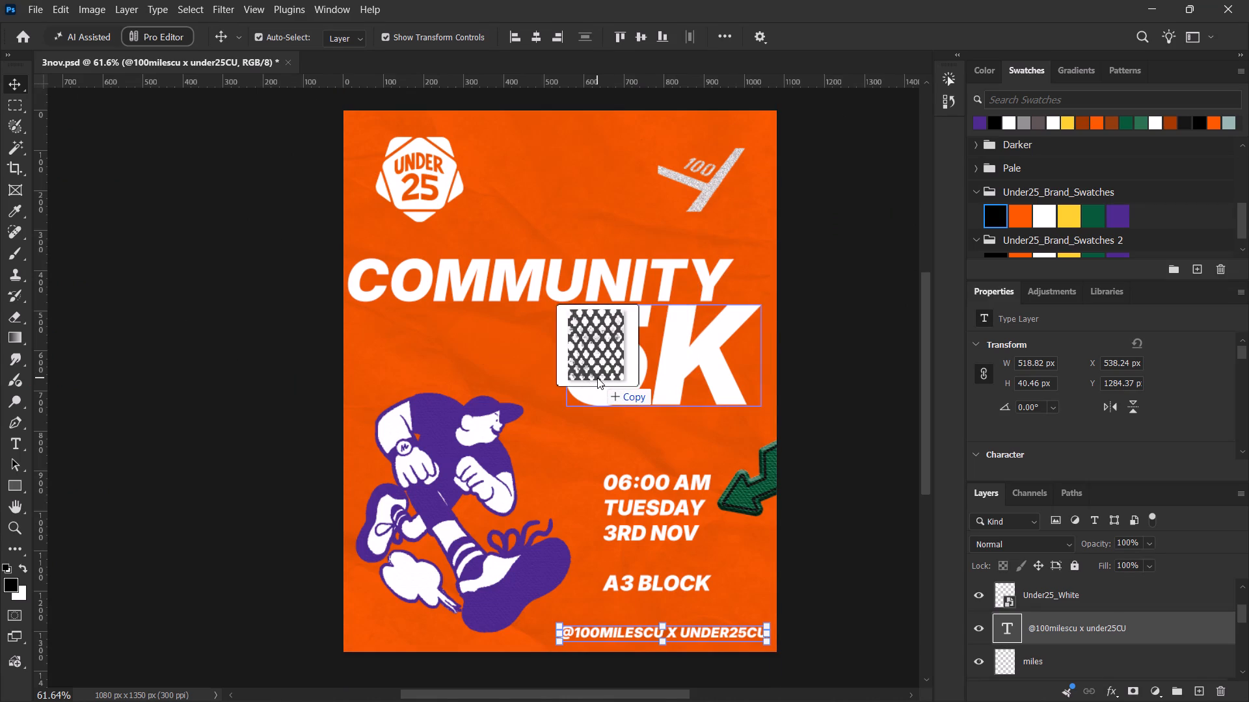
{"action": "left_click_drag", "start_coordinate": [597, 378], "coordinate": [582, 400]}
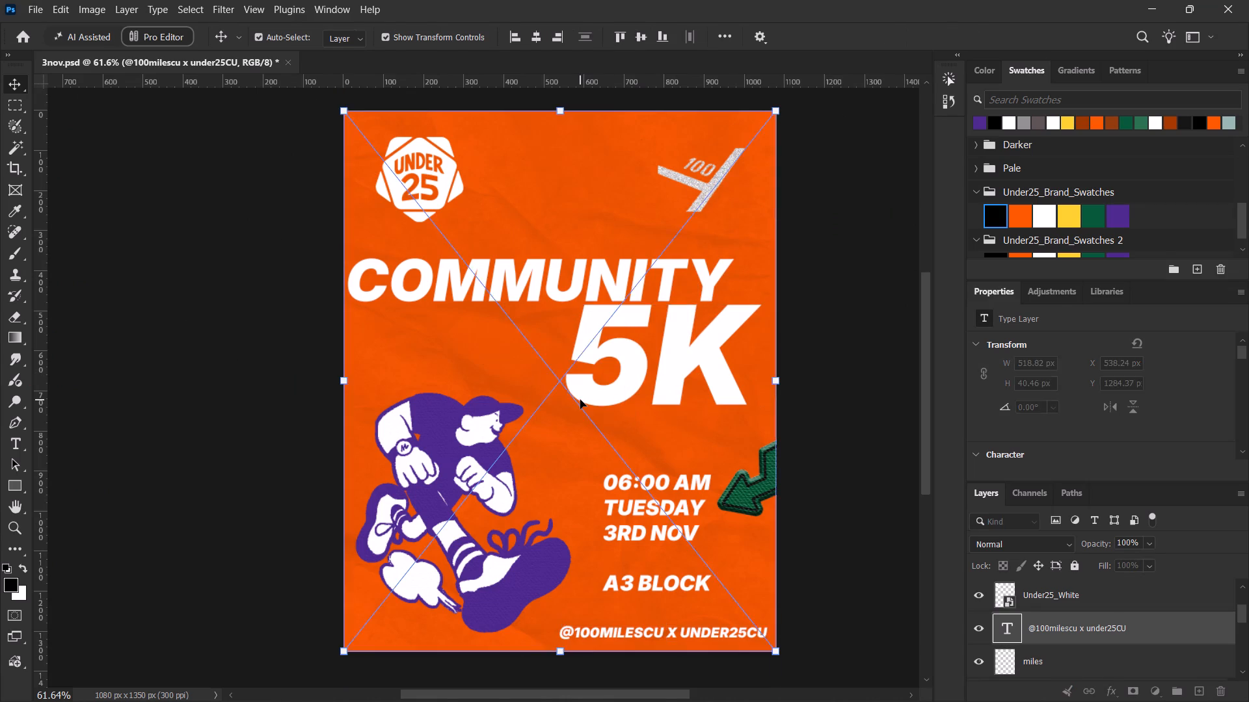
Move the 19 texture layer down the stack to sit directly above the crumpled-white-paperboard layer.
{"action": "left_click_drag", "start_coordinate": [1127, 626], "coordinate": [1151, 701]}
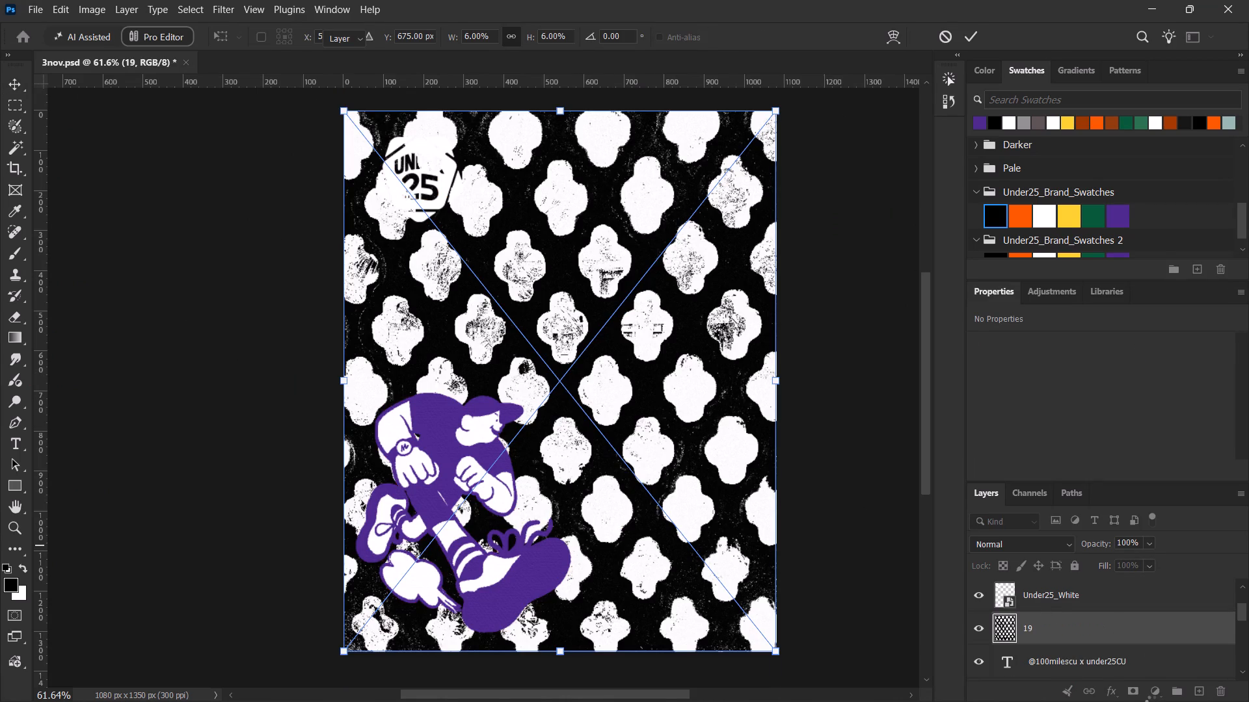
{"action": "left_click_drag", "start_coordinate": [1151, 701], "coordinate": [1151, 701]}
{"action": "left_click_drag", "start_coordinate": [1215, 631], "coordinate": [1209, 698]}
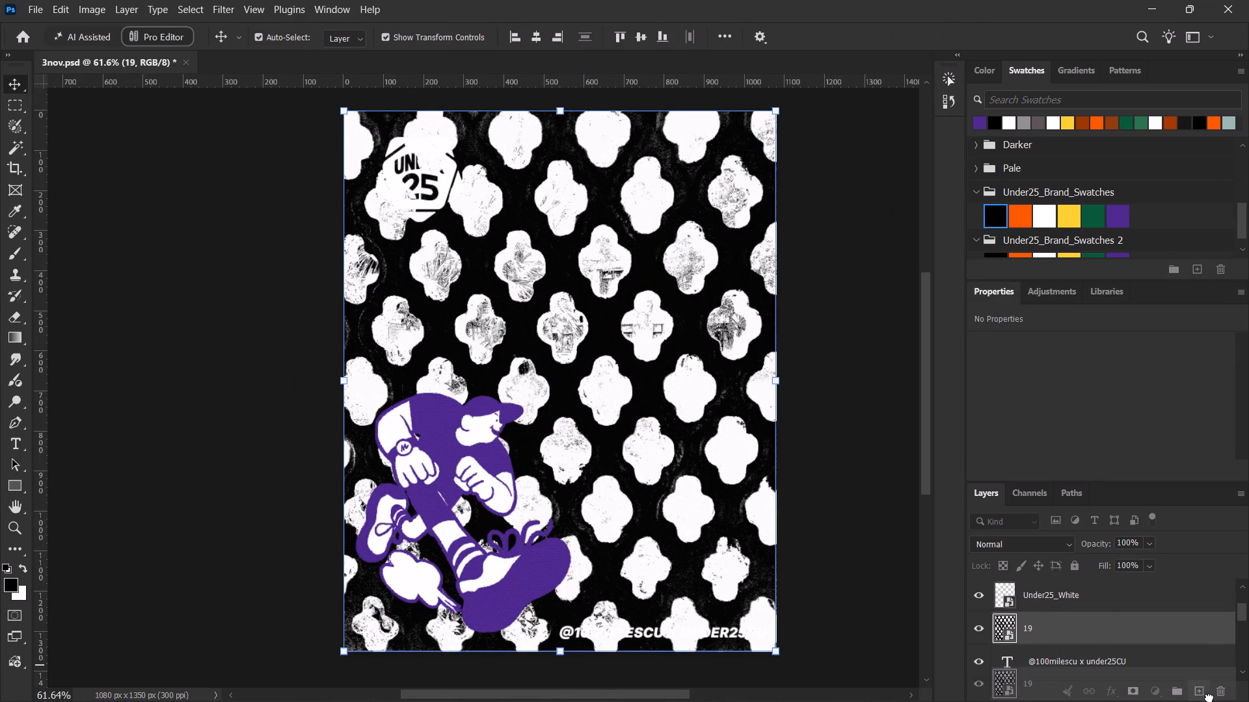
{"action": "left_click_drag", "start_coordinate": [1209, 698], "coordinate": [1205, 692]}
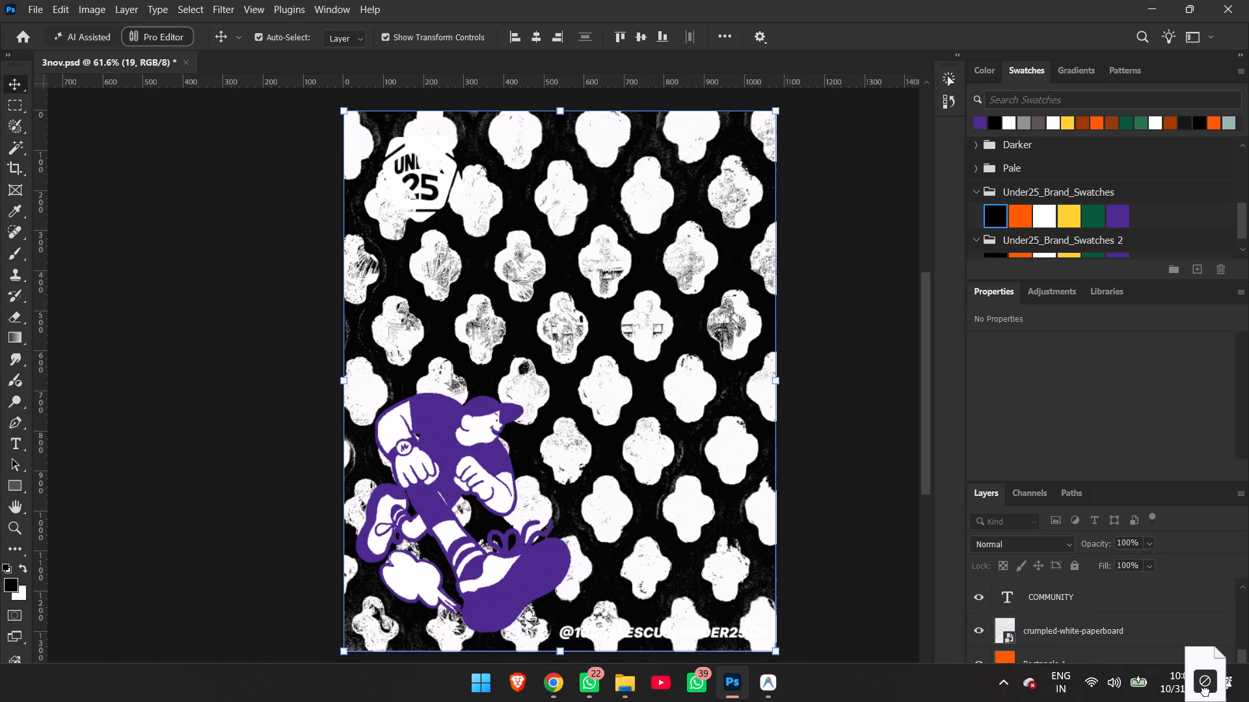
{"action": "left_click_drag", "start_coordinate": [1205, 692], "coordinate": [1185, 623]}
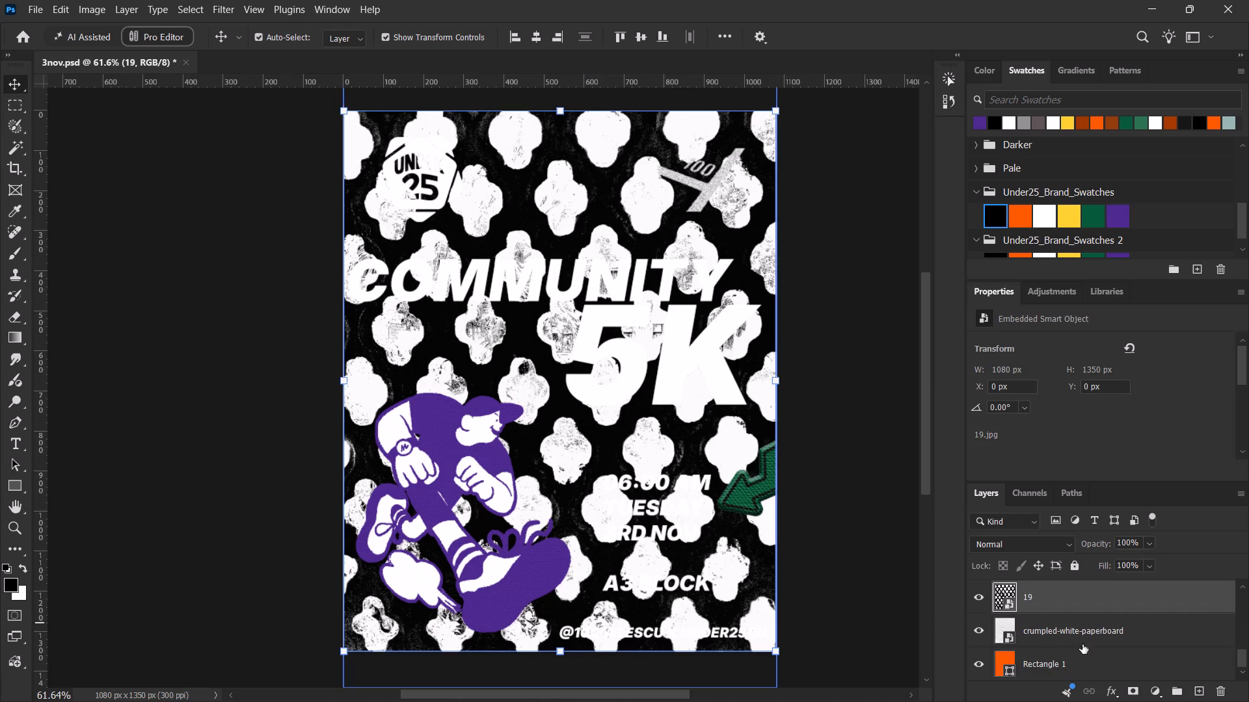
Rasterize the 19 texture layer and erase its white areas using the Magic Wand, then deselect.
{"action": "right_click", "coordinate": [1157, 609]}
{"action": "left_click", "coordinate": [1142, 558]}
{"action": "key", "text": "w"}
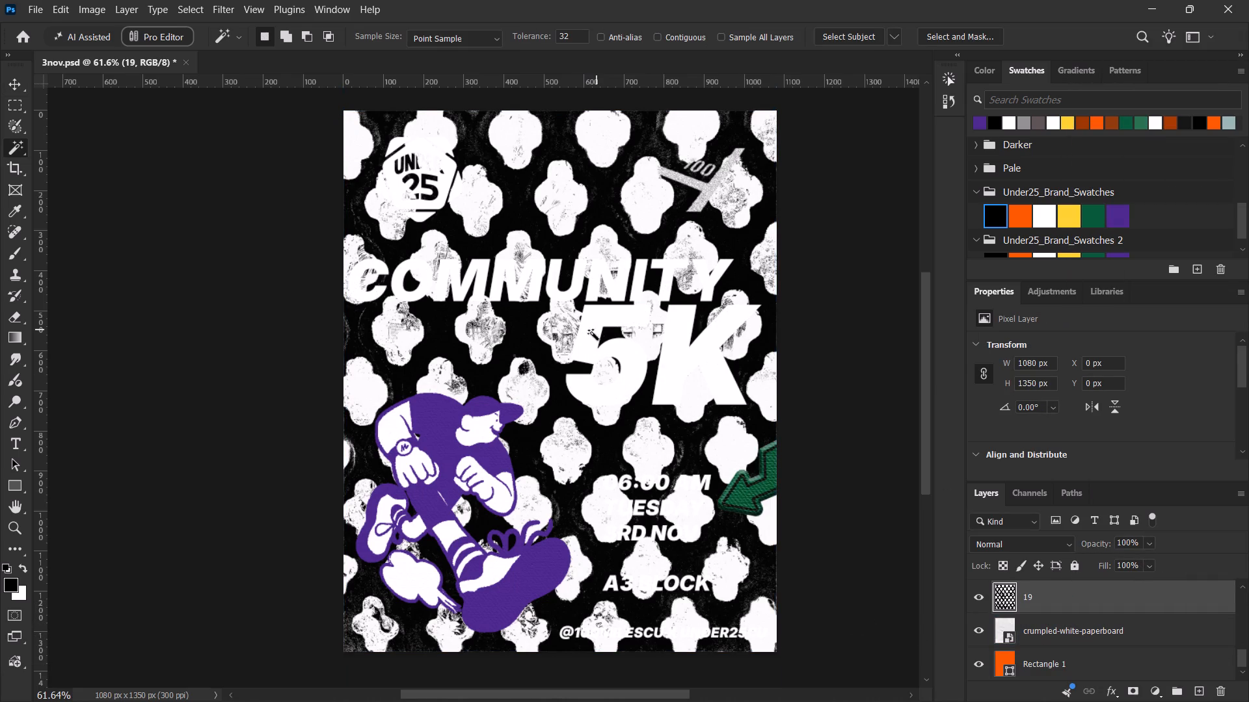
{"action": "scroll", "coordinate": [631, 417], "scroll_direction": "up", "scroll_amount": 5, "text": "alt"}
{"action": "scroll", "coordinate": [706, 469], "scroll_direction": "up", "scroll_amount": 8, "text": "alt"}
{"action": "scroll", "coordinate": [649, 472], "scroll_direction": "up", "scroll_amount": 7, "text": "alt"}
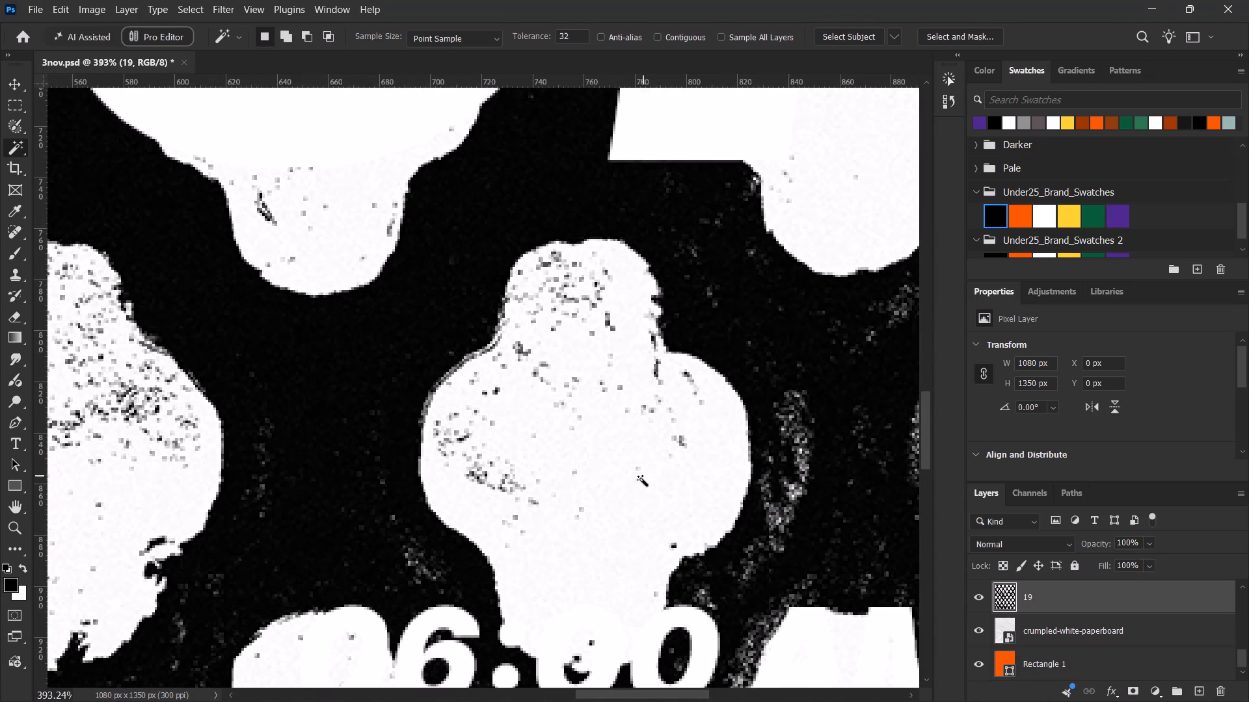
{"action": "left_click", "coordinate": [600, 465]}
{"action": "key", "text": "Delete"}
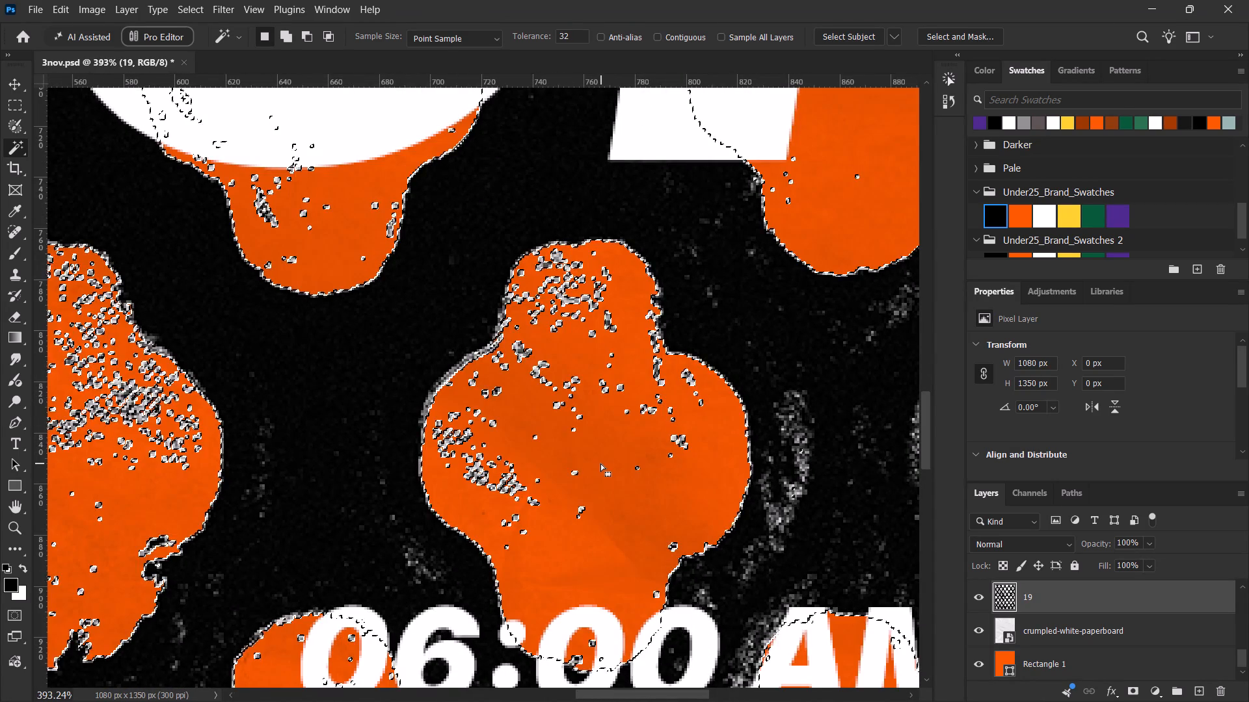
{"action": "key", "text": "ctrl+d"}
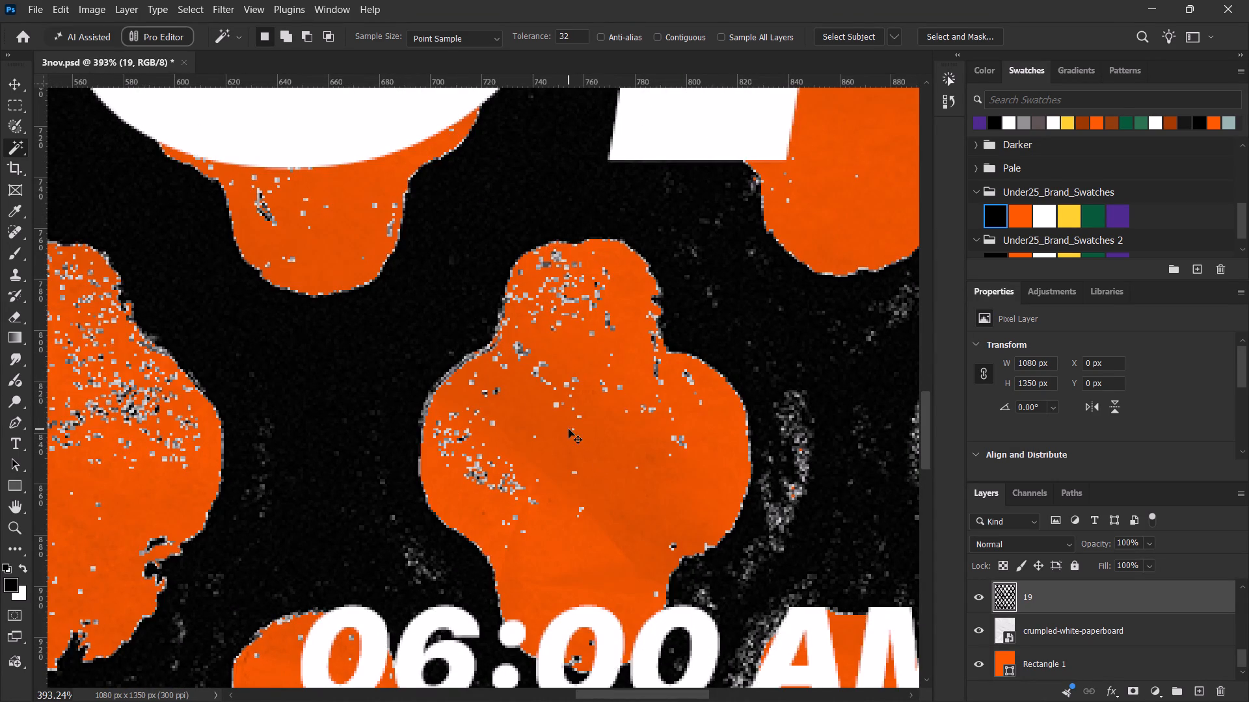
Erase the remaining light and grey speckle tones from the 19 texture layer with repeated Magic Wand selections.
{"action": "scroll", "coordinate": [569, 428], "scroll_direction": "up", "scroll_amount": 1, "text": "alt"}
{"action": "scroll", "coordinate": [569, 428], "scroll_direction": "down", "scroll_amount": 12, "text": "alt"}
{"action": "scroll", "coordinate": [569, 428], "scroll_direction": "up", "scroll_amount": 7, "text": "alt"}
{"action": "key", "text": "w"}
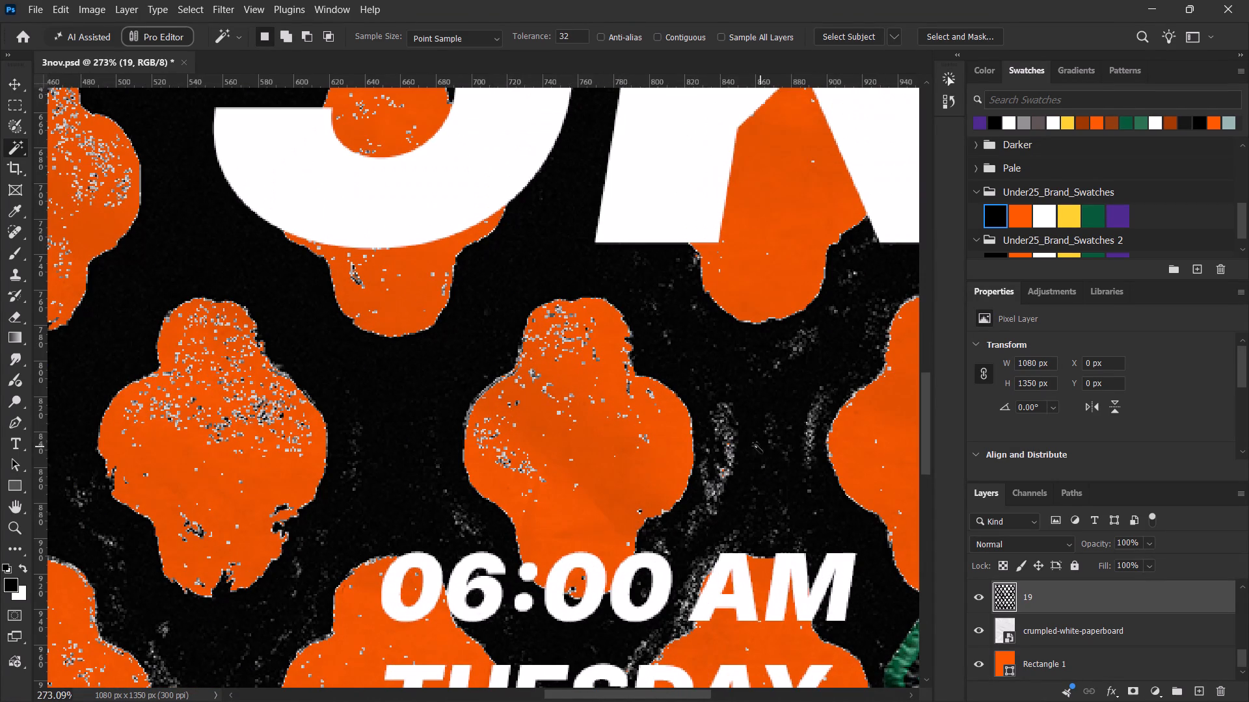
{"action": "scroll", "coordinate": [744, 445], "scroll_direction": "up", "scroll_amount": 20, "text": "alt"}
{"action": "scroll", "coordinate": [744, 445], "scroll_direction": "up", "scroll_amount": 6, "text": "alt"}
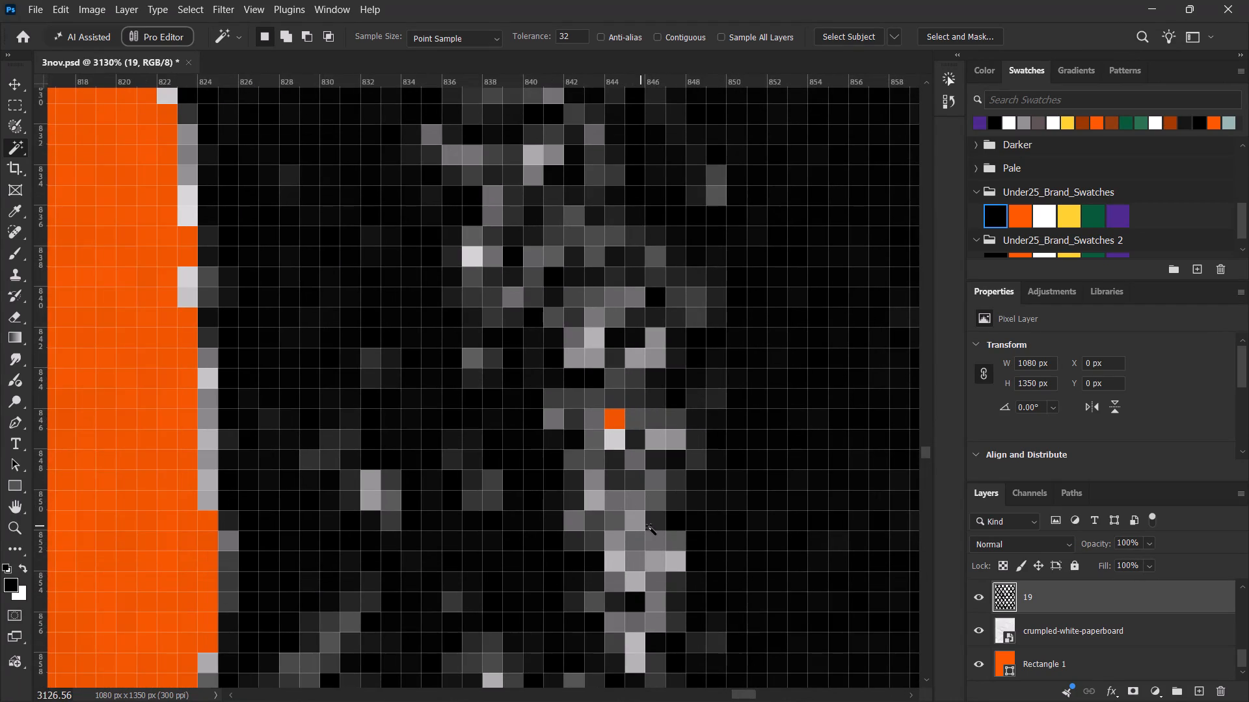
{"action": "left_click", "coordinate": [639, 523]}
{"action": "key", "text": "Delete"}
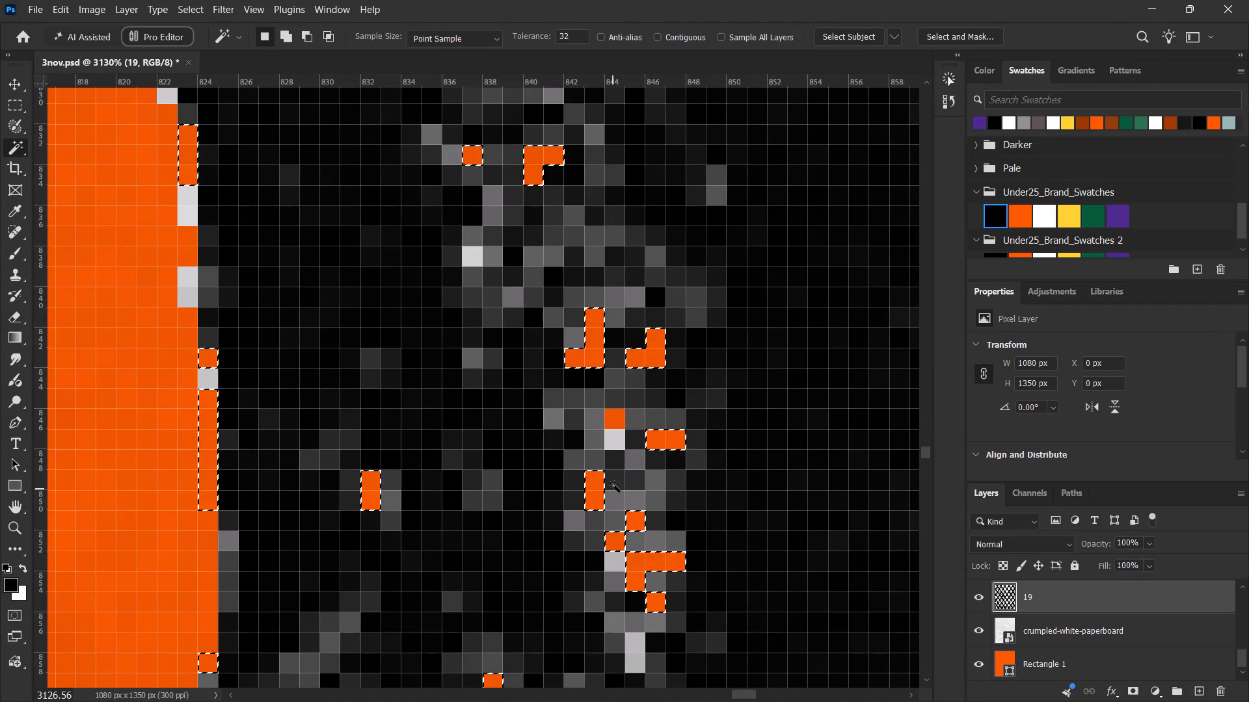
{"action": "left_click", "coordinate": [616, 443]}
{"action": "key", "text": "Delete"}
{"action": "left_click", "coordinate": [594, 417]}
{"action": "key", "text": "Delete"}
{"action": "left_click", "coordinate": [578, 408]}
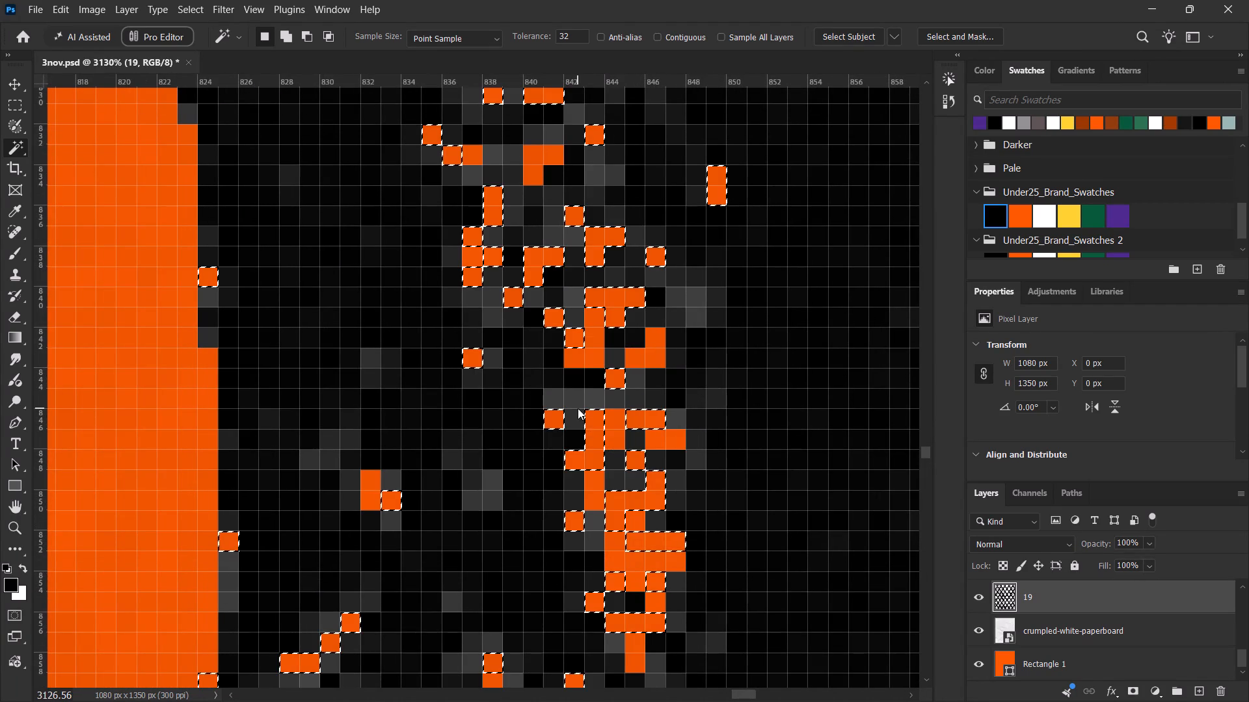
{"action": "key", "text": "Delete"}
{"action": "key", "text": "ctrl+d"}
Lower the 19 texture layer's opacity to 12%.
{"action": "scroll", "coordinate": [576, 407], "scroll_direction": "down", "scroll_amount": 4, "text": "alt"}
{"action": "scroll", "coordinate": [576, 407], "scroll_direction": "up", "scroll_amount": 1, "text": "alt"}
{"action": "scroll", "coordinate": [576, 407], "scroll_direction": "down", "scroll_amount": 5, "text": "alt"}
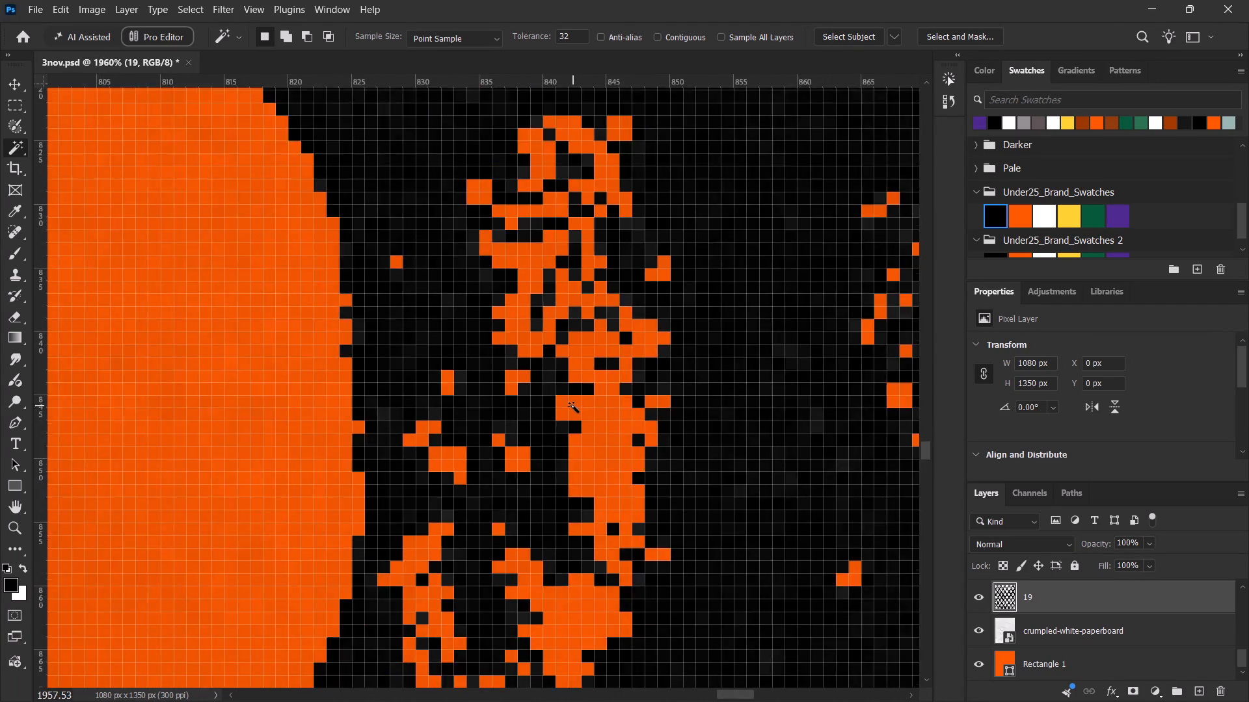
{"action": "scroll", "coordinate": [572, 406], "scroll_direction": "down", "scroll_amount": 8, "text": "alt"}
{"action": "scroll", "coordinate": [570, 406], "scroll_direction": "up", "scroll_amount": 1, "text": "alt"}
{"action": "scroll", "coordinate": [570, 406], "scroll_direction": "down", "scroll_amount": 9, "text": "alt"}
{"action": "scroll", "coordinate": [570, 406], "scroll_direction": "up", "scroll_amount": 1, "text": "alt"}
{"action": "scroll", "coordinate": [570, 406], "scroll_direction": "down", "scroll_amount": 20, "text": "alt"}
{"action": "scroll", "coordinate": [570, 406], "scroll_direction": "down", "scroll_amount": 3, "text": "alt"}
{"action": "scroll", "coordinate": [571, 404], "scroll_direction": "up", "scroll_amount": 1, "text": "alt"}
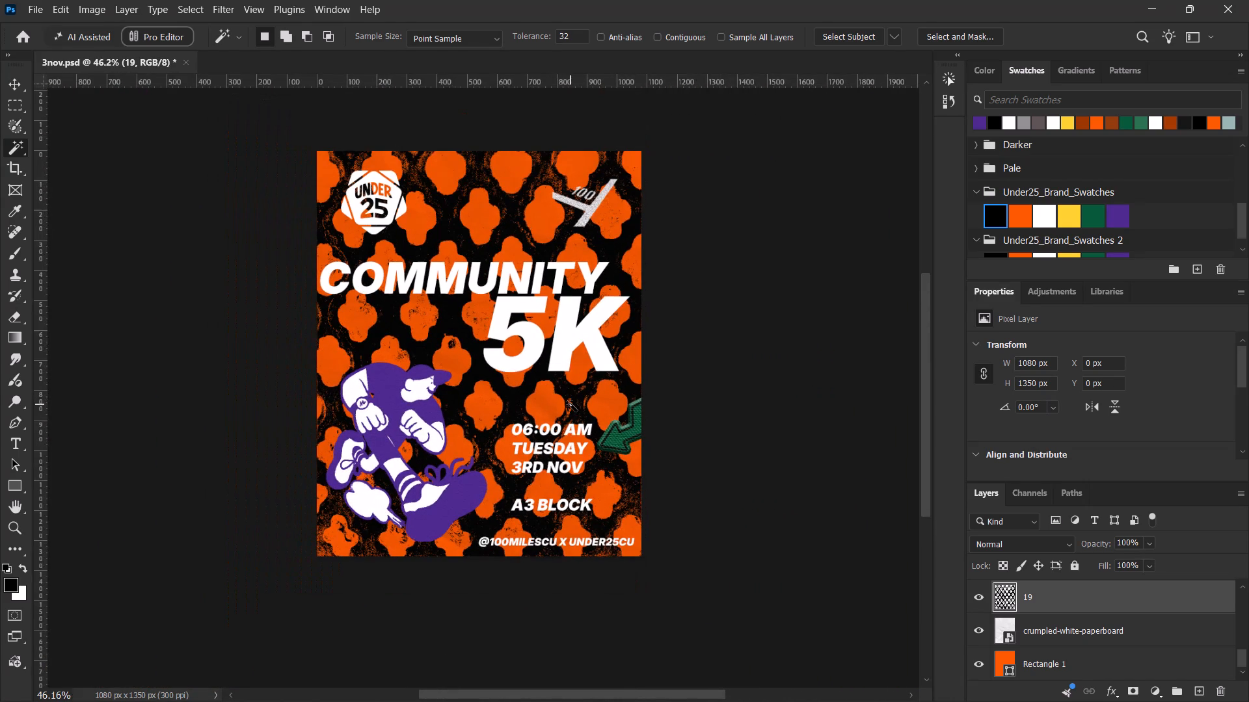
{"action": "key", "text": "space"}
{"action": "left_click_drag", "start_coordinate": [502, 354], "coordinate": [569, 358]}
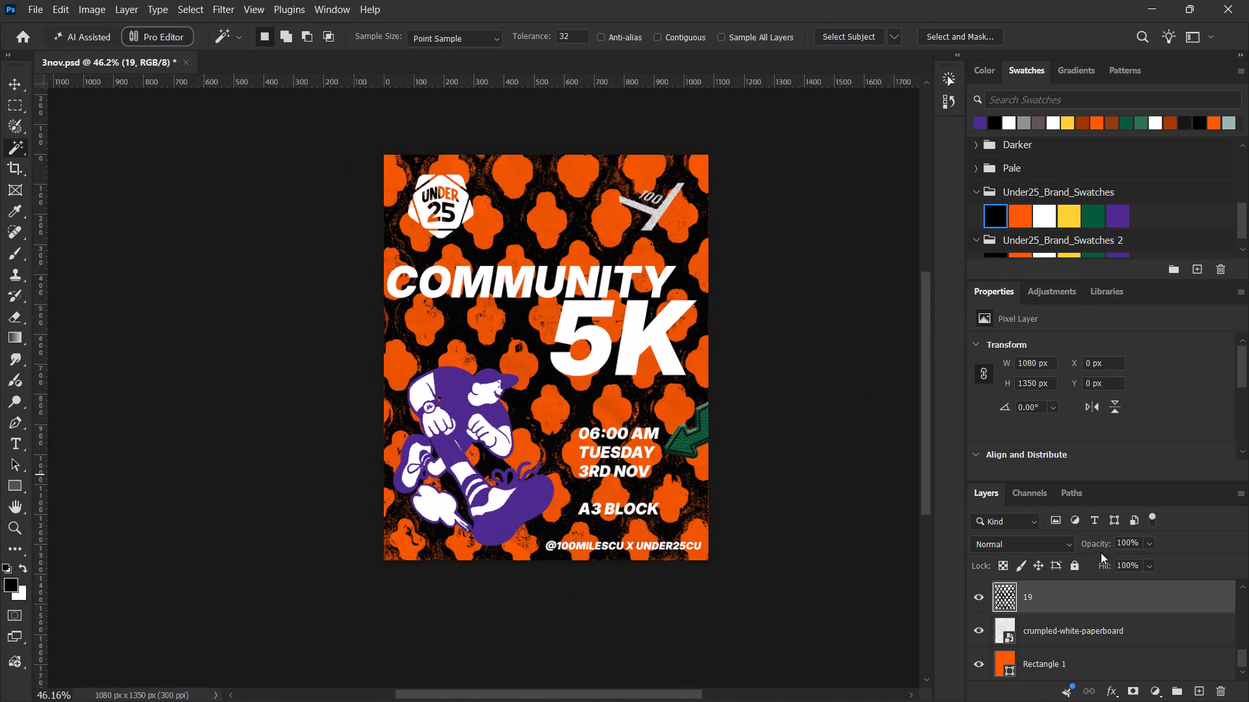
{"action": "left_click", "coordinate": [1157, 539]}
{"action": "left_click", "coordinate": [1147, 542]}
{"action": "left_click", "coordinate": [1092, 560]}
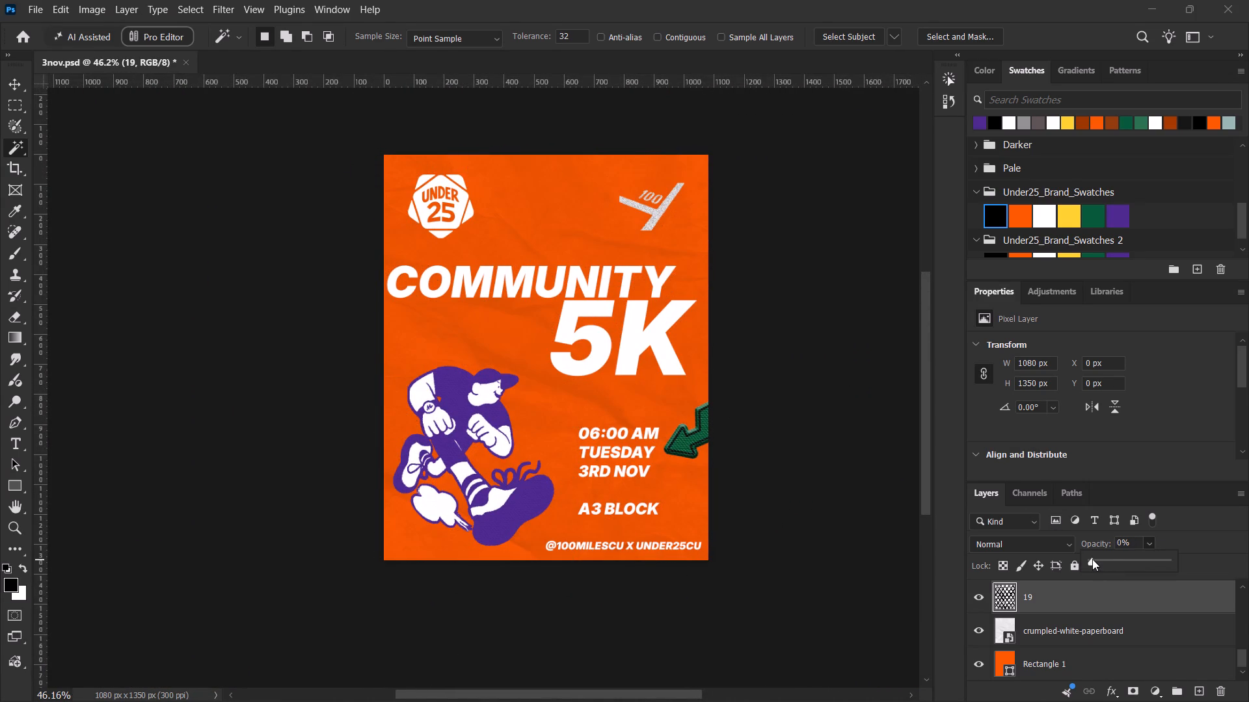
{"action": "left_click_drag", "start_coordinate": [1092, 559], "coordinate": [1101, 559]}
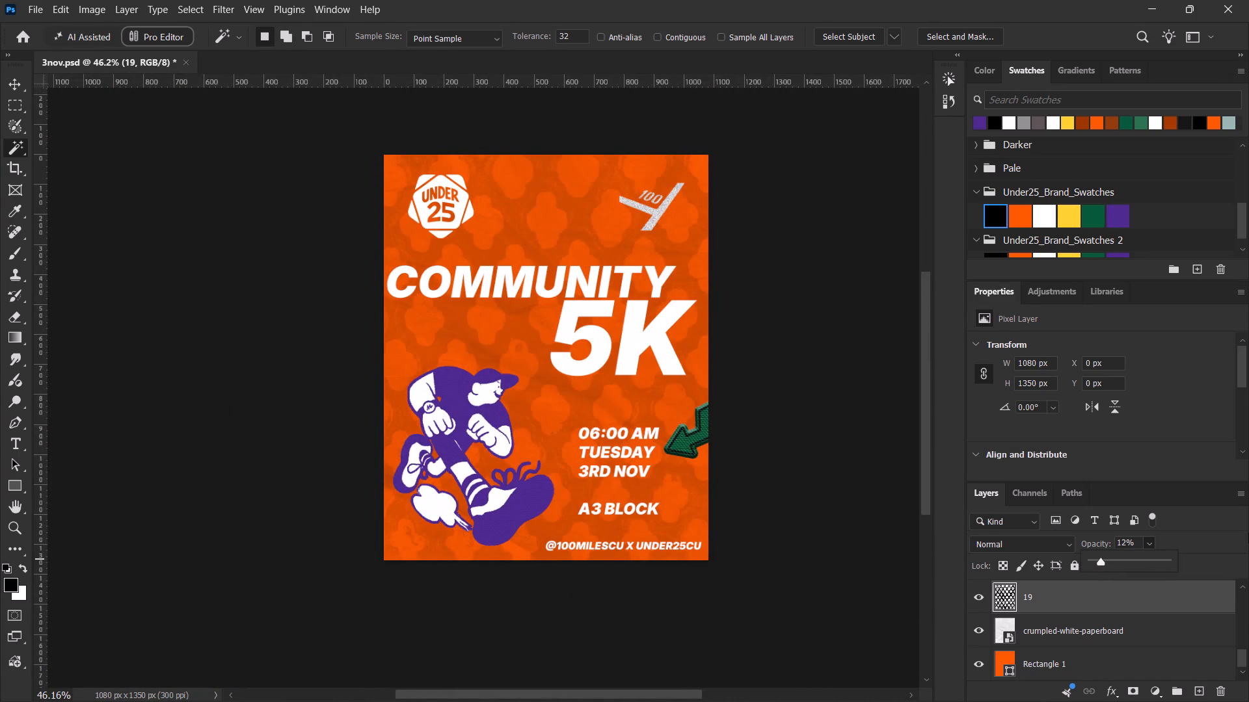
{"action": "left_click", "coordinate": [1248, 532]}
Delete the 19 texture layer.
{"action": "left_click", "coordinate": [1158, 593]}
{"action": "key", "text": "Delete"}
Return to File Explorer, preview 12.jpg in the Paper folder and check the Free design syndrome street texture folder for alternatives.
{"action": "key", "text": "alt+Tab"}
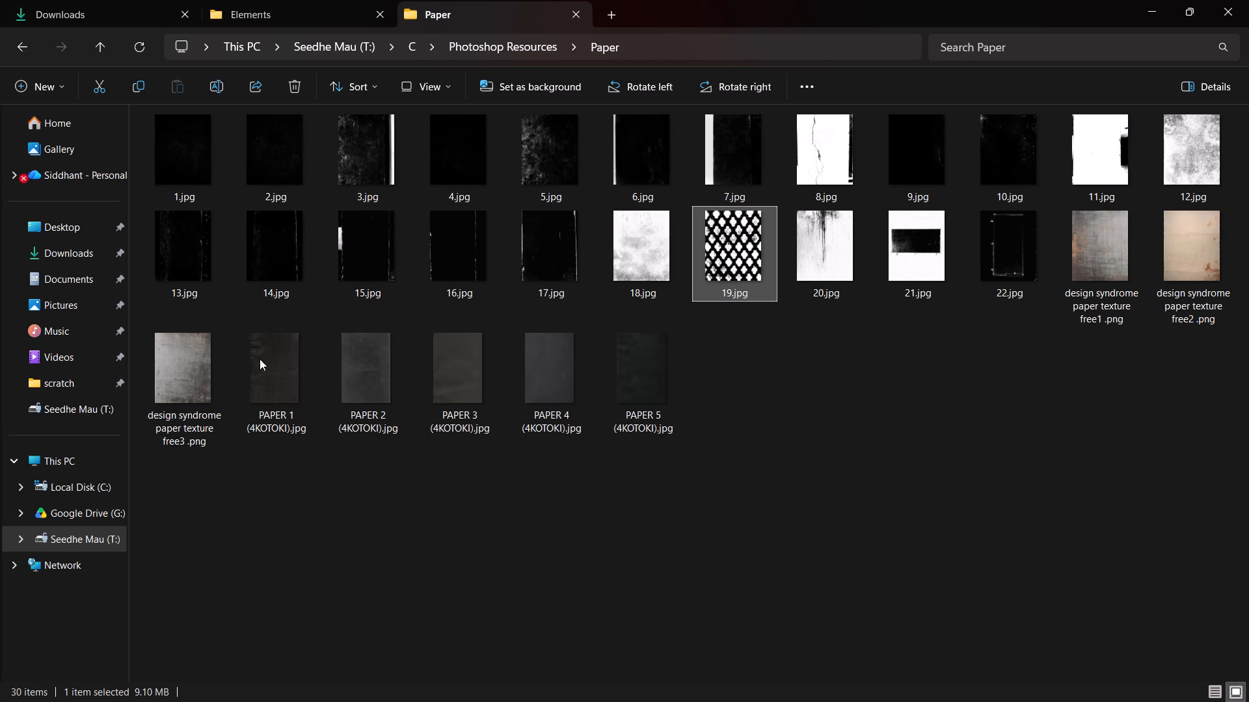
{"action": "double_click", "coordinate": [1192, 164]}
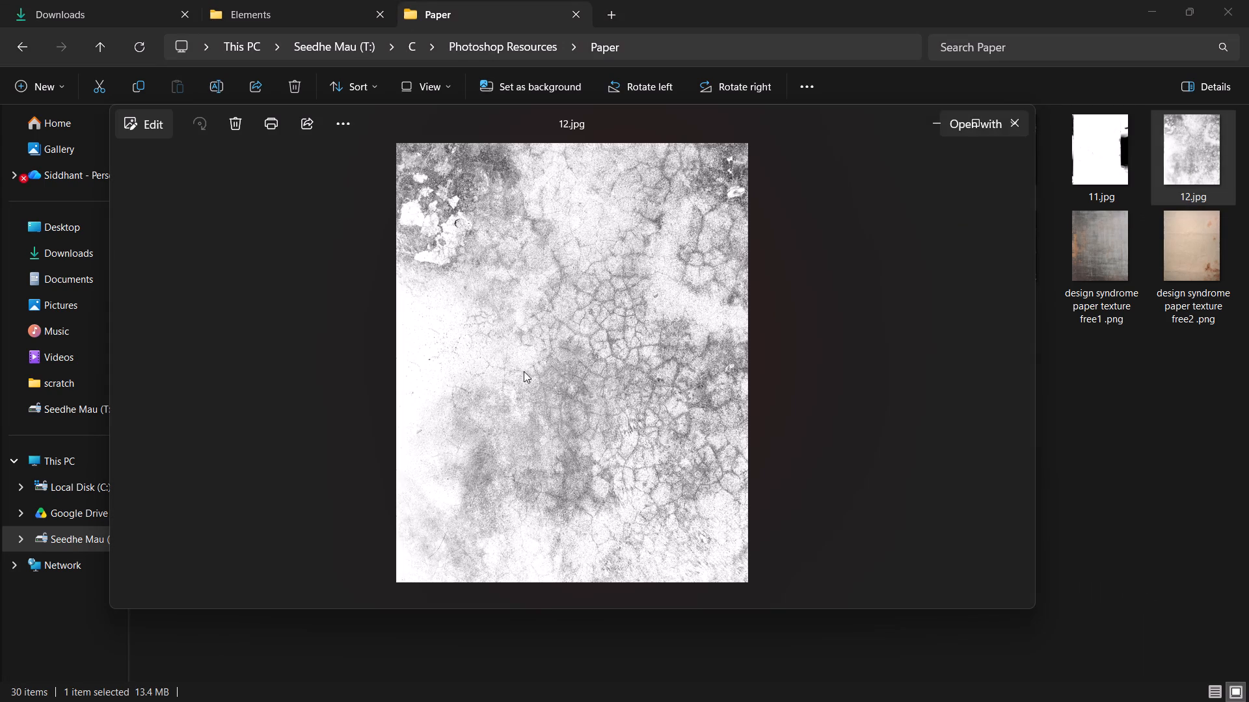
{"action": "left_click", "coordinate": [1010, 129]}
{"action": "left_click", "coordinate": [31, 44]}
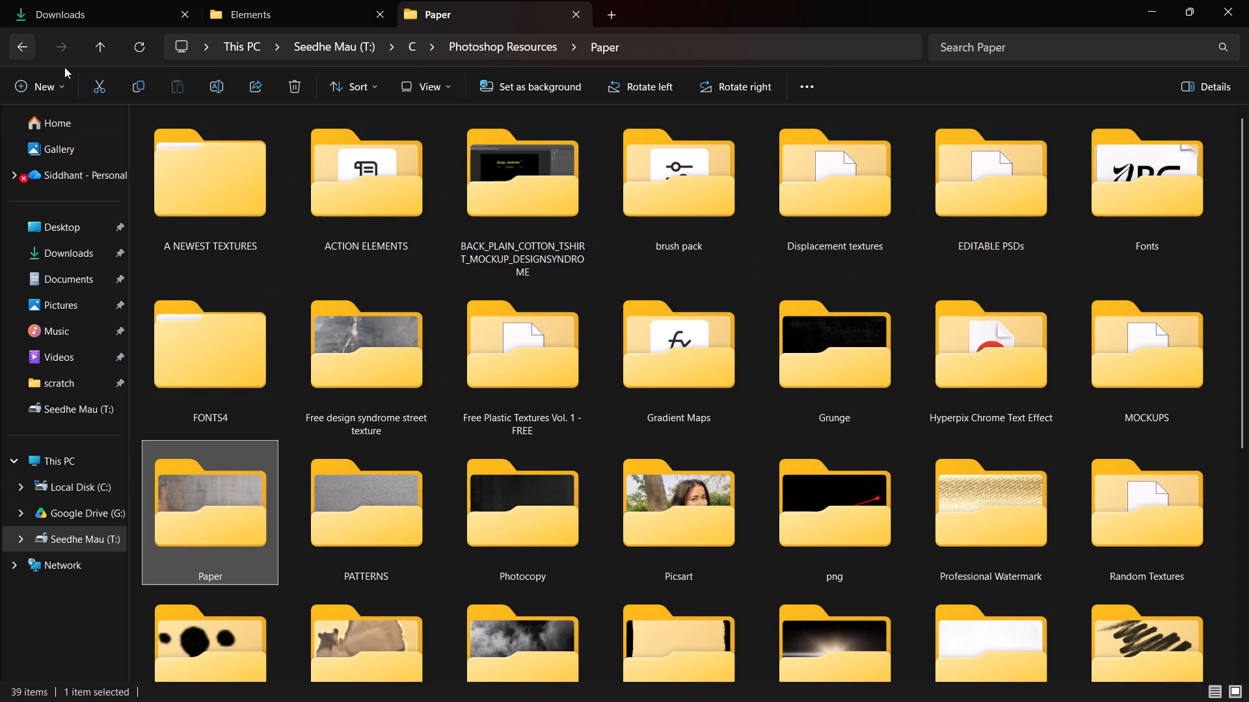
{"action": "double_click", "coordinate": [381, 369]}
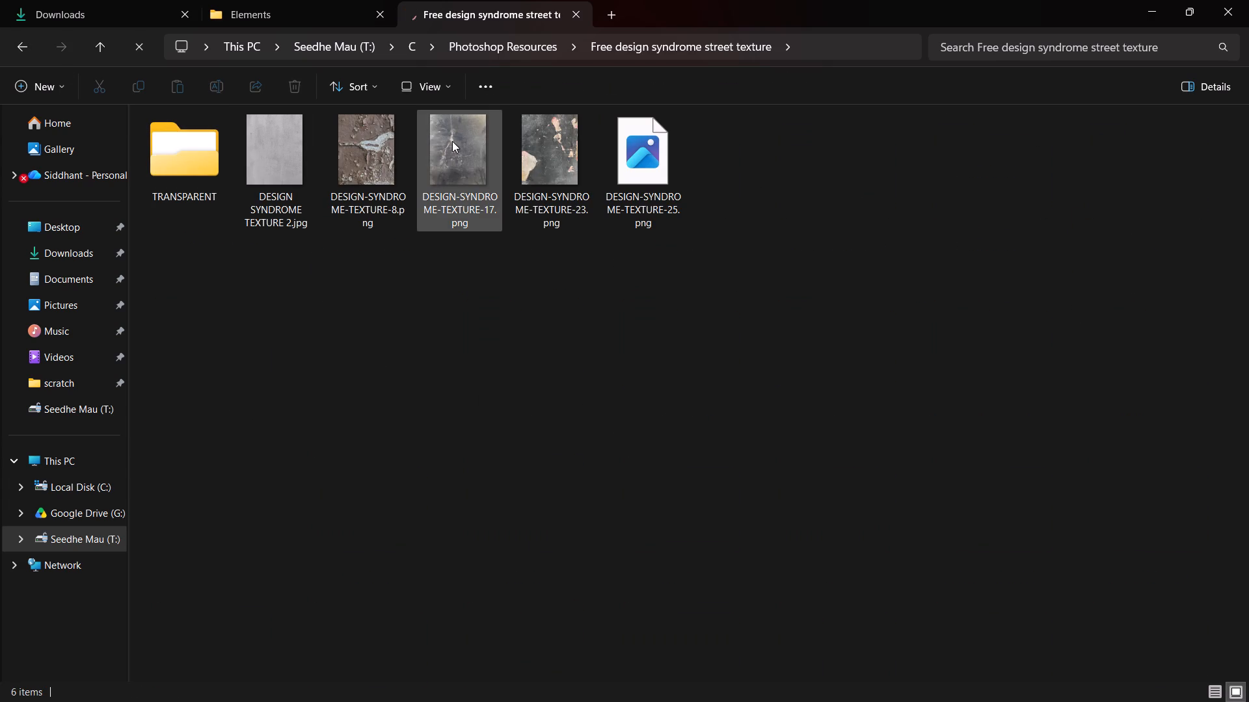
{"action": "left_click", "coordinate": [13, 52]}
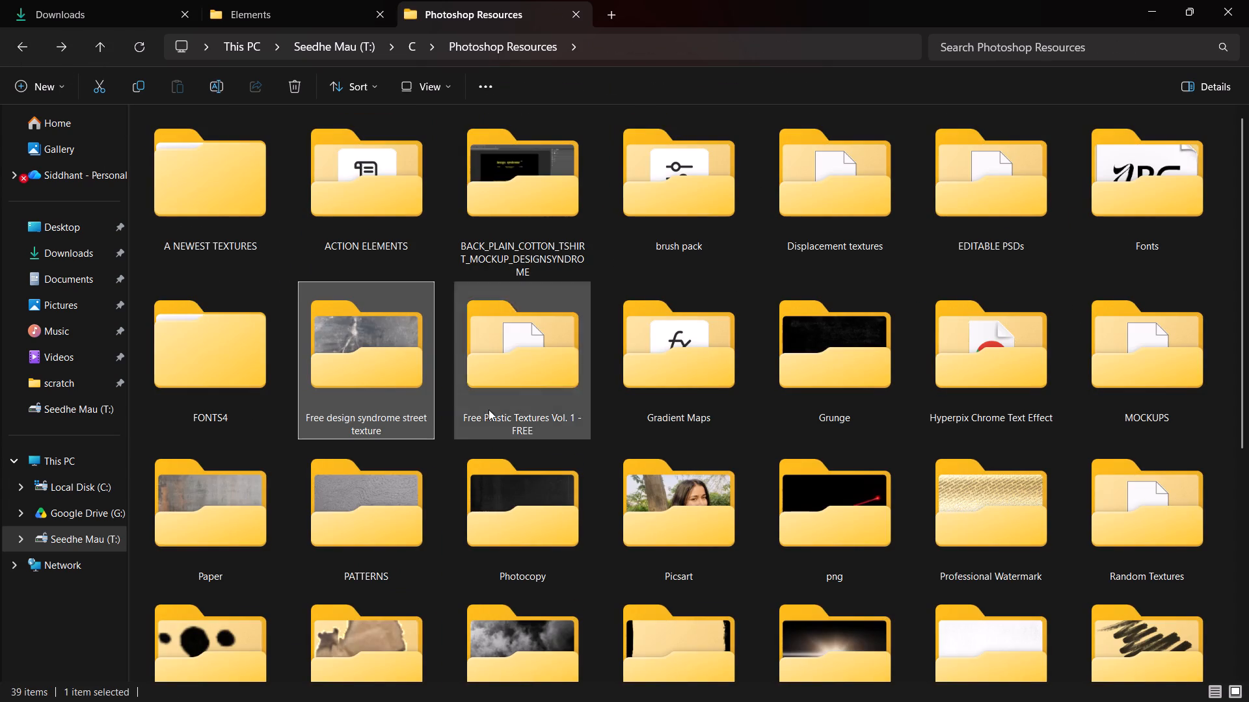
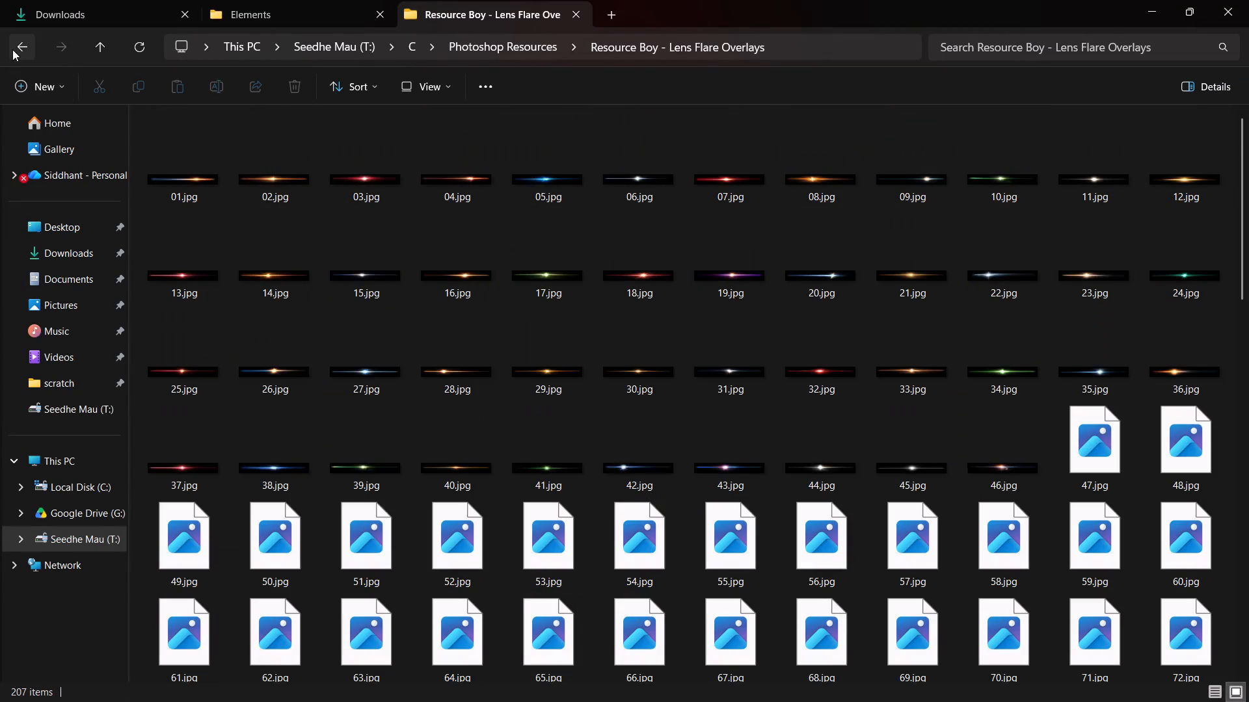
Open the SelectTex Freebies folder, inspect SelectTex_010.jpg up close and browse back through the previews to SelectTex_04.jpg.
{"action": "left_click", "coordinate": [12, 49]}
{"action": "scroll", "coordinate": [514, 456], "scroll_direction": "down", "scroll_amount": 1}
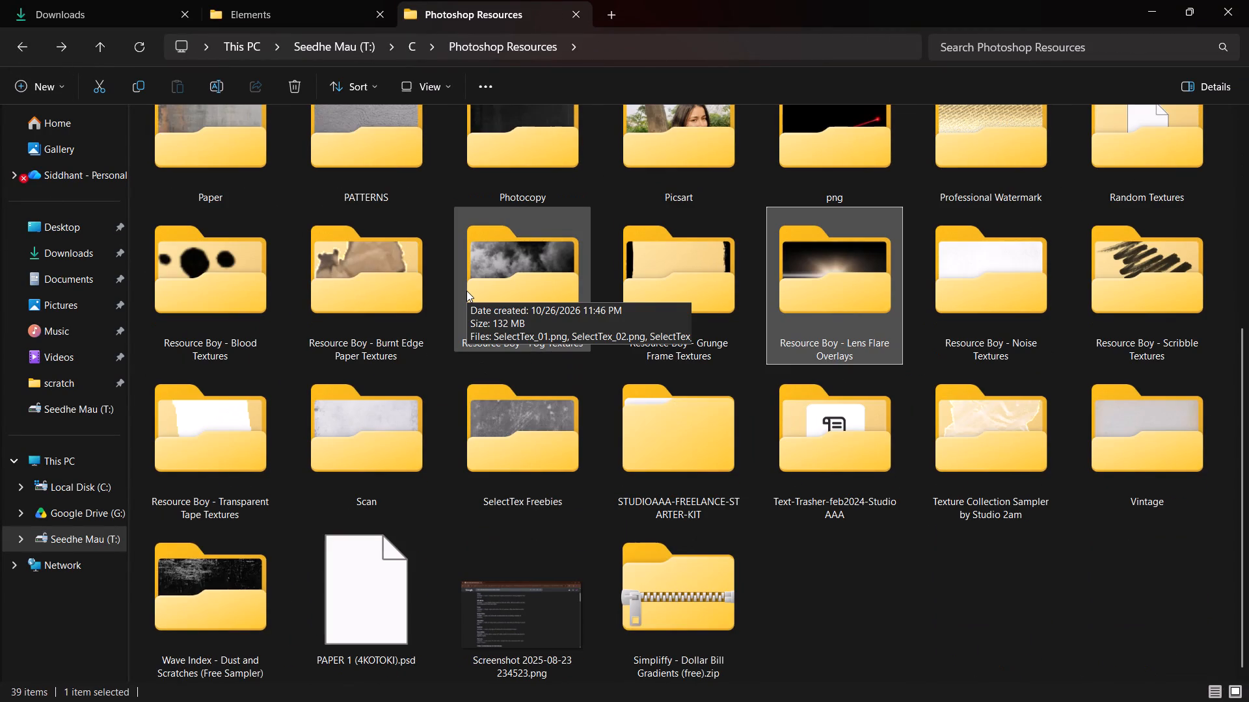
{"action": "double_click", "coordinate": [511, 432]}
{"action": "scroll", "coordinate": [511, 432], "scroll_direction": "up", "scroll_amount": 1}
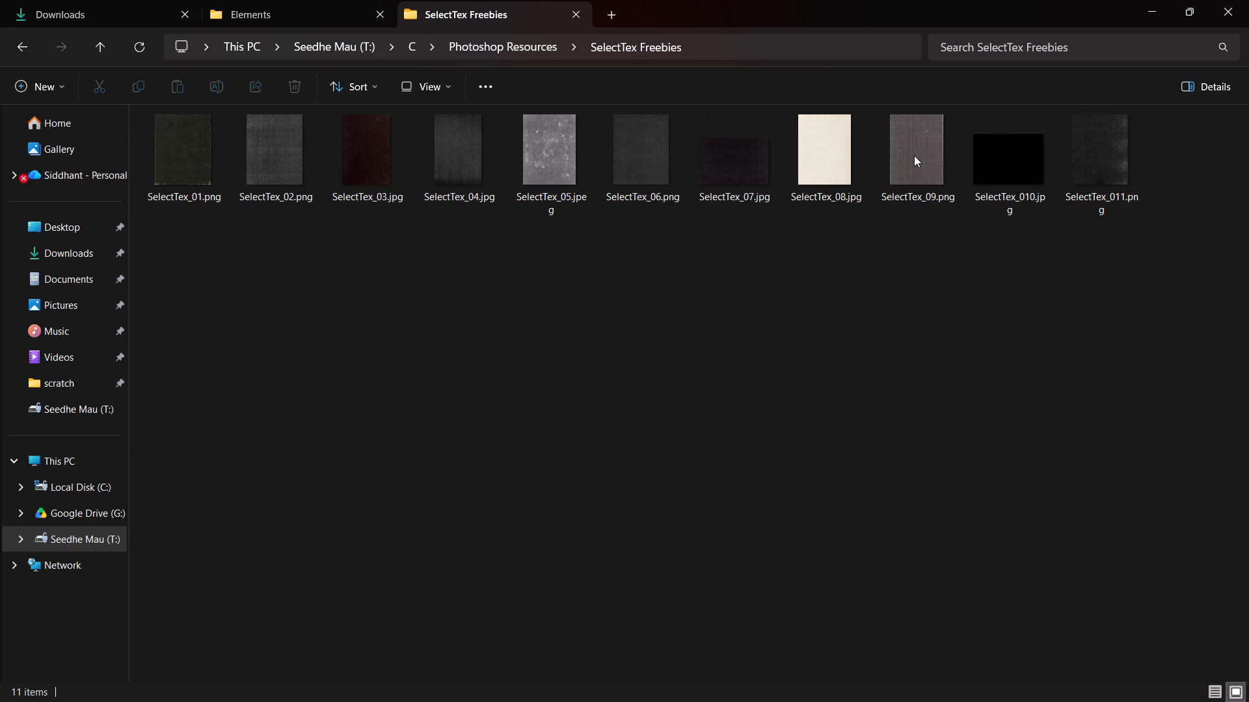
{"action": "double_click", "coordinate": [1014, 159]}
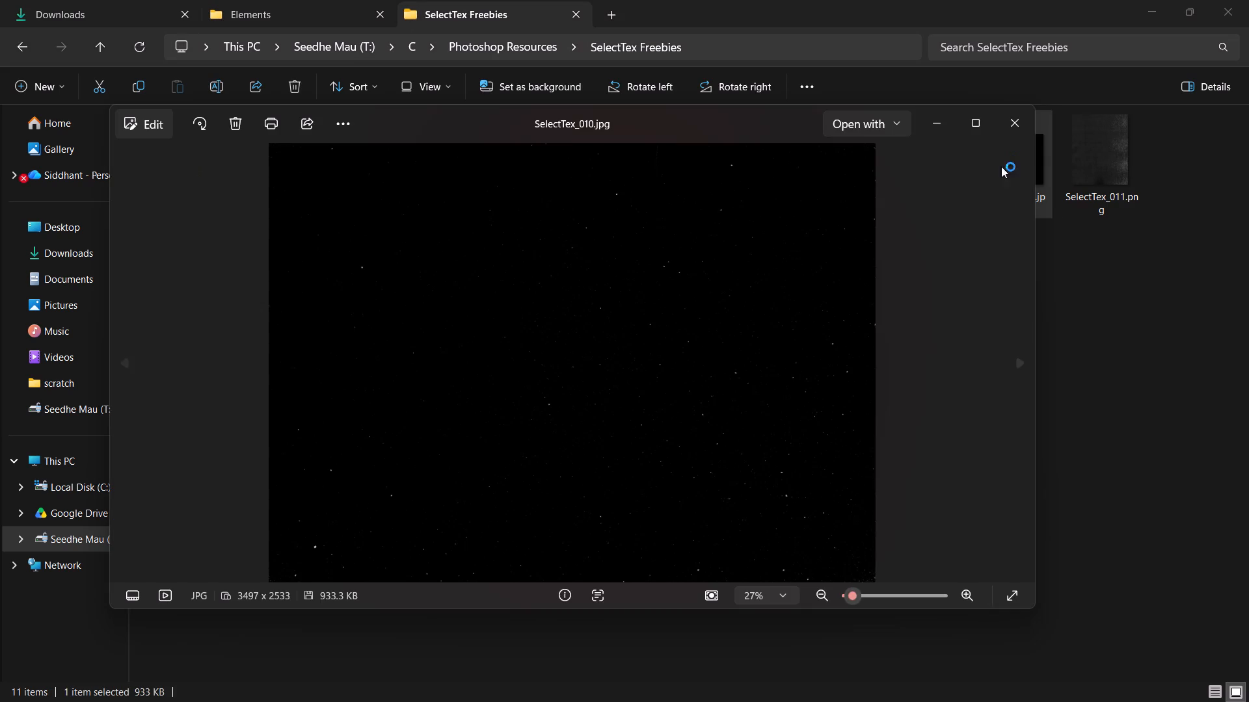
{"action": "scroll", "coordinate": [507, 352], "scroll_direction": "up", "scroll_amount": 20}
{"action": "scroll", "coordinate": [507, 352], "scroll_direction": "up", "scroll_amount": 1}
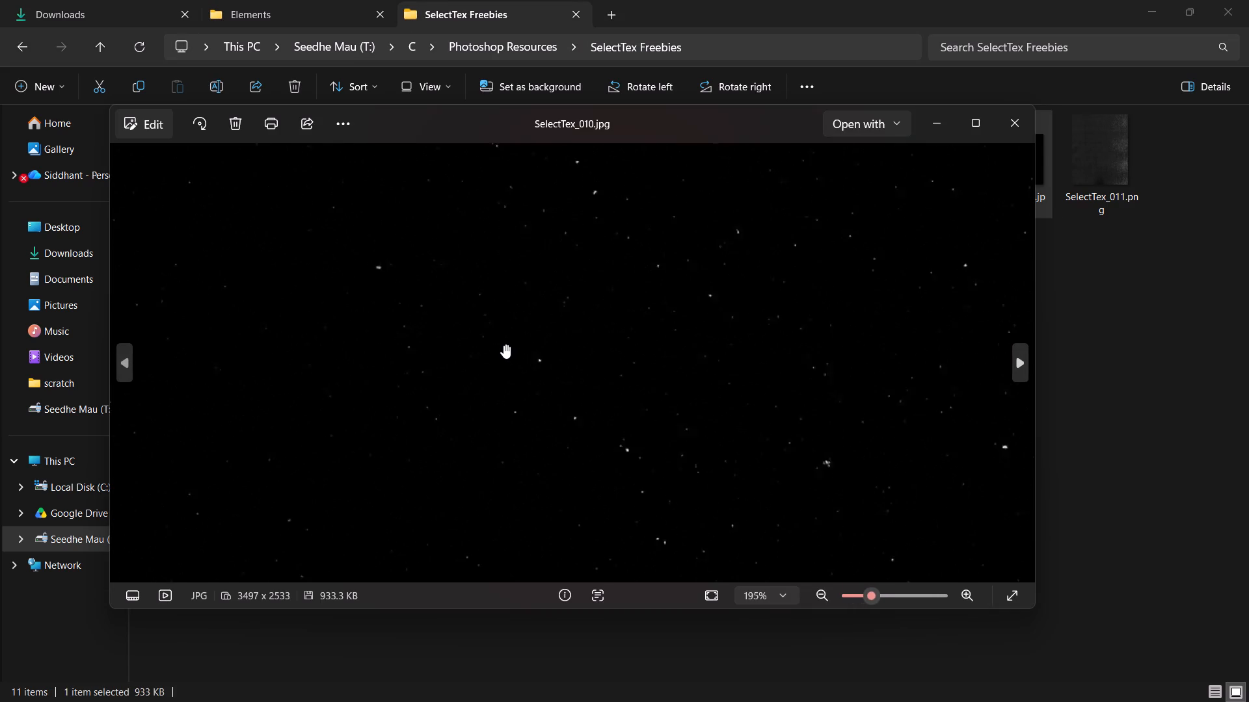
{"action": "scroll", "coordinate": [502, 344], "scroll_direction": "down", "scroll_amount": 9}
{"action": "scroll", "coordinate": [500, 344], "scroll_direction": "up", "scroll_amount": 1}
{"action": "scroll", "coordinate": [500, 344], "scroll_direction": "down", "scroll_amount": 10}
{"action": "scroll", "coordinate": [499, 345], "scroll_direction": "up", "scroll_amount": 1}
{"action": "scroll", "coordinate": [499, 345], "scroll_direction": "down", "scroll_amount": 4}
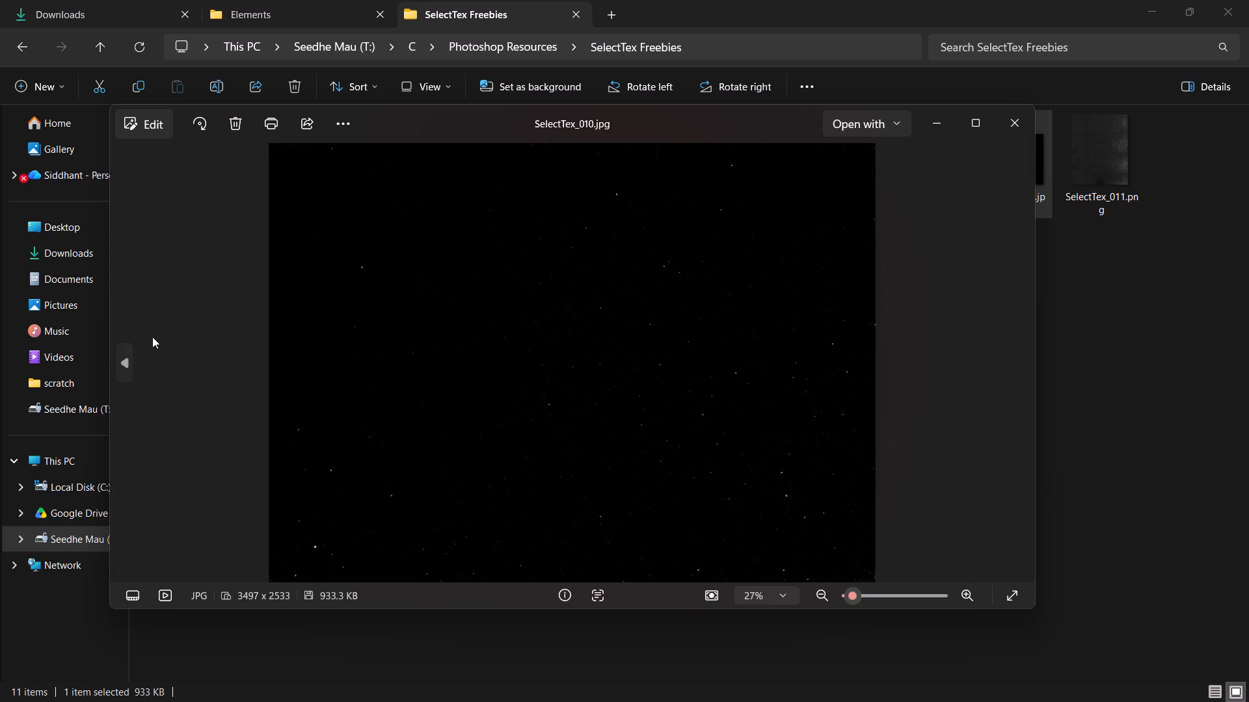
{"action": "left_click", "coordinate": [121, 367]}
{"action": "double_click", "coordinate": [121, 367]}
{"action": "left_click", "coordinate": [121, 367]}
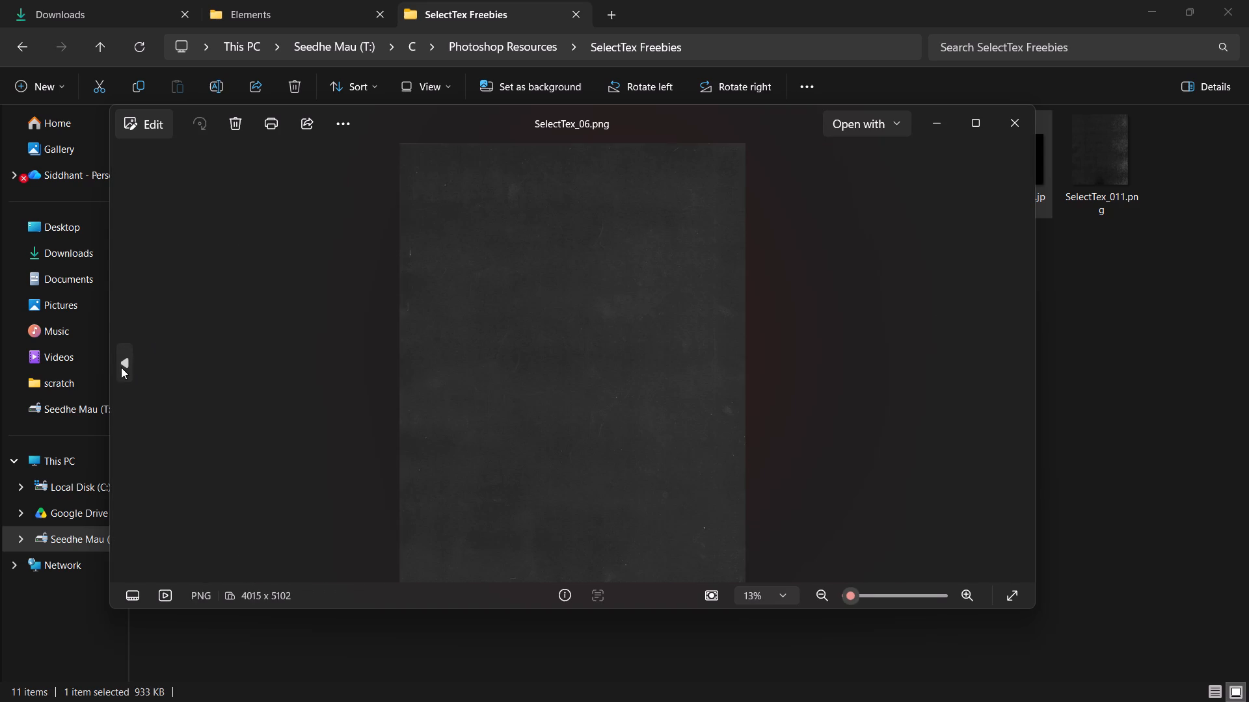
{"action": "double_click", "coordinate": [121, 367]}
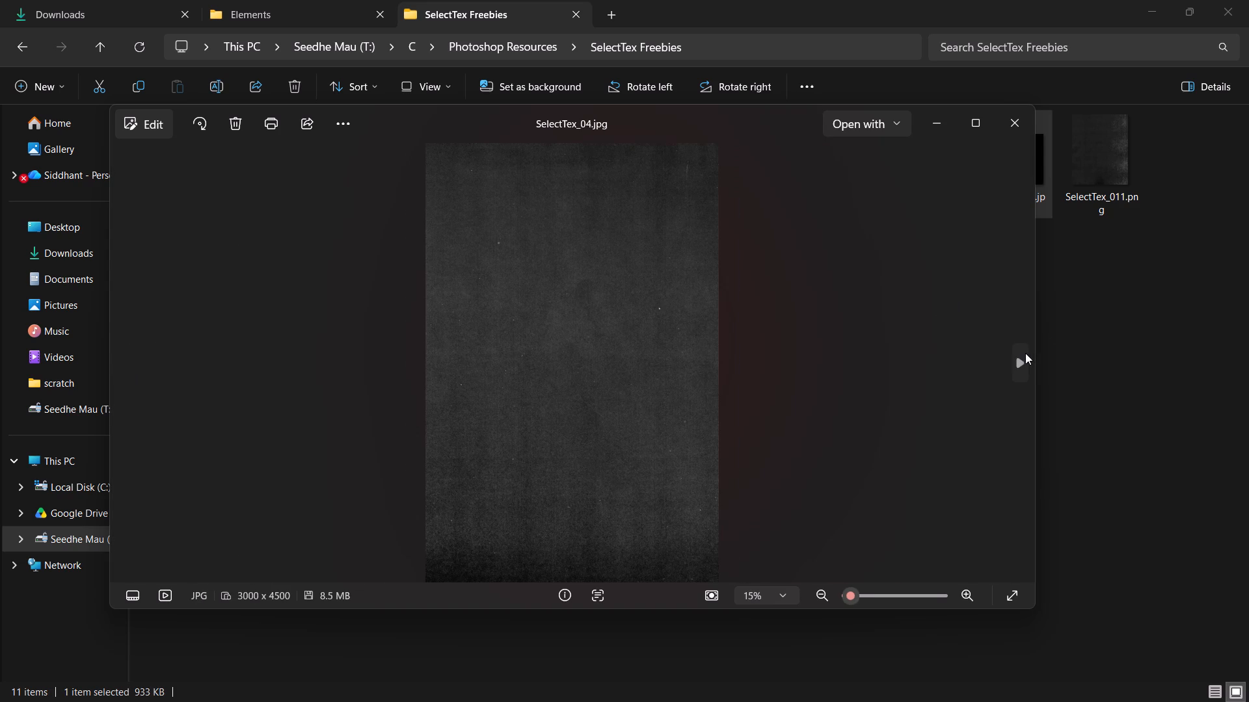
{"action": "left_click", "coordinate": [1025, 353]}
{"action": "left_click", "coordinate": [1019, 124]}
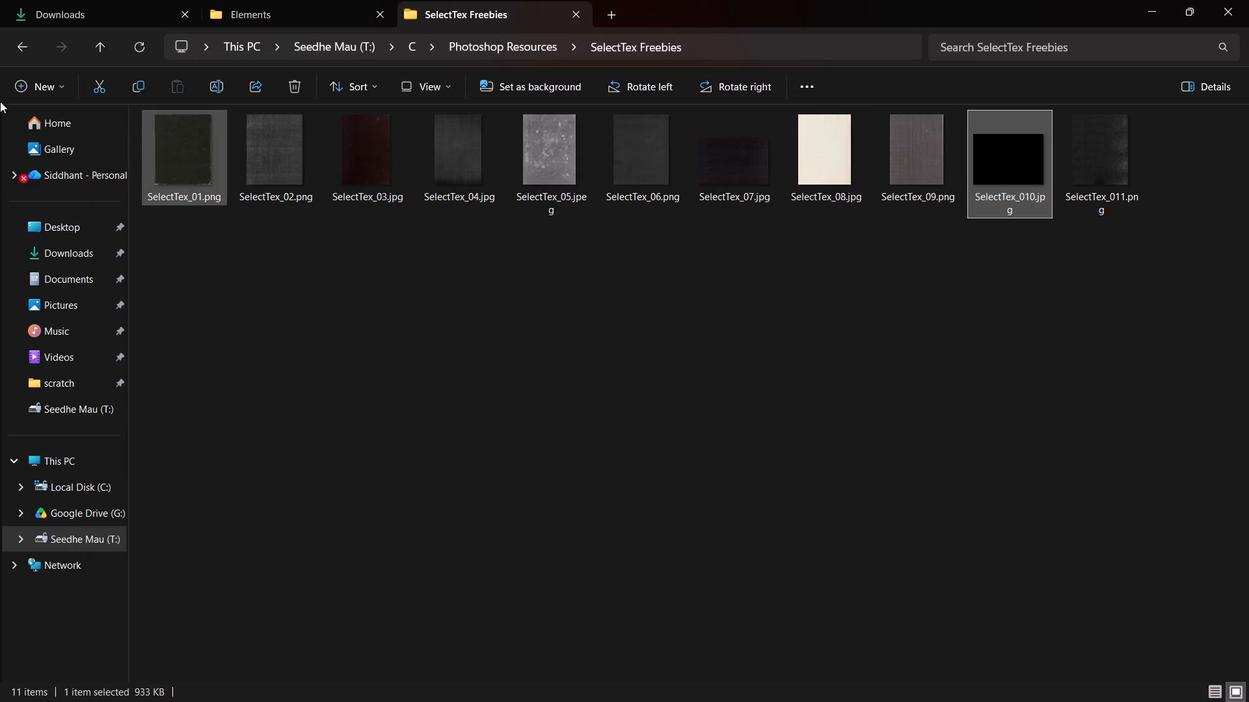
Open the Texture Collection Sampler by Studio 2am folder and preview its textures, from STAINED-28.jpg through ZIPLOCK-TRANS-02.png and back to BCARD-02.jpg.
{"action": "left_click", "coordinate": [38, 58]}
{"action": "left_click", "coordinate": [32, 55]}
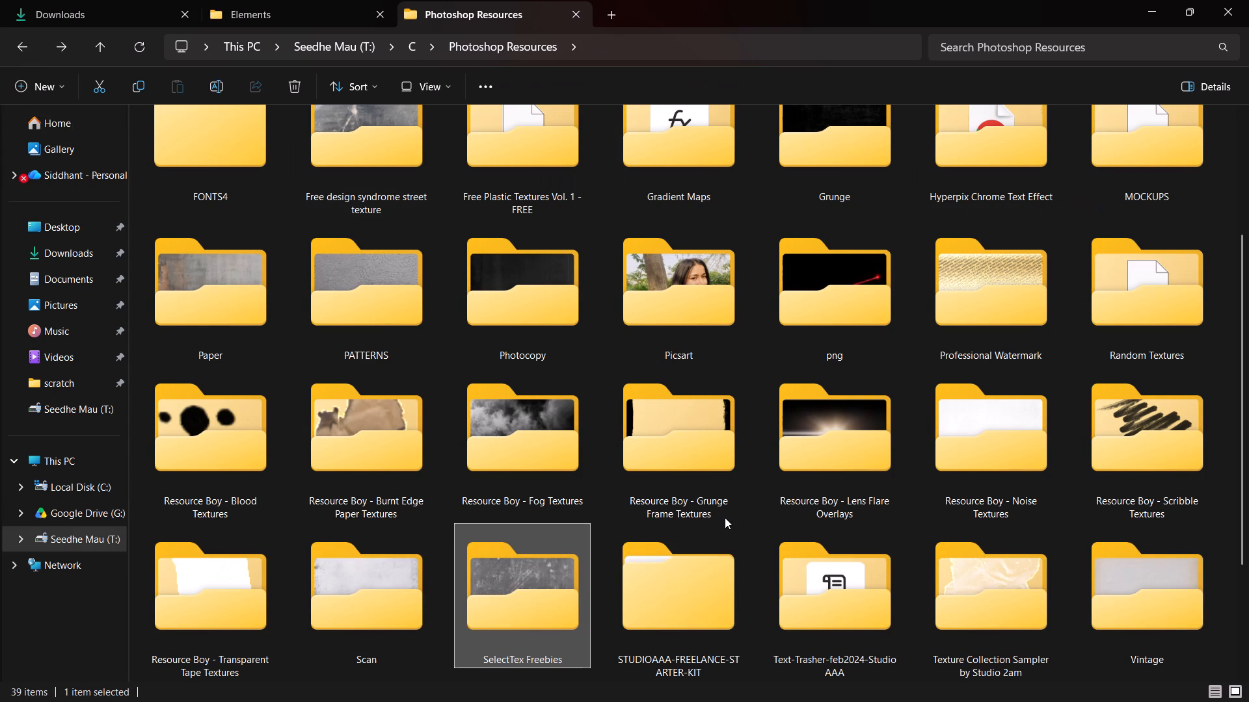
{"action": "scroll", "coordinate": [725, 517], "scroll_direction": "down", "scroll_amount": 1}
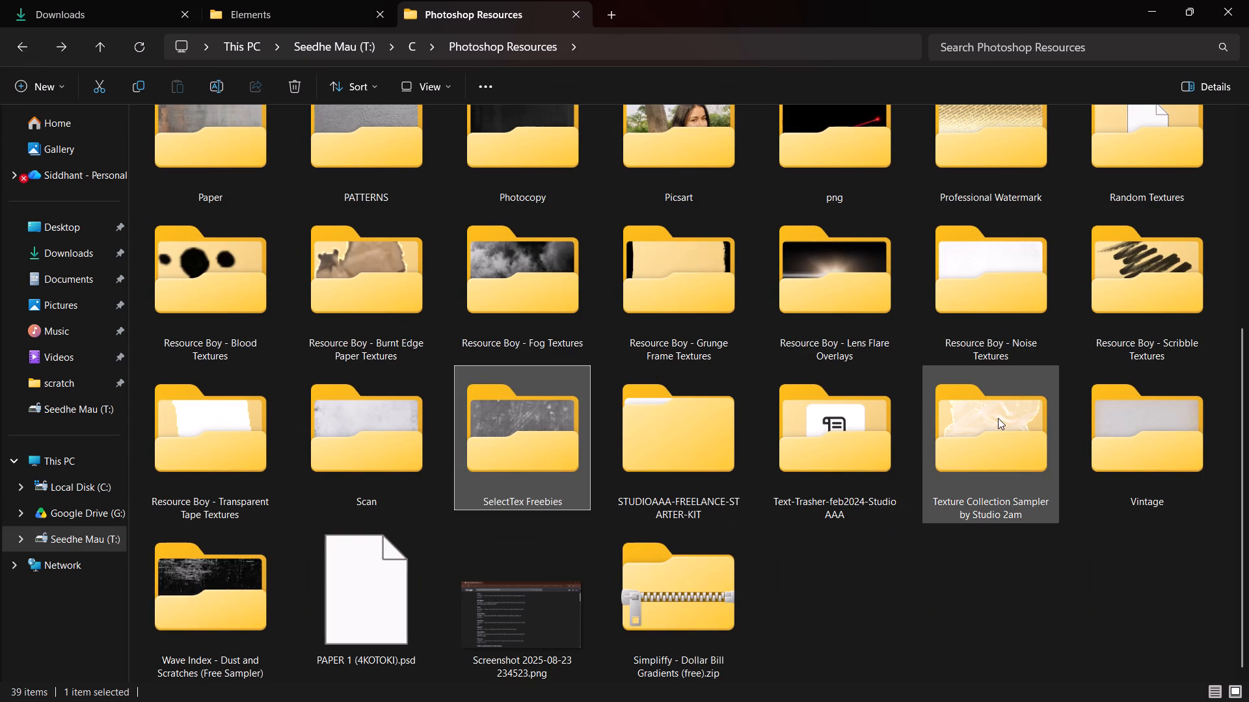
{"action": "double_click", "coordinate": [998, 418]}
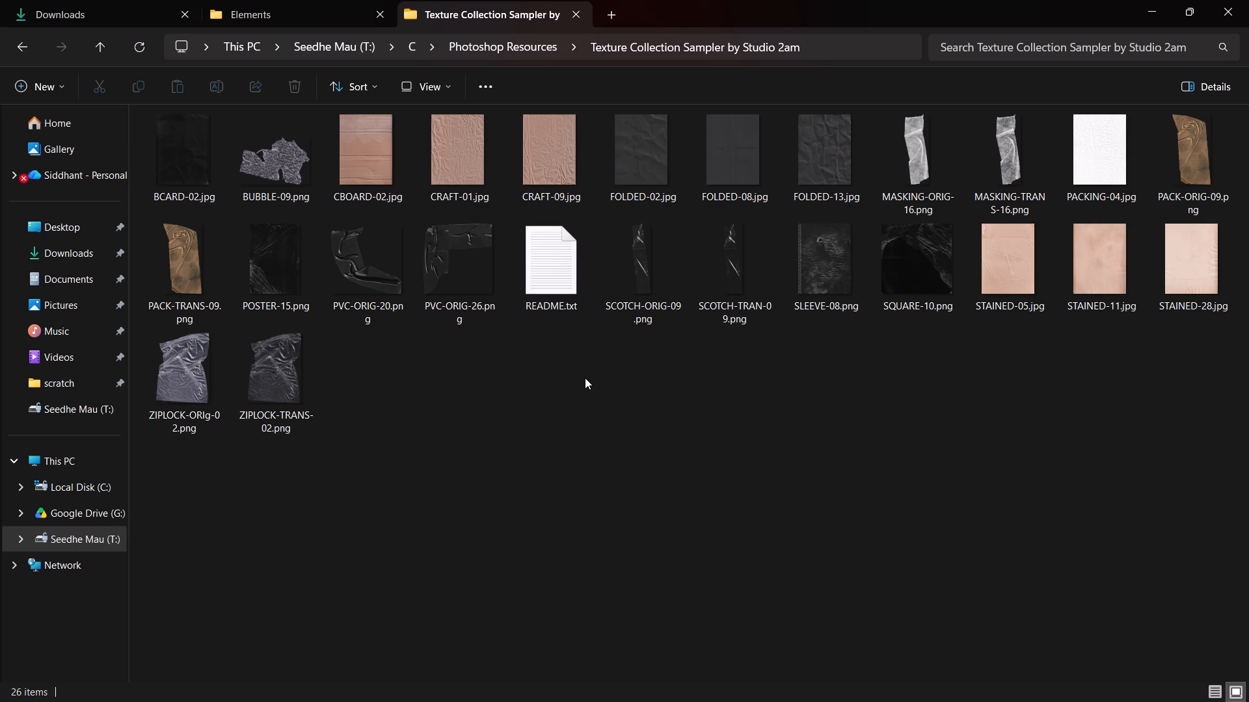
{"action": "double_click", "coordinate": [1176, 266]}
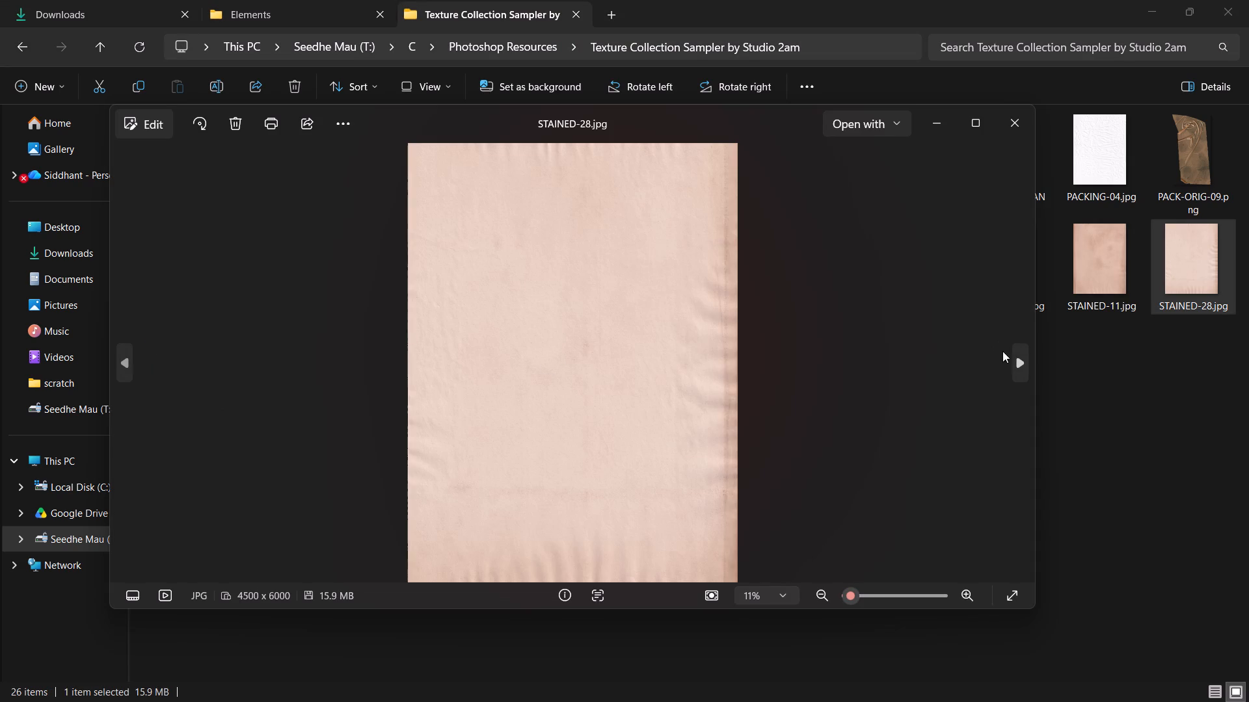
{"action": "left_click", "coordinate": [1018, 357]}
{"action": "left_click", "coordinate": [1018, 357]}
{"action": "left_click", "coordinate": [1018, 357]}
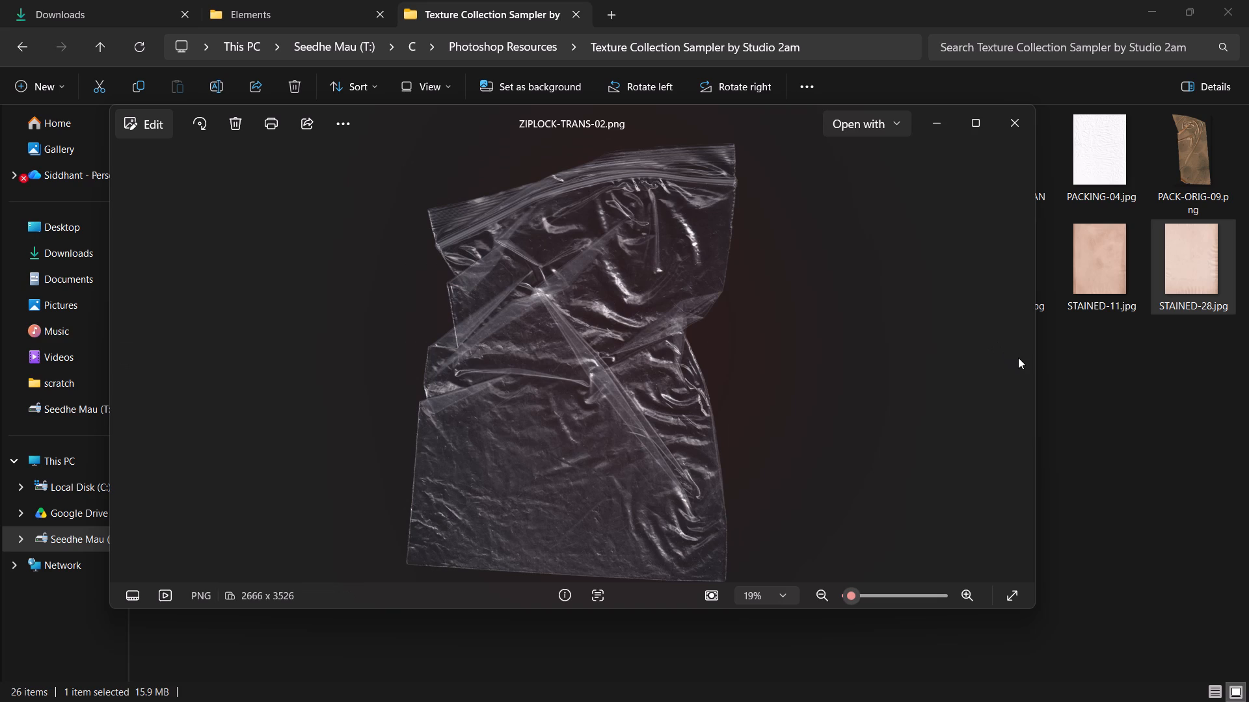
{"action": "triple_click", "coordinate": [114, 351]}
{"action": "double_click", "coordinate": [114, 351]}
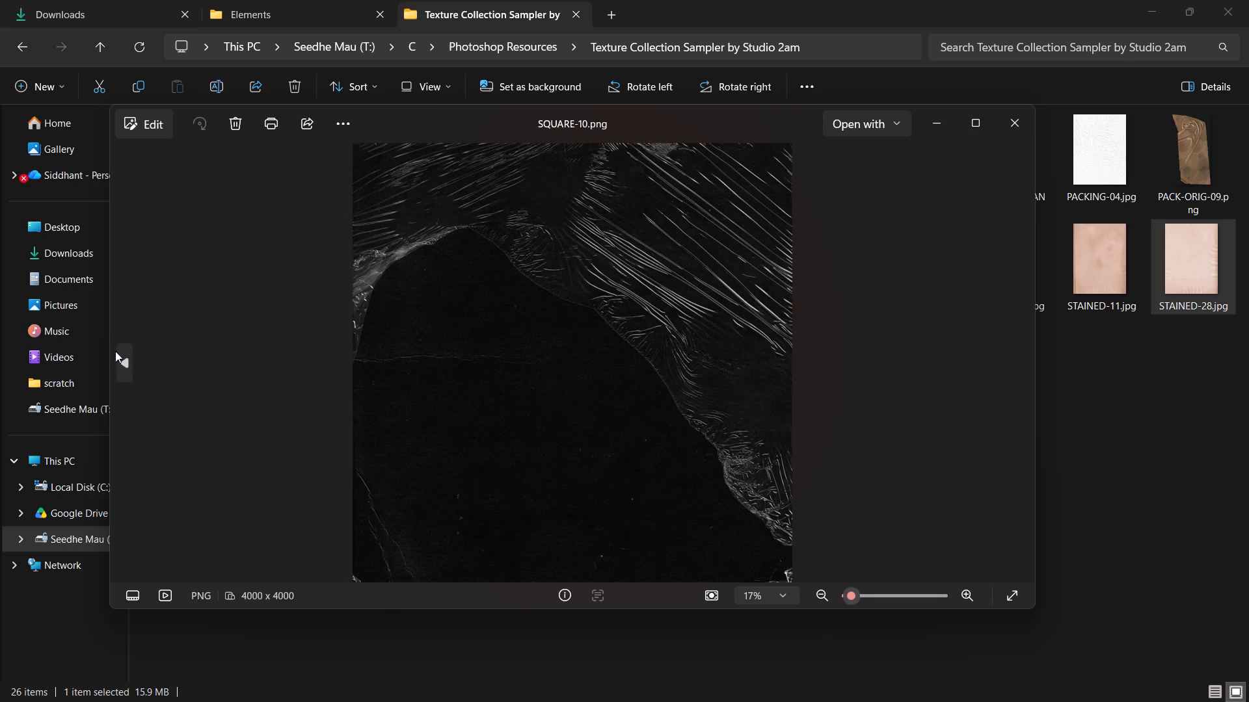
{"action": "left_click", "coordinate": [115, 351]}
{"action": "left_click", "coordinate": [115, 351]}
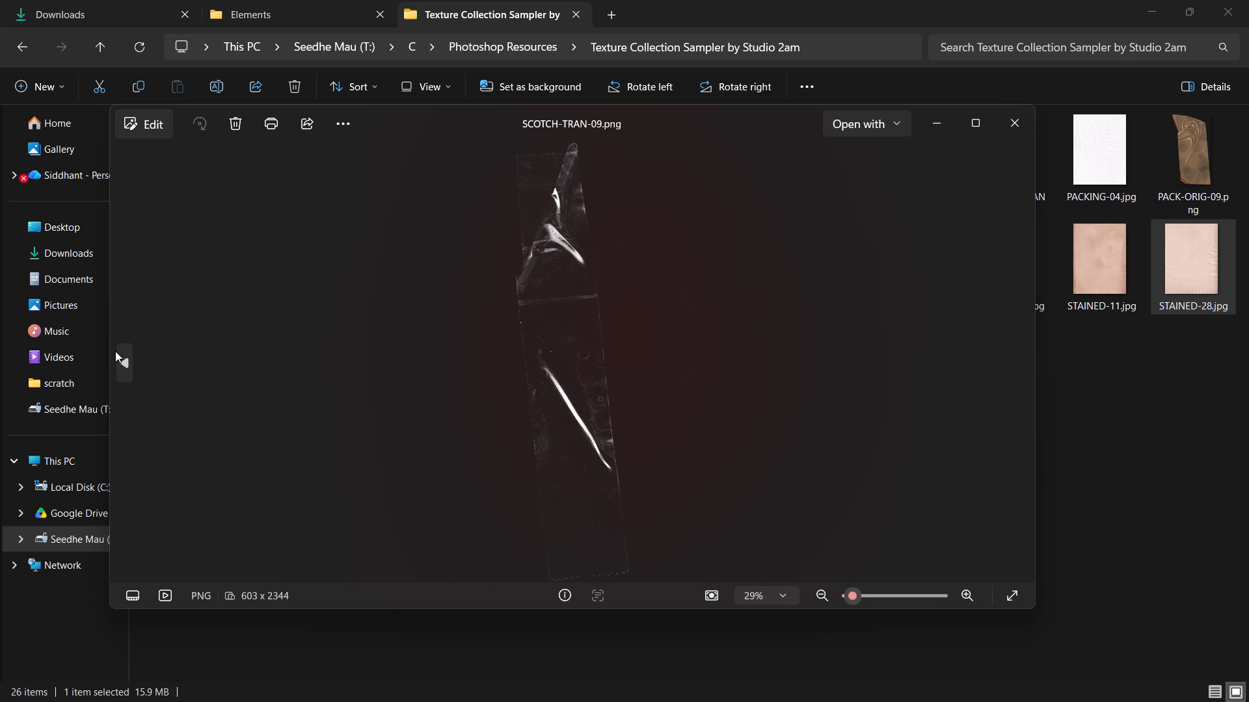
{"action": "triple_click", "coordinate": [115, 351]}
{"action": "left_click", "coordinate": [115, 351]}
{"action": "left_click", "coordinate": [115, 351]}
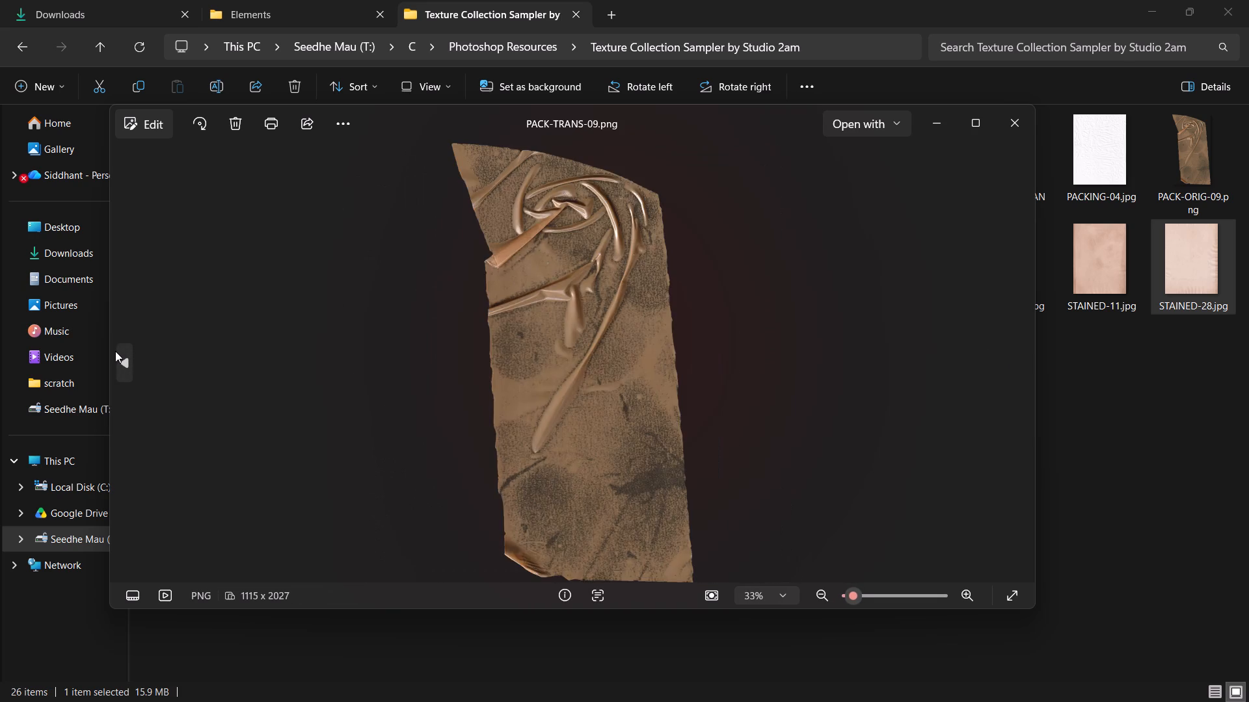
{"action": "left_click", "coordinate": [115, 351]}
{"action": "left_click", "coordinate": [115, 351]}
{"action": "left_click", "coordinate": [115, 351]}
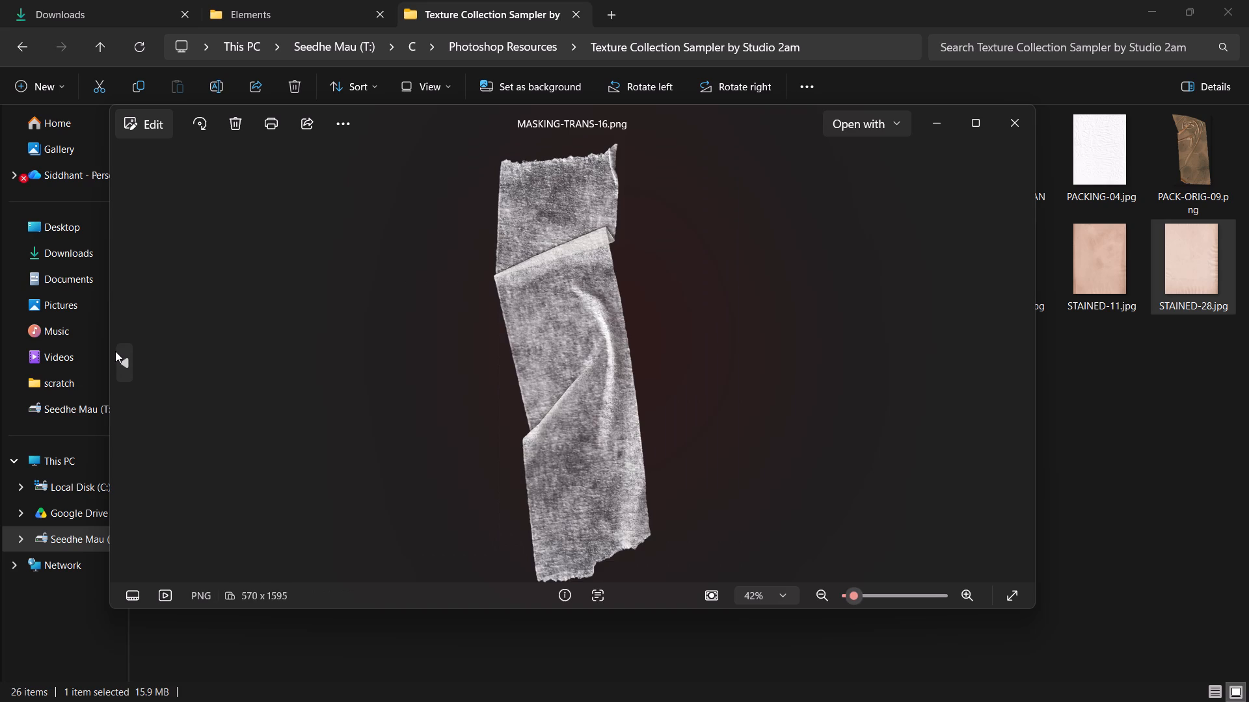
{"action": "double_click", "coordinate": [115, 351]}
{"action": "left_click", "coordinate": [115, 351]}
{"action": "left_click", "coordinate": [115, 351]}
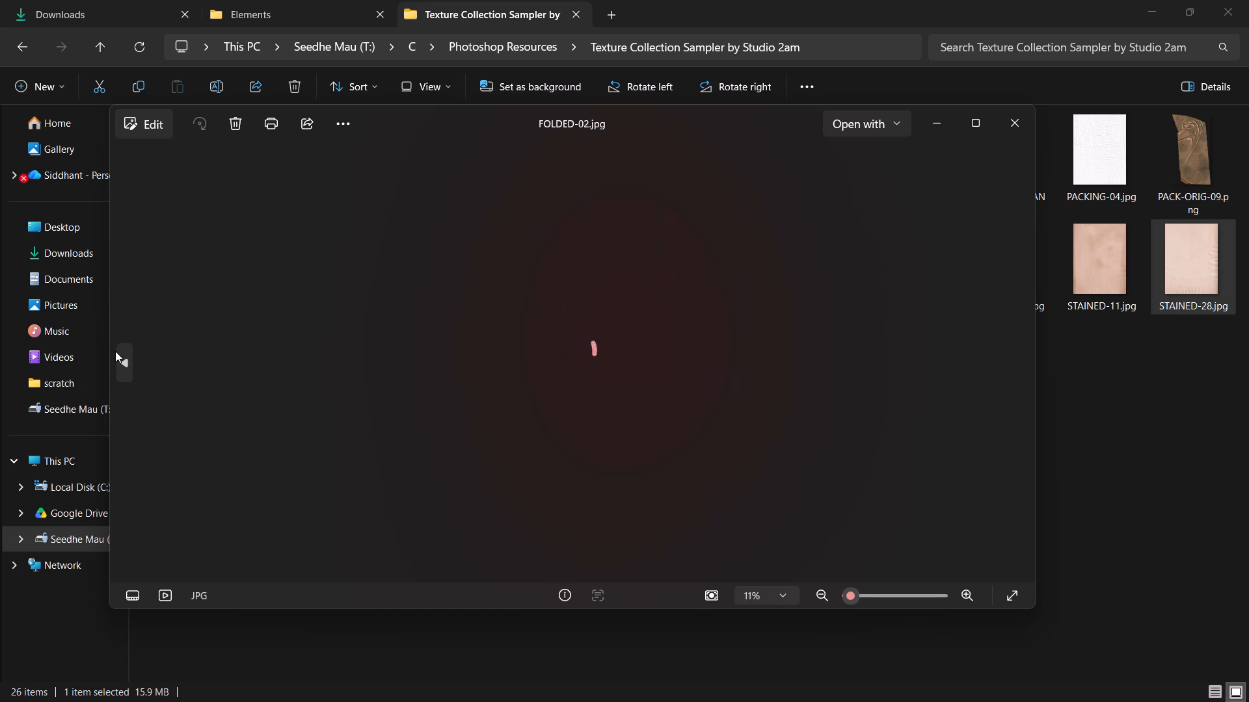
{"action": "left_click", "coordinate": [115, 351]}
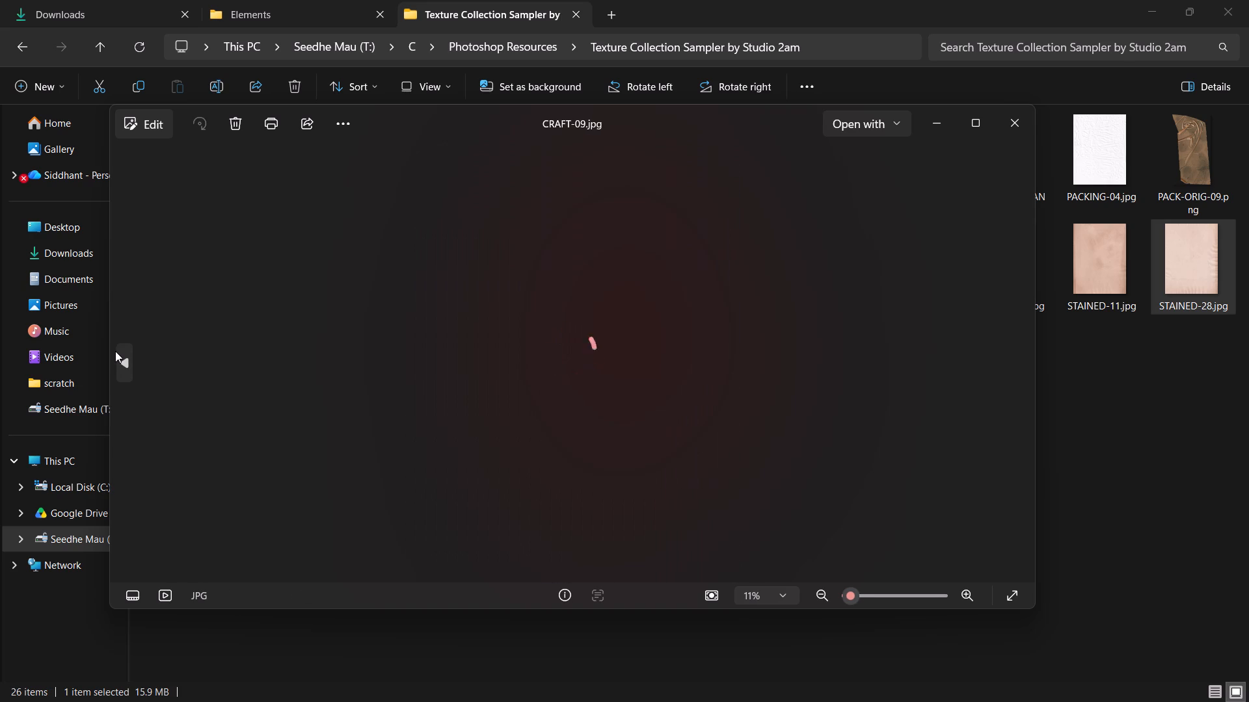
{"action": "left_click", "coordinate": [115, 351]}
{"action": "left_click", "coordinate": [115, 351]}
{"action": "left_click", "coordinate": [115, 351]}
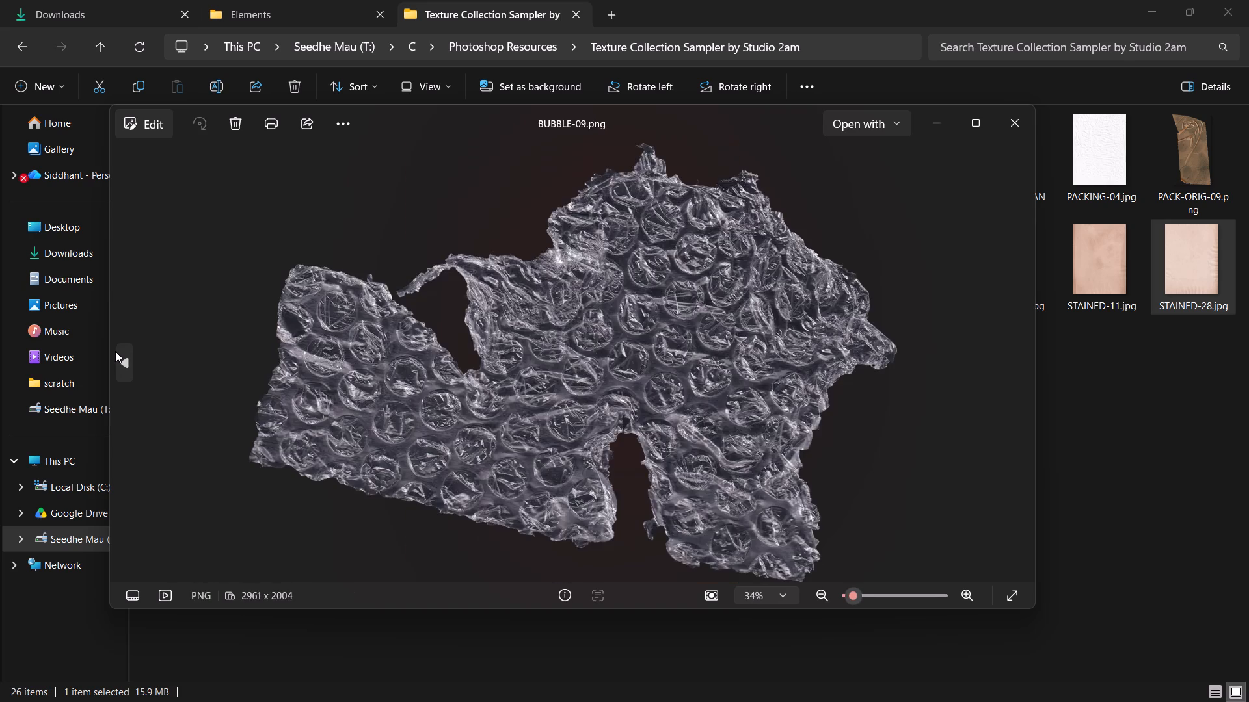
{"action": "left_click", "coordinate": [115, 351]}
{"action": "left_click", "coordinate": [115, 351]}
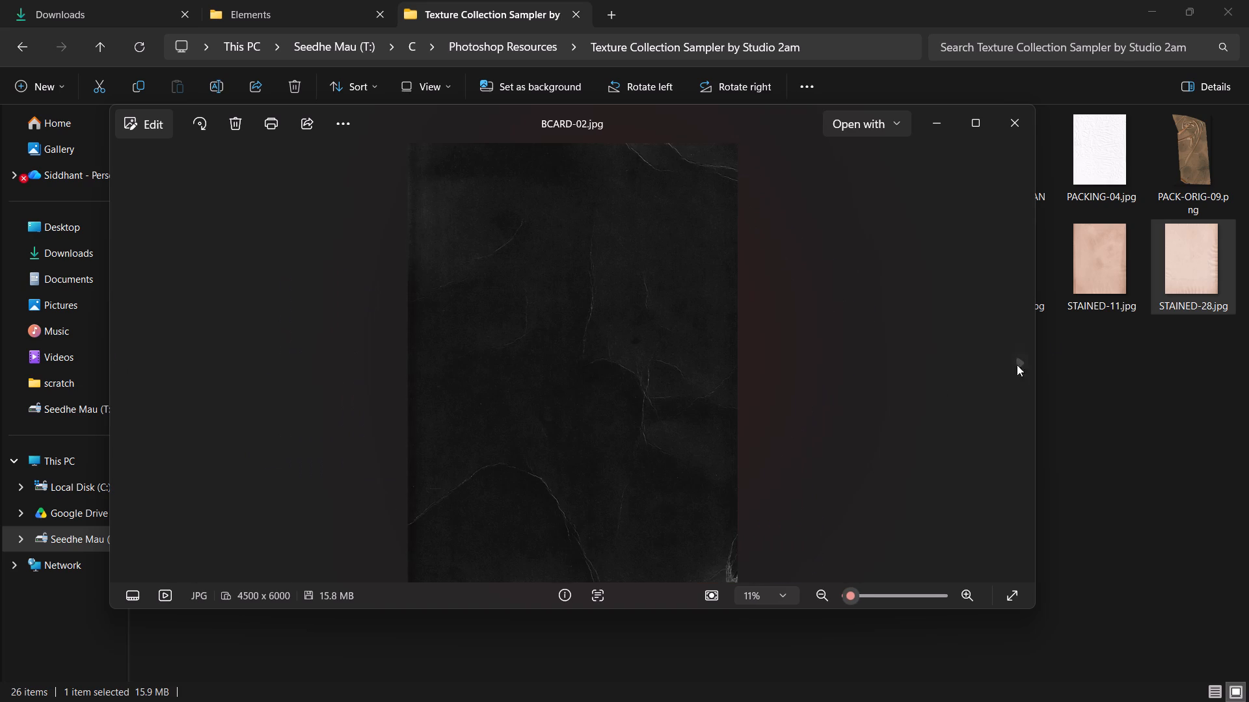
Browse forward through the sampler previews to PACK-ORIG-09.png, and examine the crumpled white paper texture PACKING-04.jpg on its own.
{"action": "triple_click", "coordinate": [1019, 361]}
{"action": "triple_click", "coordinate": [1019, 362]}
{"action": "triple_click", "coordinate": [1019, 362]}
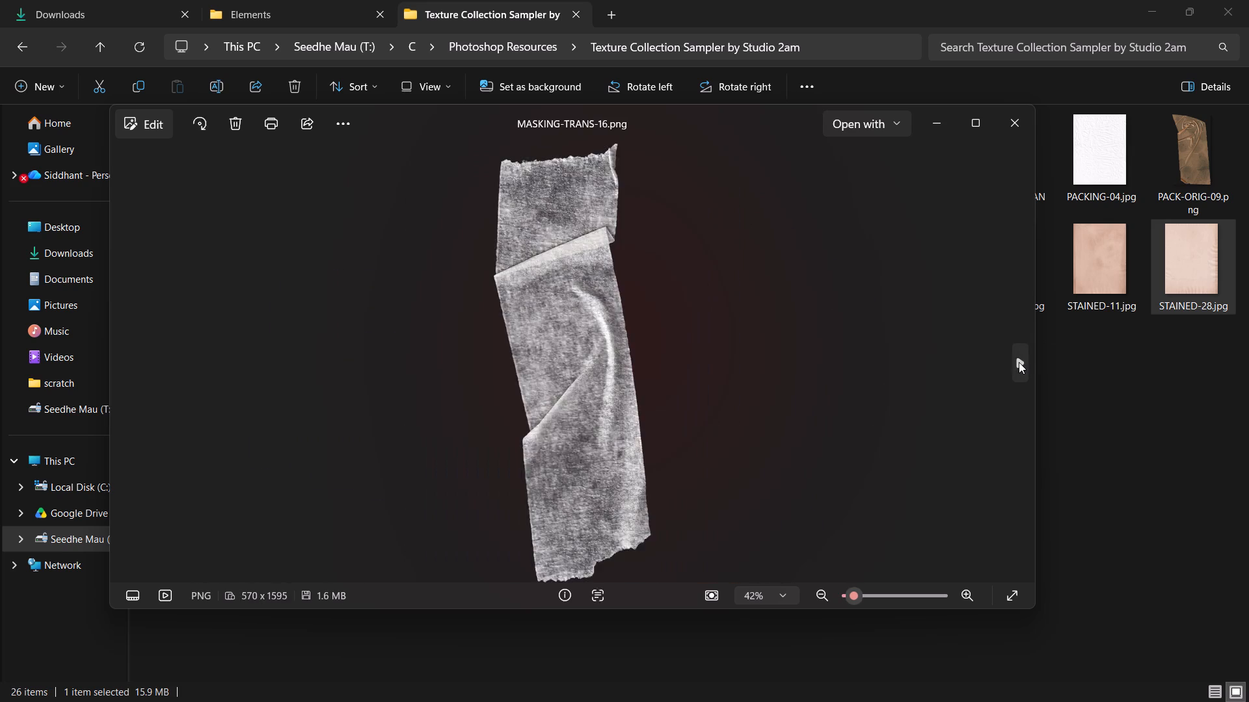
{"action": "left_click", "coordinate": [1019, 362]}
{"action": "left_click", "coordinate": [1019, 362]}
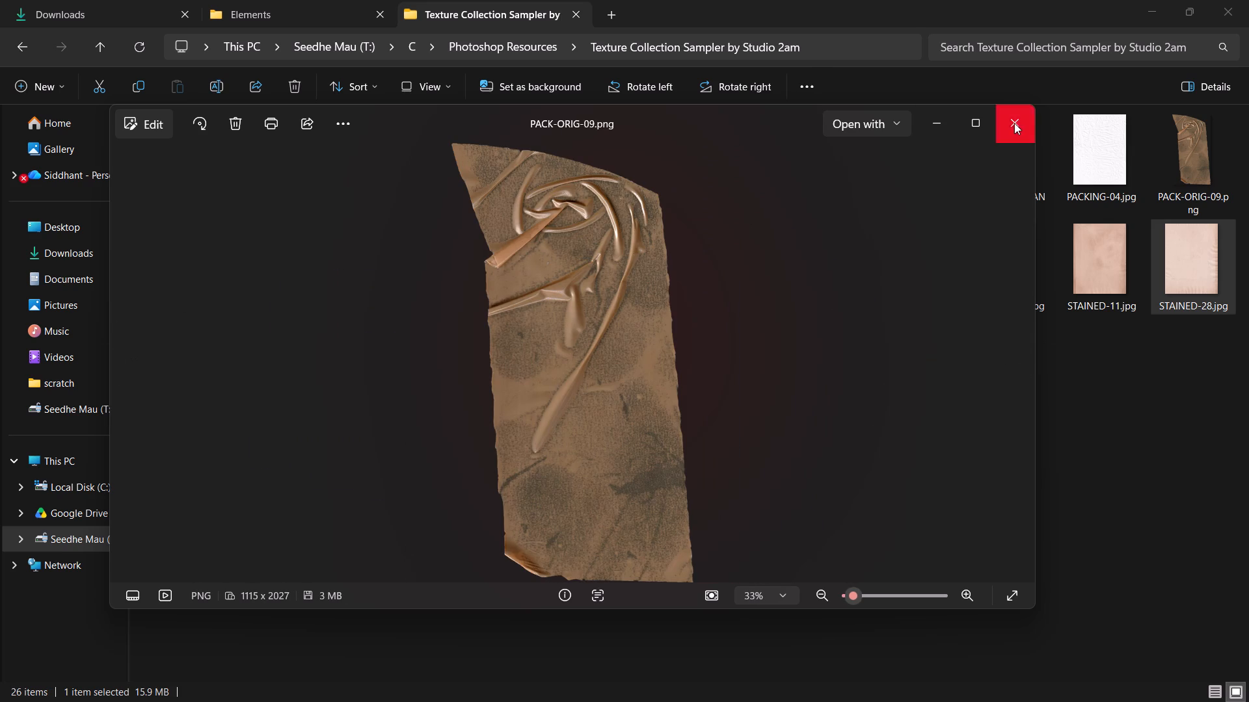
{"action": "left_click", "coordinate": [1015, 123]}
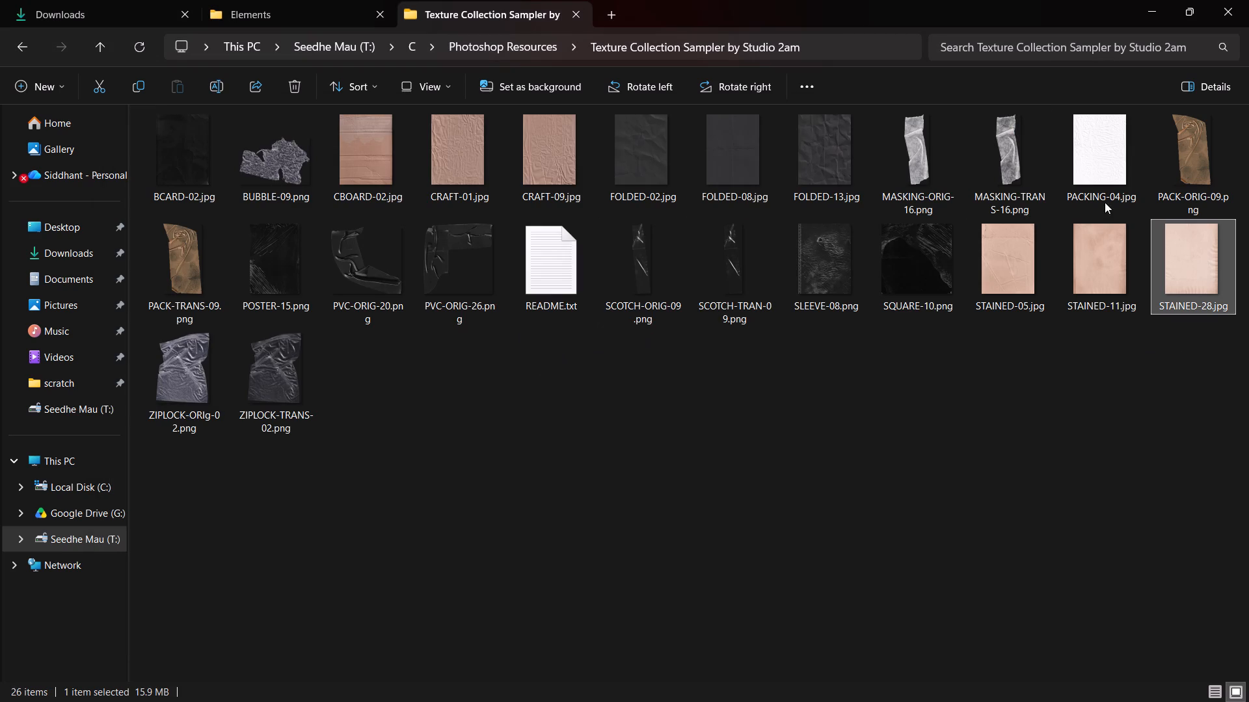
{"action": "double_click", "coordinate": [1099, 164]}
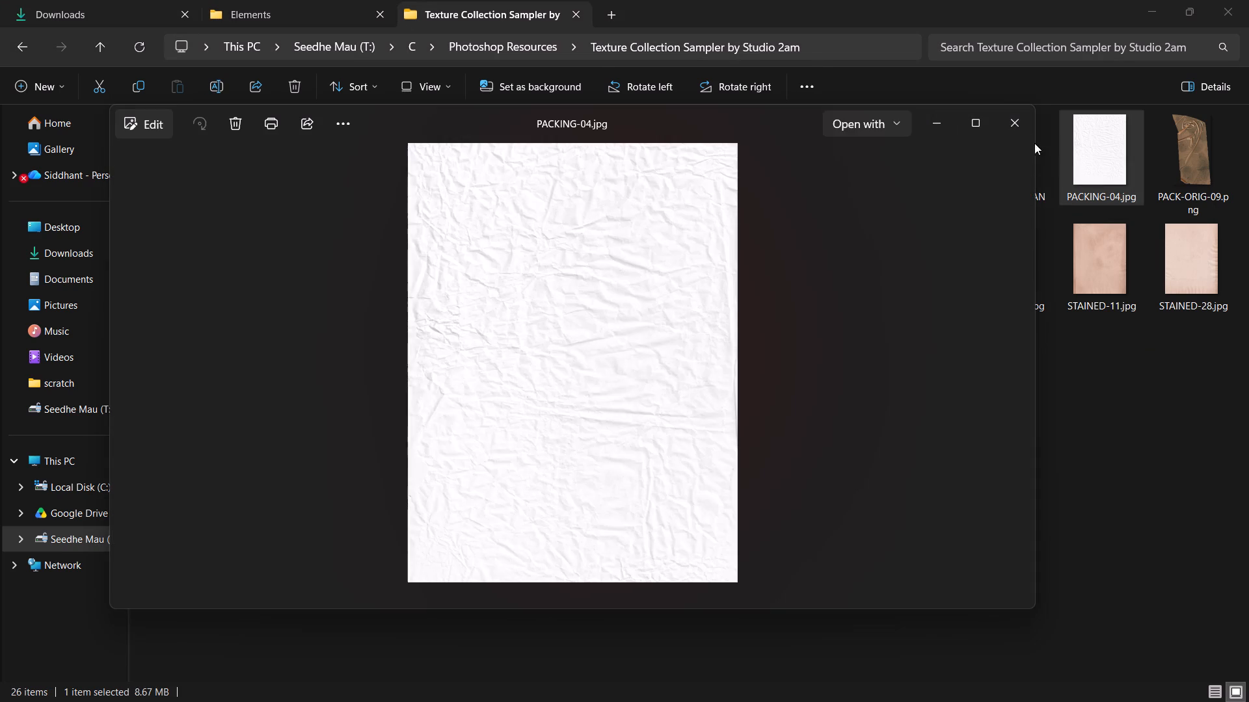
{"action": "left_click", "coordinate": [1021, 124]}
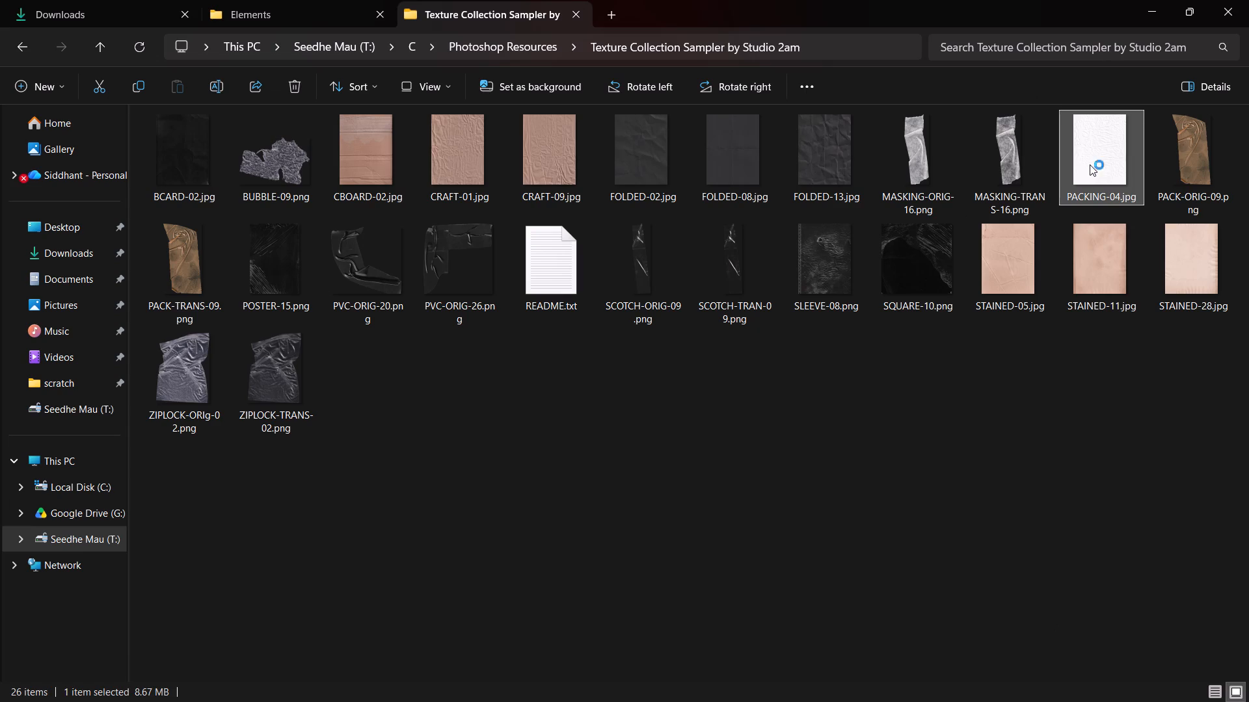
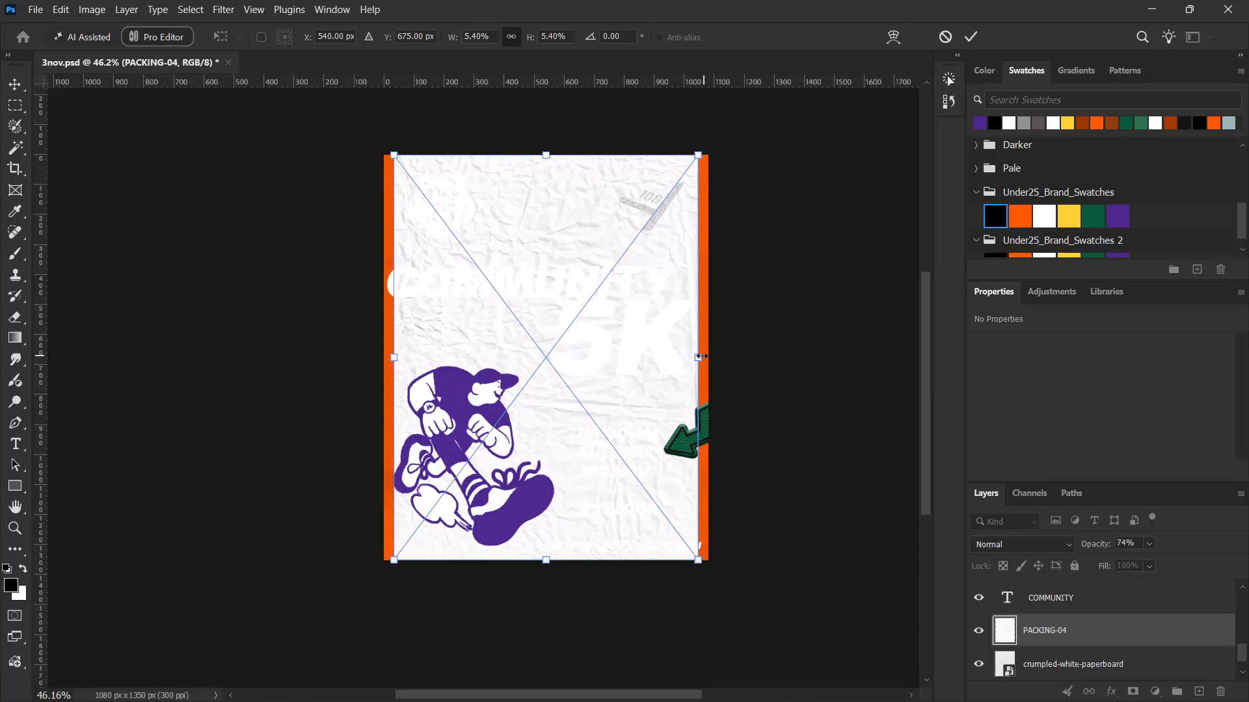
Scale the placed PACKING-04 texture from its centre to 5.76% so it spans the full poster width, and commit the placement.
{"action": "left_click_drag", "start_coordinate": [701, 355], "coordinate": [710, 356], "text": "alt"}
{"action": "left_click", "coordinate": [969, 39]}
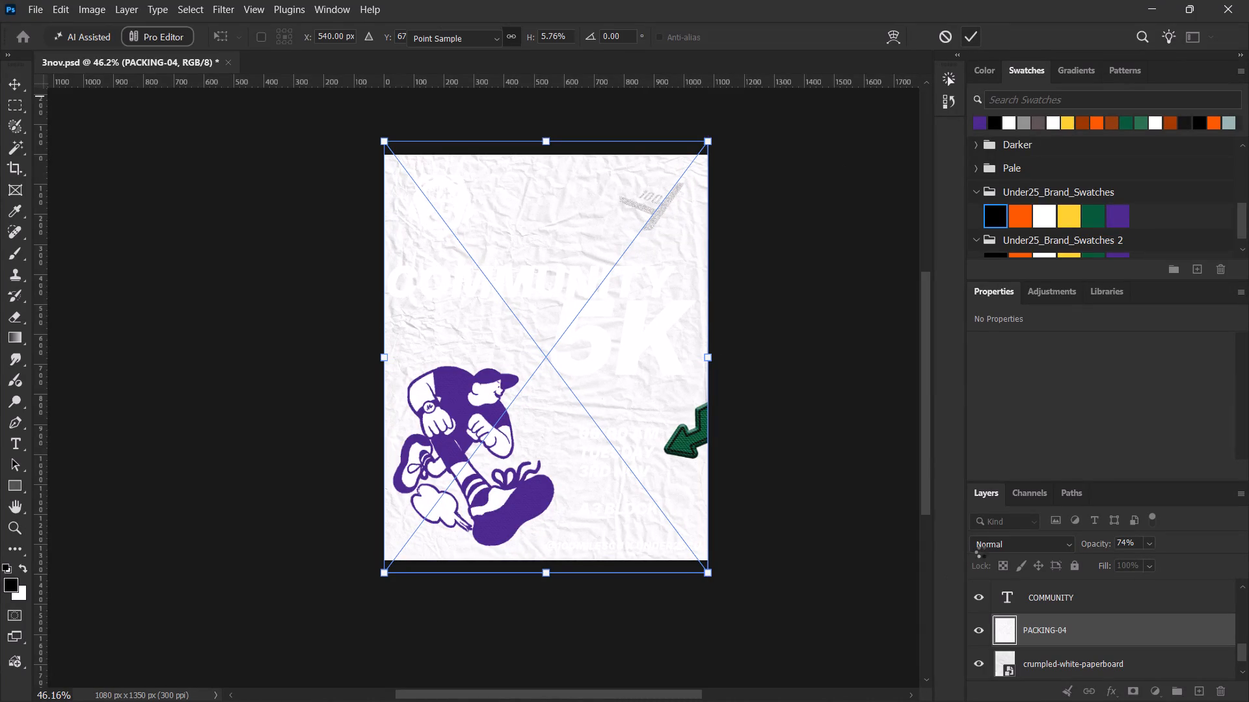
Set the PACKING-04 layer's blend mode to Linear Burn and check the crumpled texture over the orange poster background.
{"action": "left_click", "coordinate": [985, 549]}
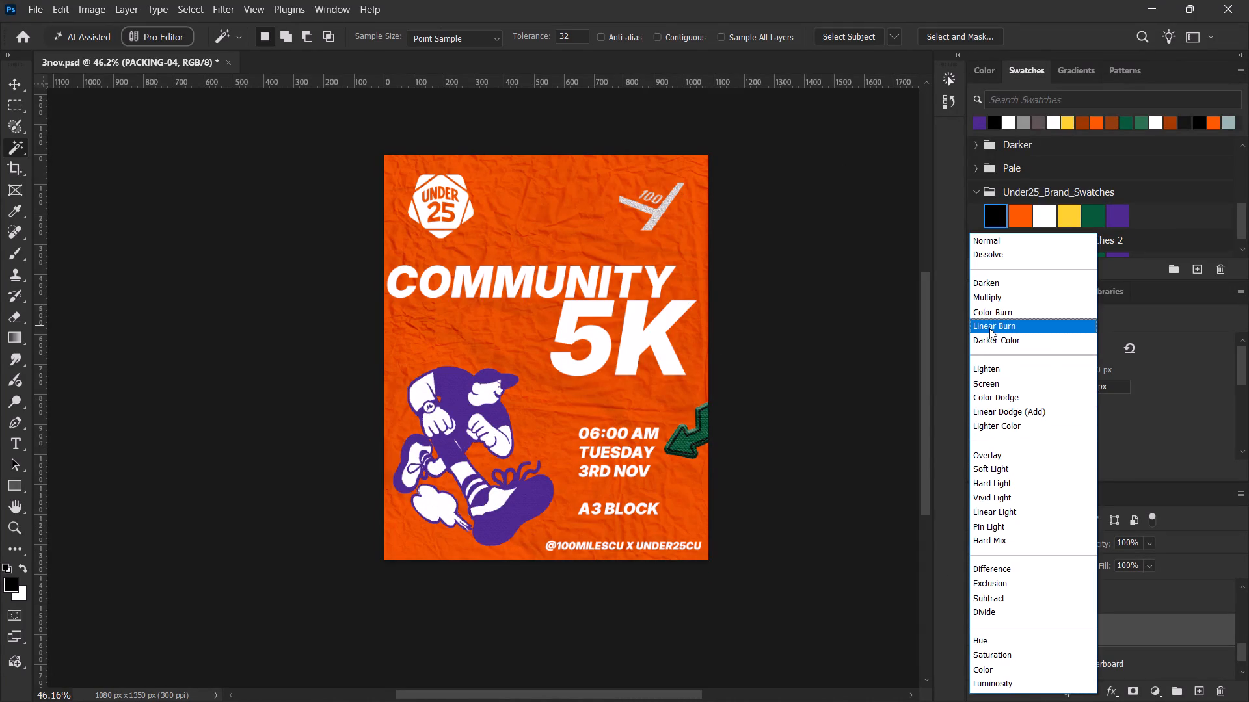
{"action": "left_click", "coordinate": [989, 330]}
{"action": "scroll", "coordinate": [563, 304], "scroll_direction": "up", "scroll_amount": 5, "text": "alt"}
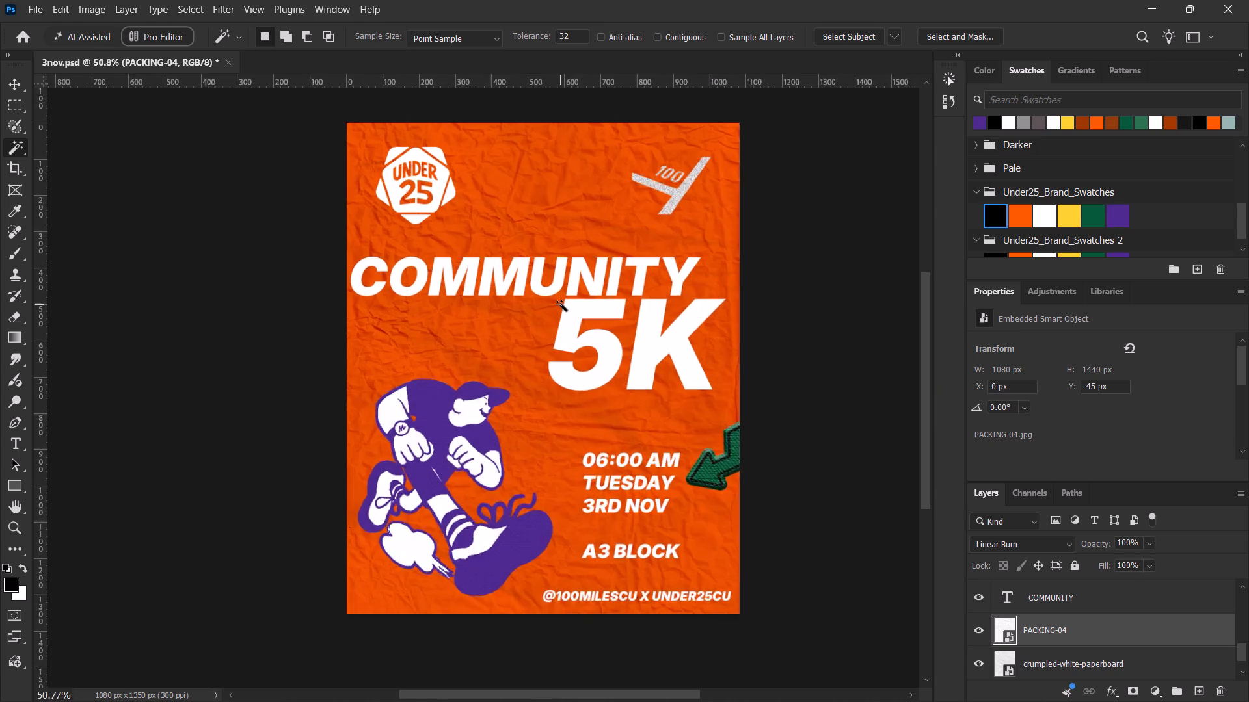
{"action": "scroll", "coordinate": [463, 321], "scroll_direction": "up", "scroll_amount": 7, "text": "alt"}
{"action": "scroll", "coordinate": [463, 321], "scroll_direction": "down", "scroll_amount": 7, "text": "alt"}
{"action": "scroll", "coordinate": [641, 441], "scroll_direction": "down", "scroll_amount": 2, "text": "alt"}
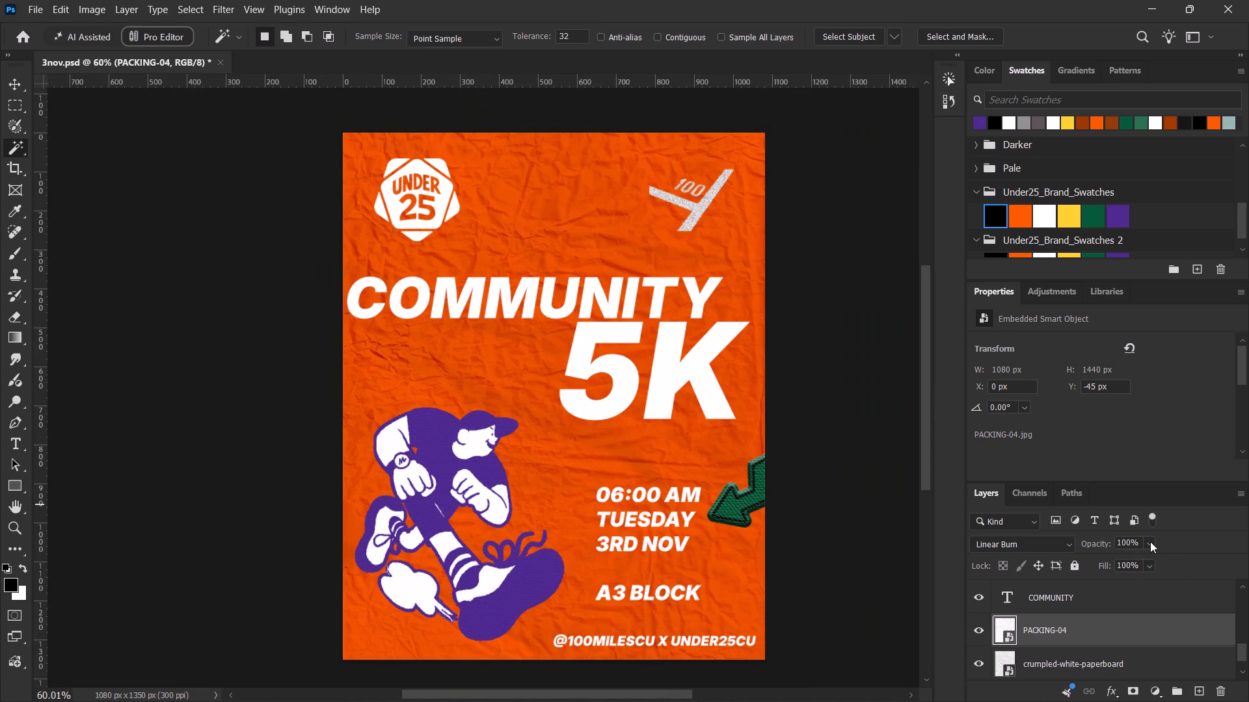
Lower the PACKING-04 texture layer's opacity to 48% and check the crumple effect across the poster.
{"action": "left_click", "coordinate": [1149, 541]}
{"action": "left_click", "coordinate": [1144, 560]}
{"action": "left_click", "coordinate": [1129, 560]}
{"action": "left_click", "coordinate": [1229, 544]}
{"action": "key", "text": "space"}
{"action": "left_click_drag", "start_coordinate": [567, 470], "coordinate": [574, 462]}
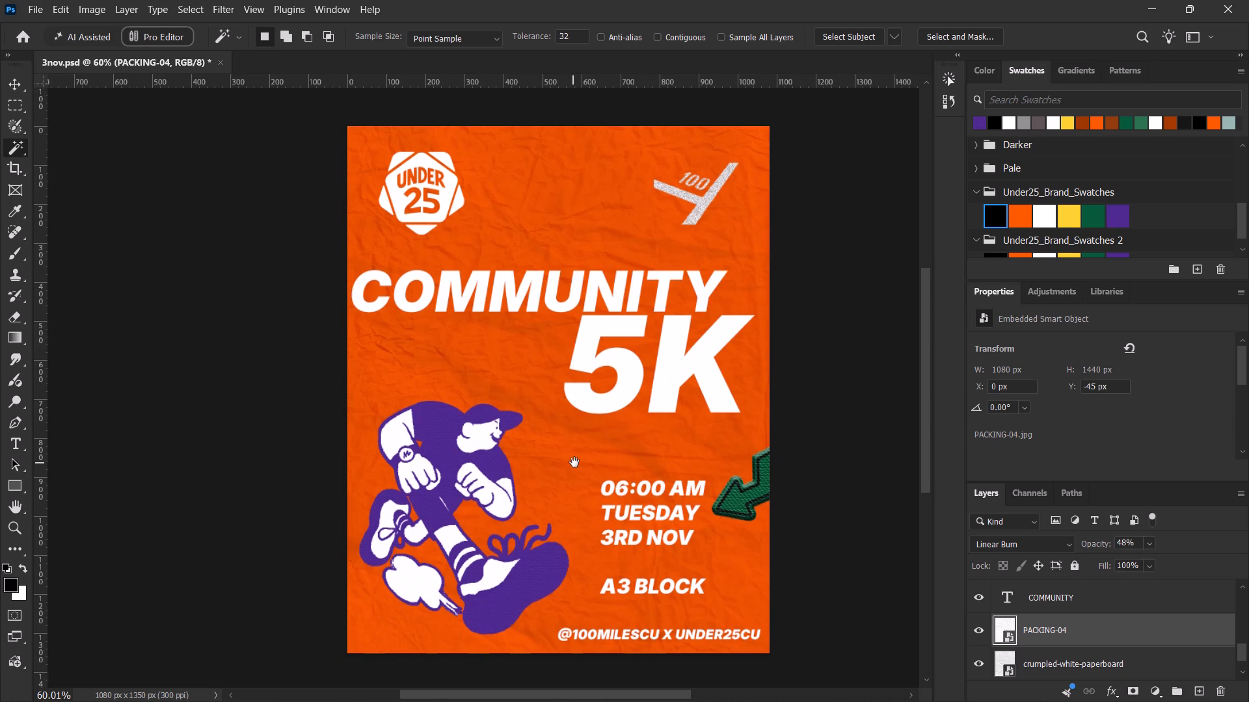
{"action": "left_click_drag", "start_coordinate": [574, 462], "coordinate": [574, 461]}
{"action": "scroll", "coordinate": [571, 458], "scroll_direction": "up", "scroll_amount": 1, "text": "alt"}
{"action": "scroll", "coordinate": [569, 460], "scroll_direction": "down", "scroll_amount": 1, "text": "alt"}
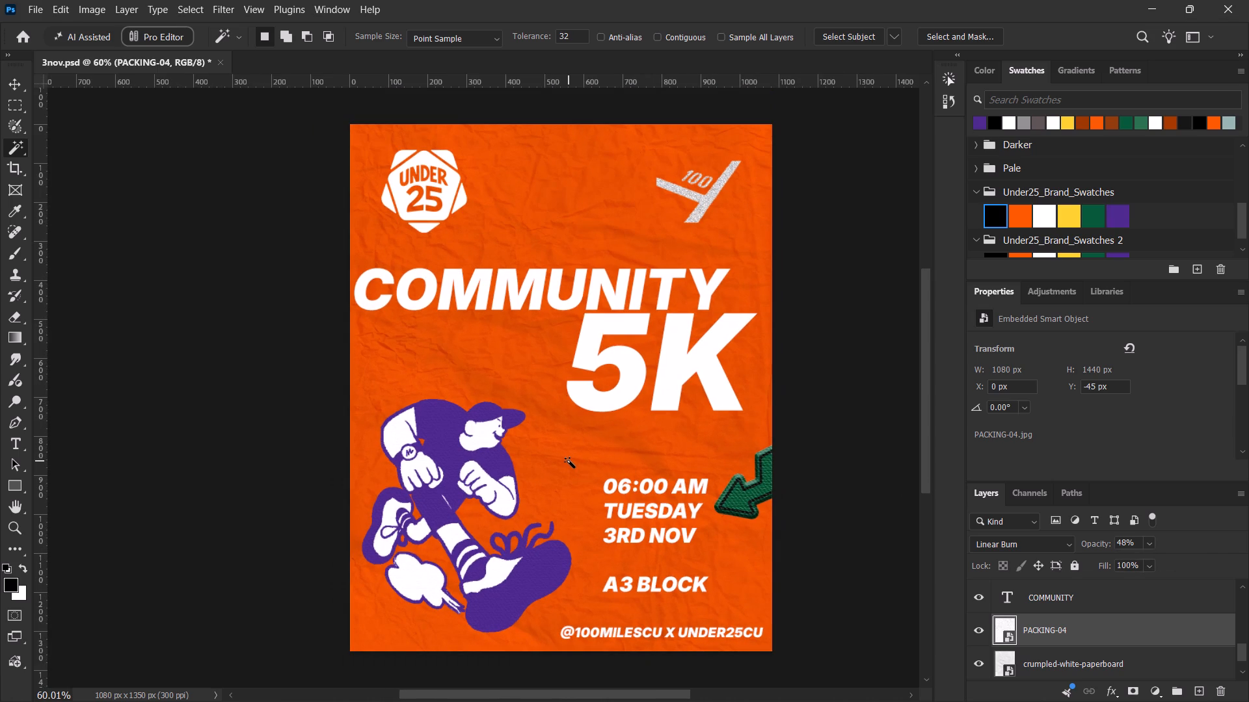
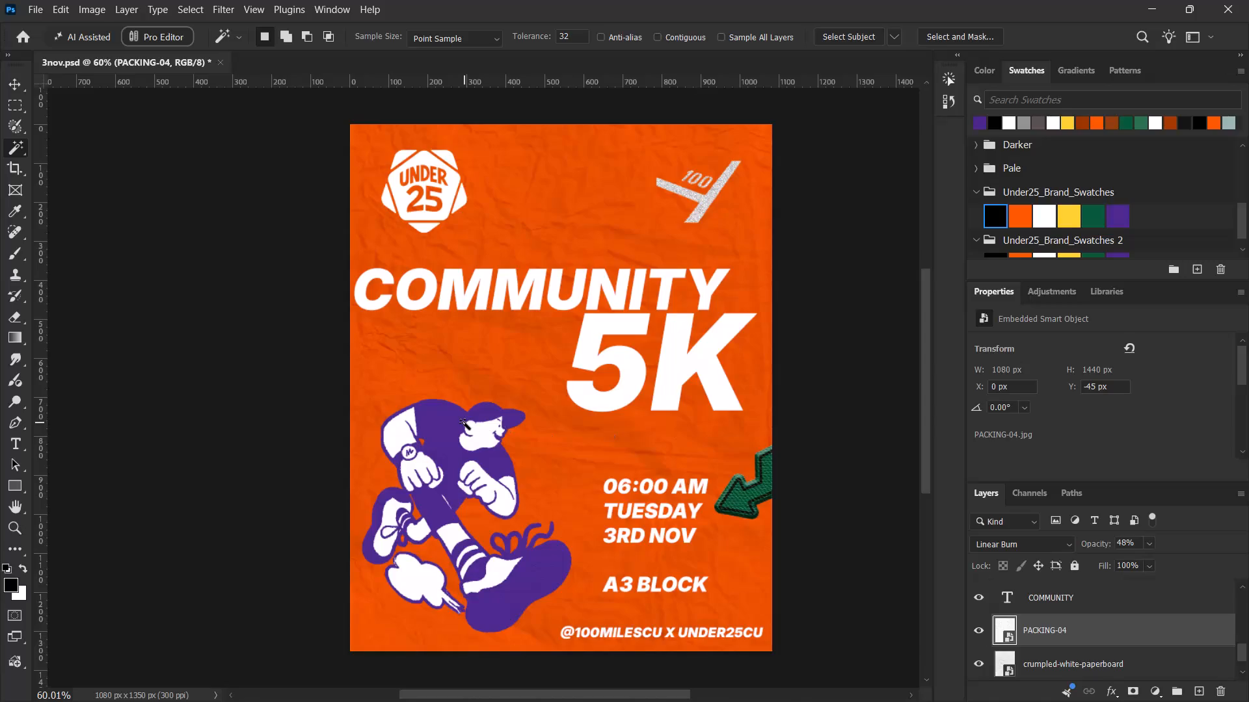
Switch to Google Chrome and search the web for "halftone texture" in a new tab.
{"action": "key", "text": "super+2"}
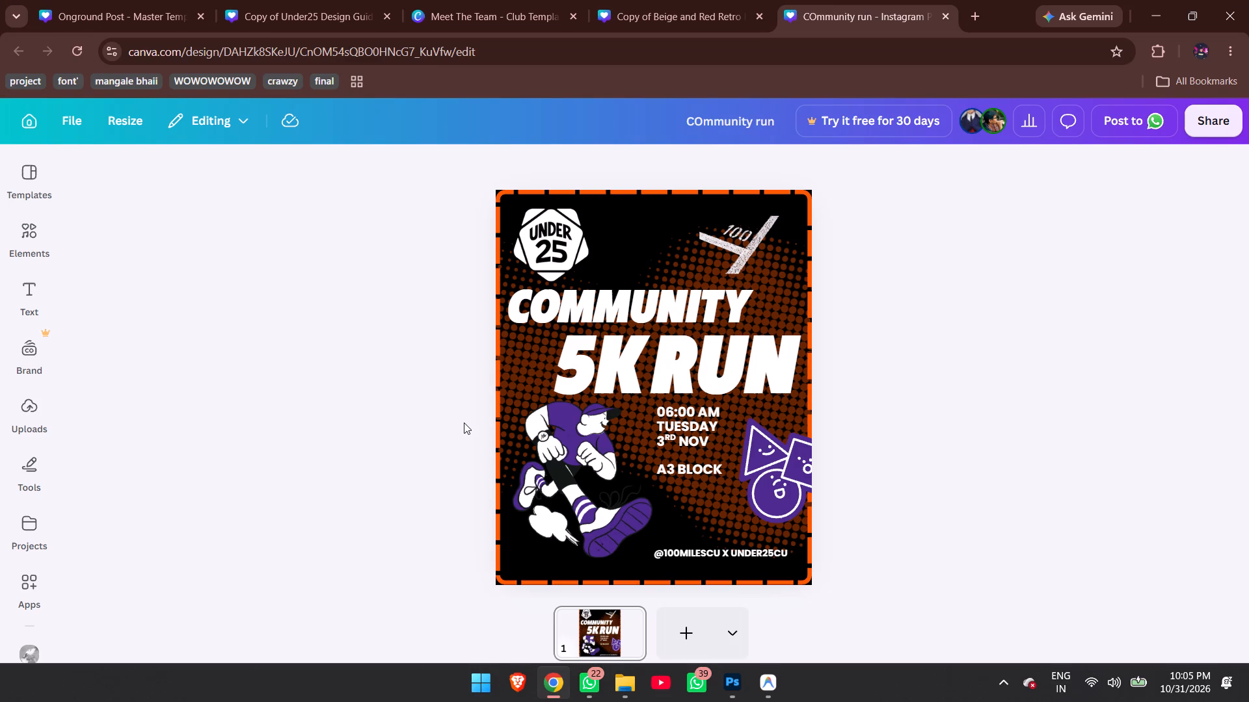
{"action": "key", "text": "ctrl+t"}
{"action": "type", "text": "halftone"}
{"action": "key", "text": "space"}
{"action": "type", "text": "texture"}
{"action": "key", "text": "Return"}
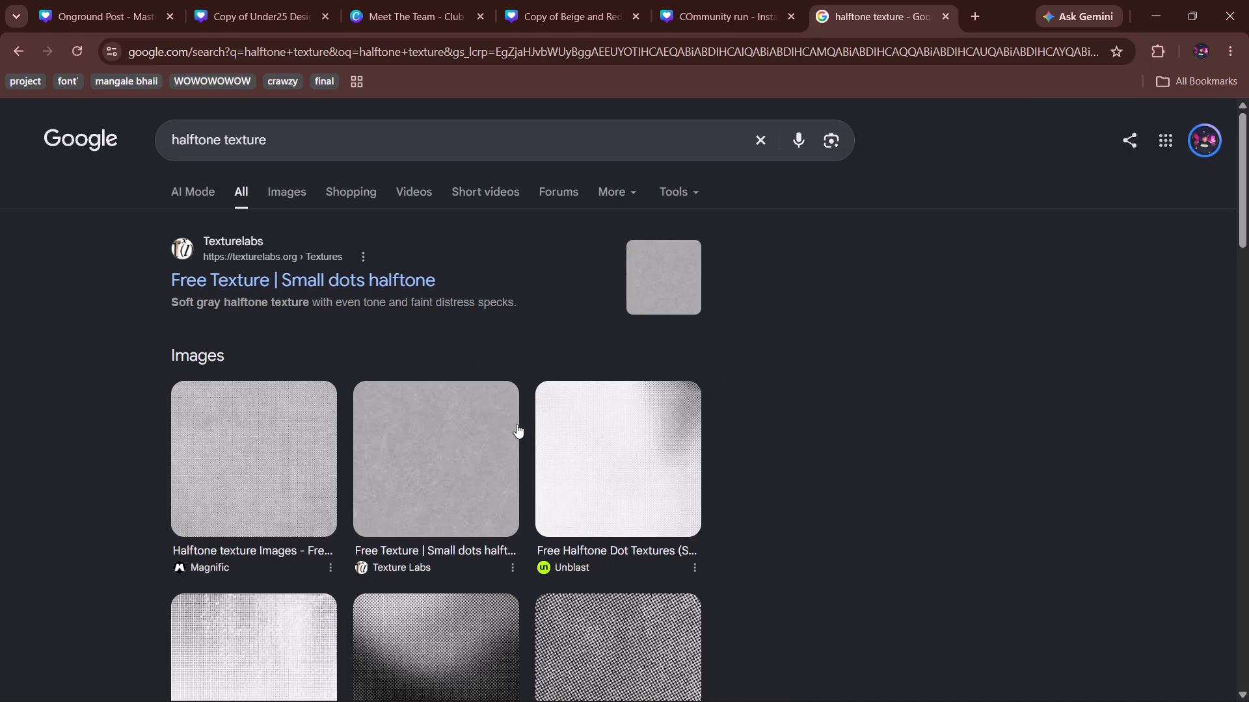
Open the Texturelabs "Small dots halftone" search result, reload the page, and examine the Grunge 265 texture and its download sizes.
{"action": "left_click", "coordinate": [261, 266]}
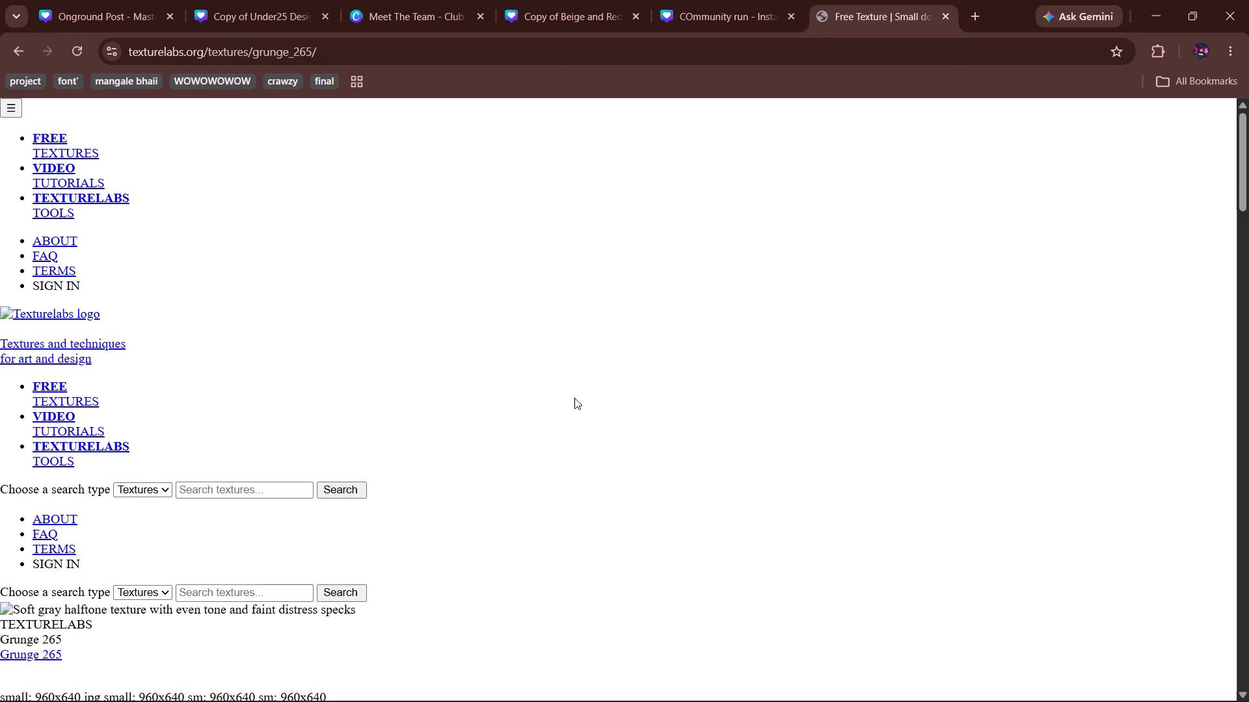
{"action": "scroll", "coordinate": [574, 398], "scroll_direction": "down", "scroll_amount": 4}
{"action": "scroll", "coordinate": [574, 398], "scroll_direction": "up", "scroll_amount": 1}
{"action": "scroll", "coordinate": [574, 398], "scroll_direction": "down", "scroll_amount": 4}
{"action": "scroll", "coordinate": [574, 398], "scroll_direction": "up", "scroll_amount": 5}
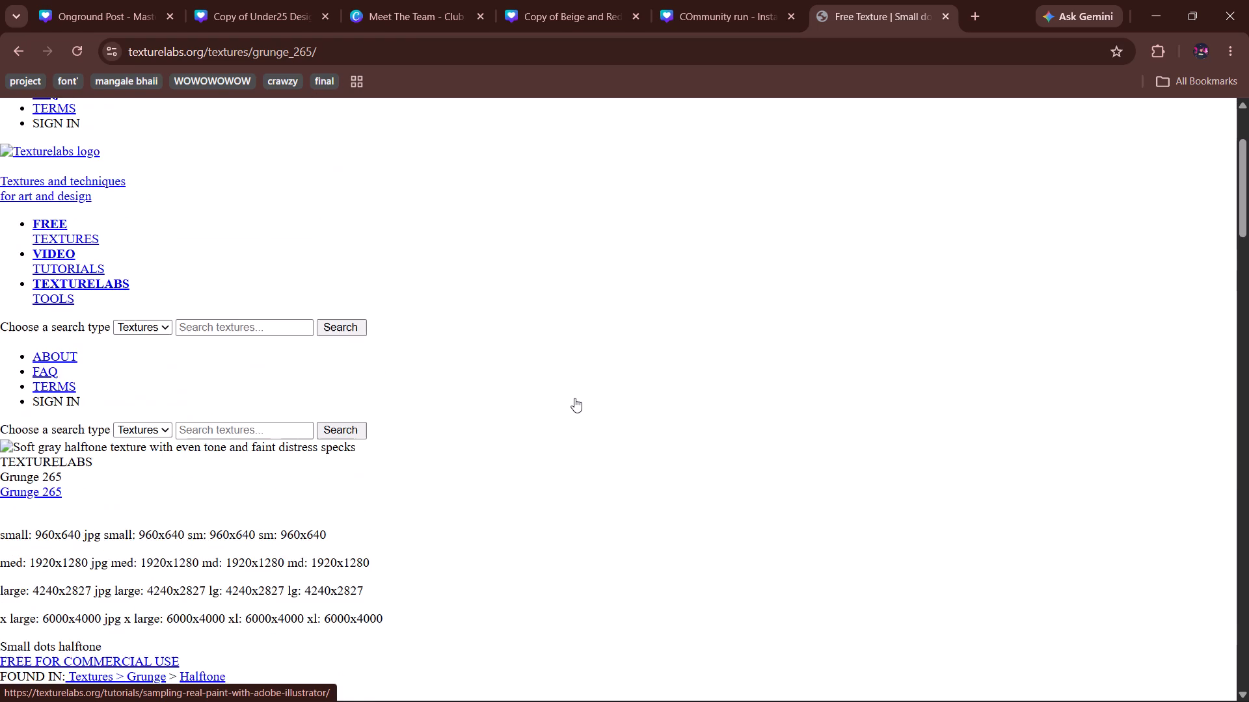
{"action": "scroll", "coordinate": [574, 398], "scroll_direction": "up", "scroll_amount": 8}
{"action": "scroll", "coordinate": [552, 400], "scroll_direction": "down", "scroll_amount": 1}
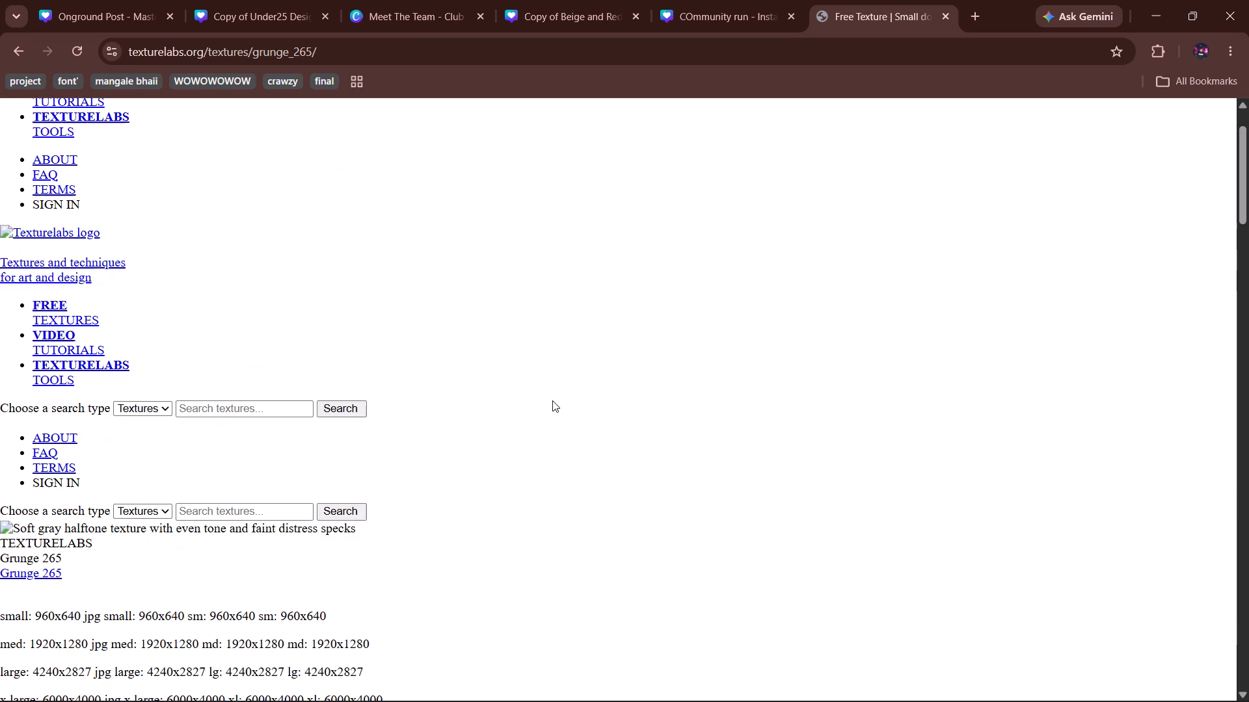
{"action": "scroll", "coordinate": [552, 400], "scroll_direction": "down", "scroll_amount": 1}
{"action": "scroll", "coordinate": [75, 520], "scroll_direction": "down", "scroll_amount": 2}
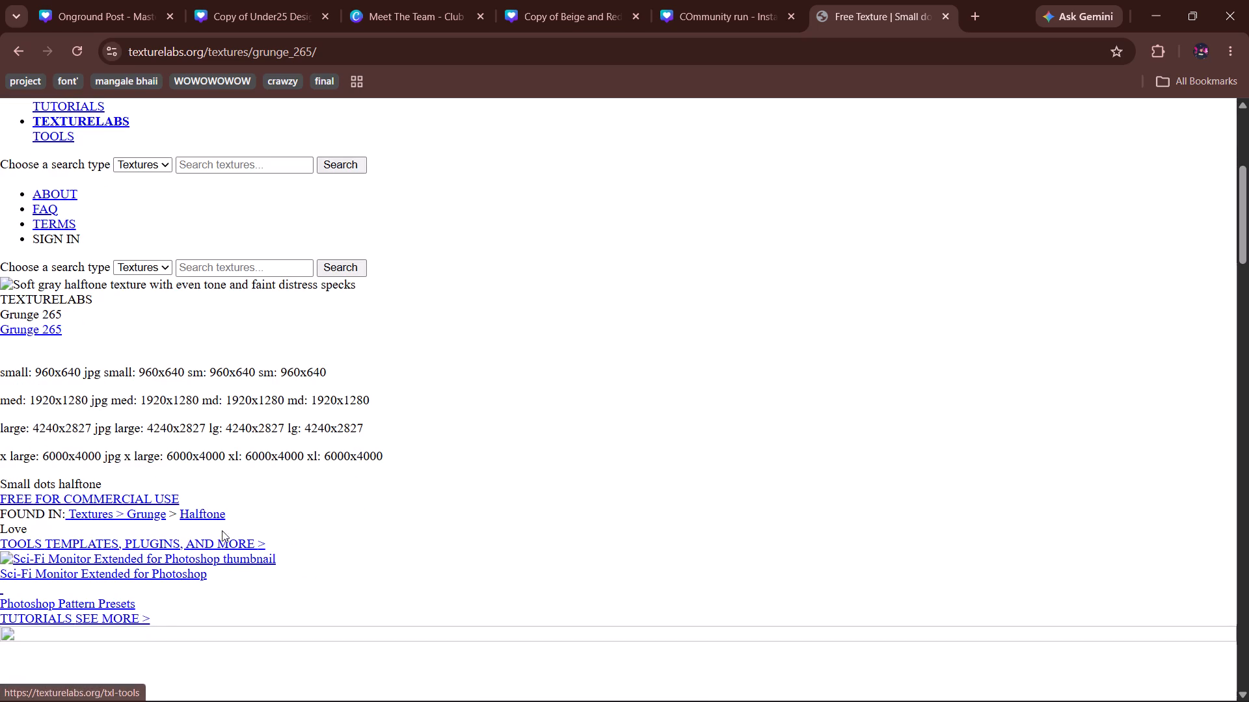
{"action": "key", "text": "ctrl+r"}
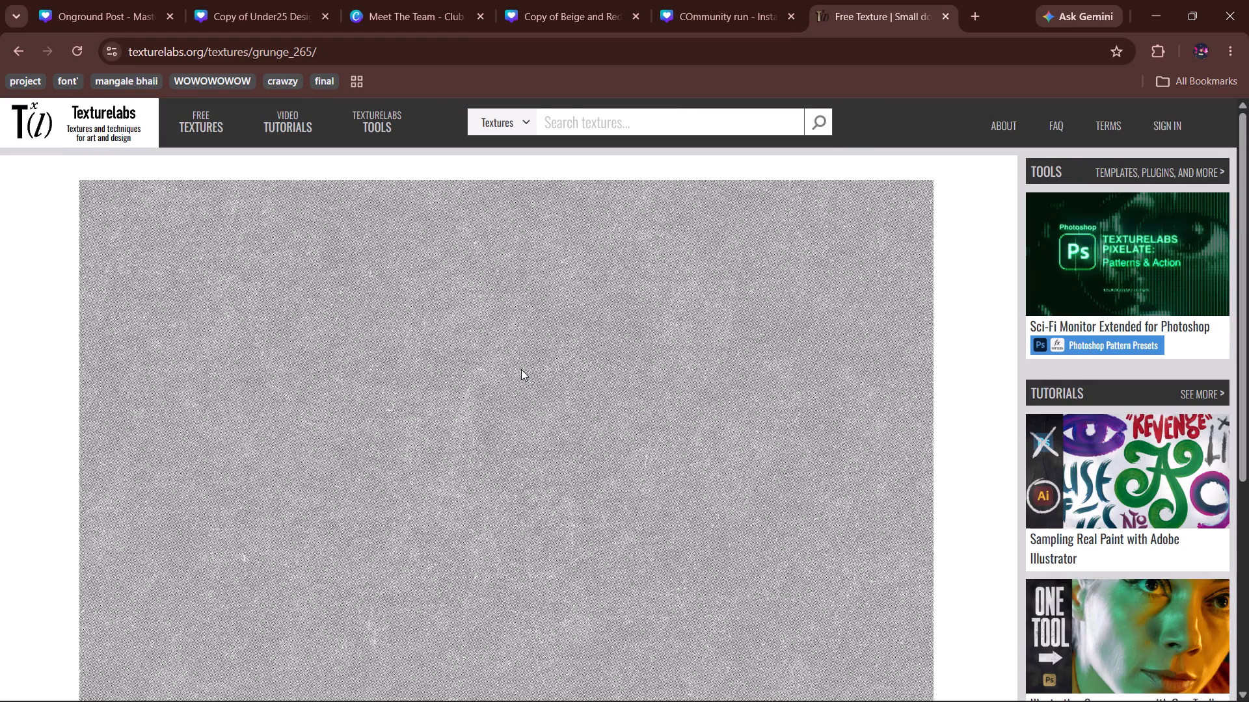
{"action": "scroll", "coordinate": [523, 367], "scroll_direction": "up", "scroll_amount": 5}
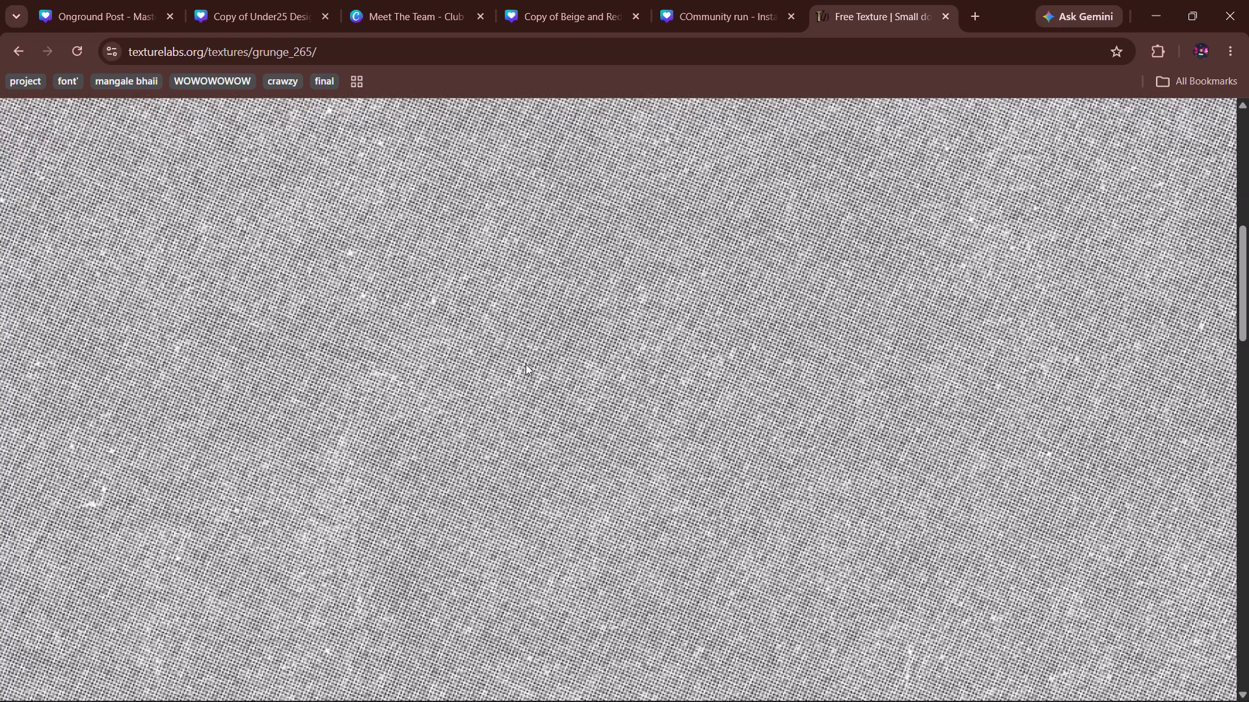
{"action": "scroll", "coordinate": [526, 364], "scroll_direction": "down", "scroll_amount": 5}
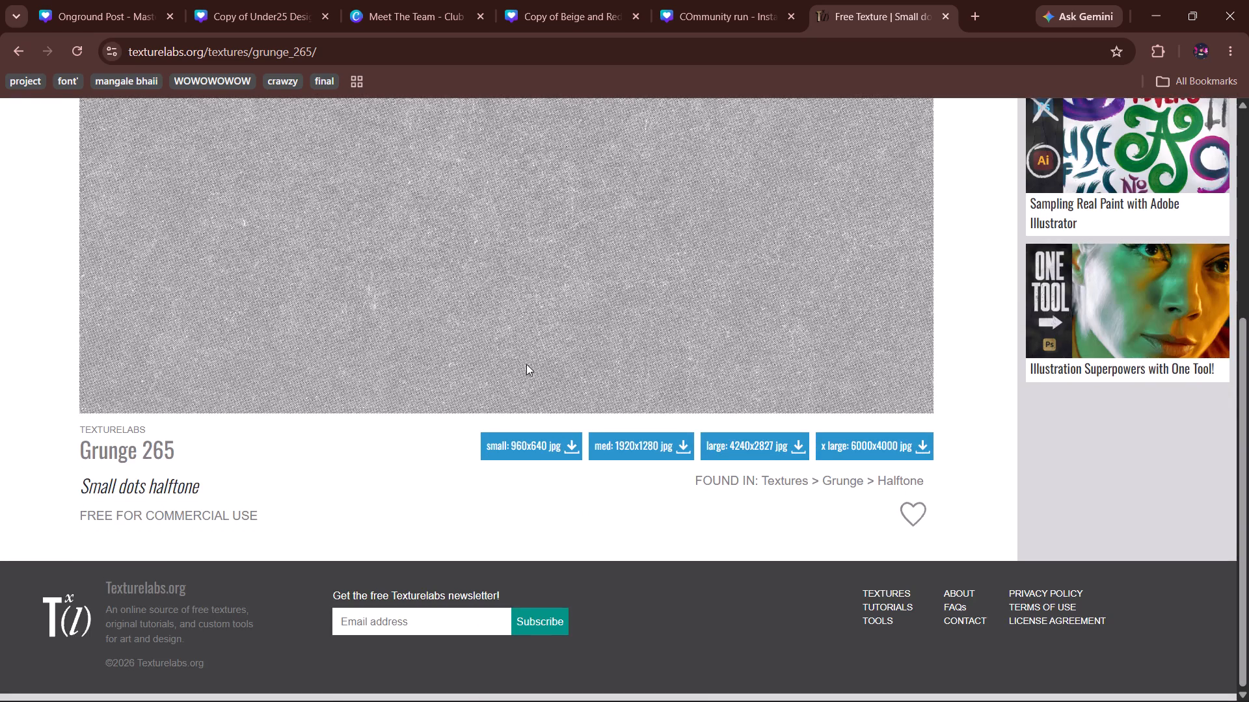
{"action": "scroll", "coordinate": [526, 364], "scroll_direction": "up", "scroll_amount": 4}
Return to the Google results for halftone texture and open the Adobe Stock result.
{"action": "scroll", "coordinate": [526, 364], "scroll_direction": "right", "scroll_amount": 17}
{"action": "scroll", "coordinate": [516, 359], "scroll_direction": "down", "scroll_amount": 2}
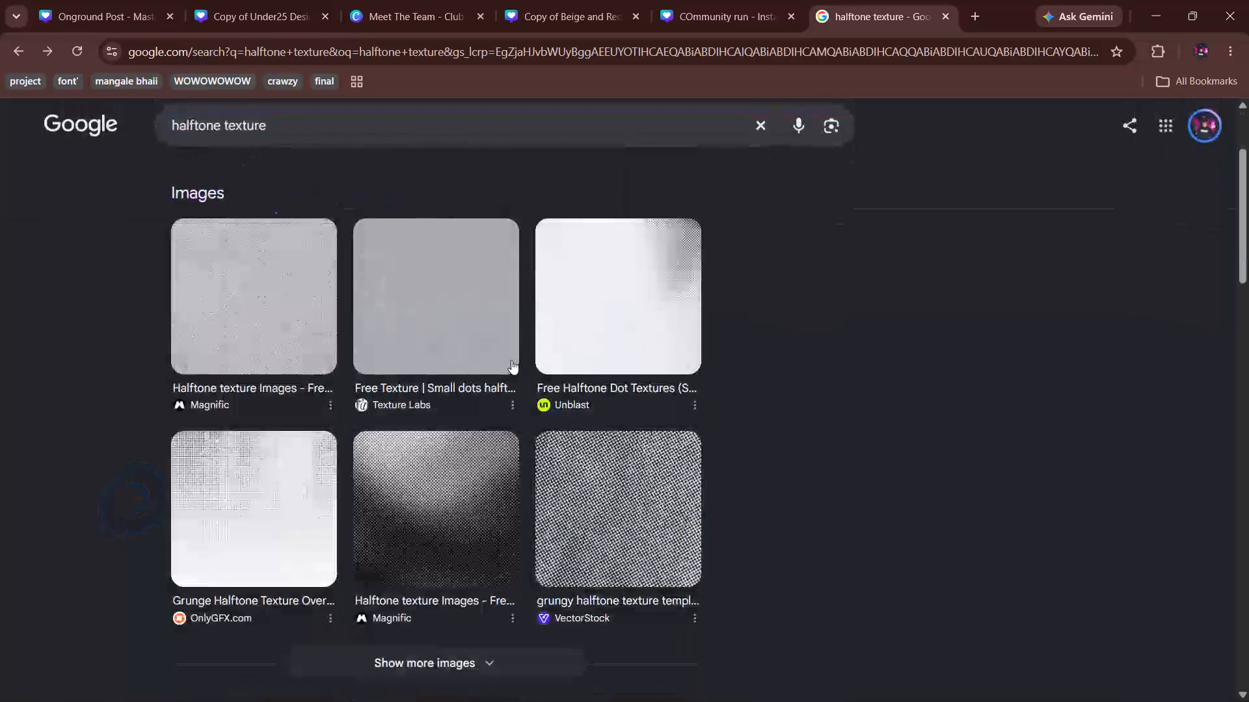
{"action": "scroll", "coordinate": [511, 360], "scroll_direction": "down", "scroll_amount": 4}
{"action": "scroll", "coordinate": [302, 443], "scroll_direction": "down", "scroll_amount": 8}
{"action": "scroll", "coordinate": [286, 427], "scroll_direction": "up", "scroll_amount": 1}
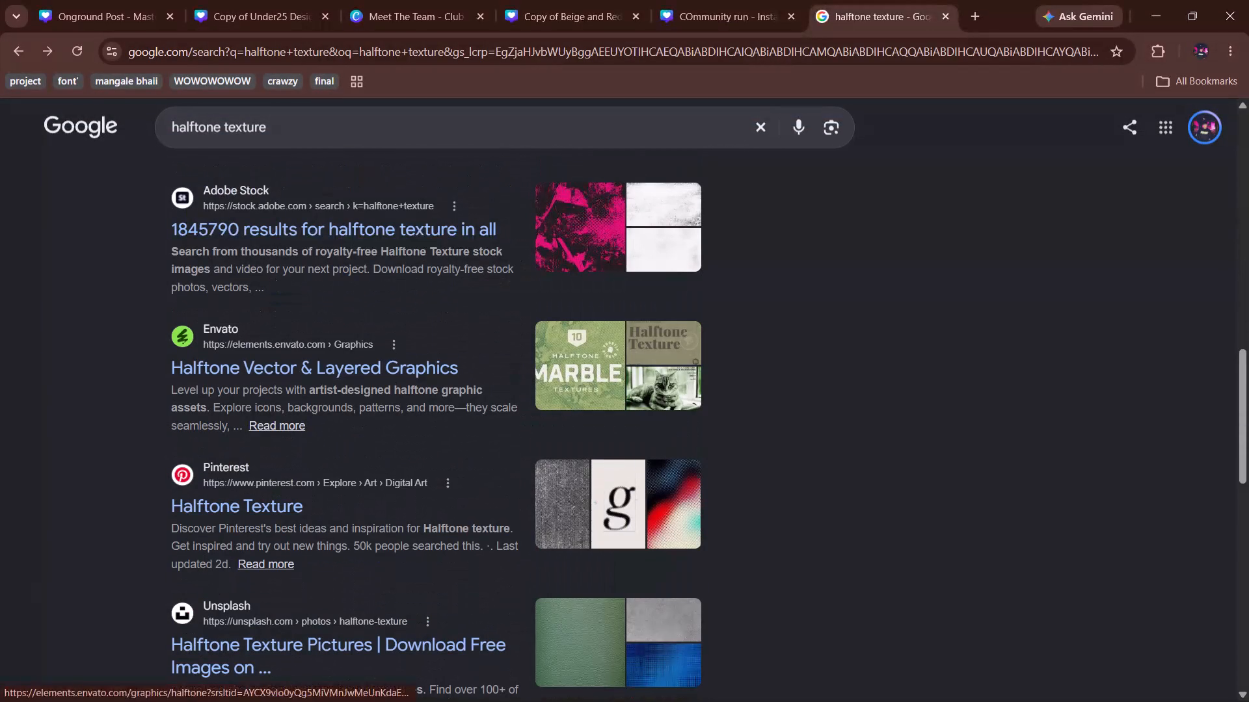
{"action": "left_click", "coordinate": [279, 226]}
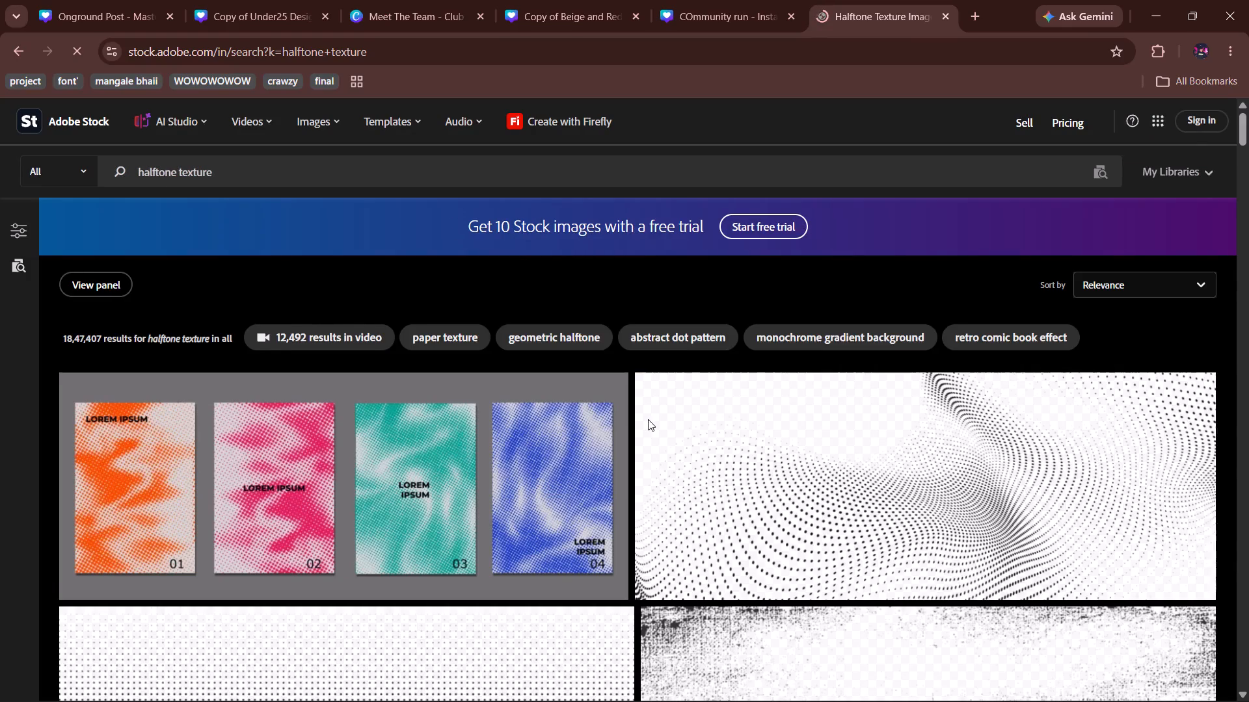
Examine the Adobe Stock halftone texture results for a dotted or grunge texture suited to the poster.
{"action": "scroll", "coordinate": [648, 419], "scroll_direction": "down", "scroll_amount": 3}
{"action": "scroll", "coordinate": [648, 419], "scroll_direction": "up", "scroll_amount": 1}
{"action": "scroll", "coordinate": [648, 419], "scroll_direction": "down", "scroll_amount": 3}
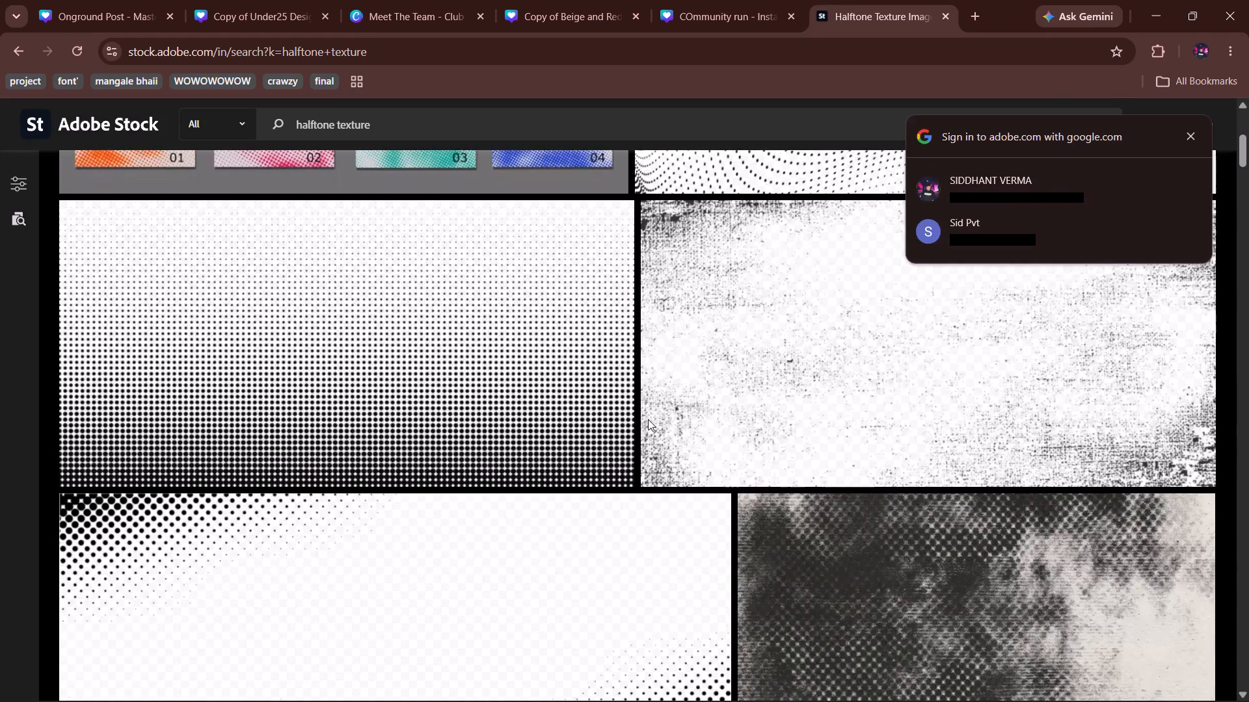
{"action": "scroll", "coordinate": [648, 419], "scroll_direction": "down", "scroll_amount": 2}
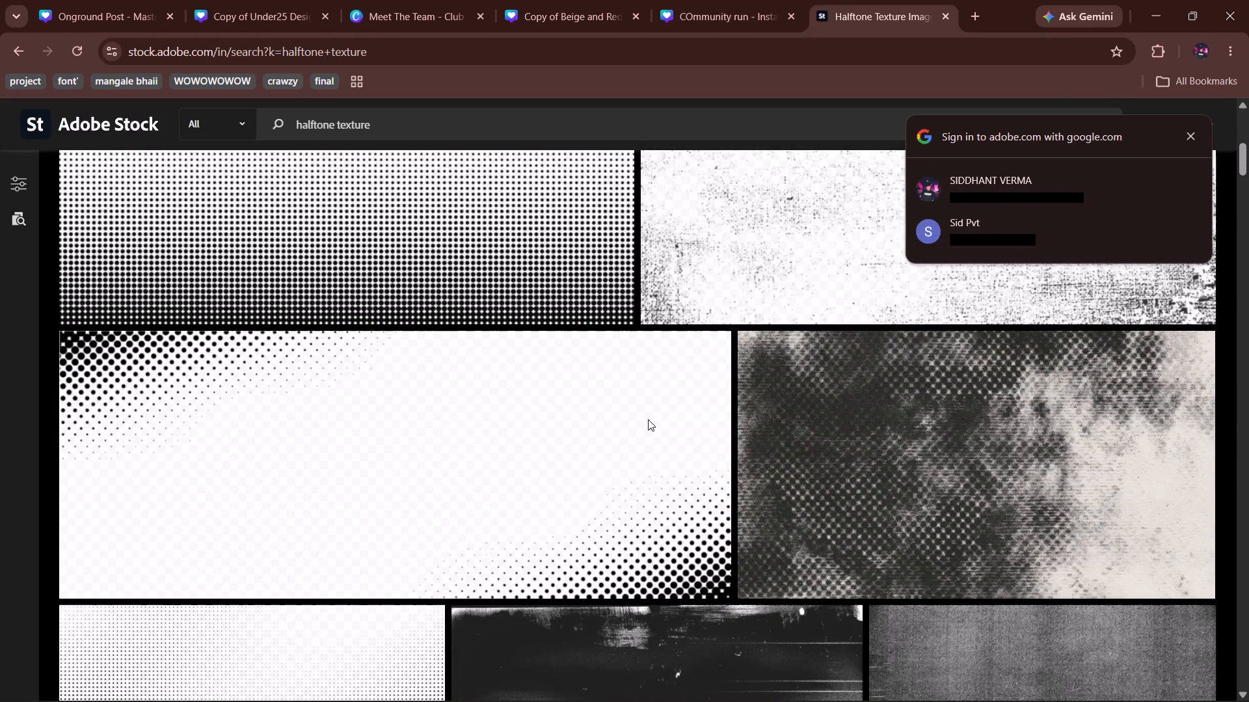
{"action": "scroll", "coordinate": [648, 419], "scroll_direction": "down", "scroll_amount": 2}
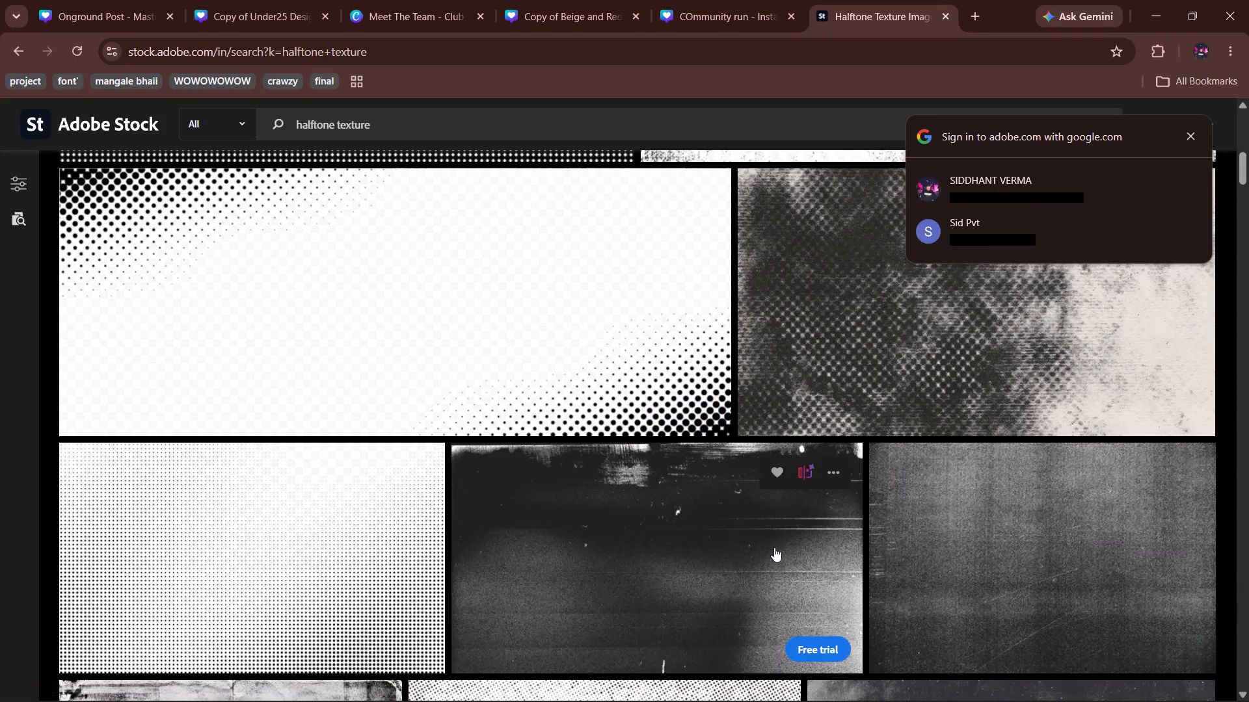
{"action": "scroll", "coordinate": [775, 547], "scroll_direction": "up", "scroll_amount": 1}
{"action": "scroll", "coordinate": [775, 546], "scroll_direction": "down", "scroll_amount": 4}
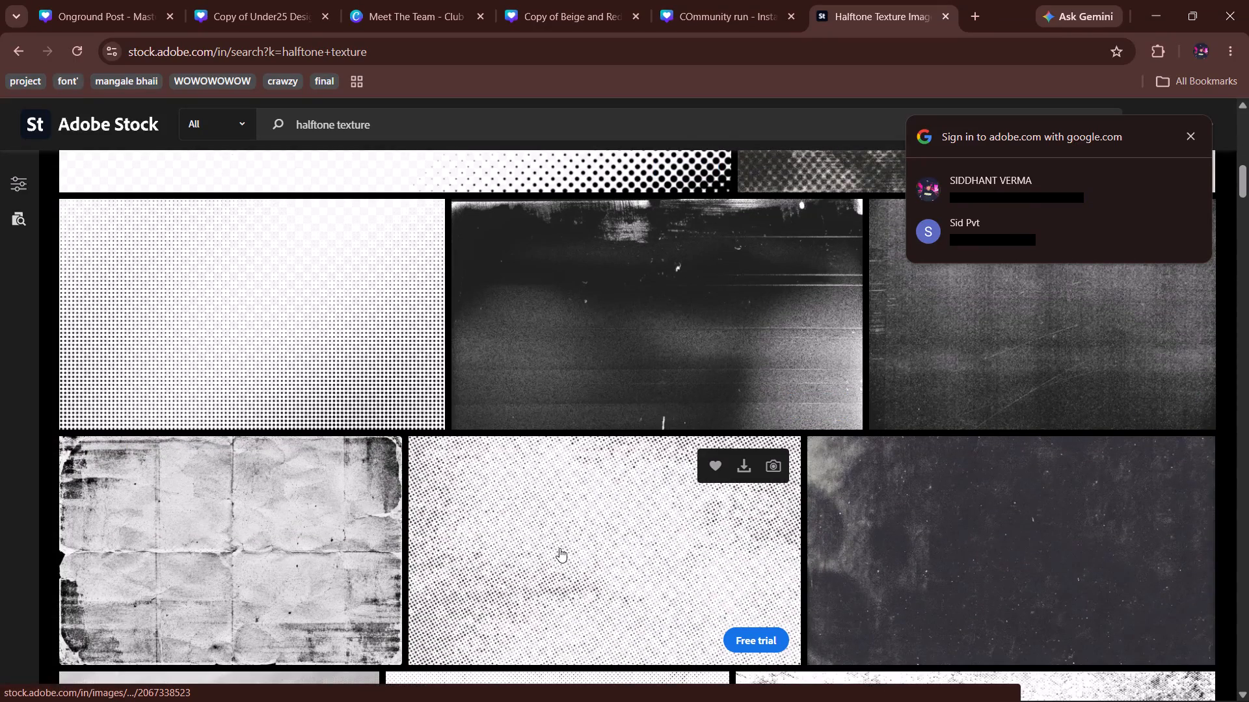
{"action": "scroll", "coordinate": [497, 523], "scroll_direction": "down", "scroll_amount": 5}
{"action": "scroll", "coordinate": [497, 523], "scroll_direction": "up", "scroll_amount": 1}
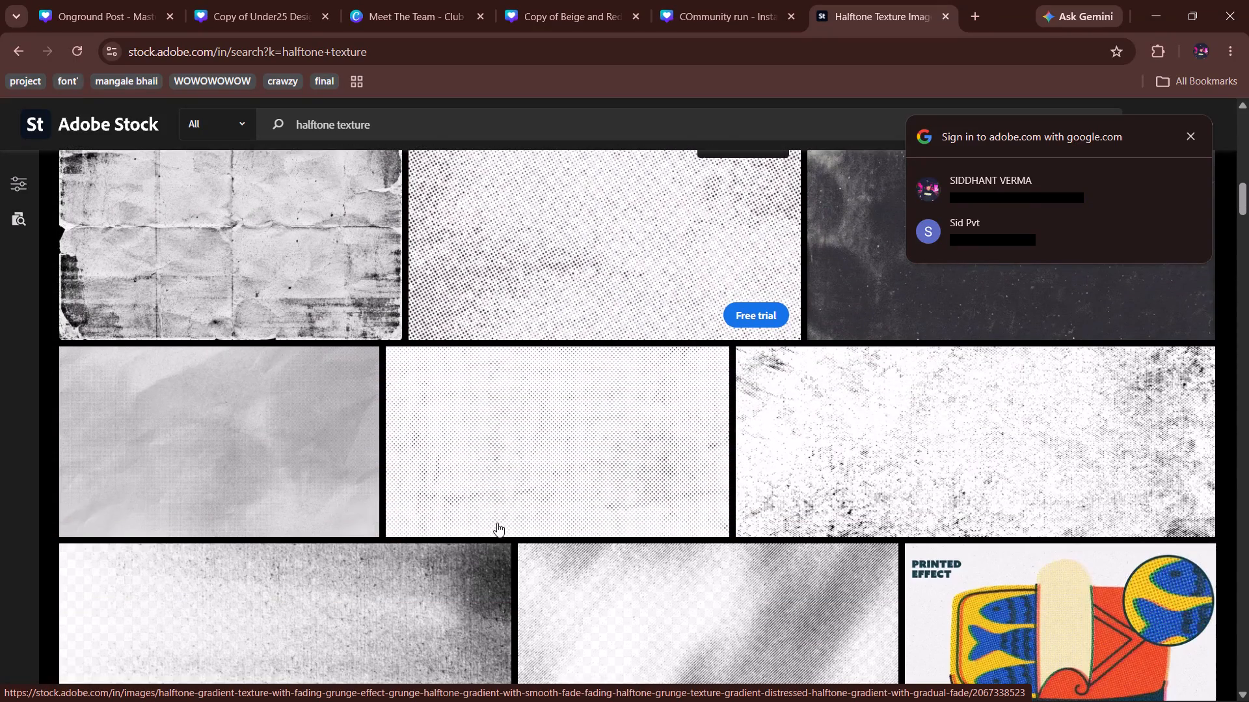
{"action": "scroll", "coordinate": [497, 523], "scroll_direction": "down", "scroll_amount": 3}
{"action": "scroll", "coordinate": [497, 523], "scroll_direction": "up", "scroll_amount": 3}
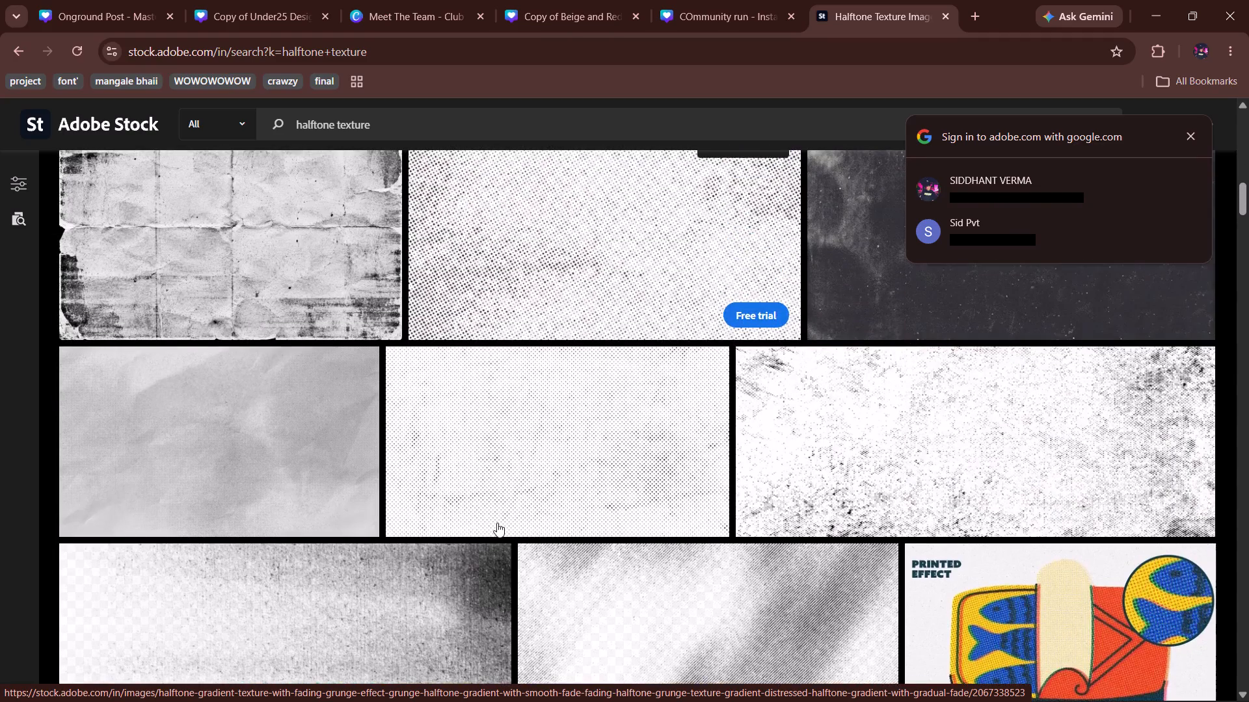
Sign in to Adobe Stock with the first suggested Google account.
{"action": "left_click", "coordinate": [1071, 194]}
{"action": "left_click", "coordinate": [1033, 229]}
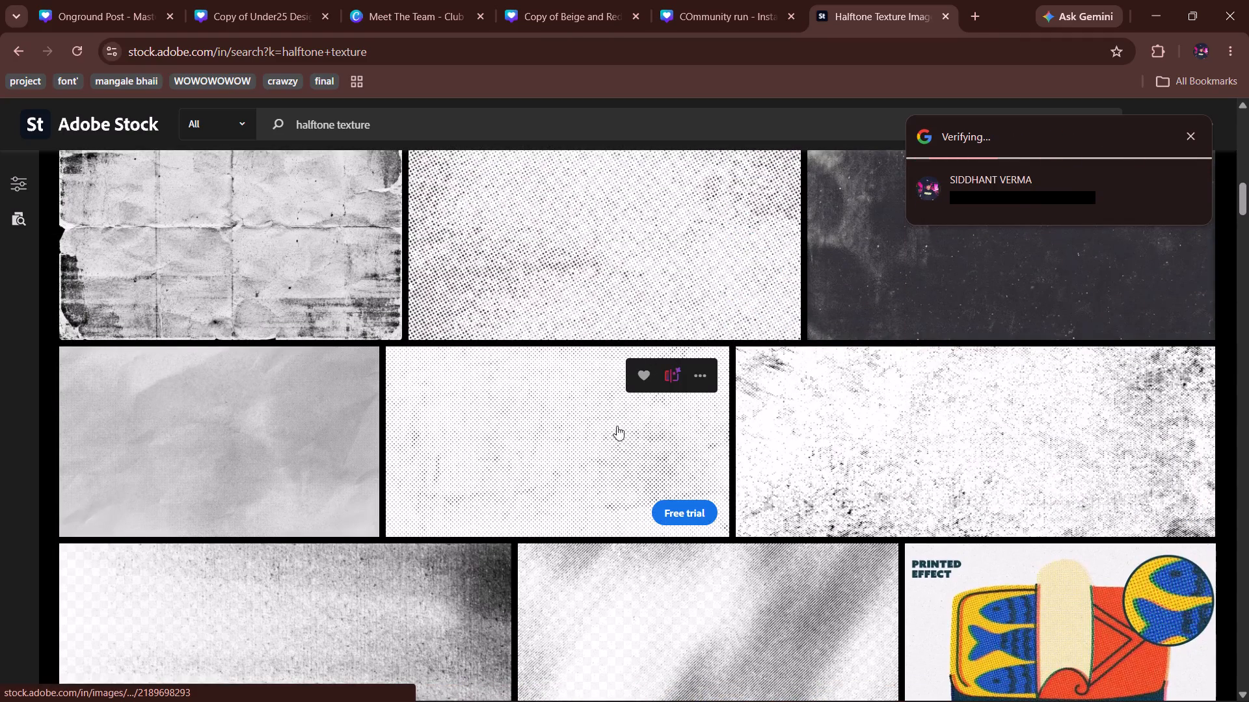
Look through more of the Adobe Stock halftone texture results for a suitable texture.
{"action": "scroll", "coordinate": [960, 461], "scroll_direction": "down", "scroll_amount": 10}
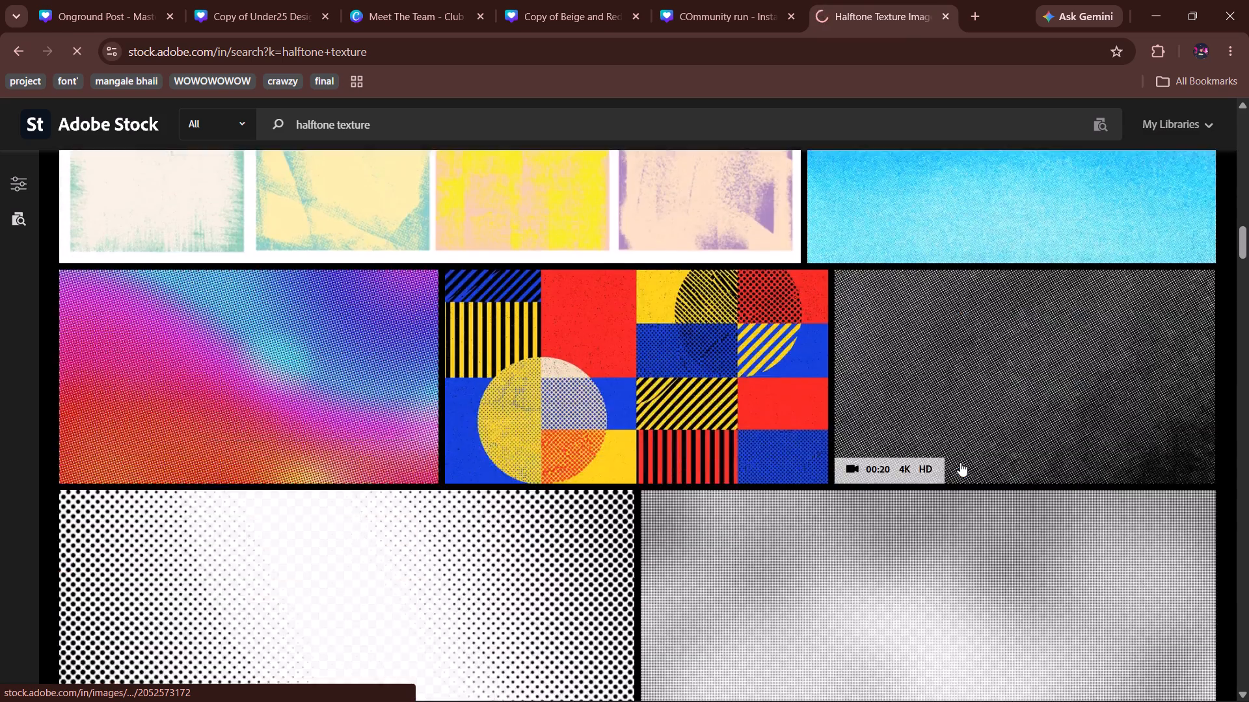
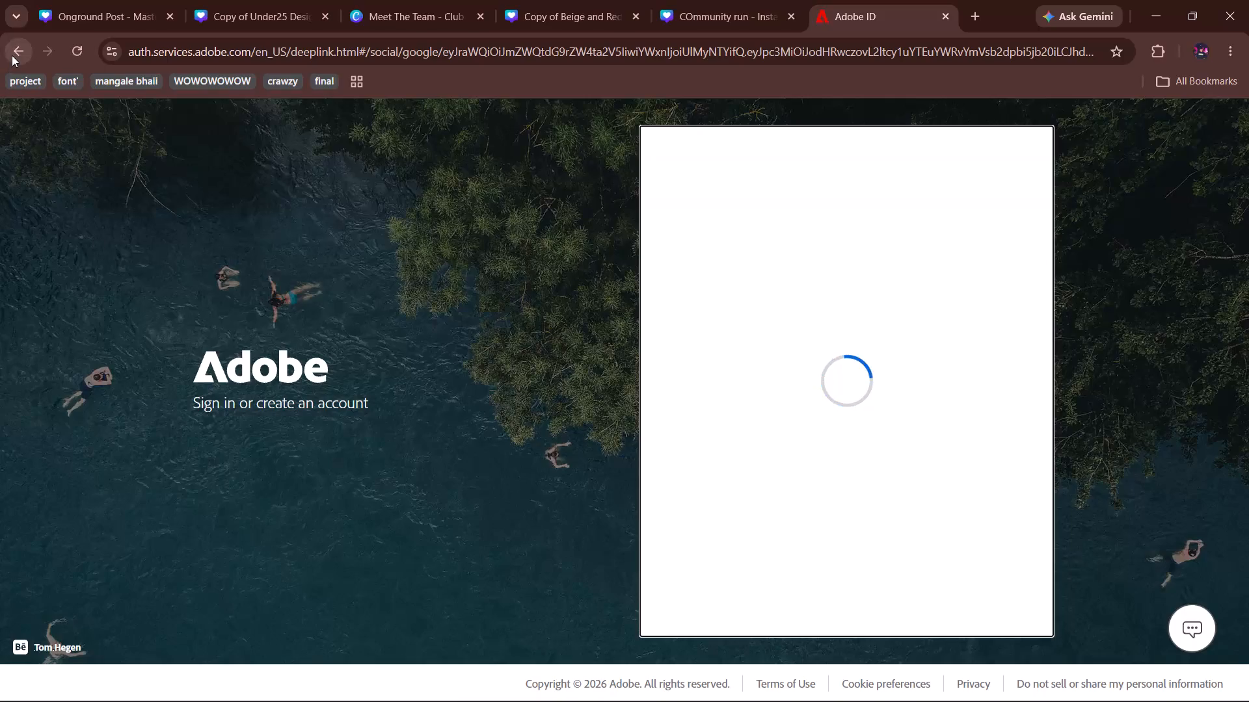
Leave the Adobe sign-in page and return to the Google results for halftone texture.
{"action": "left_click", "coordinate": [12, 55]}
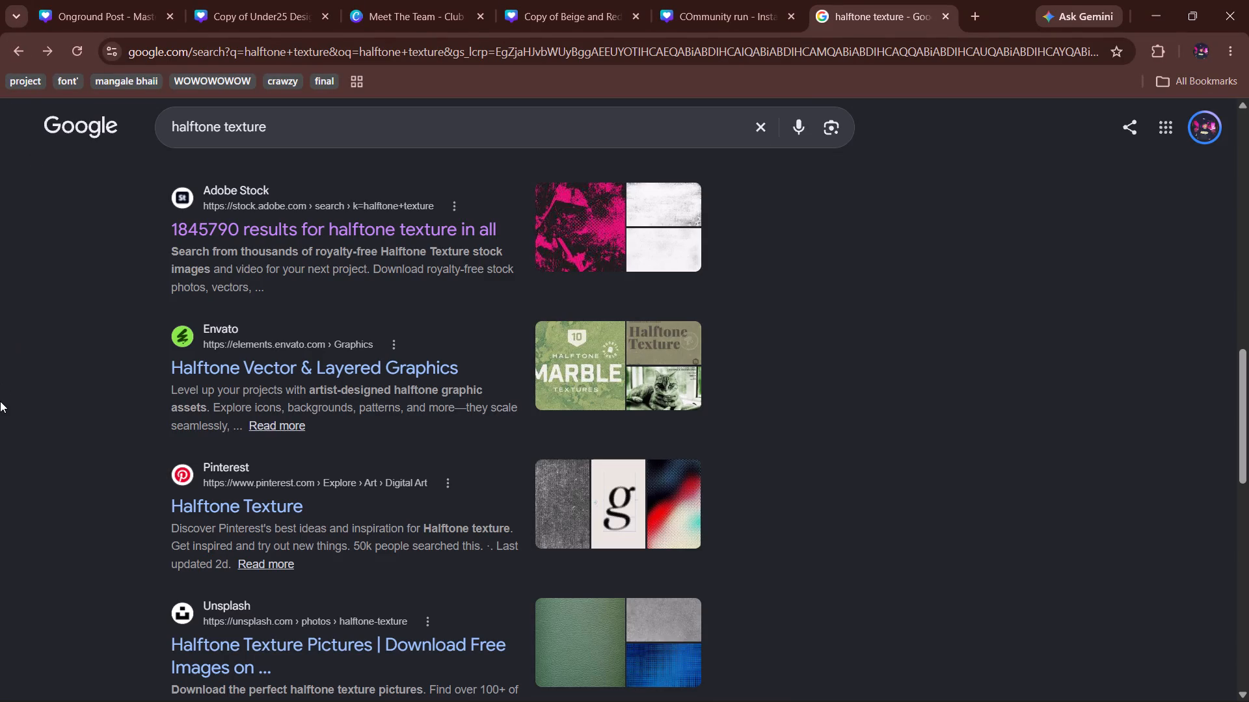
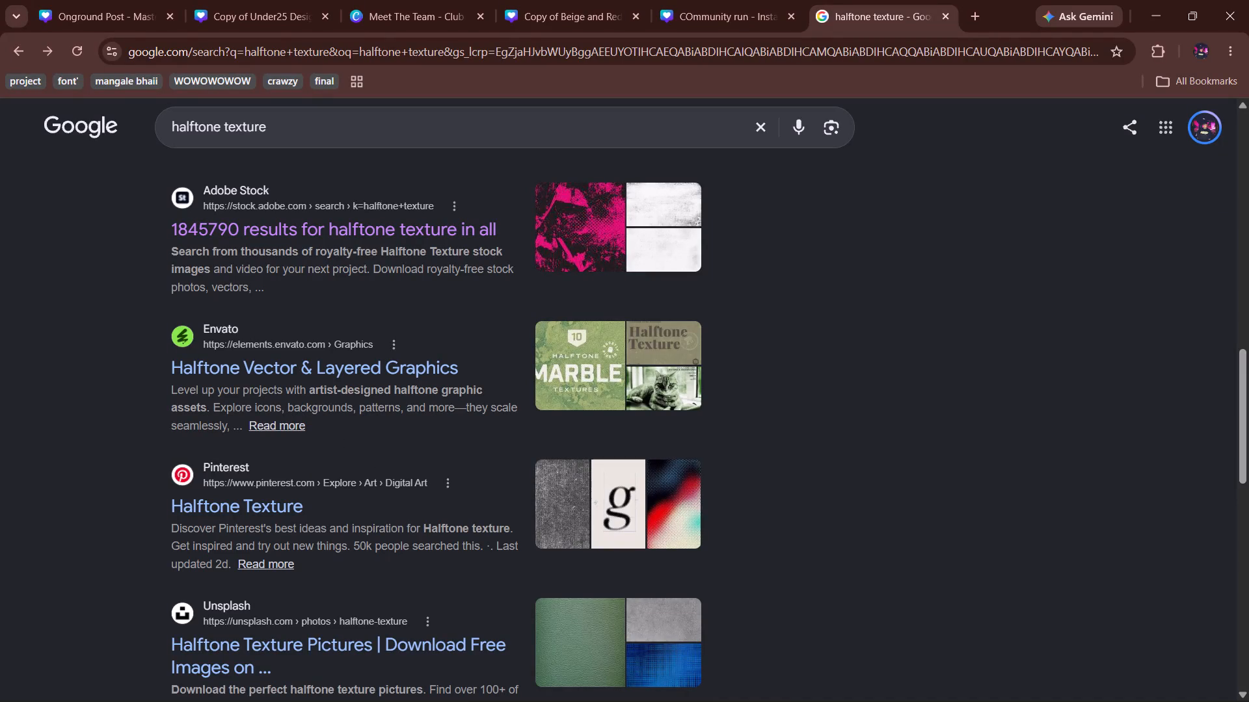
Open the Texturelabs result for halftone patterns and download its free Halftone Dot and Texture Patterns presets.
{"action": "scroll", "coordinate": [232, 645], "scroll_direction": "down", "scroll_amount": 3}
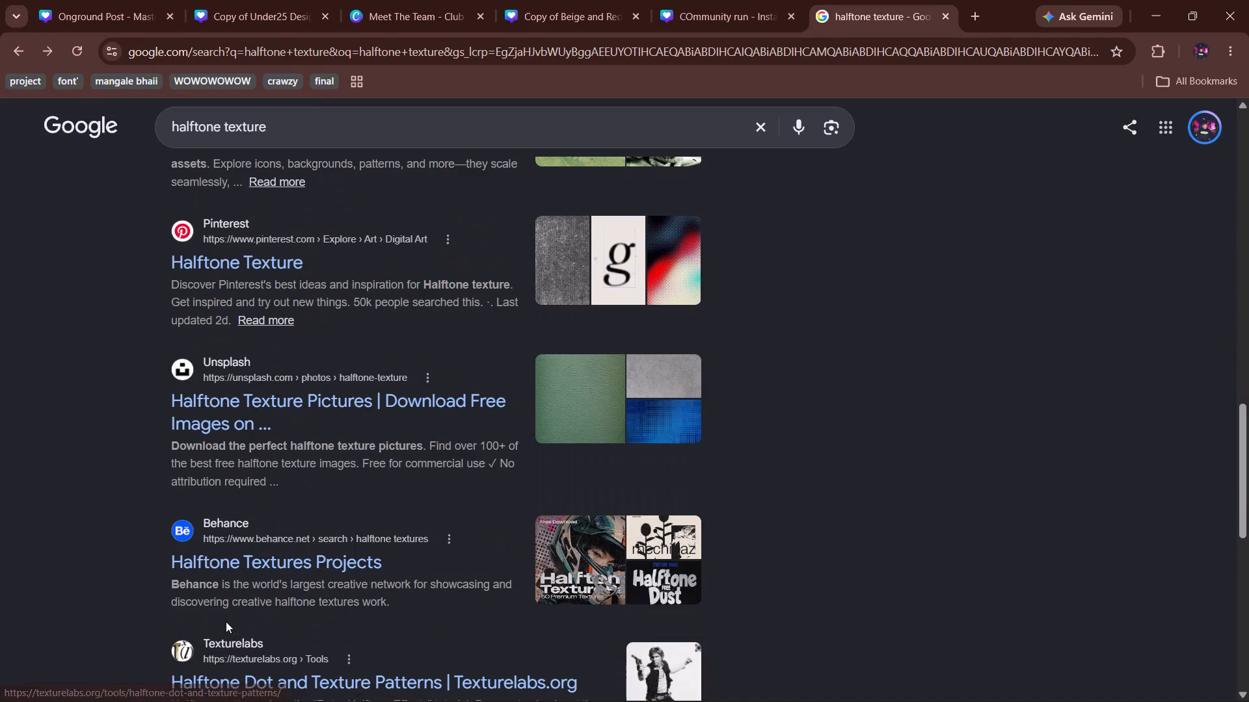
{"action": "scroll", "coordinate": [196, 585], "scroll_direction": "down", "scroll_amount": 2}
{"action": "left_click", "coordinate": [233, 524]}
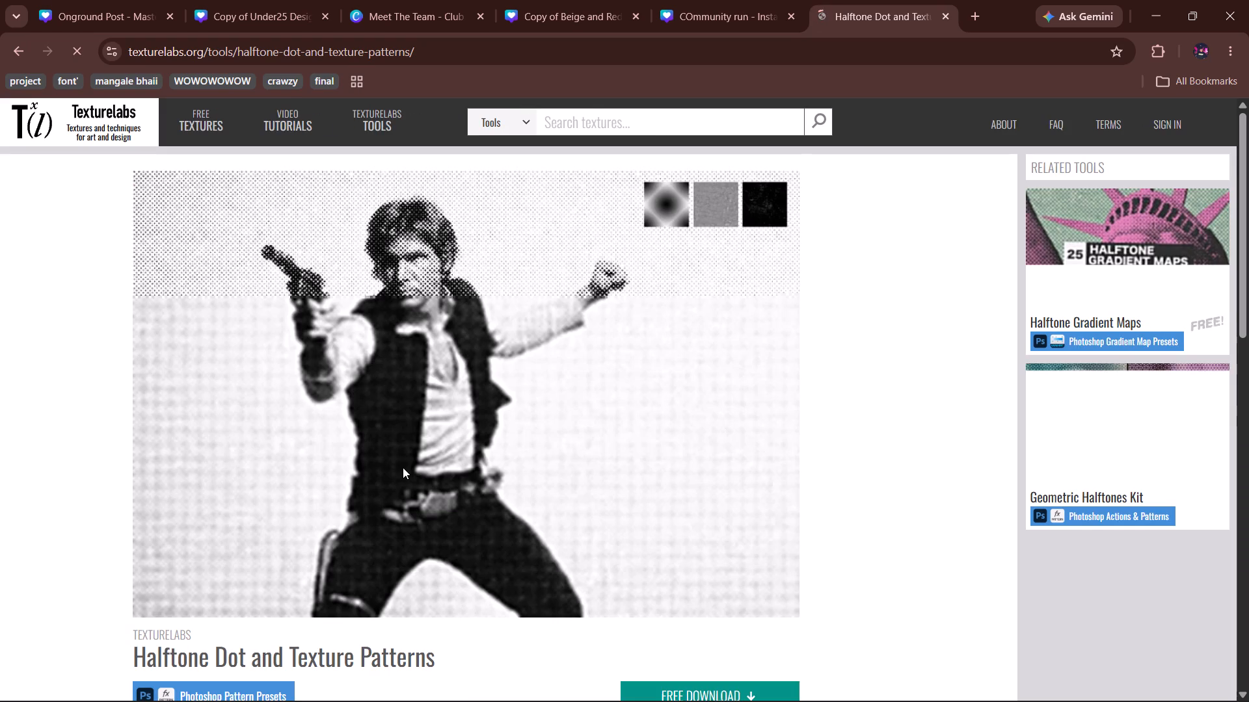
{"action": "scroll", "coordinate": [395, 311], "scroll_direction": "up", "scroll_amount": 6}
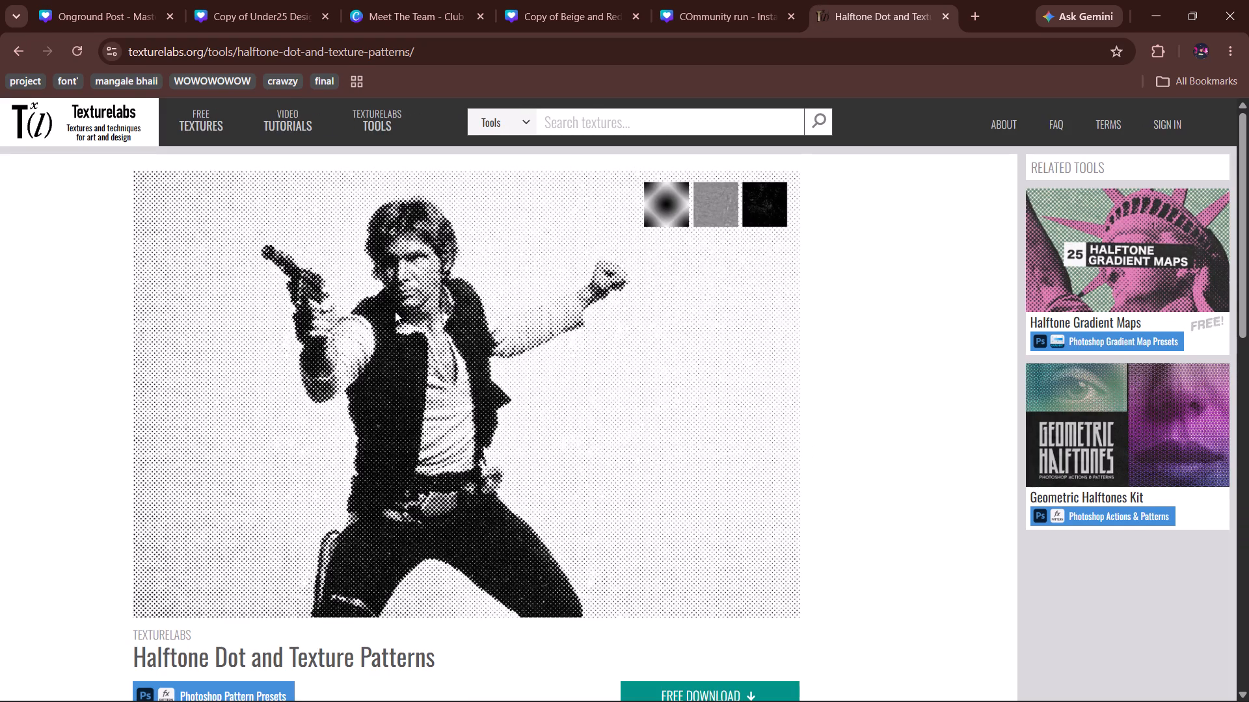
{"action": "scroll", "coordinate": [476, 330], "scroll_direction": "down", "scroll_amount": 3}
{"action": "left_click", "coordinate": [741, 454]}
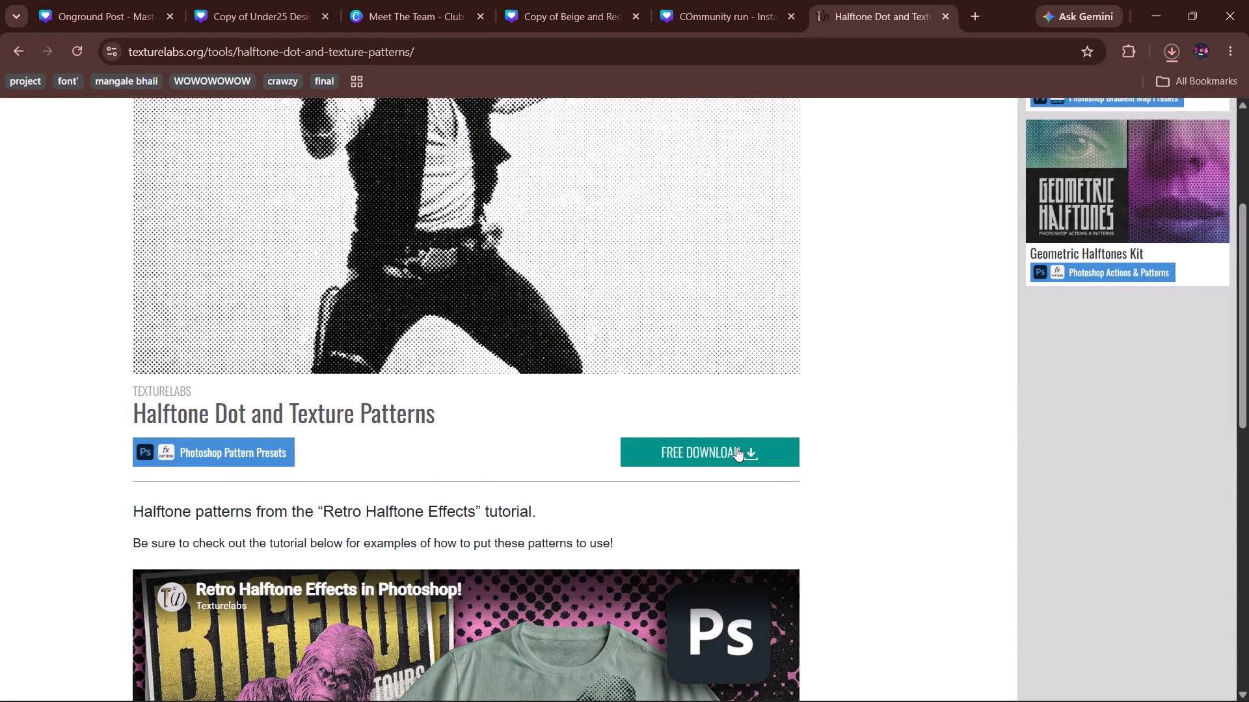
{"action": "scroll", "coordinate": [485, 501], "scroll_direction": "down", "scroll_amount": 9}
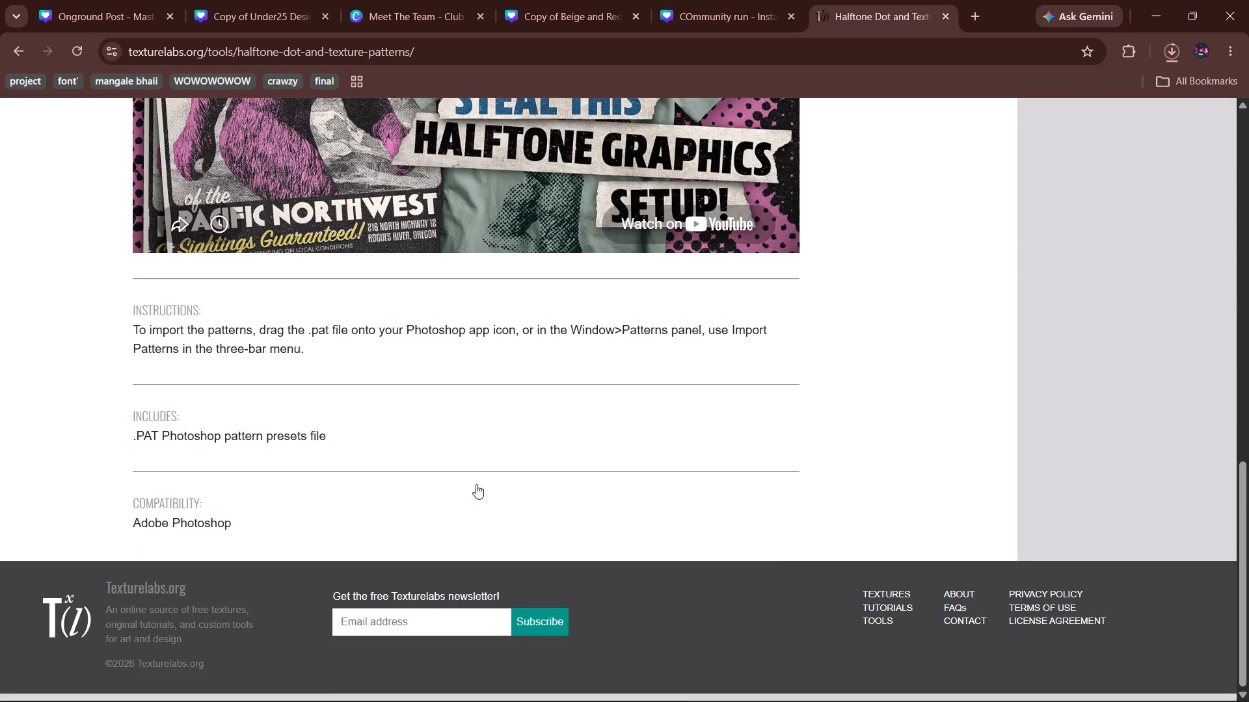
{"action": "scroll", "coordinate": [476, 482], "scroll_direction": "up", "scroll_amount": 19}
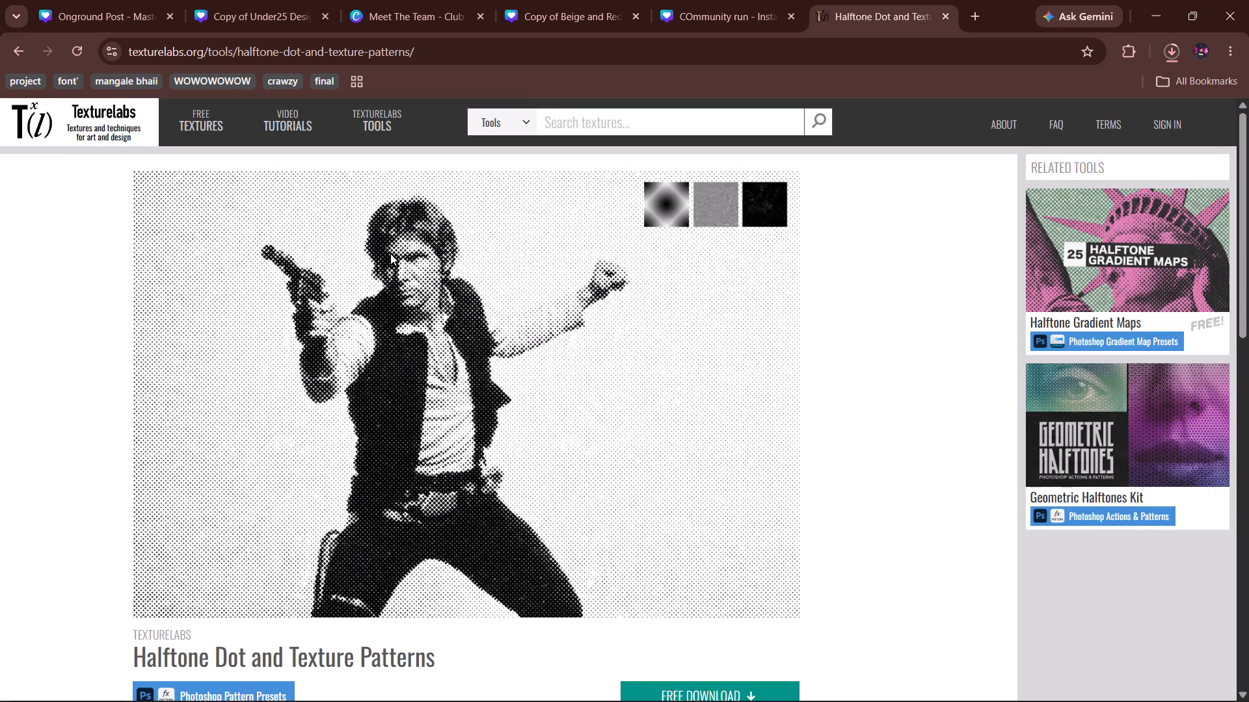
{"action": "left_click", "coordinate": [695, 192]}
{"action": "left_click", "coordinate": [704, 196]}
{"action": "left_click", "coordinate": [665, 198]}
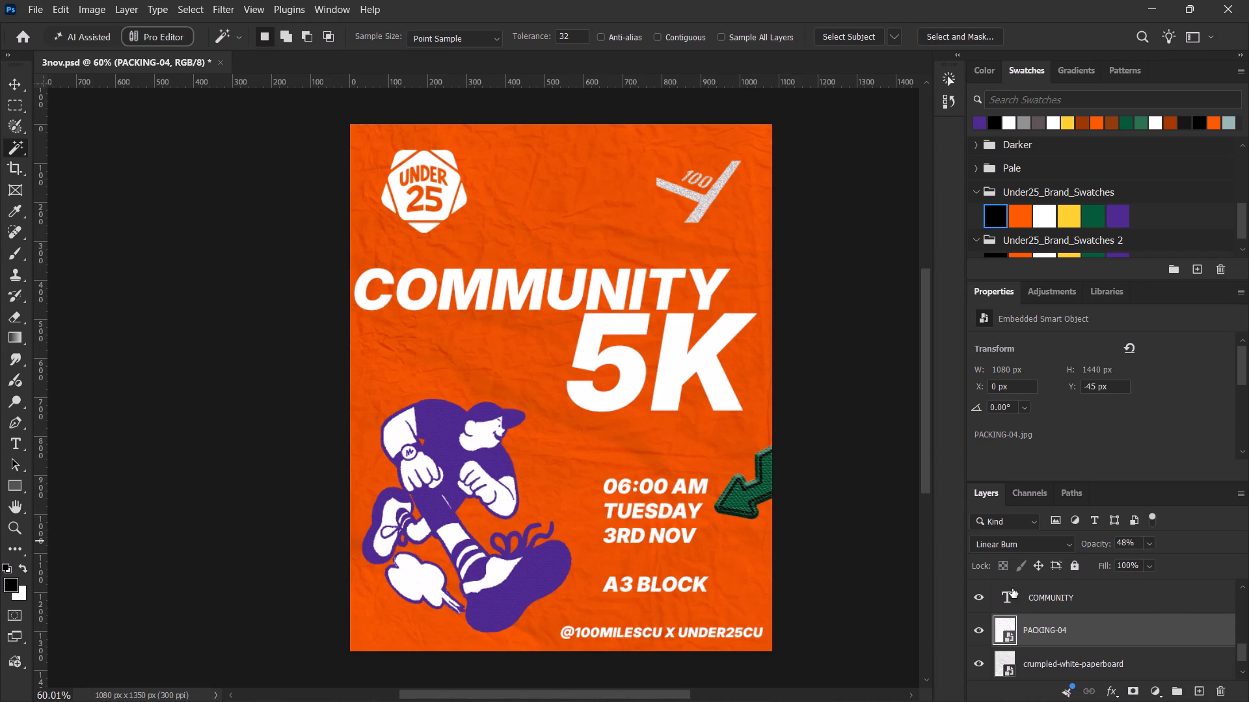
{"action": "key", "text": "super+4"}
{"action": "left_click", "coordinate": [113, 19]}
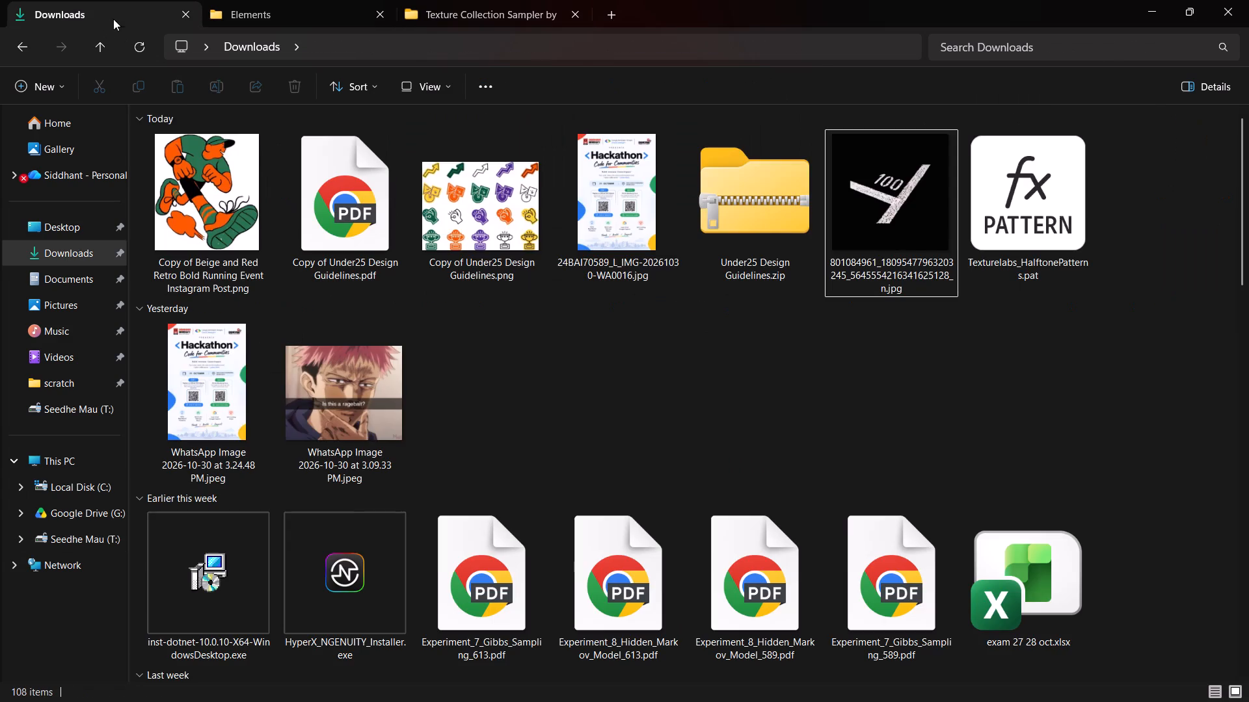
{"action": "double_click", "coordinate": [1030, 210]}
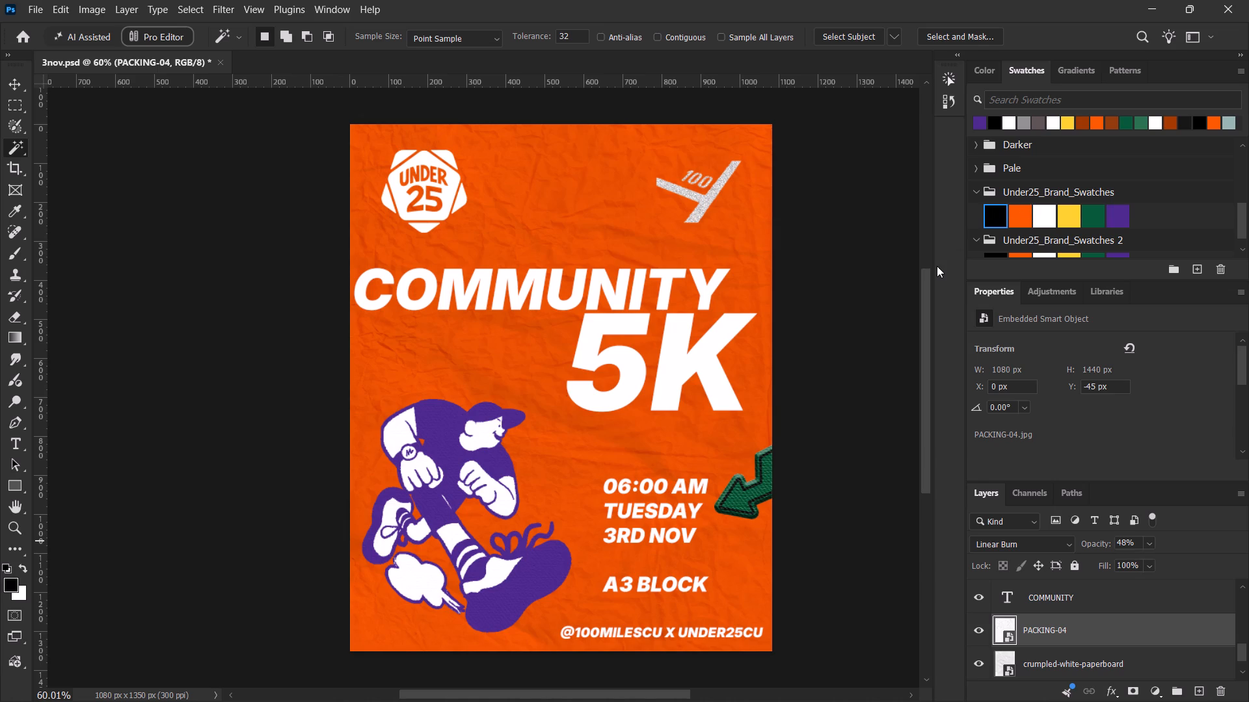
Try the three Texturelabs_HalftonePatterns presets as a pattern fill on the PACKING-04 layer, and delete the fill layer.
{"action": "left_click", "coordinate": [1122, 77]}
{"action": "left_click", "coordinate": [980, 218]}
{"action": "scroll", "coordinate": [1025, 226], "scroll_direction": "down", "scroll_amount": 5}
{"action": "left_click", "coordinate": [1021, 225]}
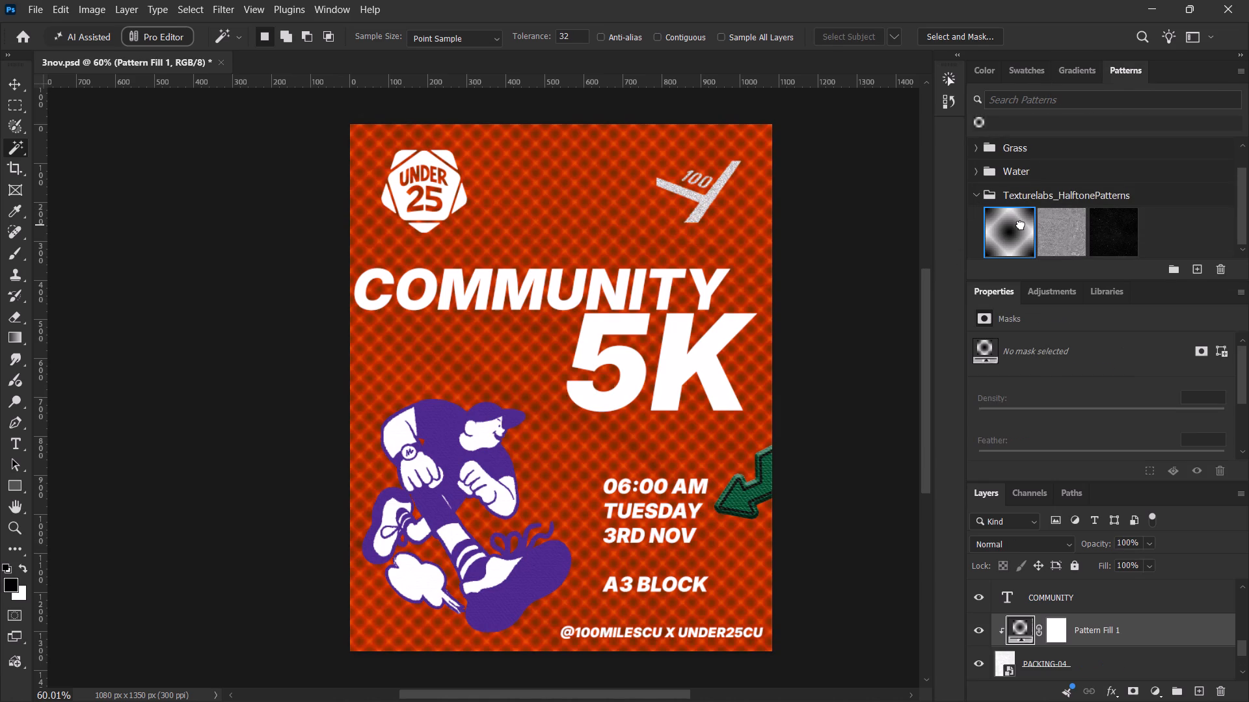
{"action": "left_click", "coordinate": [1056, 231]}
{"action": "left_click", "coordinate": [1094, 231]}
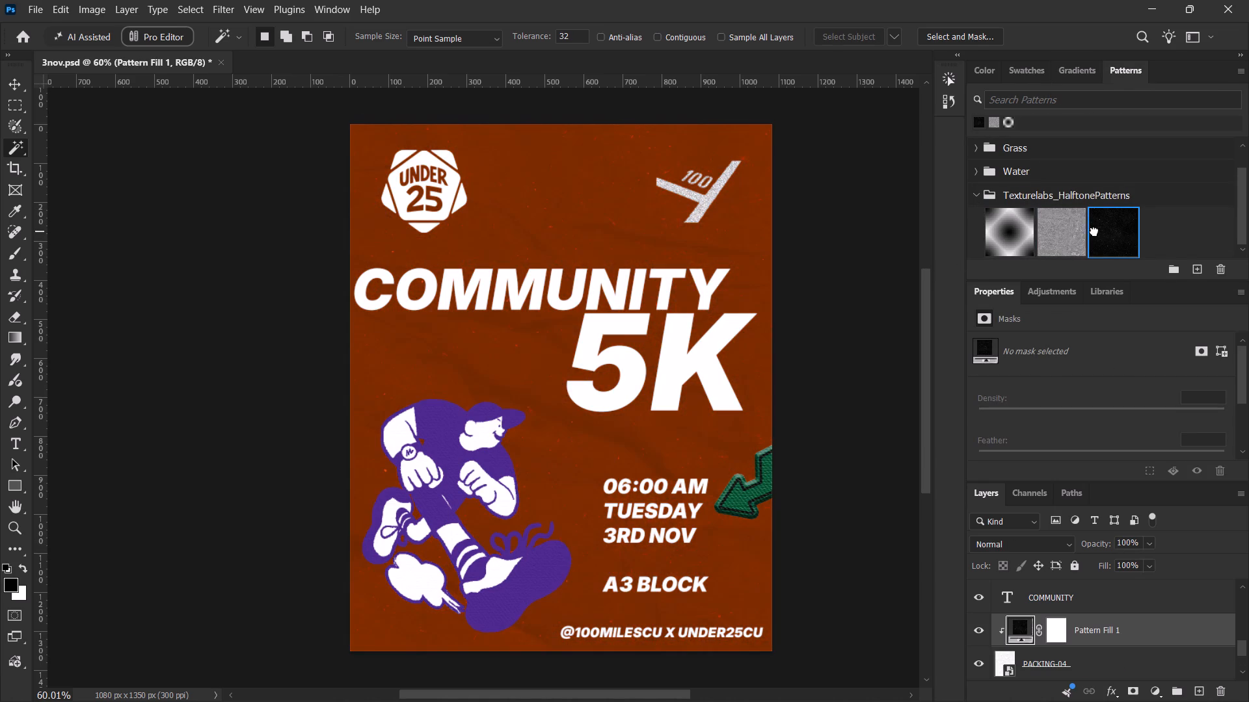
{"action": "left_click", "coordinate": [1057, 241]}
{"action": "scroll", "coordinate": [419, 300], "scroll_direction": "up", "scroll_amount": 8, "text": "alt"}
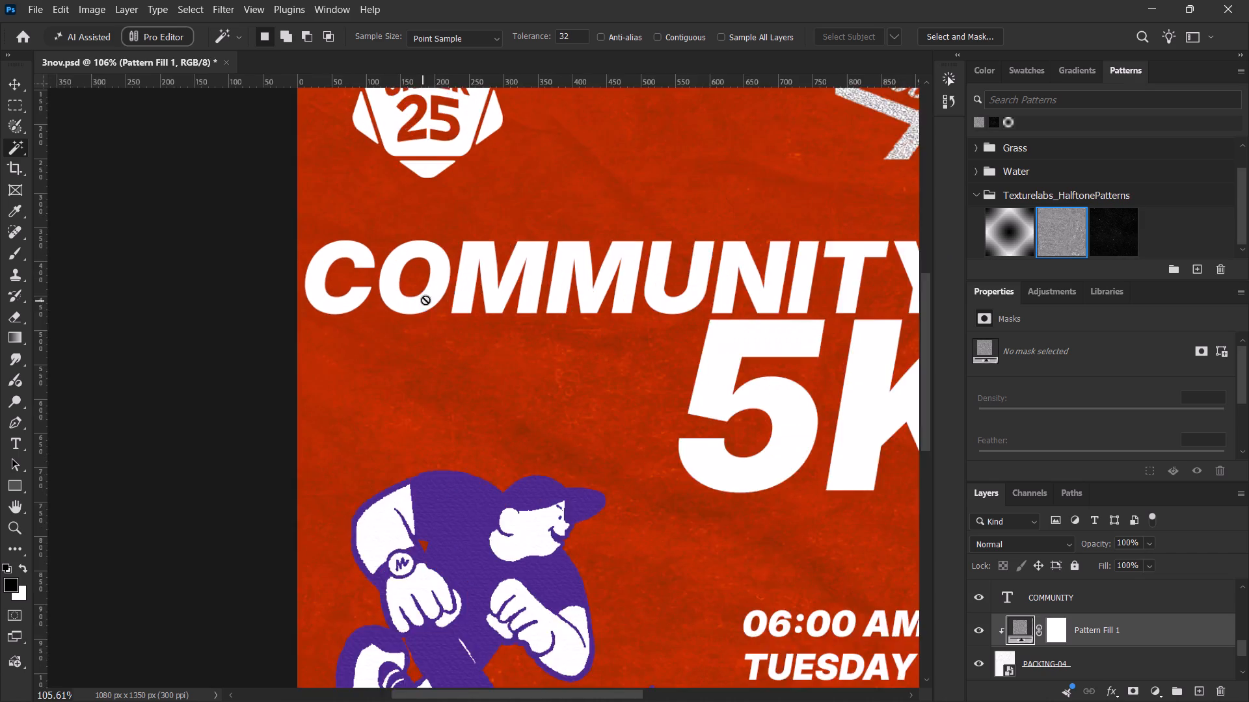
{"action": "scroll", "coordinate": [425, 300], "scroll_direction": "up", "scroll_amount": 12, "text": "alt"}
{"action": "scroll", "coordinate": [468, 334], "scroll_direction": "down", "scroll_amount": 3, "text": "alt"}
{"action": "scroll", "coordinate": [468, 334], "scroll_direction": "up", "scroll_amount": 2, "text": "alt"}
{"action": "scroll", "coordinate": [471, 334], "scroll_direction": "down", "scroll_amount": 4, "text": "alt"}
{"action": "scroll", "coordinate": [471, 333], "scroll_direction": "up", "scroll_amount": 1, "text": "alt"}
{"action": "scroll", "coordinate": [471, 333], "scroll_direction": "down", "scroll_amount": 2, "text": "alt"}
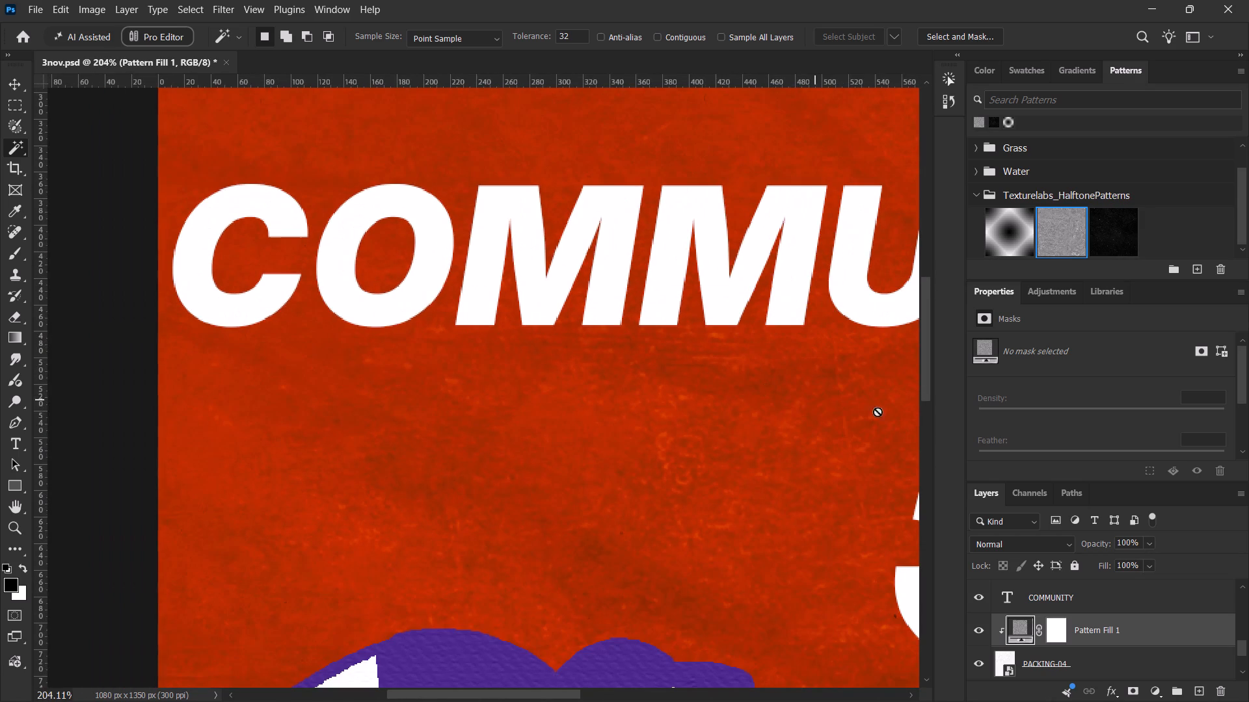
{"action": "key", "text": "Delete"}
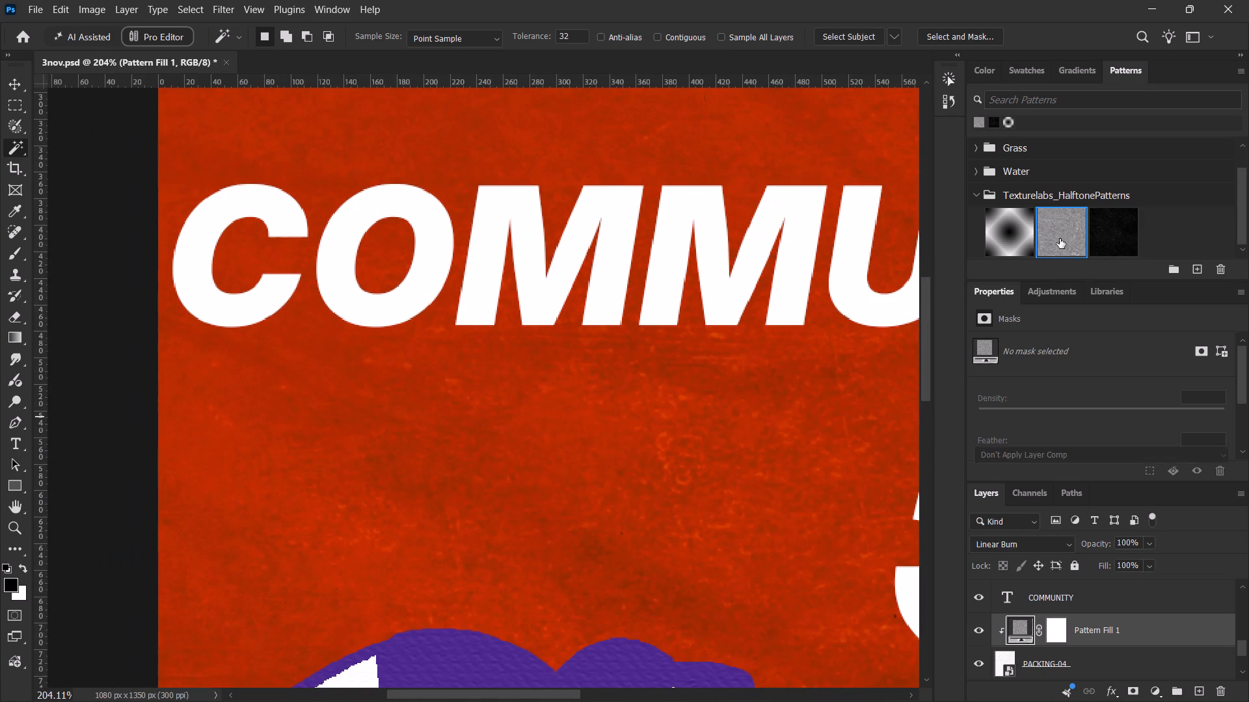
Examine the crumpled paper texture across the poster, close up and as a whole.
{"action": "scroll", "coordinate": [641, 454], "scroll_direction": "down", "scroll_amount": 8}
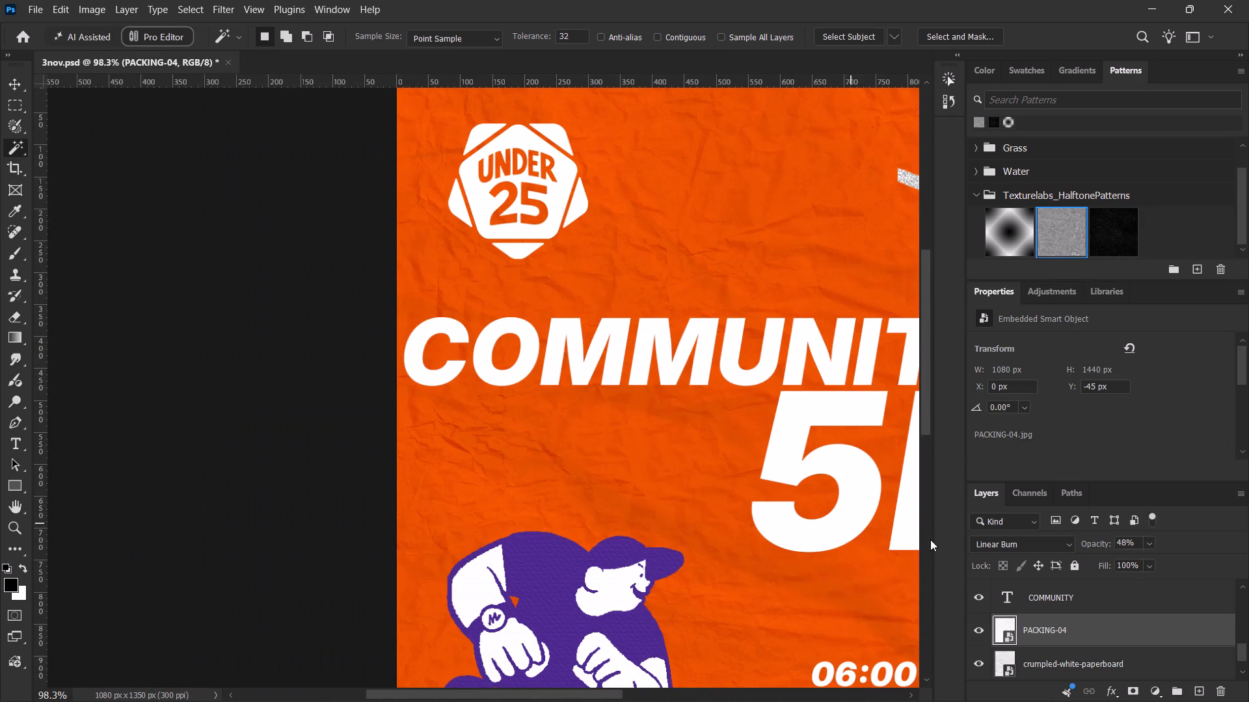
{"action": "scroll", "coordinate": [515, 454], "scroll_direction": "down", "scroll_amount": 3, "text": "alt"}
{"action": "scroll", "coordinate": [514, 452], "scroll_direction": "up", "scroll_amount": 1, "text": "alt"}
{"action": "key", "text": "space"}
{"action": "key", "text": "space"}
{"action": "key", "text": "space"}
{"action": "key", "text": "space"}
{"action": "left_click", "coordinate": [540, 452]}
{"action": "left_click_drag", "start_coordinate": [539, 450], "coordinate": [423, 348]}
{"action": "scroll", "coordinate": [423, 345], "scroll_direction": "down", "scroll_amount": 4, "text": "alt"}
{"action": "key", "text": "space"}
{"action": "key", "text": "space"}
{"action": "key", "text": "space"}
{"action": "left_click_drag", "start_coordinate": [453, 369], "coordinate": [481, 378]}
{"action": "scroll", "coordinate": [478, 373], "scroll_direction": "up", "scroll_amount": 1, "text": "alt"}
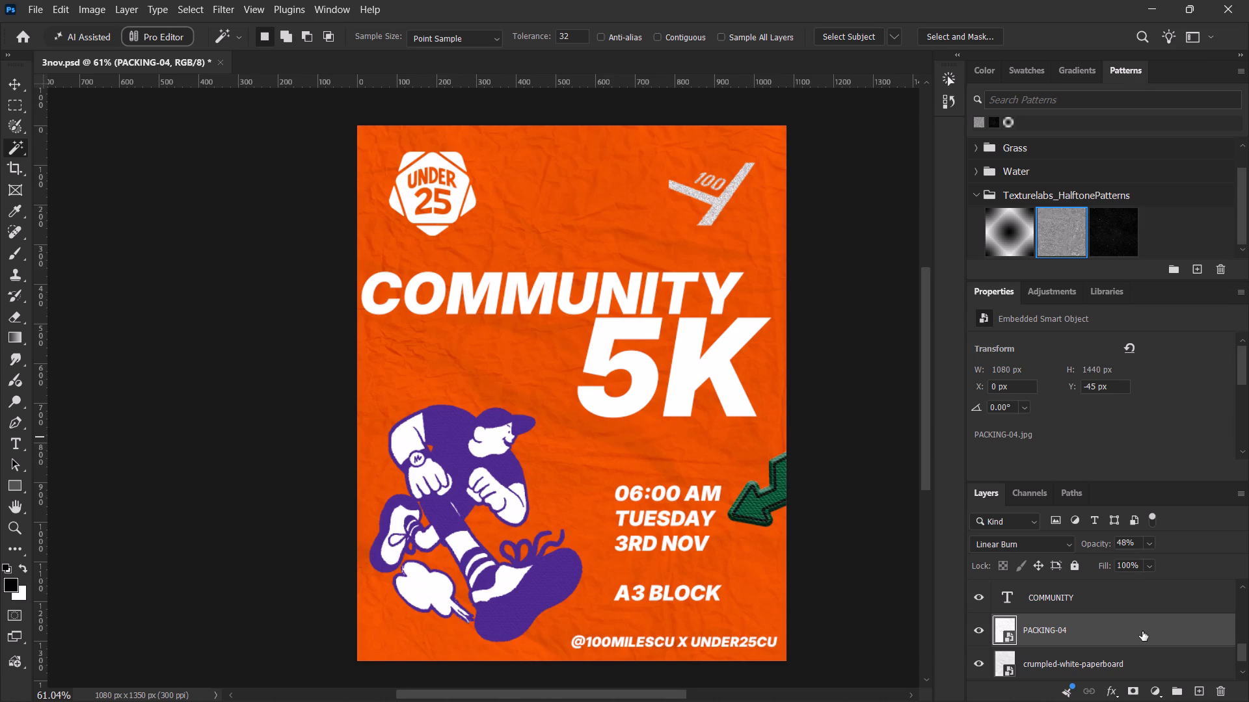
Merge the PACKING-04, crumpled-white-paperboard and Rectangle 1 layers into a single layer.
{"action": "scroll", "coordinate": [1120, 639], "scroll_direction": "down", "scroll_amount": 1}
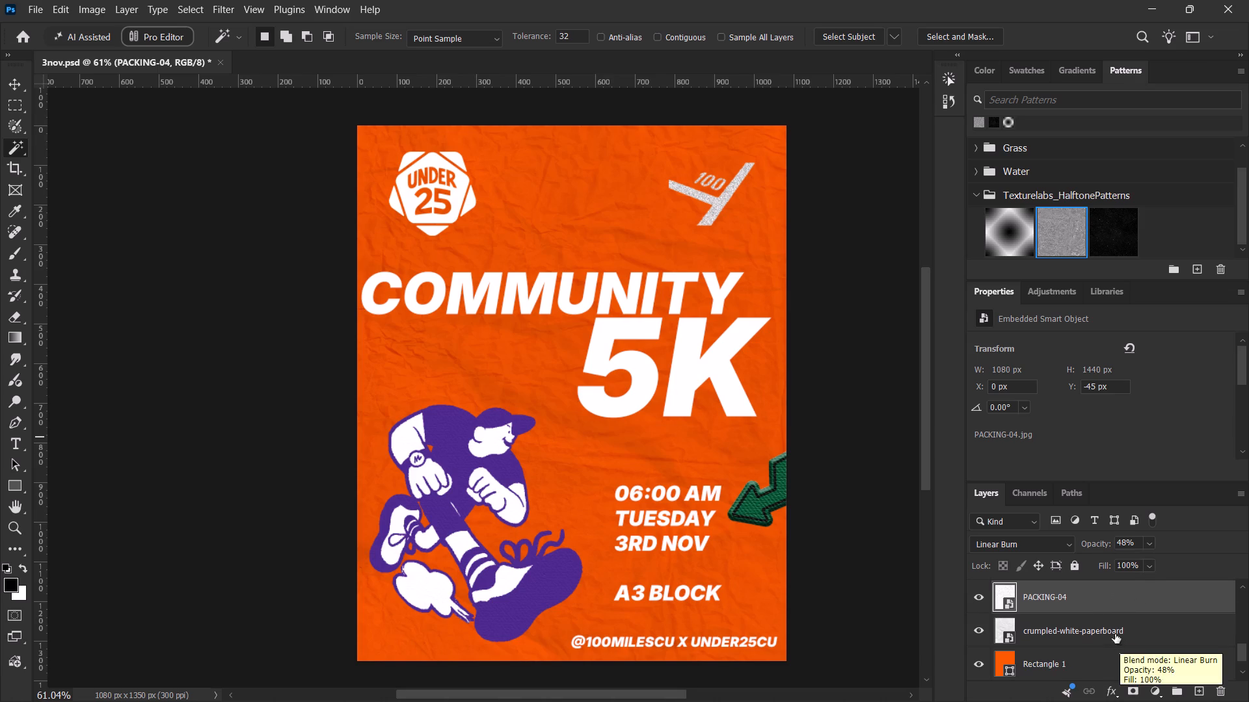
{"action": "left_click", "coordinate": [1108, 629], "text": "ctrl"}
{"action": "left_click", "coordinate": [1110, 653], "text": "ctrl"}
{"action": "key", "text": "ctrl+e"}
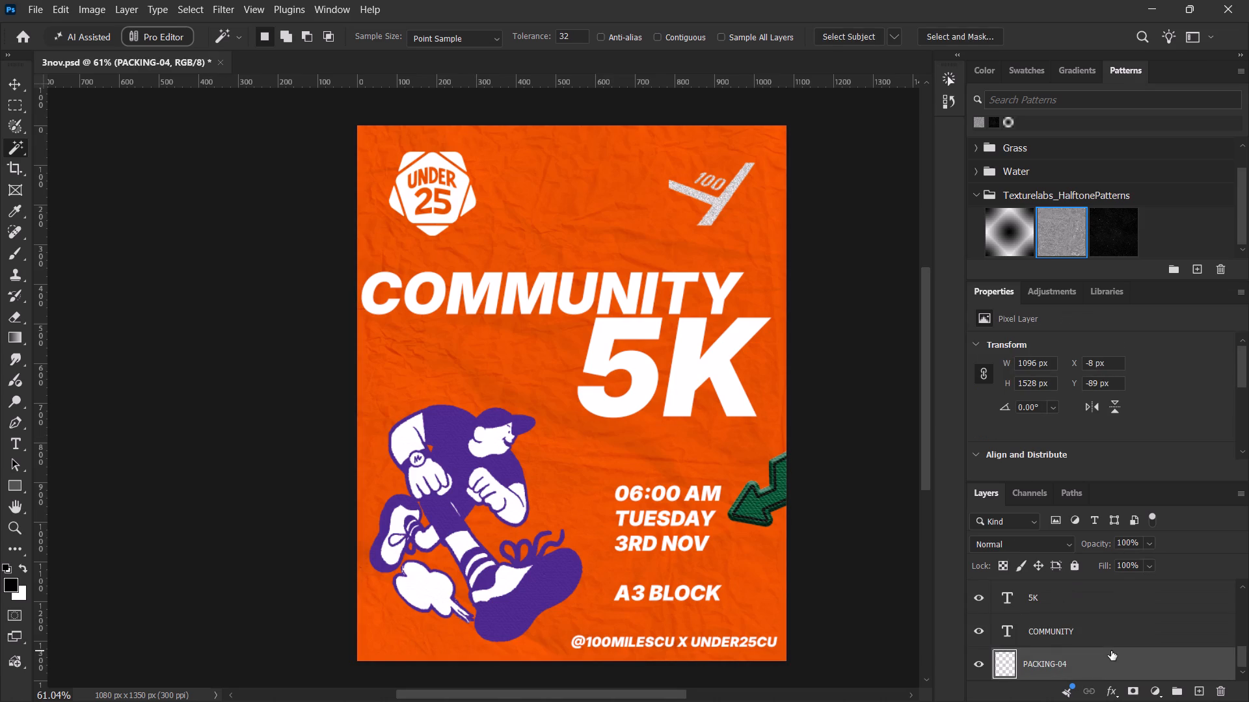
Select the orange background area of the merged PACKING-04 layer with the Magic Wand.
{"action": "key", "text": "w"}
{"action": "left_click", "coordinate": [530, 355]}
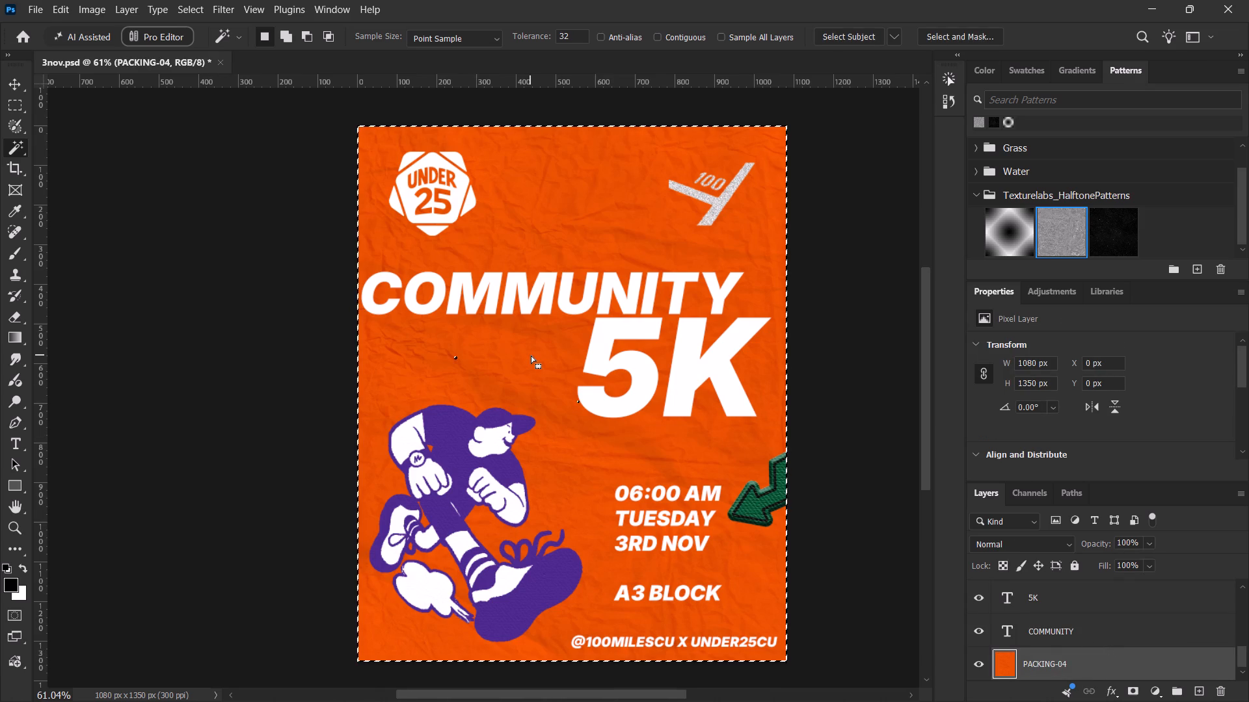
Set the foreground colour to the black swatch from Under25_Brand_Swatches, after trying the orange one.
{"action": "left_click", "coordinate": [1034, 73]}
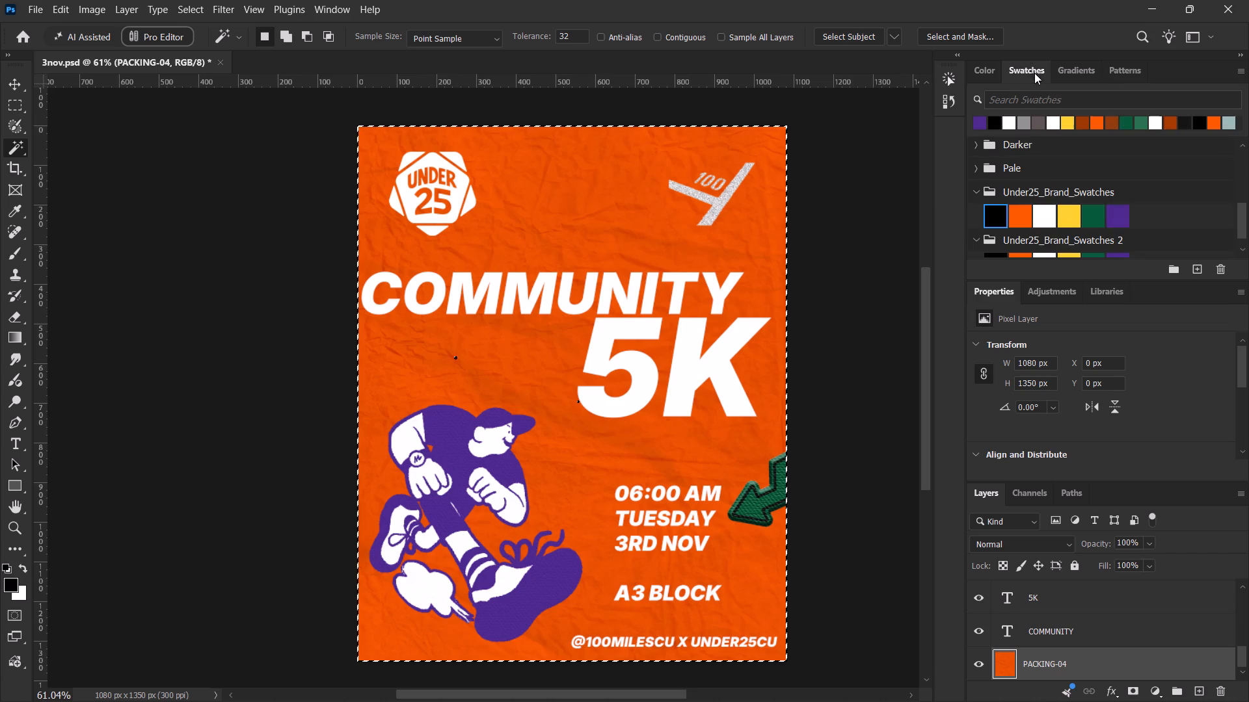
{"action": "left_click", "coordinate": [1018, 218]}
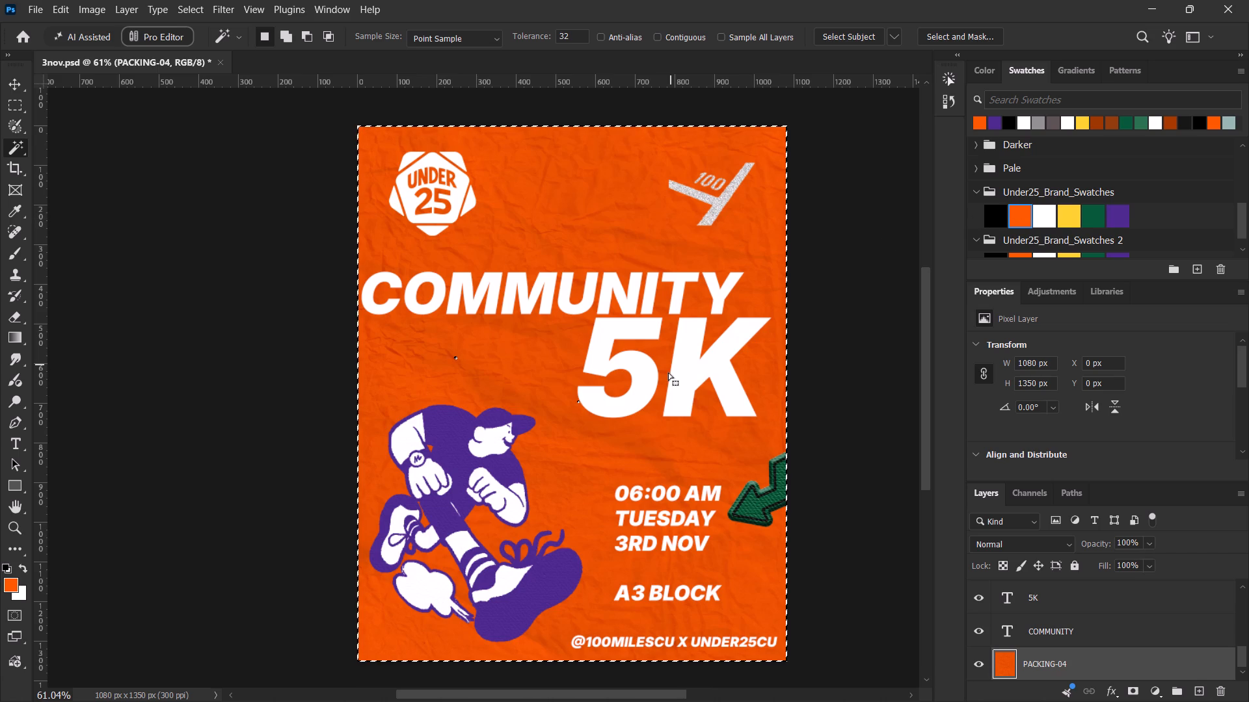
{"action": "left_click", "coordinate": [998, 210]}
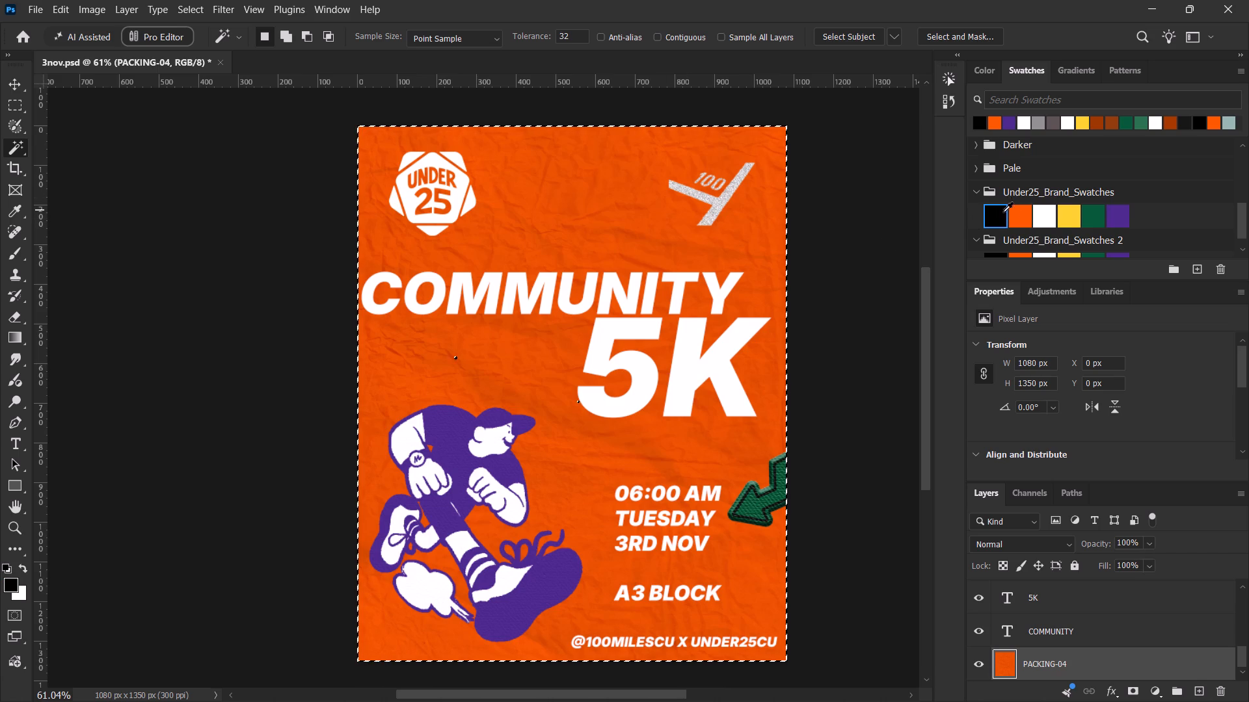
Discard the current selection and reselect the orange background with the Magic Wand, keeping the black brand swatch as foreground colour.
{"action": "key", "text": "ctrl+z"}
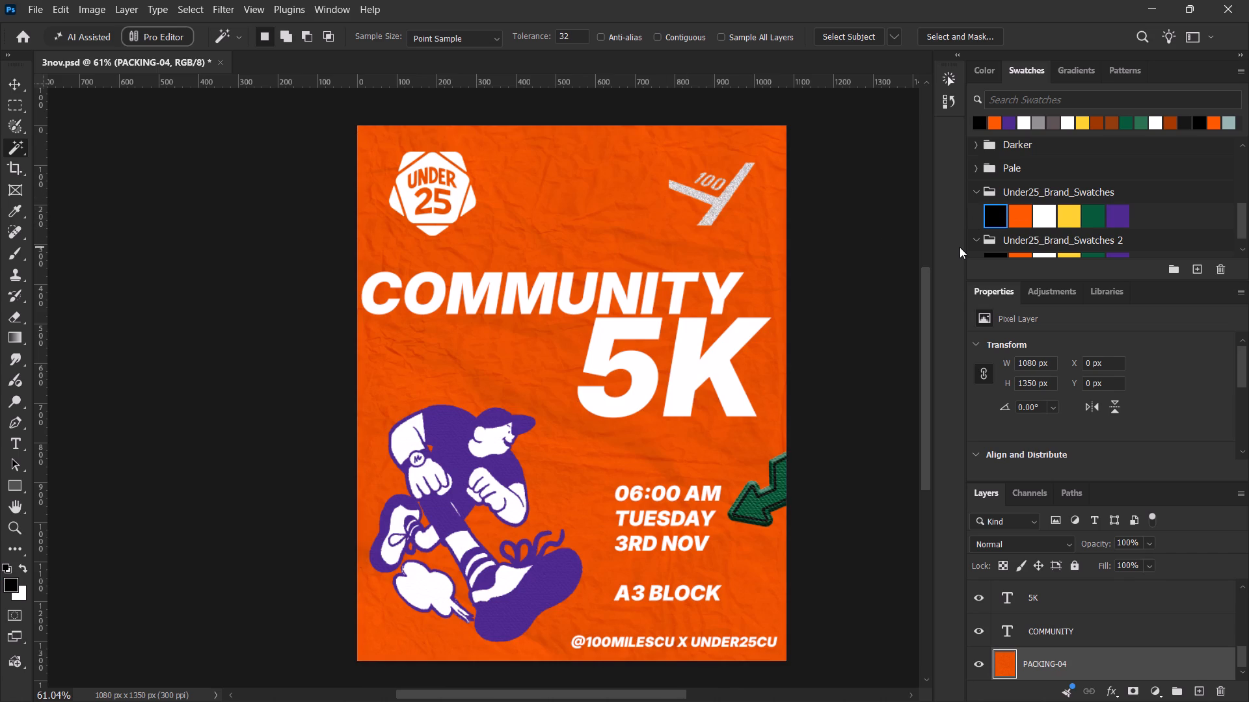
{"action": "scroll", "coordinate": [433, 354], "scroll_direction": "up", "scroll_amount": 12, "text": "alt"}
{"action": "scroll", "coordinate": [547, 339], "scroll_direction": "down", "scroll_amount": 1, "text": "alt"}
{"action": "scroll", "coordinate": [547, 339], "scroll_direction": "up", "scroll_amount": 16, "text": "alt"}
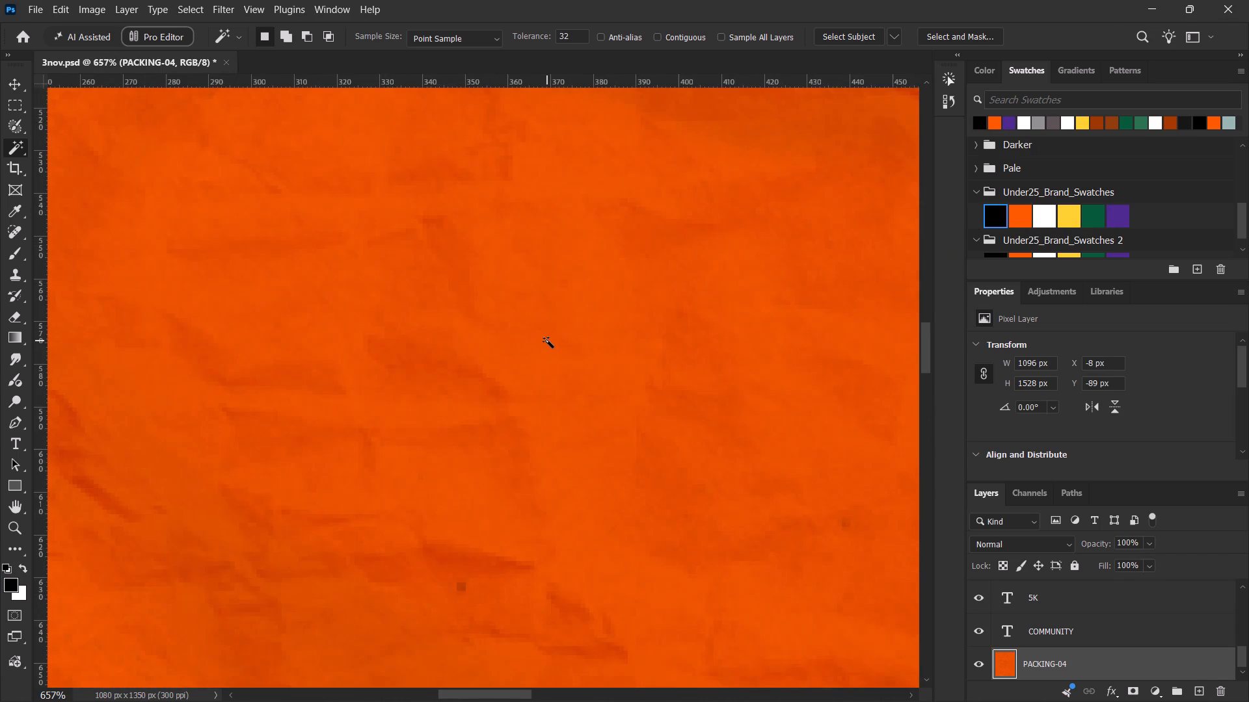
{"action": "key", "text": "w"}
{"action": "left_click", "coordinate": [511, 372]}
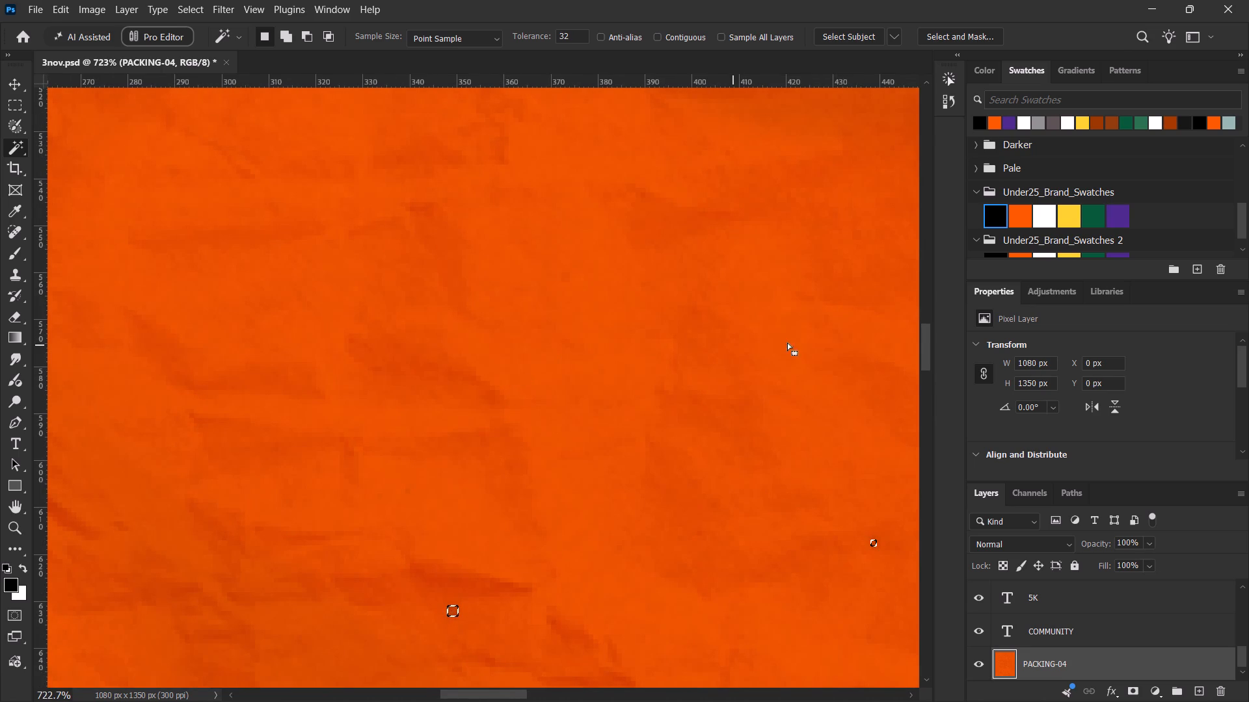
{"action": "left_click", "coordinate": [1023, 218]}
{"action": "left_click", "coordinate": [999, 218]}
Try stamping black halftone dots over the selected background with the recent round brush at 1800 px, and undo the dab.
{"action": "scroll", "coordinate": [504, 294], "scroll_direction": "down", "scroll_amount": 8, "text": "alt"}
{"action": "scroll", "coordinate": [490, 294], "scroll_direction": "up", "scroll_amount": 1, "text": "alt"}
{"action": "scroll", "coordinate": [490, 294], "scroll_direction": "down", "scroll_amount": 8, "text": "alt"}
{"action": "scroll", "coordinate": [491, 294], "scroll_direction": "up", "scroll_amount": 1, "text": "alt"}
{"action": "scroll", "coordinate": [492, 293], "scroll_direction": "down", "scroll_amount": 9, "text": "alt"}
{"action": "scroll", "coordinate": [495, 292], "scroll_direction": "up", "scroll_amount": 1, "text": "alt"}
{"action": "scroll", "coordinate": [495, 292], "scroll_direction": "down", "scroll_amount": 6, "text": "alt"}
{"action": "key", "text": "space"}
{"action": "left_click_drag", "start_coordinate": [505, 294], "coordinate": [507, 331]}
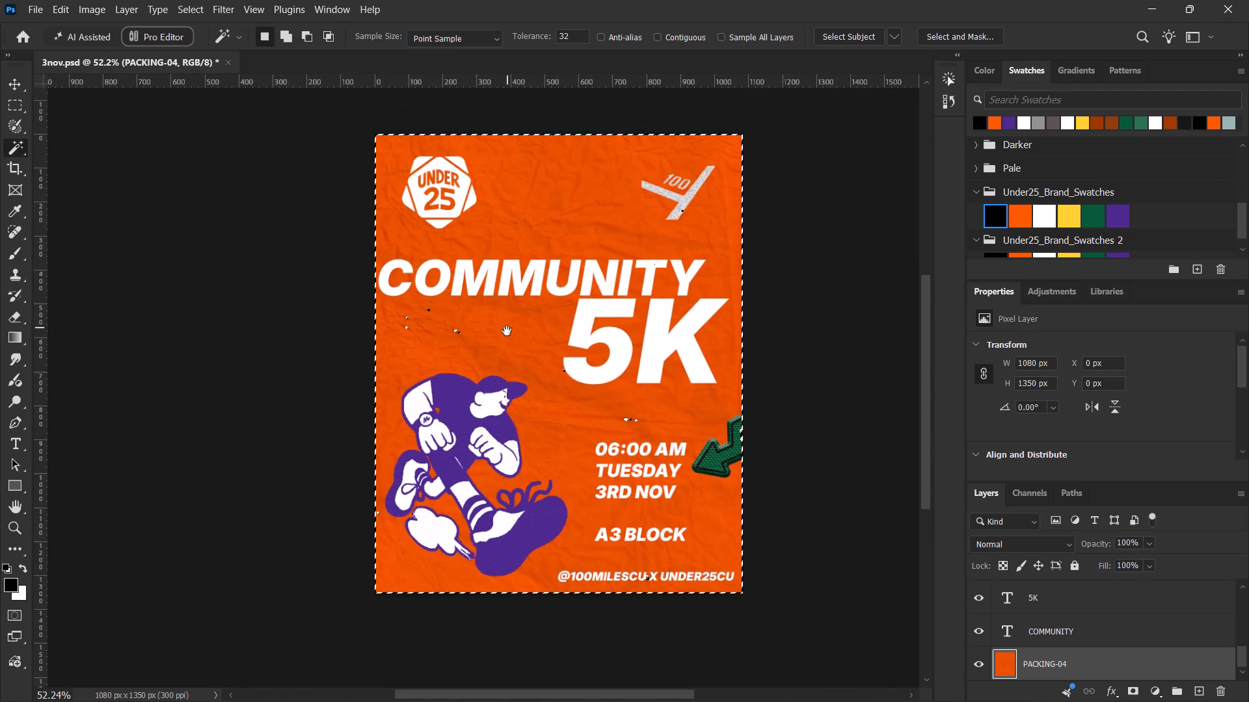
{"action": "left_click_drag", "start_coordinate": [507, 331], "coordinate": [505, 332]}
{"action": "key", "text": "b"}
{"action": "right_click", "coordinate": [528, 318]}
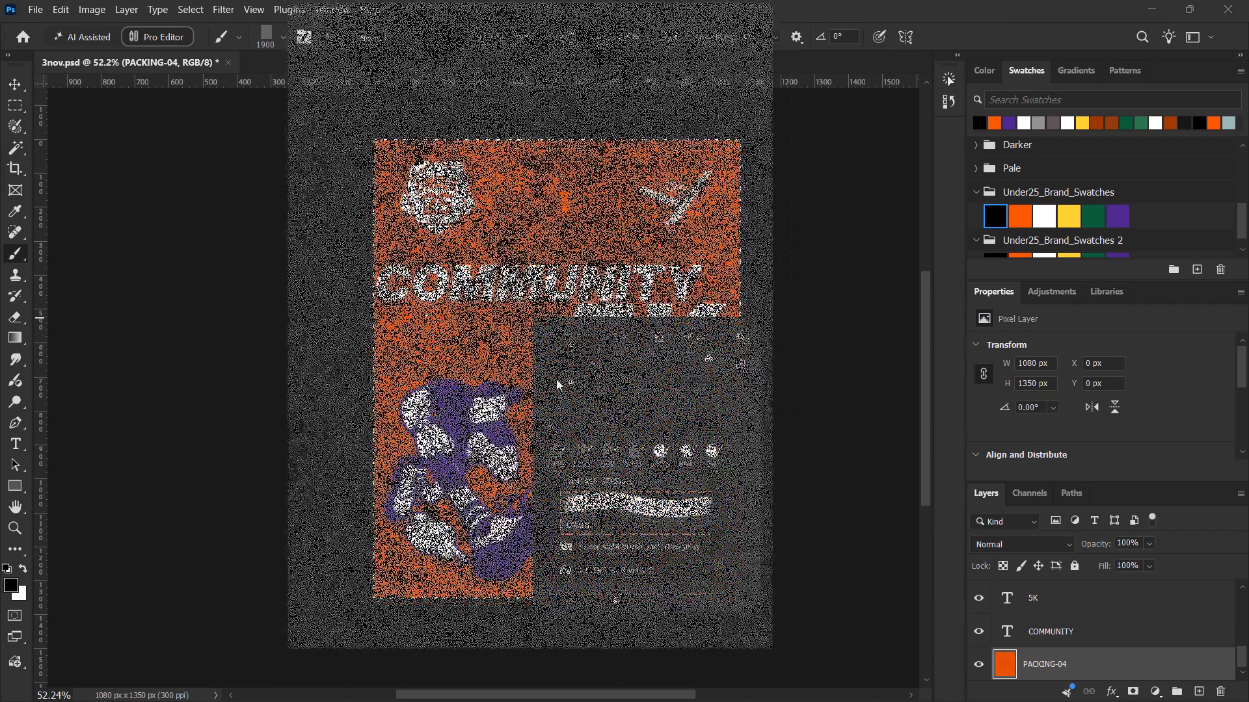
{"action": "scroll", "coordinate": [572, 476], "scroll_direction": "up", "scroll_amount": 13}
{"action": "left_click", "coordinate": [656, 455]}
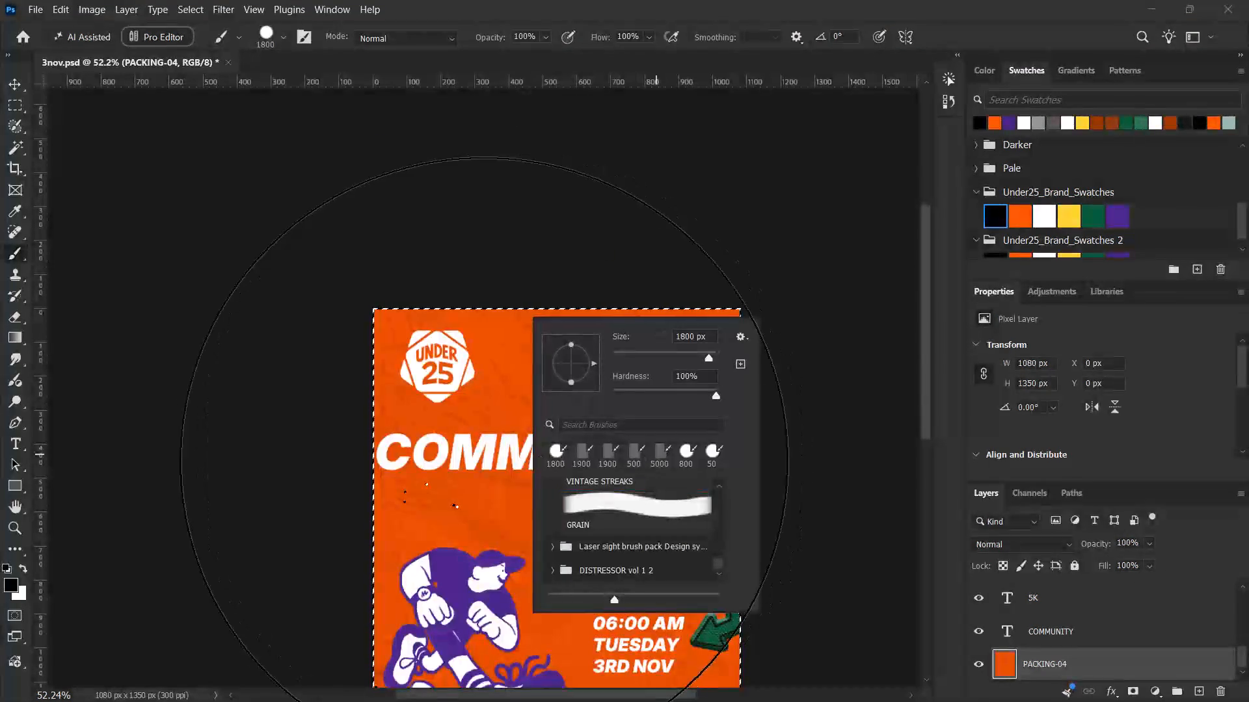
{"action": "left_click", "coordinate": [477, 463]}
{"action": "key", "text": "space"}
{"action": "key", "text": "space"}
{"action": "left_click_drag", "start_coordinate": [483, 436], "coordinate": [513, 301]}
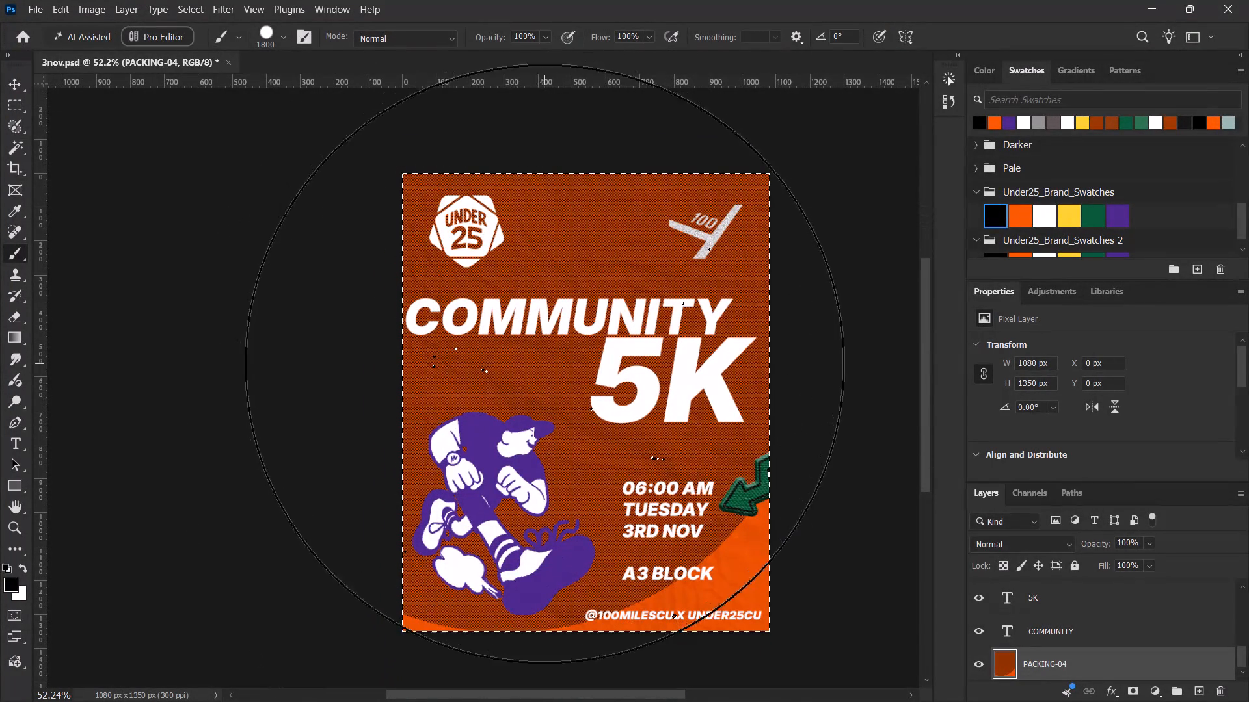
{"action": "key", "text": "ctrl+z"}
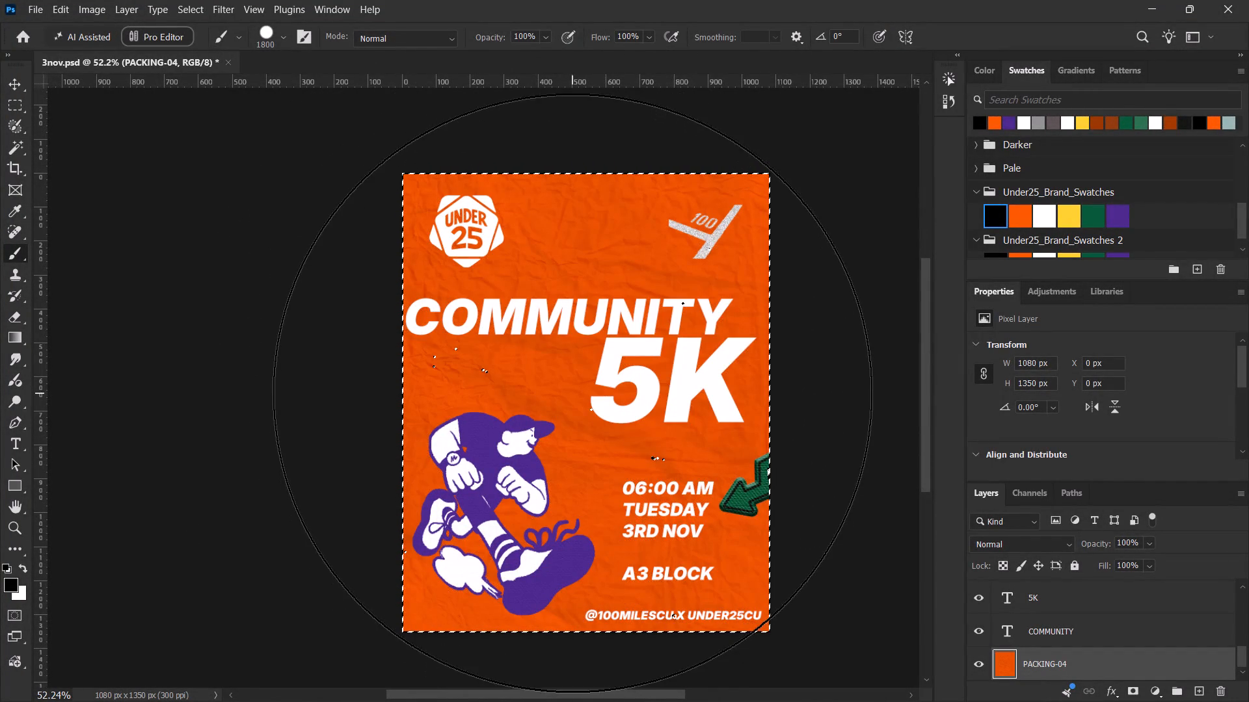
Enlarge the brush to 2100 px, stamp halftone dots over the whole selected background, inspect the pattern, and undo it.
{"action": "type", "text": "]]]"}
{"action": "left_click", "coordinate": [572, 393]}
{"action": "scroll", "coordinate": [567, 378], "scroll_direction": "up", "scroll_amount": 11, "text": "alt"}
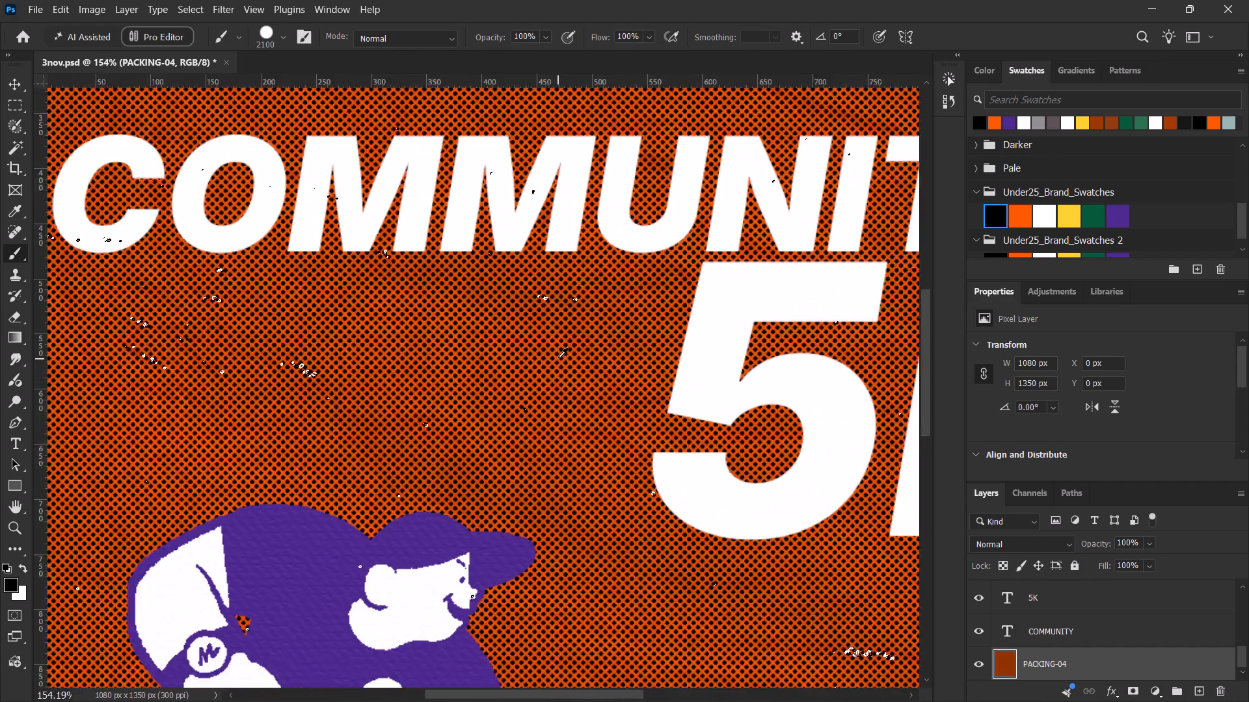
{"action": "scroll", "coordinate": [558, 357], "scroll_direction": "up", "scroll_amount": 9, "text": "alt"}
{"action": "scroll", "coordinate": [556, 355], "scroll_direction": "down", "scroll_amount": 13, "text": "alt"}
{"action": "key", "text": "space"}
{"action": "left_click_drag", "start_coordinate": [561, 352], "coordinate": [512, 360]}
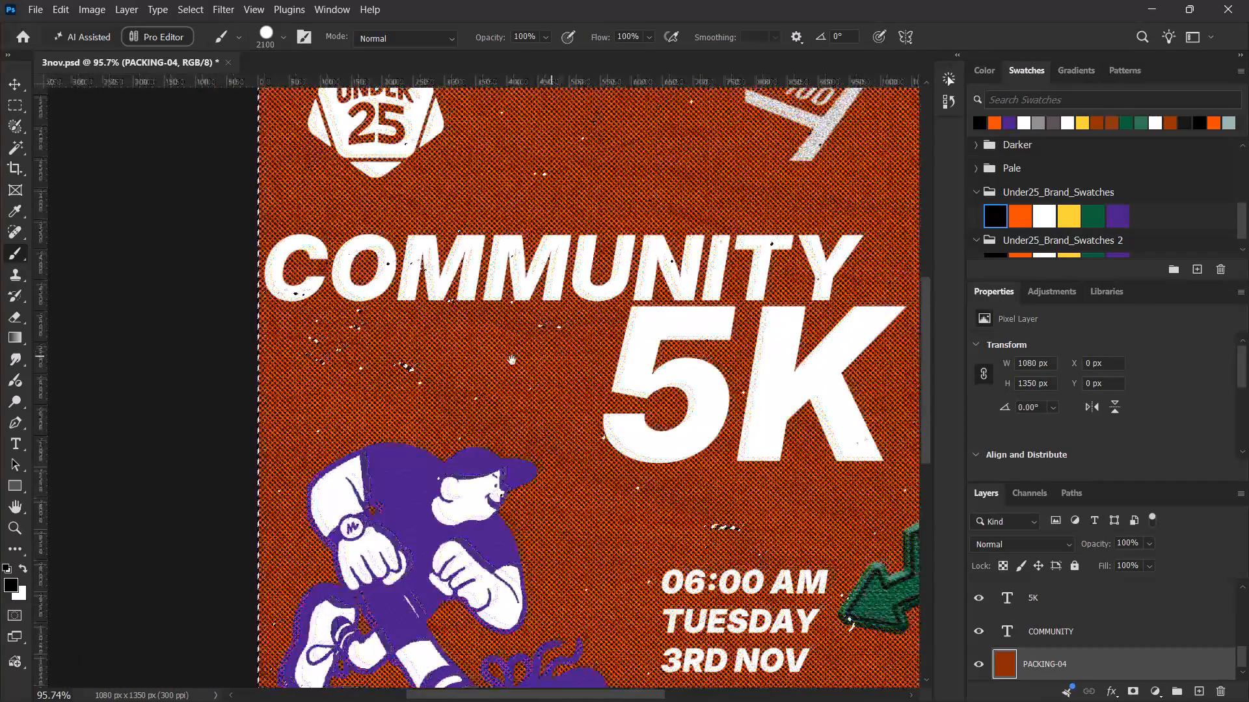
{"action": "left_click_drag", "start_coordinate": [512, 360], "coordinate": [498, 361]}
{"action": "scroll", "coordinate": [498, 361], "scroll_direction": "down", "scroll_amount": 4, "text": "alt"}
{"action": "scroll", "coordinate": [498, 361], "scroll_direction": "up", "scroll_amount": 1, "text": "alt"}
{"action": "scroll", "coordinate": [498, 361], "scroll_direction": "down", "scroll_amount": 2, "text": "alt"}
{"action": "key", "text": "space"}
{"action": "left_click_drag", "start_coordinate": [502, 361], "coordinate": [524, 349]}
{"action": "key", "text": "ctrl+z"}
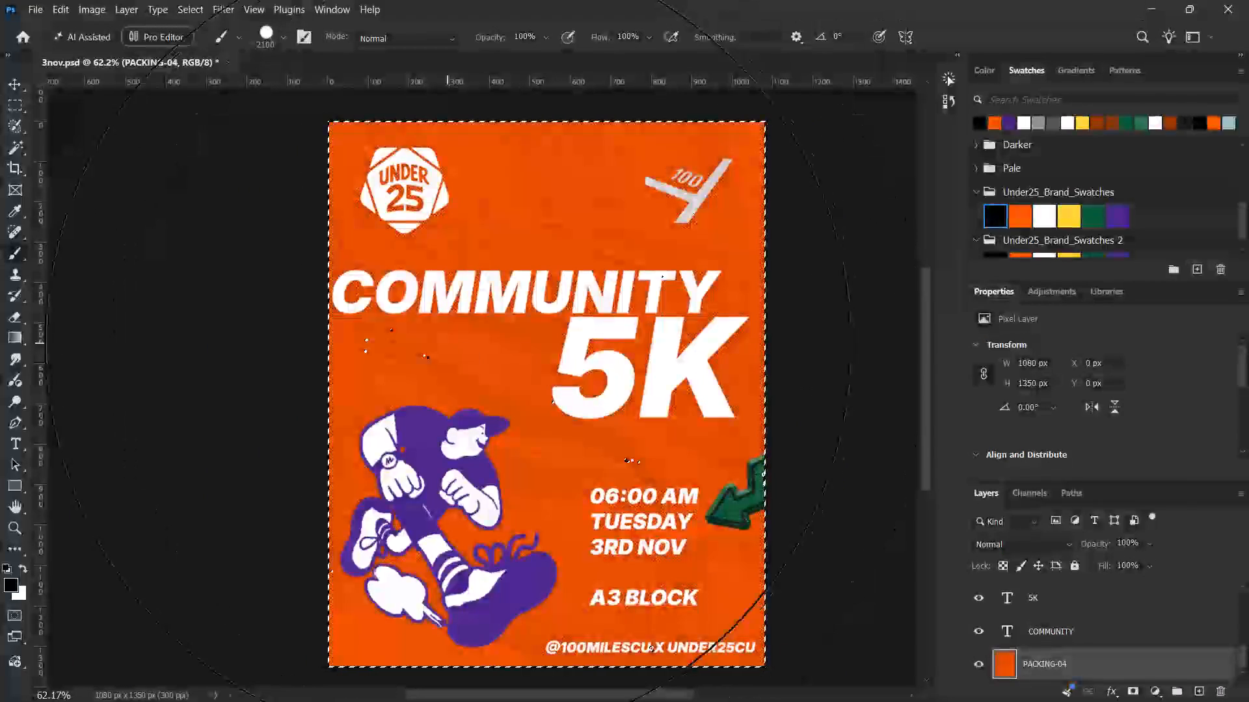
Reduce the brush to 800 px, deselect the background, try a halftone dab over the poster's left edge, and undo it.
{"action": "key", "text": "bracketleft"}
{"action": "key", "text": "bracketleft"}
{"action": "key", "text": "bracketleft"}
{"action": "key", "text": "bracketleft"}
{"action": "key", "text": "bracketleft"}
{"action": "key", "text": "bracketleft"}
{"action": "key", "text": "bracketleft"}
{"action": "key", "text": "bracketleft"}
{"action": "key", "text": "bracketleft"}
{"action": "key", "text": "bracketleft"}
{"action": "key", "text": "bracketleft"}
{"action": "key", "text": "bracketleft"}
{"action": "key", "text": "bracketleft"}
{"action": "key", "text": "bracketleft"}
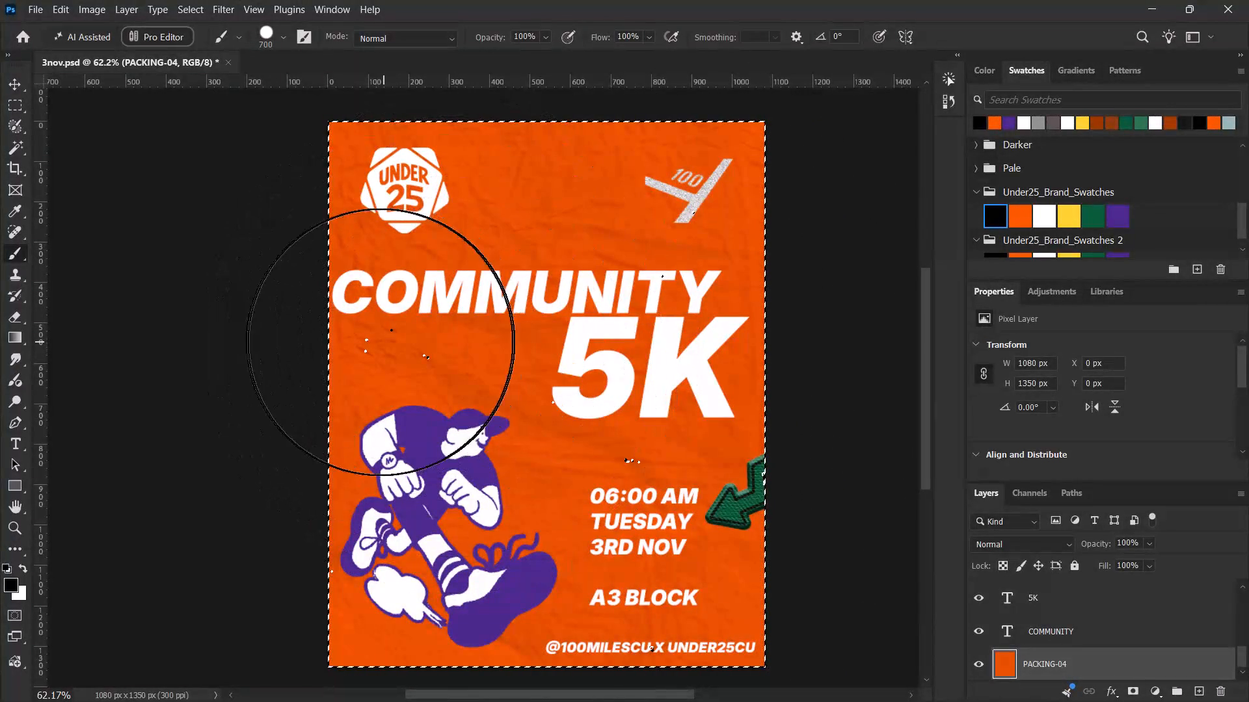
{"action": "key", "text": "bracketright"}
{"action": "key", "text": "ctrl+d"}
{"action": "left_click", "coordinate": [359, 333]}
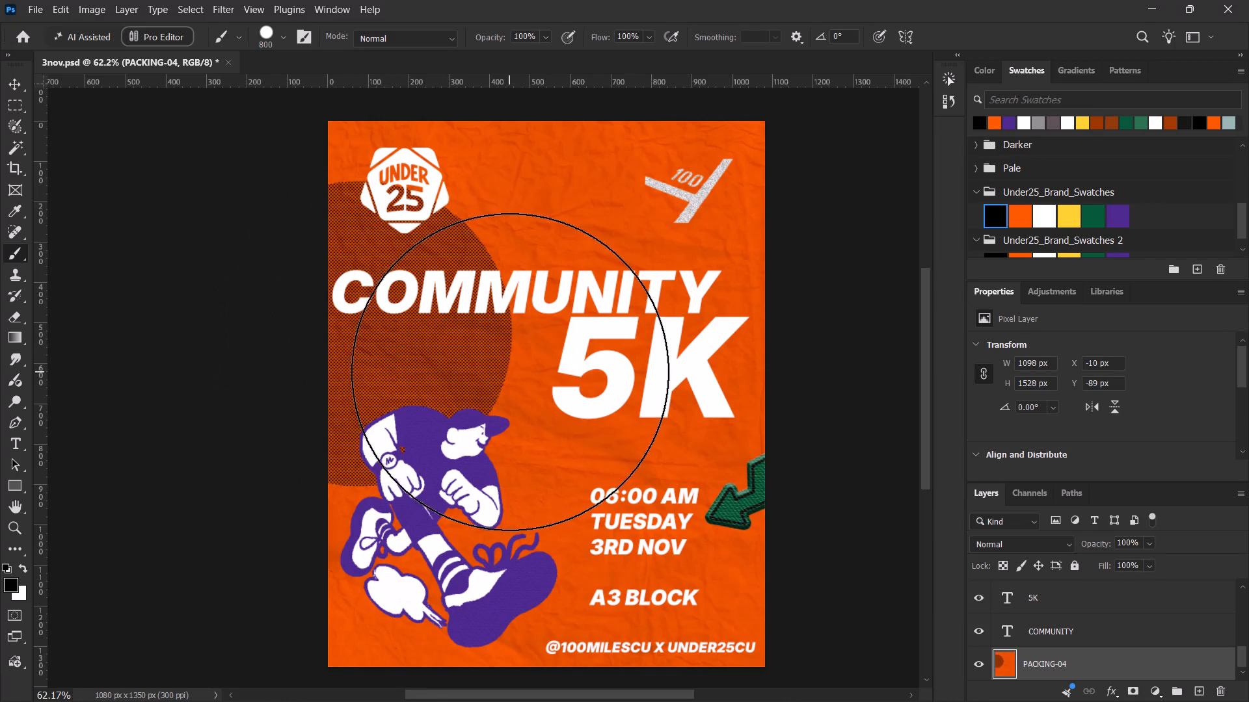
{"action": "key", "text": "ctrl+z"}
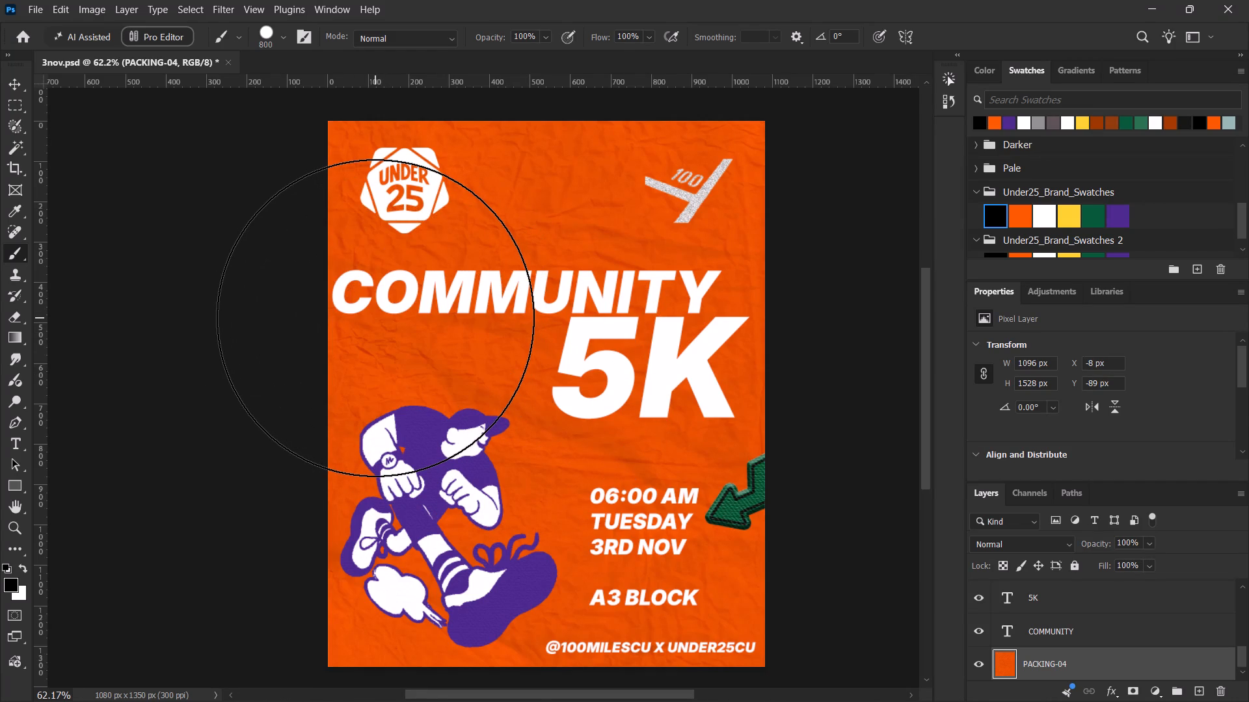
Choose the Kyle's Screentones 35 brush preset.
{"action": "right_click", "coordinate": [518, 328]}
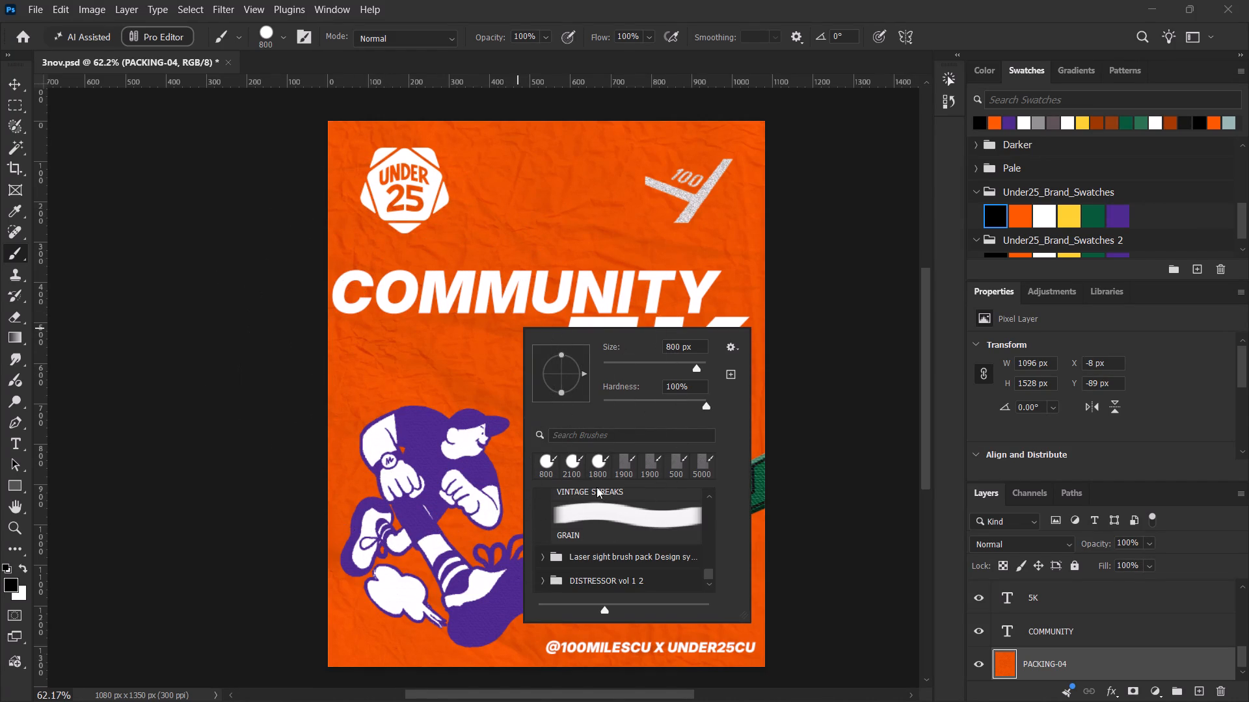
{"action": "left_click_drag", "start_coordinate": [706, 575], "coordinate": [705, 524]}
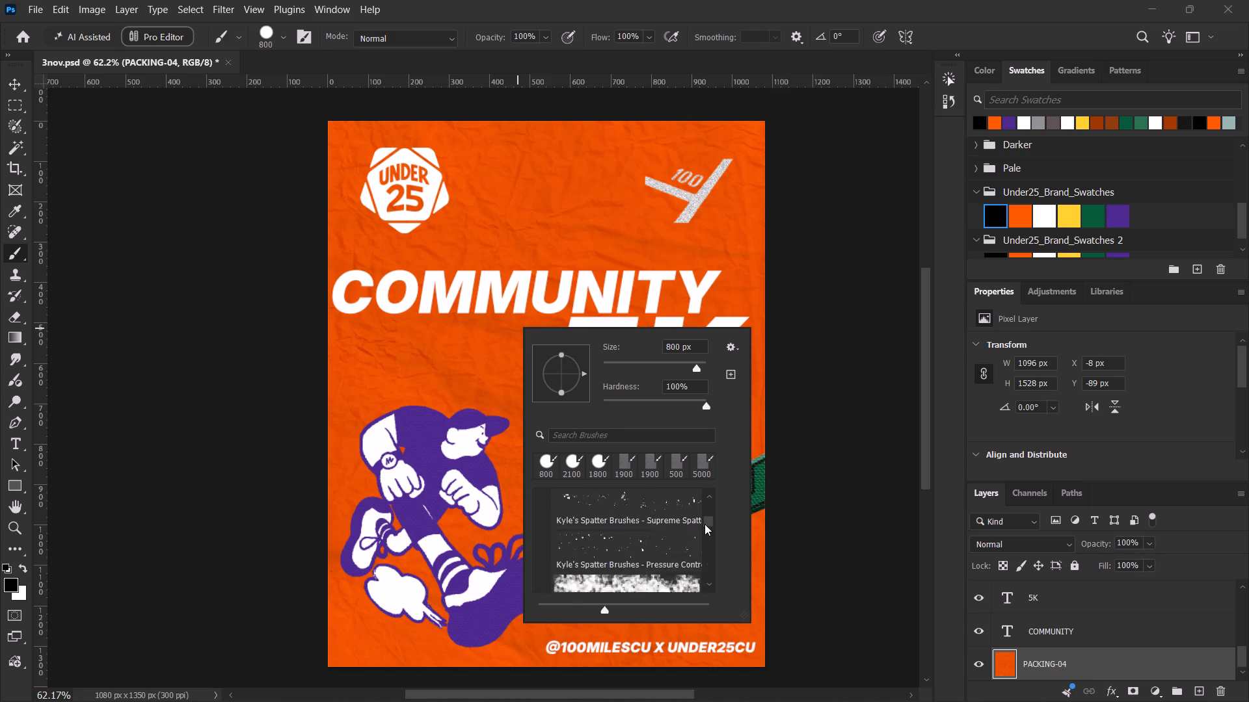
{"action": "left_click_drag", "start_coordinate": [705, 524], "coordinate": [703, 541]}
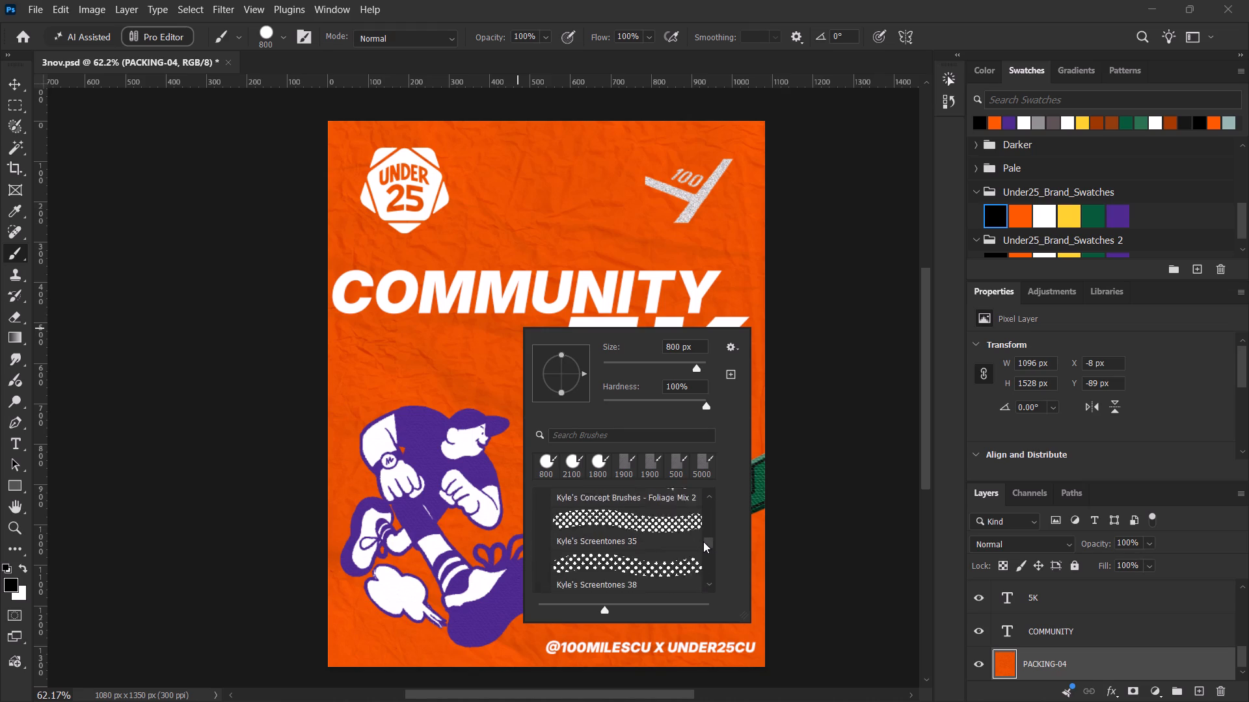
{"action": "left_click_drag", "start_coordinate": [703, 541], "coordinate": [703, 541]}
{"action": "left_click", "coordinate": [630, 555]}
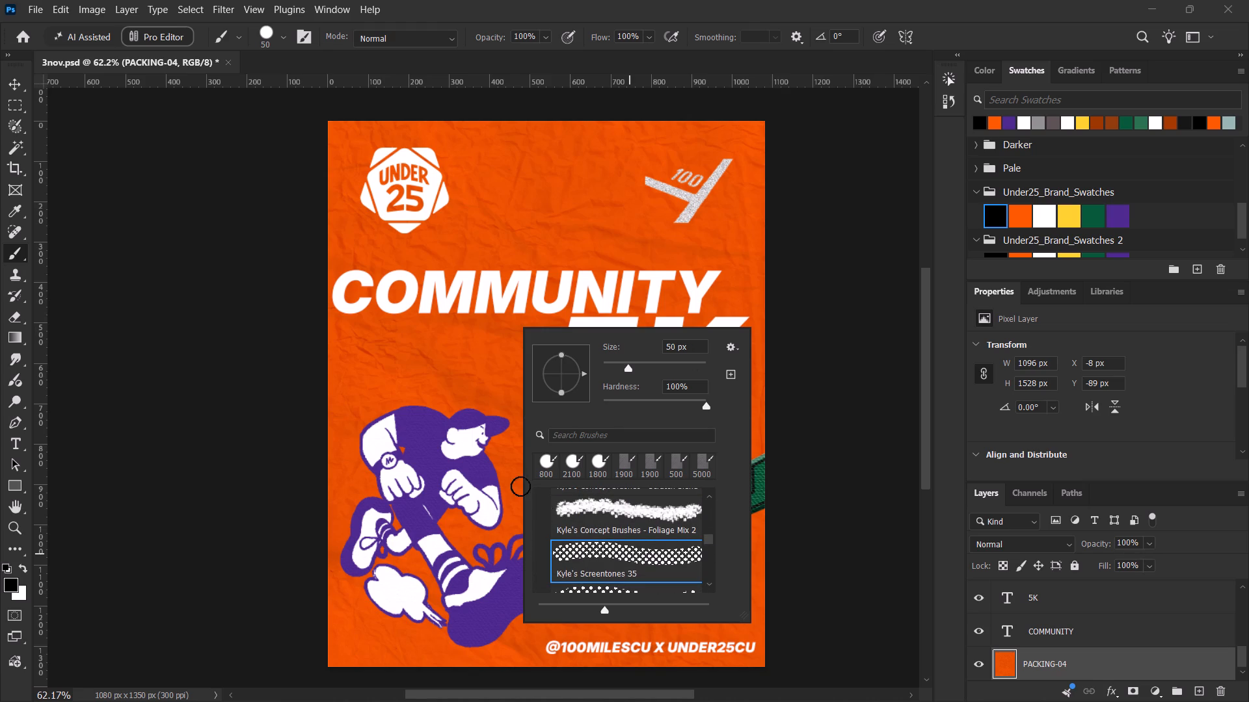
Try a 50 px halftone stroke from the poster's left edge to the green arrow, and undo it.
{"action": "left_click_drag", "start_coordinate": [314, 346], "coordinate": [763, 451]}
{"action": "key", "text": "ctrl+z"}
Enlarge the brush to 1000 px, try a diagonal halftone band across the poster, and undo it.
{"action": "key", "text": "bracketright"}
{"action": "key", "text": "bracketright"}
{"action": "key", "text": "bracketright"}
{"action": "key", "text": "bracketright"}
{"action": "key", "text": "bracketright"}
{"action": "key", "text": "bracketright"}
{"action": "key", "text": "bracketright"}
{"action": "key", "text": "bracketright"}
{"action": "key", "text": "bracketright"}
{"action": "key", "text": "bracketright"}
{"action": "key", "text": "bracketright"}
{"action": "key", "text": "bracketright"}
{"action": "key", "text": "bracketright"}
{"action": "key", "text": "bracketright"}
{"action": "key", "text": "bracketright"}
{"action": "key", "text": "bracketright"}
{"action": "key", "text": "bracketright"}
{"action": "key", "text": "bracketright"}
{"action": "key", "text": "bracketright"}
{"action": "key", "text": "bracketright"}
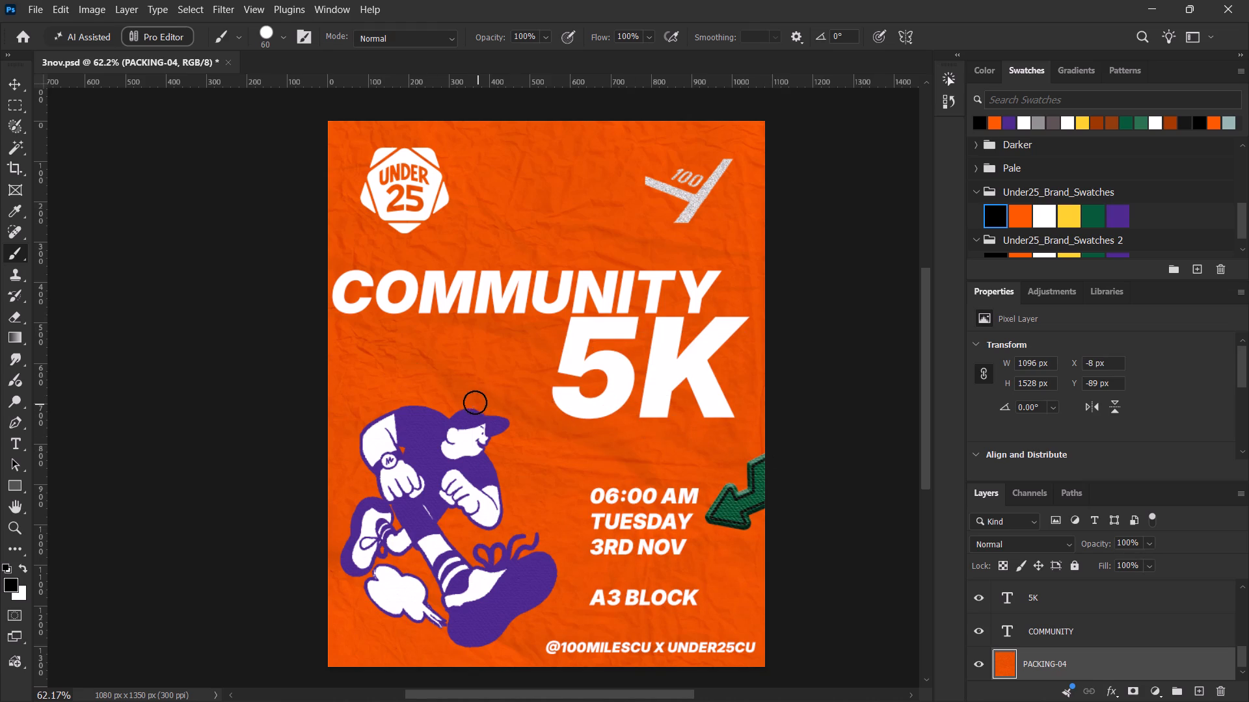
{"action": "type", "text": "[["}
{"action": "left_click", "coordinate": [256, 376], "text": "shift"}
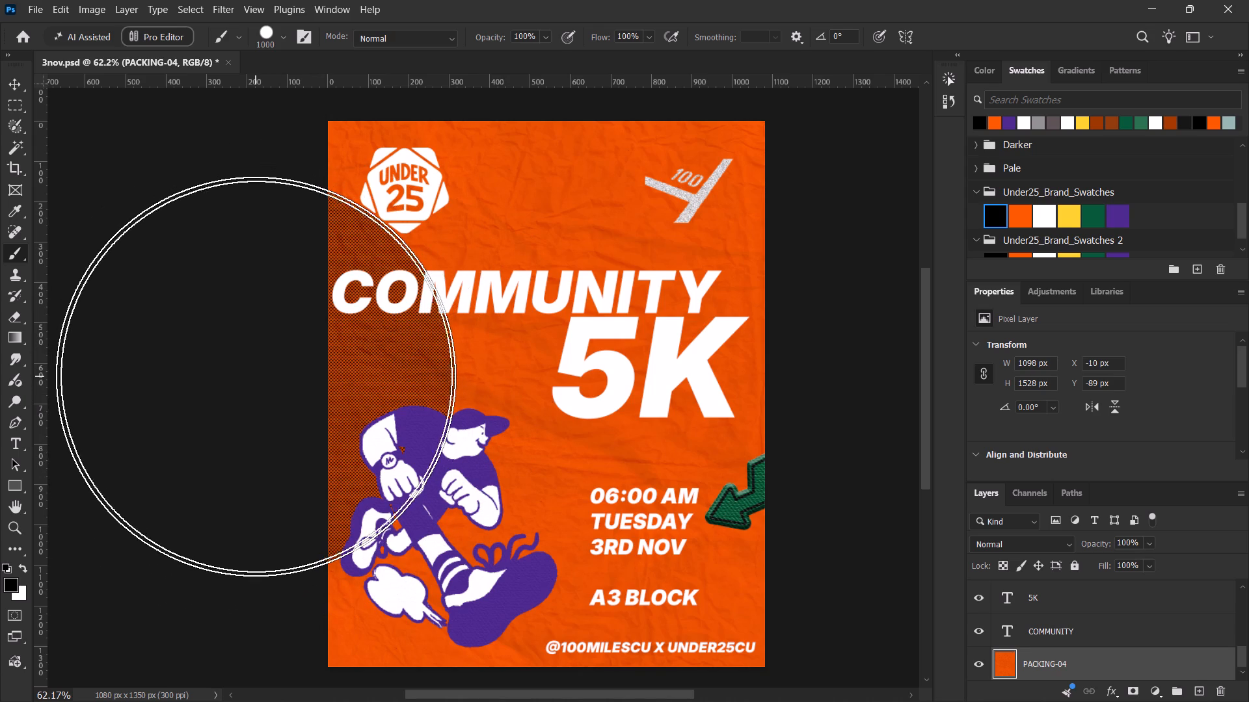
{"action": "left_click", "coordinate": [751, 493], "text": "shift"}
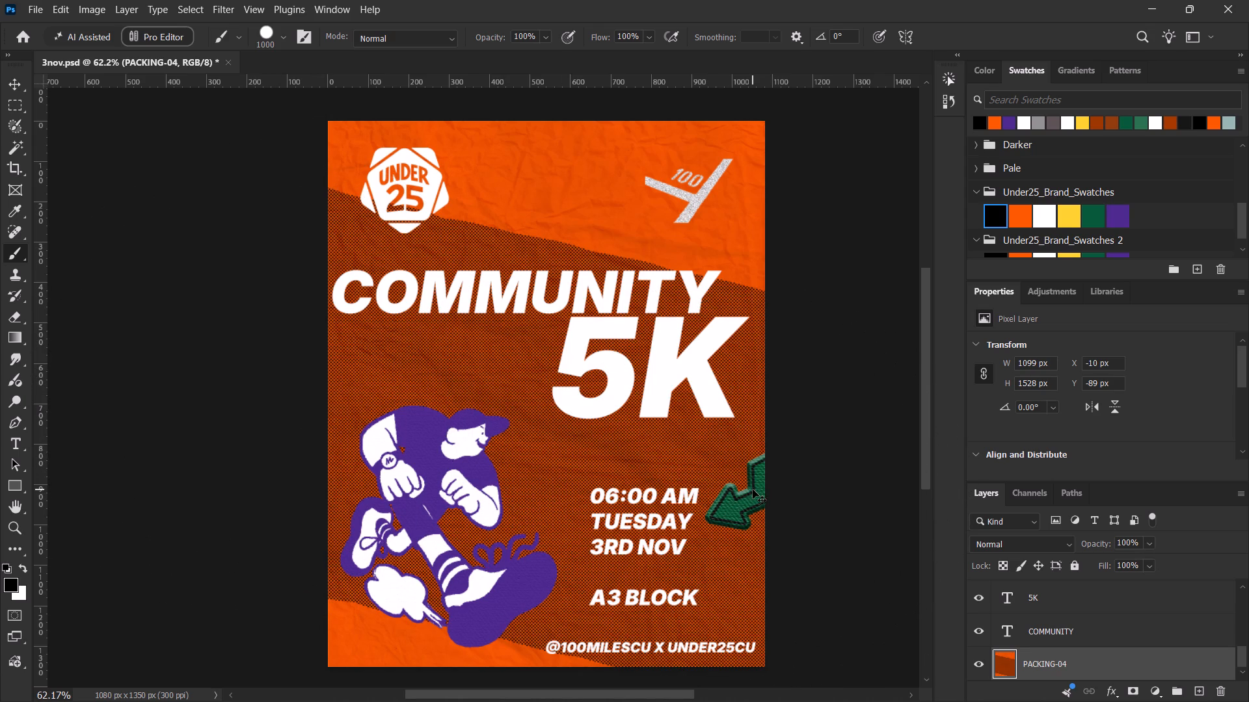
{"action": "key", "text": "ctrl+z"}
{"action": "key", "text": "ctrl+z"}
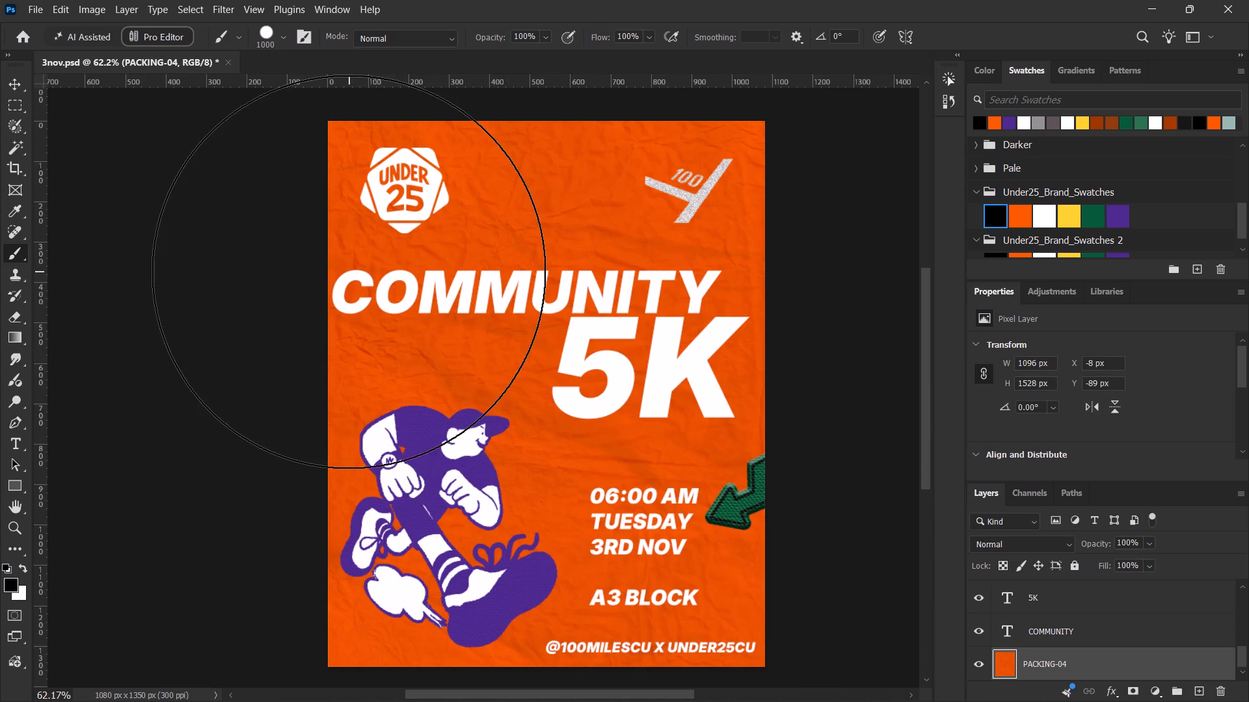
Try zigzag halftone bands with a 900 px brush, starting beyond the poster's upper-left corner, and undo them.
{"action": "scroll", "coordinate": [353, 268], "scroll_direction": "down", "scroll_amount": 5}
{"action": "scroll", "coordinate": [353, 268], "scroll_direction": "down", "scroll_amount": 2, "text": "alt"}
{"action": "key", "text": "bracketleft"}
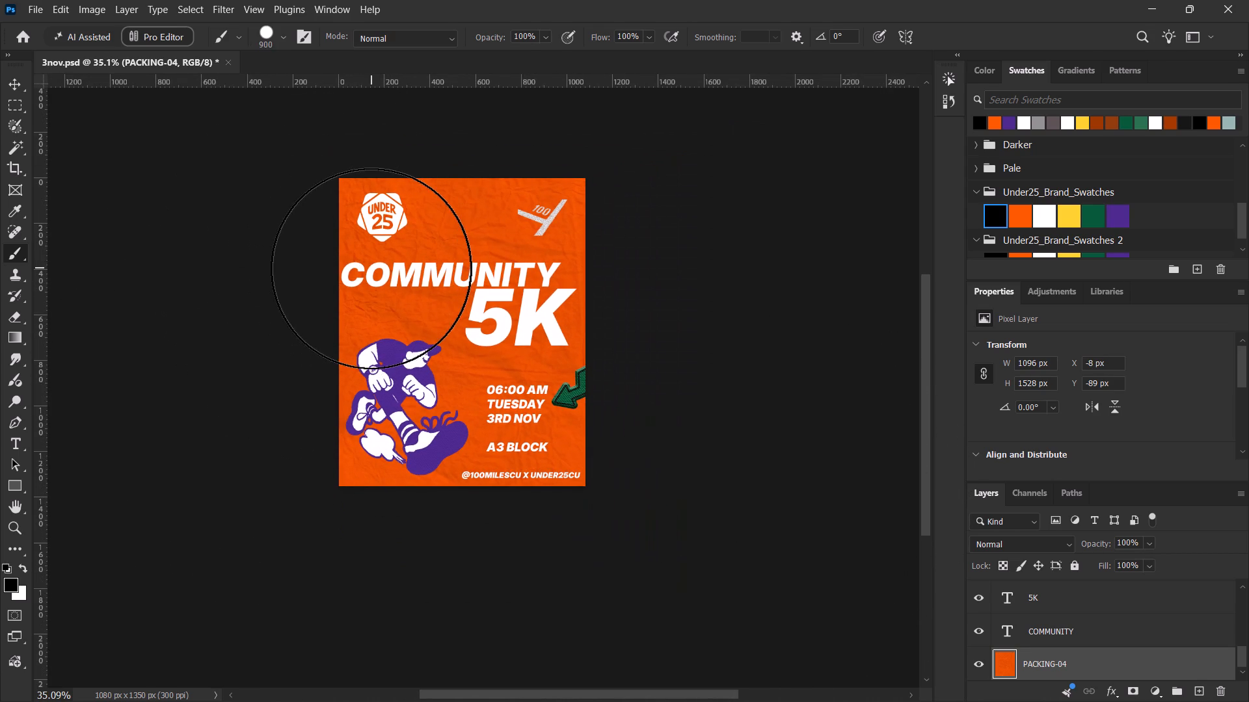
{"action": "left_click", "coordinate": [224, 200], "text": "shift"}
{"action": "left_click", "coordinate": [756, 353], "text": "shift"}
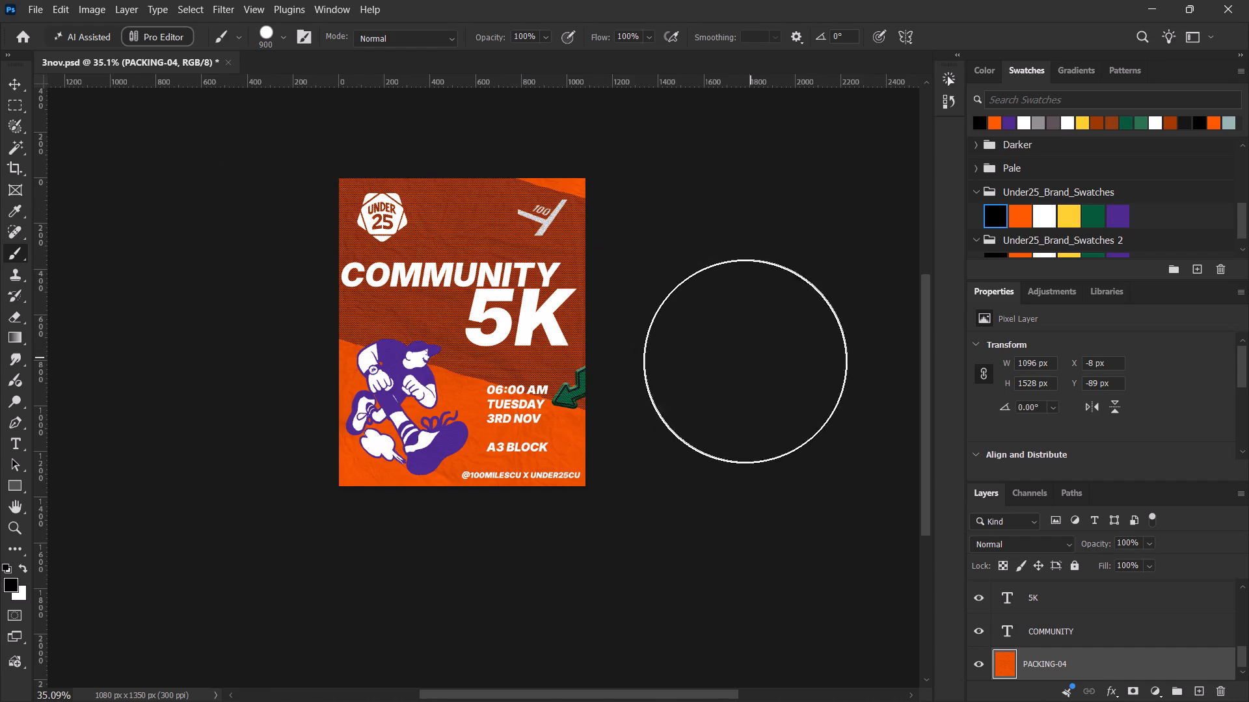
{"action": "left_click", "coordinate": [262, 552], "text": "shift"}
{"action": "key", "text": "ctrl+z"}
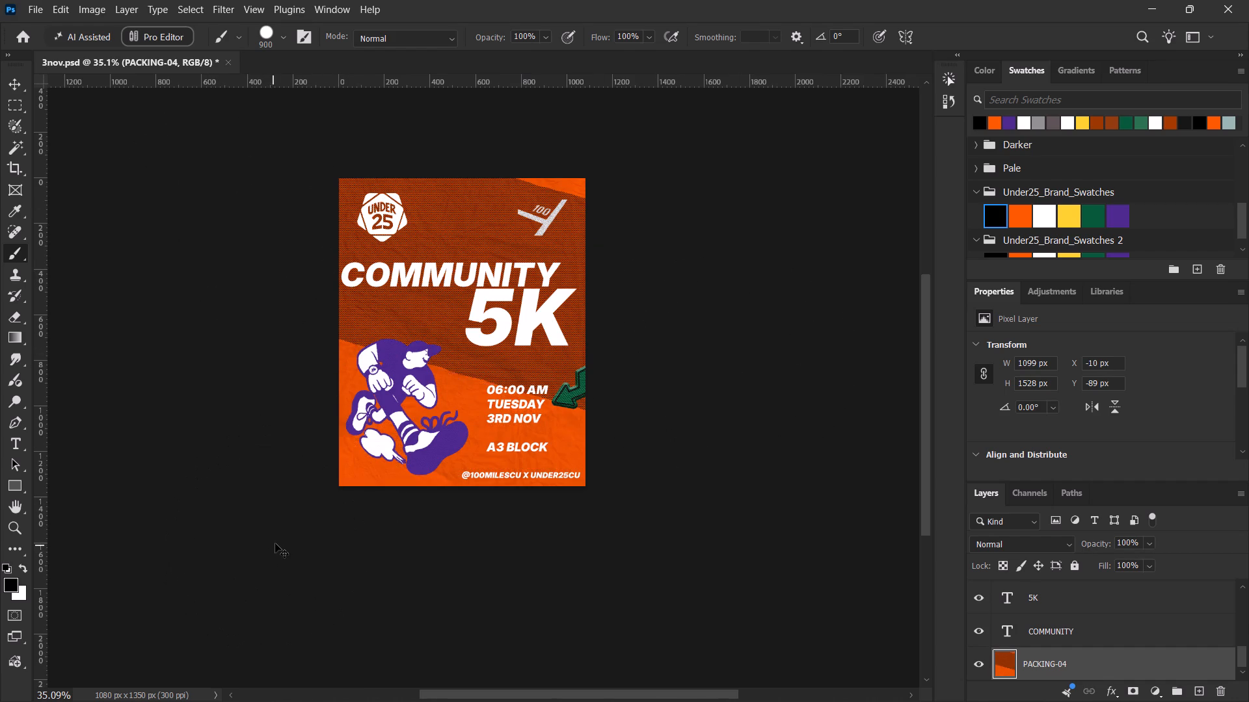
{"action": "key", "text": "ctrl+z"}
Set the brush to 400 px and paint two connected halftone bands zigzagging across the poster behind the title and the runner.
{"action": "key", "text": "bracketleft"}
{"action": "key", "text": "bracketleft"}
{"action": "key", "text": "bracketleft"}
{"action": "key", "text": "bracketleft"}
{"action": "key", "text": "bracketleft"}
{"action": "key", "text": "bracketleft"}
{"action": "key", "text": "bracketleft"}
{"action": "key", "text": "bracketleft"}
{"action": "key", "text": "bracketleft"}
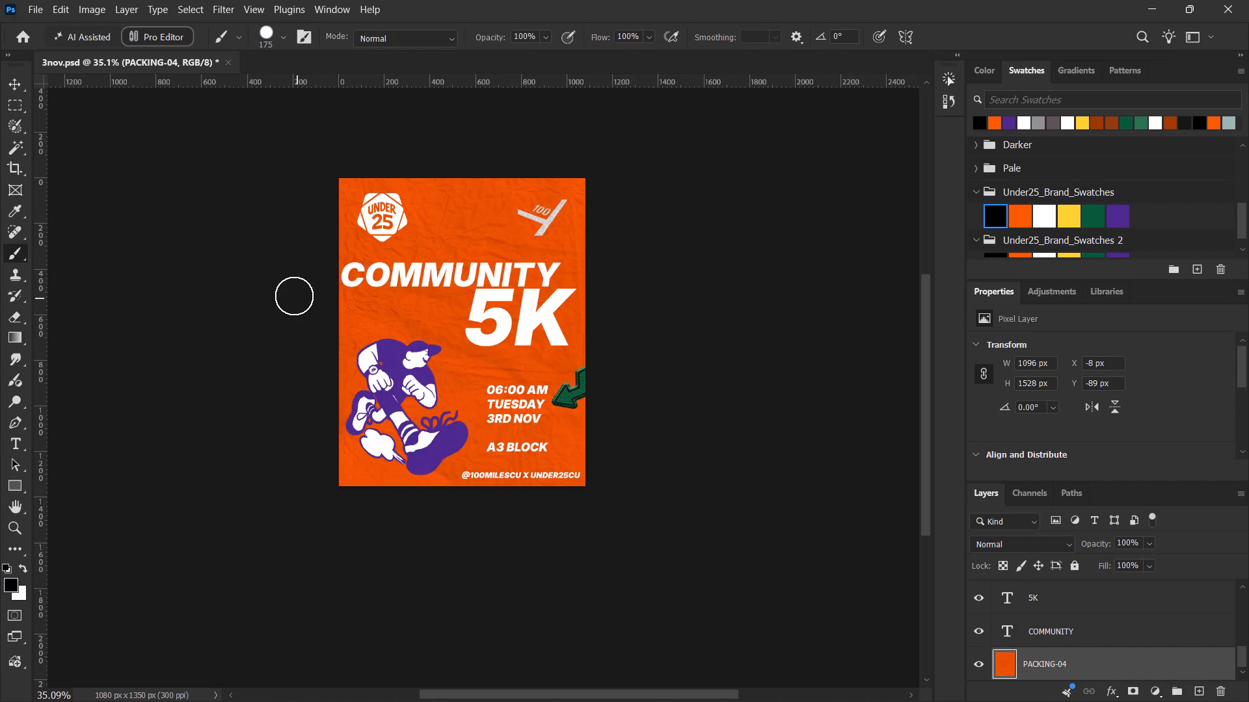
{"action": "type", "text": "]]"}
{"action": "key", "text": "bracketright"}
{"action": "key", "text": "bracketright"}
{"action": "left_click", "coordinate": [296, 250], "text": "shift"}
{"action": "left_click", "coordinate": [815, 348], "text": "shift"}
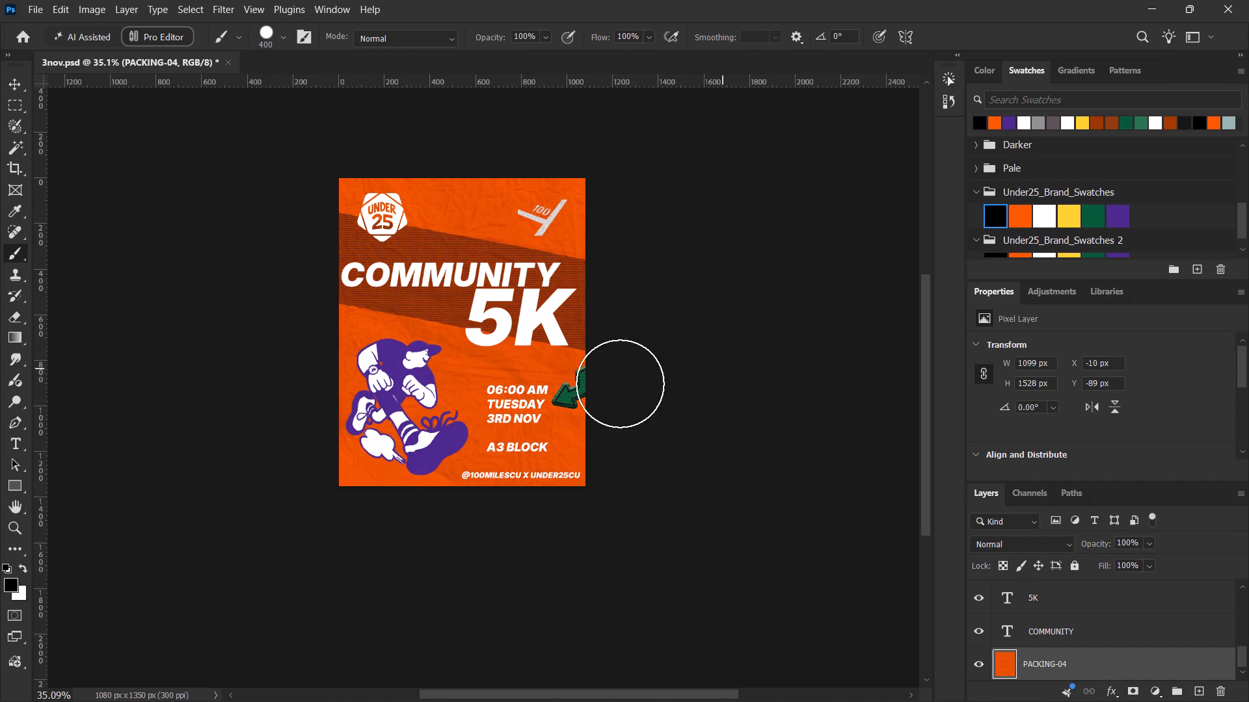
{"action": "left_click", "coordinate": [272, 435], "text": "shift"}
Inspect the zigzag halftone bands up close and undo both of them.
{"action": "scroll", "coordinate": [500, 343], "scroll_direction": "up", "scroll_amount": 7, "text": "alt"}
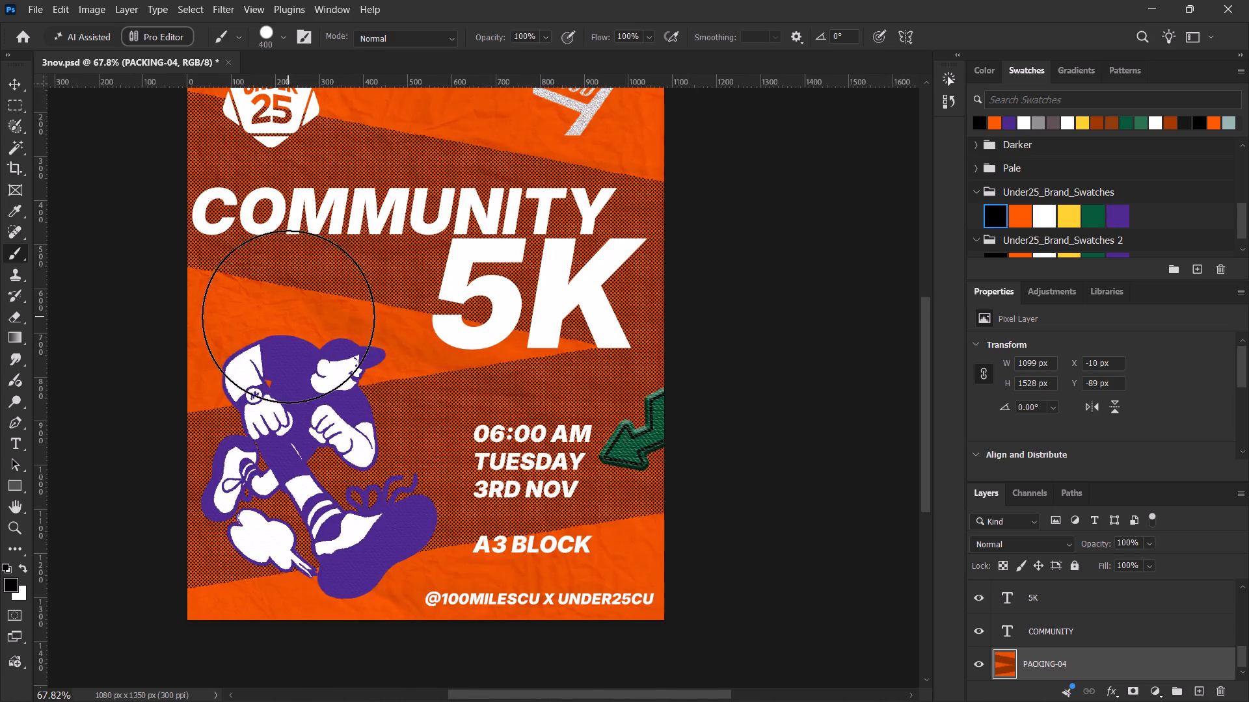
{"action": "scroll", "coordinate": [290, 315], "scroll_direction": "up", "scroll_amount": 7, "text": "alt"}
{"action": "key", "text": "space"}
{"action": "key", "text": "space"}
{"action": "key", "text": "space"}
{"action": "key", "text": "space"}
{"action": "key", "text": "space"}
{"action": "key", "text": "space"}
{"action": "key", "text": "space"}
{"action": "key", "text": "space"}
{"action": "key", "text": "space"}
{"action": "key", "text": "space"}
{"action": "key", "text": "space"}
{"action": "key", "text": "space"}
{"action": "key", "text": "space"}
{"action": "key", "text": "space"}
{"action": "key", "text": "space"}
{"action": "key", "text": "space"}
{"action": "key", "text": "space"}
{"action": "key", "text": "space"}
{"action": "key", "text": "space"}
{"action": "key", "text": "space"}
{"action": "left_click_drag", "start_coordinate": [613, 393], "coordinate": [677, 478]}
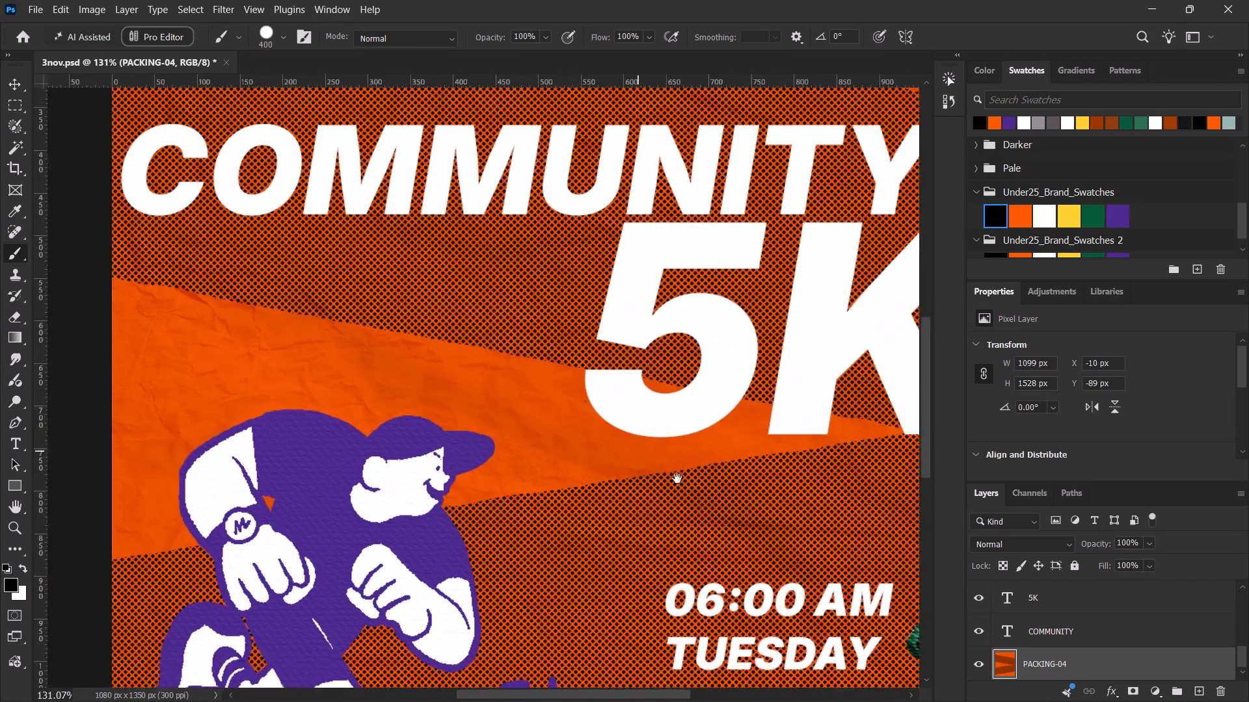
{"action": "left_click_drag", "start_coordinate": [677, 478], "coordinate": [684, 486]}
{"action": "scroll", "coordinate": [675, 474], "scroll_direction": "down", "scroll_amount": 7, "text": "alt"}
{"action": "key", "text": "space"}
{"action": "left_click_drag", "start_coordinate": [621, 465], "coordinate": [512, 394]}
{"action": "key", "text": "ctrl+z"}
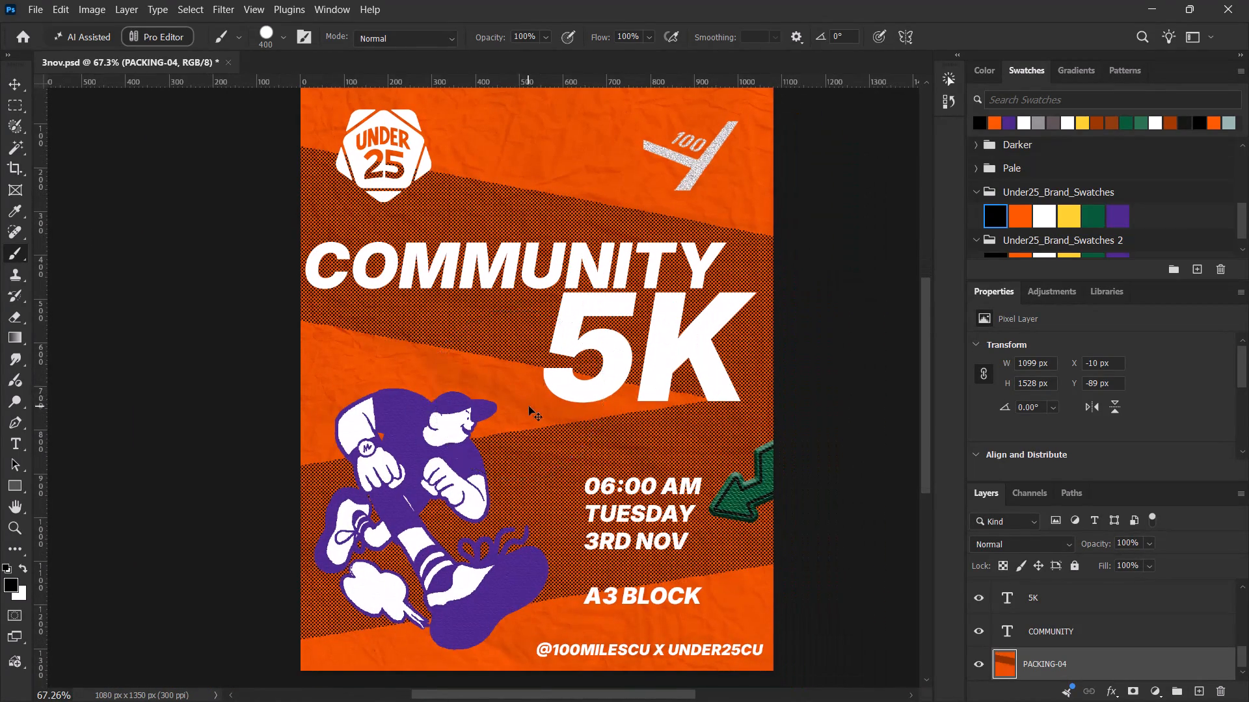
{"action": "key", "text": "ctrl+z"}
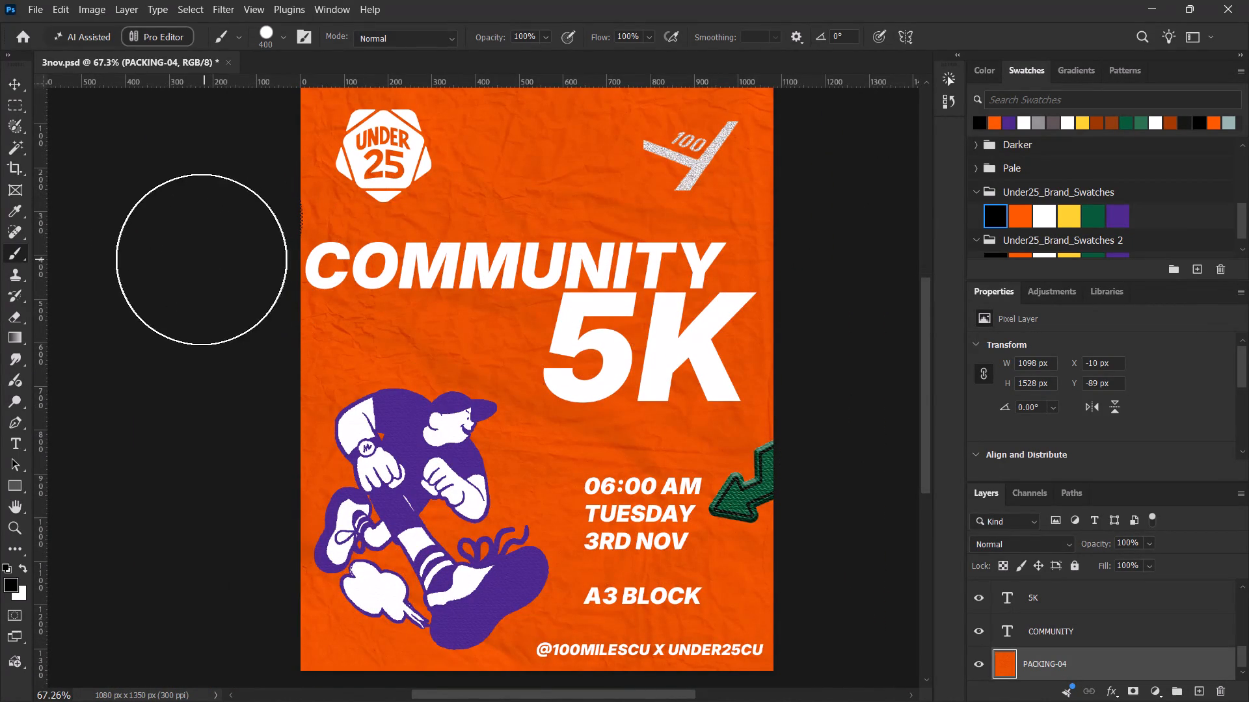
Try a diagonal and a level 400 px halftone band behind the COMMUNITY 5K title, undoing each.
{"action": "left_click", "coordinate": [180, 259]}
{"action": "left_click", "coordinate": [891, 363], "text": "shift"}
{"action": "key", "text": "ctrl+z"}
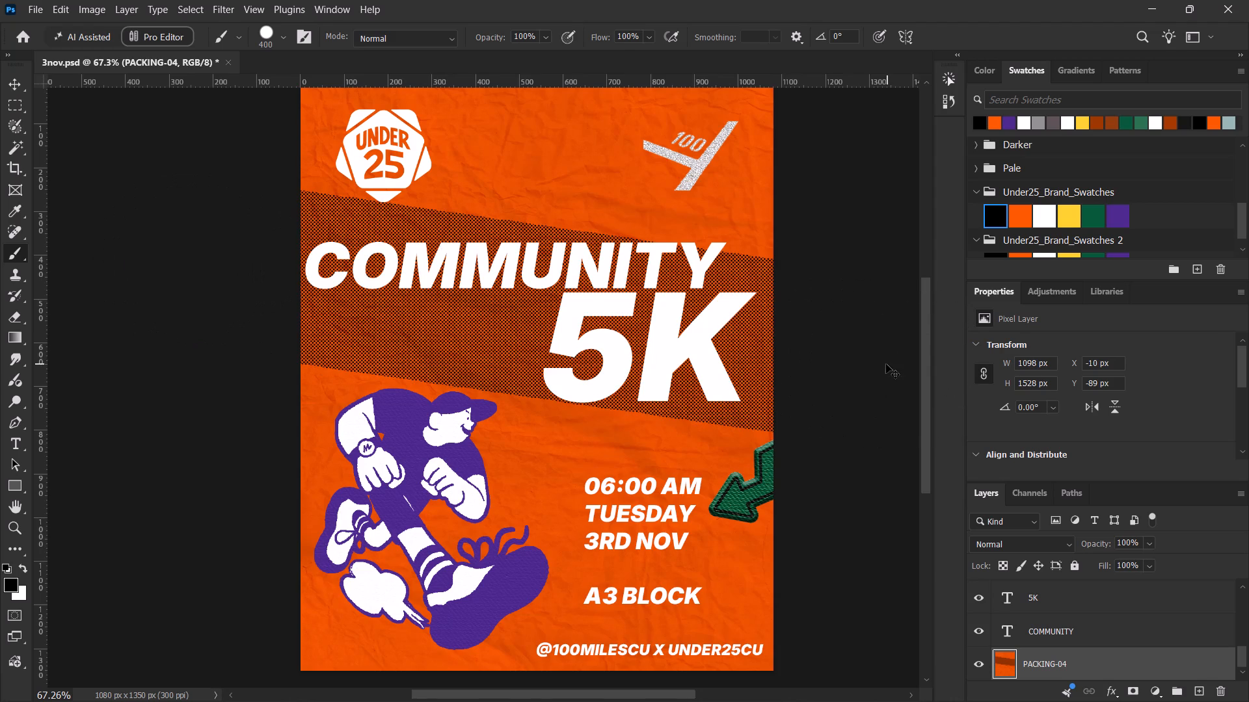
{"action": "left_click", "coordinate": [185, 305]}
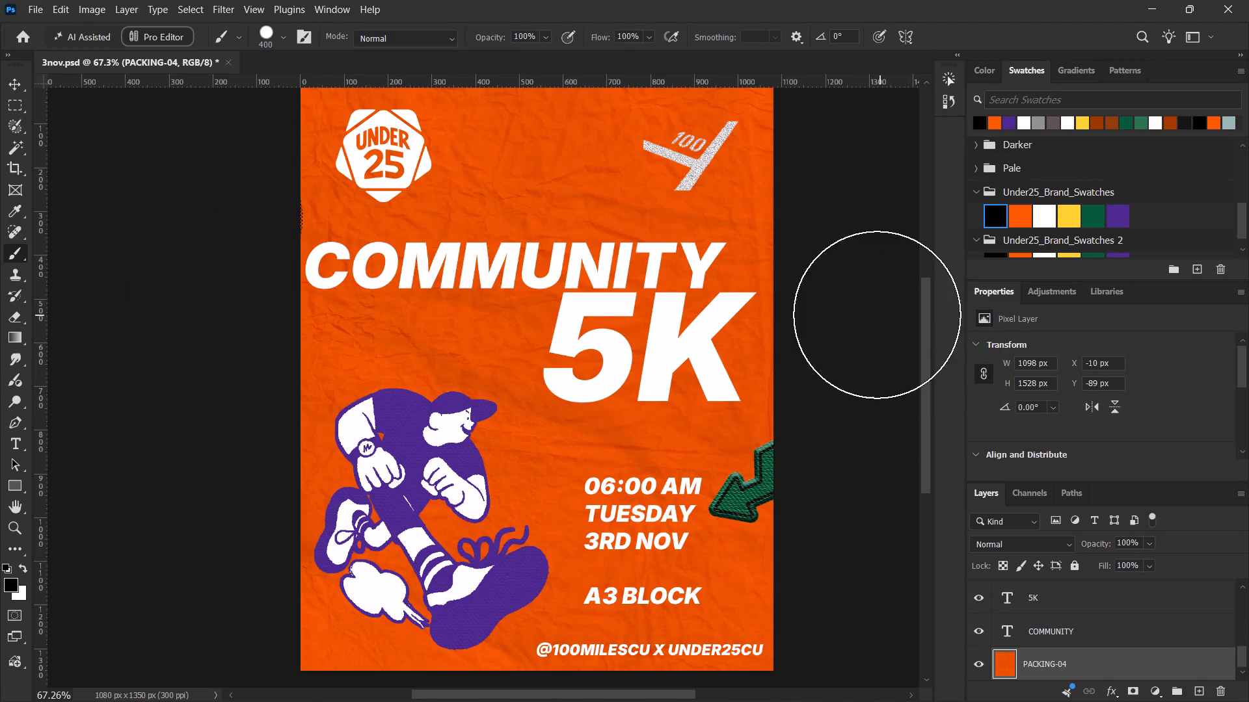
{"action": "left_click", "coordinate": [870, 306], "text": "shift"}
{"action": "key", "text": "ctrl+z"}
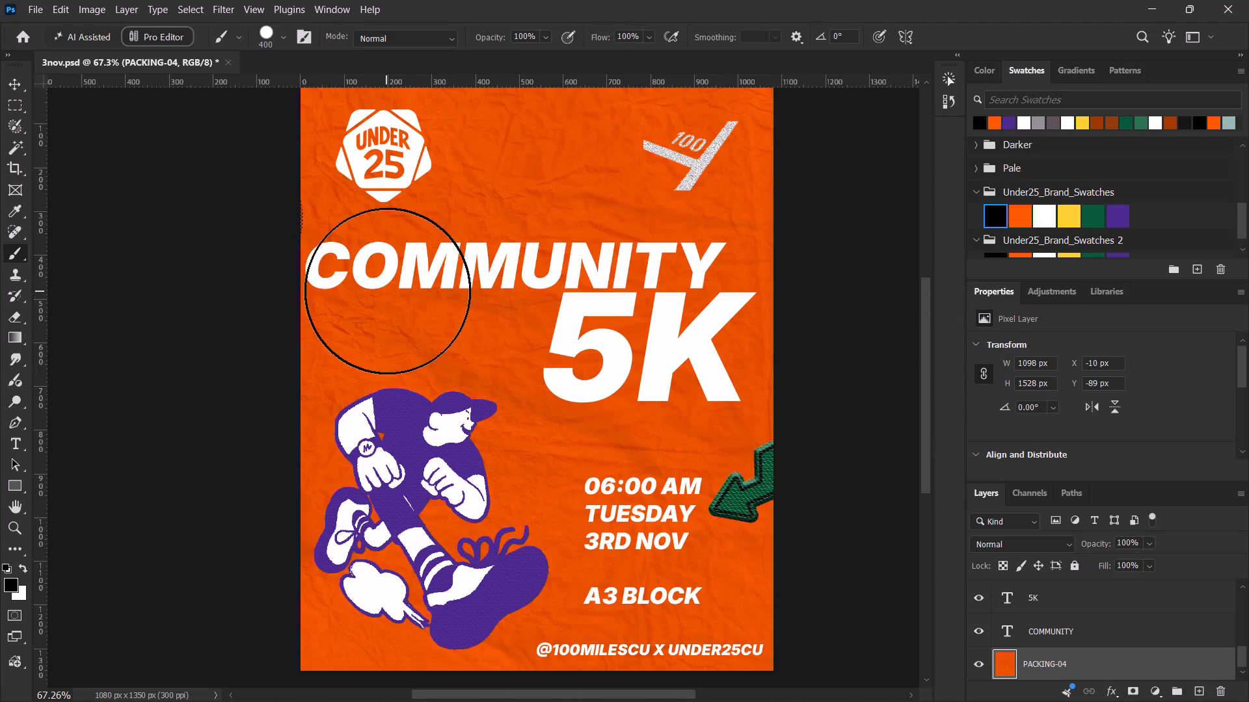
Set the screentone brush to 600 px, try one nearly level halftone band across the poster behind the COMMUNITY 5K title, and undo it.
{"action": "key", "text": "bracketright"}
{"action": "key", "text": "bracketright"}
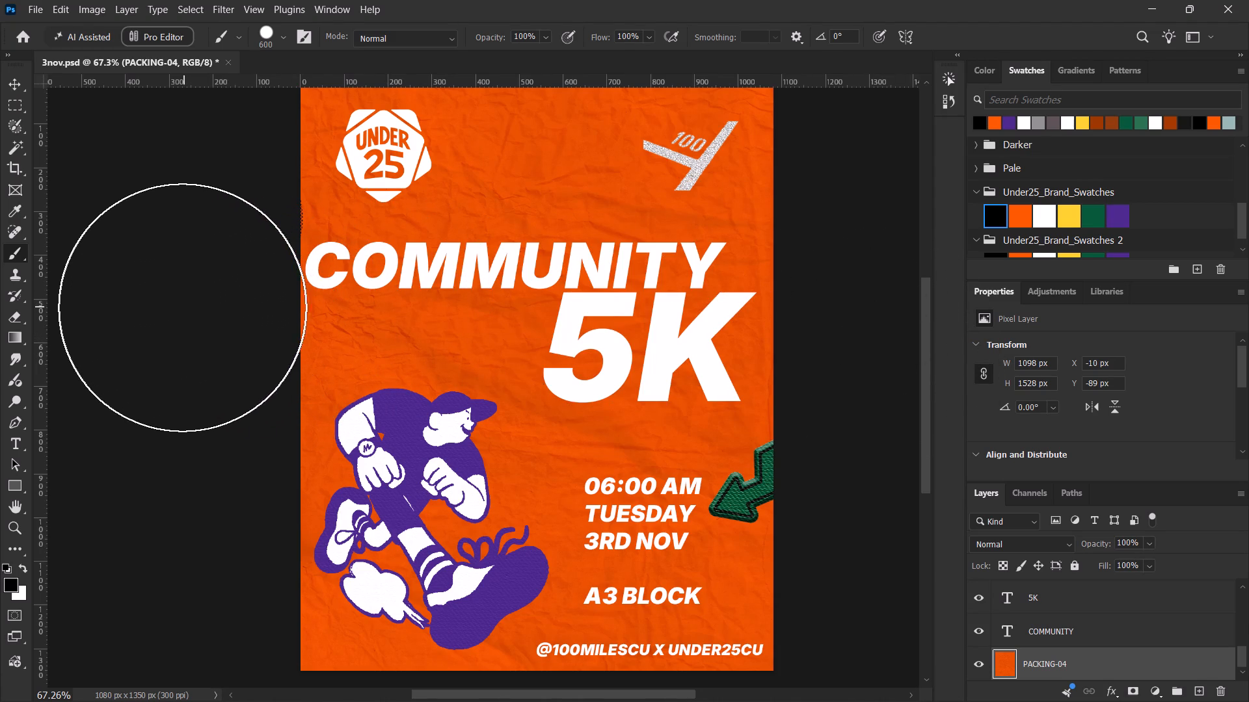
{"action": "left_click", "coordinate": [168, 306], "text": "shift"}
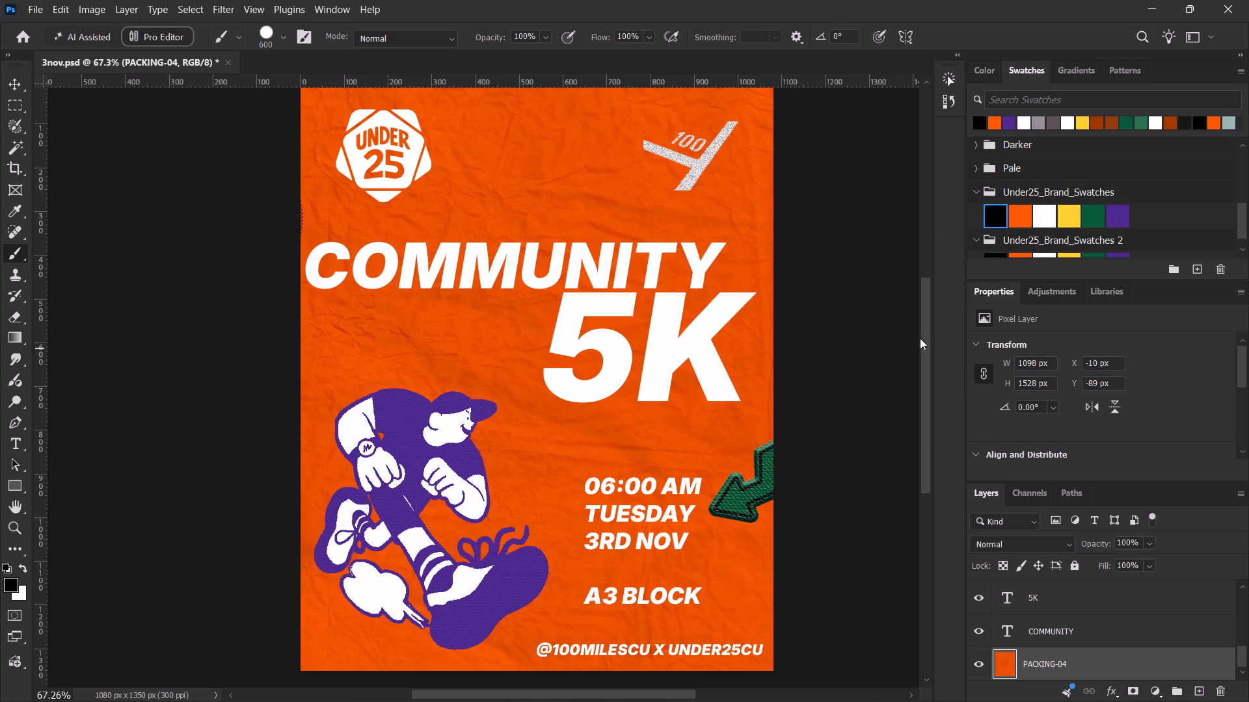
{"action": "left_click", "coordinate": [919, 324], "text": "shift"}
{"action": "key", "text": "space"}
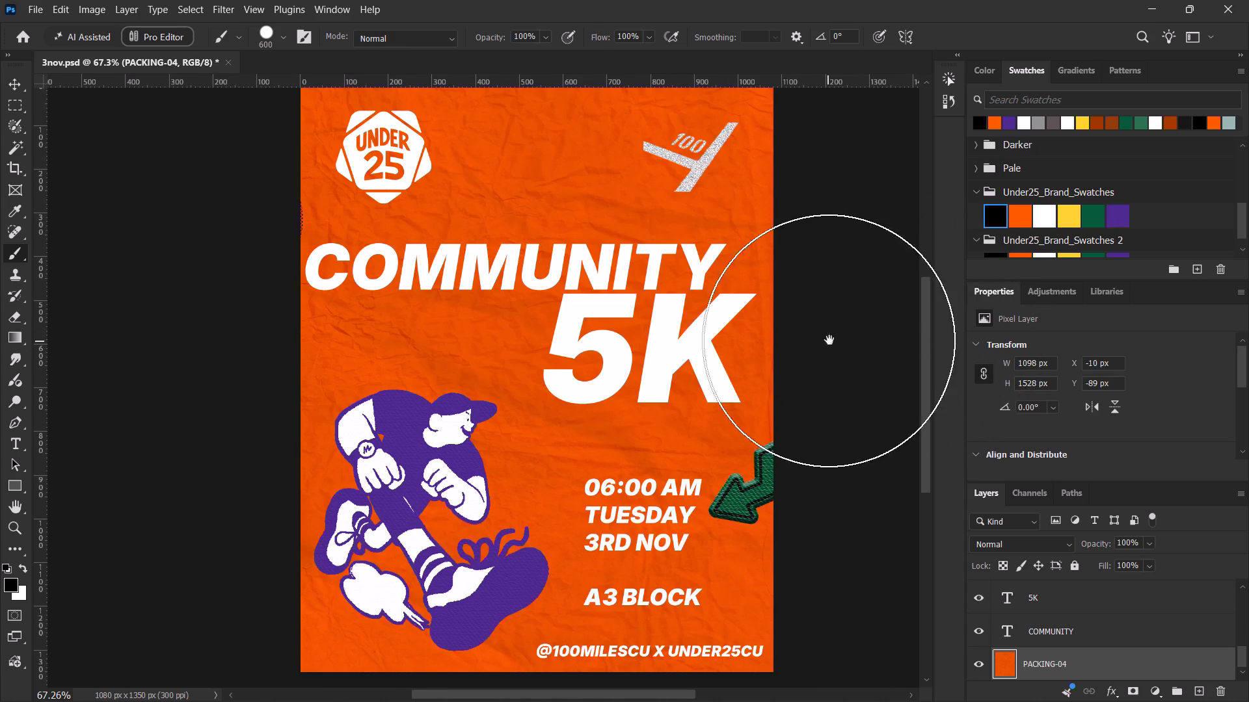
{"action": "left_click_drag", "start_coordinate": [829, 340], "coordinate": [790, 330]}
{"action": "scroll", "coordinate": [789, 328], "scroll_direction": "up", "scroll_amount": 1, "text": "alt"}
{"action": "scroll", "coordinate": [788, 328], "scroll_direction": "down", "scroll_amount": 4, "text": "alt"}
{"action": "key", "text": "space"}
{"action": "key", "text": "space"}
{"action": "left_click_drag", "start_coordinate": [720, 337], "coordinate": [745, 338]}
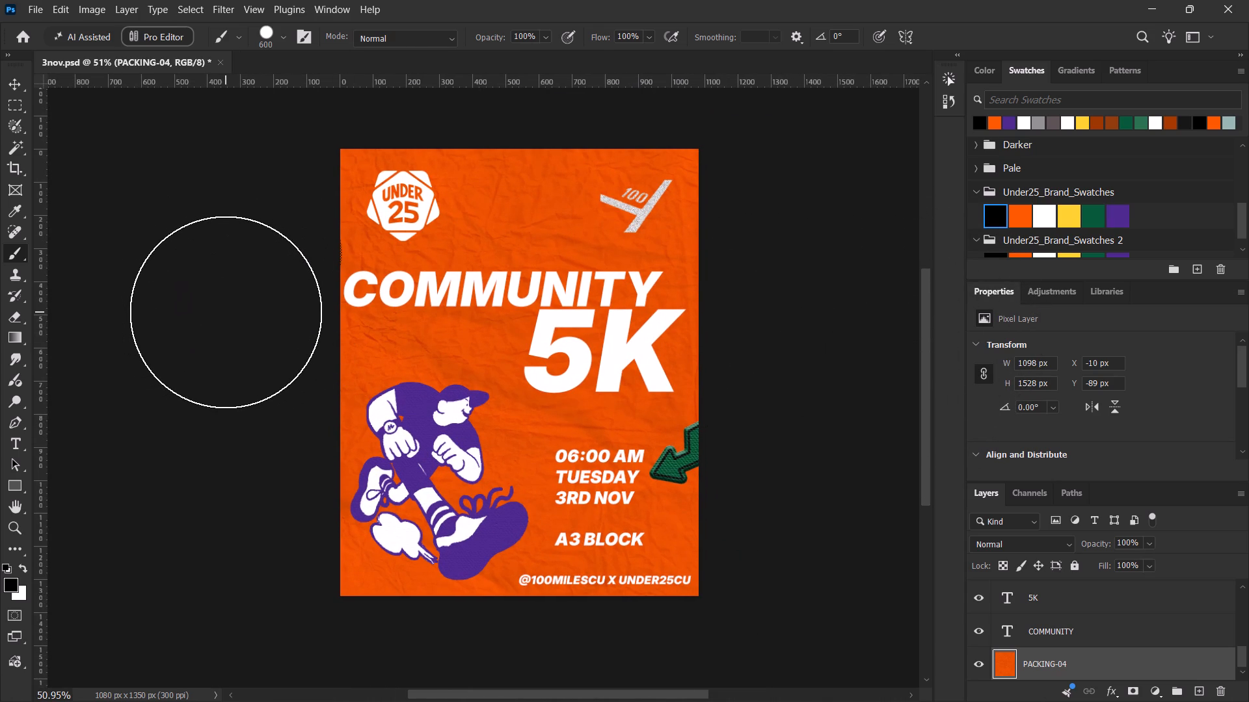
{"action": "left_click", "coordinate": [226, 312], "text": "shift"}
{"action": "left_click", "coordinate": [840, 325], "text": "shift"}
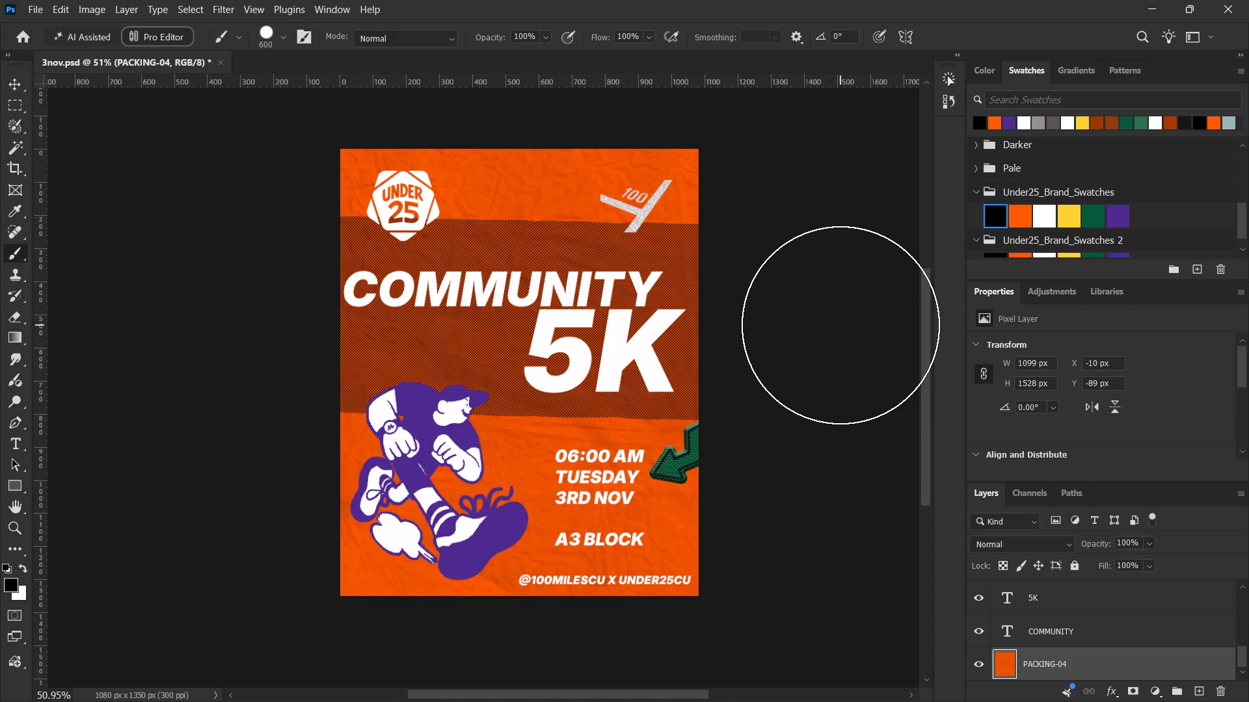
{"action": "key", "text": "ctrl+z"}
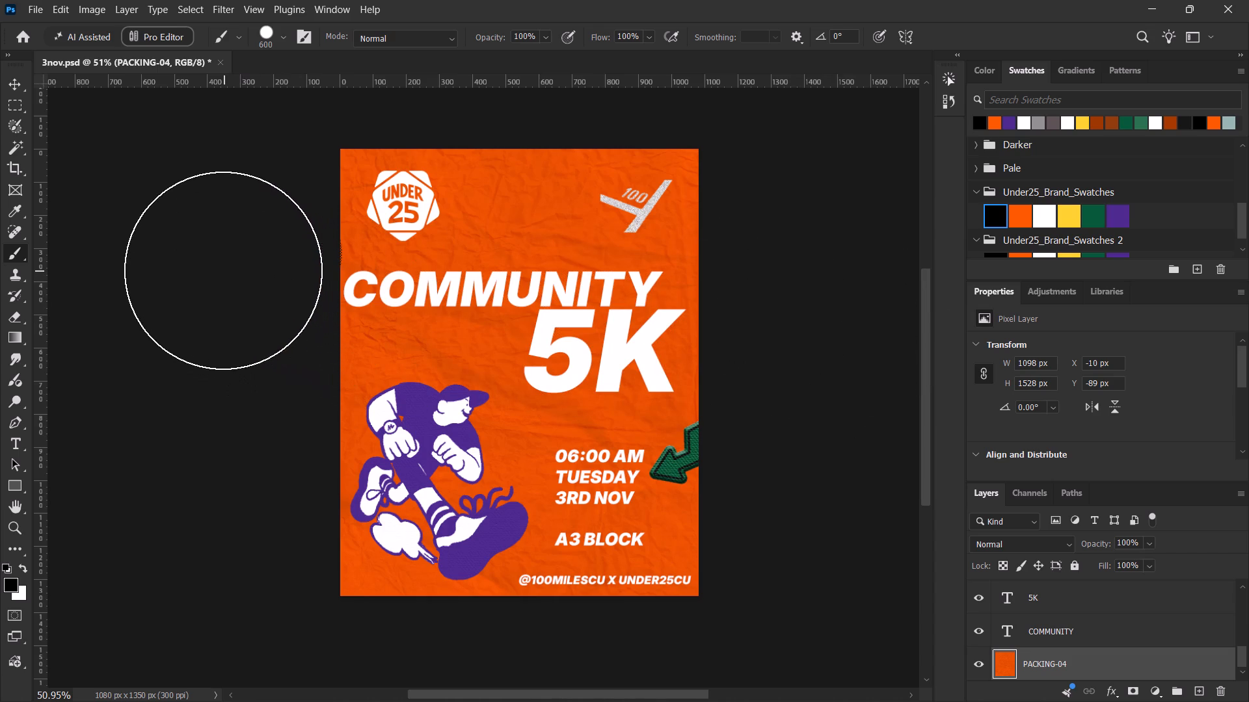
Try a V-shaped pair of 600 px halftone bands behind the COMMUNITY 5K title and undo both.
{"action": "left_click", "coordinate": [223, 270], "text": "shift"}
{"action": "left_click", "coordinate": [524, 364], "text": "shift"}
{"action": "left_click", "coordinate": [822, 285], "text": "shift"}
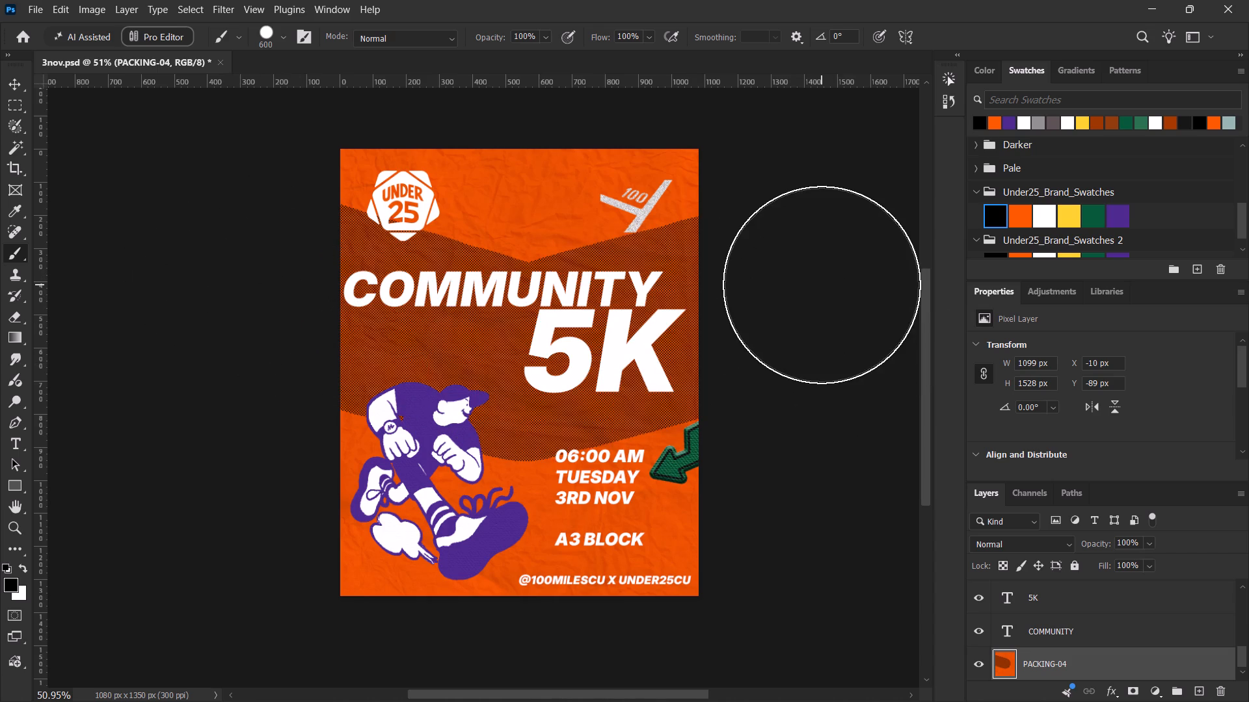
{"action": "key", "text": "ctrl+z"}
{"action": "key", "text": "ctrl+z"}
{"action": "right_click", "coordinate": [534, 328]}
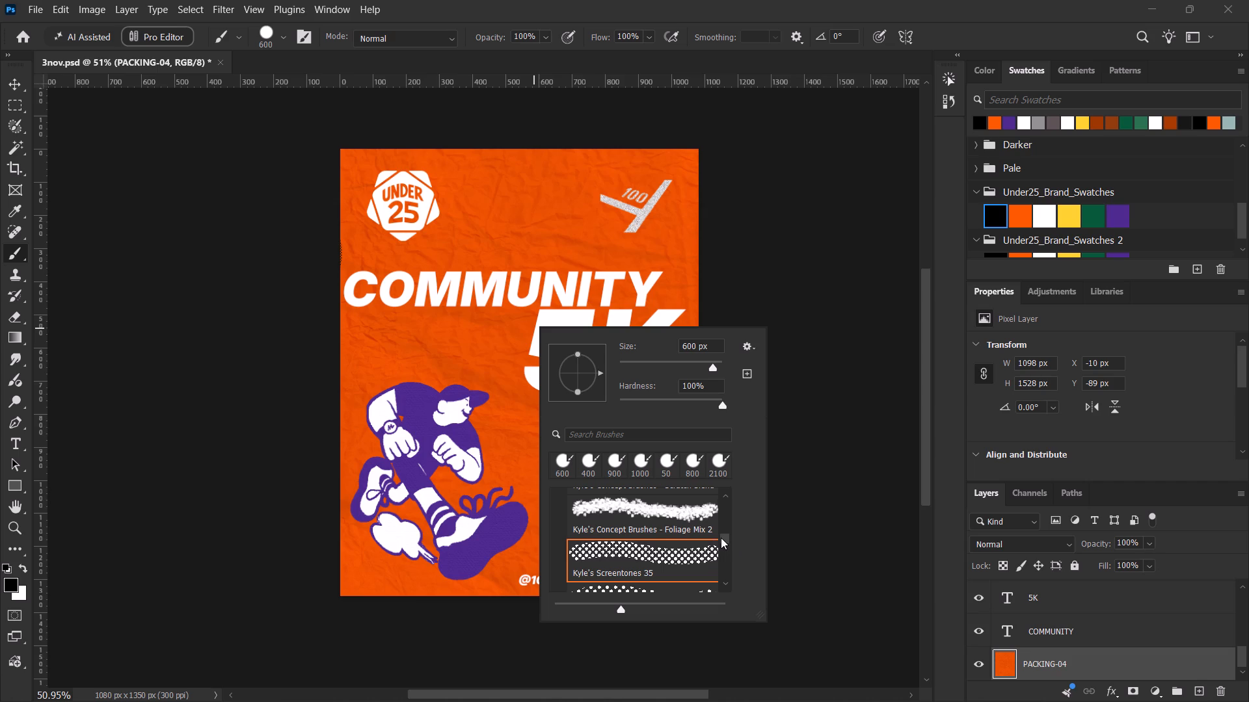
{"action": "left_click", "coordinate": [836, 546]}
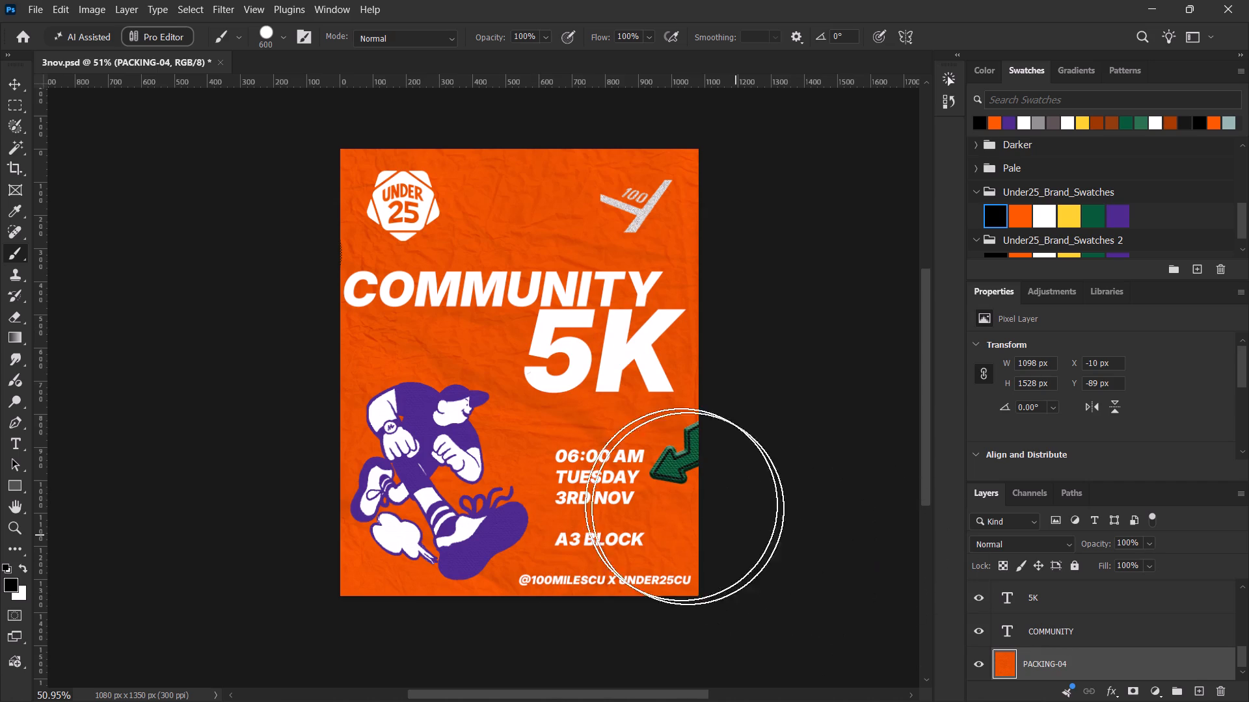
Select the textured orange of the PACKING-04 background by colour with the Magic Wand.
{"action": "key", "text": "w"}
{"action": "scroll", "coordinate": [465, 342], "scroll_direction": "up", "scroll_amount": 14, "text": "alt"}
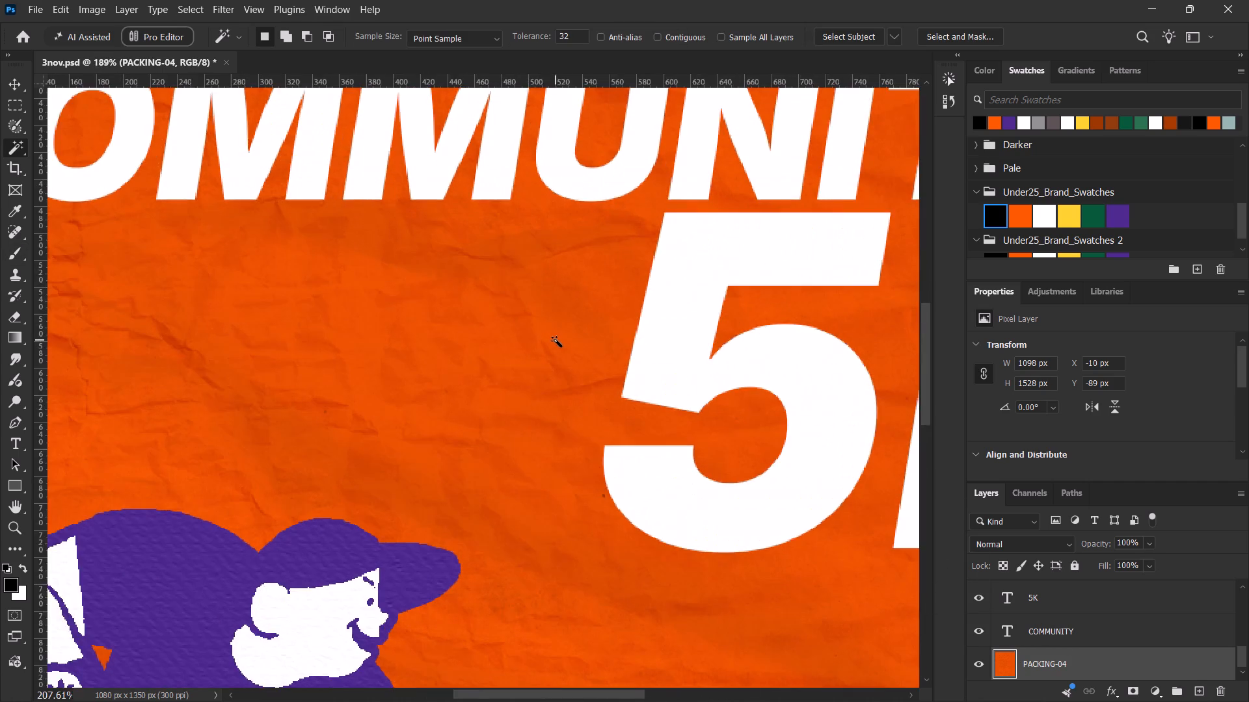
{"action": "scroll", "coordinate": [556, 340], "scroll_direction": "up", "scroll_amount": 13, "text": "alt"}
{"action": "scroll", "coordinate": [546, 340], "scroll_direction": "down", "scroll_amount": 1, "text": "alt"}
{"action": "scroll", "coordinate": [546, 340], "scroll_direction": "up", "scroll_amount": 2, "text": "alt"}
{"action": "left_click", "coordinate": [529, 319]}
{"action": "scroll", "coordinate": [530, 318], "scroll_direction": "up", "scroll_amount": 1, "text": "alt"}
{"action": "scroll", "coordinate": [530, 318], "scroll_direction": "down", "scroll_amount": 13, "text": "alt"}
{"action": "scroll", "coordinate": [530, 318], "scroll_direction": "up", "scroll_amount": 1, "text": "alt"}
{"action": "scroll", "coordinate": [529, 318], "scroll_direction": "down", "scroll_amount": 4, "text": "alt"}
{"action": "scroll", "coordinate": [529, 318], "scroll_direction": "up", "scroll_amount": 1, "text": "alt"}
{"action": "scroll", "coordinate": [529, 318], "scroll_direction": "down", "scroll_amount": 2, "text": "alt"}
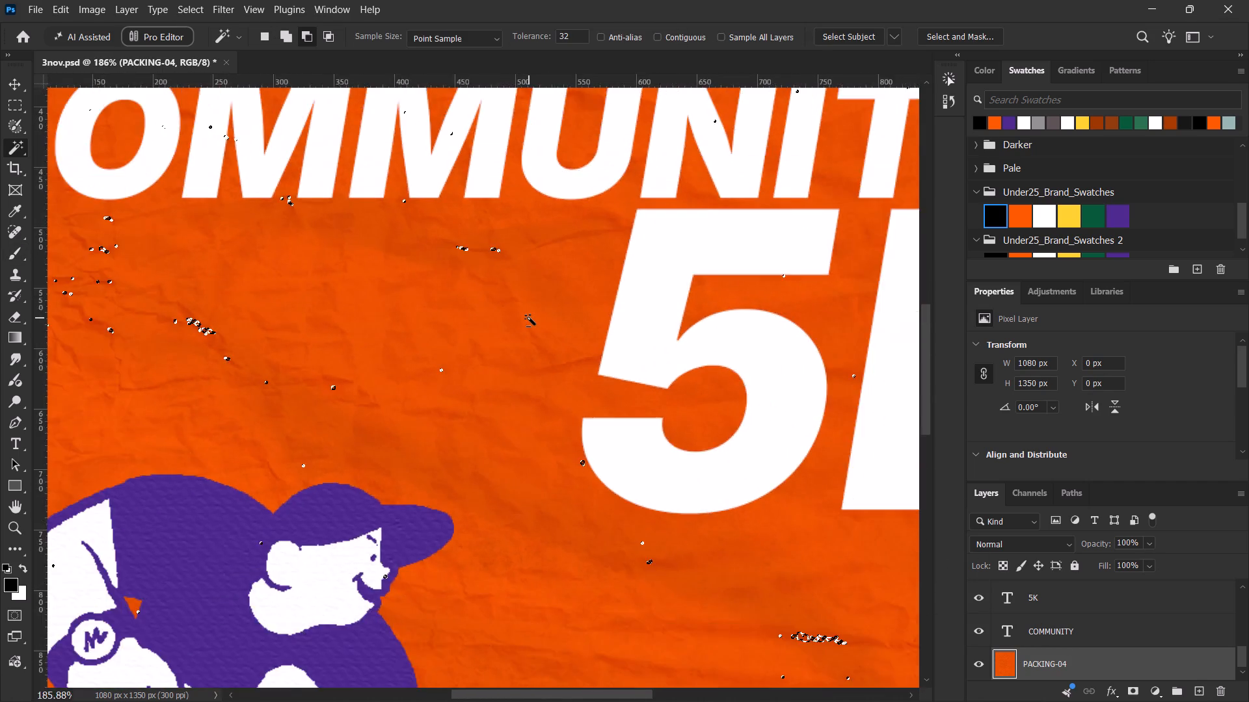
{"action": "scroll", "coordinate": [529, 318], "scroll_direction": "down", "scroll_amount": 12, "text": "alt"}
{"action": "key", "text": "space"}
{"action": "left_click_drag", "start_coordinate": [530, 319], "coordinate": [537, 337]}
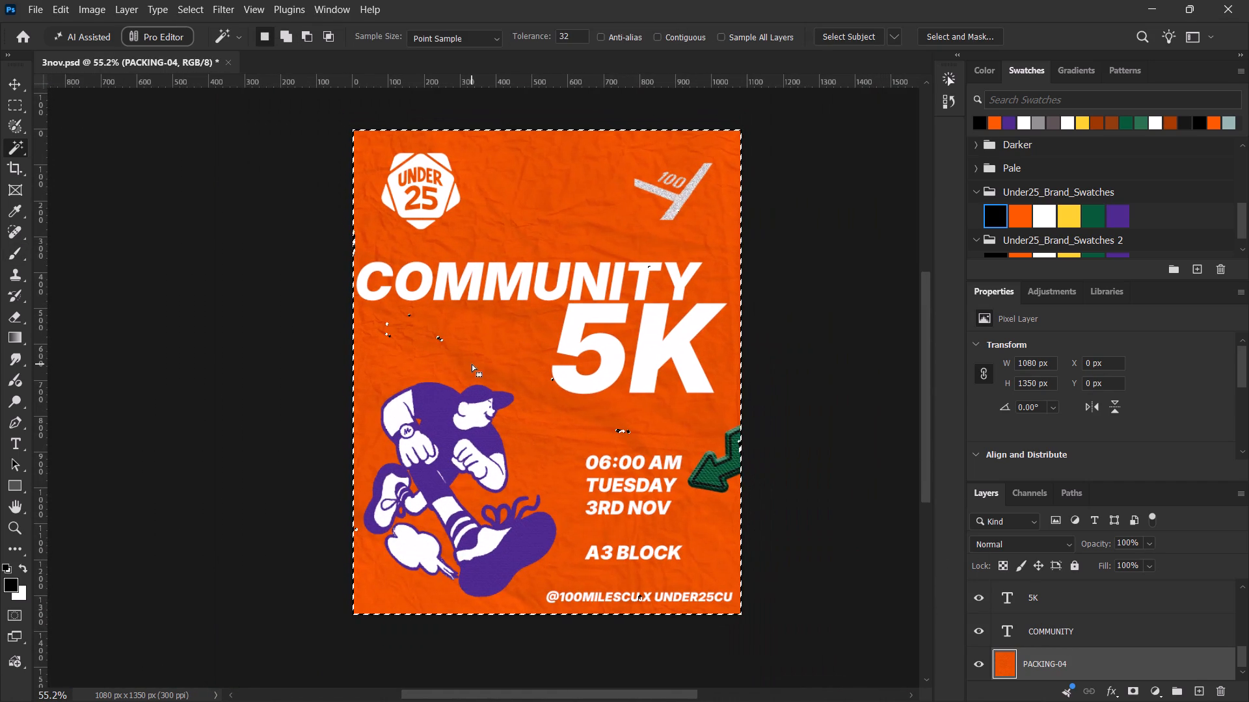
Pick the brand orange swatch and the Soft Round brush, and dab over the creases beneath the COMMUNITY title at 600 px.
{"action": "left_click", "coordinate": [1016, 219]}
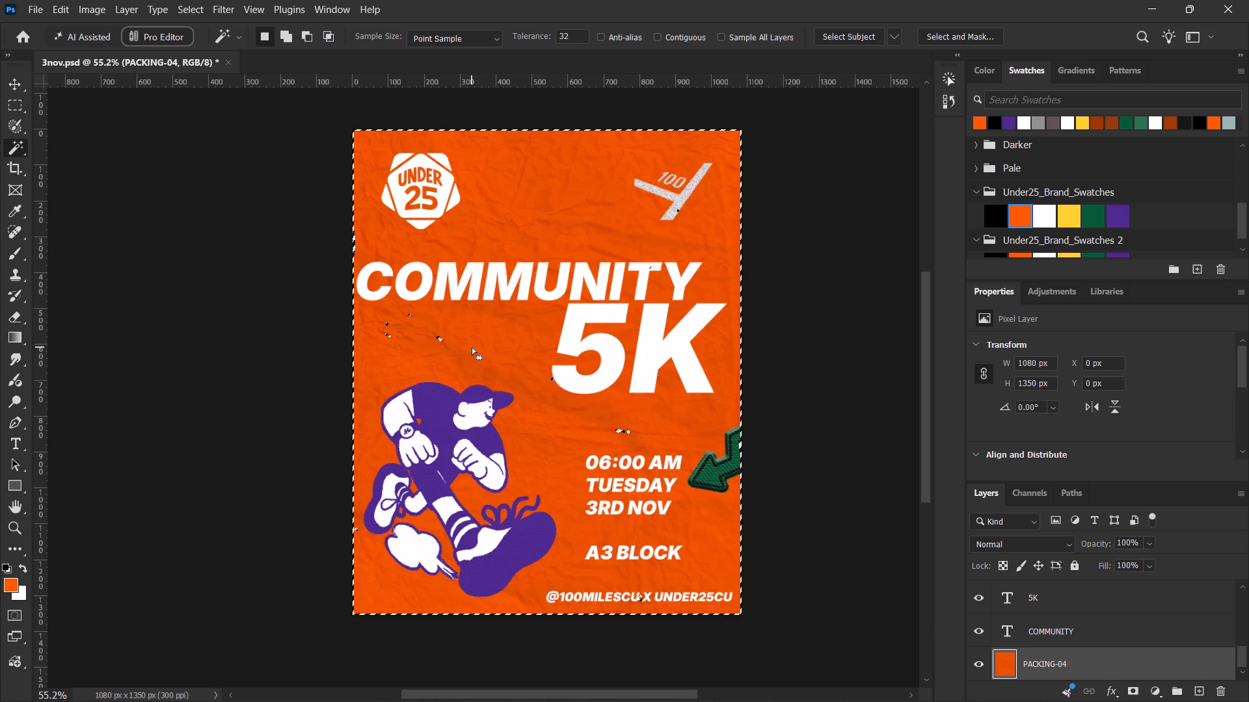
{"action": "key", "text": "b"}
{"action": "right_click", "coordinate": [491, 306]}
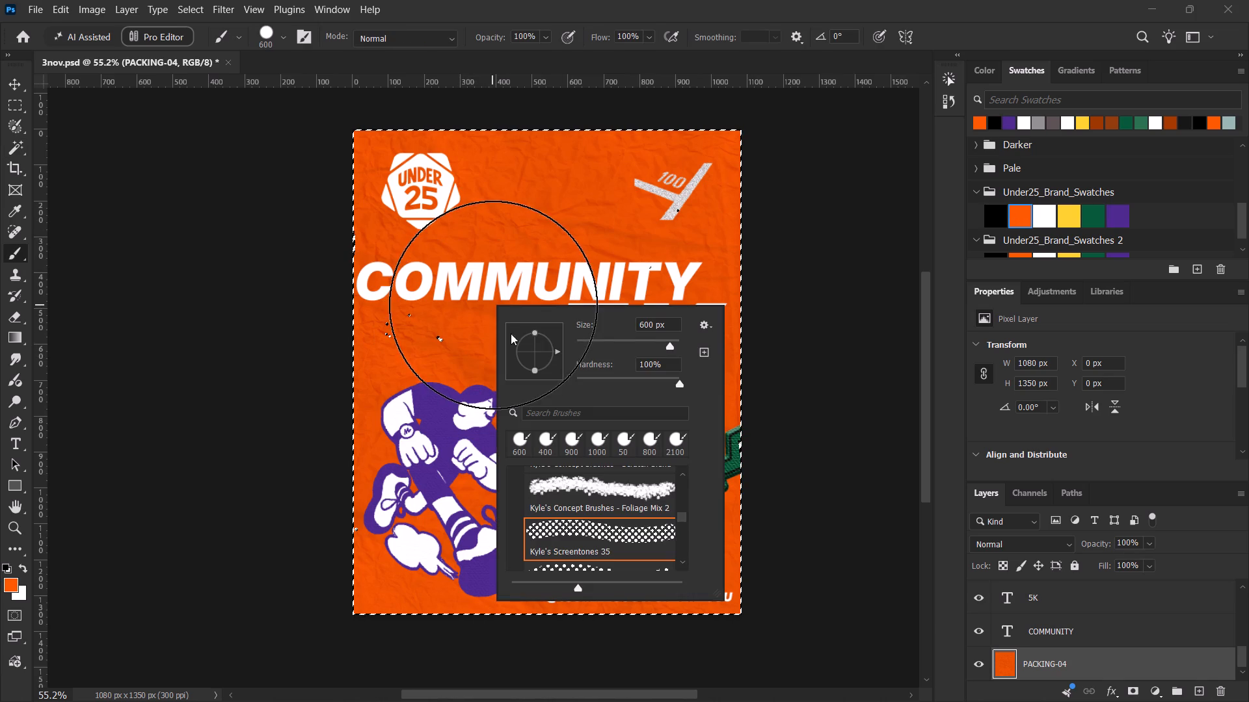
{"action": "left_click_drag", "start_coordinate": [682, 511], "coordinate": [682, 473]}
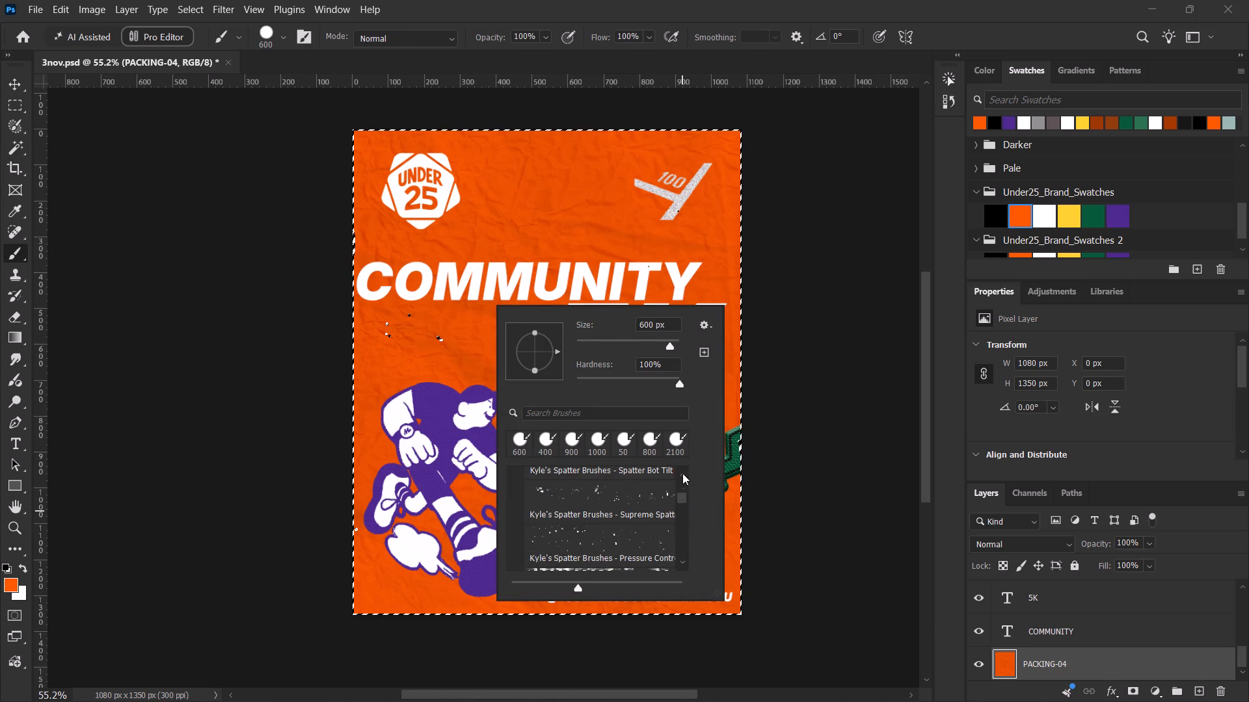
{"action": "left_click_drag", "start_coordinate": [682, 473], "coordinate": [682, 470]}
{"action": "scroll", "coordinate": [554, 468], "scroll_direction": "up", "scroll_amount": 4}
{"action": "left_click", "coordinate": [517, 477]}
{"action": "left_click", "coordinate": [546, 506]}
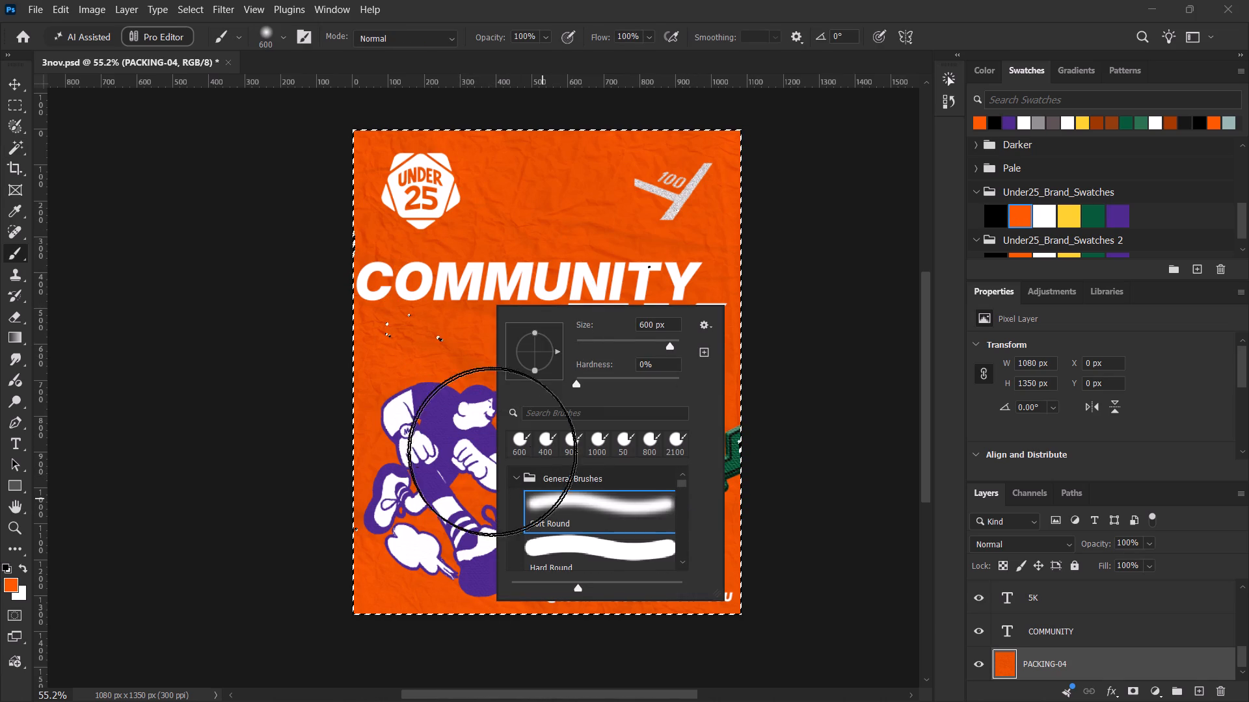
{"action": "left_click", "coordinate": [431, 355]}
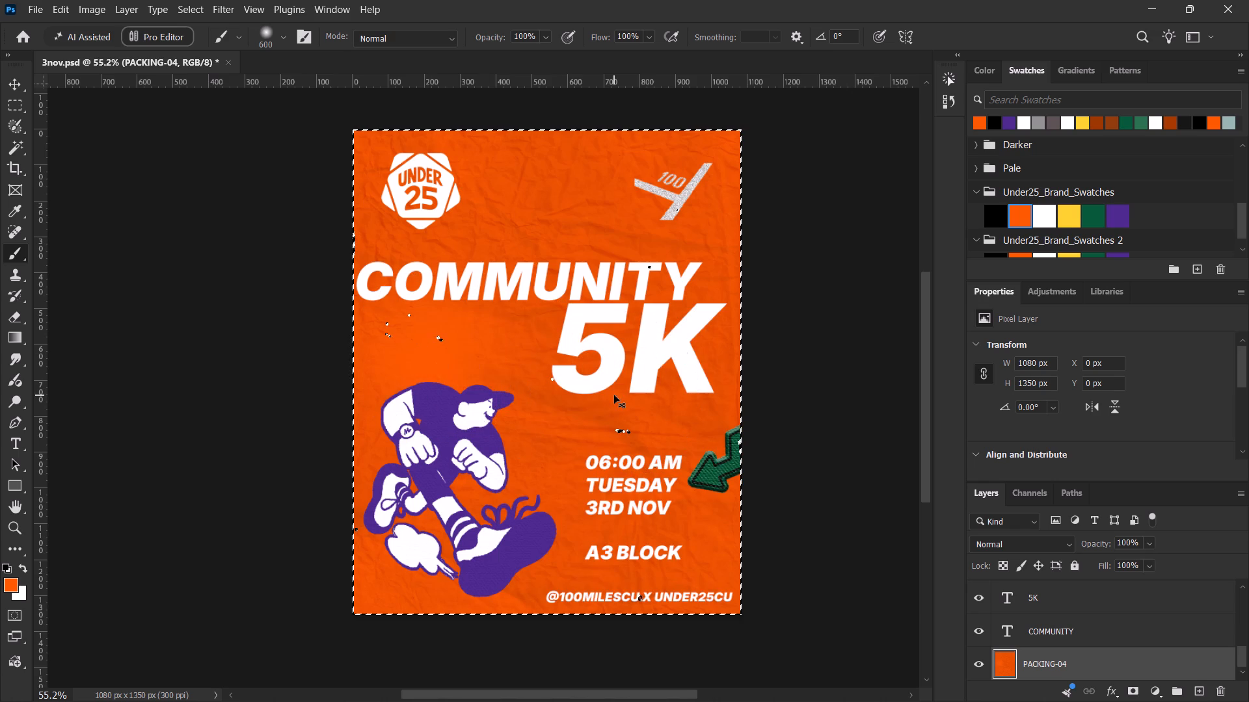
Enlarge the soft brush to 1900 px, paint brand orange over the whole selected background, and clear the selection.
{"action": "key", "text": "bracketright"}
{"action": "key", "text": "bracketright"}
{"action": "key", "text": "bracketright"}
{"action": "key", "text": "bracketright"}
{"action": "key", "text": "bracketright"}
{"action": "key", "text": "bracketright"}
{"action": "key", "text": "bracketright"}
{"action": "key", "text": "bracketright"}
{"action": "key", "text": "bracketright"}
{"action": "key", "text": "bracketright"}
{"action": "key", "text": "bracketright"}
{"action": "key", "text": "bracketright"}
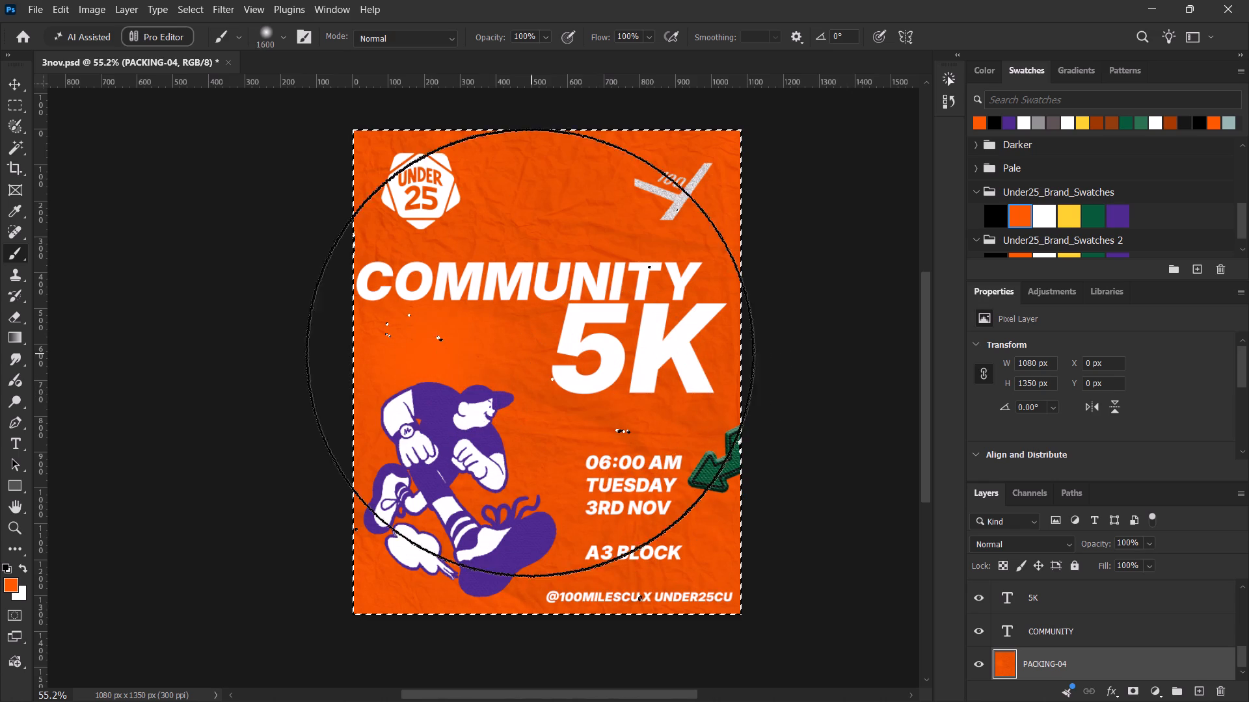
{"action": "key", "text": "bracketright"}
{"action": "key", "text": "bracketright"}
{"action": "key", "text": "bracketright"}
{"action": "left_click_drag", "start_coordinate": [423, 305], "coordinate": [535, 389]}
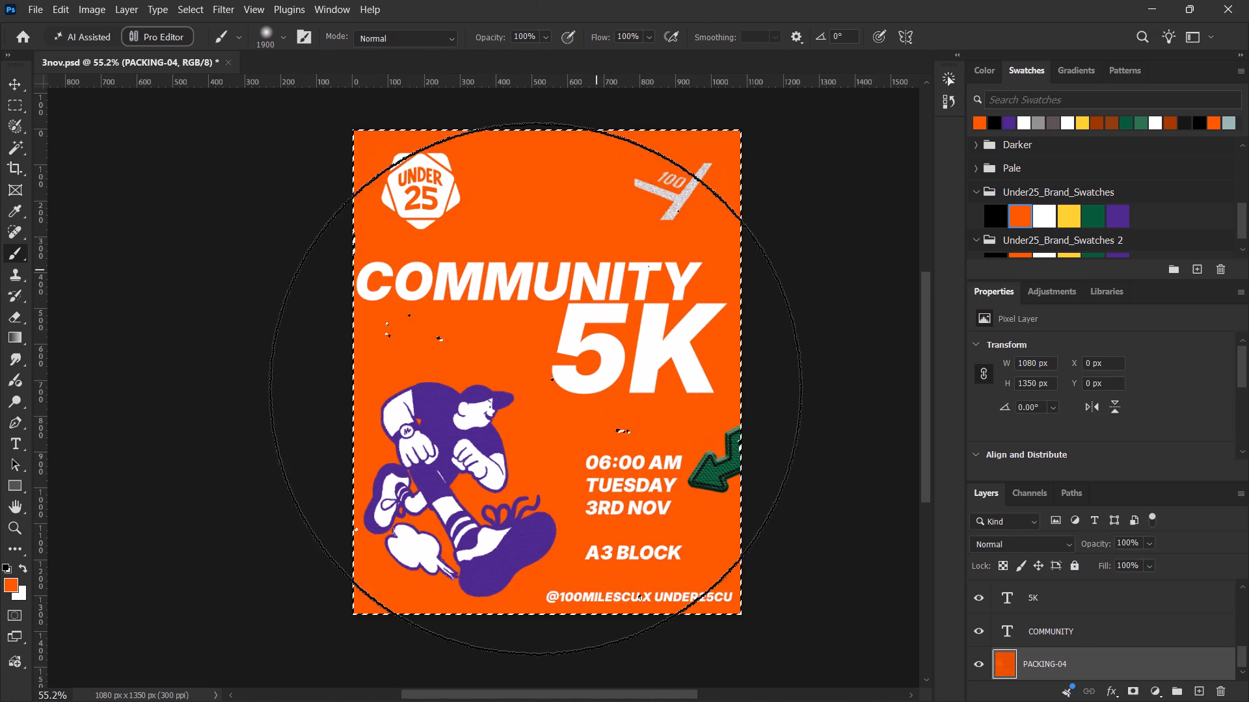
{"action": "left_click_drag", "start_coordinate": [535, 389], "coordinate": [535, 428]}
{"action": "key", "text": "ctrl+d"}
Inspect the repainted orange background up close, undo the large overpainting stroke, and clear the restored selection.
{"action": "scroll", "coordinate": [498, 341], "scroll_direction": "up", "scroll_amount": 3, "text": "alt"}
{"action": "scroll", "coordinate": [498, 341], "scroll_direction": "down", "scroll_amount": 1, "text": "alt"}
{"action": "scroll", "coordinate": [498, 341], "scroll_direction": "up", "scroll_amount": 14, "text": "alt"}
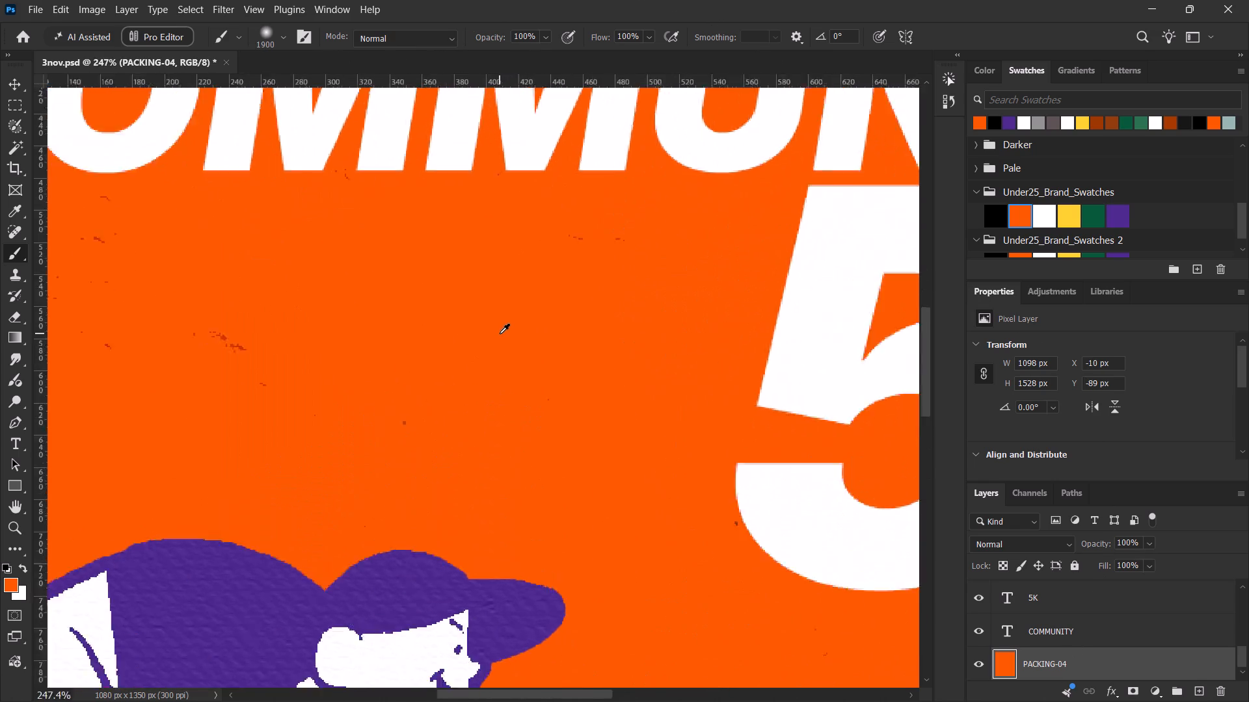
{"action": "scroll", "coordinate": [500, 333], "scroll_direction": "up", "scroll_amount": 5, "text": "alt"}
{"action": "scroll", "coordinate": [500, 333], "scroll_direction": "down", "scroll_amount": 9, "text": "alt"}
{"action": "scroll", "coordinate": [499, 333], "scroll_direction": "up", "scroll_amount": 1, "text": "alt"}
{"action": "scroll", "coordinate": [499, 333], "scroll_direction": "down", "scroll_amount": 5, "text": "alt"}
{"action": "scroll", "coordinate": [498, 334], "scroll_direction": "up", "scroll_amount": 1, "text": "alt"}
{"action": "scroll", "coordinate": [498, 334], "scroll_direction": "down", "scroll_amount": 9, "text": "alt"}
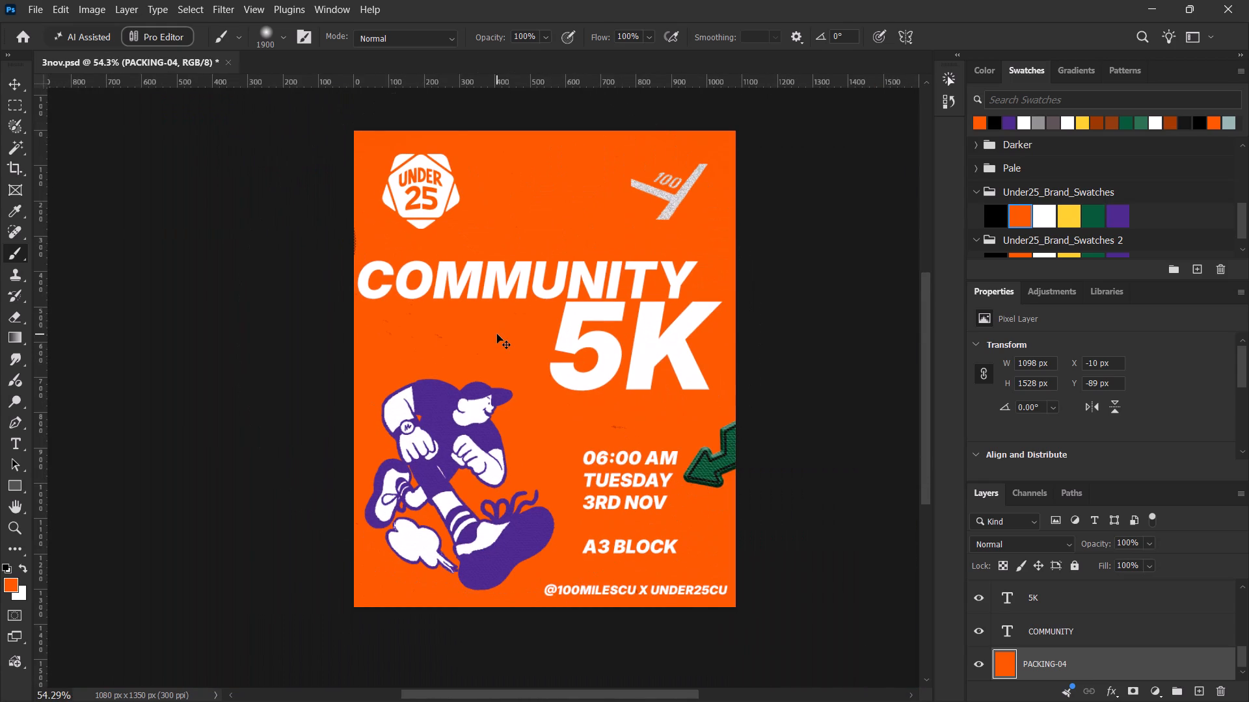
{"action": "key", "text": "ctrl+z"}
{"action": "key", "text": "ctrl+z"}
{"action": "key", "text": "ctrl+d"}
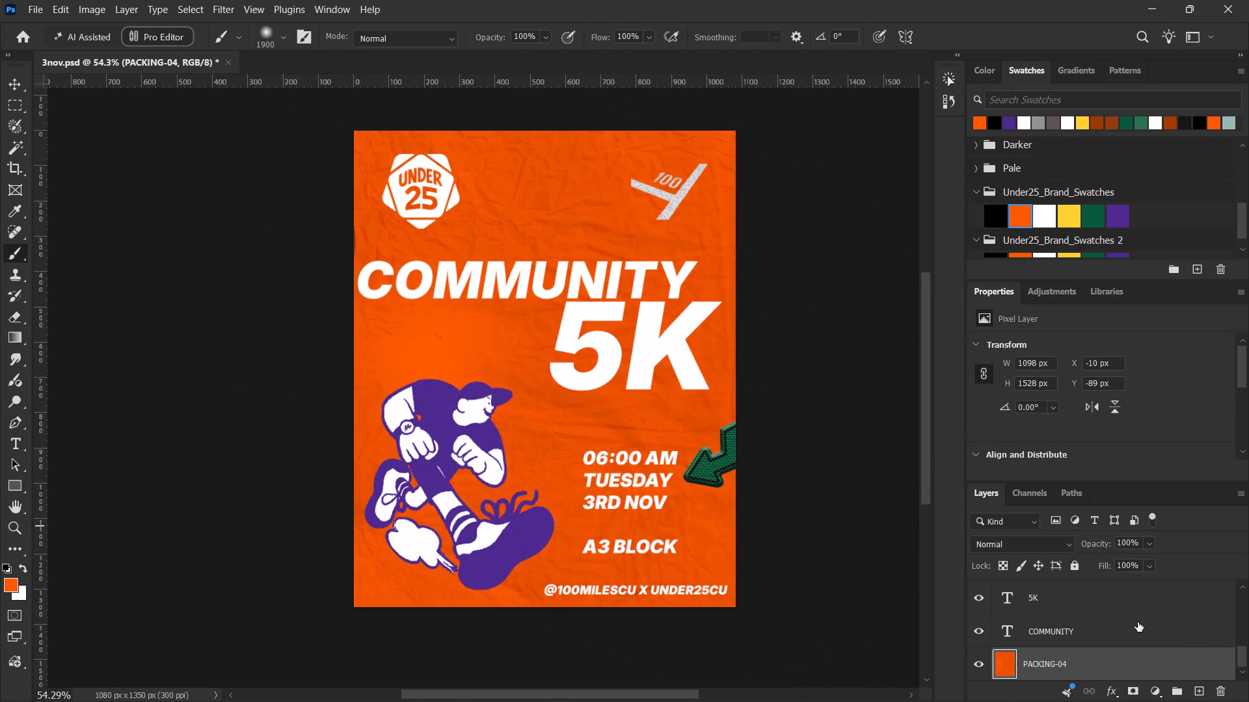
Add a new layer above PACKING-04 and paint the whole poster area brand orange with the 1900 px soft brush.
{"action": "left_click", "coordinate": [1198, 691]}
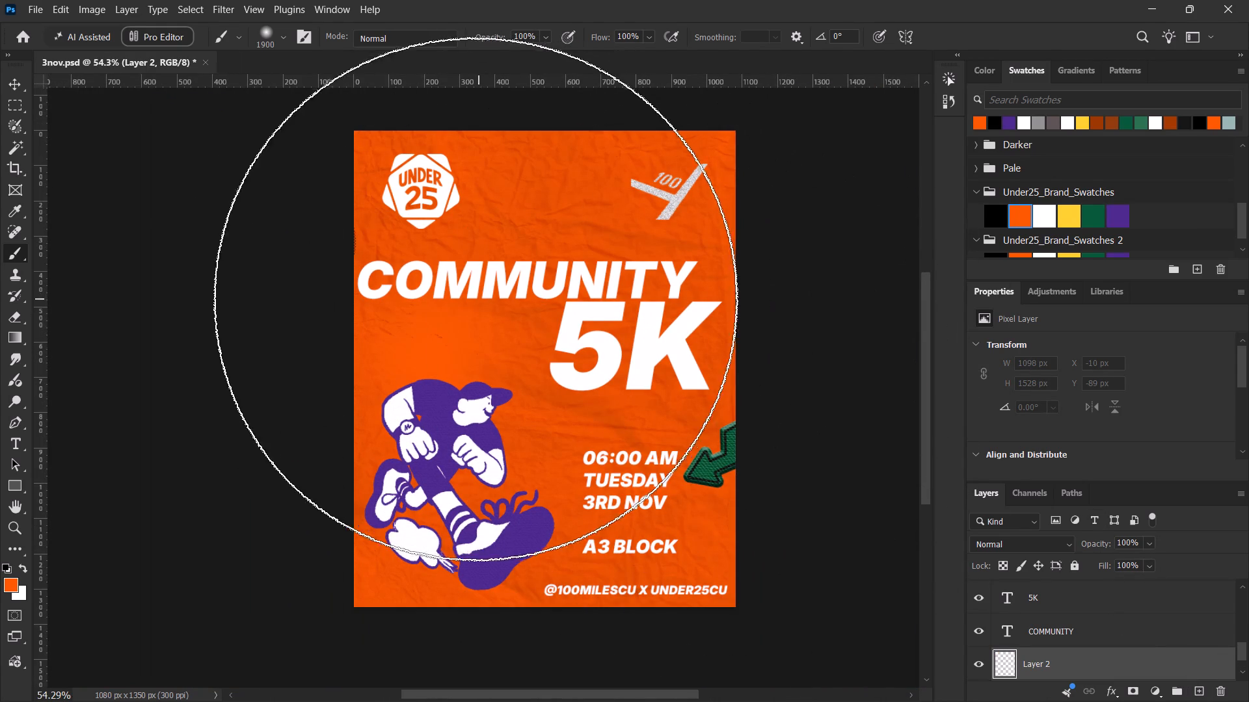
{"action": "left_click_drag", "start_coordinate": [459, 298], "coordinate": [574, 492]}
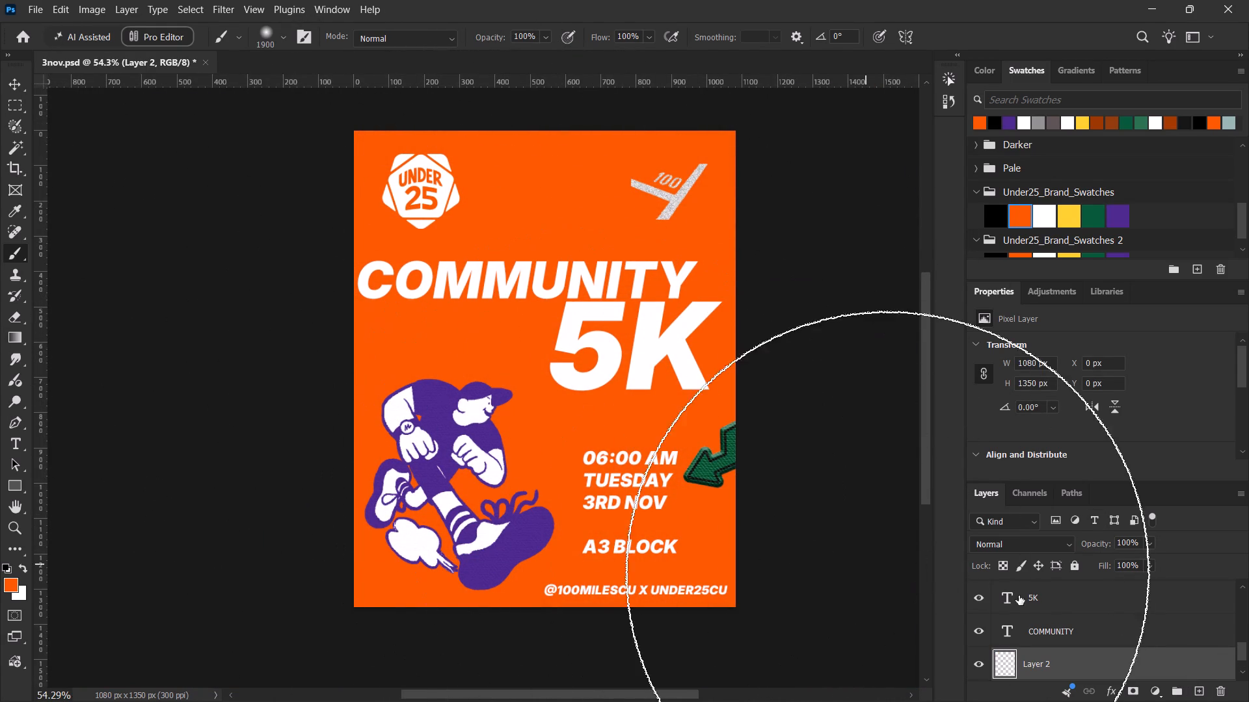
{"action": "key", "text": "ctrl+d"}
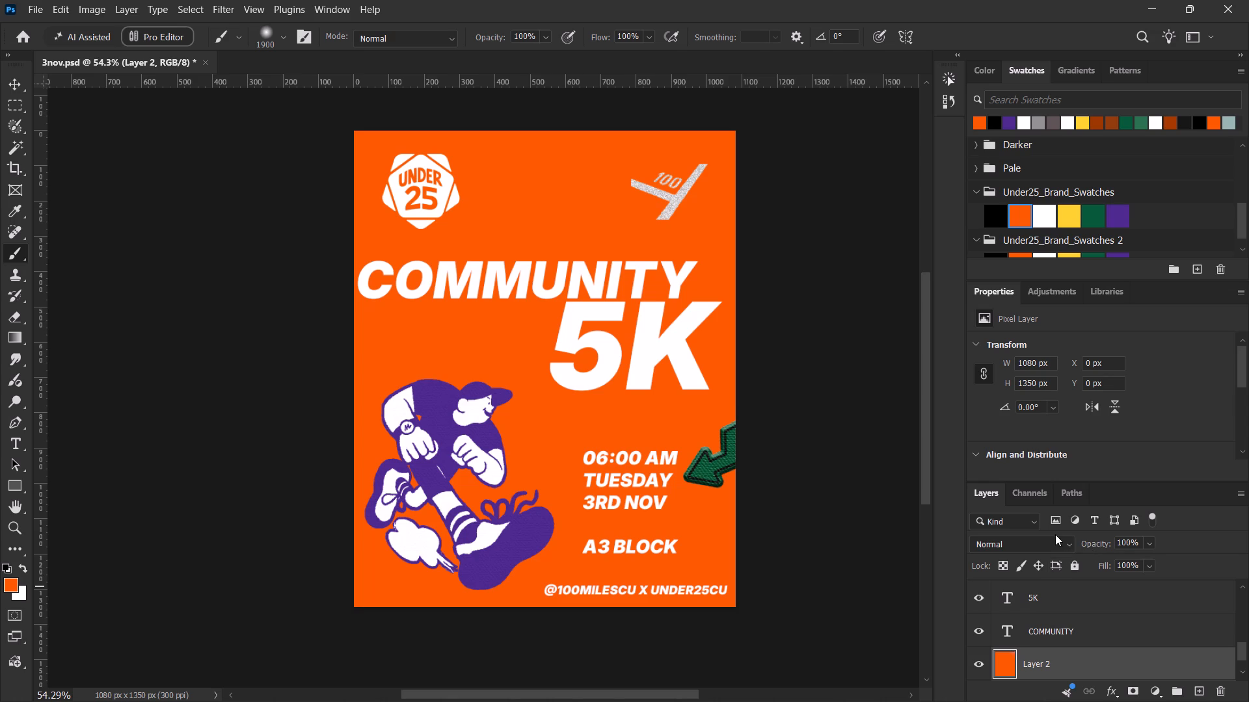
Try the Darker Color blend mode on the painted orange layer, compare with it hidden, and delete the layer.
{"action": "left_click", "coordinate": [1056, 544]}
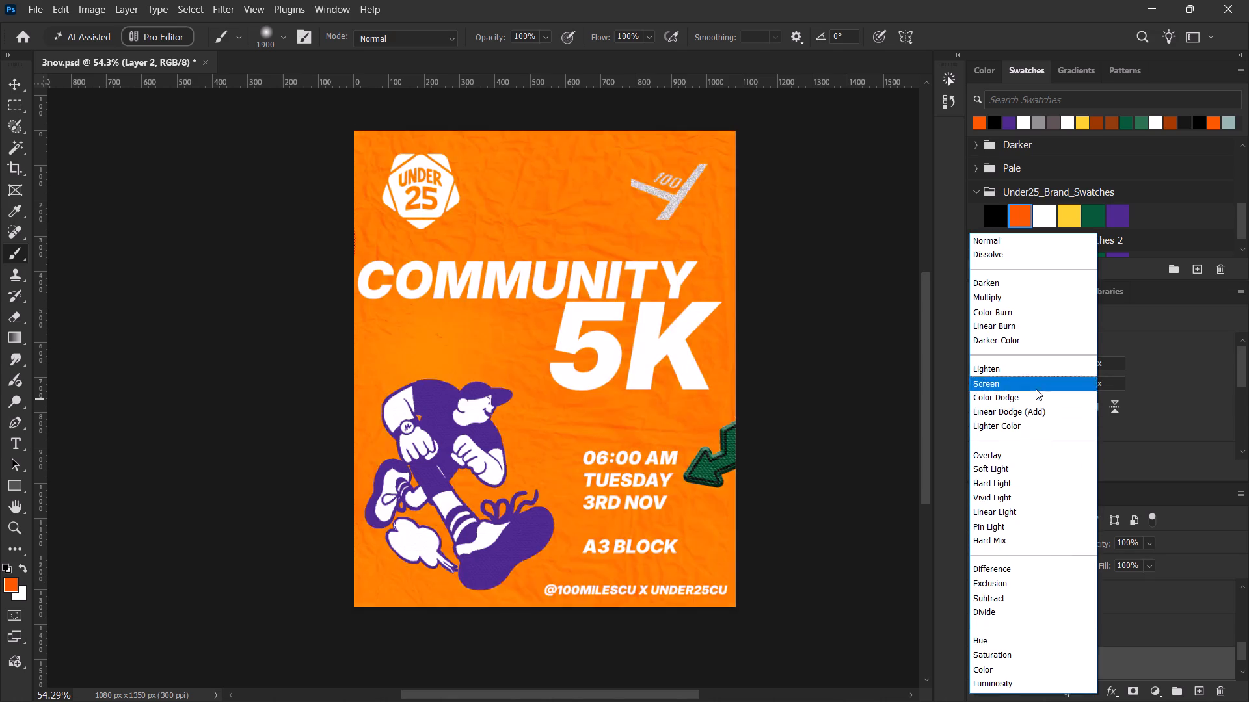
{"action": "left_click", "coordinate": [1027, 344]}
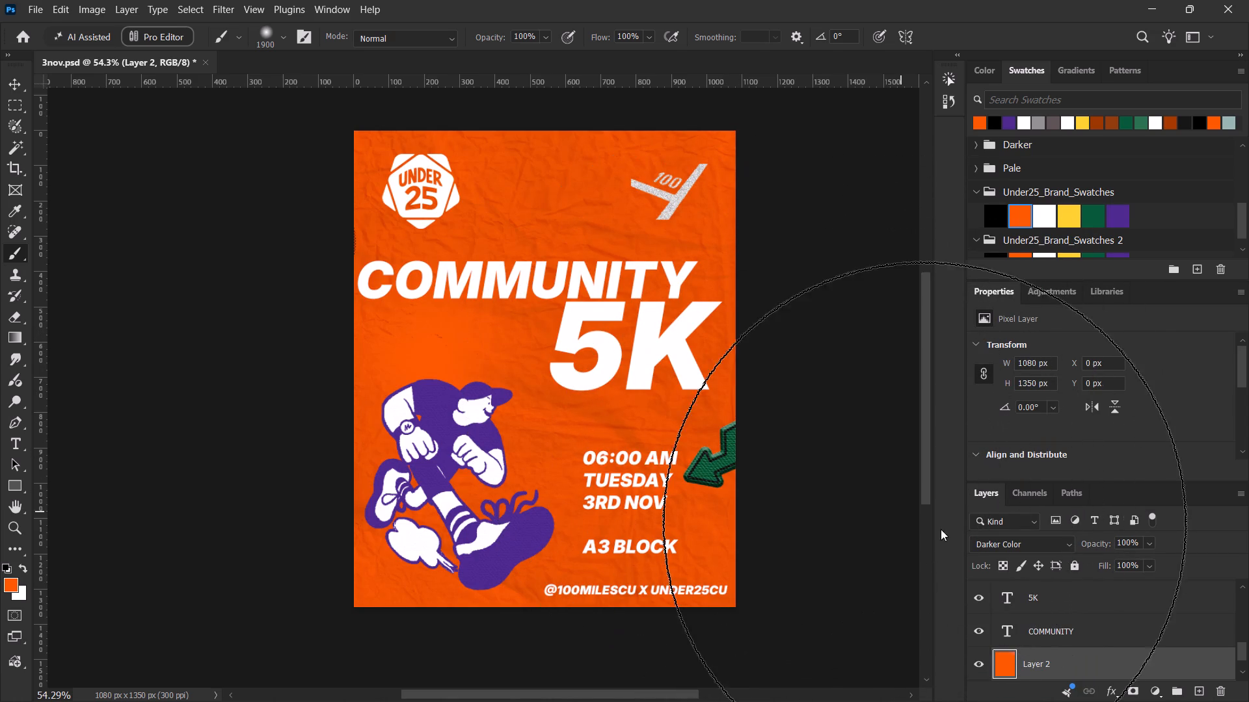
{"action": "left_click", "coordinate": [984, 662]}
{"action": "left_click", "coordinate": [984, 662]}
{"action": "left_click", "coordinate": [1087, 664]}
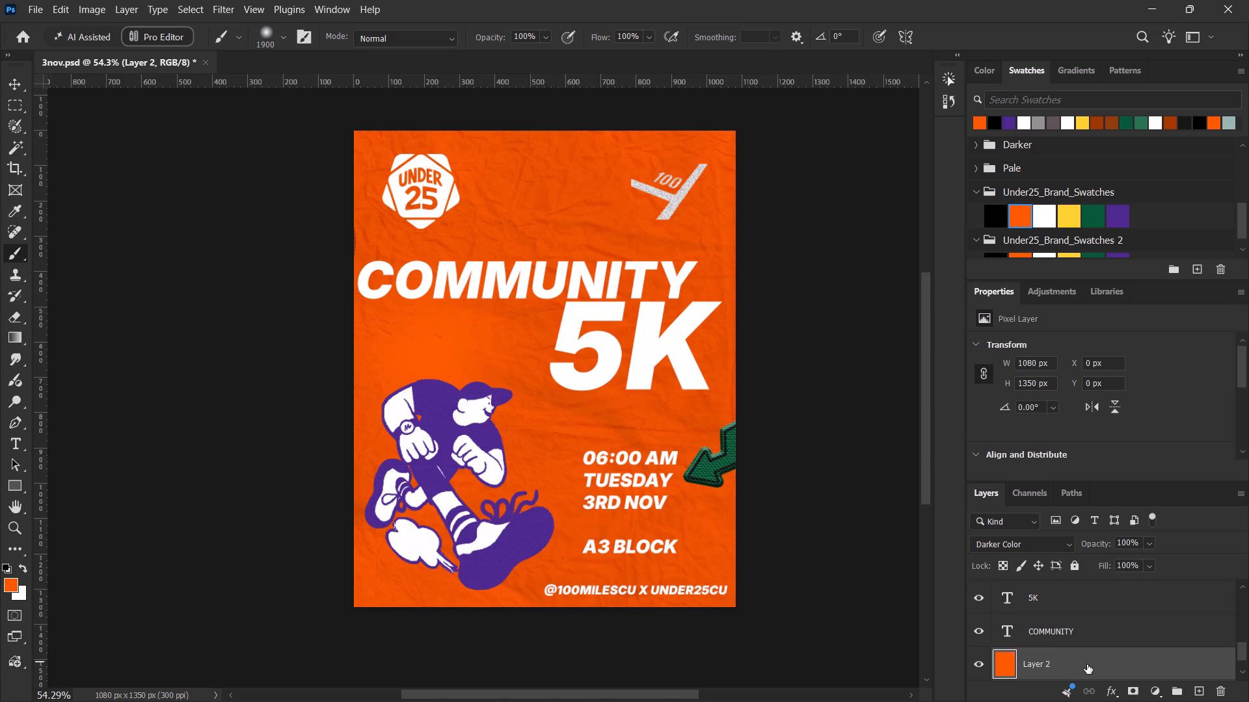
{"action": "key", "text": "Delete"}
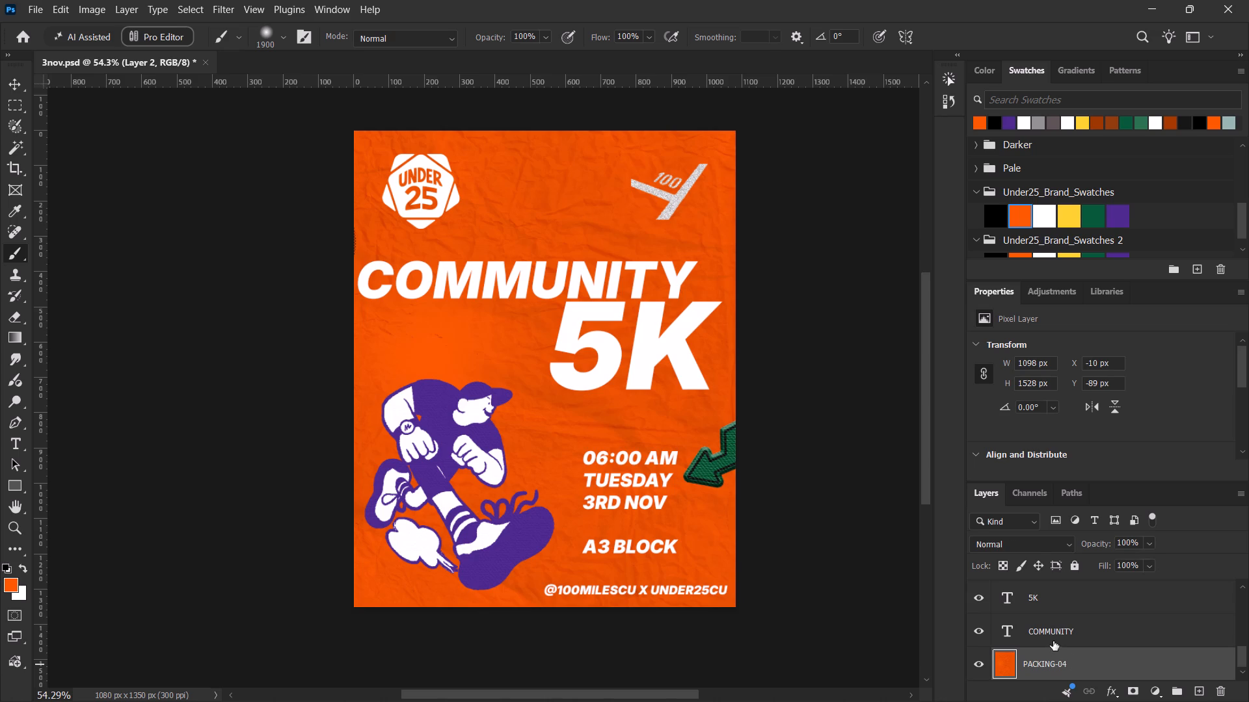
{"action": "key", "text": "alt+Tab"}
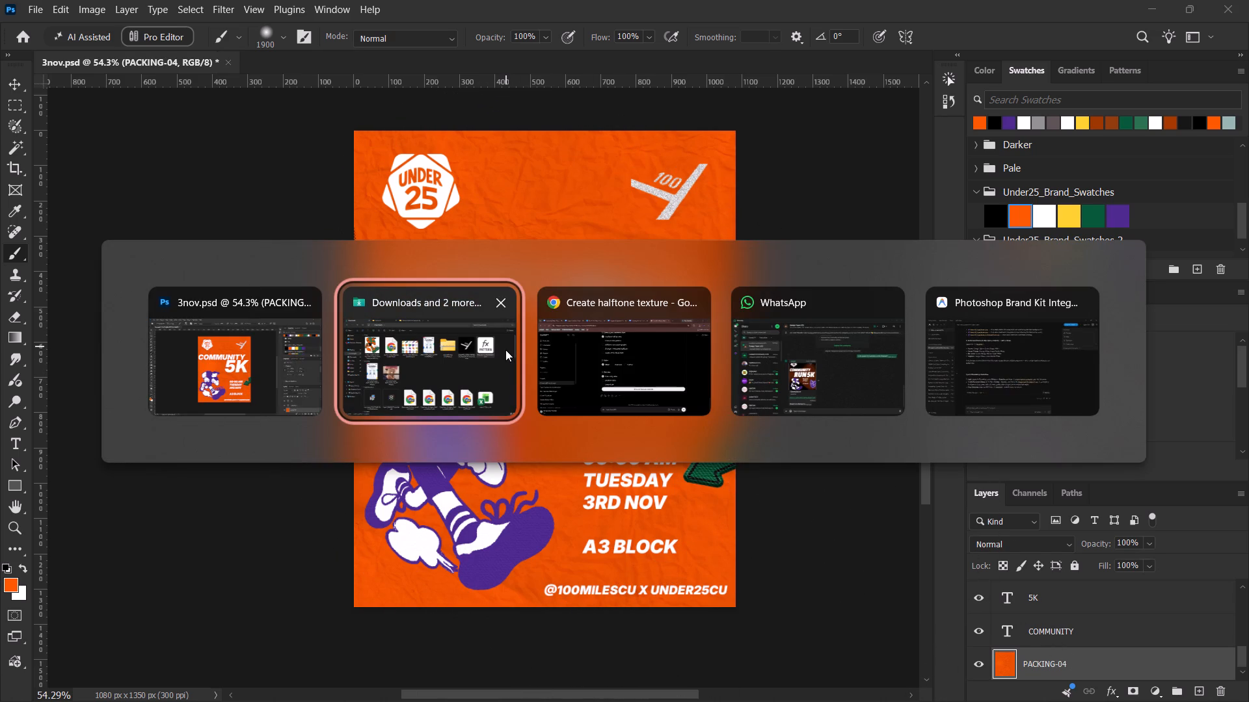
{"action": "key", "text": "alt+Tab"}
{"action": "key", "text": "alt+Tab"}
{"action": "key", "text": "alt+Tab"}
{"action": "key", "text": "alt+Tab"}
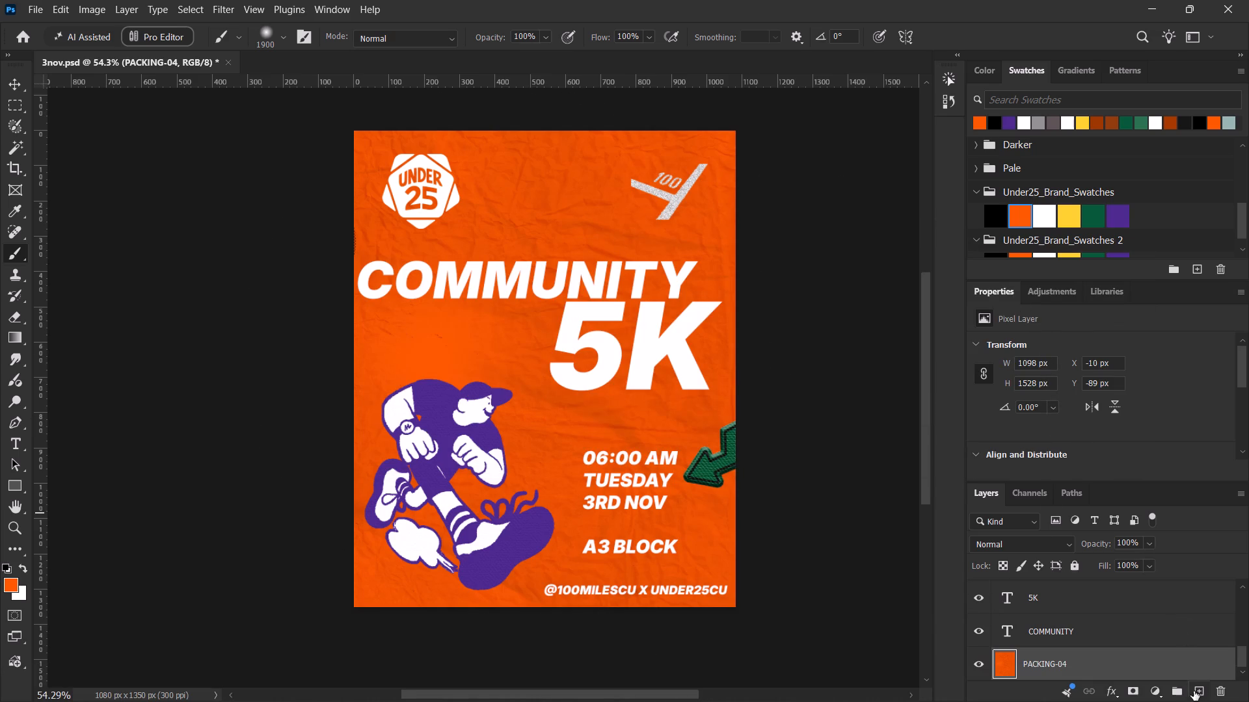
Add a Solid Color fill layer above PACKING-04 in white, ffffff.
{"action": "left_click", "coordinate": [1155, 695]}
{"action": "left_click", "coordinate": [1160, 661]}
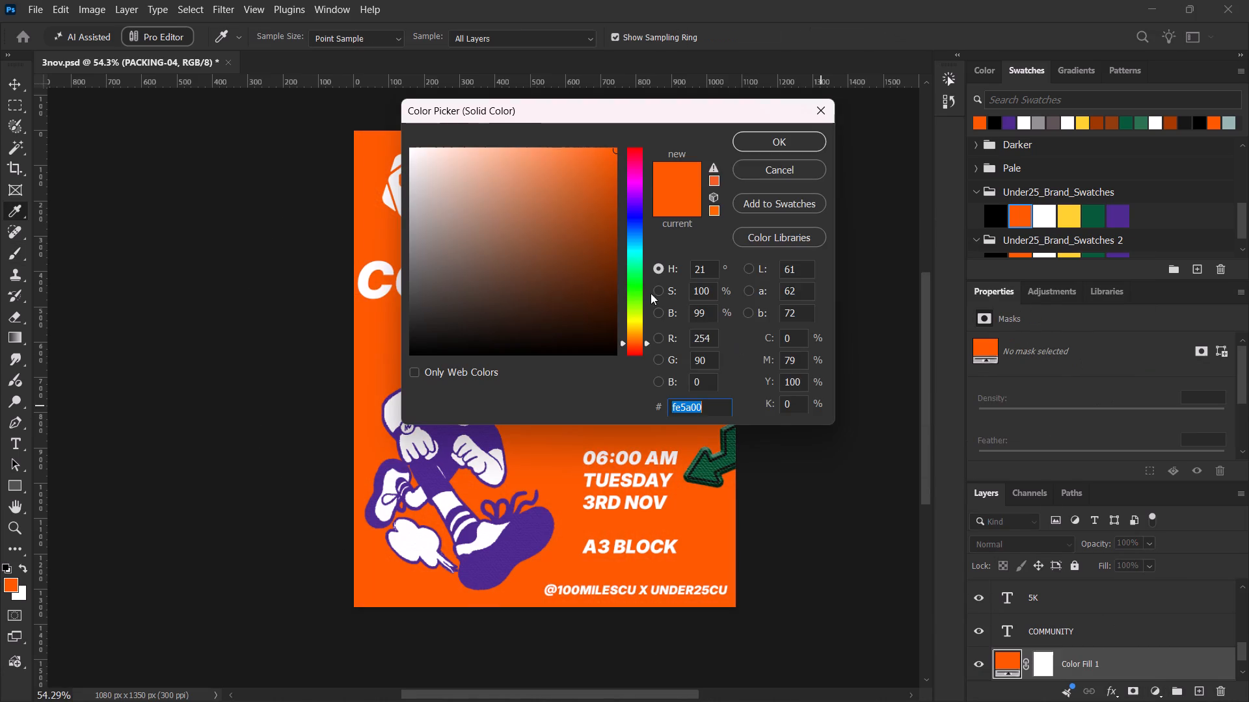
{"action": "left_click_drag", "start_coordinate": [584, 248], "coordinate": [396, 103]}
{"action": "left_click", "coordinate": [792, 146]}
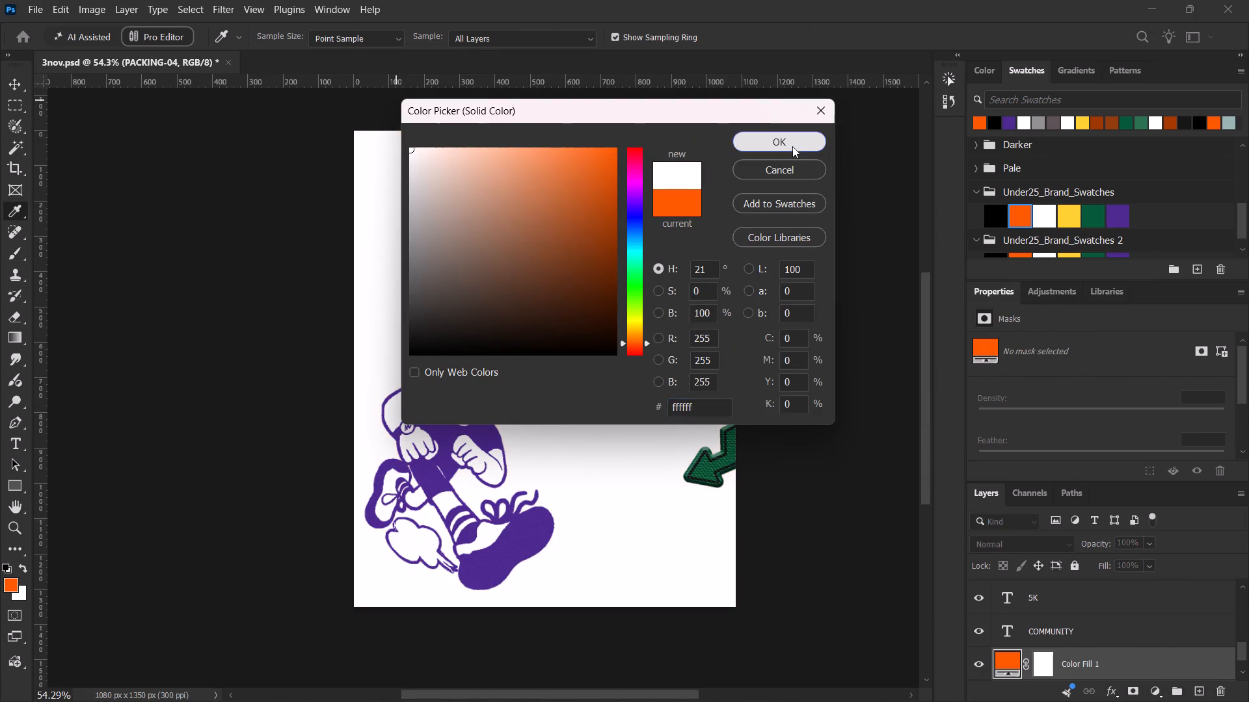
Open the layer commands for the white colour fill layer.
{"action": "right_click", "coordinate": [1150, 662]}
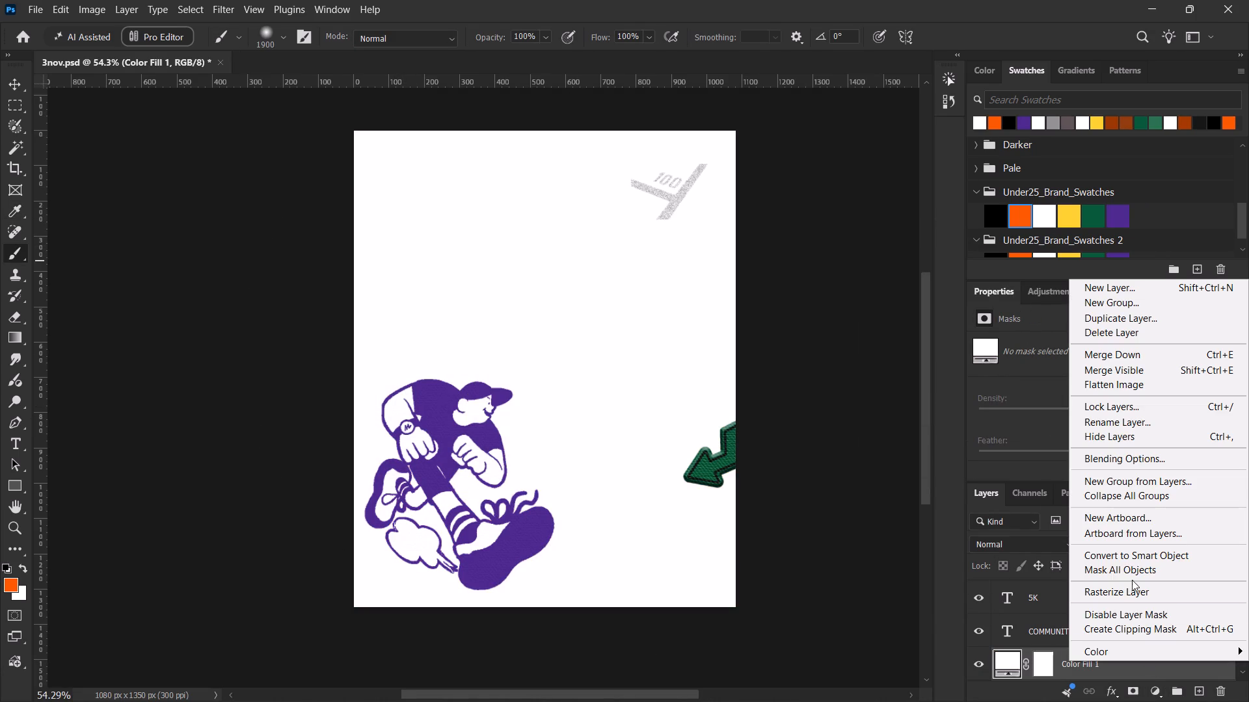
Convert the white Color Fill 1 layer above PACKING-04 to a smart object.
{"action": "left_click", "coordinate": [1138, 556]}
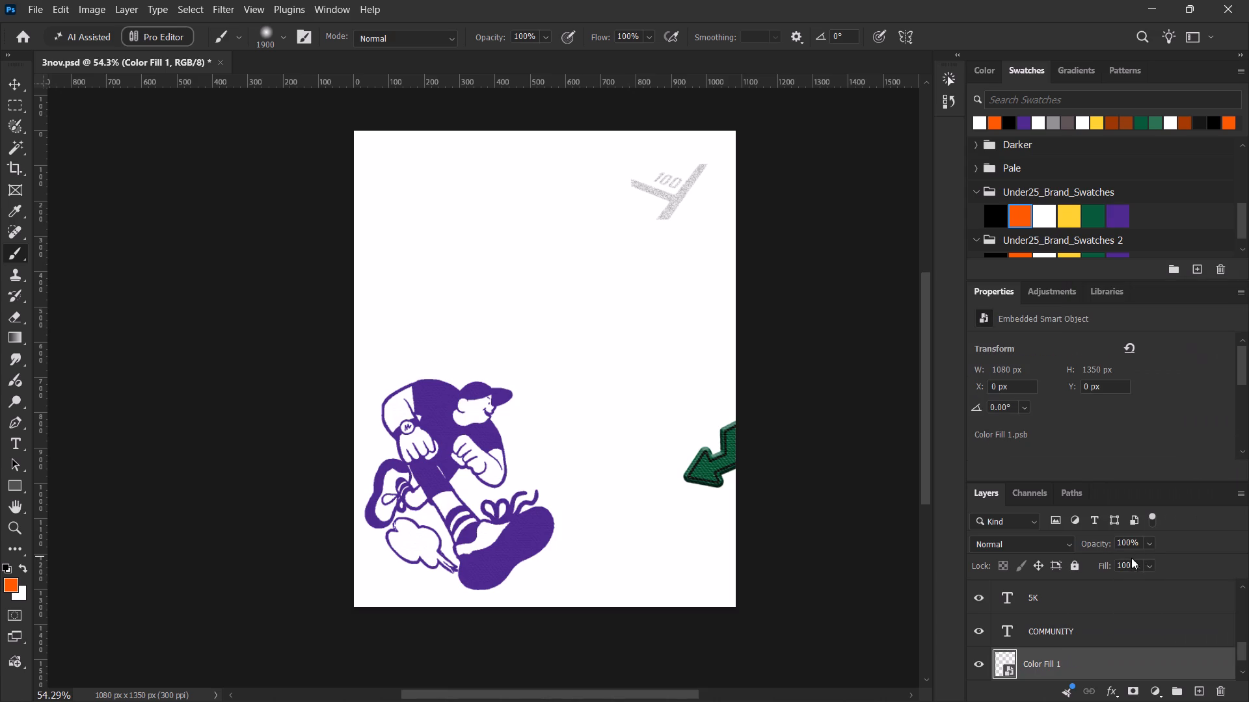
{"action": "scroll", "coordinate": [1097, 547], "scroll_direction": "down", "scroll_amount": 2}
{"action": "scroll", "coordinate": [1099, 559], "scroll_direction": "up", "scroll_amount": 1}
{"action": "scroll", "coordinate": [1099, 564], "scroll_direction": "down", "scroll_amount": 2}
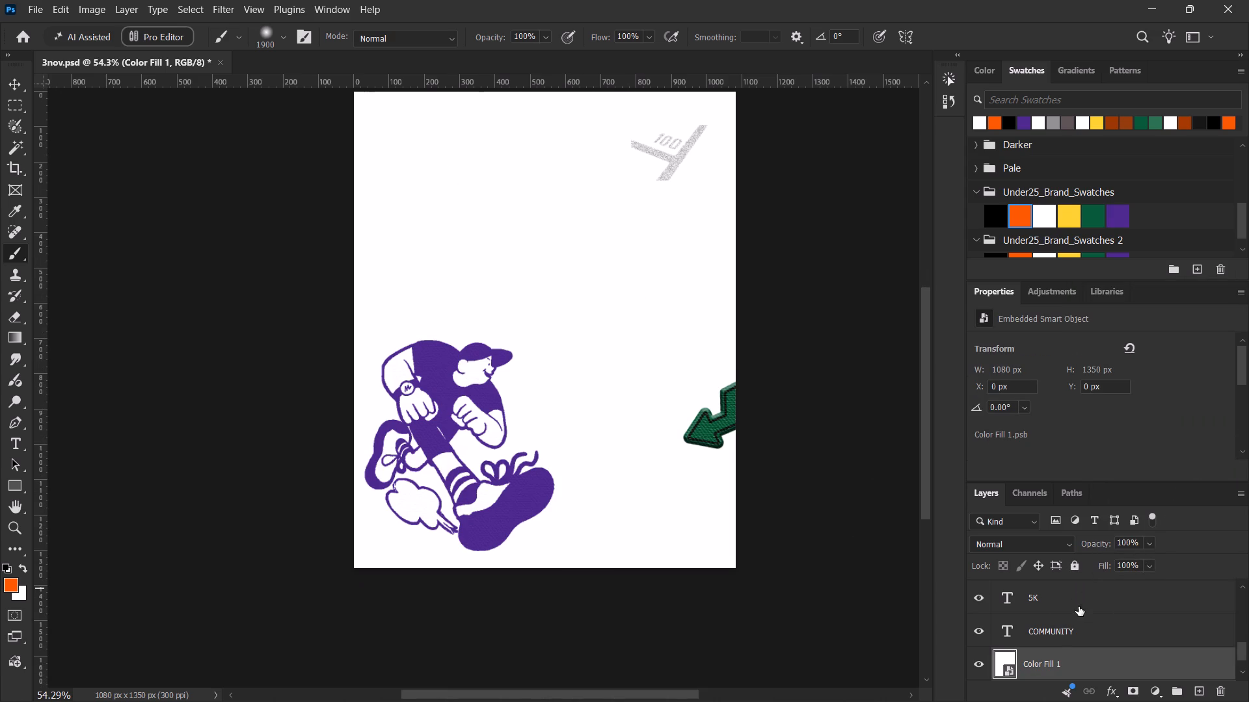
{"action": "scroll", "coordinate": [1084, 636], "scroll_direction": "down", "scroll_amount": 3}
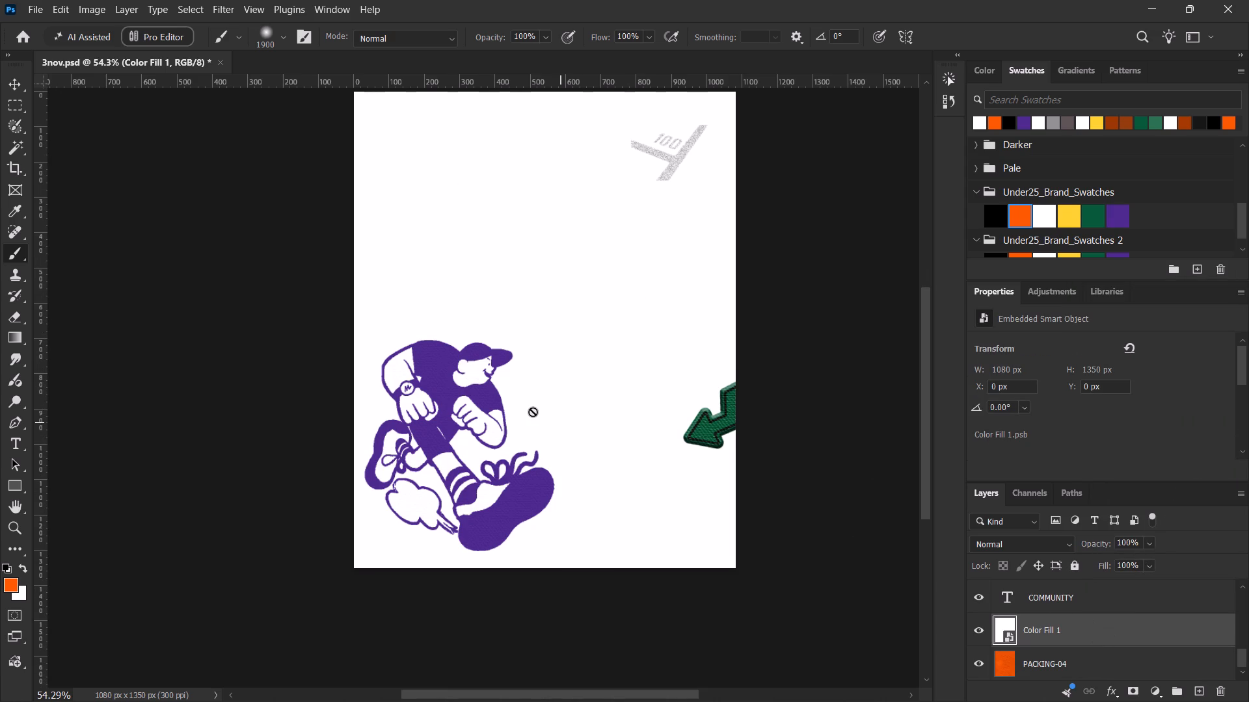
Reset the colours to default black and white and configure a Halftone Pattern filter for Color Fill 1 with size 4.
{"action": "key", "text": "d"}
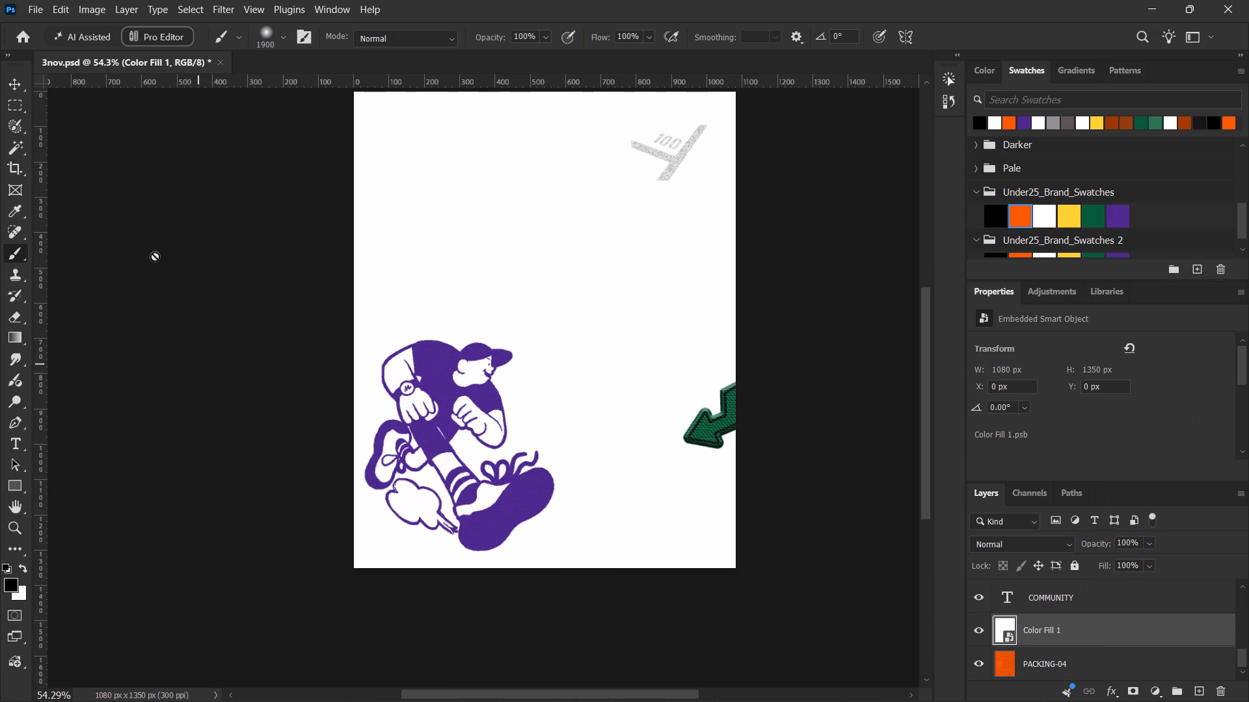
{"action": "left_click", "coordinate": [229, 14]}
{"action": "left_click", "coordinate": [278, 119]}
{"action": "left_click", "coordinate": [97, 682]}
{"action": "left_click", "coordinate": [98, 668]}
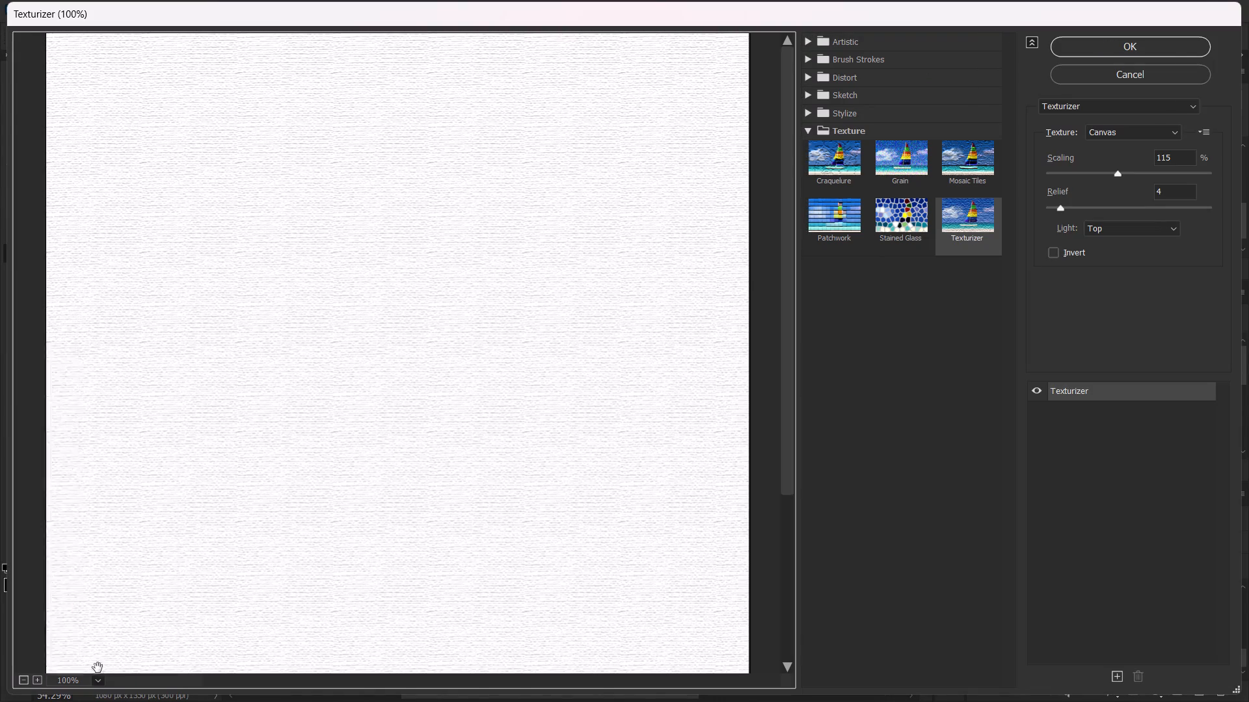
{"action": "left_click", "coordinate": [806, 96]}
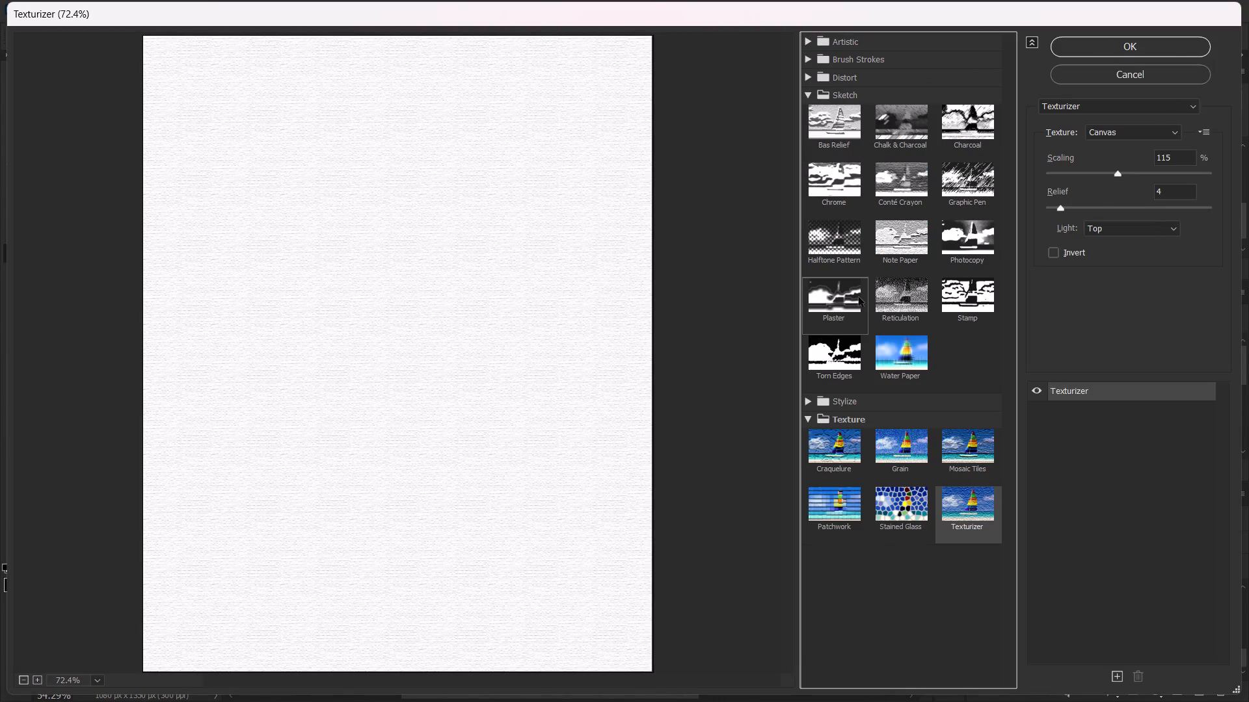
{"action": "left_click", "coordinate": [839, 239]}
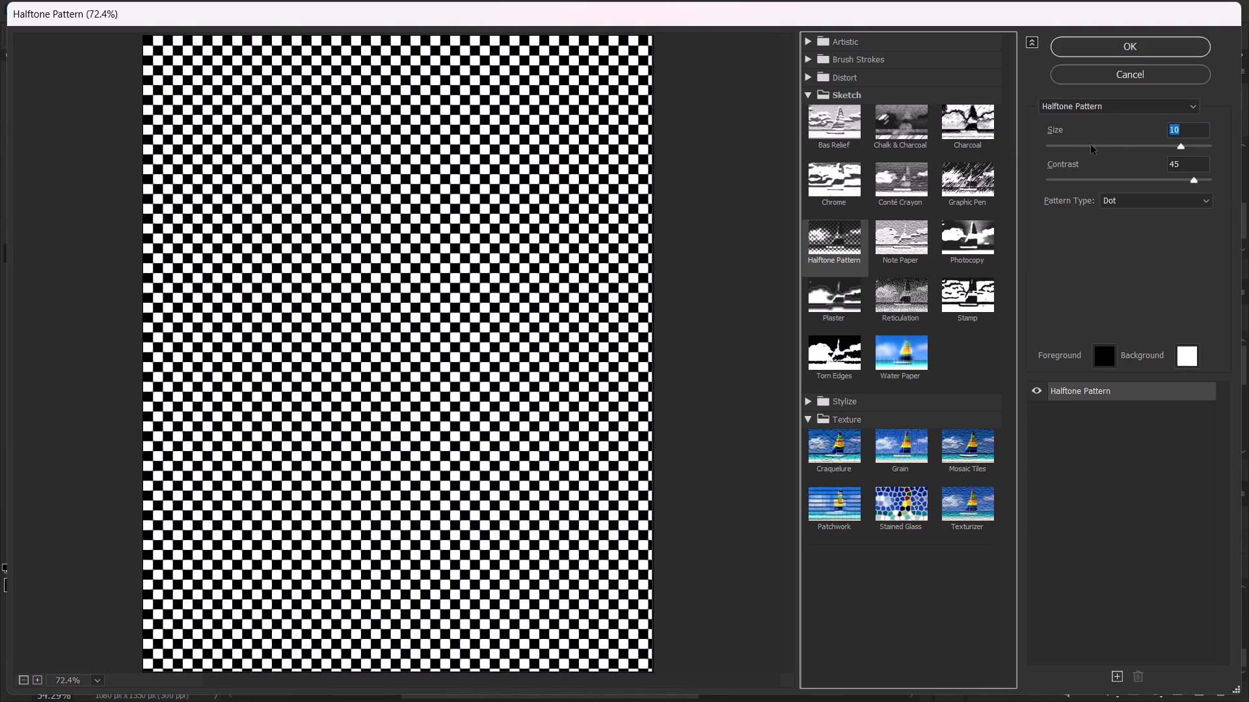
{"action": "left_click", "coordinate": [1091, 145]}
{"action": "left_click_drag", "start_coordinate": [1091, 145], "coordinate": [1069, 154]}
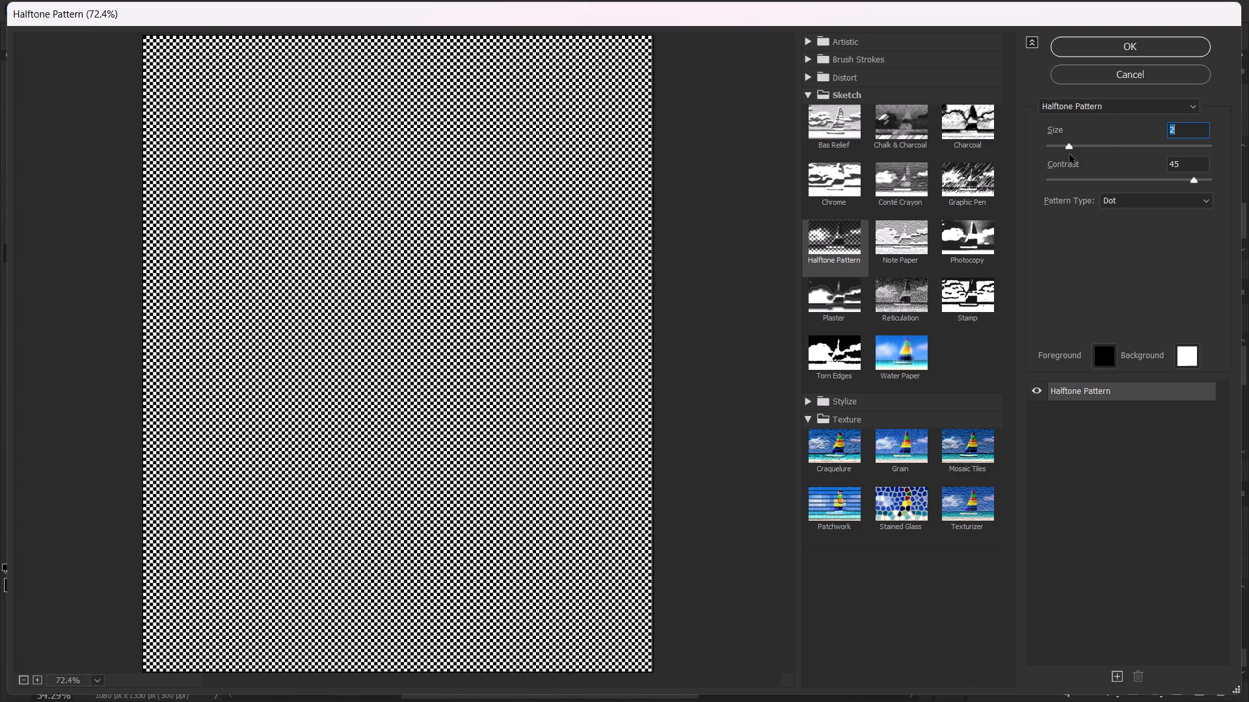
{"action": "left_click_drag", "start_coordinate": [1069, 154], "coordinate": [1097, 150]}
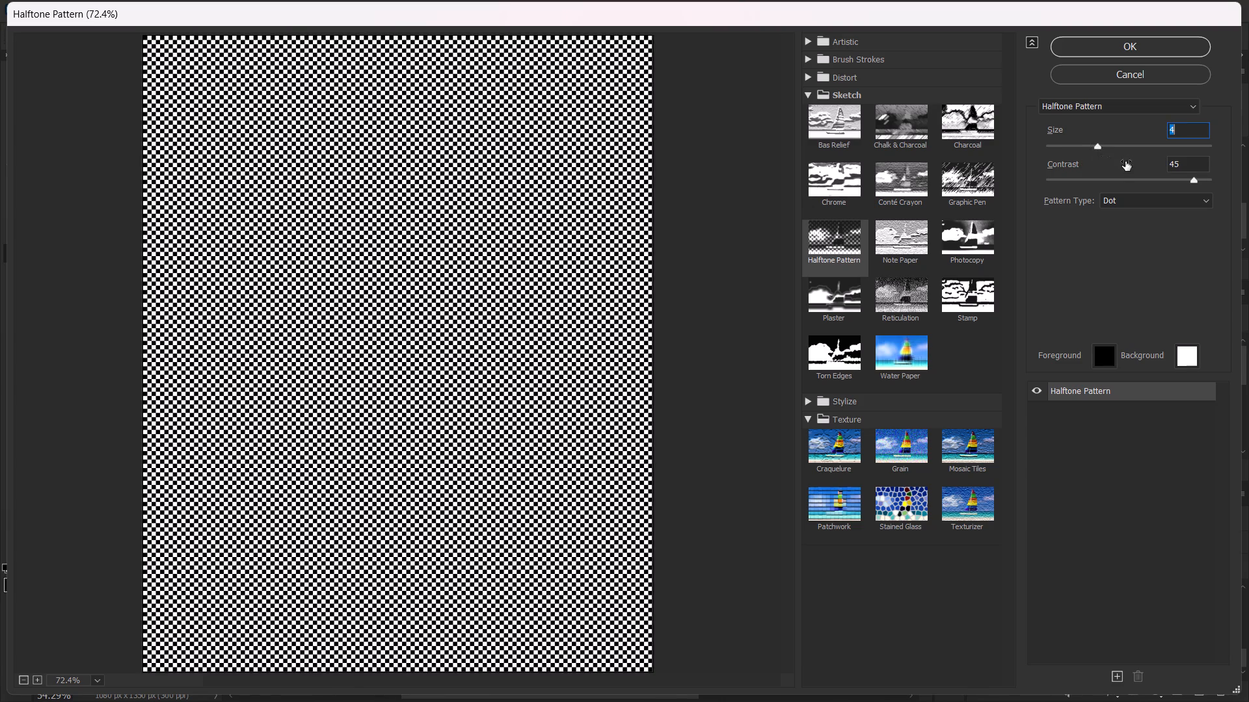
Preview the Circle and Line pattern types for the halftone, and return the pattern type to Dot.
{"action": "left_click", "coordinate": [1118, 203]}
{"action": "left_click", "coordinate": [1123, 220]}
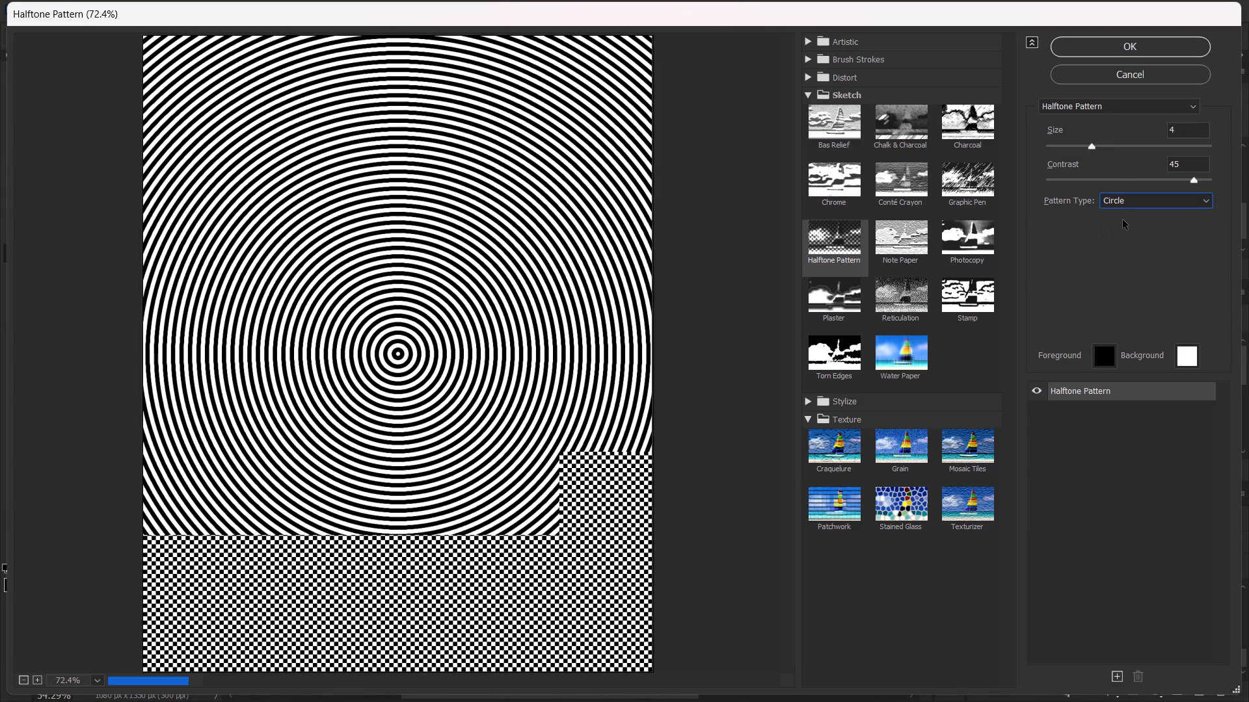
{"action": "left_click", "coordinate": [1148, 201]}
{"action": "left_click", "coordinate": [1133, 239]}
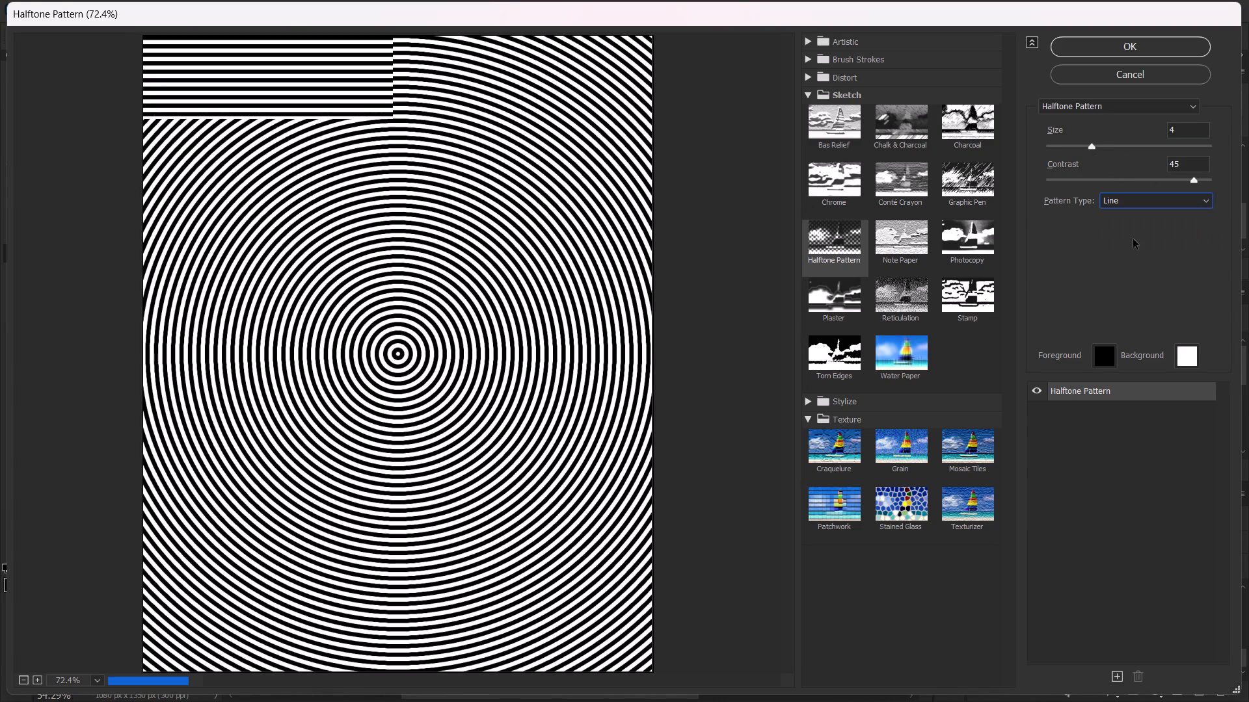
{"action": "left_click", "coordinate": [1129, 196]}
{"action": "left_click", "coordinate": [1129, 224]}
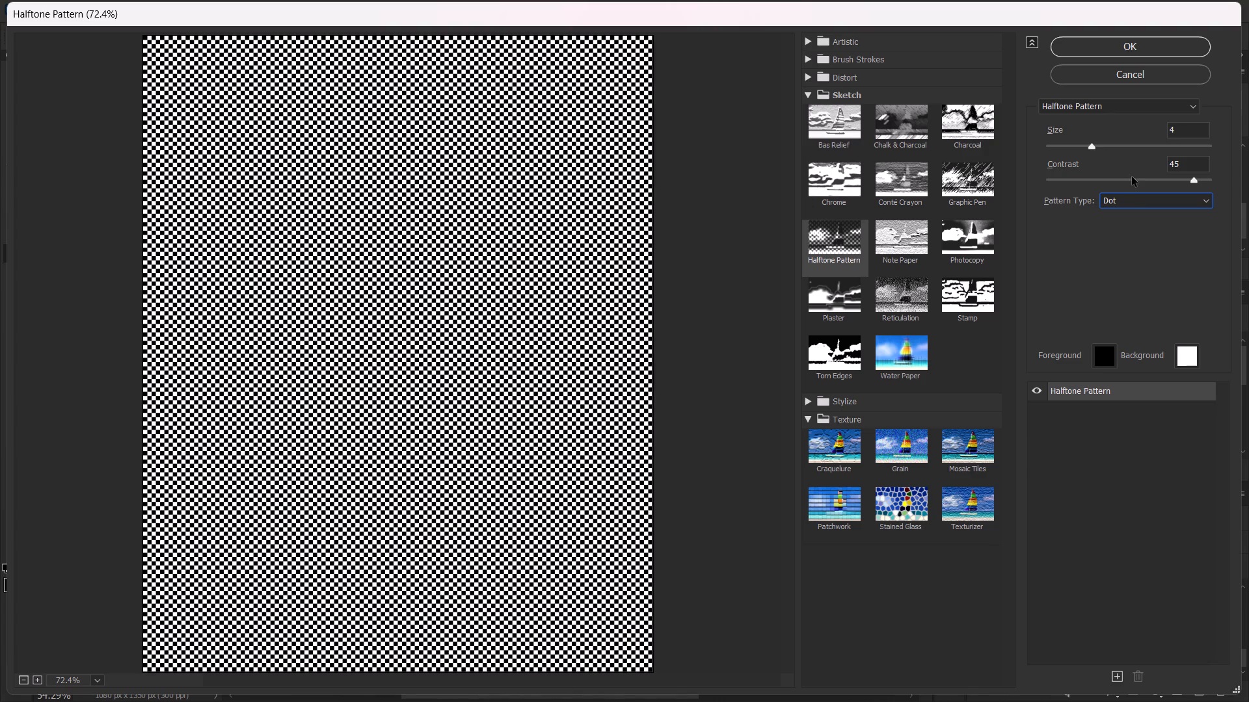
Set the Dot halftone's contrast to 26 and size to 6, and apply the filter to Color Fill 1.
{"action": "left_click_drag", "start_coordinate": [1135, 179], "coordinate": [1131, 185]}
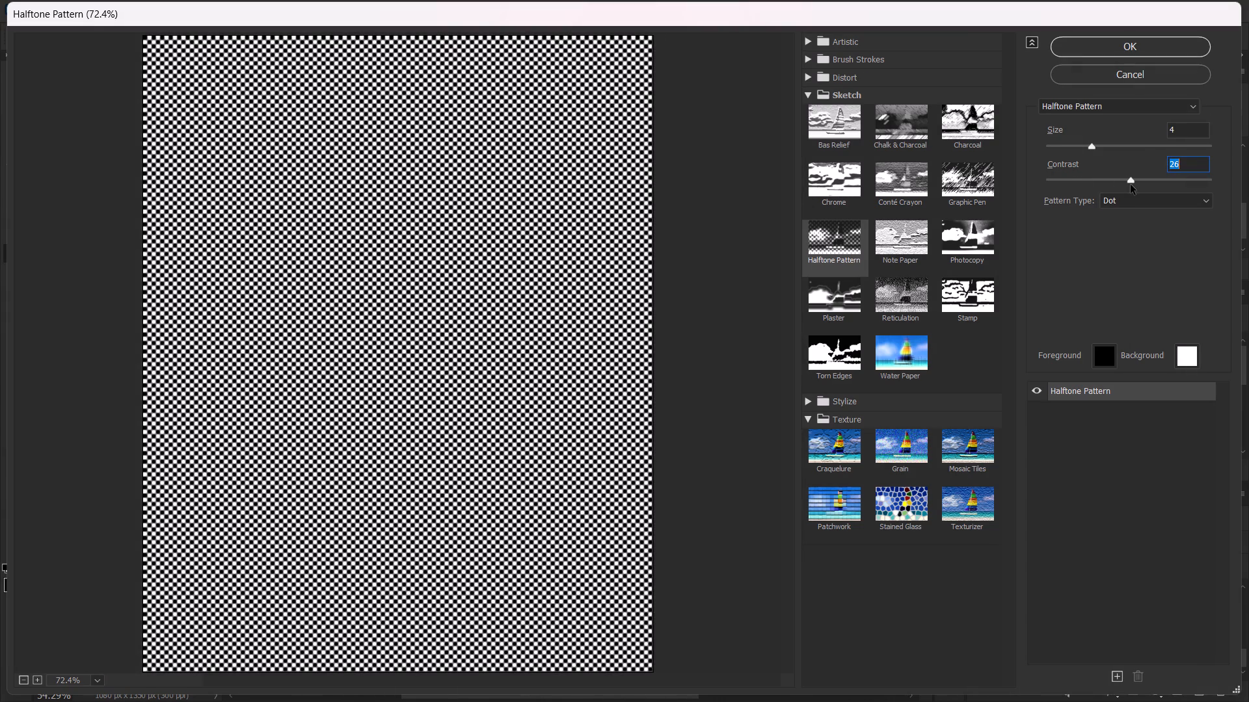
{"action": "left_click_drag", "start_coordinate": [1131, 185], "coordinate": [1131, 185]}
{"action": "left_click_drag", "start_coordinate": [1092, 147], "coordinate": [1095, 160]}
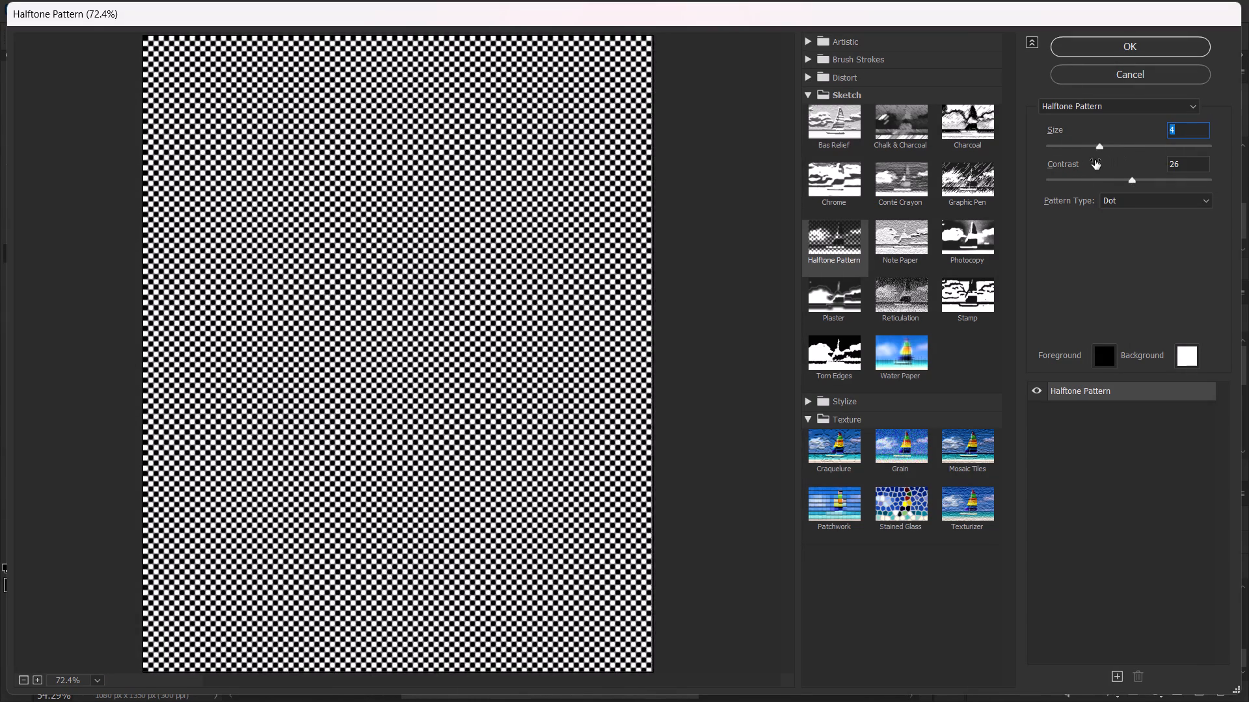
{"action": "left_click_drag", "start_coordinate": [1095, 160], "coordinate": [1181, 171]}
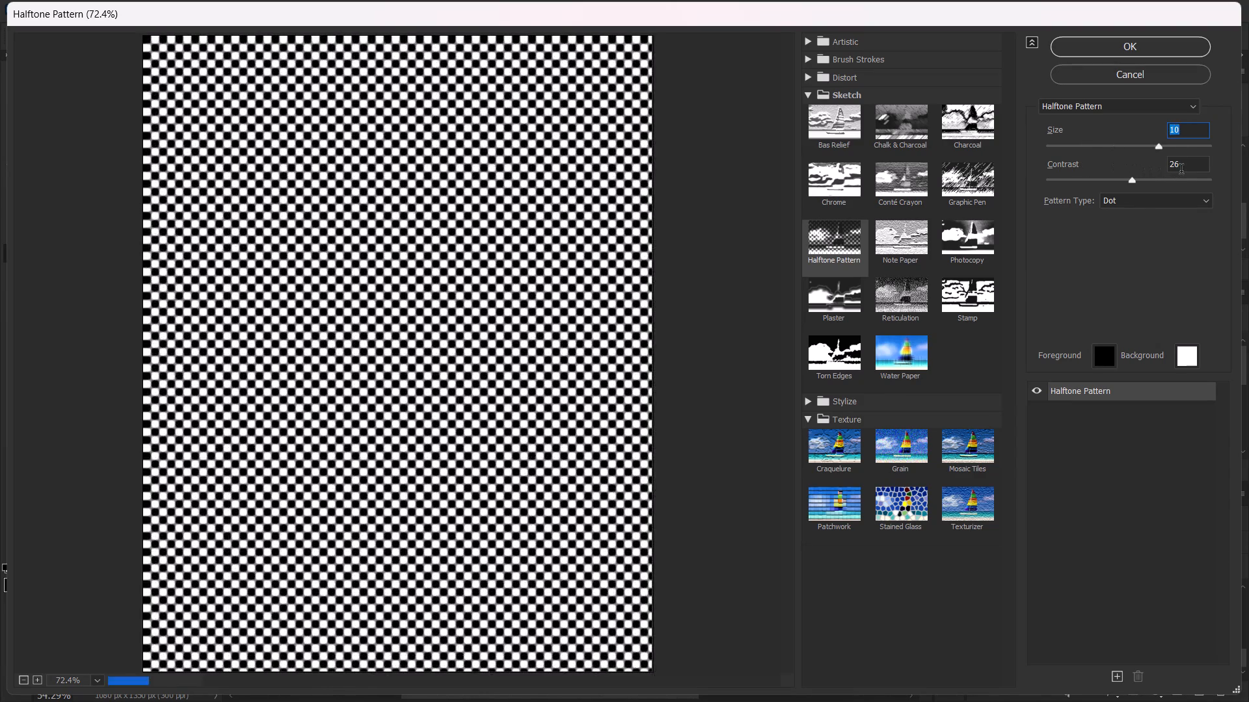
{"action": "left_click_drag", "start_coordinate": [1181, 171], "coordinate": [1120, 179]}
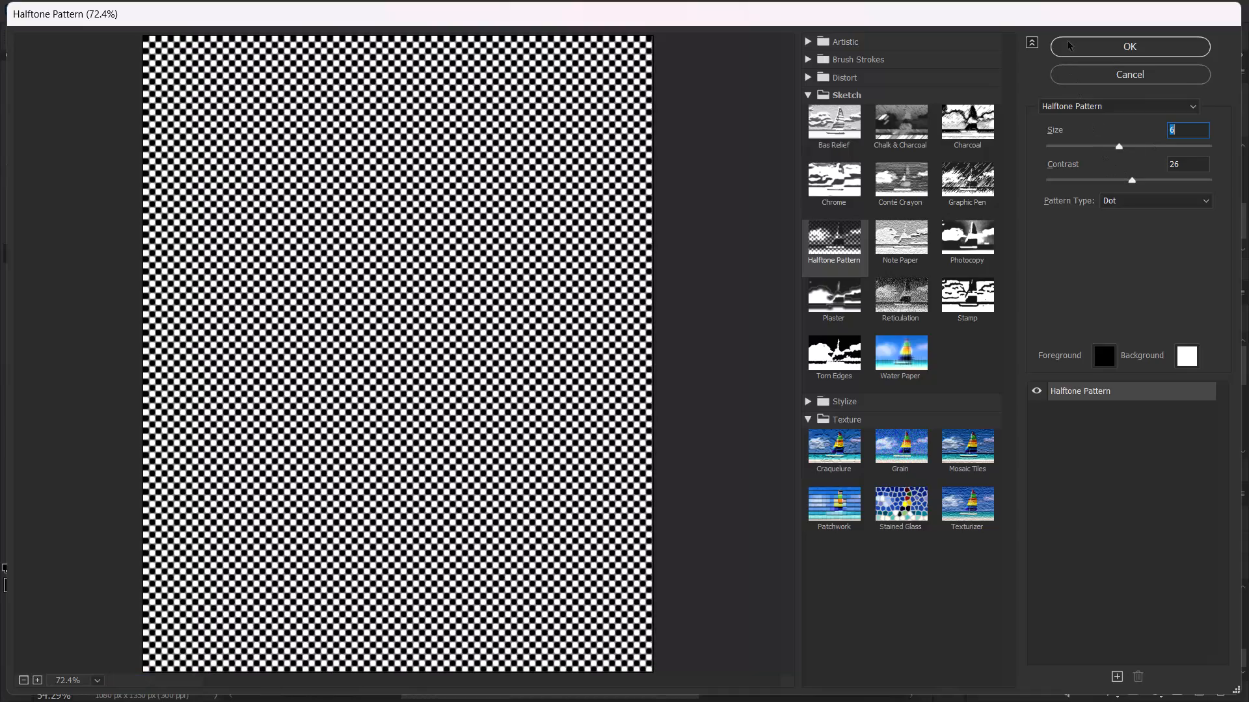
{"action": "left_click", "coordinate": [1068, 41]}
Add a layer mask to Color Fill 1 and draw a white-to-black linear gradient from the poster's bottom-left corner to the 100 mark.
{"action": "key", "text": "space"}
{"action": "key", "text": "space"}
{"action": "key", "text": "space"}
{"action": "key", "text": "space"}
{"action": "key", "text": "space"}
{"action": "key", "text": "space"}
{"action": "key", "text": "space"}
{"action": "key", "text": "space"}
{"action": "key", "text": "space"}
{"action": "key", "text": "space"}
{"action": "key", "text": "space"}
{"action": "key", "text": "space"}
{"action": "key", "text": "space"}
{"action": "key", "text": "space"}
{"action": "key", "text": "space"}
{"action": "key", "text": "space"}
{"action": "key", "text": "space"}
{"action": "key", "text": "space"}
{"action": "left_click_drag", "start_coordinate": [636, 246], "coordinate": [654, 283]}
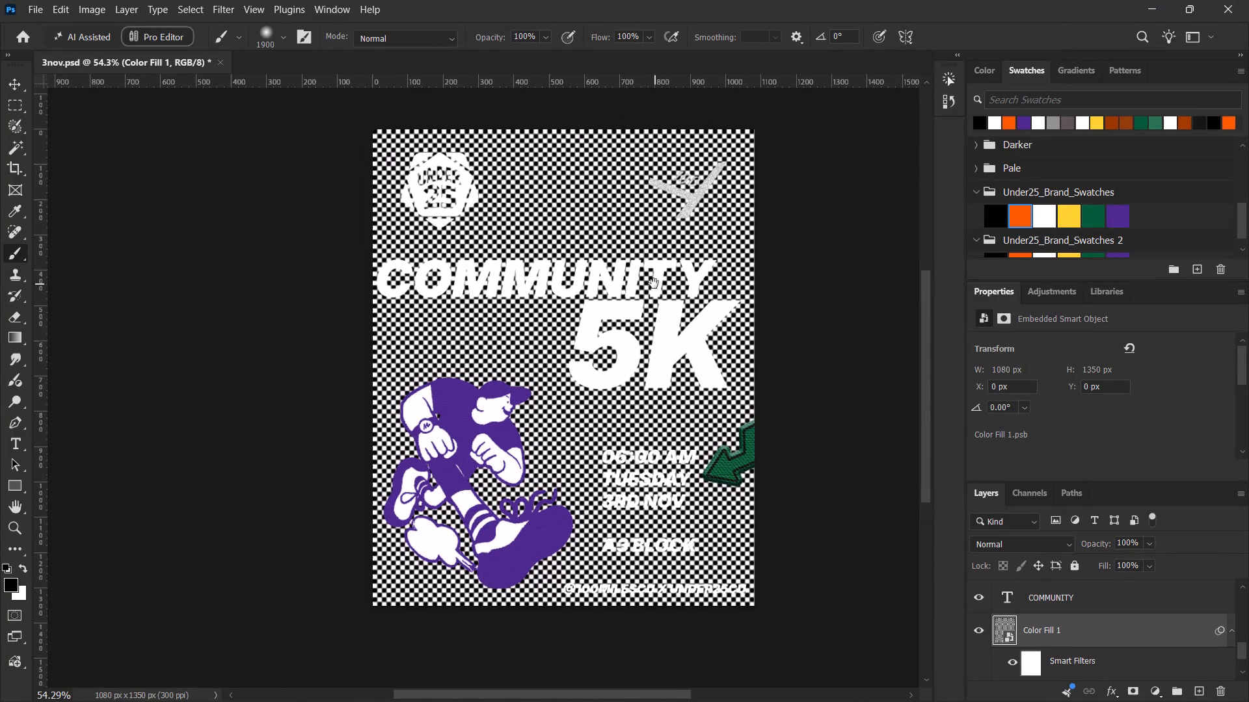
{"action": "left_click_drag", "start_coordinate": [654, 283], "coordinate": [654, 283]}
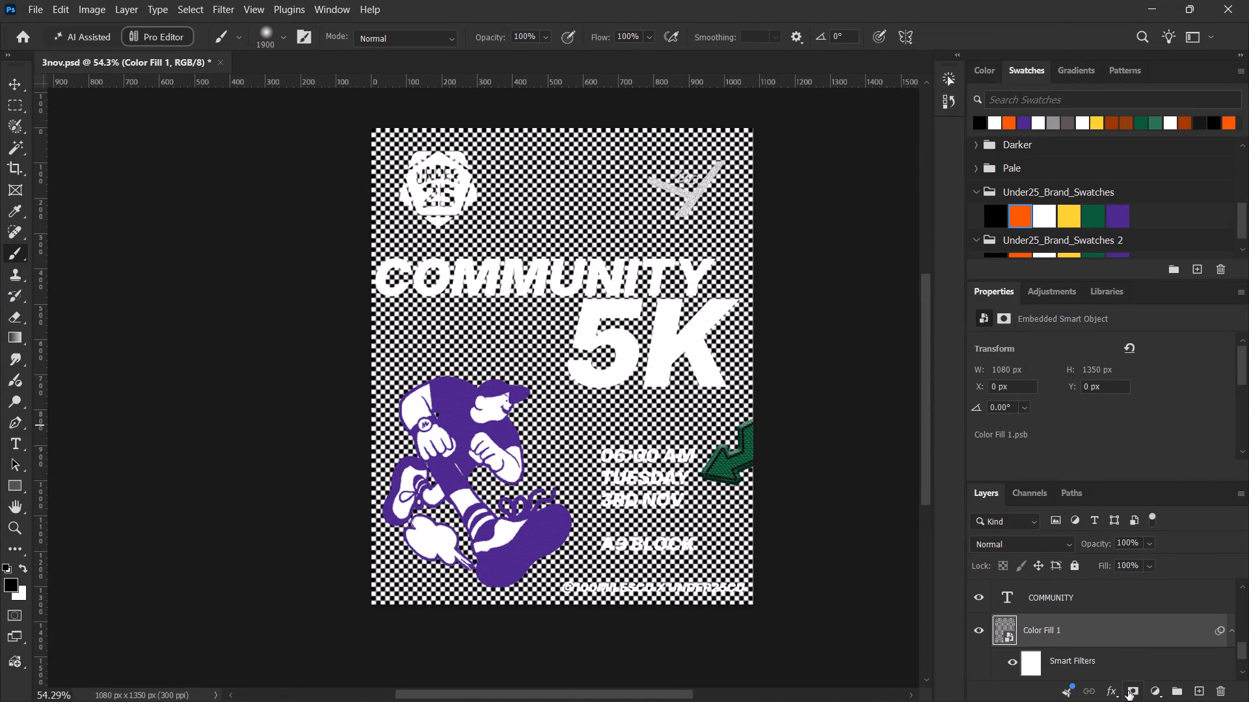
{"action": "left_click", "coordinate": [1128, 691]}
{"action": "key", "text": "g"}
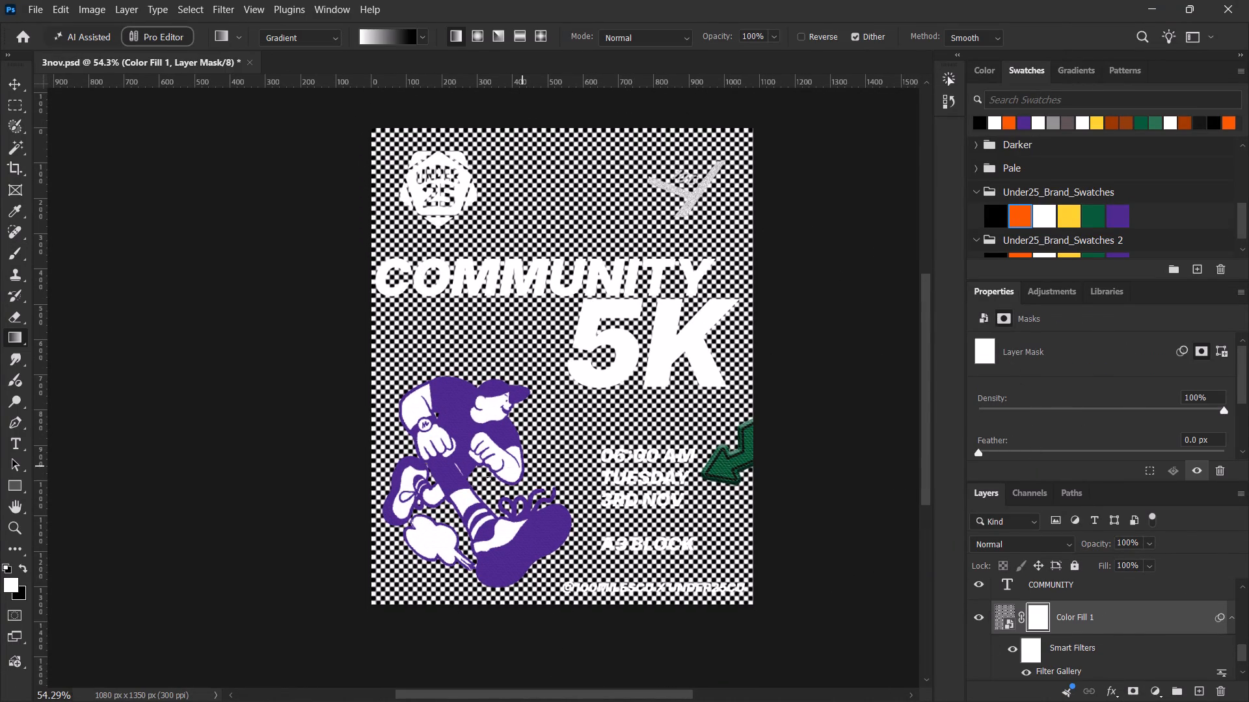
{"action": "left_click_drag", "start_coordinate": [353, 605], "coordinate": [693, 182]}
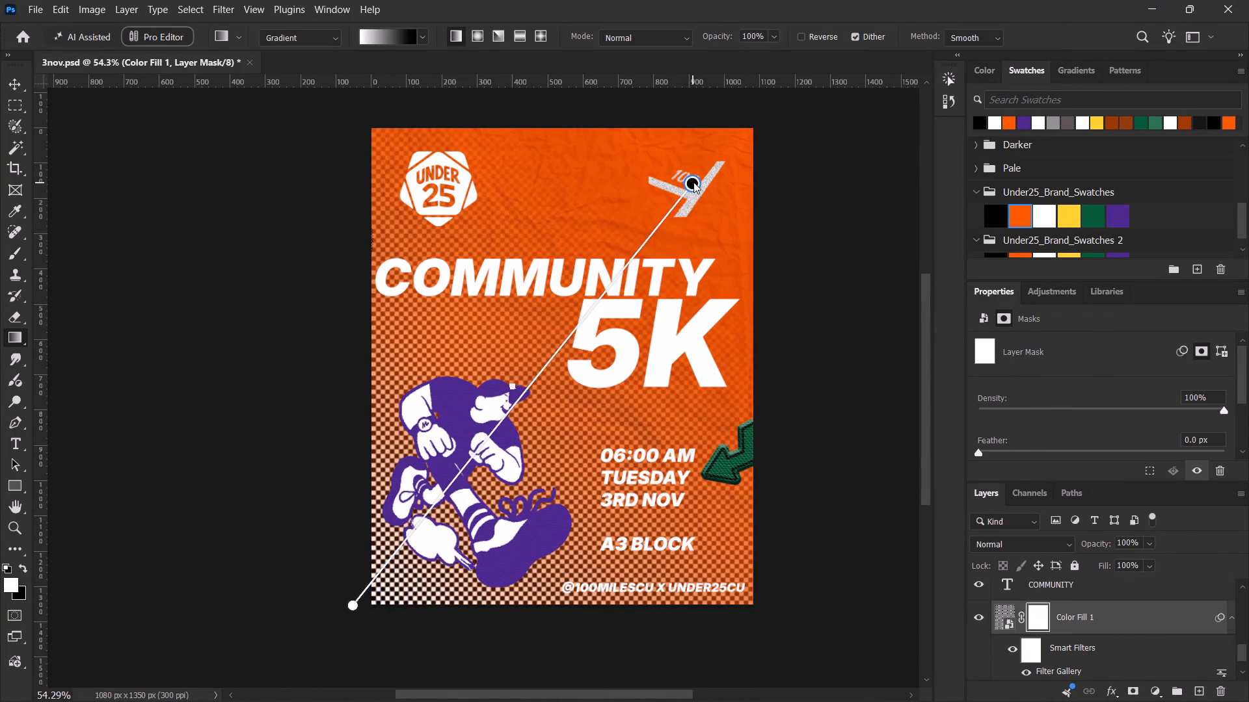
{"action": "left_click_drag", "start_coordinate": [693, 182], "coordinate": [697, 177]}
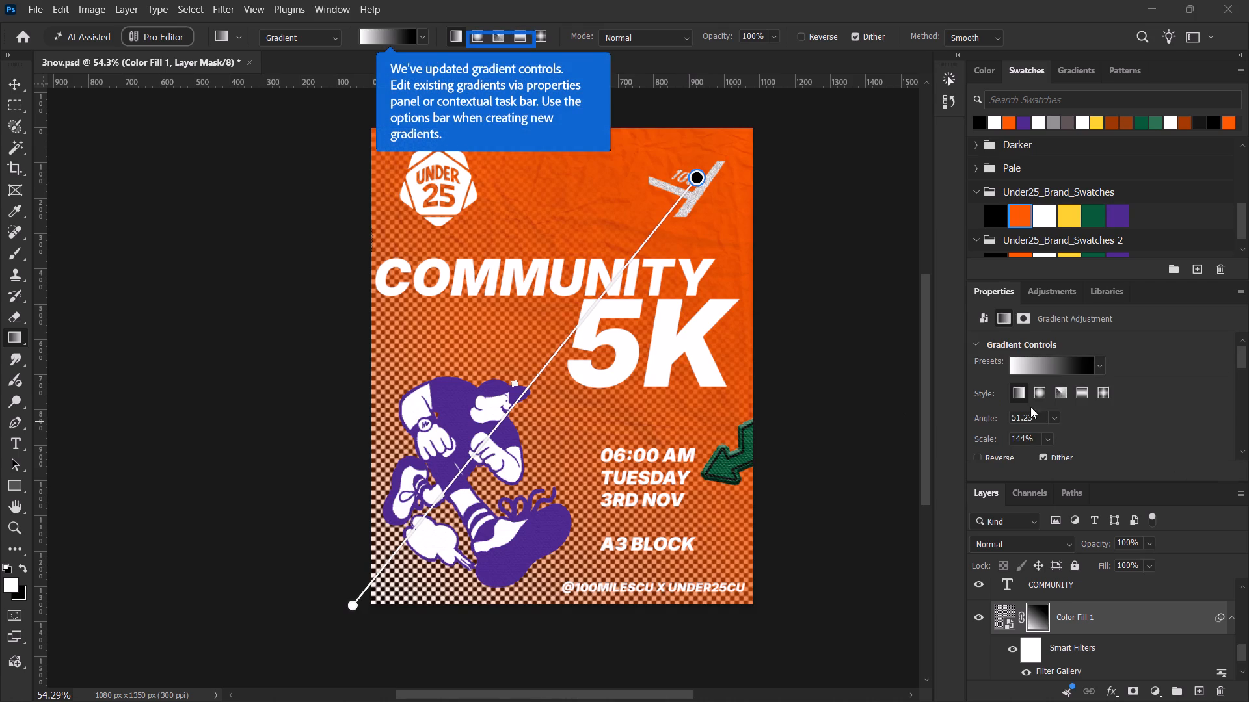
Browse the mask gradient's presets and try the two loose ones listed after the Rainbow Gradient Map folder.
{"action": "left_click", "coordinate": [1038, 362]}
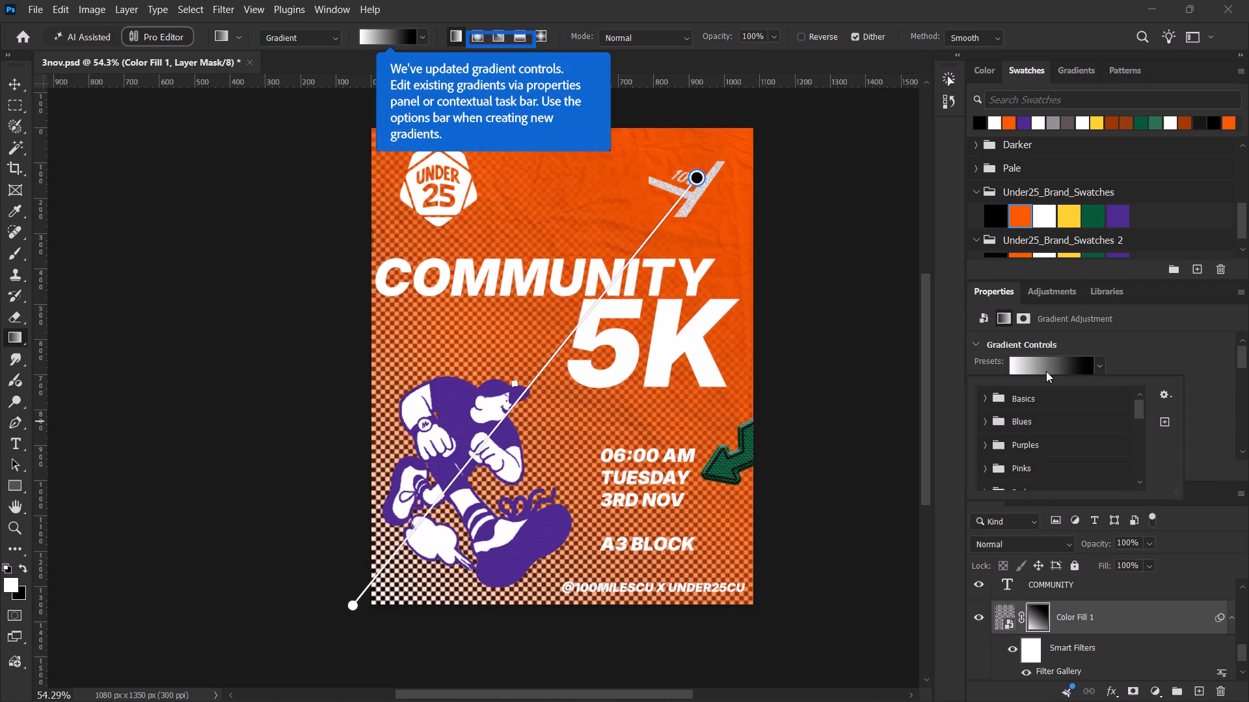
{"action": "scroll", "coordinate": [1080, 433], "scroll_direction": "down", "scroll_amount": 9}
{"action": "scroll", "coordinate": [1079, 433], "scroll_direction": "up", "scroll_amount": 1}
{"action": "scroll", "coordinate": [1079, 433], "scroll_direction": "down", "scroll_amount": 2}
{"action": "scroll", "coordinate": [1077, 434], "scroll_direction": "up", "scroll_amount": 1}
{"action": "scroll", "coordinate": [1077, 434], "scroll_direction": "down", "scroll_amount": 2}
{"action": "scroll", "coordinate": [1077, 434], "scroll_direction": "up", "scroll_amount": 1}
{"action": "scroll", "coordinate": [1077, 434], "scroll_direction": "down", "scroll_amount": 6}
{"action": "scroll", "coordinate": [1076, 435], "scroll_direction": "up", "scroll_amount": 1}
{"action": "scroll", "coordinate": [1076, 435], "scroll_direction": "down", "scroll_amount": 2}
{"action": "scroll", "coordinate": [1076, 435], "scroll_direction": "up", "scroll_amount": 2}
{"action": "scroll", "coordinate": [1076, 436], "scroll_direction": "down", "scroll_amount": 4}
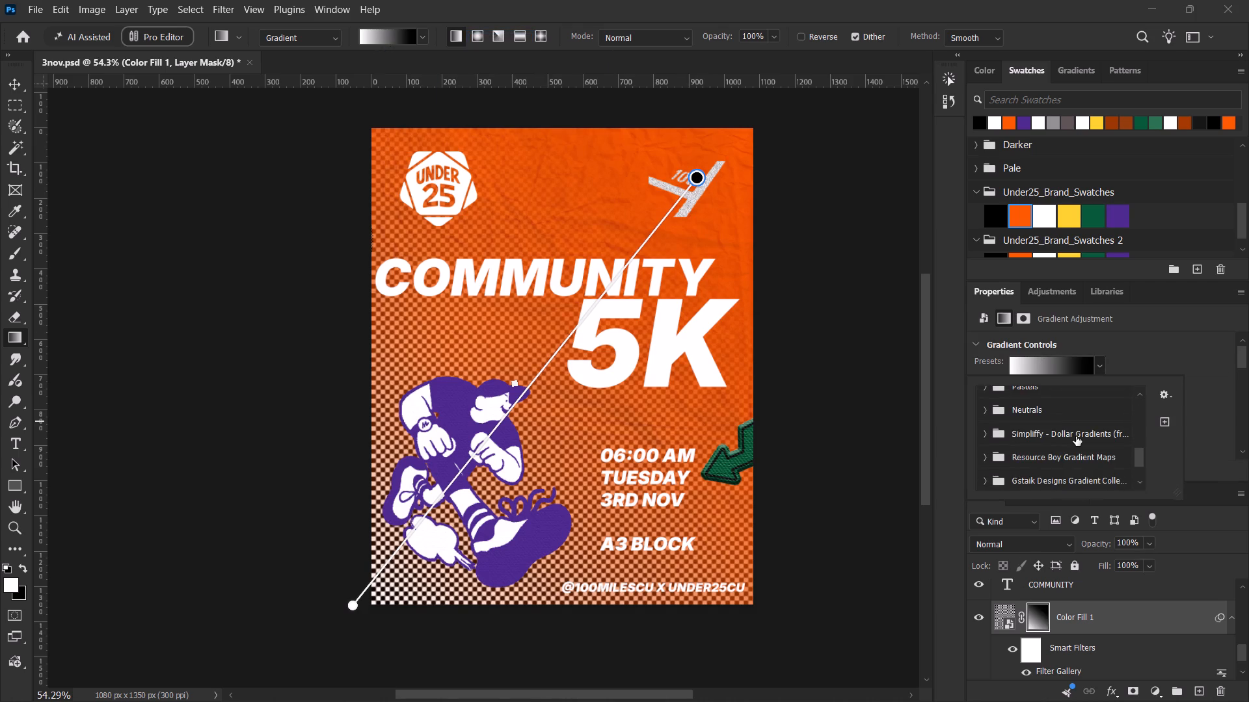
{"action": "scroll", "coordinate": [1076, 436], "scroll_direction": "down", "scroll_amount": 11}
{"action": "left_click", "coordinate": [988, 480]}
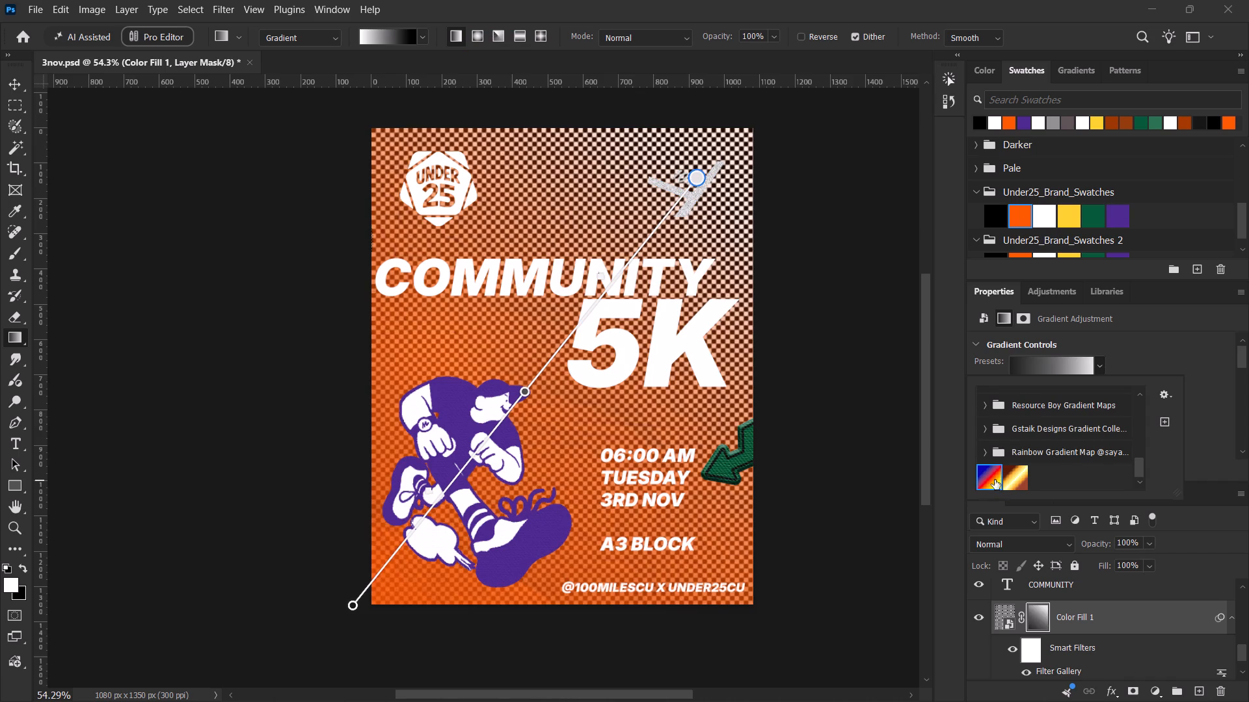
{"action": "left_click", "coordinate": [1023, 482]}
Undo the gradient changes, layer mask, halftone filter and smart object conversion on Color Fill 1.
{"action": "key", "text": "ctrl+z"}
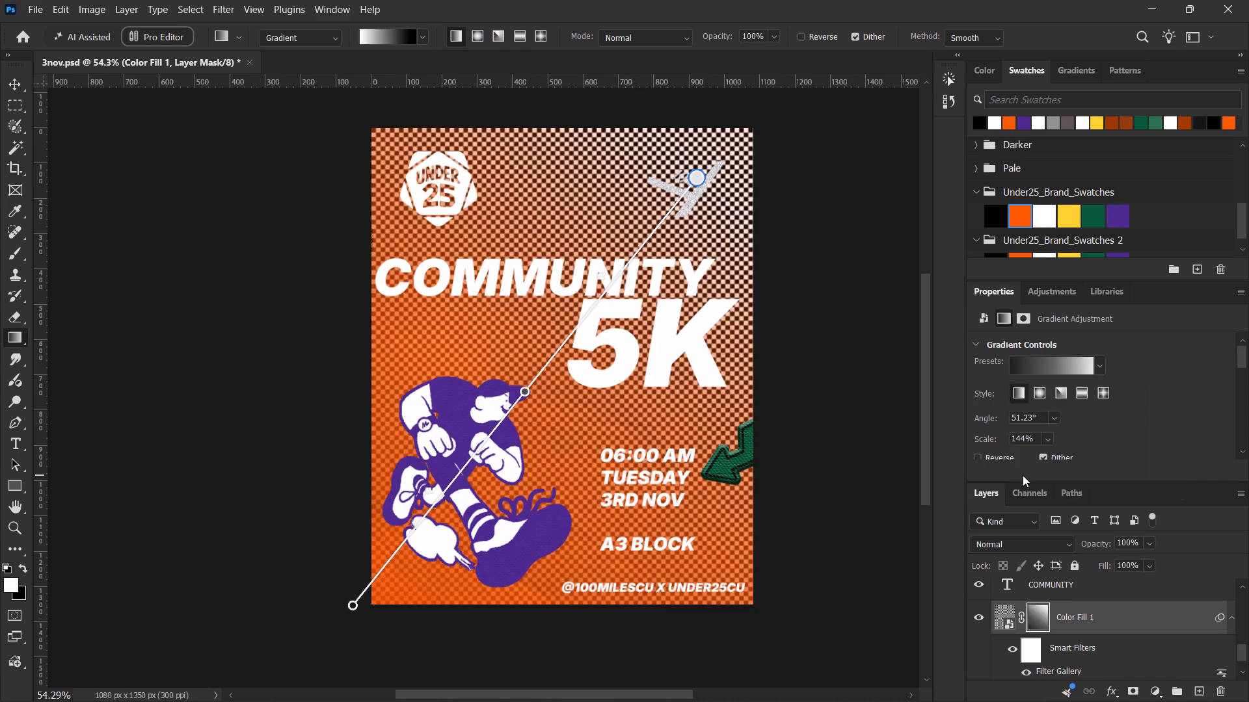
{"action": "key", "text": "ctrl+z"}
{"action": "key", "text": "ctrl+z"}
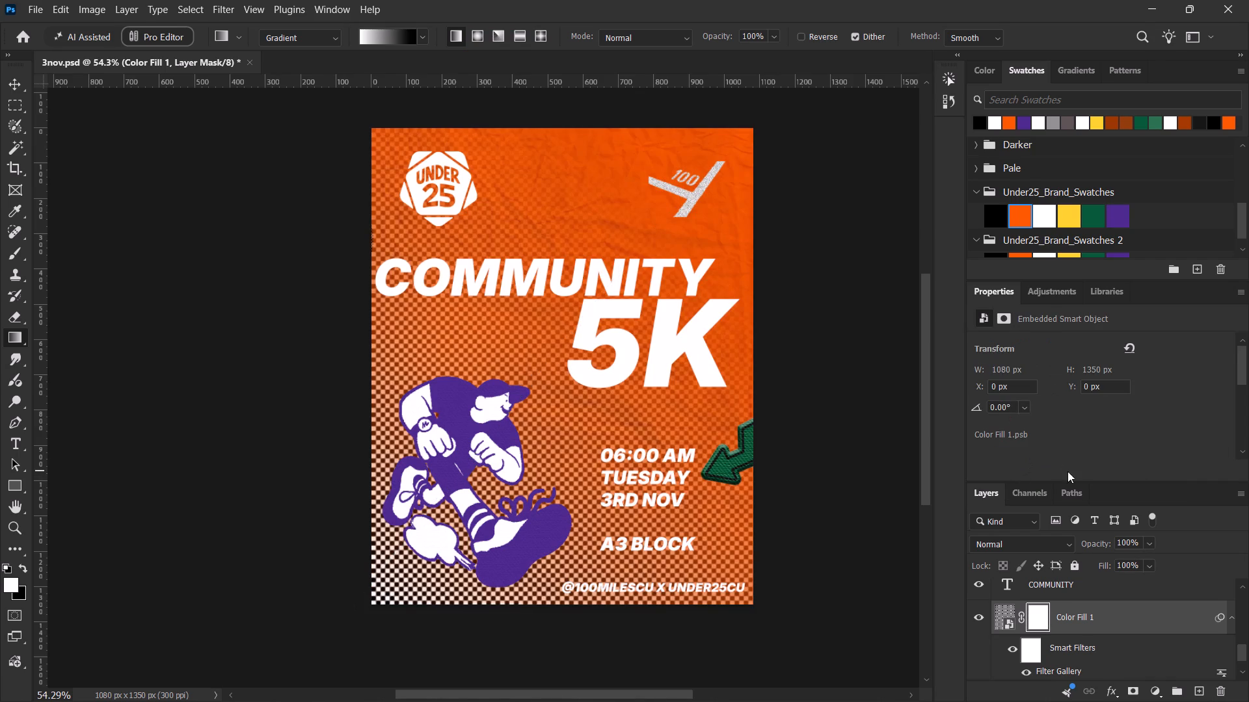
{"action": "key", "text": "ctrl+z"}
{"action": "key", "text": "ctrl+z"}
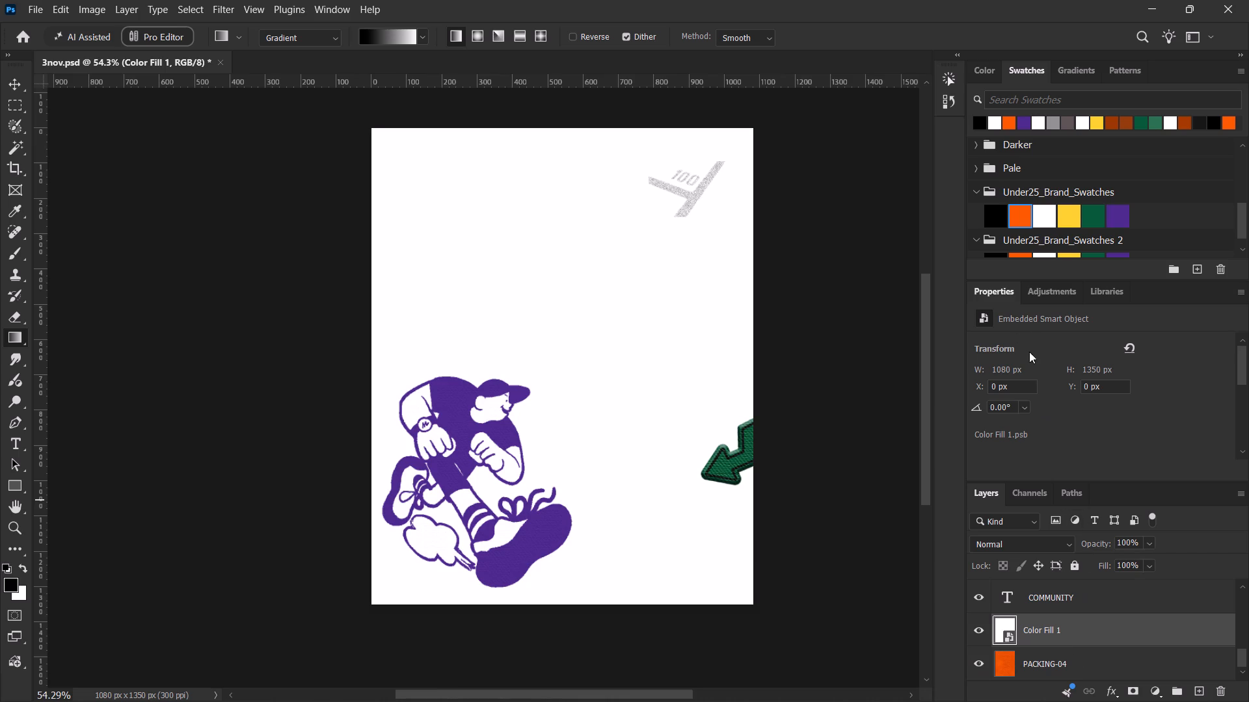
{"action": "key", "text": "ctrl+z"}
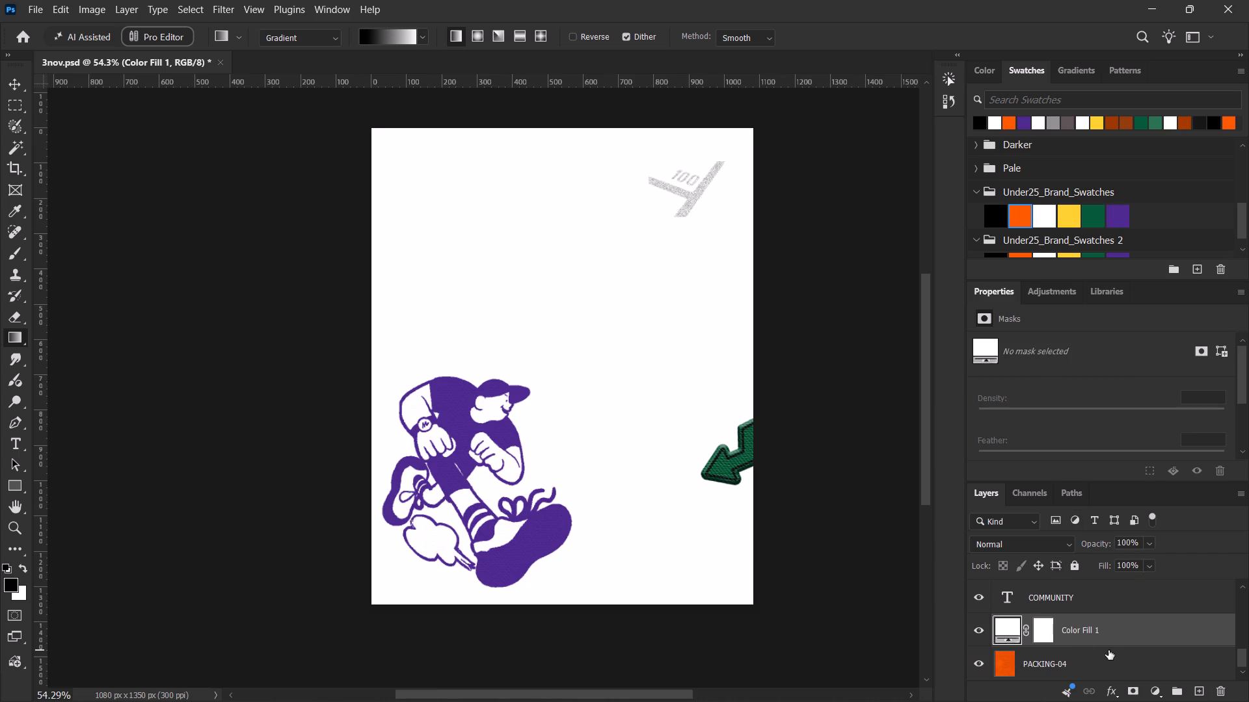
Change the Color Fill 1 layer's fill to the orange in Under25_Brand_Swatches.
{"action": "double_click", "coordinate": [1011, 628]}
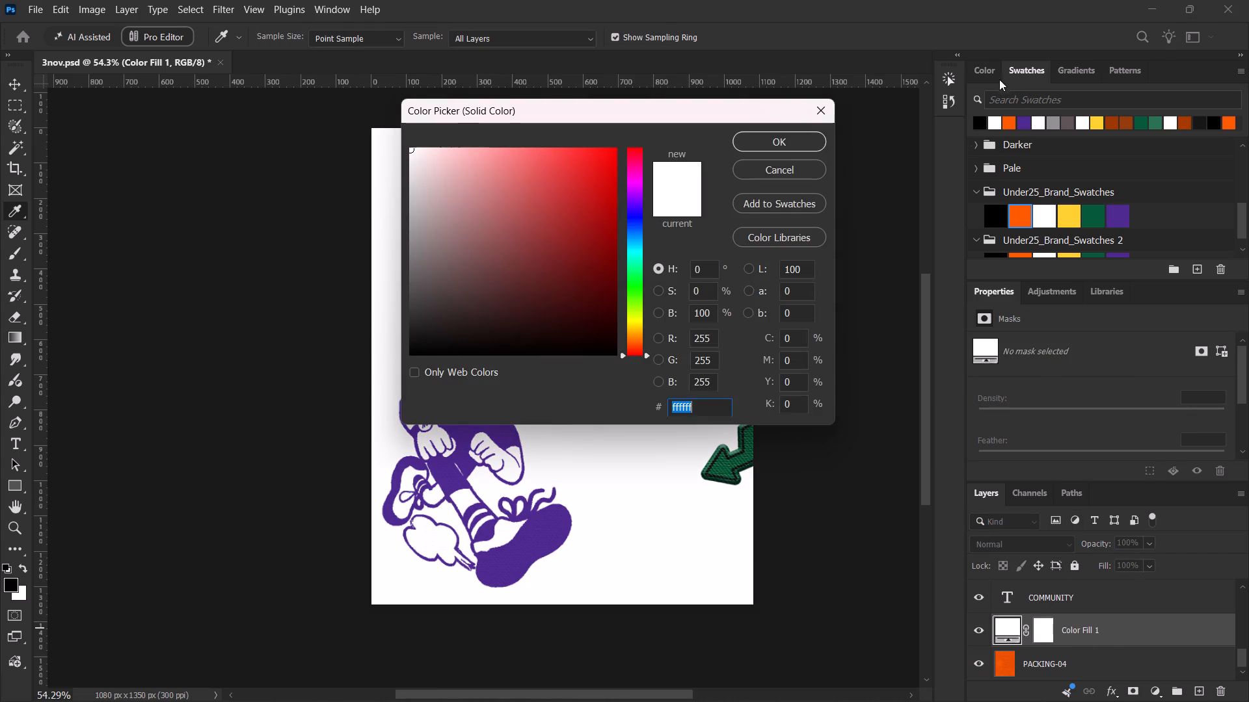
{"action": "left_click", "coordinate": [1023, 218]}
{"action": "left_click", "coordinate": [780, 140]}
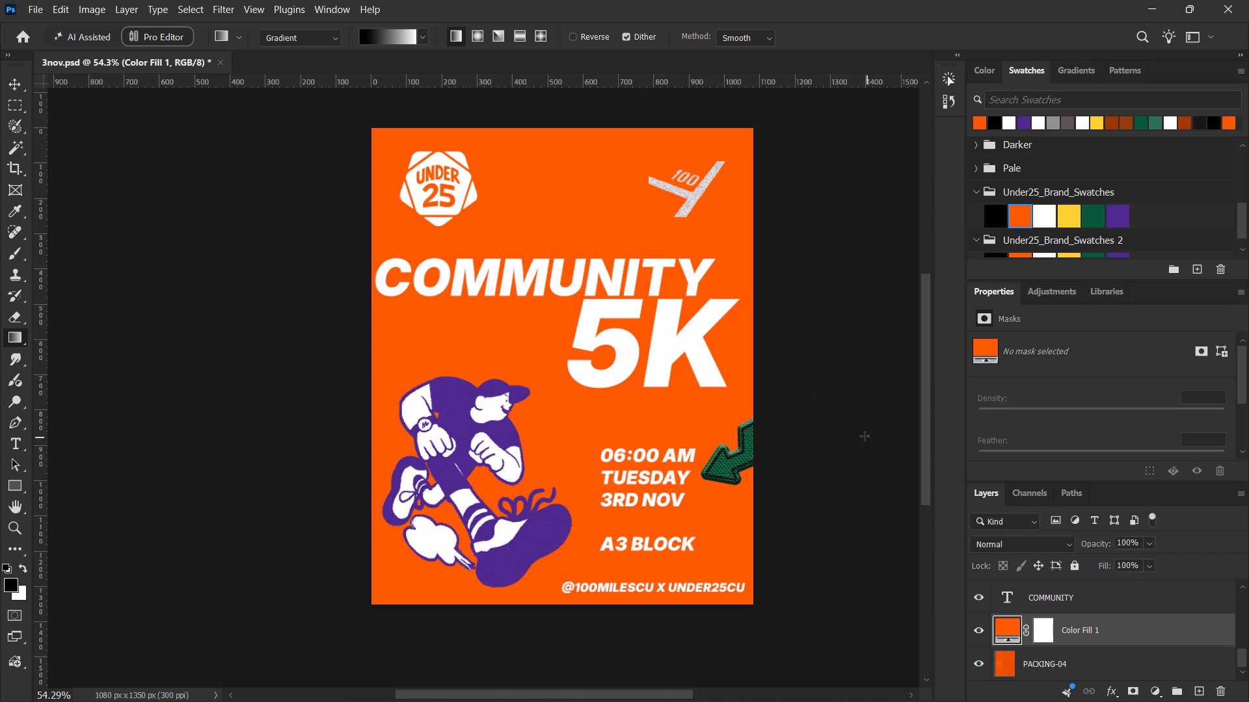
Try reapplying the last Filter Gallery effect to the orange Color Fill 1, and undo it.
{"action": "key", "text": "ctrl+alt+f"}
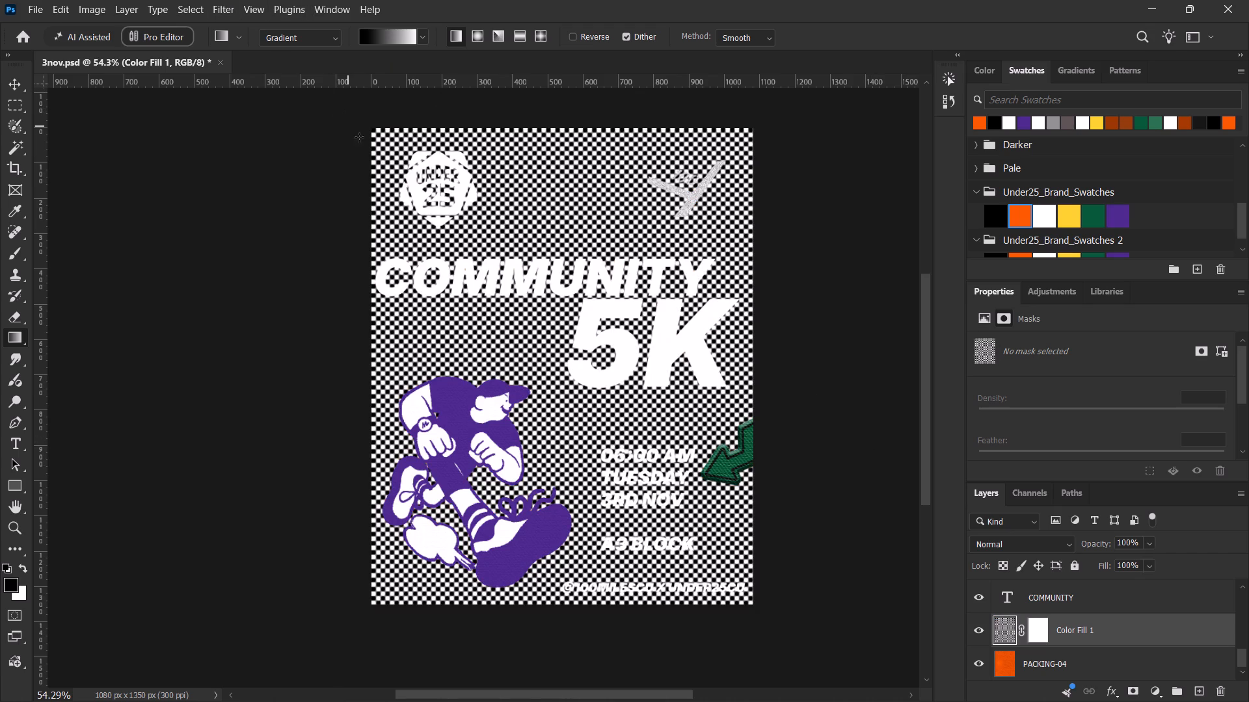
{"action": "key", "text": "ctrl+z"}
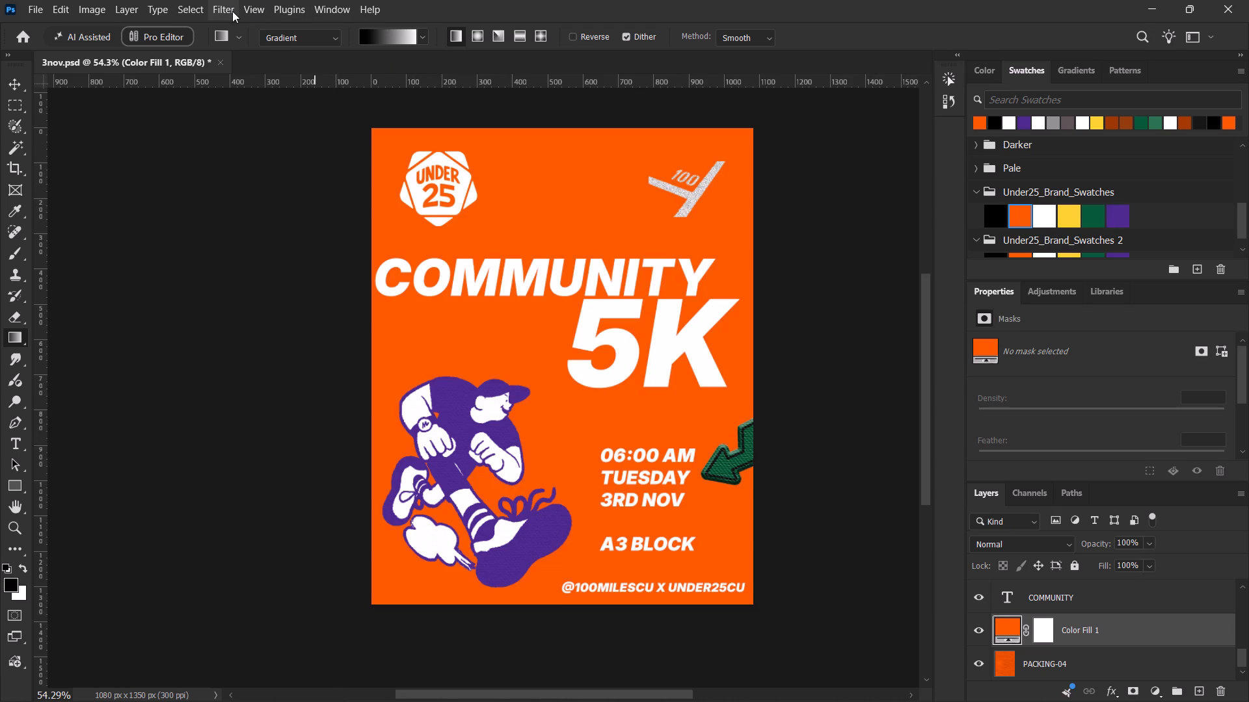
Set the foreground colour to the brand orange fe5a00.
{"action": "left_click", "coordinate": [8, 583]}
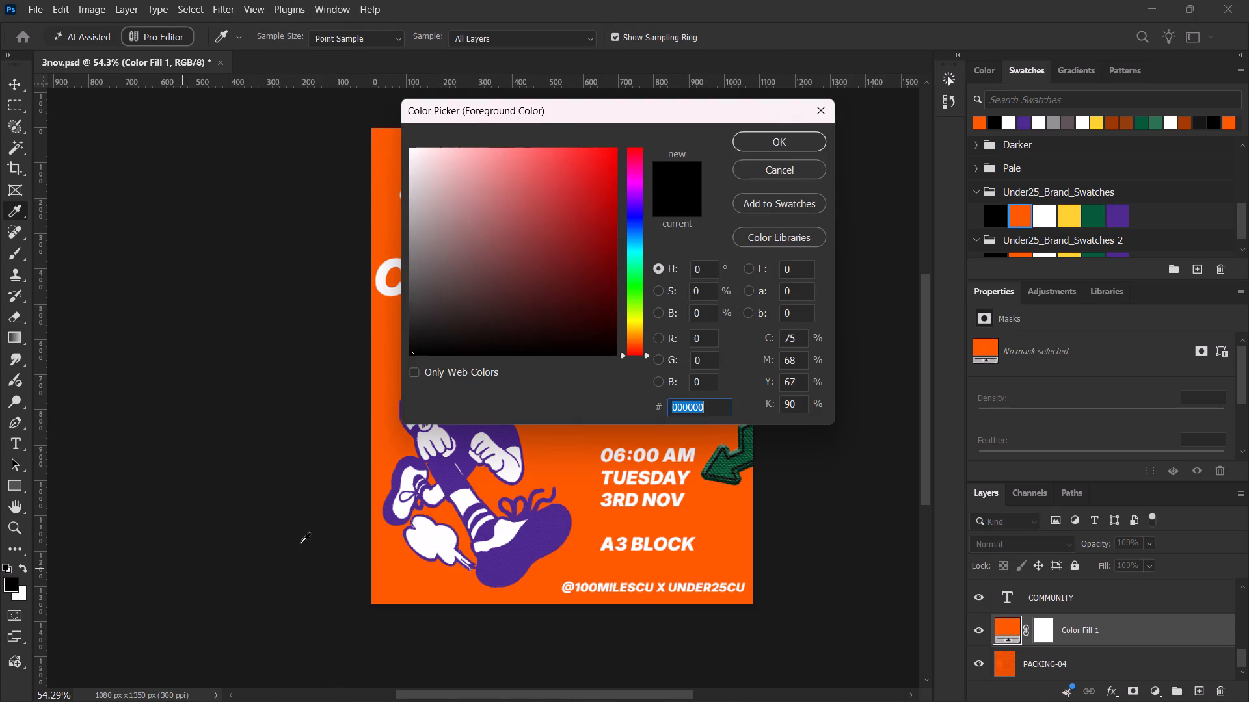
{"action": "left_click", "coordinate": [1027, 222]}
{"action": "left_click", "coordinate": [757, 144]}
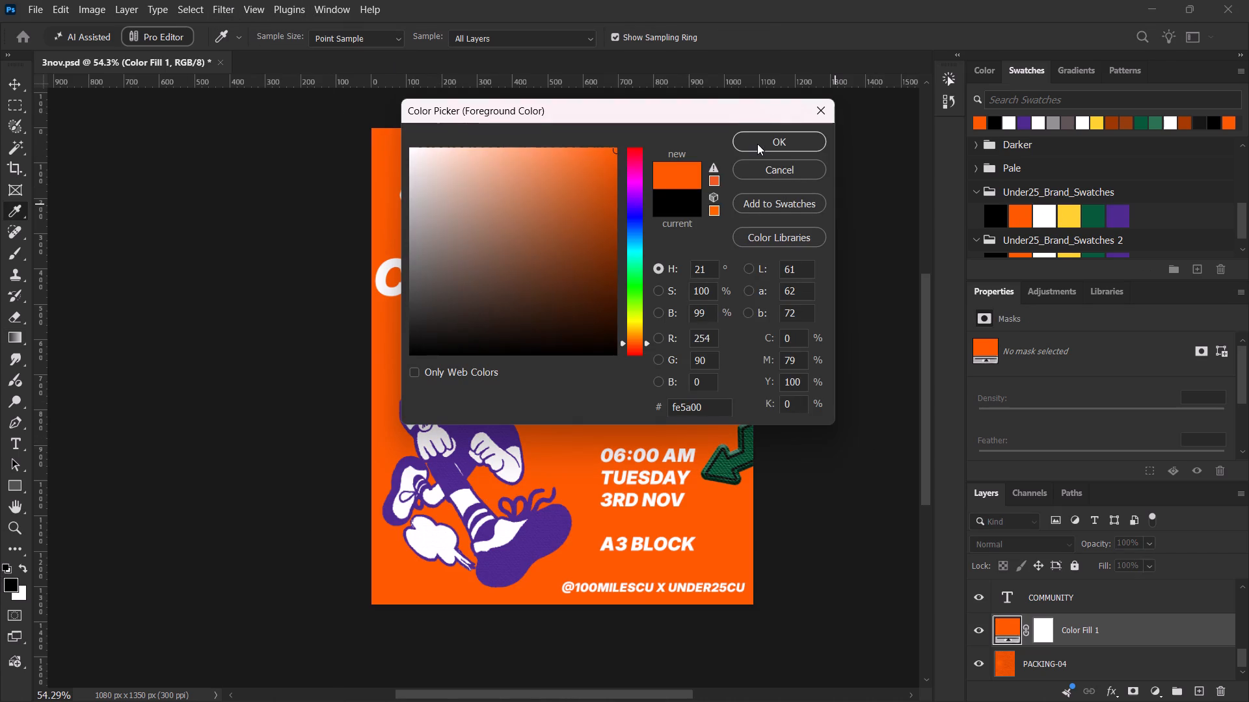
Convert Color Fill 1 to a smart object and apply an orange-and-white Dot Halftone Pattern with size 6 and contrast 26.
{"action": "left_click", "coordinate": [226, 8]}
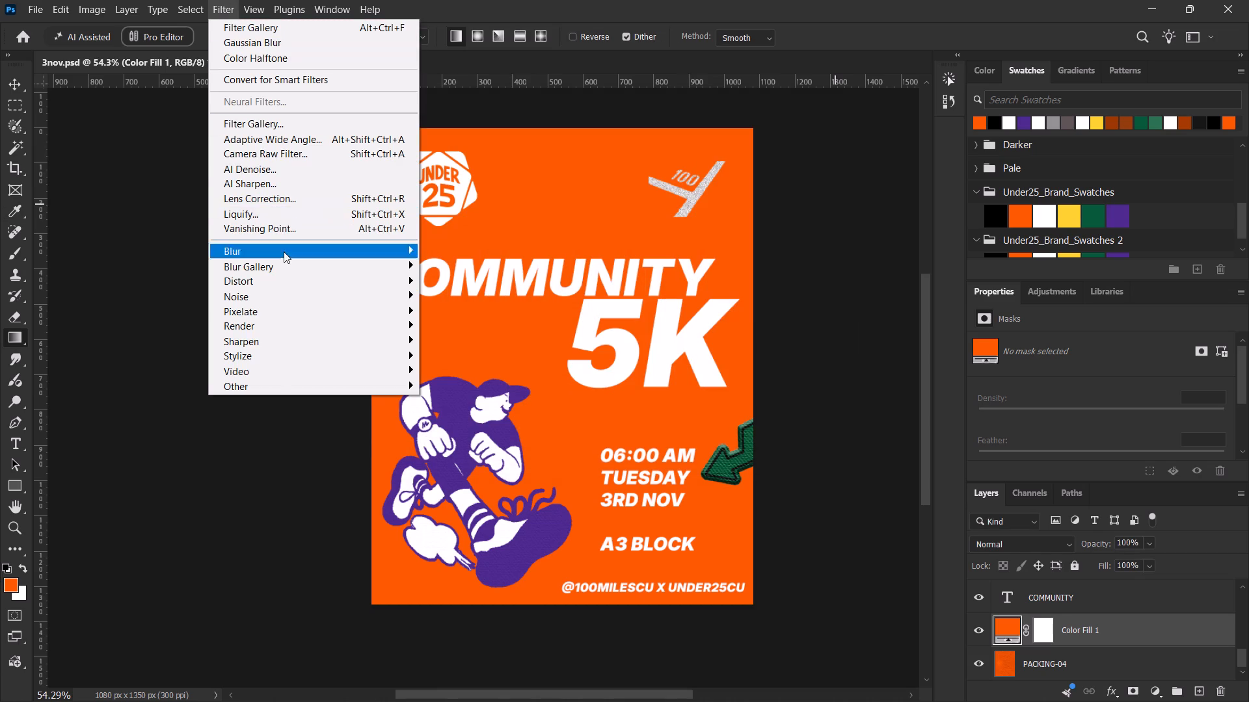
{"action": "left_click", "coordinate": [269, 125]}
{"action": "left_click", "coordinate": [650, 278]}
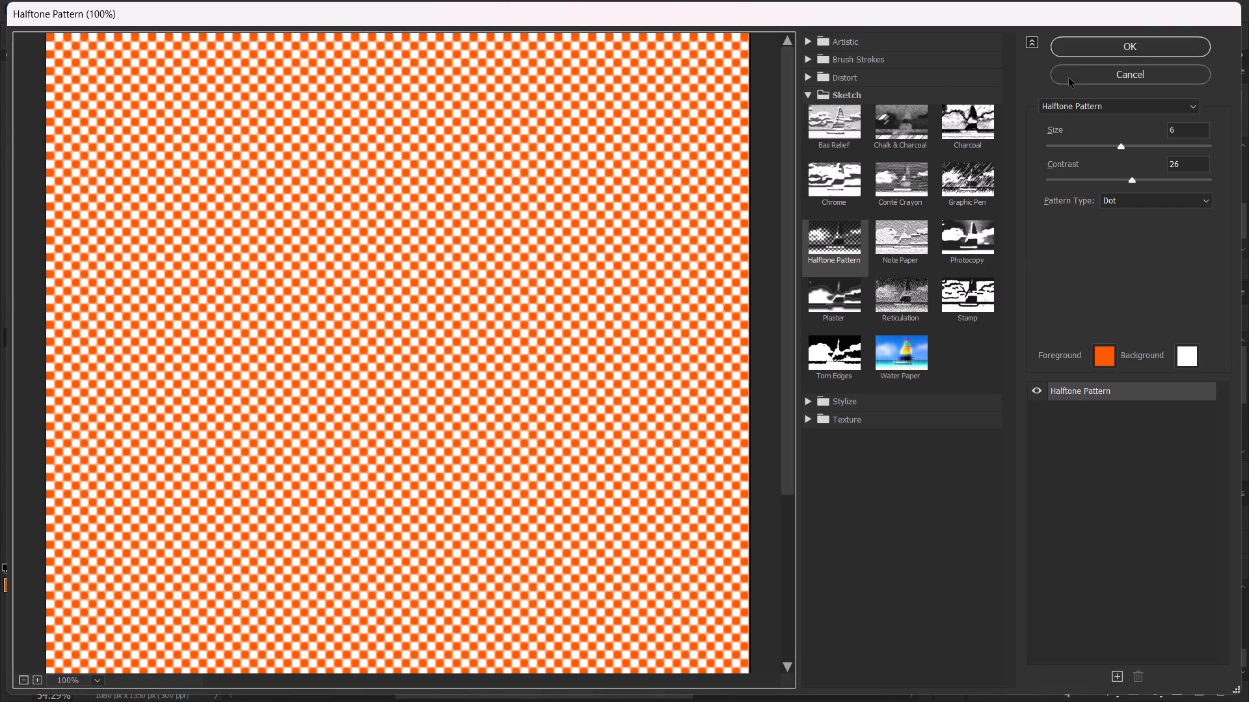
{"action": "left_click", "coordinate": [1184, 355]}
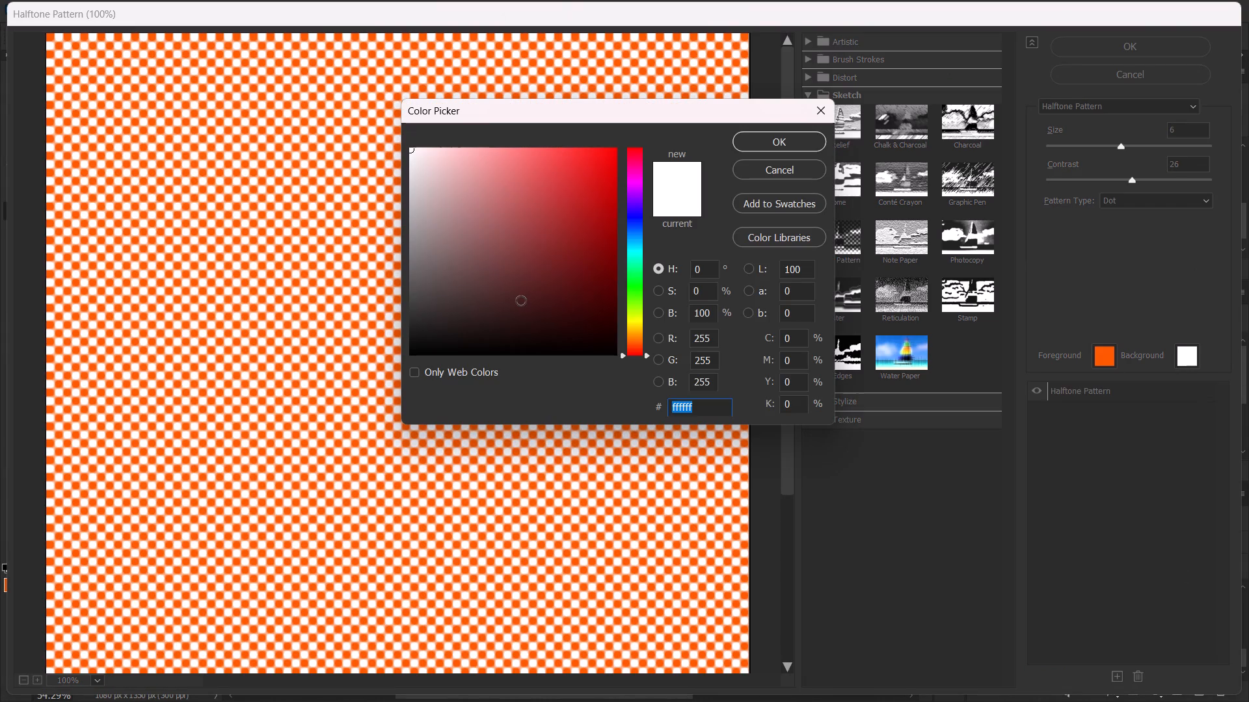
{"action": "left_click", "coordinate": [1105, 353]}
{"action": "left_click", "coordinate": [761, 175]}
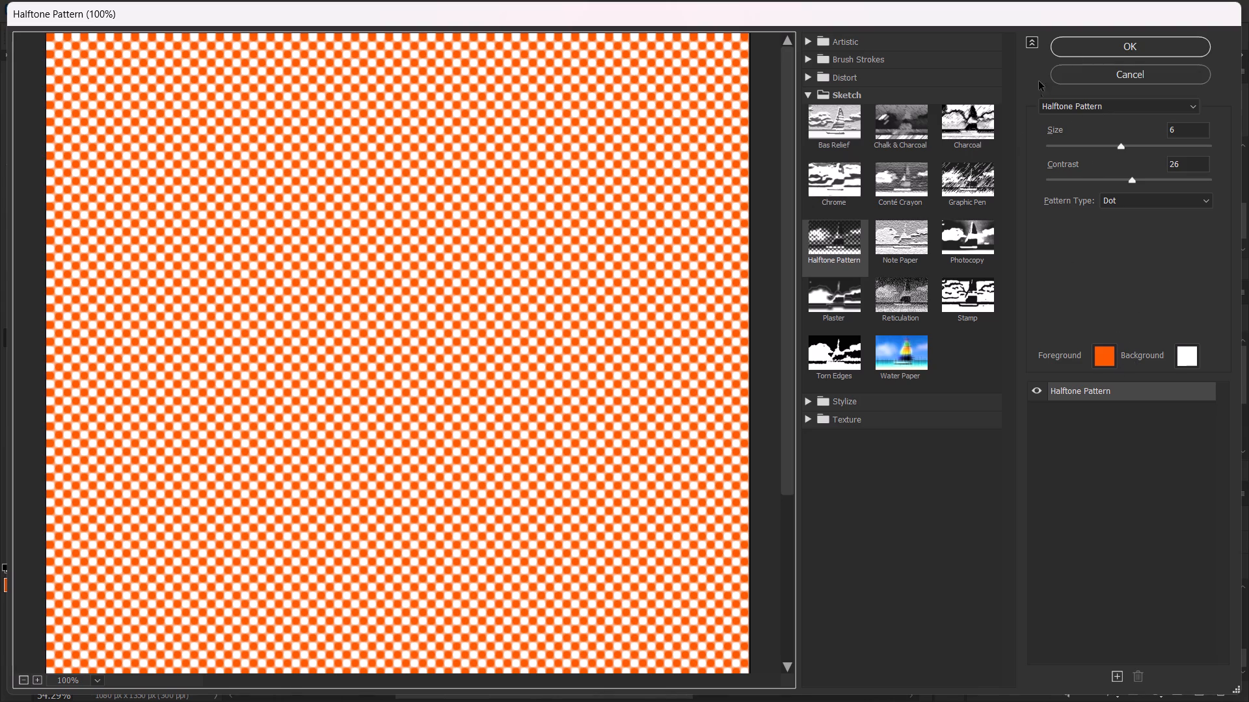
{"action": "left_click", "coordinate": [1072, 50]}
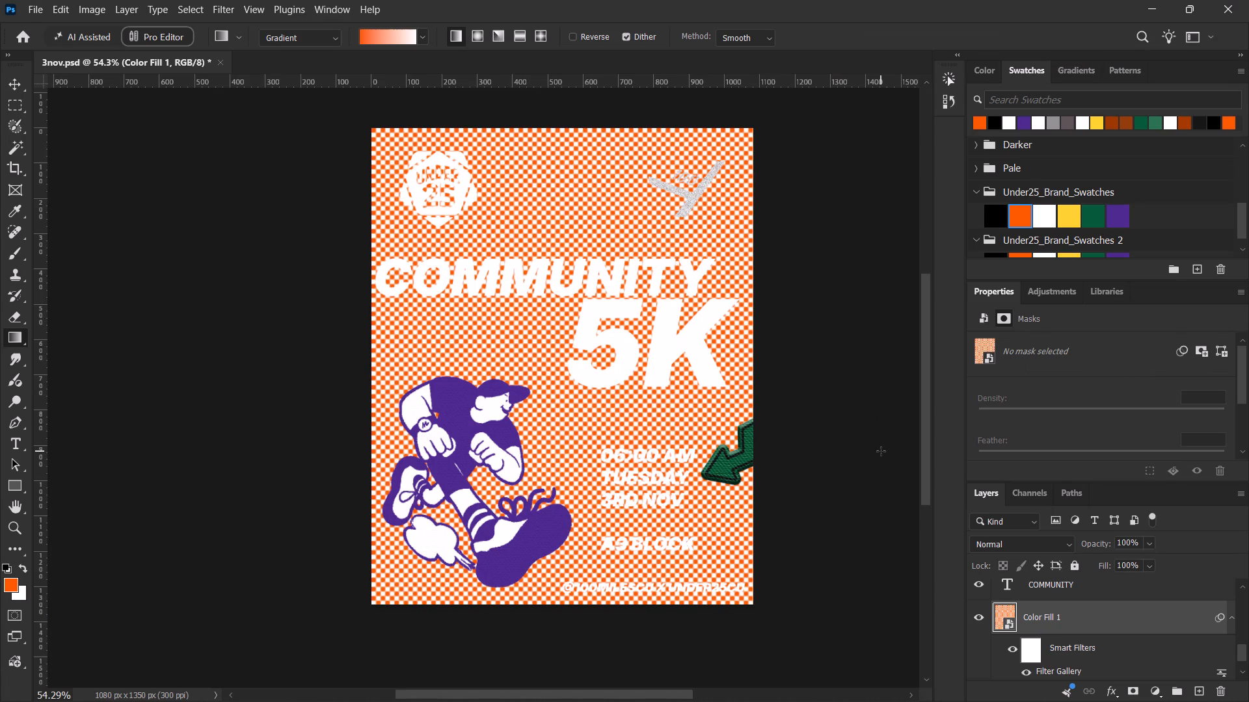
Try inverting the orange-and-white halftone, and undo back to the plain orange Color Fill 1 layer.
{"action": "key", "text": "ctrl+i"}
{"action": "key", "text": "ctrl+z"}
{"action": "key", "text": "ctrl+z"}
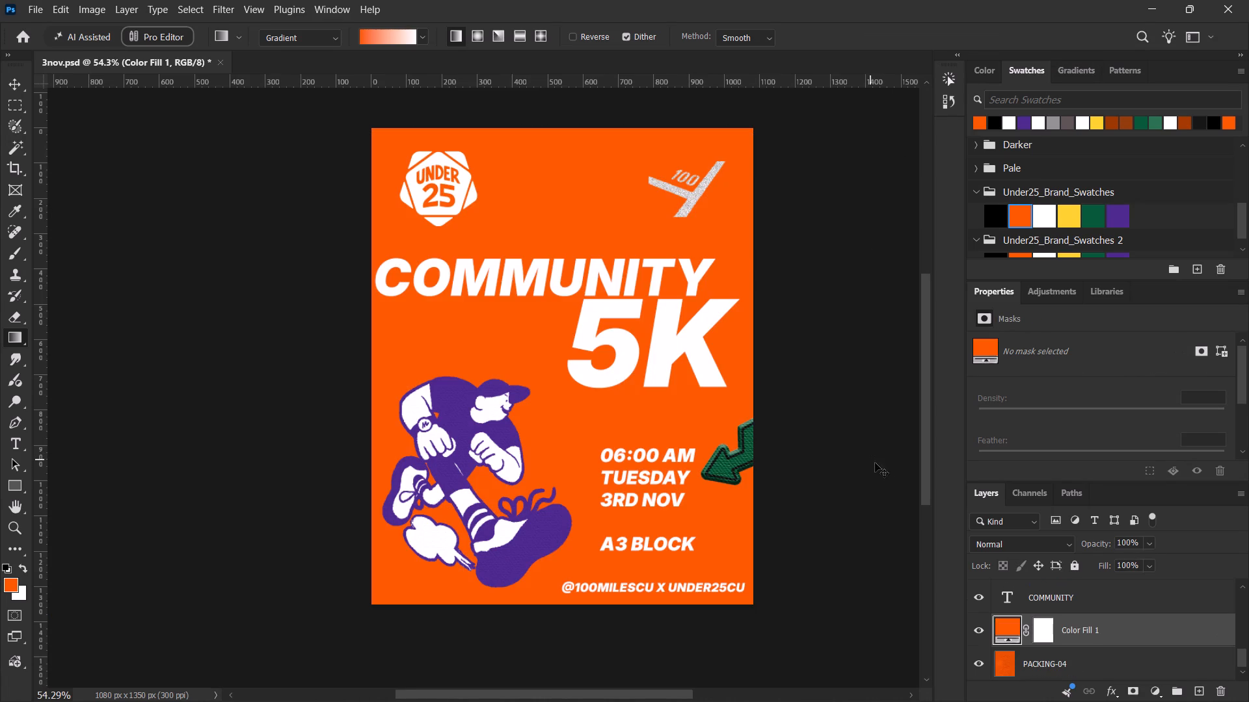
Set the background colour to black 000000 and apply a Dot Halftone Pattern, size 6 and contrast 26, to Color Fill 1 as a smart object.
{"action": "left_click", "coordinate": [21, 595]}
{"action": "left_click", "coordinate": [1000, 216]}
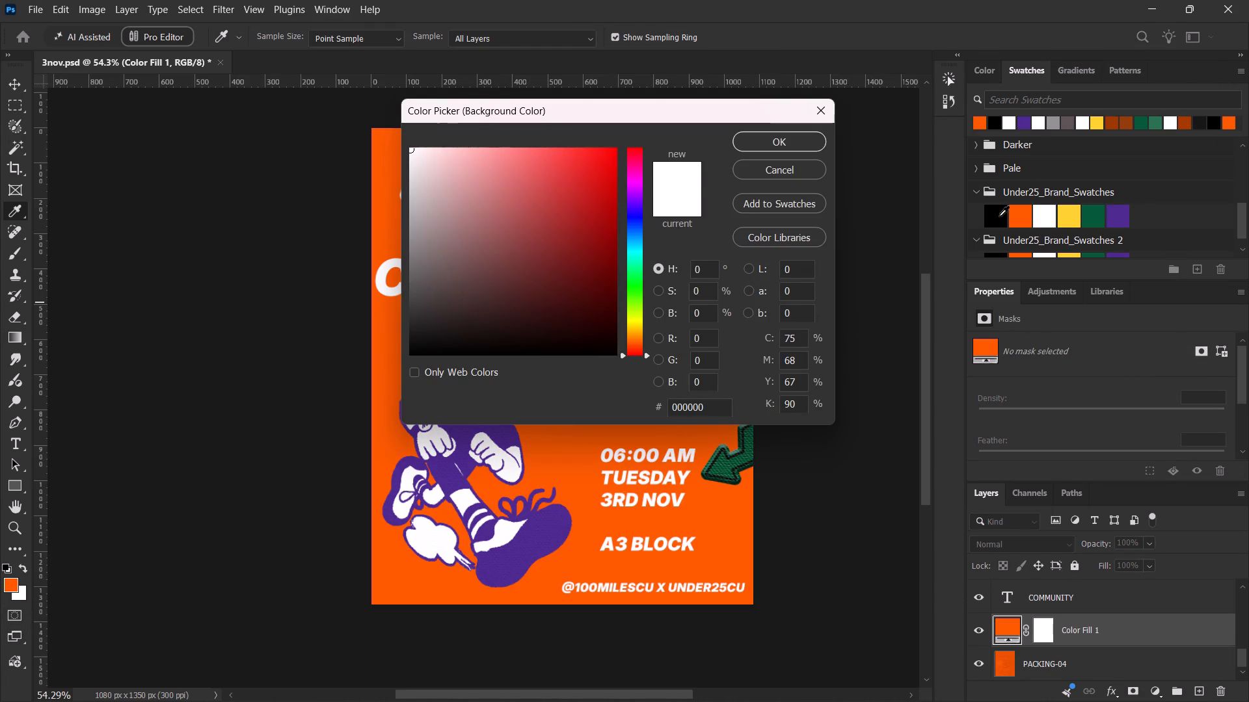
{"action": "left_click", "coordinate": [762, 142]}
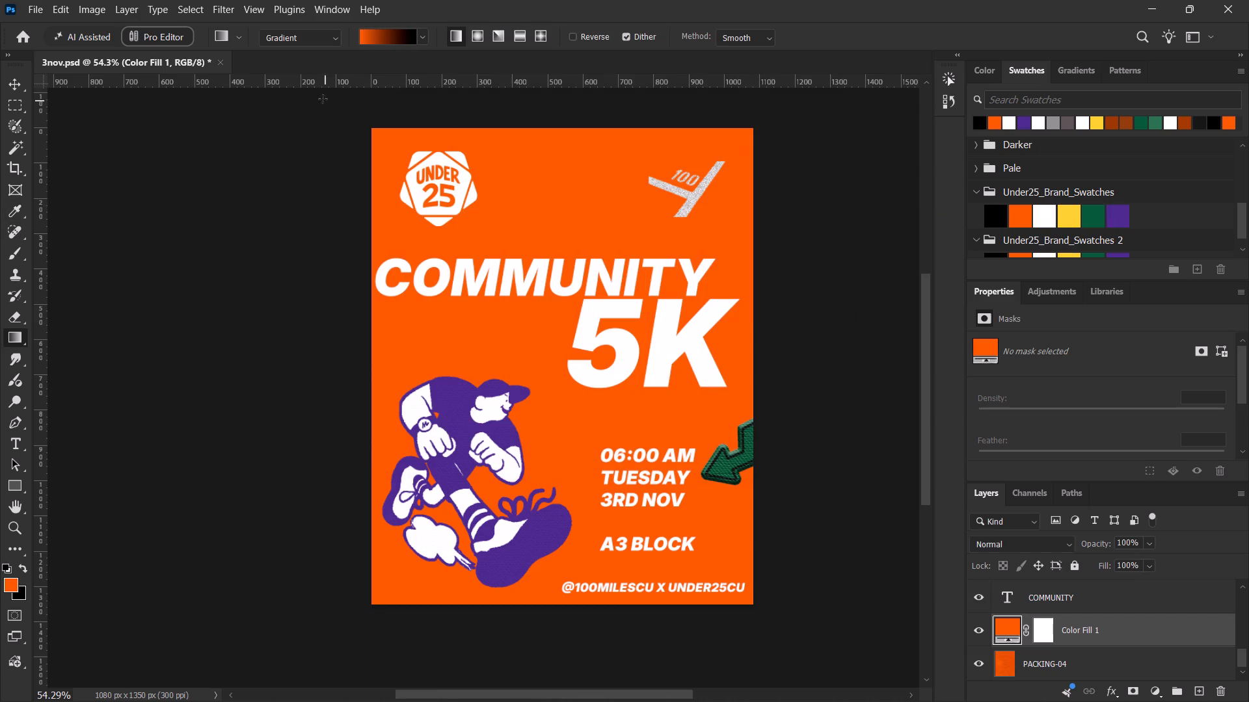
{"action": "left_click", "coordinate": [223, 13]}
{"action": "left_click", "coordinate": [266, 125]}
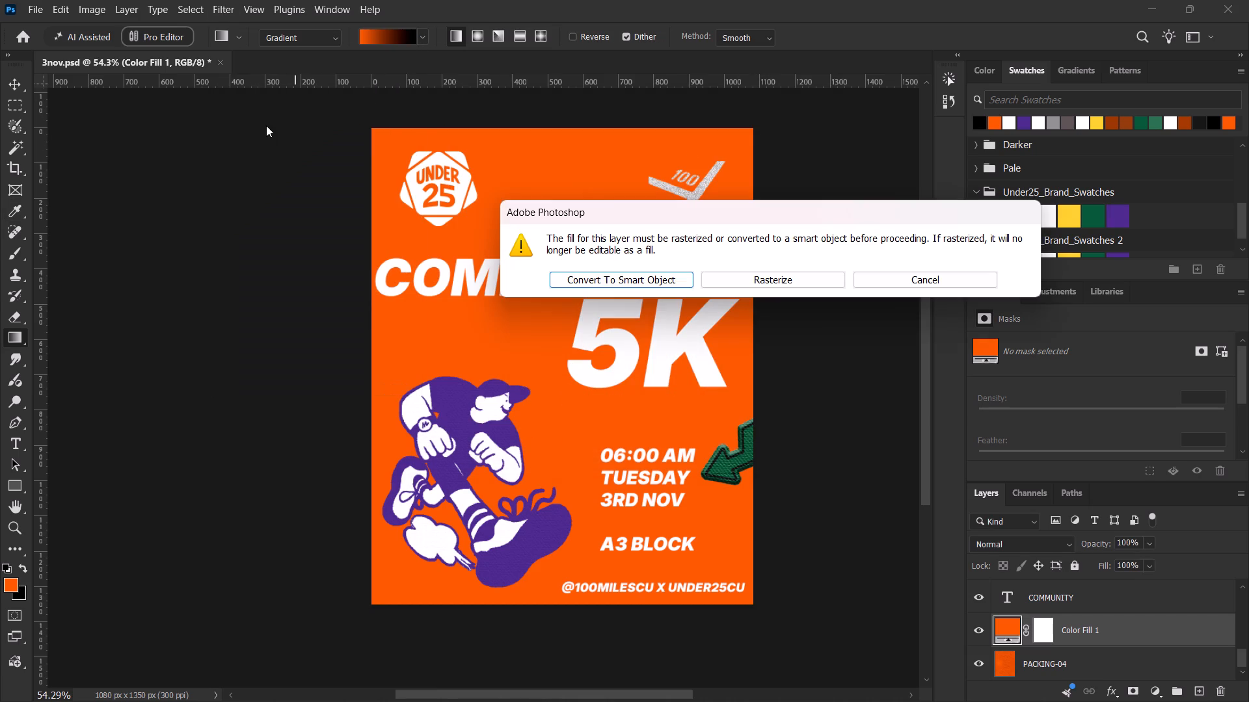
{"action": "left_click", "coordinate": [640, 275]}
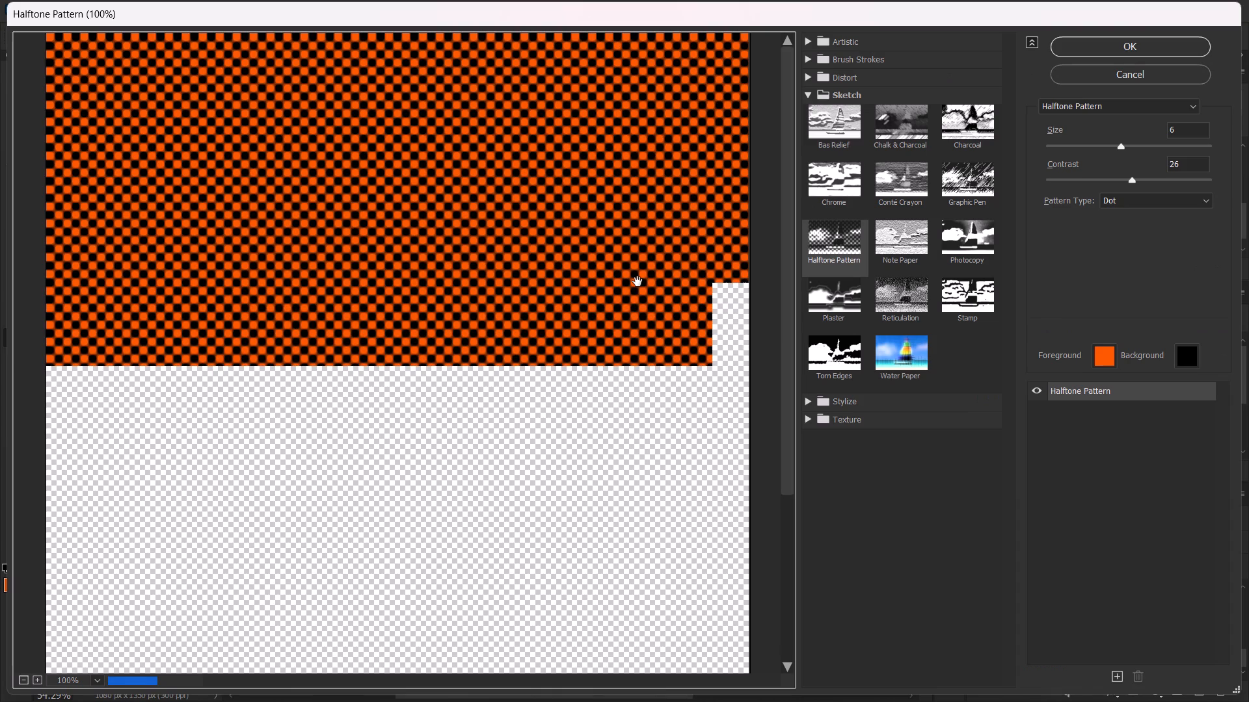
{"action": "left_click", "coordinate": [1077, 36]}
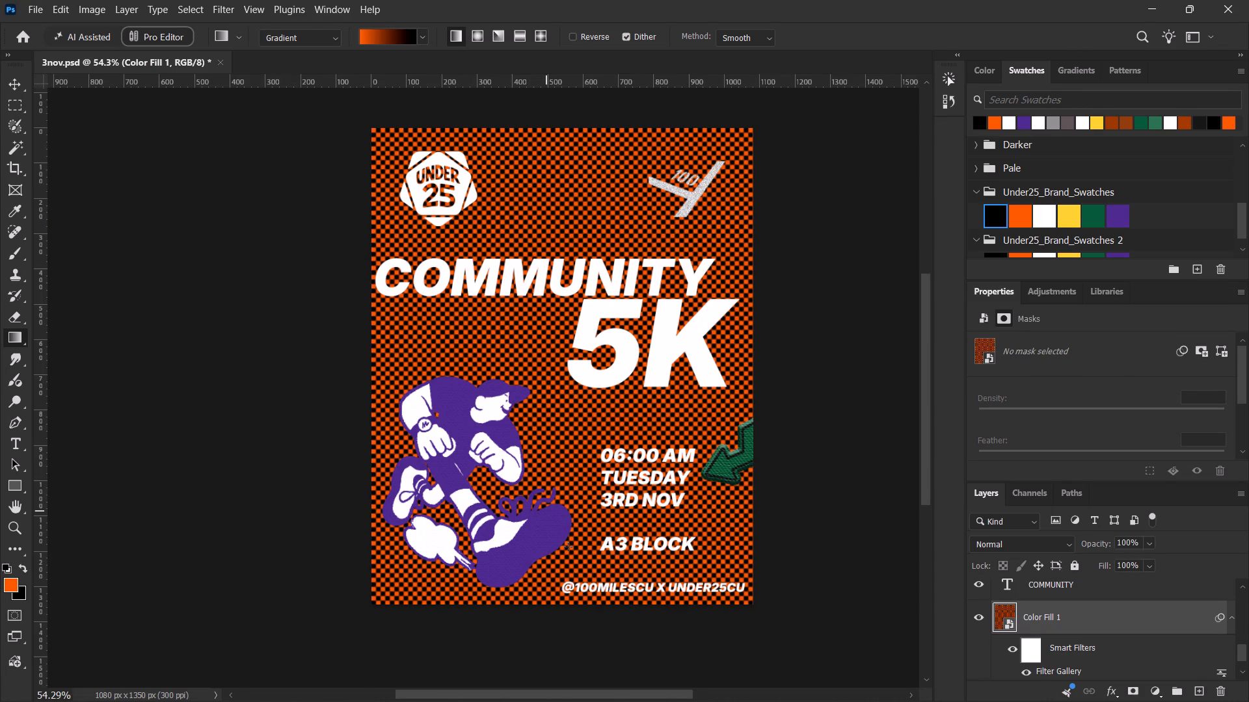
Add a layer mask to the orange-and-black halftone layer Color Fill 1.
{"action": "left_click", "coordinate": [1133, 686]}
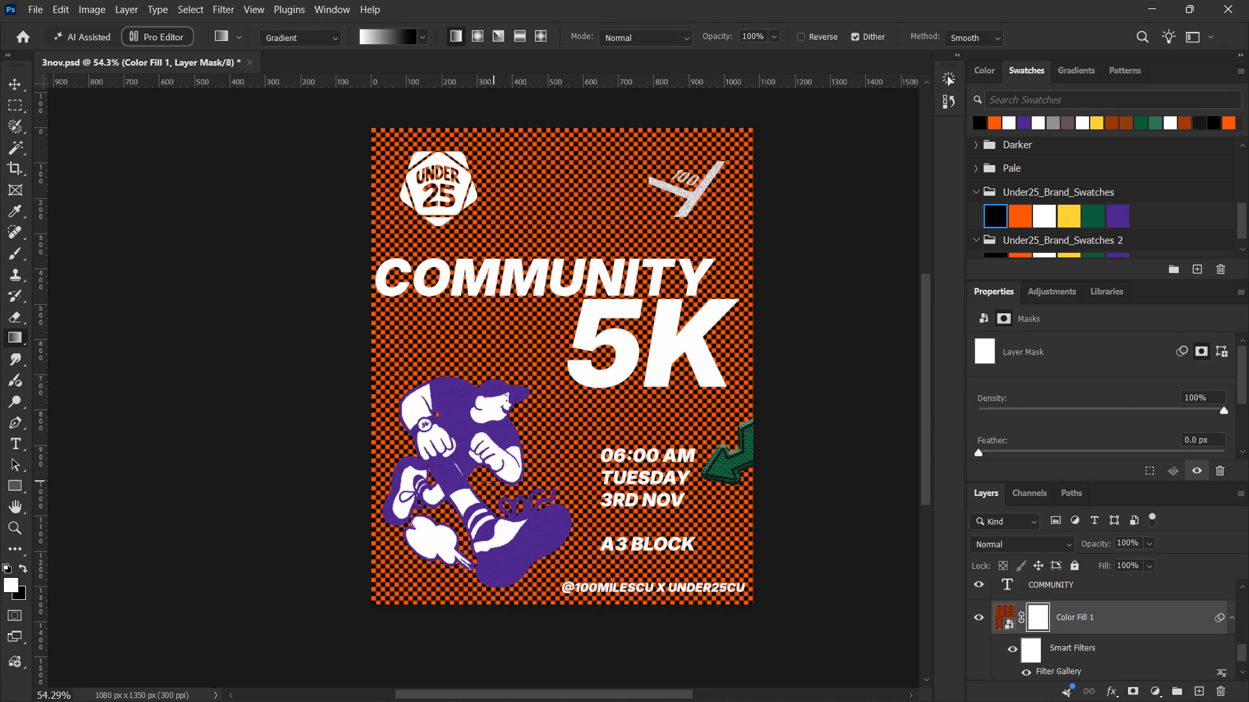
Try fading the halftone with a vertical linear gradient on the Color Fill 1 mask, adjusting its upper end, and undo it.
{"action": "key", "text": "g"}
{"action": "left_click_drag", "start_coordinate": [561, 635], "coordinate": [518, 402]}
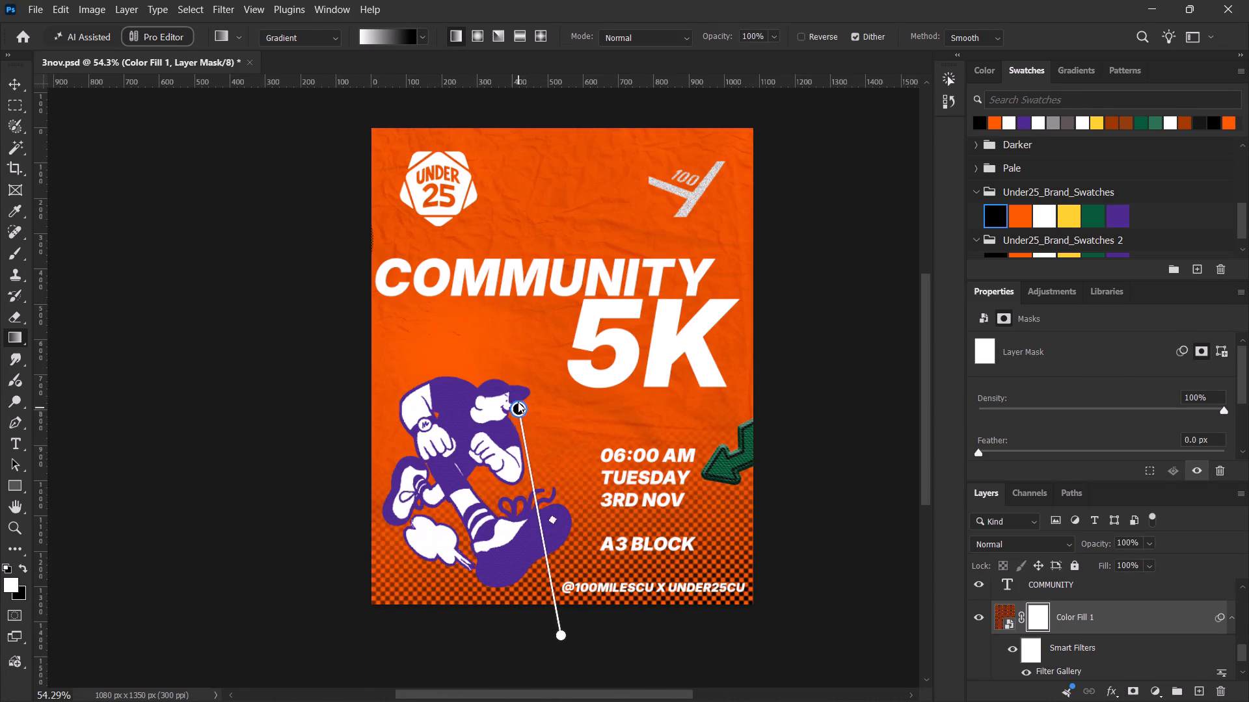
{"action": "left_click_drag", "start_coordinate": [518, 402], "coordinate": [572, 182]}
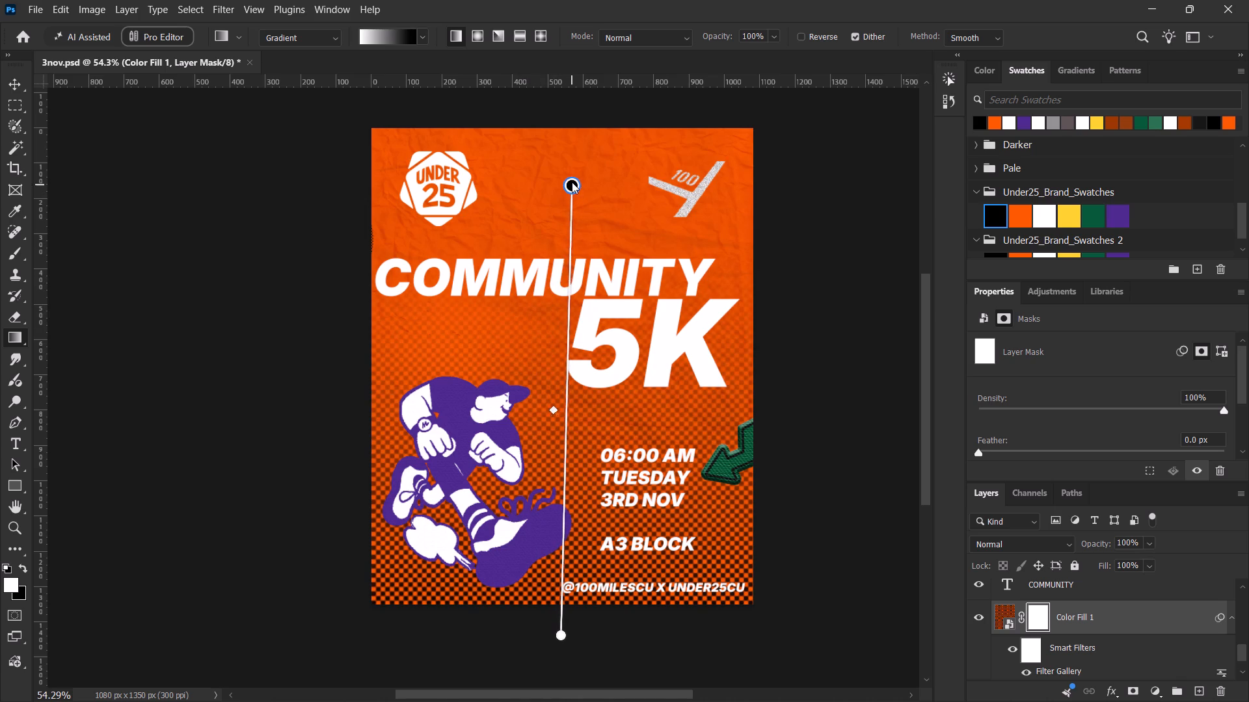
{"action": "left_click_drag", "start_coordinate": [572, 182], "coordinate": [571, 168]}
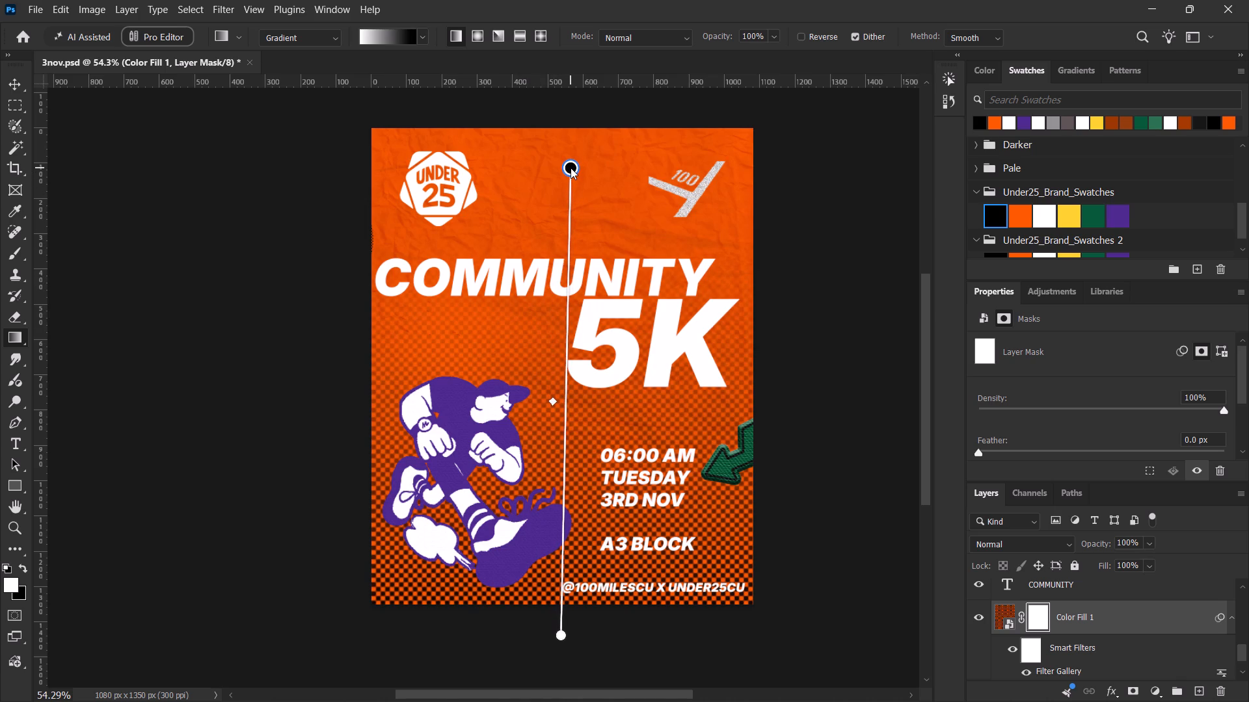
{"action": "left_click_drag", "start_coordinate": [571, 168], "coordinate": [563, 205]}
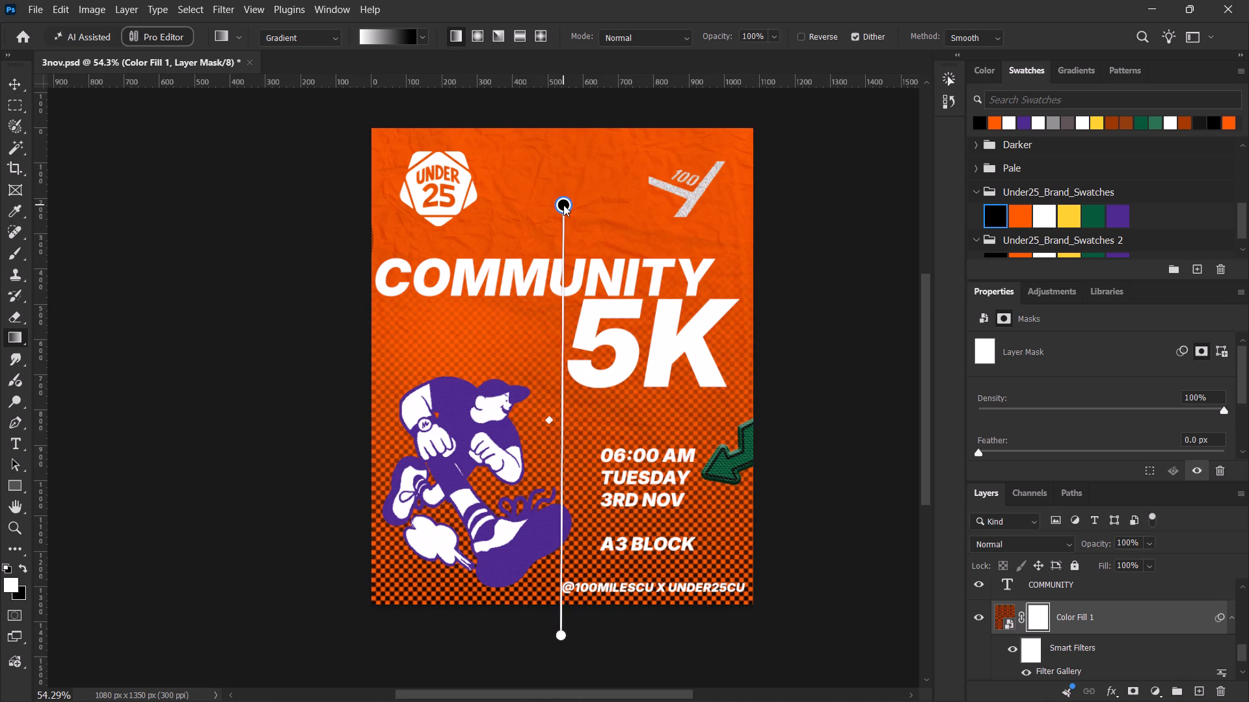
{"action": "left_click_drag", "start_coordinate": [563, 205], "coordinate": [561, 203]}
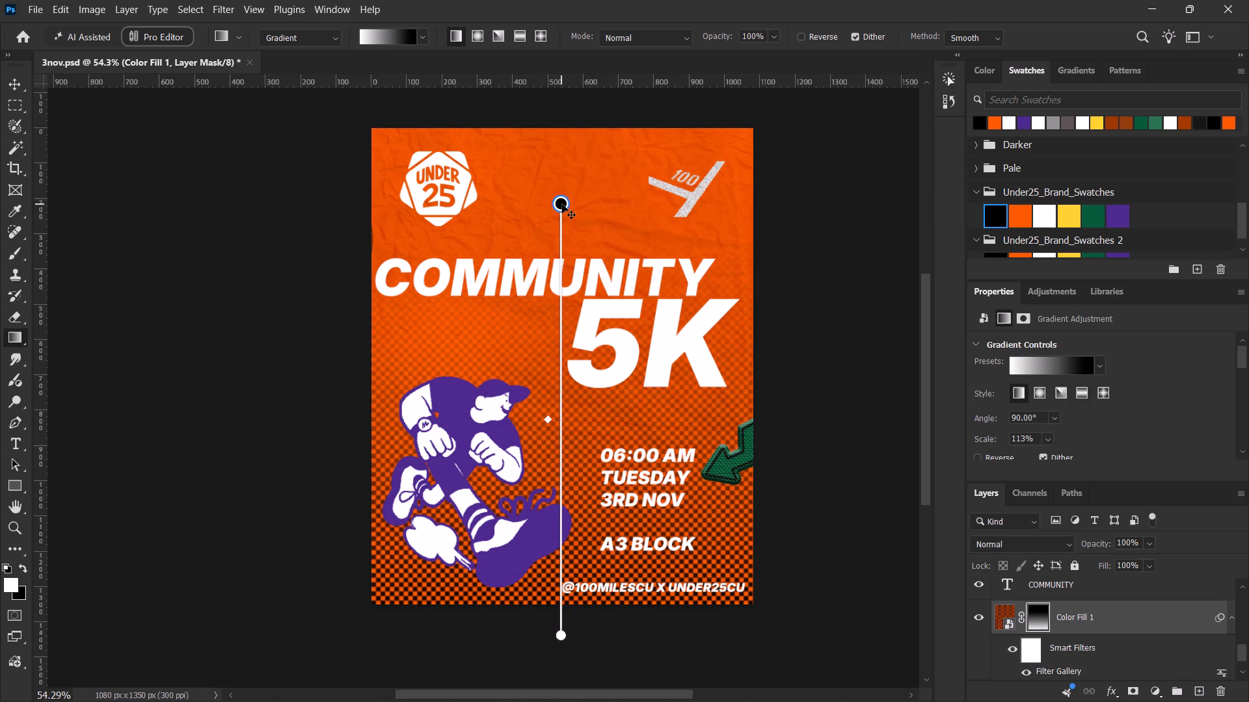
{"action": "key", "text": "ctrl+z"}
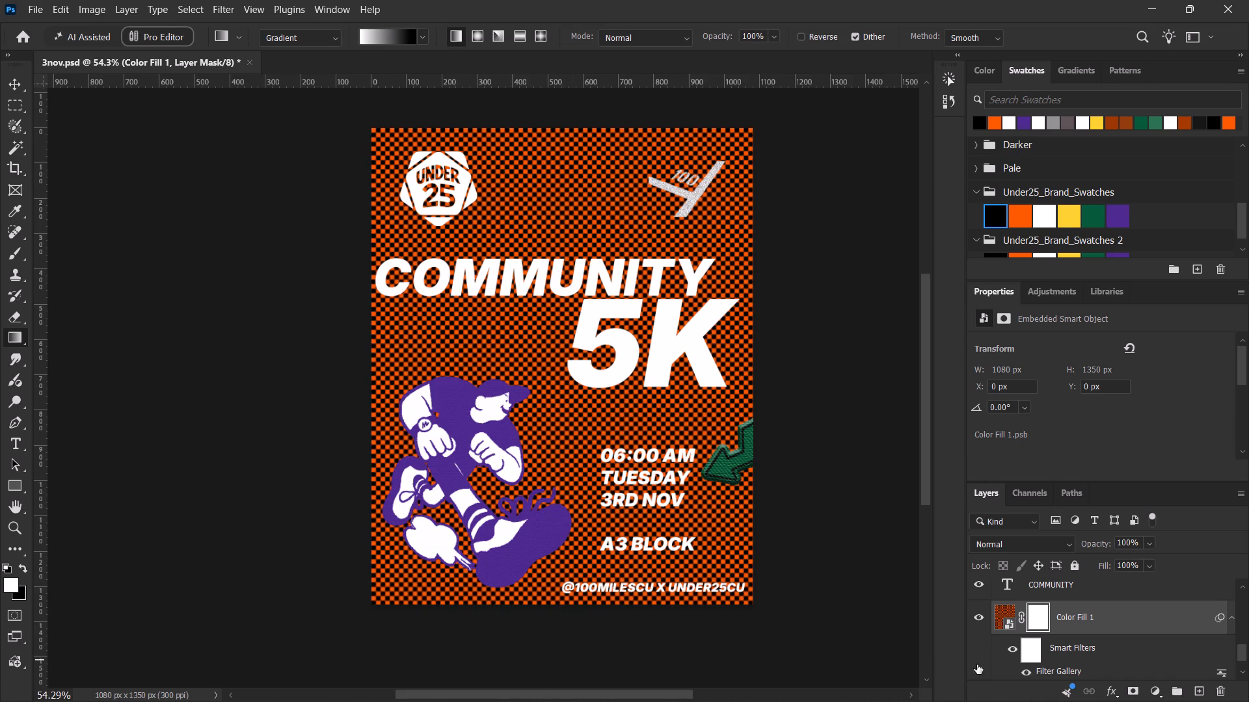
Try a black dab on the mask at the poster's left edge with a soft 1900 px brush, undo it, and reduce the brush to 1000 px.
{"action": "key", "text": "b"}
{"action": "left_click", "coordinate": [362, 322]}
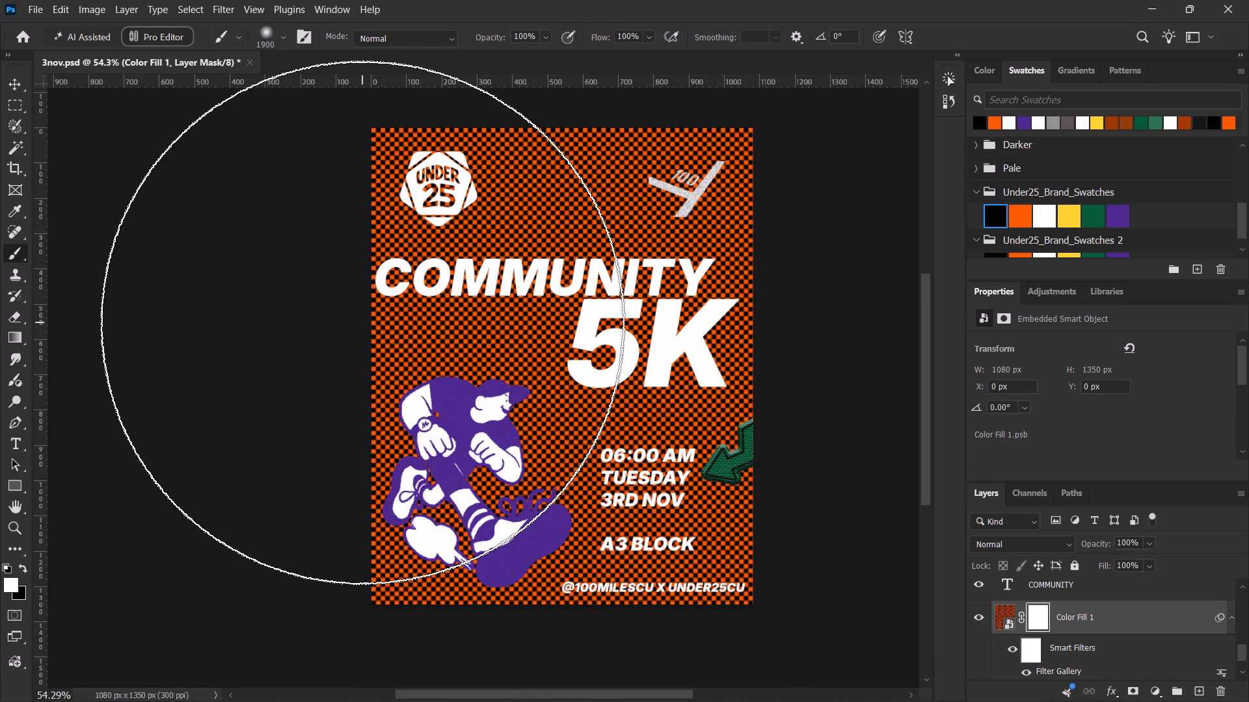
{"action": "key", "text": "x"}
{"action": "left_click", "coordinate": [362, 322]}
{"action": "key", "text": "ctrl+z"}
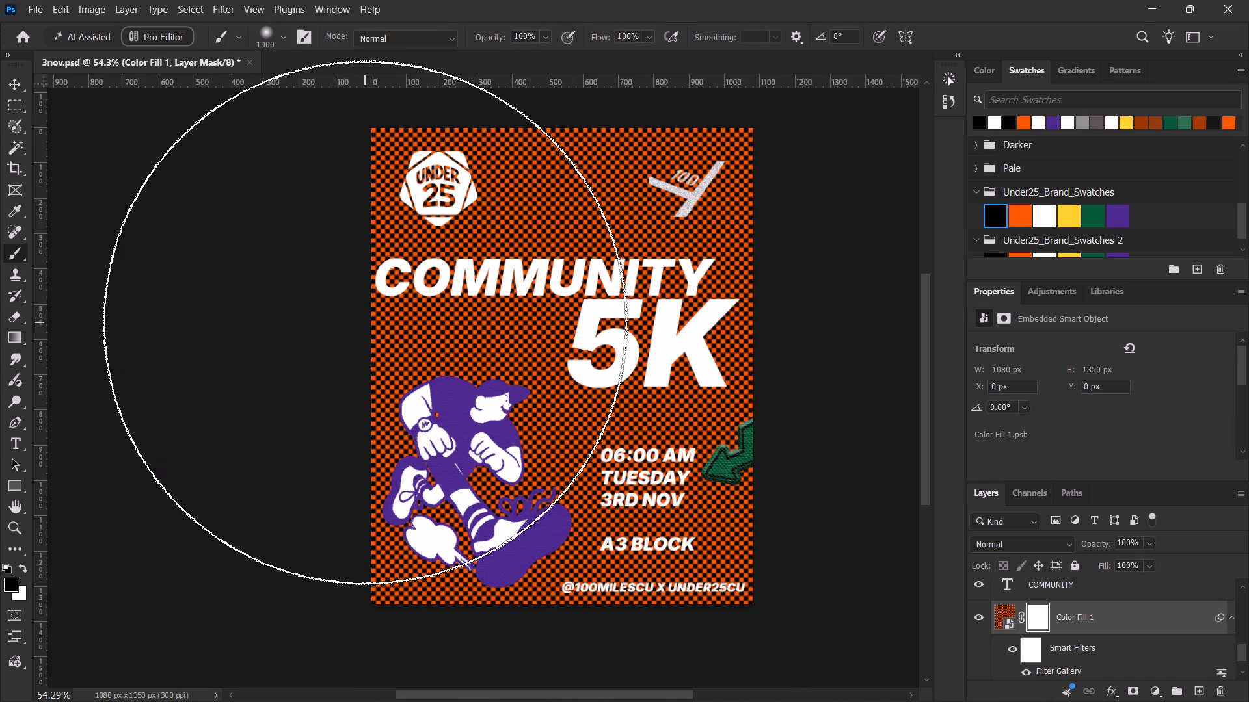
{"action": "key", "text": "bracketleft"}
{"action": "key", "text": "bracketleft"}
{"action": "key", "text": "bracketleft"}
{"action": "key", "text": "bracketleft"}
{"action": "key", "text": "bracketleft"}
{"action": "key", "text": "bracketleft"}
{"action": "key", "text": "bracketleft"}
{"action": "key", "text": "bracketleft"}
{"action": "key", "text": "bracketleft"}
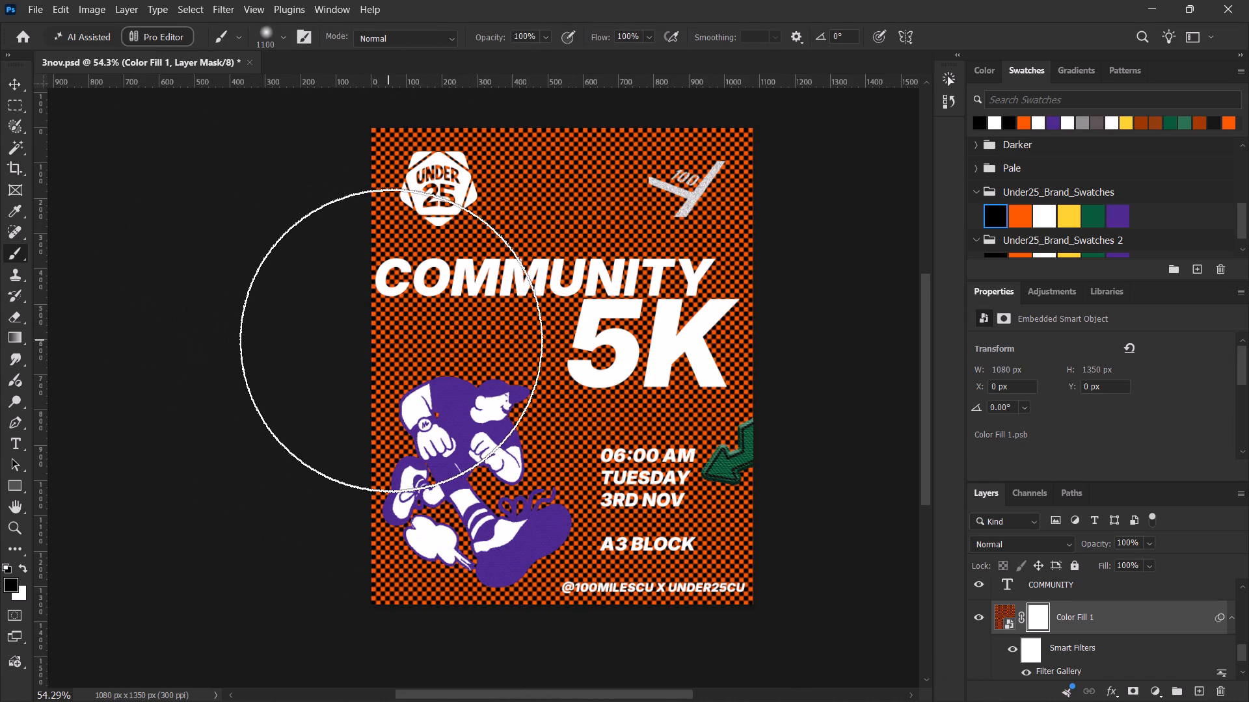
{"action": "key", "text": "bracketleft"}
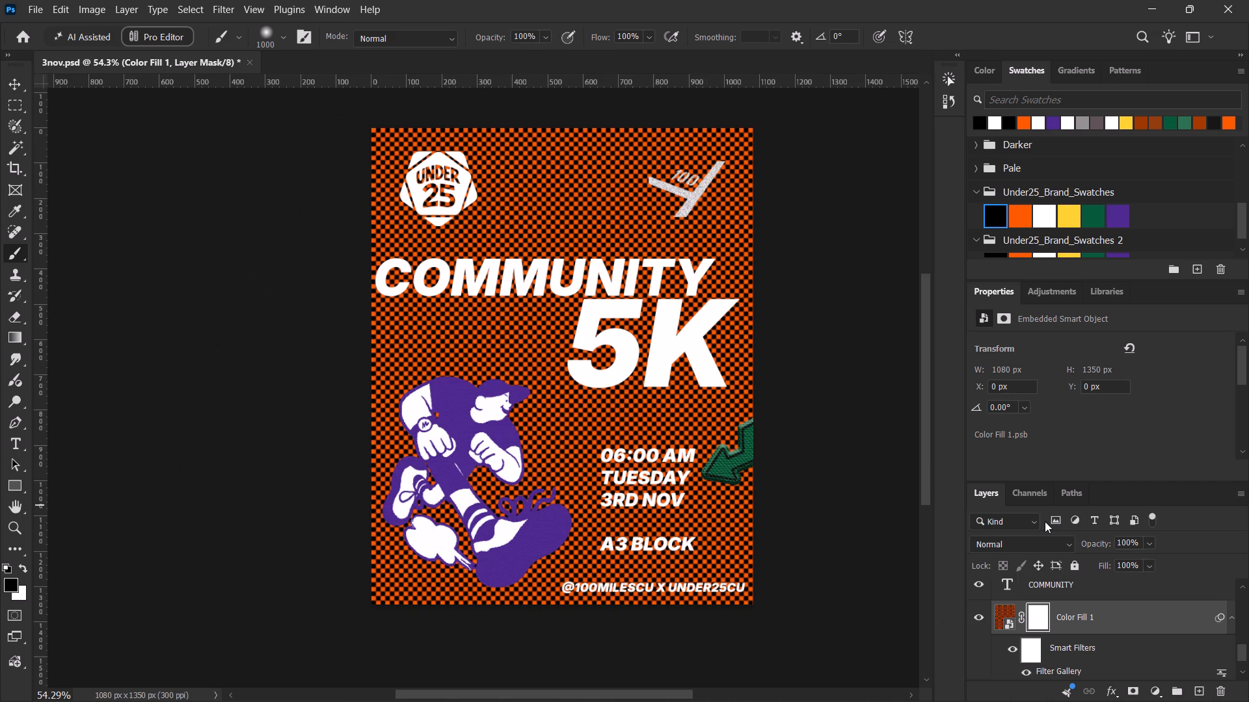
Replace the white layer mask on Color Fill 1 with a black mask that hides the halftone.
{"action": "key", "text": "Delete"}
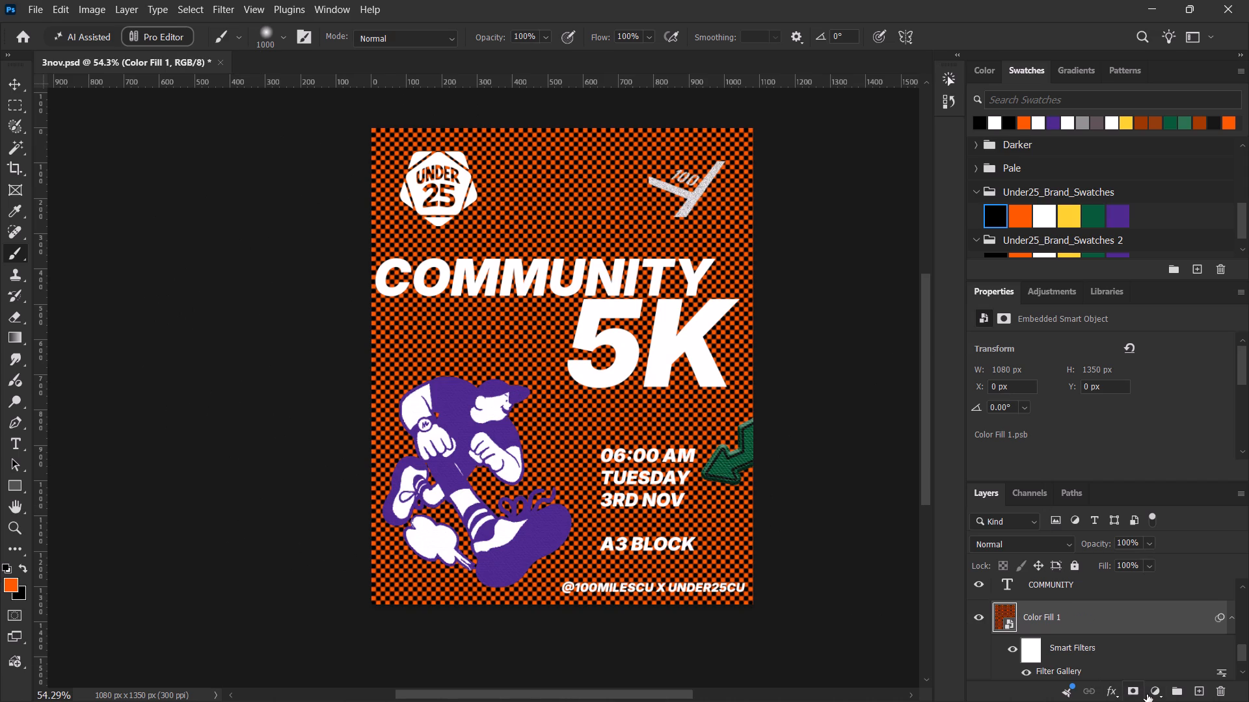
{"action": "left_click", "coordinate": [1141, 692], "text": "alt"}
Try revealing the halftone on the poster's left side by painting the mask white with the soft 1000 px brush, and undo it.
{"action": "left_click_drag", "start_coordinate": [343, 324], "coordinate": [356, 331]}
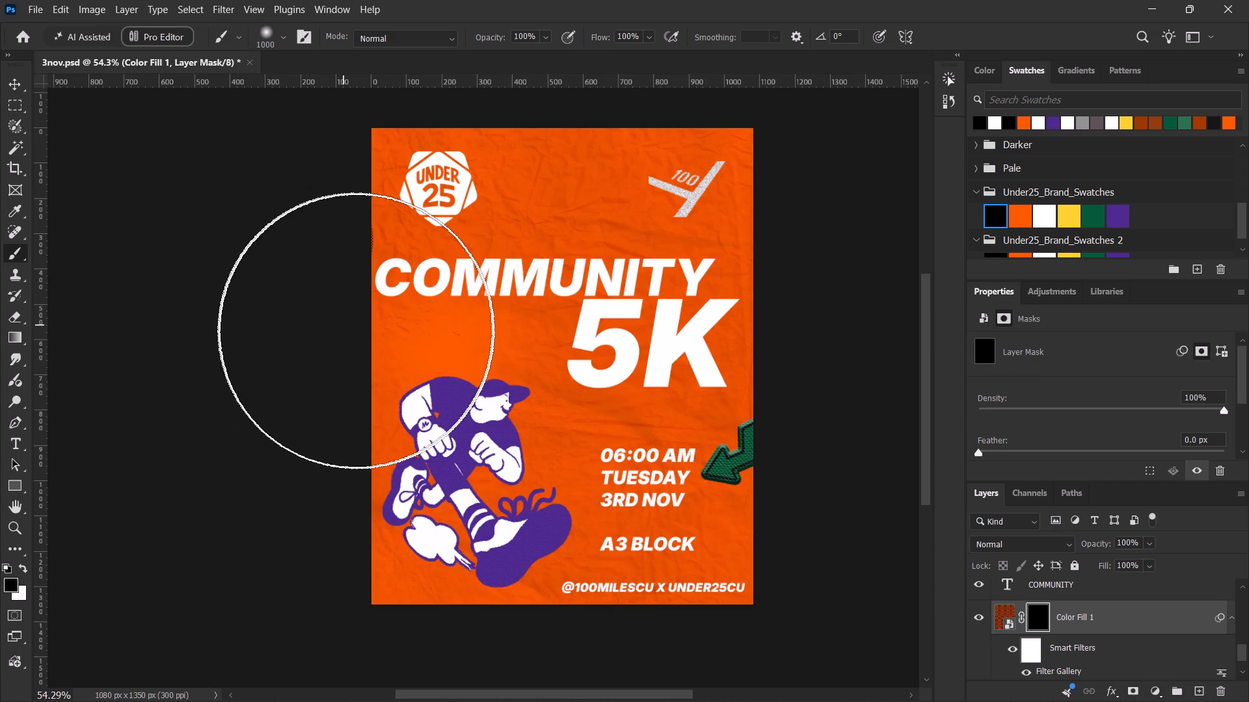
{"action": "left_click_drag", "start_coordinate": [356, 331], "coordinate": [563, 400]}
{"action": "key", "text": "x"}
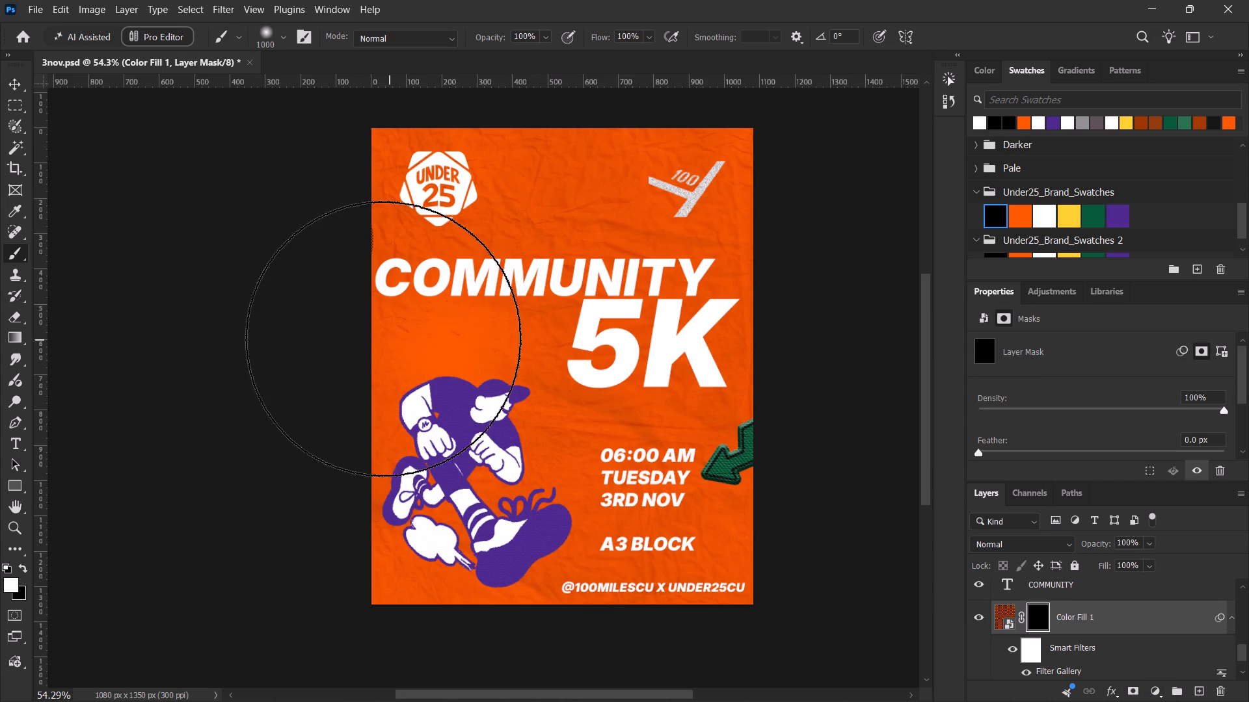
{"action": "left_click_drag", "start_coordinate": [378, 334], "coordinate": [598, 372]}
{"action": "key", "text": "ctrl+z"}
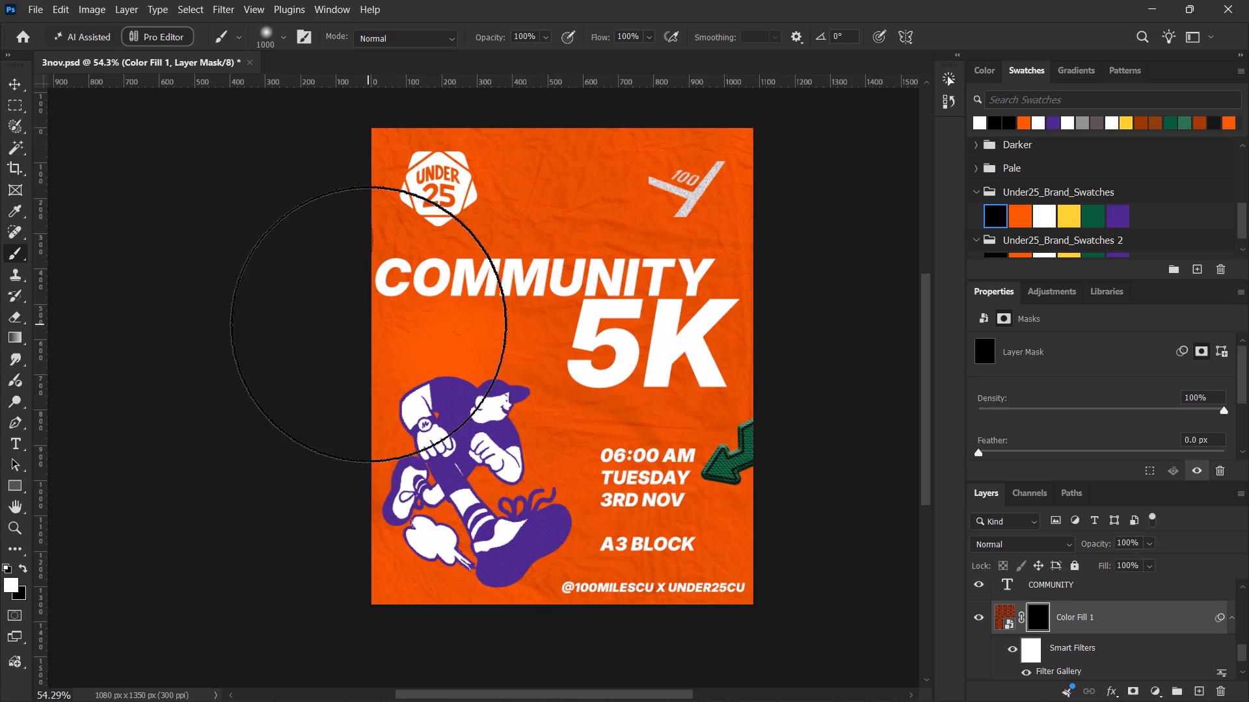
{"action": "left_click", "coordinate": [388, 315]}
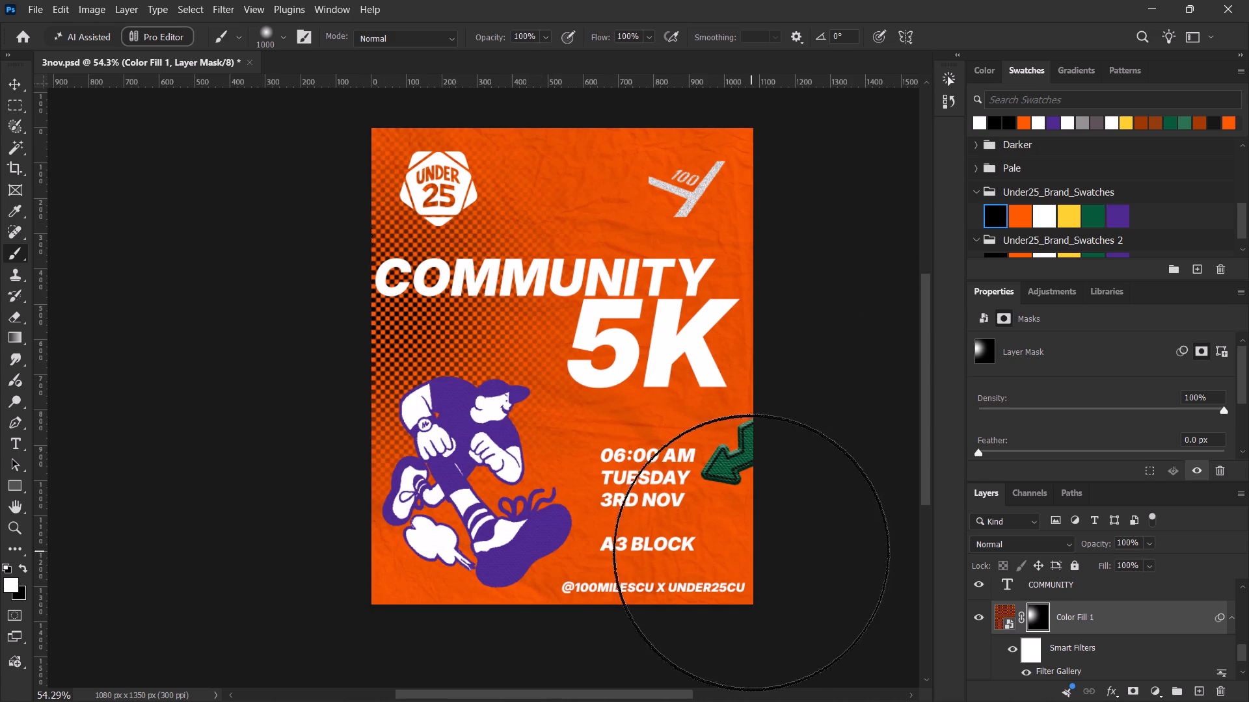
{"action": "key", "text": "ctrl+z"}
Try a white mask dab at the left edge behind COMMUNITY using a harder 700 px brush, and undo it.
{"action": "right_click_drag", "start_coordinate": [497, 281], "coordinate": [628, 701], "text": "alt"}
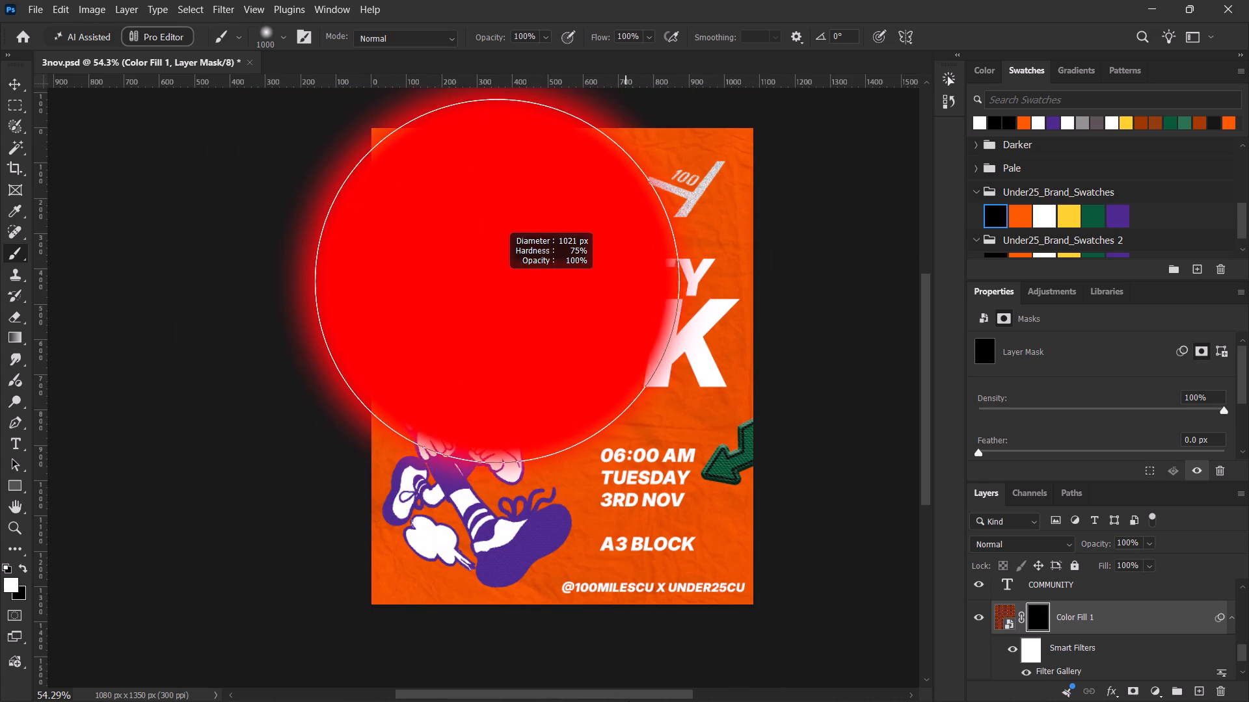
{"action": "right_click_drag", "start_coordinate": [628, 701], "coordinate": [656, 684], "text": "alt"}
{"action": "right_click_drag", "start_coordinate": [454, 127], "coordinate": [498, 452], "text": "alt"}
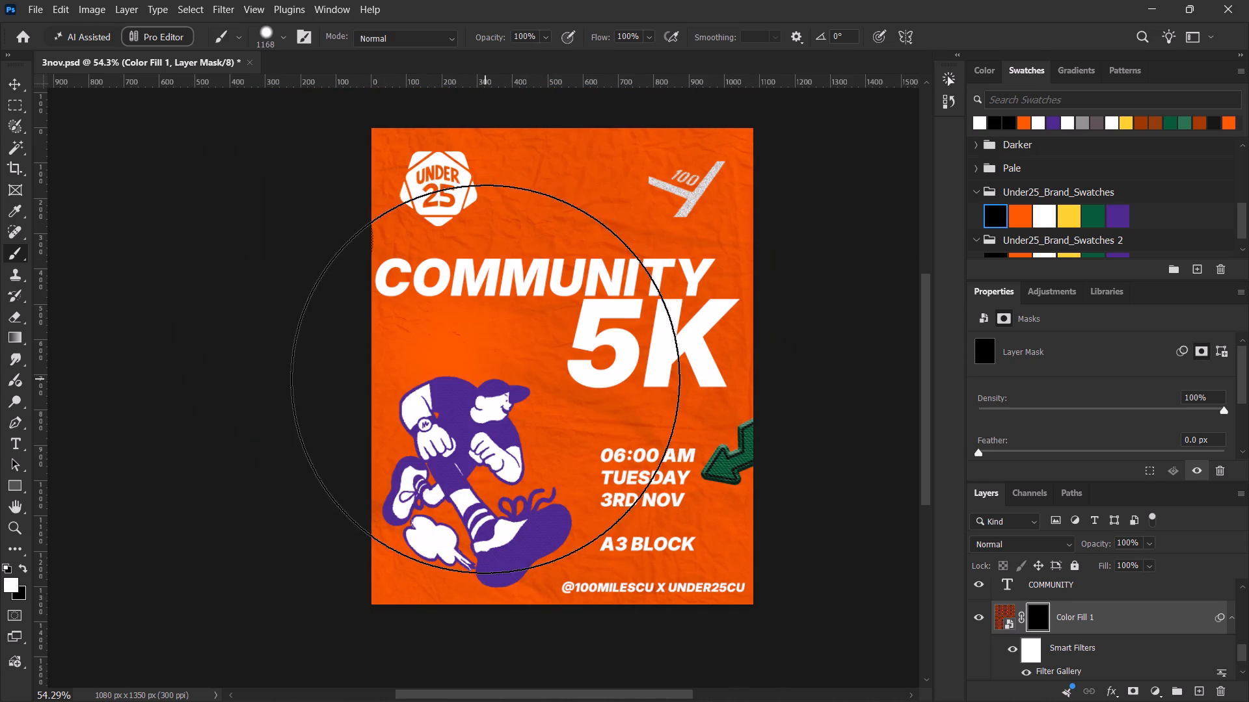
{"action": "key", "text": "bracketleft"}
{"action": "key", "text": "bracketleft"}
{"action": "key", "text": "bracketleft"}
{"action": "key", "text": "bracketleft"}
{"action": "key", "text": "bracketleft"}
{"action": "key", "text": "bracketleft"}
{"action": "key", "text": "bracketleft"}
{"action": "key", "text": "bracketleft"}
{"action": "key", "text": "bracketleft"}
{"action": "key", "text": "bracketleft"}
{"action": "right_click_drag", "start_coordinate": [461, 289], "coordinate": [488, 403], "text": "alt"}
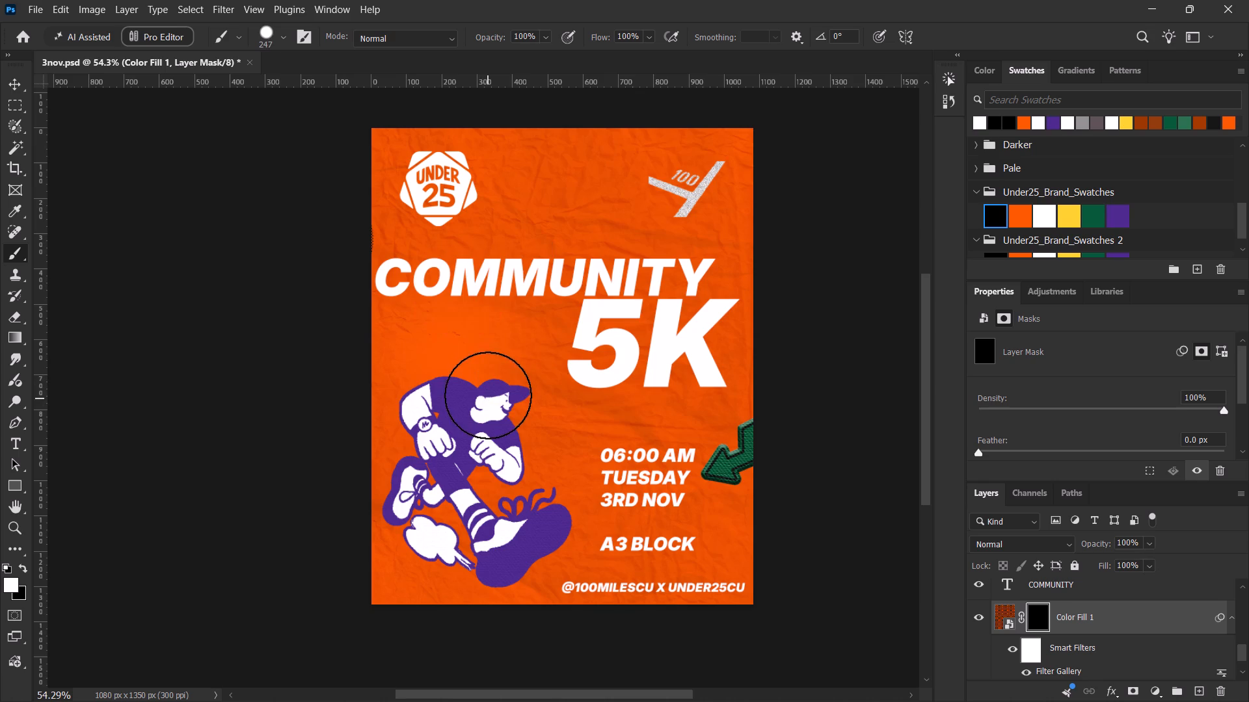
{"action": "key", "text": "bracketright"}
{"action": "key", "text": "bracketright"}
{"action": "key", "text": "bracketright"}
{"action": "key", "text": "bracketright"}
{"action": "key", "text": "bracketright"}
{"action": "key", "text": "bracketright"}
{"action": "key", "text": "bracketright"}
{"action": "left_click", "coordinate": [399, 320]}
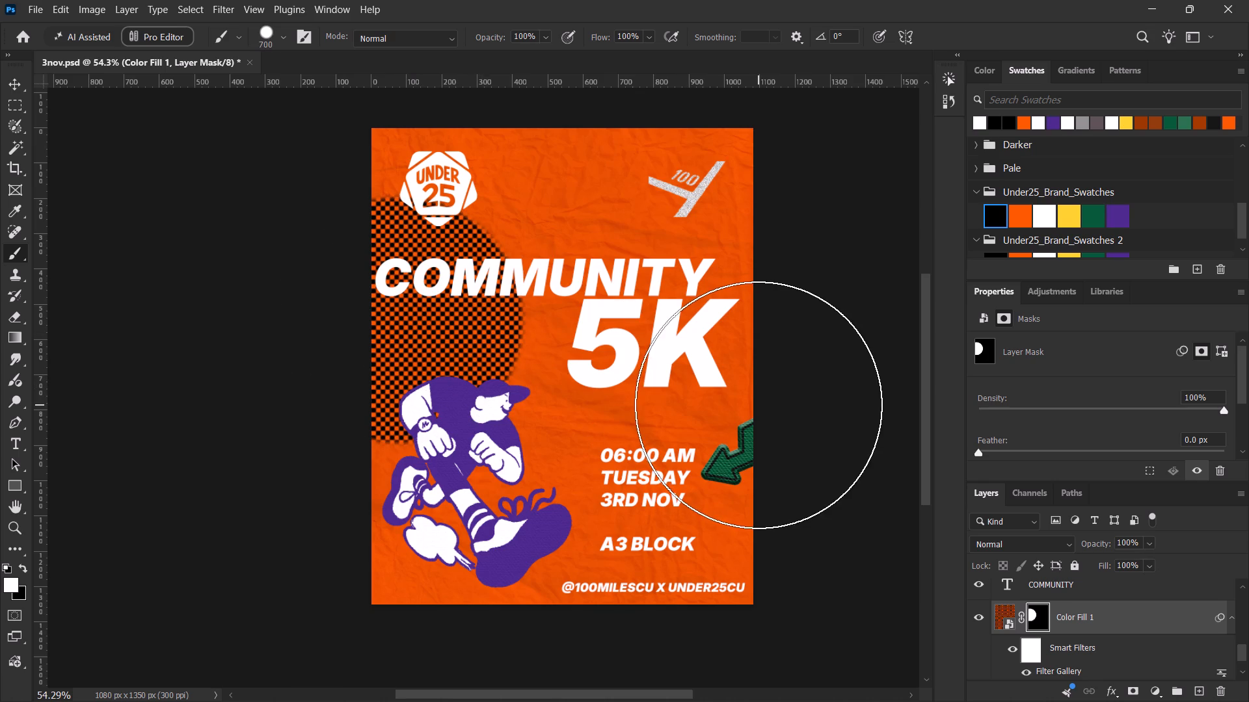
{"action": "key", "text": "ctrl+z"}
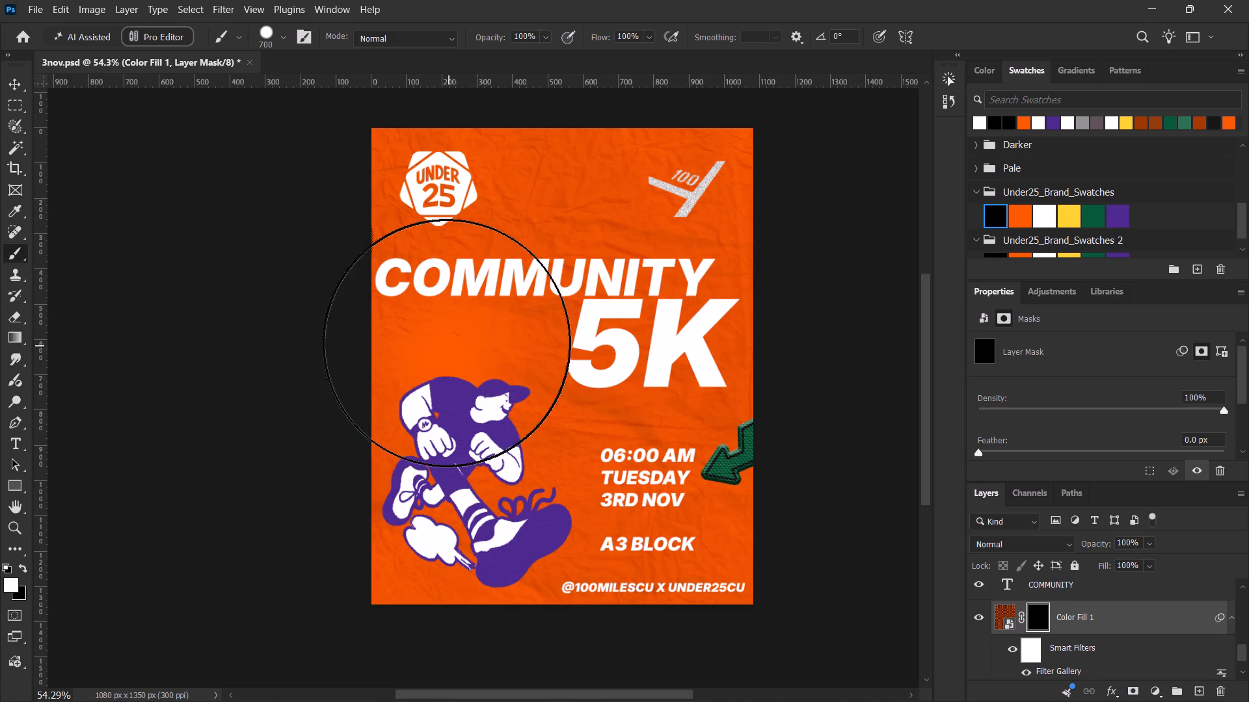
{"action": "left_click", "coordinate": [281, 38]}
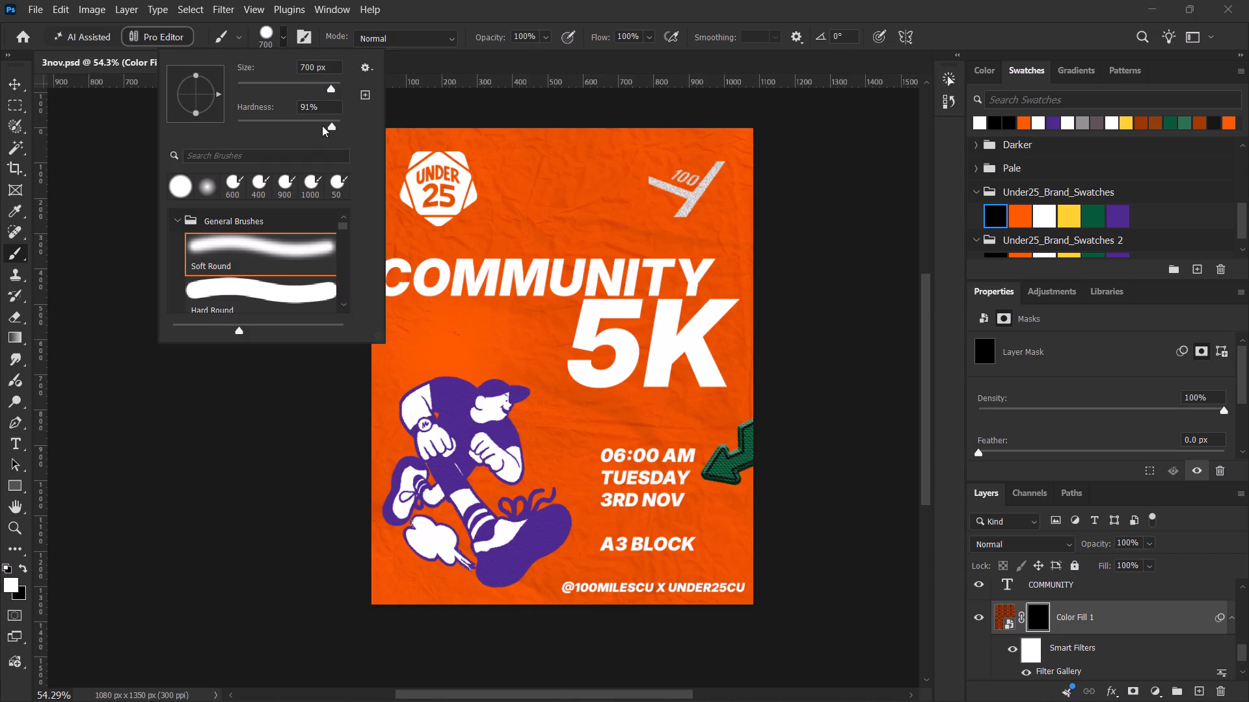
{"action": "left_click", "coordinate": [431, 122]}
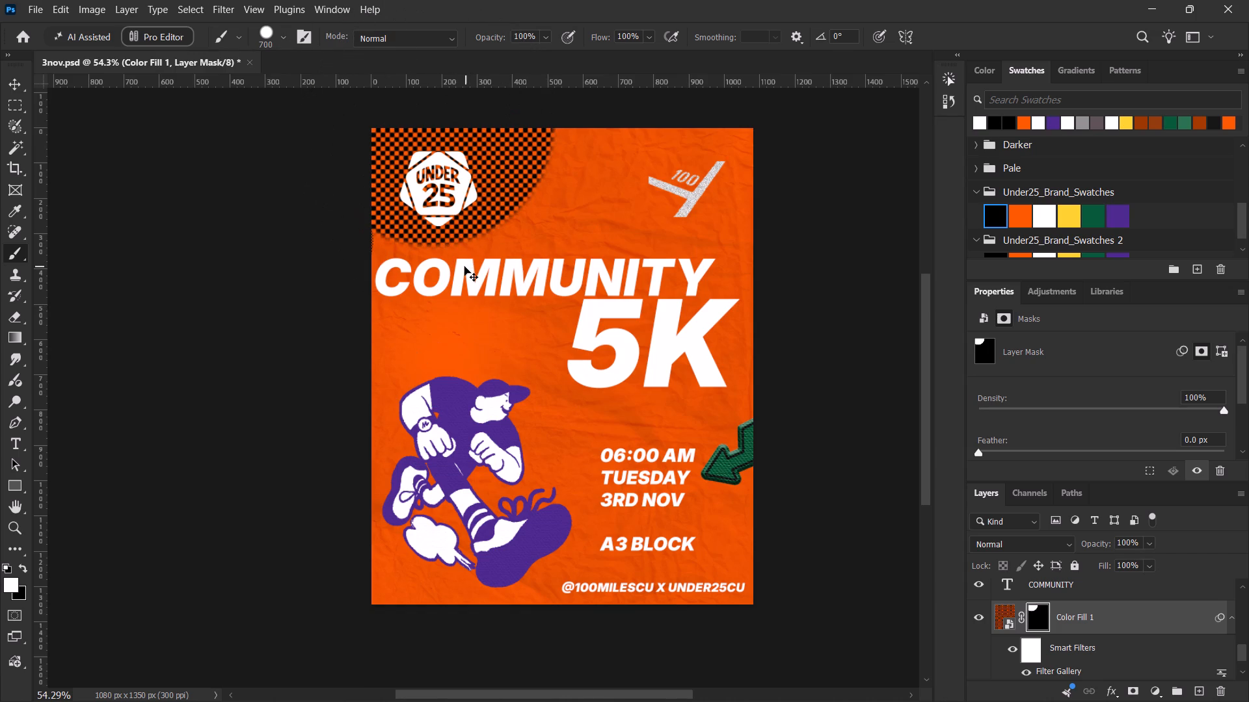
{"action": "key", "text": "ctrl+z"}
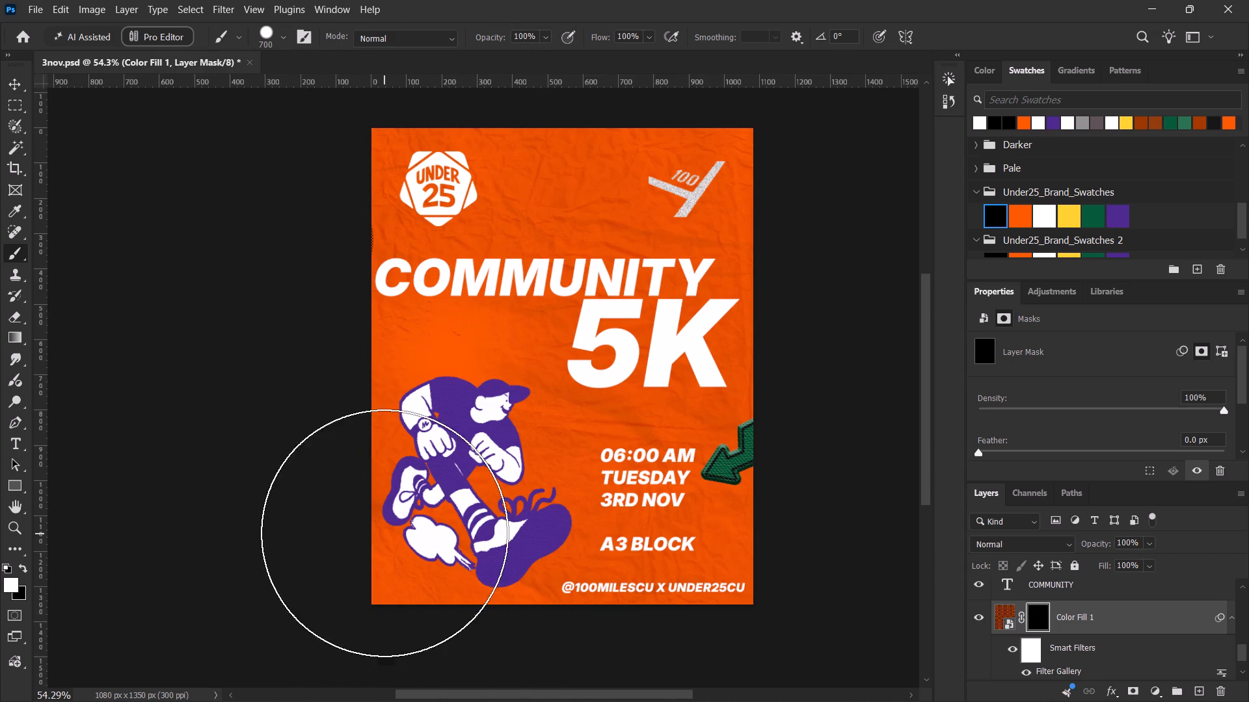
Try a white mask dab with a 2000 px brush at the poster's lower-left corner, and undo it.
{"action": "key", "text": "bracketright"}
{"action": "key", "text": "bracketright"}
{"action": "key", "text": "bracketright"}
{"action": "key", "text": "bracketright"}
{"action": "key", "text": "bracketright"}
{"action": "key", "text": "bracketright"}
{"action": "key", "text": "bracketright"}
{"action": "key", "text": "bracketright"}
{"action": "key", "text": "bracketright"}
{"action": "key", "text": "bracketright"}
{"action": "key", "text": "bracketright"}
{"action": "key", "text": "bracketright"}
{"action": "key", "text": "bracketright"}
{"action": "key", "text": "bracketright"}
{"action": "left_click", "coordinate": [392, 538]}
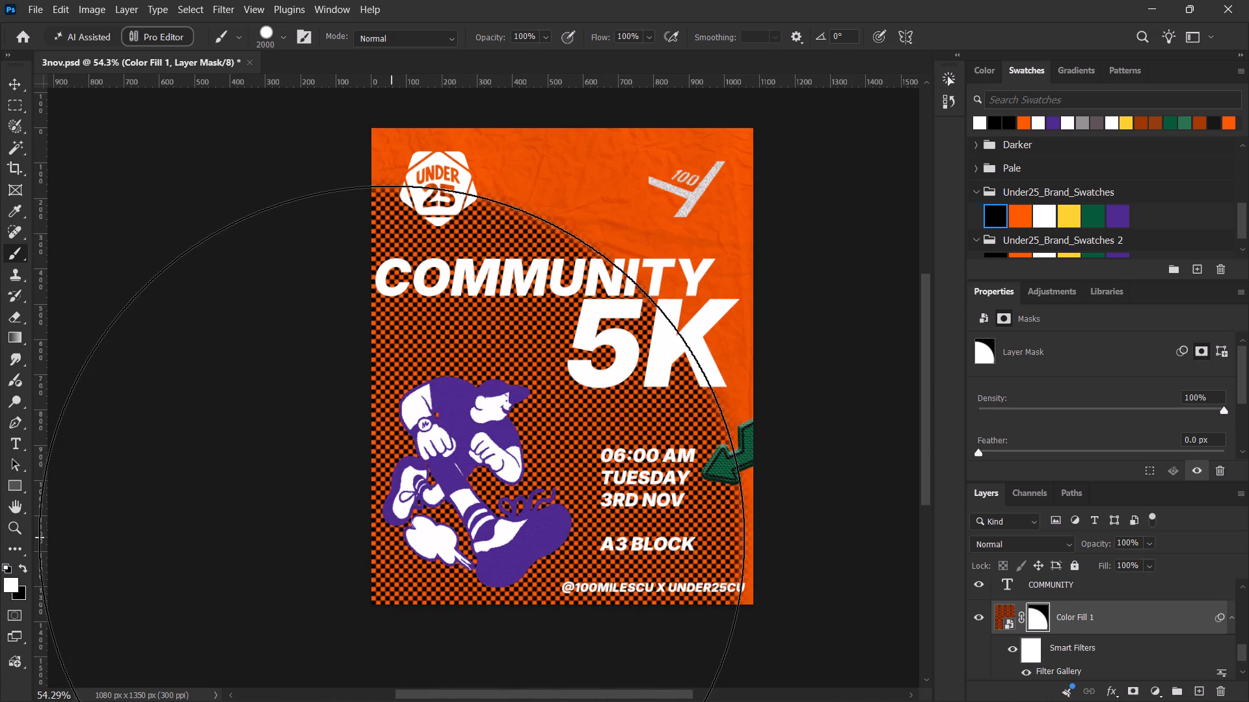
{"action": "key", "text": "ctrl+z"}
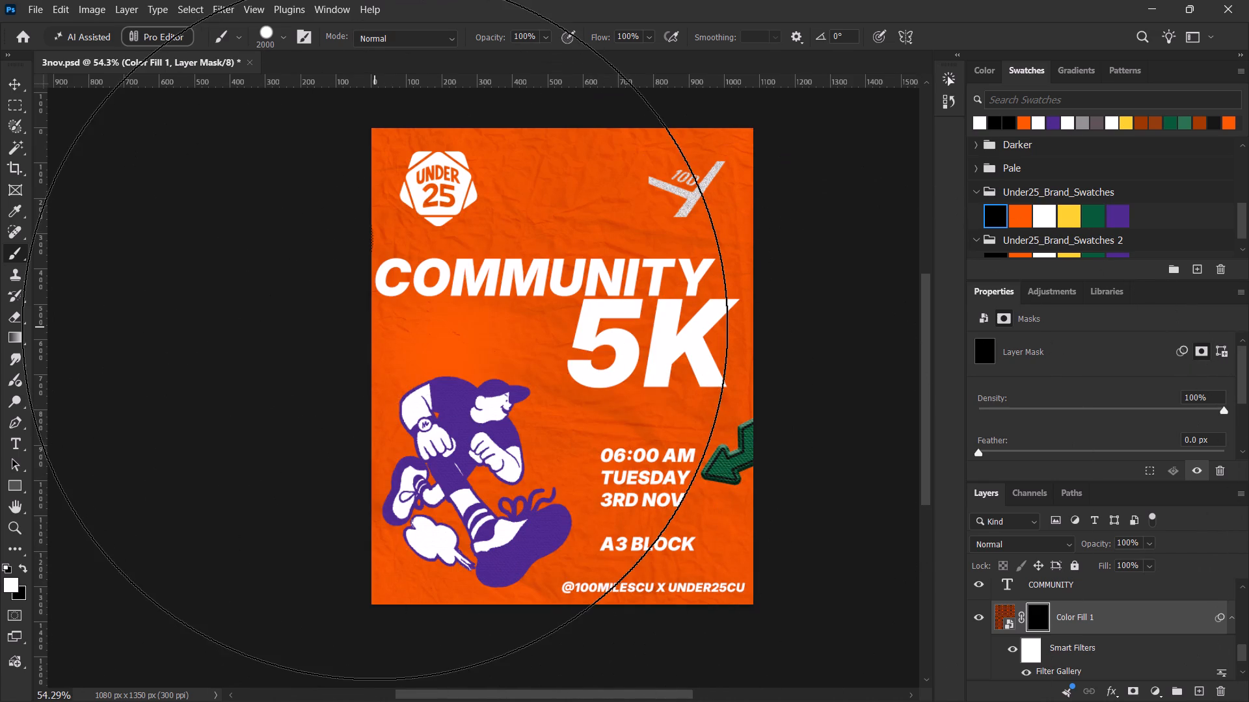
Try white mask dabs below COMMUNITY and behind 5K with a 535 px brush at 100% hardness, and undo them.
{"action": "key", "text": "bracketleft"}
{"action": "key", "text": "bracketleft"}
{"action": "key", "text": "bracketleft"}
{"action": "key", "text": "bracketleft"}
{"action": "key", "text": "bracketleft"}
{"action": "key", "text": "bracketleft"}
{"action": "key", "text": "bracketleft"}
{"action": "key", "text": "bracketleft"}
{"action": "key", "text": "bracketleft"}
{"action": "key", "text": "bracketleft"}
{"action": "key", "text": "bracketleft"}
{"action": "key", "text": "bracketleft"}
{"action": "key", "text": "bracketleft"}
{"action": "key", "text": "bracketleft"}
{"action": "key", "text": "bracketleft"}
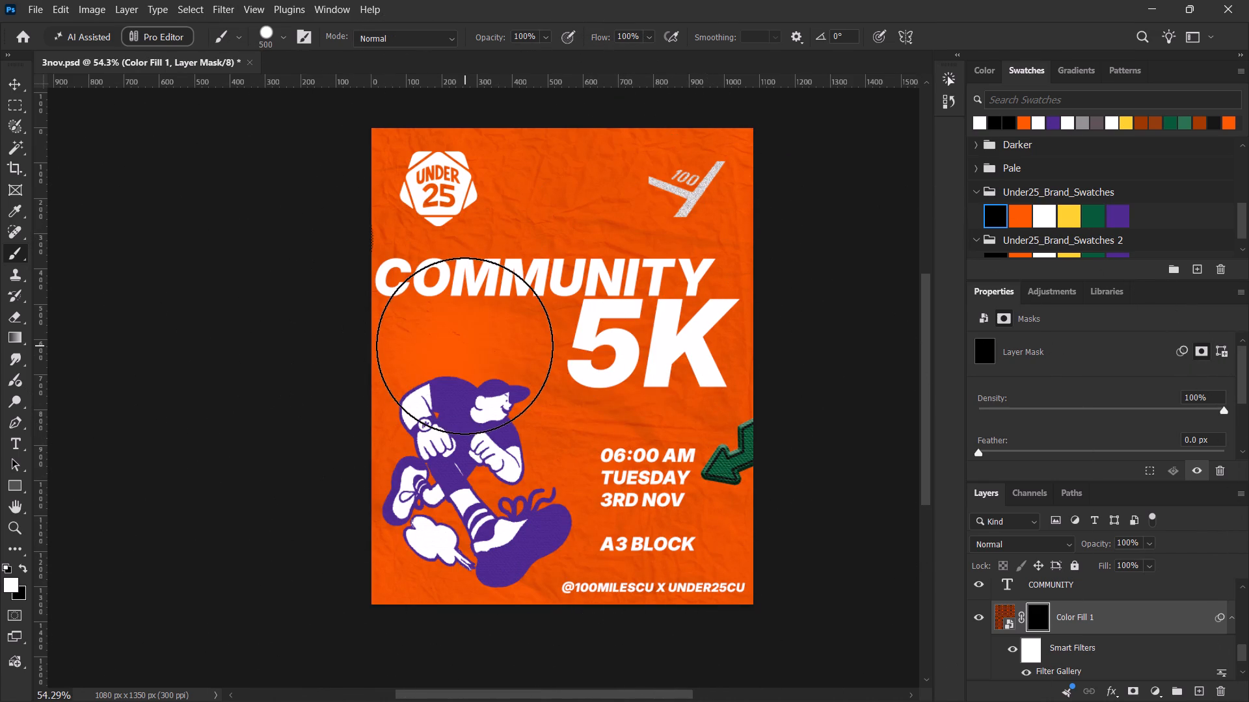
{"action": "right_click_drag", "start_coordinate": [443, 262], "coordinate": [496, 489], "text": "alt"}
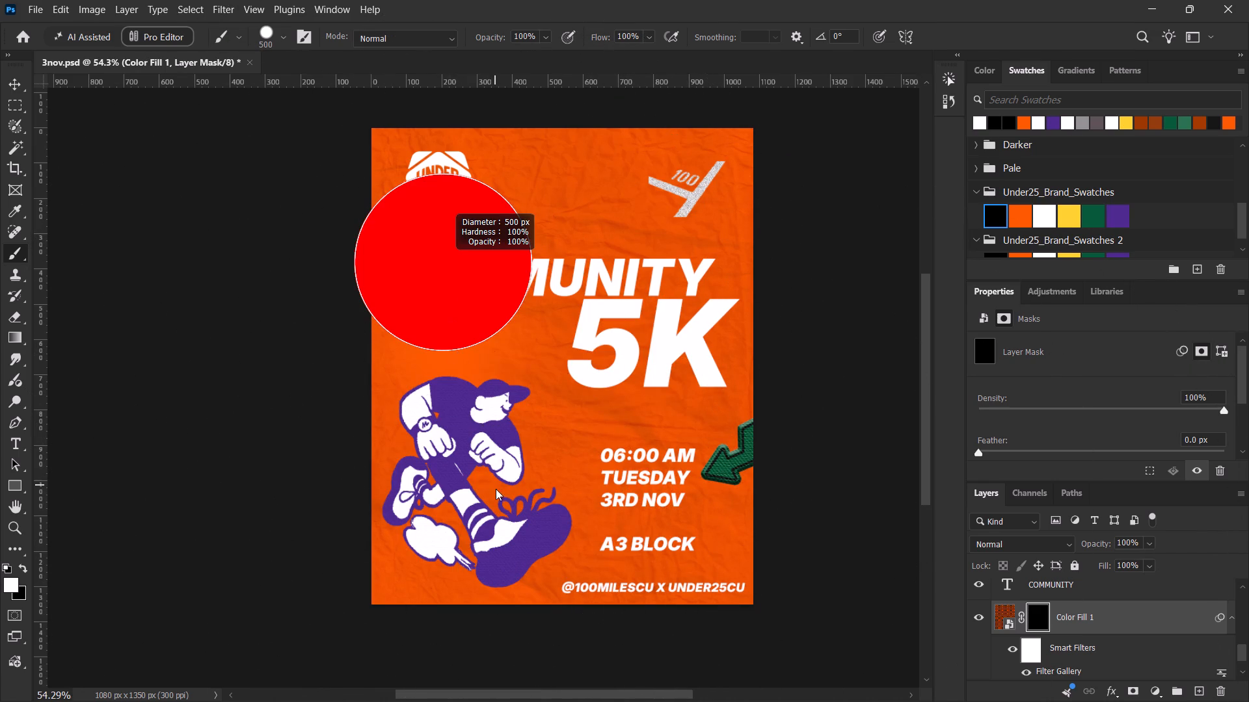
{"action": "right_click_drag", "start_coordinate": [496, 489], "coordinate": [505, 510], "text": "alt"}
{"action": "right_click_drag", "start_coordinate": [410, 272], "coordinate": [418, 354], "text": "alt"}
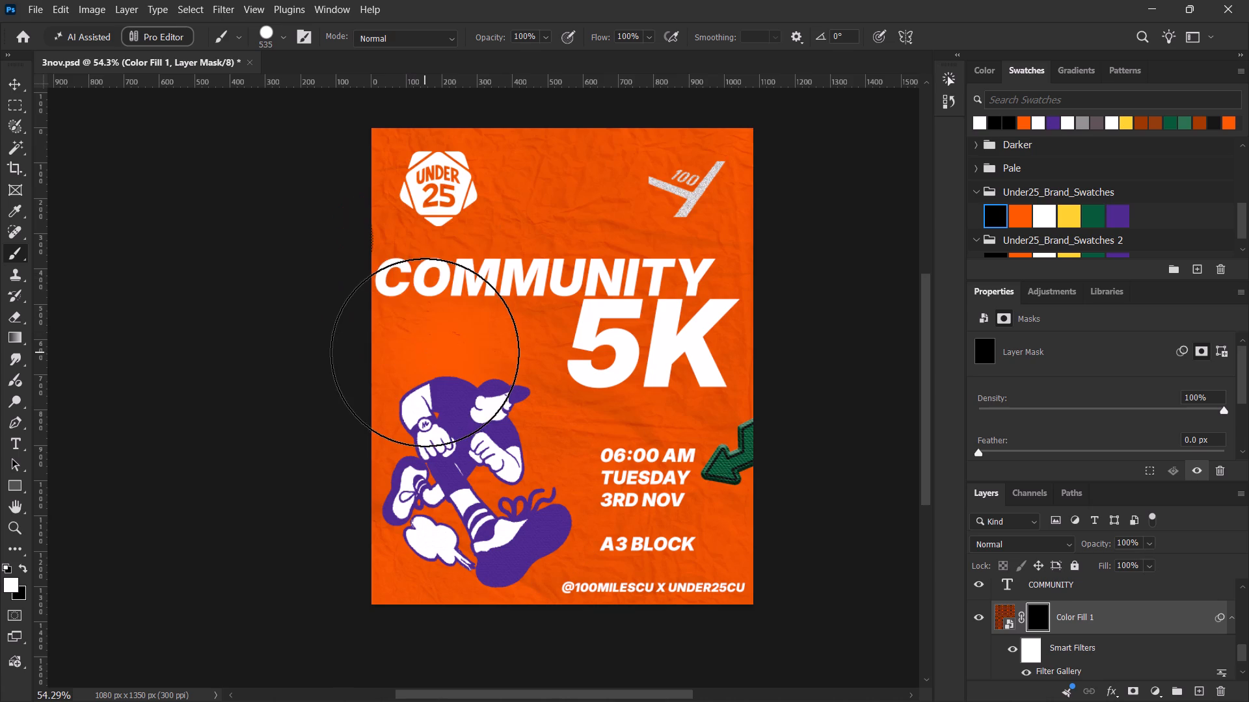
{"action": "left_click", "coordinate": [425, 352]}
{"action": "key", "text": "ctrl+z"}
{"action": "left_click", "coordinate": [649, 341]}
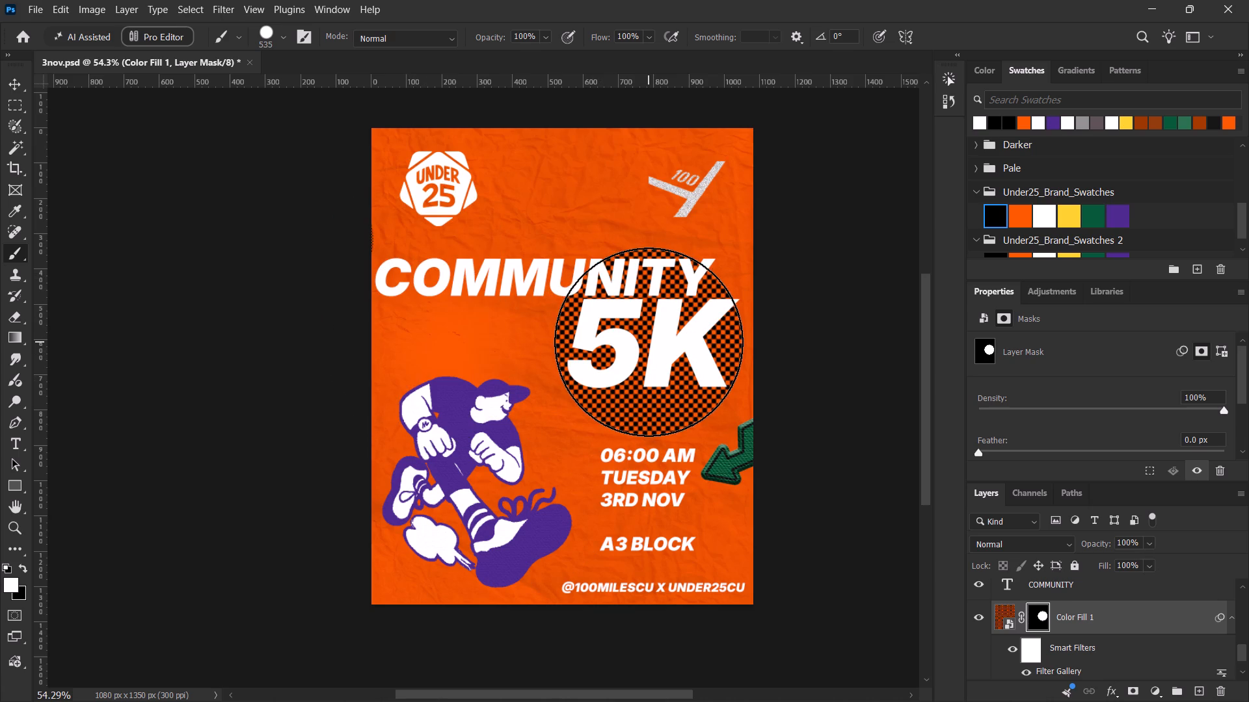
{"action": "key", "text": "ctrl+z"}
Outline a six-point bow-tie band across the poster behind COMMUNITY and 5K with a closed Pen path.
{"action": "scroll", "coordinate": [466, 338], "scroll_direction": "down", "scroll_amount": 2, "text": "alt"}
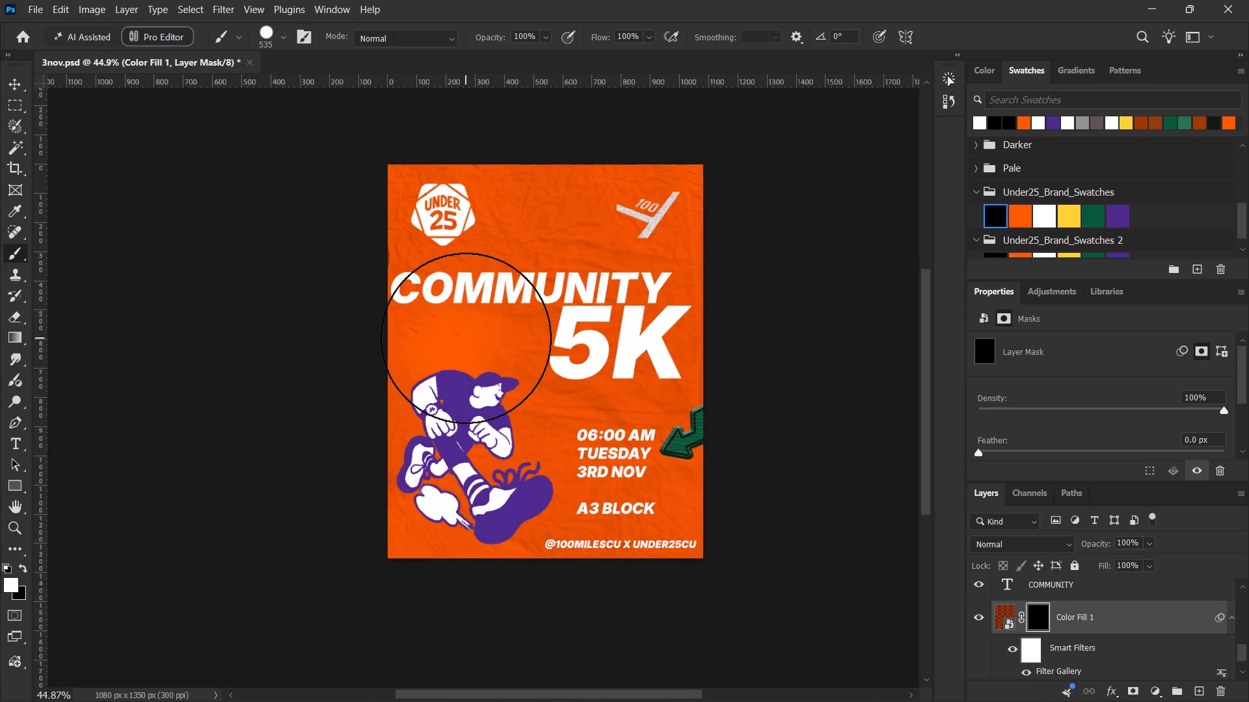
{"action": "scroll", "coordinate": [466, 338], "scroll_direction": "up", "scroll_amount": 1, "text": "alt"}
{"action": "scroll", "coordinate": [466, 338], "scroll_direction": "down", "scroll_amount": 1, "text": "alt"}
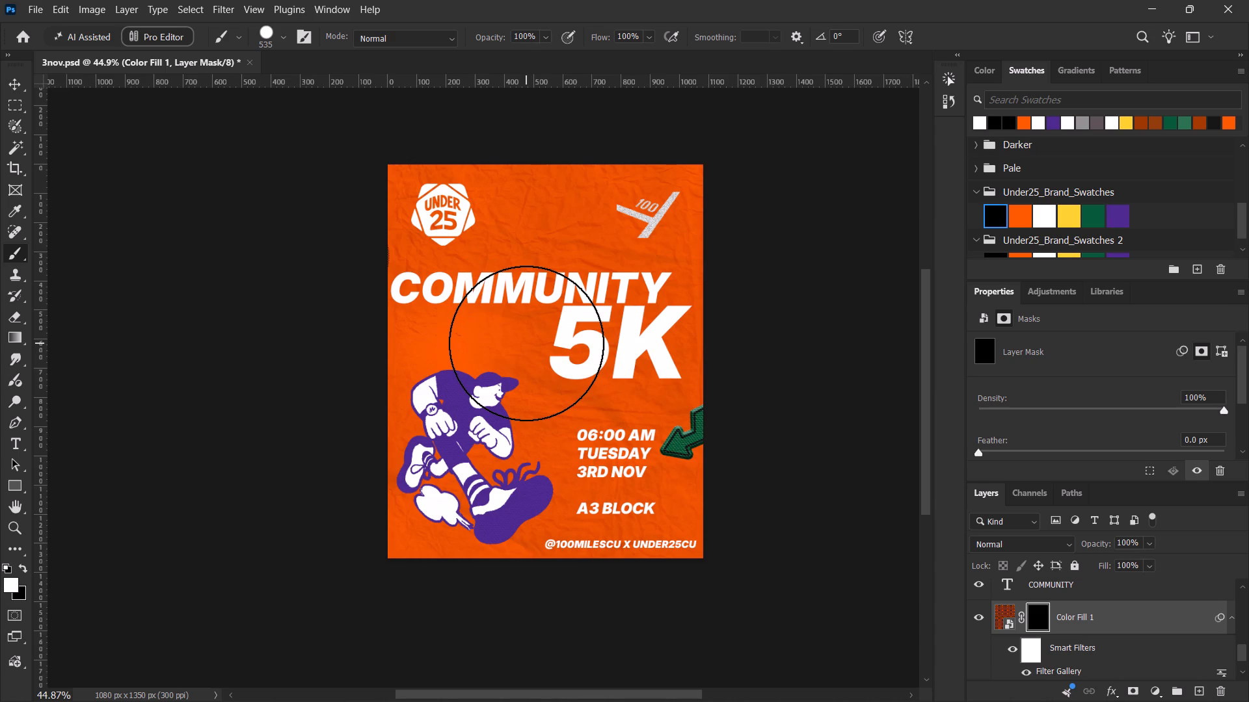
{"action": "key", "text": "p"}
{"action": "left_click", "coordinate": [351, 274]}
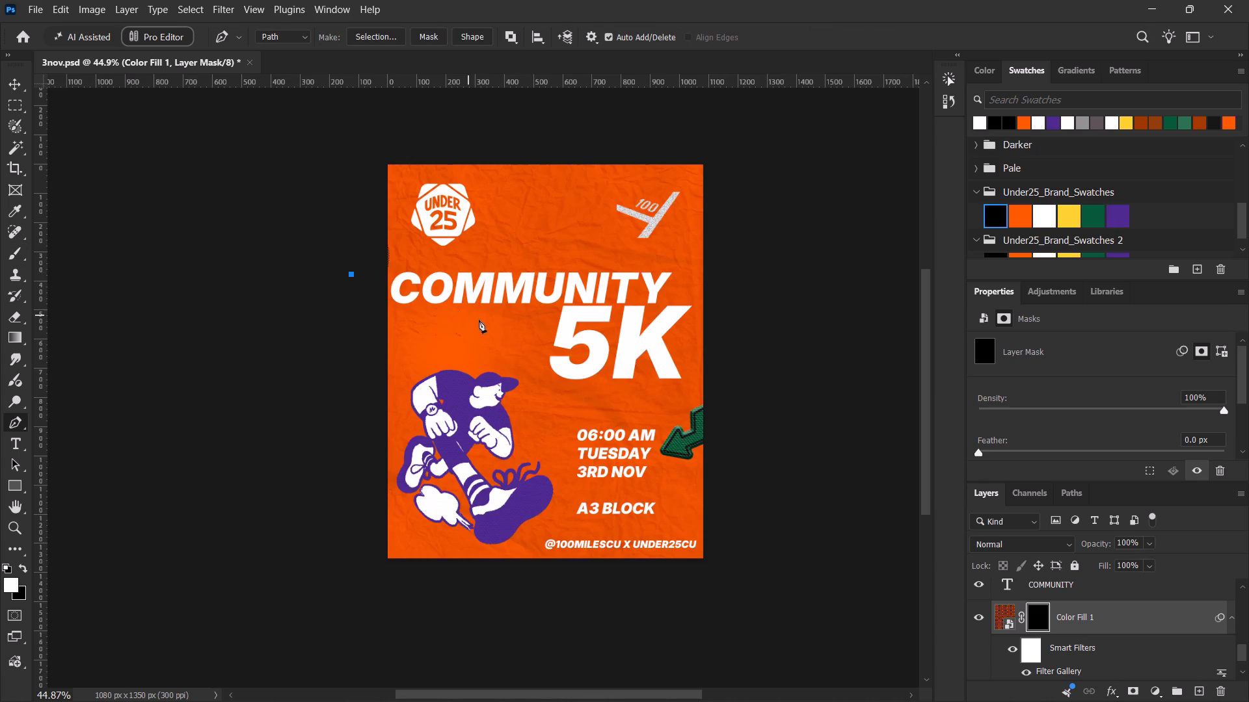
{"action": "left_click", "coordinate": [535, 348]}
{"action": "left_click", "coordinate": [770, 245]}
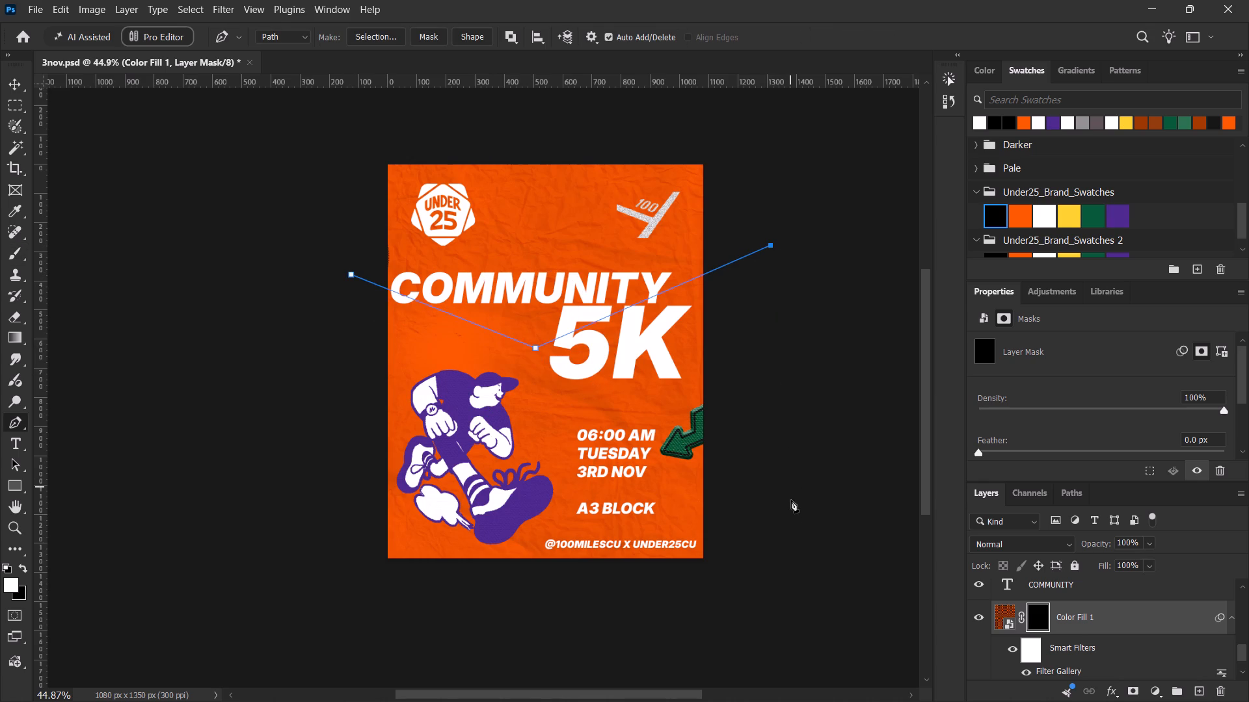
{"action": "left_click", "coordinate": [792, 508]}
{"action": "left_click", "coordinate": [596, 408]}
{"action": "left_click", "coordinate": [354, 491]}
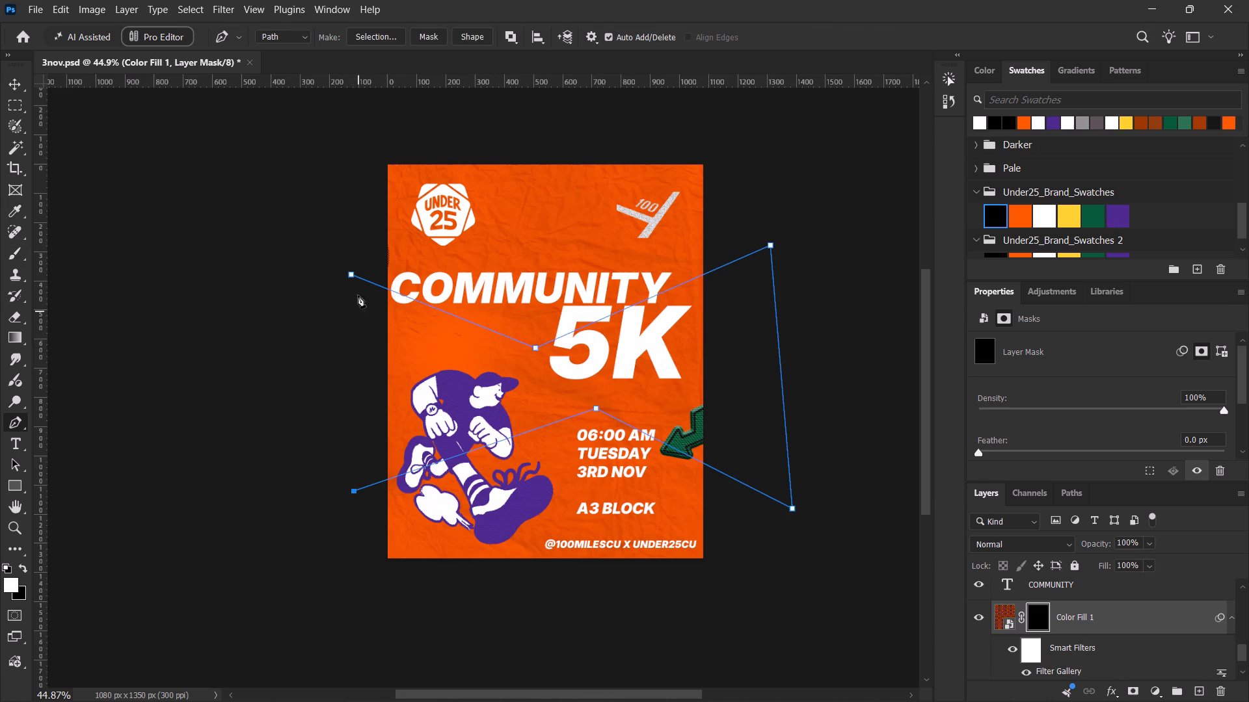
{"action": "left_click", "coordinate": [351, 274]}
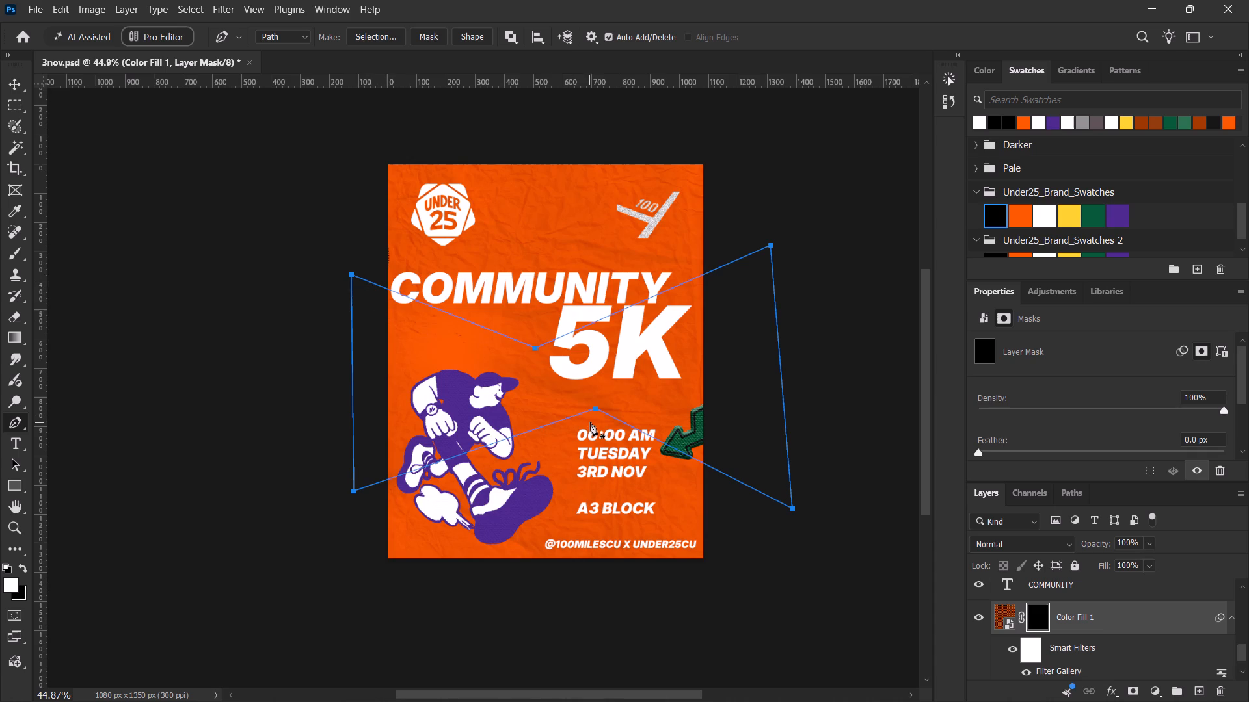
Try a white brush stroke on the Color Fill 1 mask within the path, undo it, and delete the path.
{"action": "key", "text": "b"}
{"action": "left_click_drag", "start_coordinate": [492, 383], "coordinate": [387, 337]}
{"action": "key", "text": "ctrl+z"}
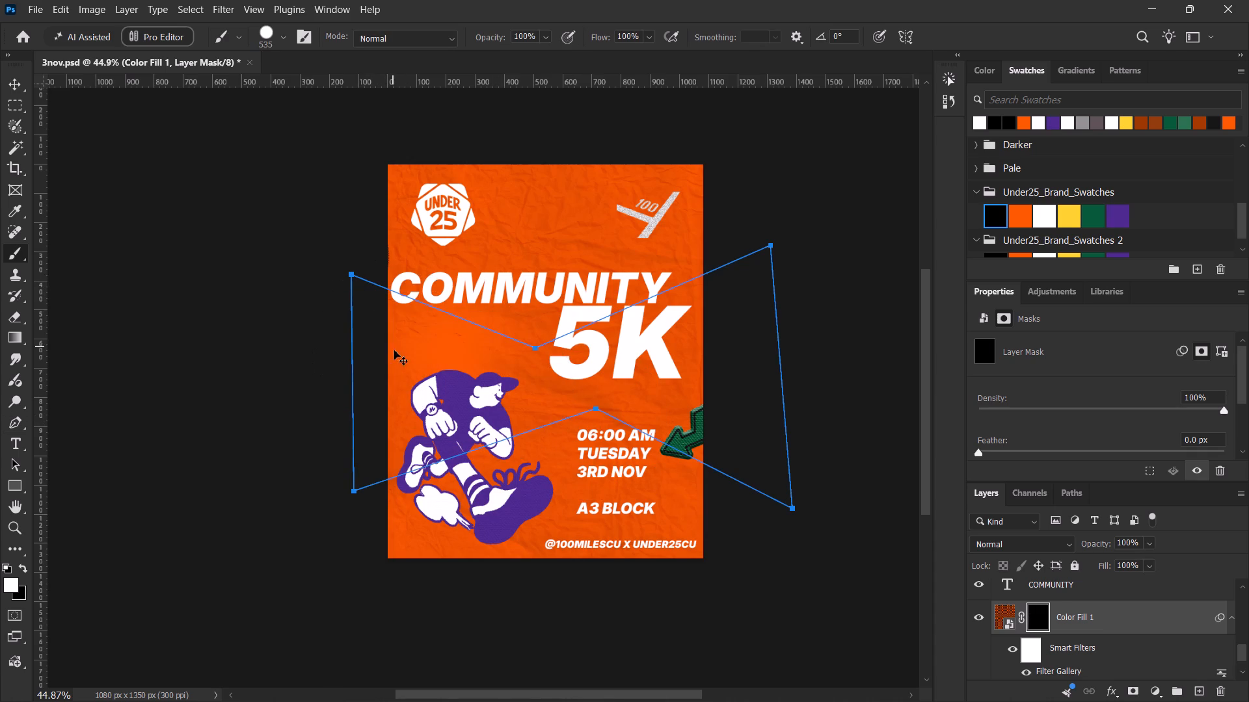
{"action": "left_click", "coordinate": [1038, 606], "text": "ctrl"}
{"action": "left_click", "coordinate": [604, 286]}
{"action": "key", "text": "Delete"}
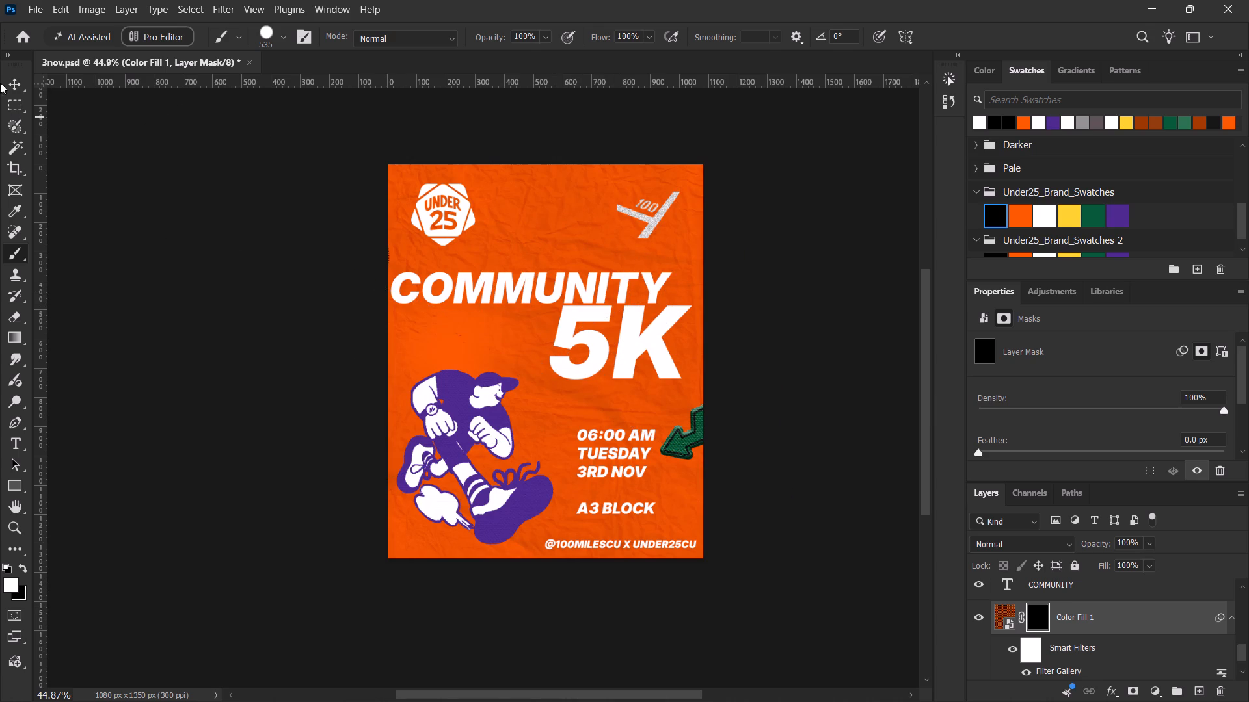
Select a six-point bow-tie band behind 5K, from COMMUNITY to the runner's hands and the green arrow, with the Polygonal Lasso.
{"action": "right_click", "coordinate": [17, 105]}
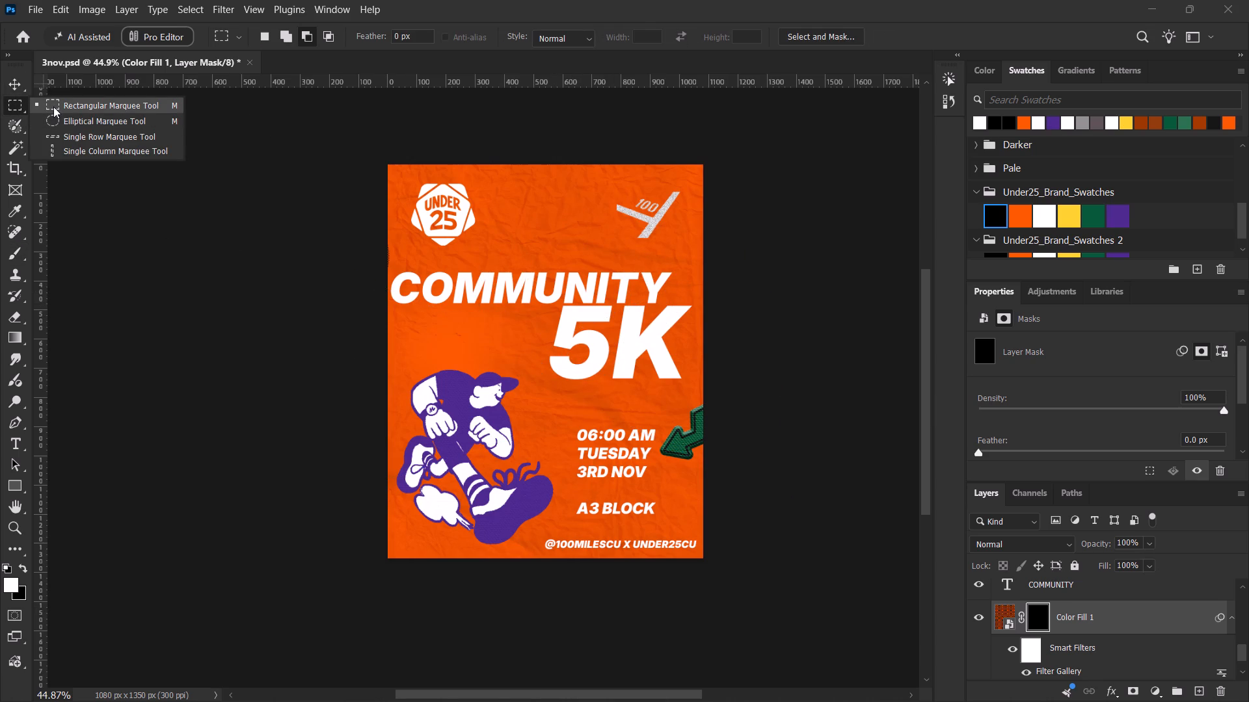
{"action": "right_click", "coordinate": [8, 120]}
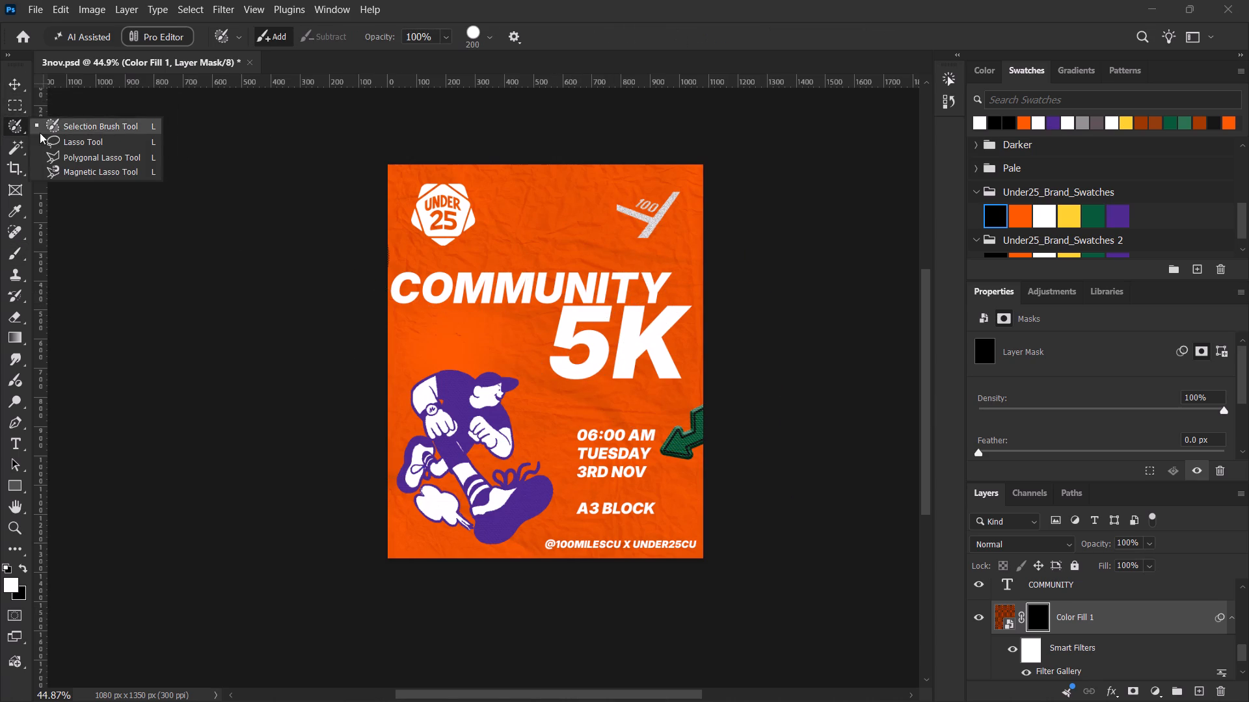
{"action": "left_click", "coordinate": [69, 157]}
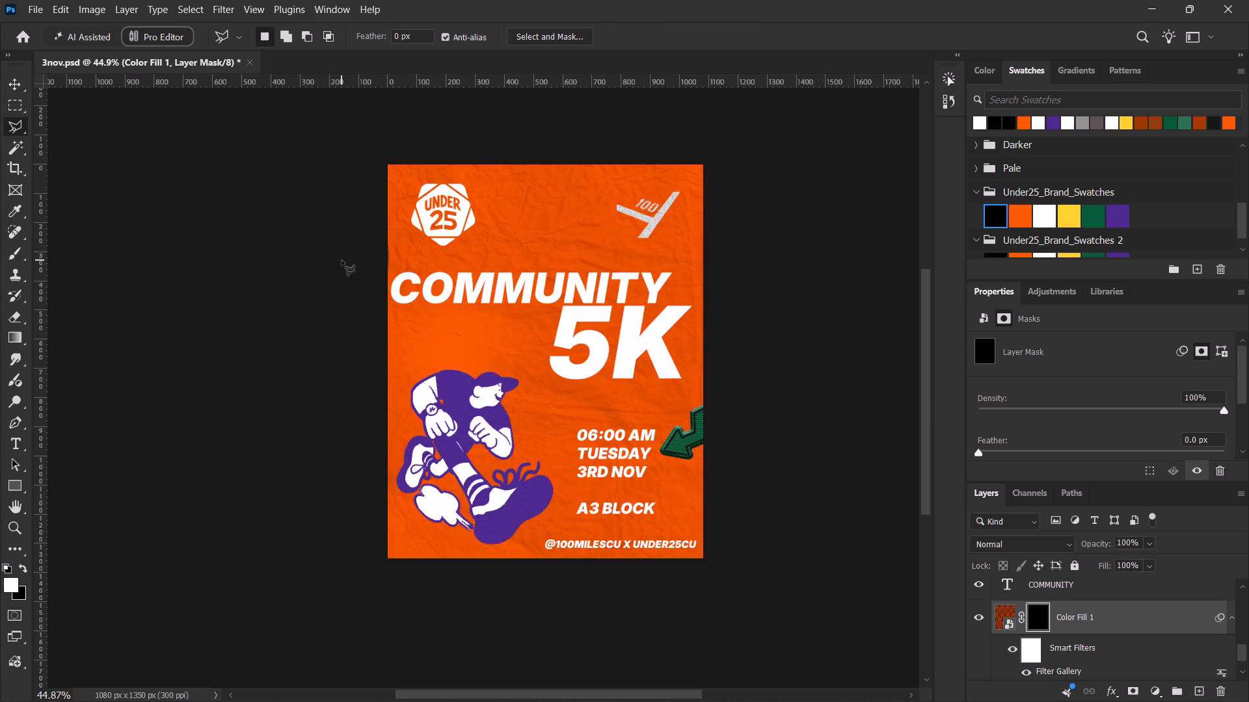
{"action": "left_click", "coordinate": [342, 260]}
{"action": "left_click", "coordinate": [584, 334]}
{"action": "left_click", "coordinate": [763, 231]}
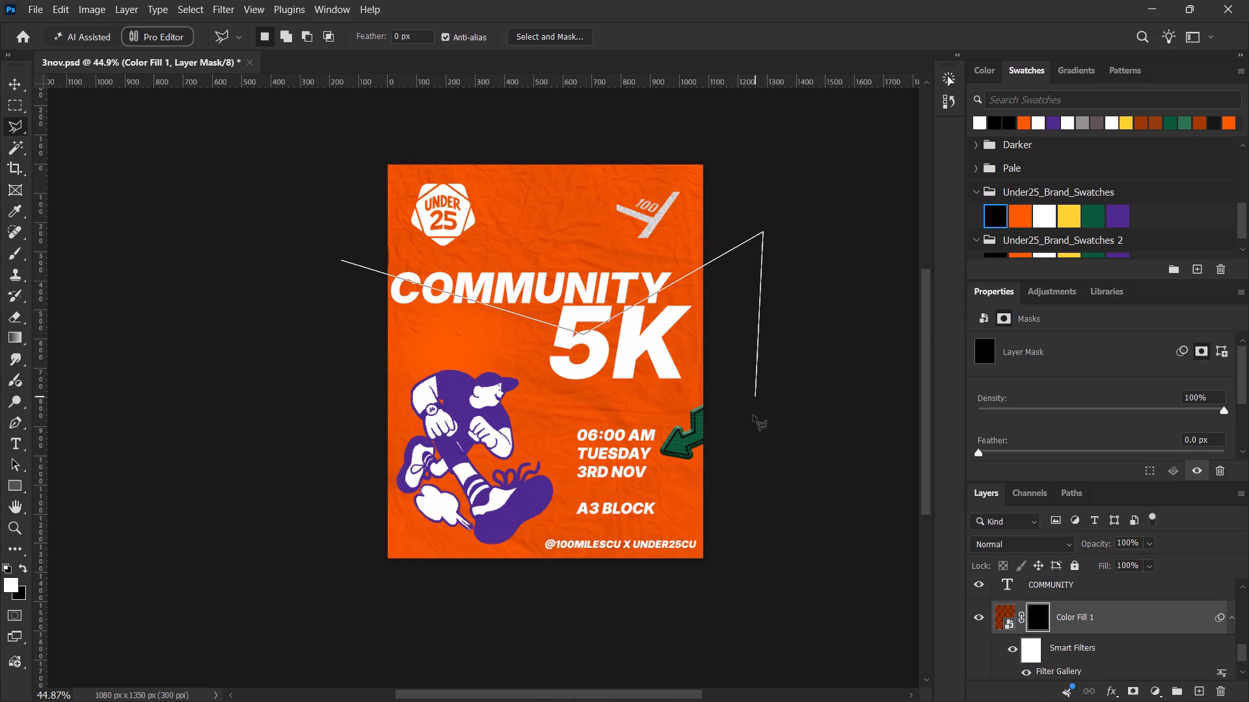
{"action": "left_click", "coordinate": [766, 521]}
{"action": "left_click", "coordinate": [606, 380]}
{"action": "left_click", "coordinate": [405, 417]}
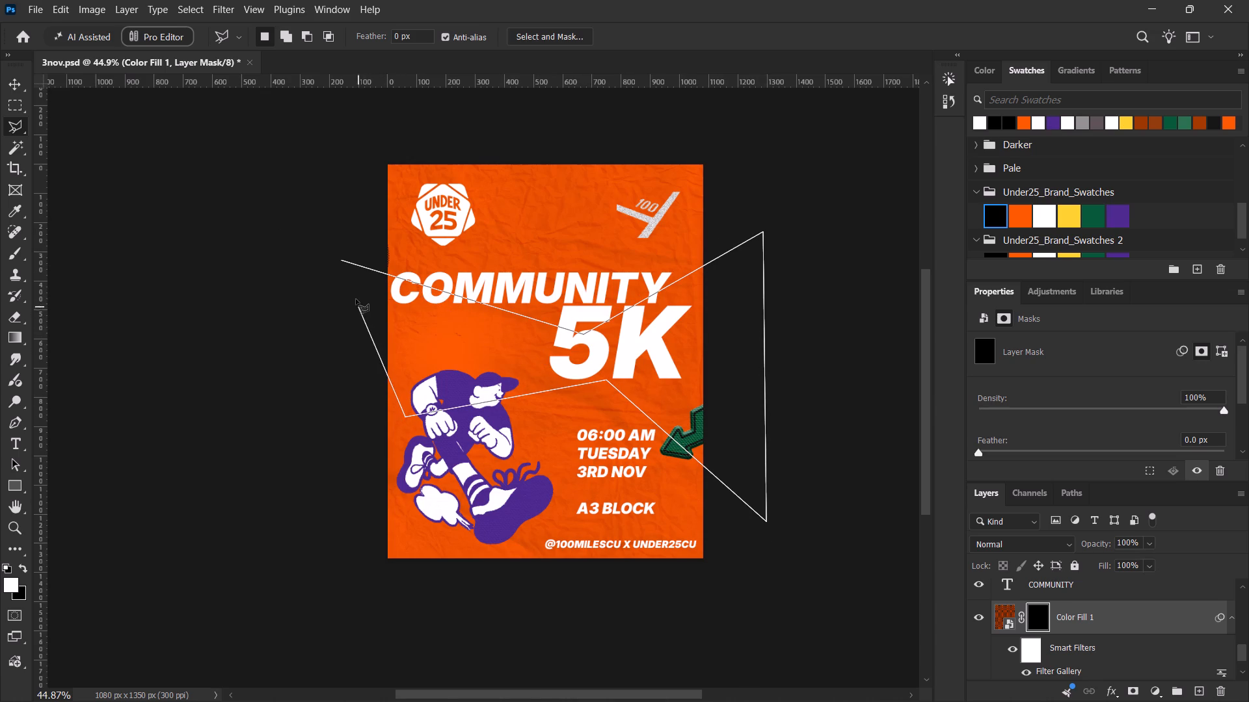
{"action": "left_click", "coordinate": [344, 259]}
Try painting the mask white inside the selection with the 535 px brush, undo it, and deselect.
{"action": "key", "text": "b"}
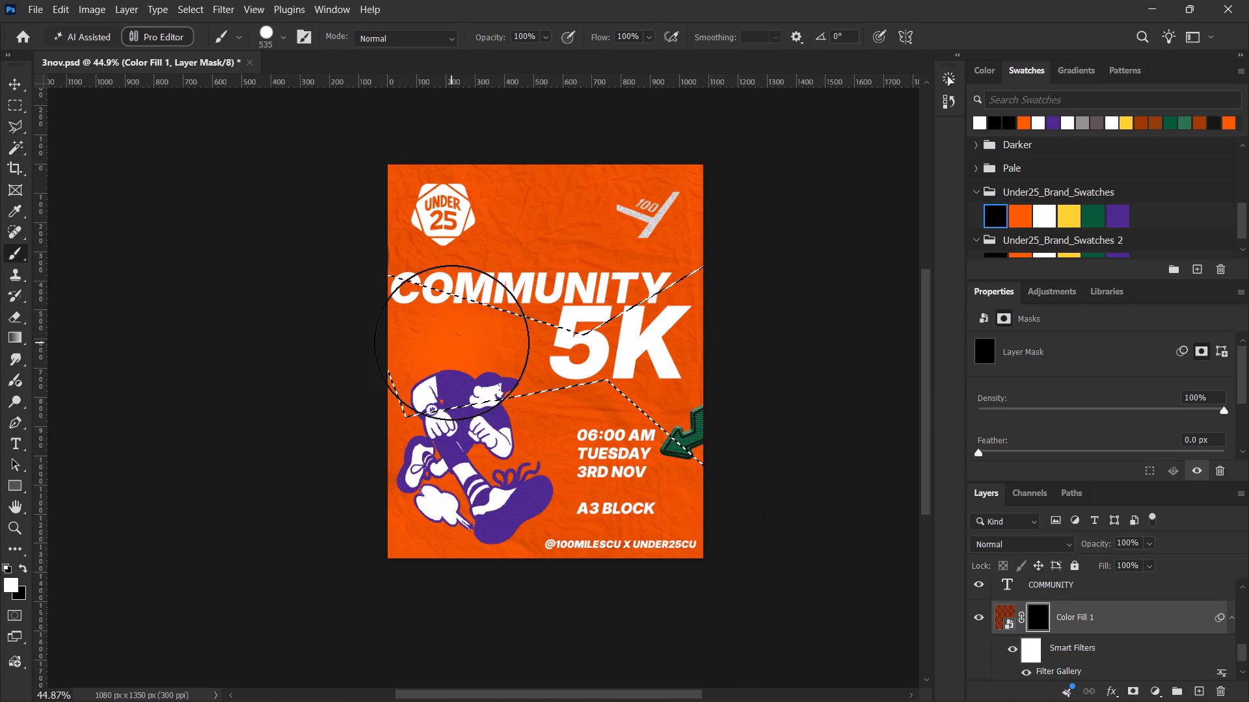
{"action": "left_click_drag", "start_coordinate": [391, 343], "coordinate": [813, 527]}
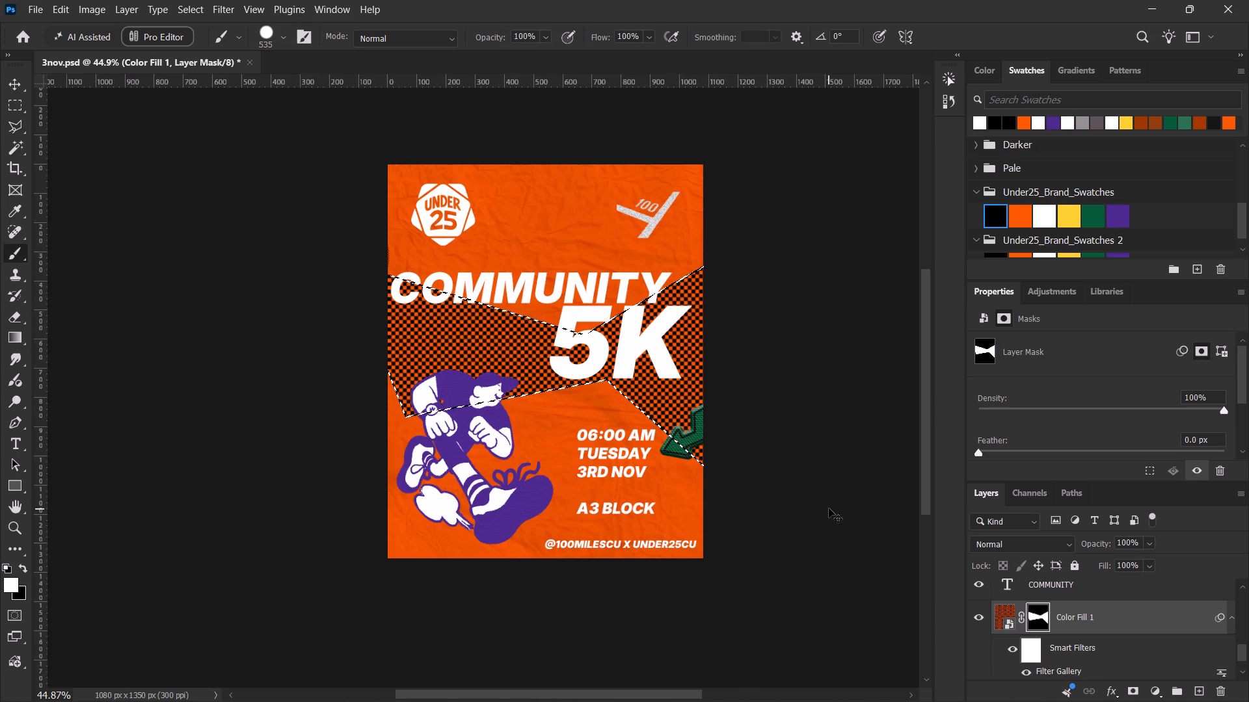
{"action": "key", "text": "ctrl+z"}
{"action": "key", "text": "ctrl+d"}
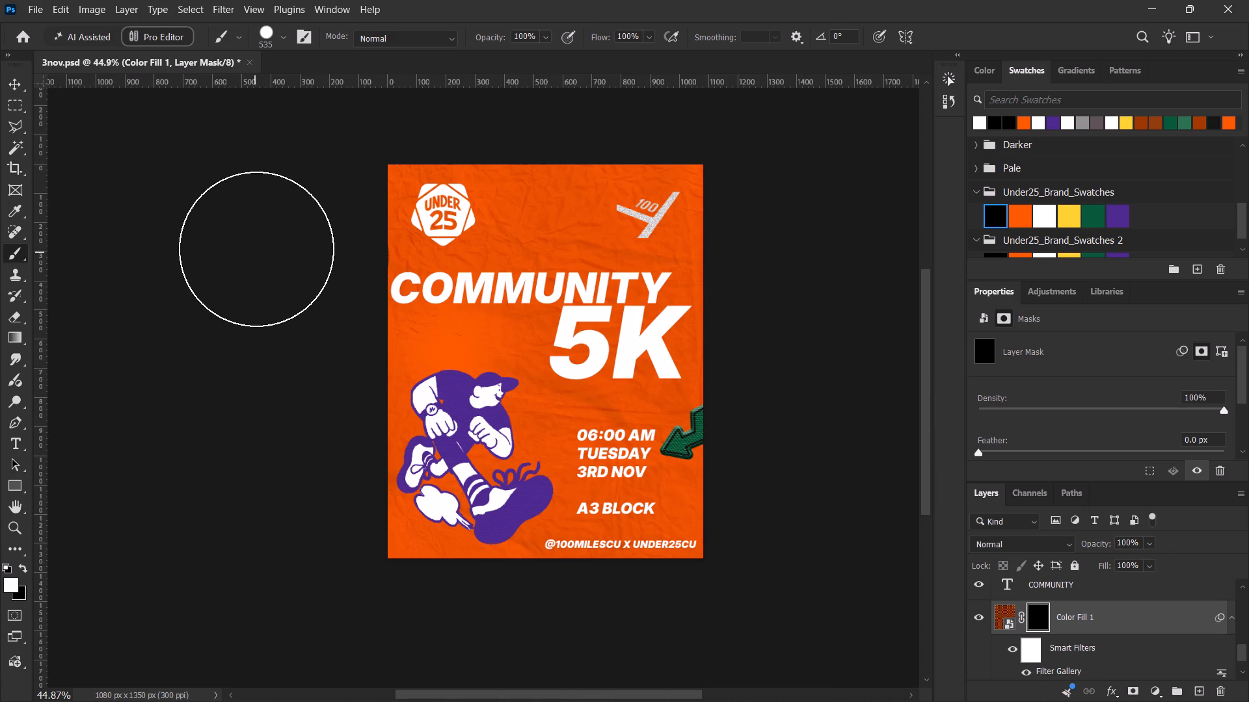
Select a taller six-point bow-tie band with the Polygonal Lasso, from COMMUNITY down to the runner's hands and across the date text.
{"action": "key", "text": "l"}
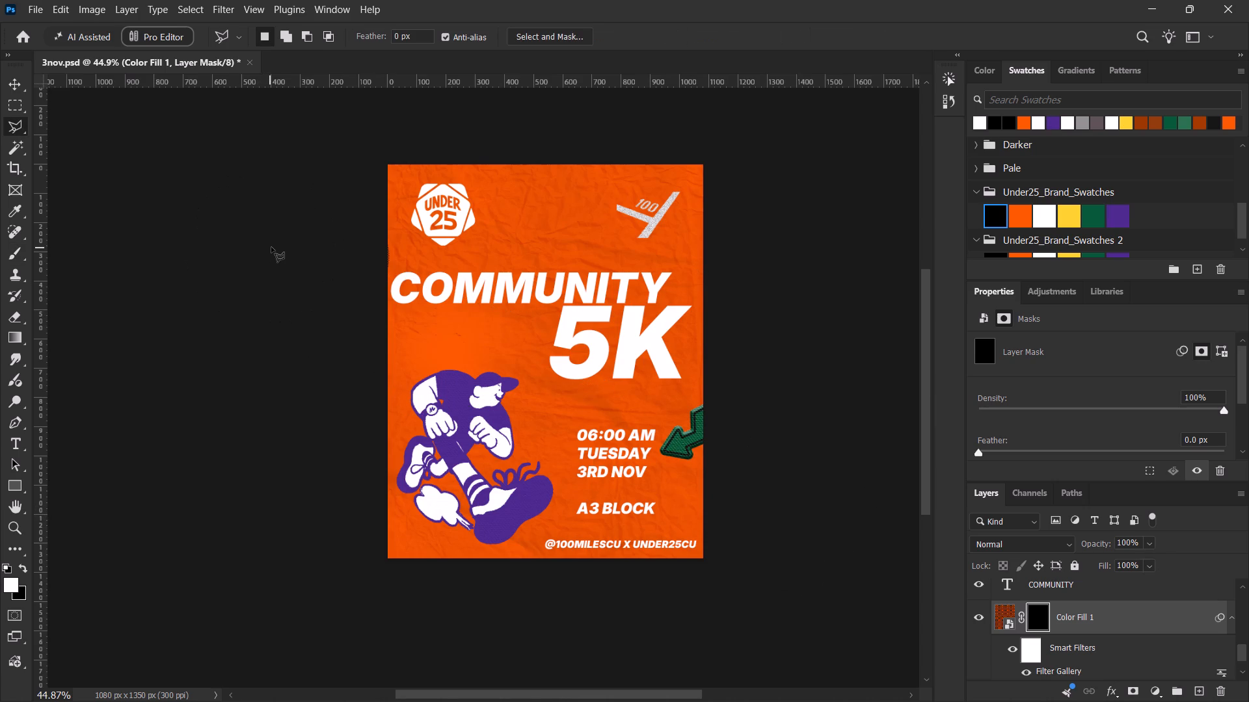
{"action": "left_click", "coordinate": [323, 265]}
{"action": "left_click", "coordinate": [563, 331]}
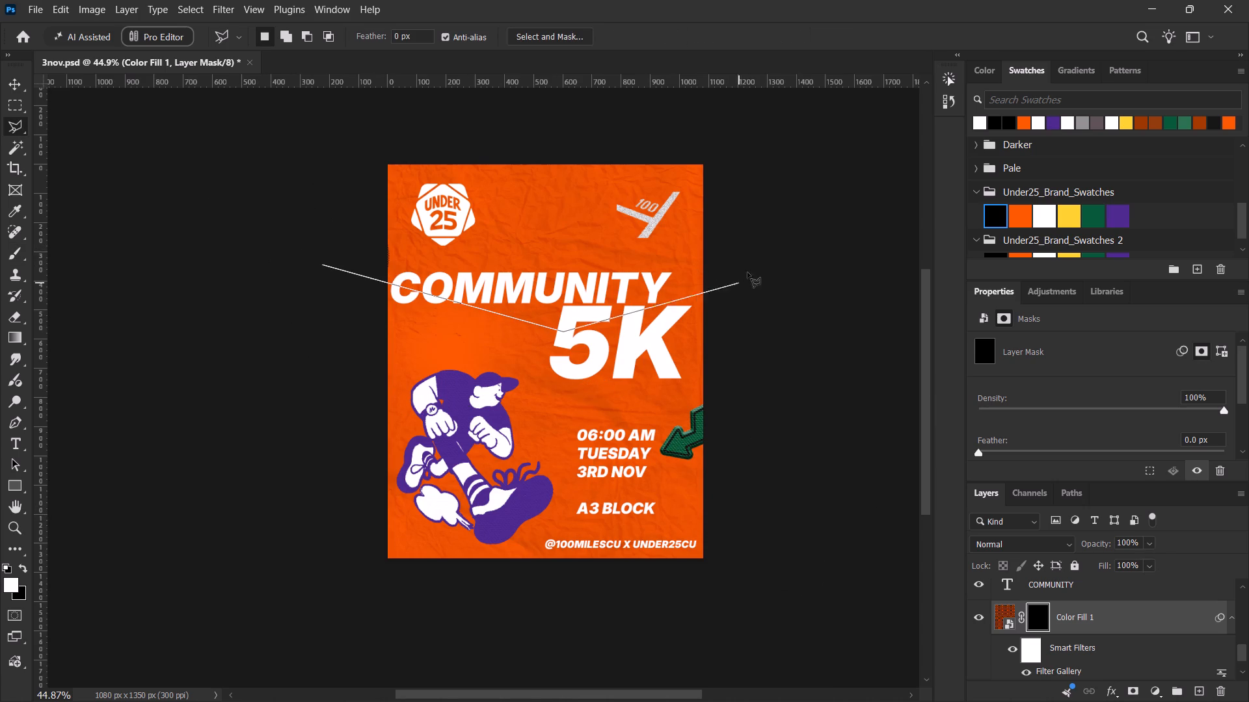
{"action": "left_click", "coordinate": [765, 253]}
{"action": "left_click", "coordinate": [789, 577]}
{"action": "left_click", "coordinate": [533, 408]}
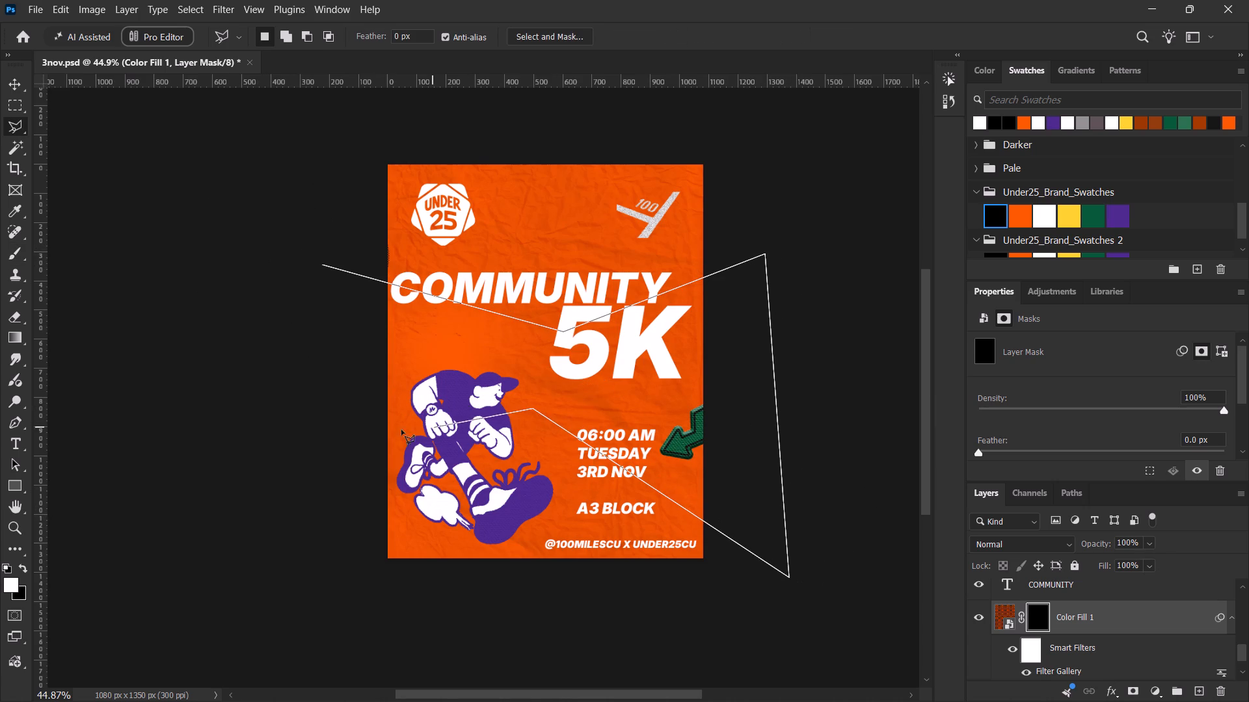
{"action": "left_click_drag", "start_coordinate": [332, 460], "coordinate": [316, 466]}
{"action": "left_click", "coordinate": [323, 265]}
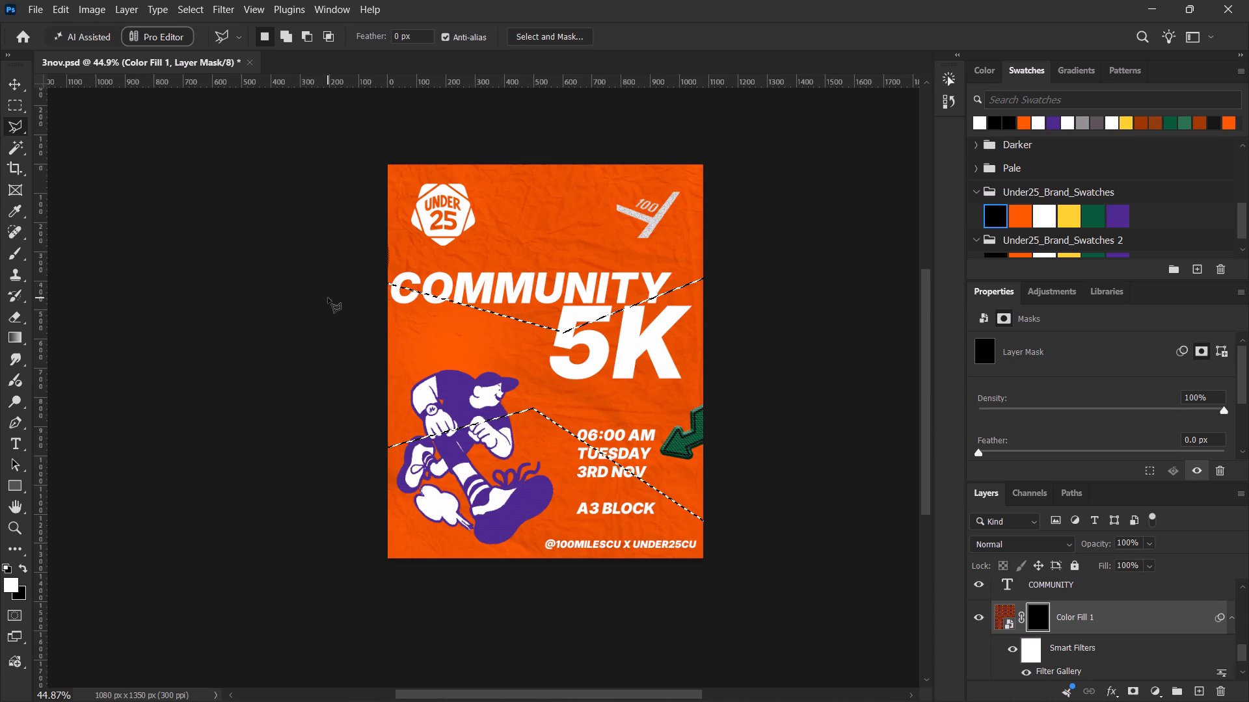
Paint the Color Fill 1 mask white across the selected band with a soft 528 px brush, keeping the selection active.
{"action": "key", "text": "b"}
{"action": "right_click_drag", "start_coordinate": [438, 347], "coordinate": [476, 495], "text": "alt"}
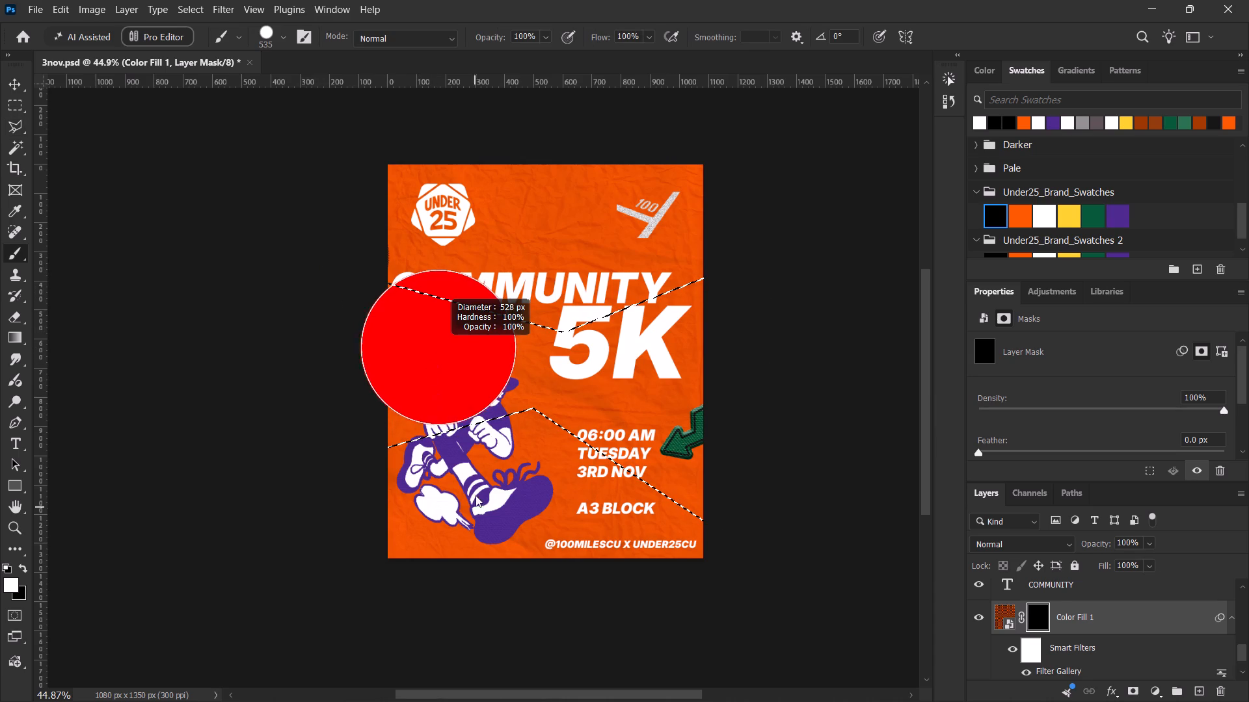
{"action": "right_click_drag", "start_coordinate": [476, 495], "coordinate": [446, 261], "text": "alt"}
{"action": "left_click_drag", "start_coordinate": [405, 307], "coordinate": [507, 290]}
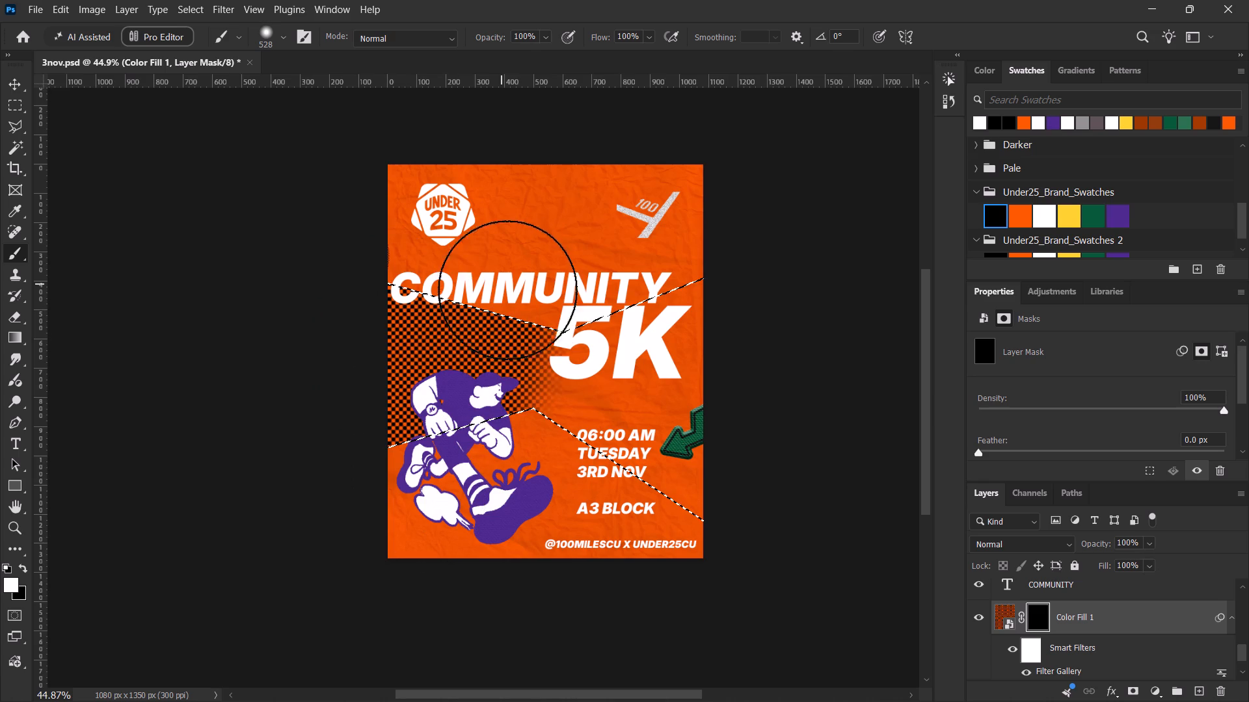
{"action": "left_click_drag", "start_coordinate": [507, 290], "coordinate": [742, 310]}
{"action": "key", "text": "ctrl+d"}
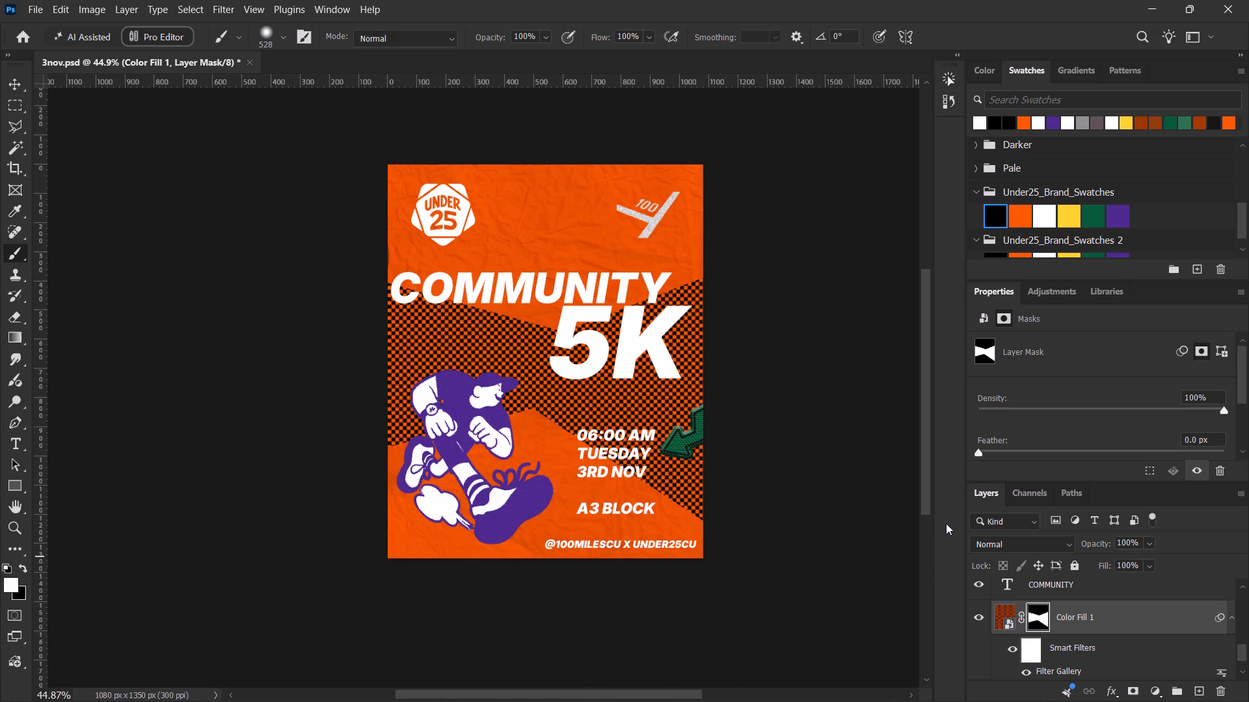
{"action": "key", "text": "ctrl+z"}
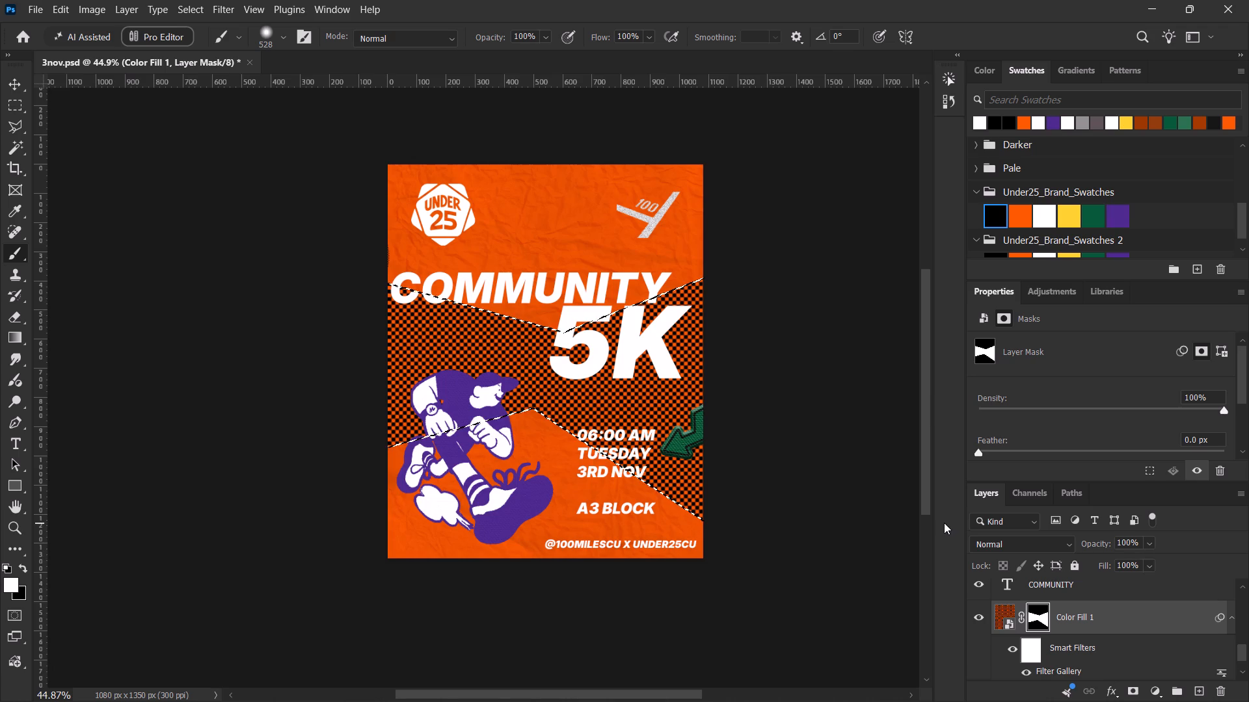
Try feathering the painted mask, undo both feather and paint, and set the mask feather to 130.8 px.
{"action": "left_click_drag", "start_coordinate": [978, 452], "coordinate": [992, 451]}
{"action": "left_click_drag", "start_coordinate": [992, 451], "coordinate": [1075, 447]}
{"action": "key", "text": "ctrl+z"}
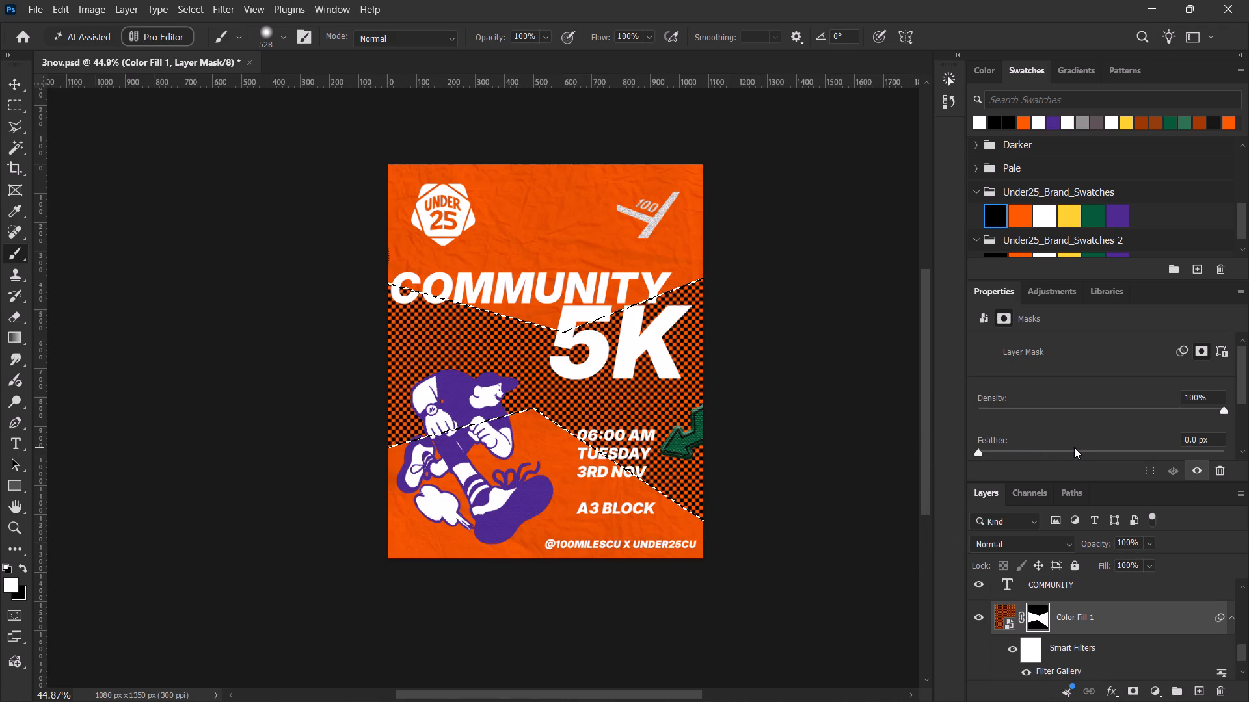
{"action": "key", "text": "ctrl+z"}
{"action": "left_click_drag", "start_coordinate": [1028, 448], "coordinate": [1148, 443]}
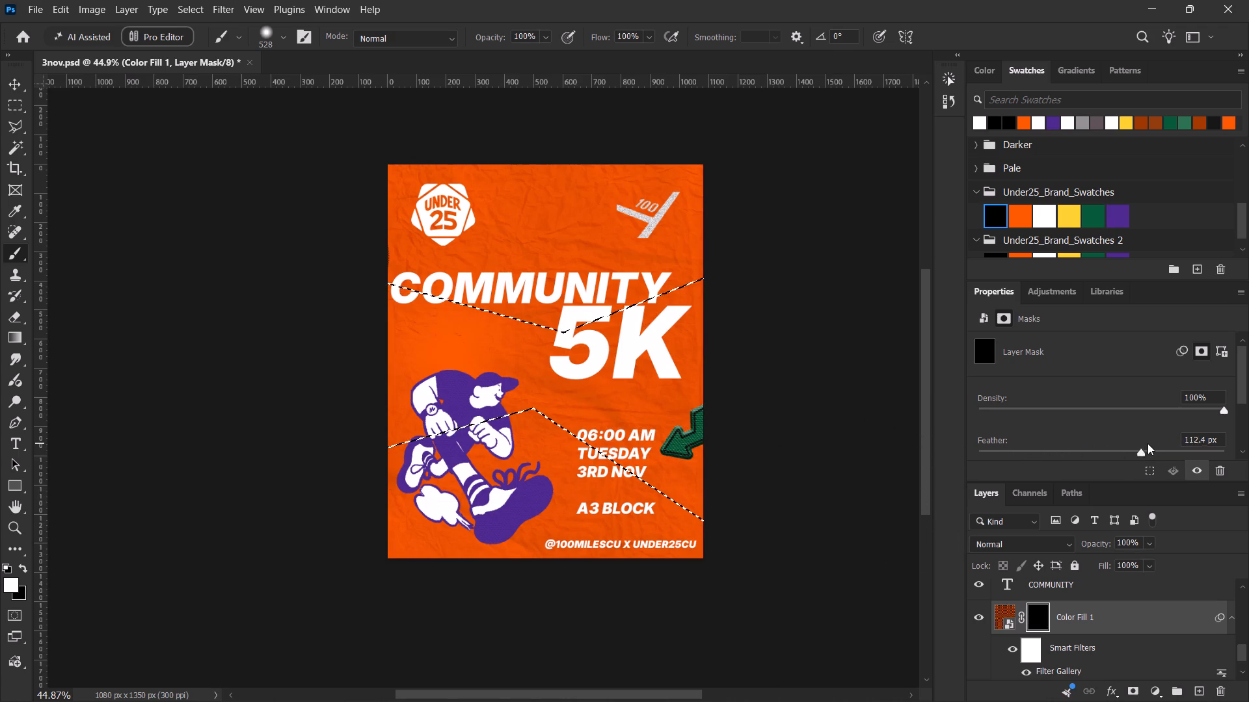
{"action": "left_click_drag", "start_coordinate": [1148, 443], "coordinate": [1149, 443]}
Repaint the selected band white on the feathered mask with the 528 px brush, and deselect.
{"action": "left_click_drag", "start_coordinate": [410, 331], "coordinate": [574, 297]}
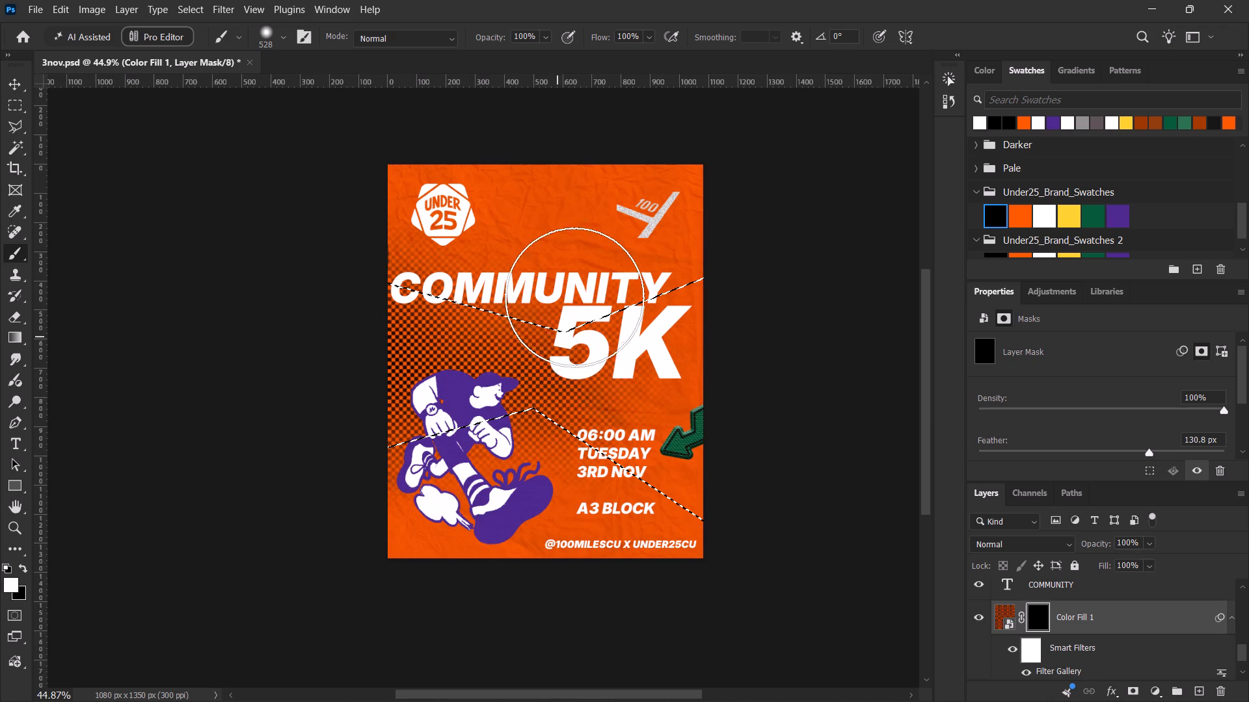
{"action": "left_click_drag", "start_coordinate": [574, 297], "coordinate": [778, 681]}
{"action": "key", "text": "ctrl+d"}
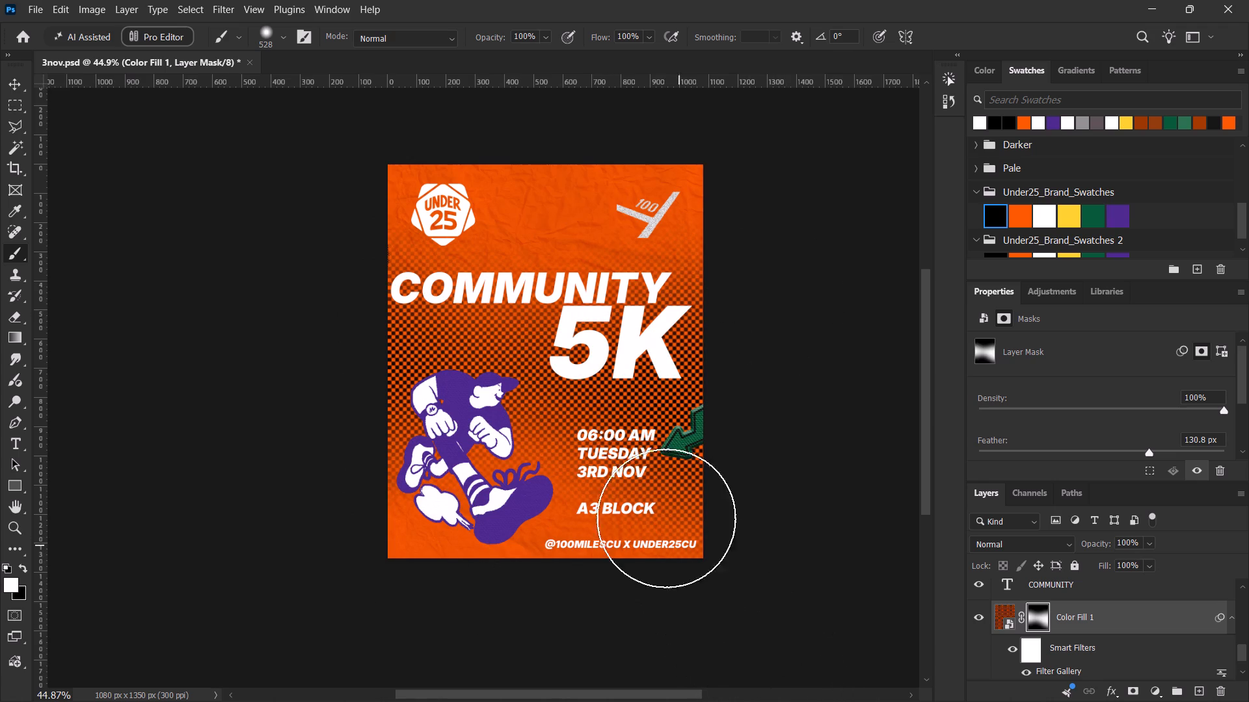
Examine the feathered halftone up close around the runner and 5K, and across the whole poster.
{"action": "scroll", "coordinate": [652, 471], "scroll_direction": "up", "scroll_amount": 1, "text": "alt"}
{"action": "scroll", "coordinate": [652, 470], "scroll_direction": "down", "scroll_amount": 1, "text": "alt"}
{"action": "scroll", "coordinate": [652, 470], "scroll_direction": "up", "scroll_amount": 5, "text": "alt"}
{"action": "scroll", "coordinate": [423, 350], "scroll_direction": "up", "scroll_amount": 9, "text": "alt"}
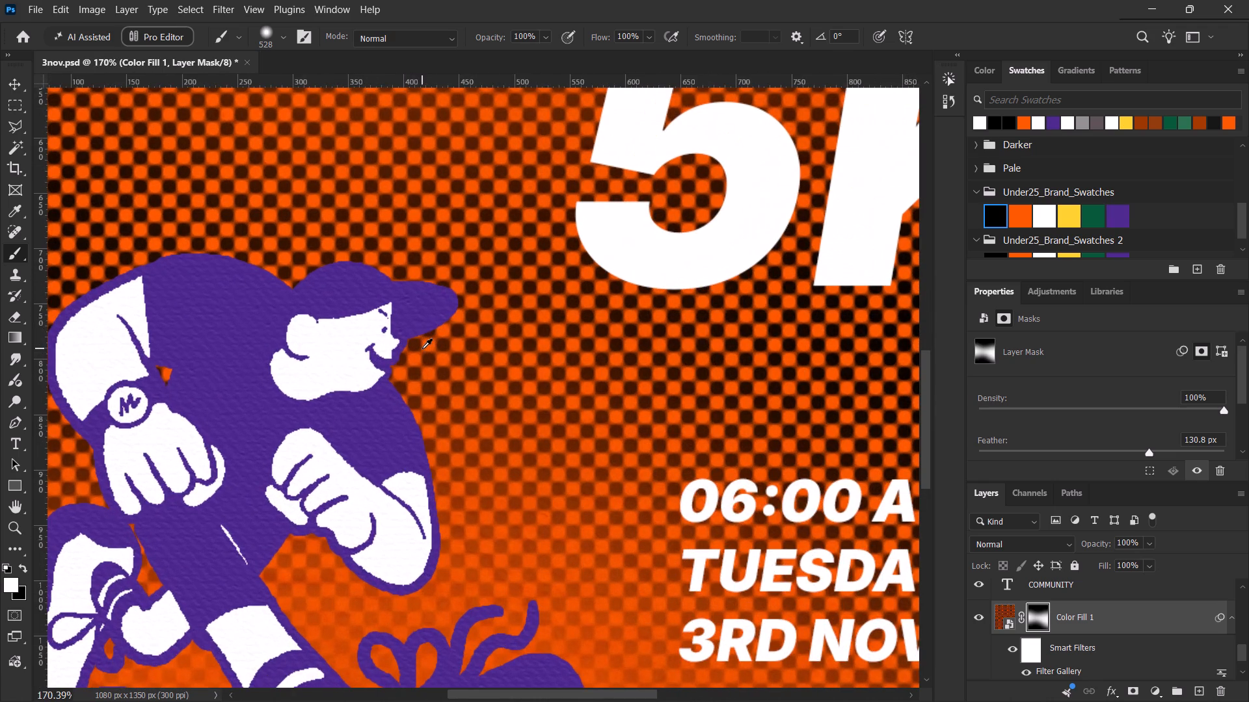
{"action": "scroll", "coordinate": [571, 326], "scroll_direction": "up", "scroll_amount": 13, "text": "alt"}
{"action": "scroll", "coordinate": [579, 325], "scroll_direction": "down", "scroll_amount": 10, "text": "alt"}
{"action": "scroll", "coordinate": [576, 327], "scroll_direction": "up", "scroll_amount": 2, "text": "alt"}
{"action": "scroll", "coordinate": [576, 327], "scroll_direction": "down", "scroll_amount": 2, "text": "alt"}
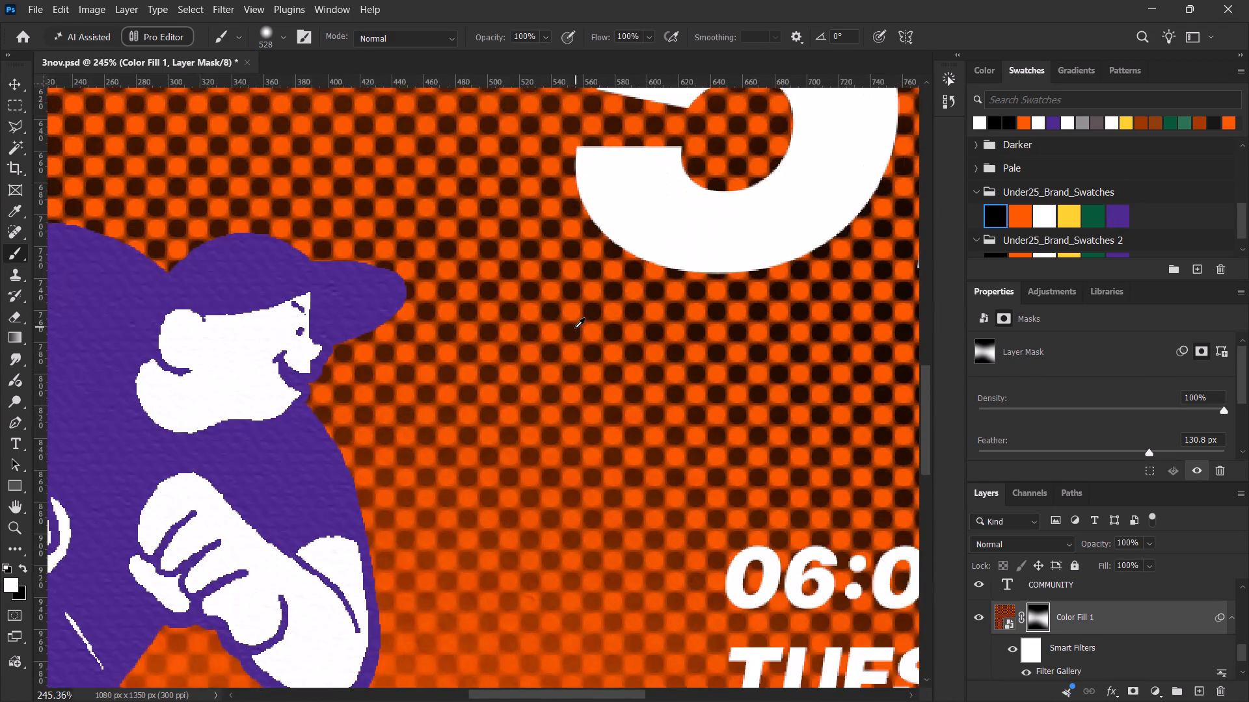
{"action": "scroll", "coordinate": [575, 328], "scroll_direction": "down", "scroll_amount": 3, "text": "alt"}
{"action": "scroll", "coordinate": [575, 328], "scroll_direction": "up", "scroll_amount": 1, "text": "alt"}
{"action": "scroll", "coordinate": [575, 328], "scroll_direction": "down", "scroll_amount": 9, "text": "alt"}
{"action": "scroll", "coordinate": [572, 333], "scroll_direction": "up", "scroll_amount": 1, "text": "alt"}
{"action": "scroll", "coordinate": [572, 333], "scroll_direction": "down", "scroll_amount": 2, "text": "alt"}
{"action": "key", "text": "space"}
{"action": "left_click_drag", "start_coordinate": [579, 332], "coordinate": [608, 472]}
{"action": "scroll", "coordinate": [587, 432], "scroll_direction": "down", "scroll_amount": 3, "text": "alt"}
{"action": "key", "text": "space"}
{"action": "left_click_drag", "start_coordinate": [578, 443], "coordinate": [535, 393]}
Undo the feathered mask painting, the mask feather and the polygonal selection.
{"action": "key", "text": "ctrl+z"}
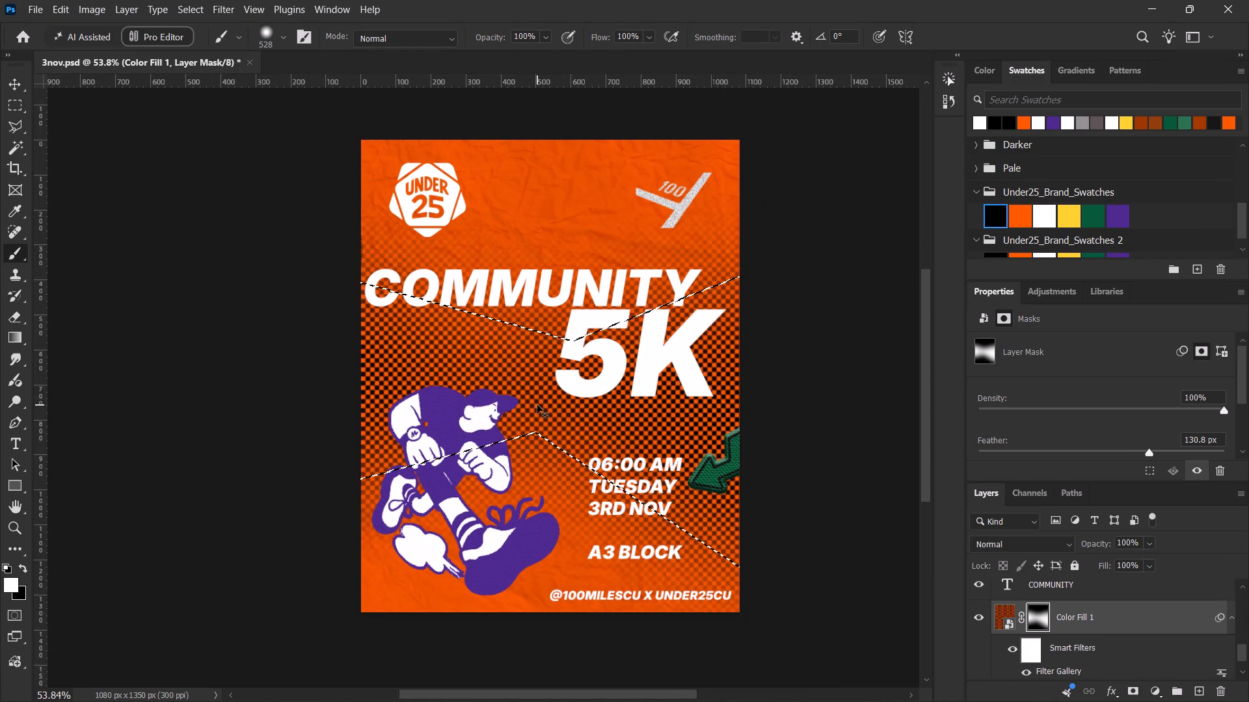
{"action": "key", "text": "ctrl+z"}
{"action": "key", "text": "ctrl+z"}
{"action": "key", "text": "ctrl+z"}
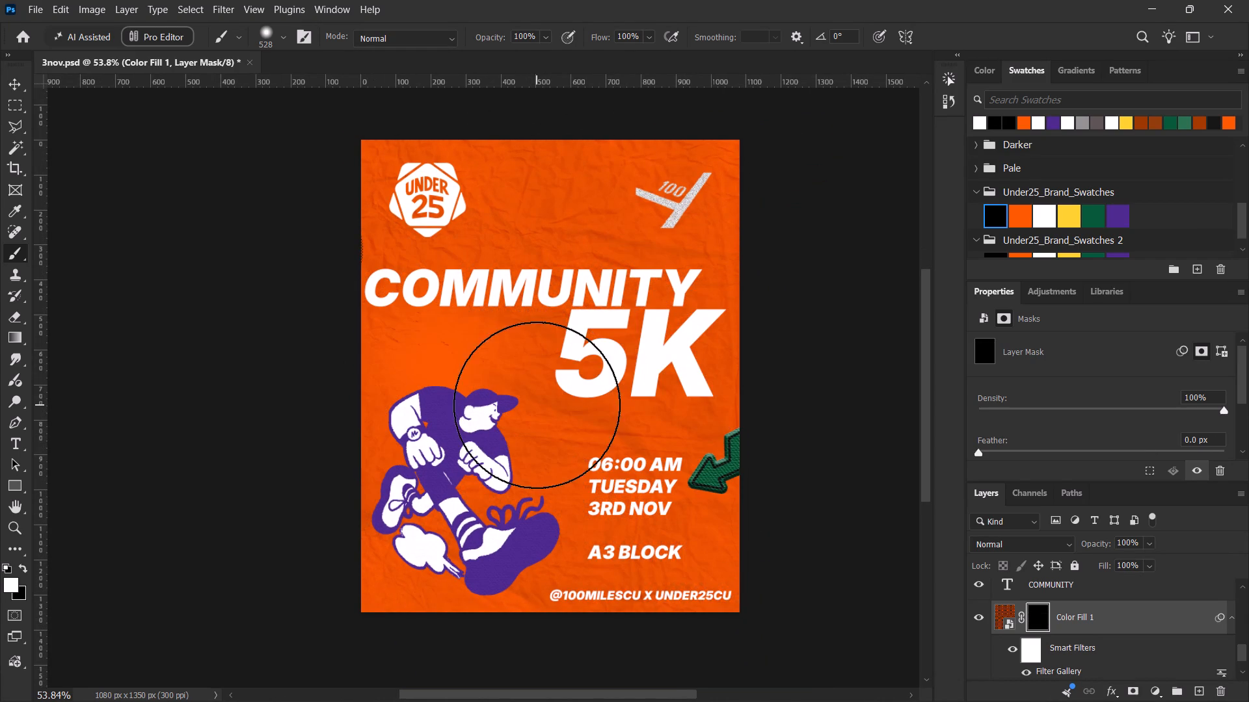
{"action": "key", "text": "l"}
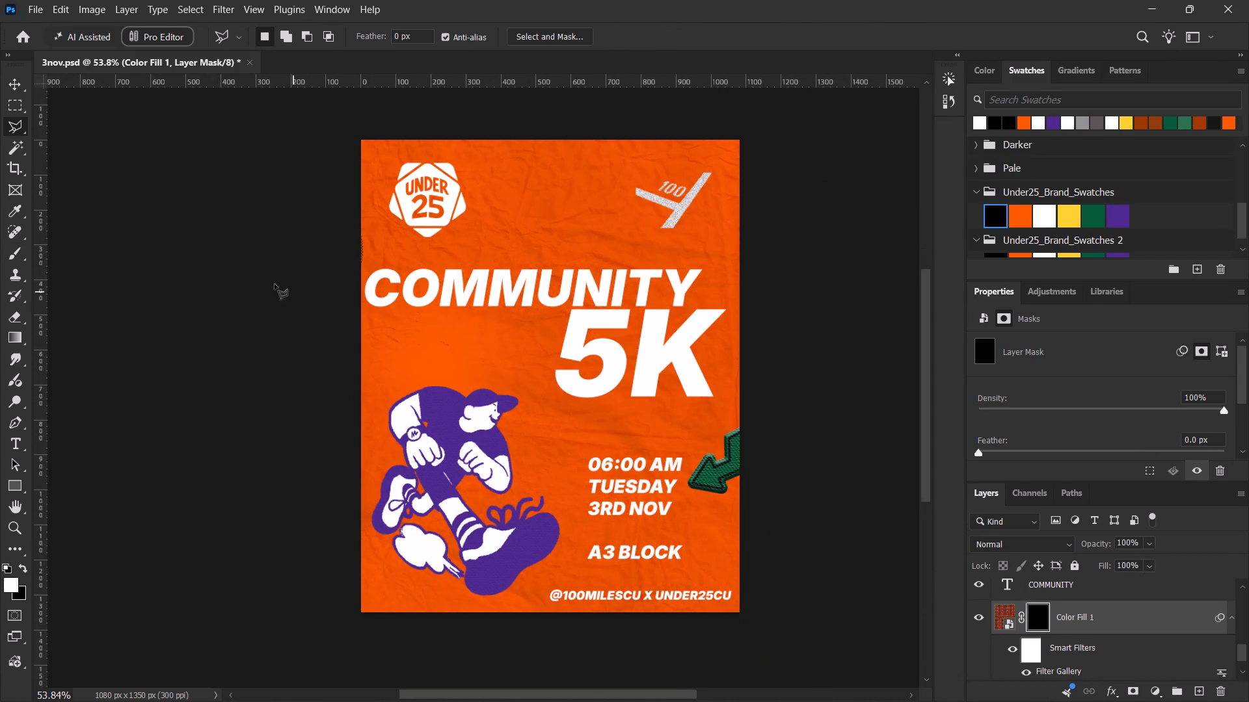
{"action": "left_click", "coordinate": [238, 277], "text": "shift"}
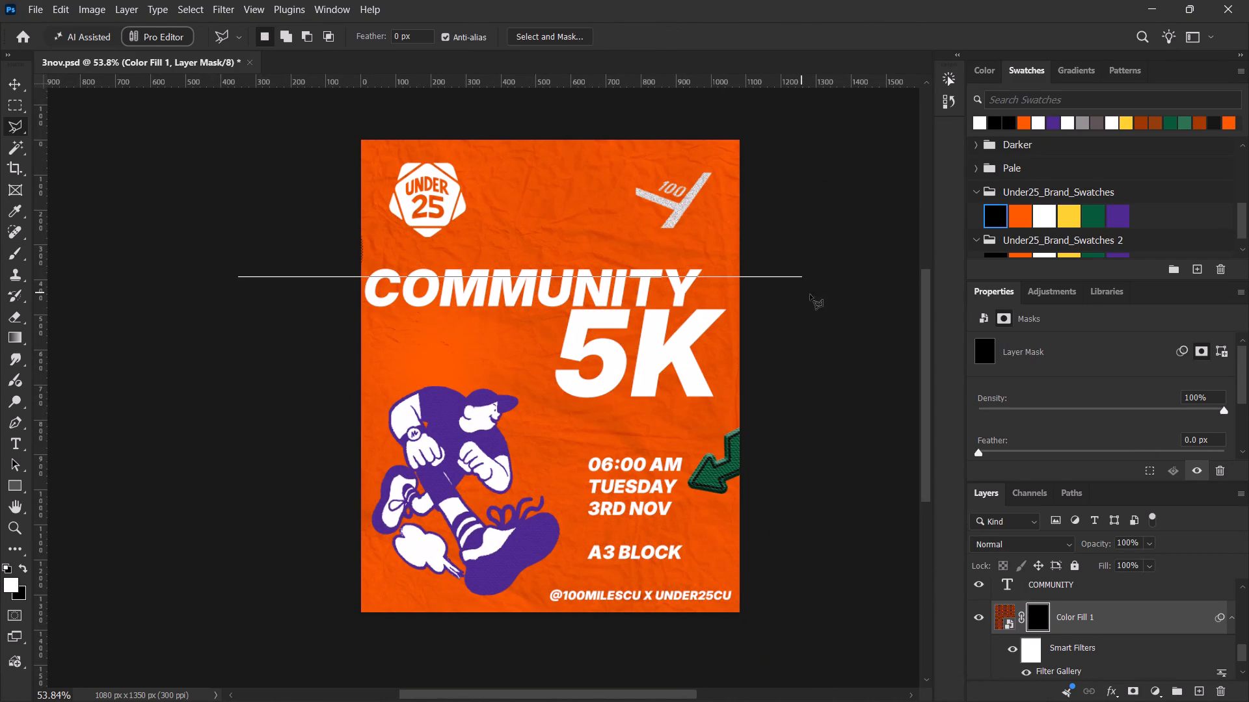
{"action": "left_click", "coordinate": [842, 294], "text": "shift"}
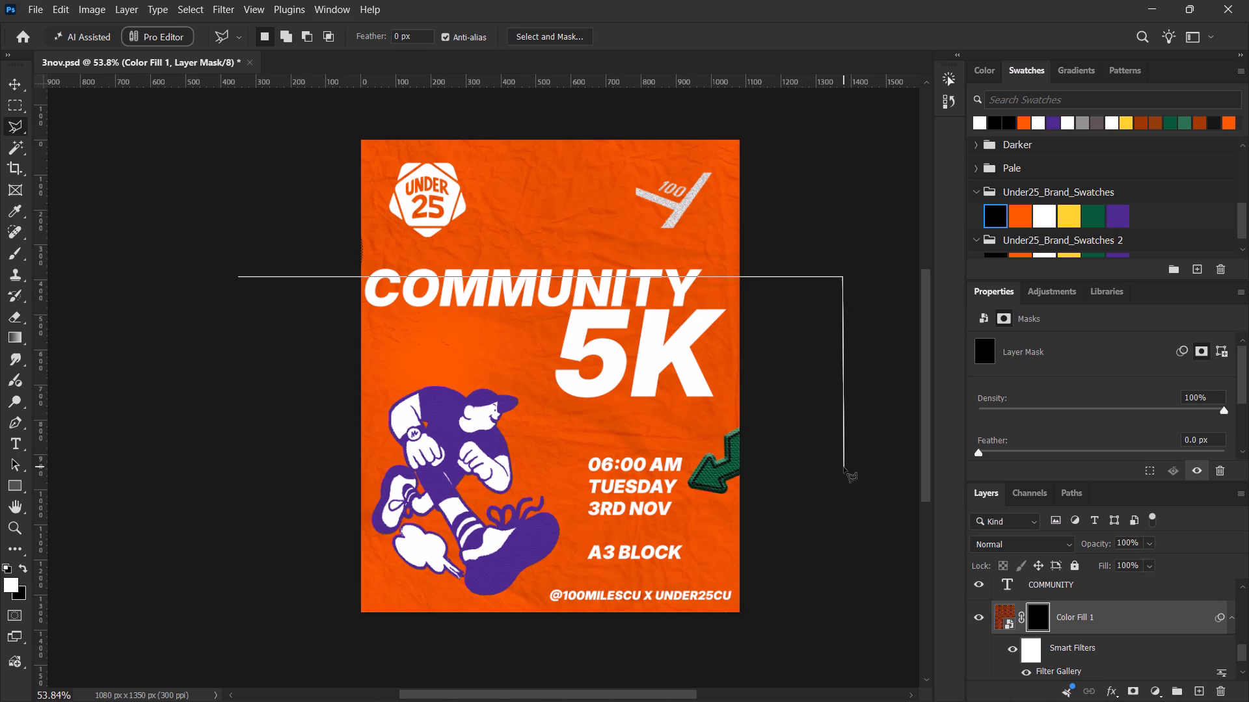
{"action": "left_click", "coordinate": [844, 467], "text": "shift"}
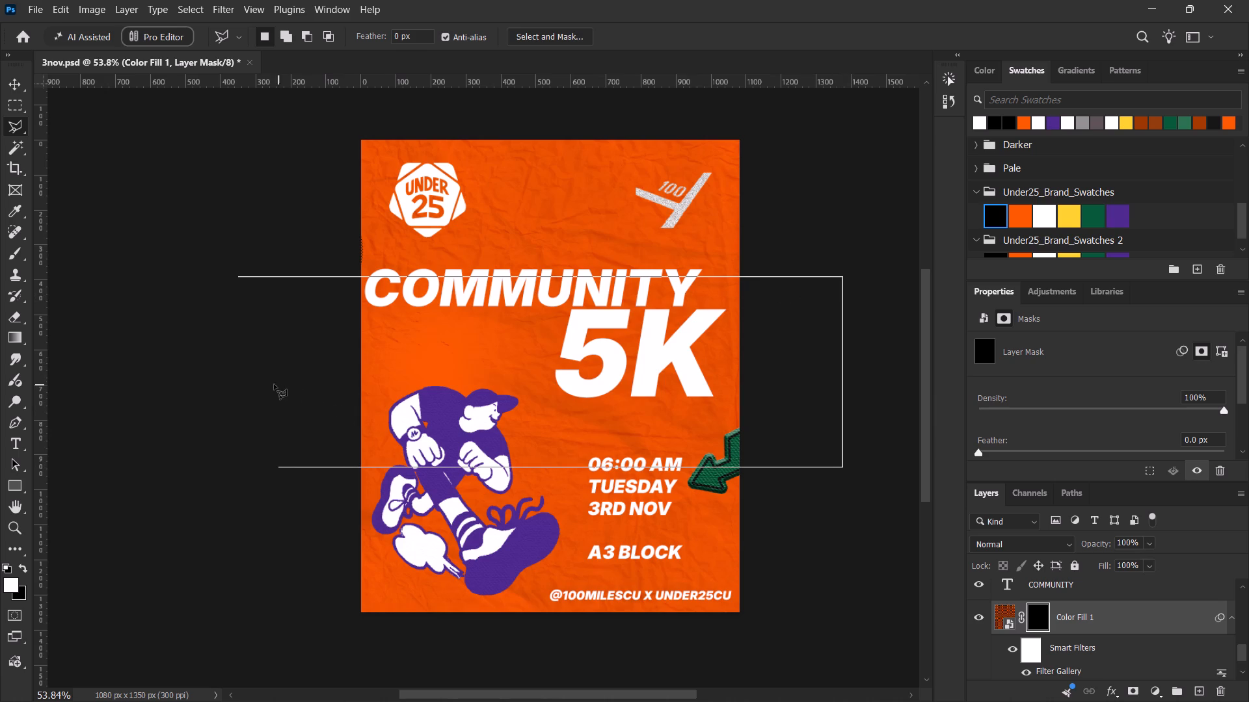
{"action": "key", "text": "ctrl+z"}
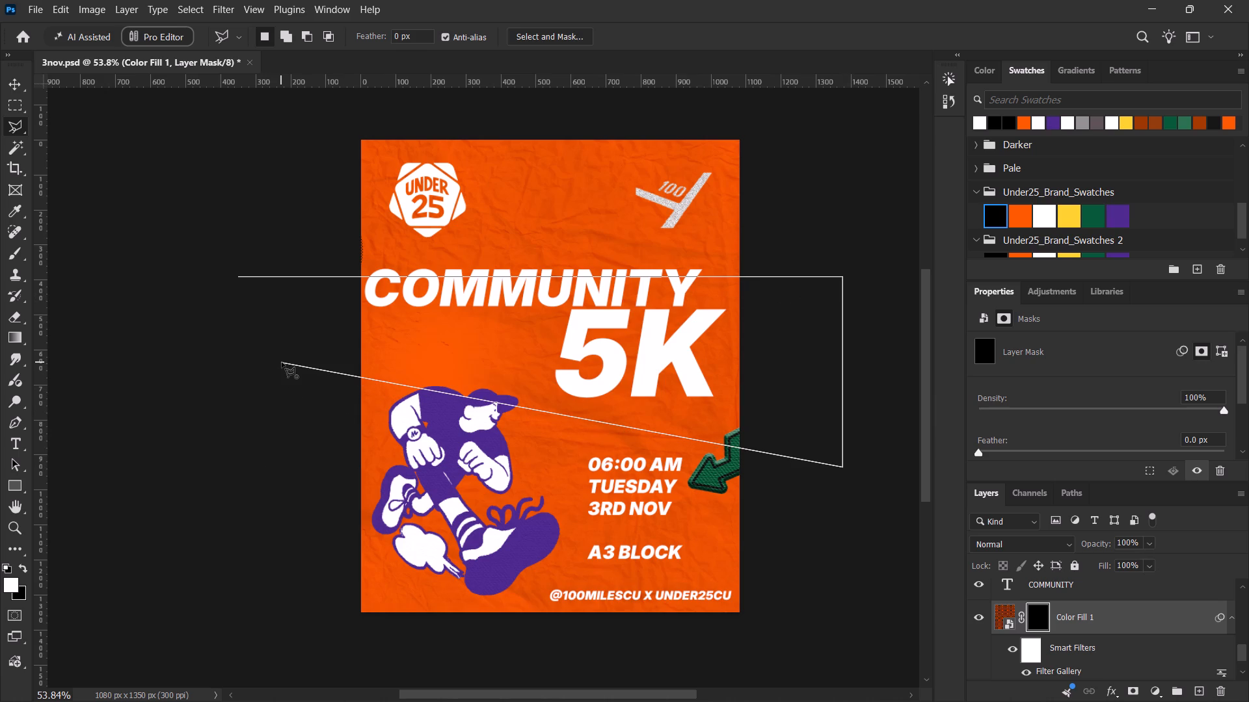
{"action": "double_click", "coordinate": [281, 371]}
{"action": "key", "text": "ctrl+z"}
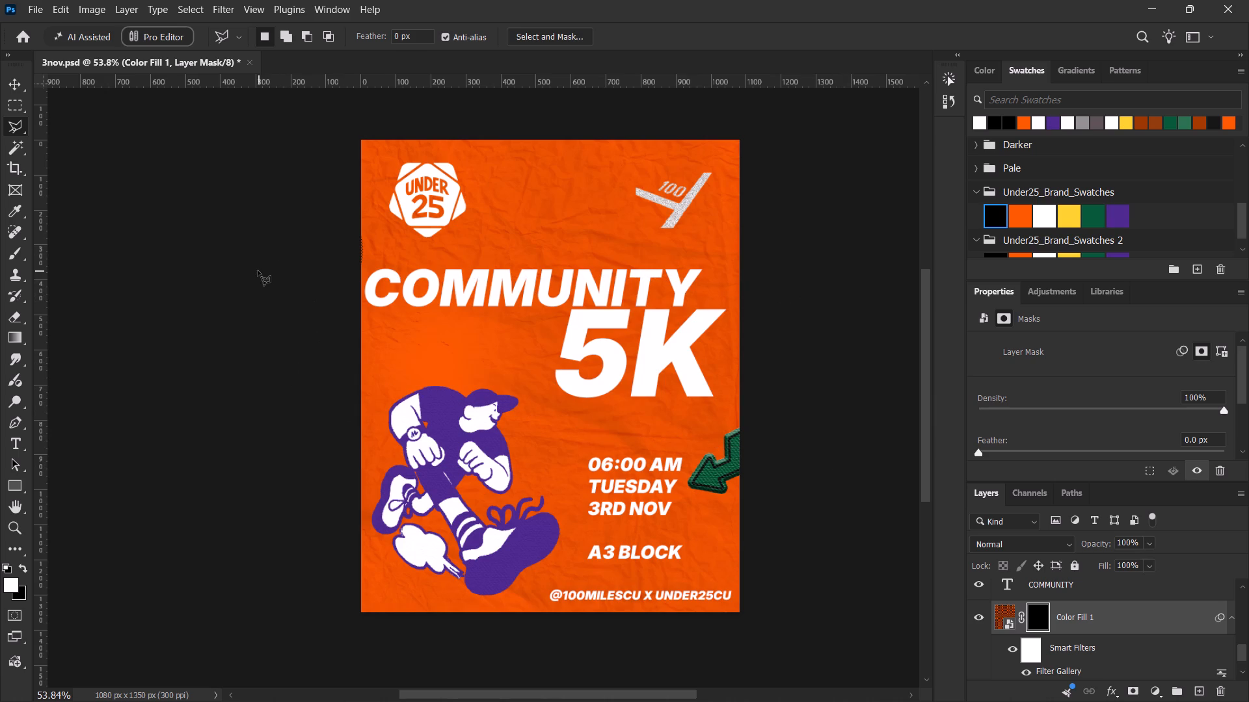
Draw a six-corner polygonal lasso band across the poster from COMMUNITY to 06:00 AM, bent upper and lower edges, ends beyond the canvas.
{"action": "left_click", "coordinate": [253, 281]}
{"action": "left_click", "coordinate": [547, 309]}
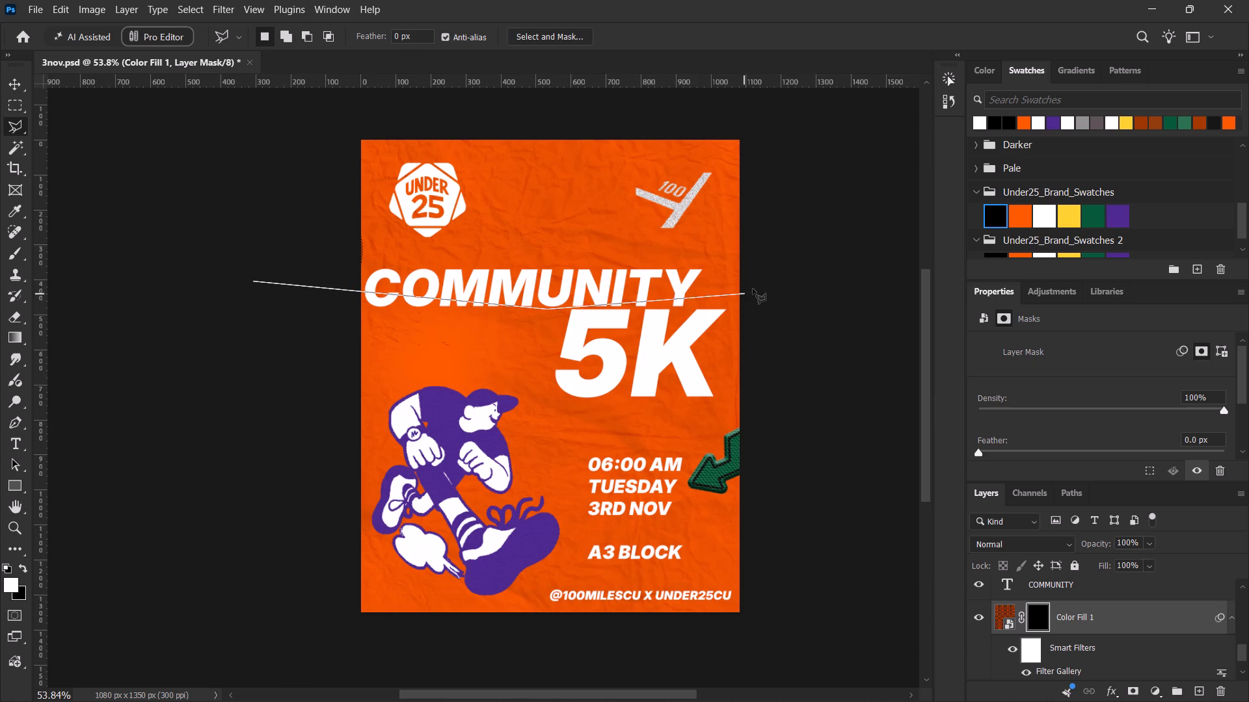
{"action": "left_click", "coordinate": [797, 265]}
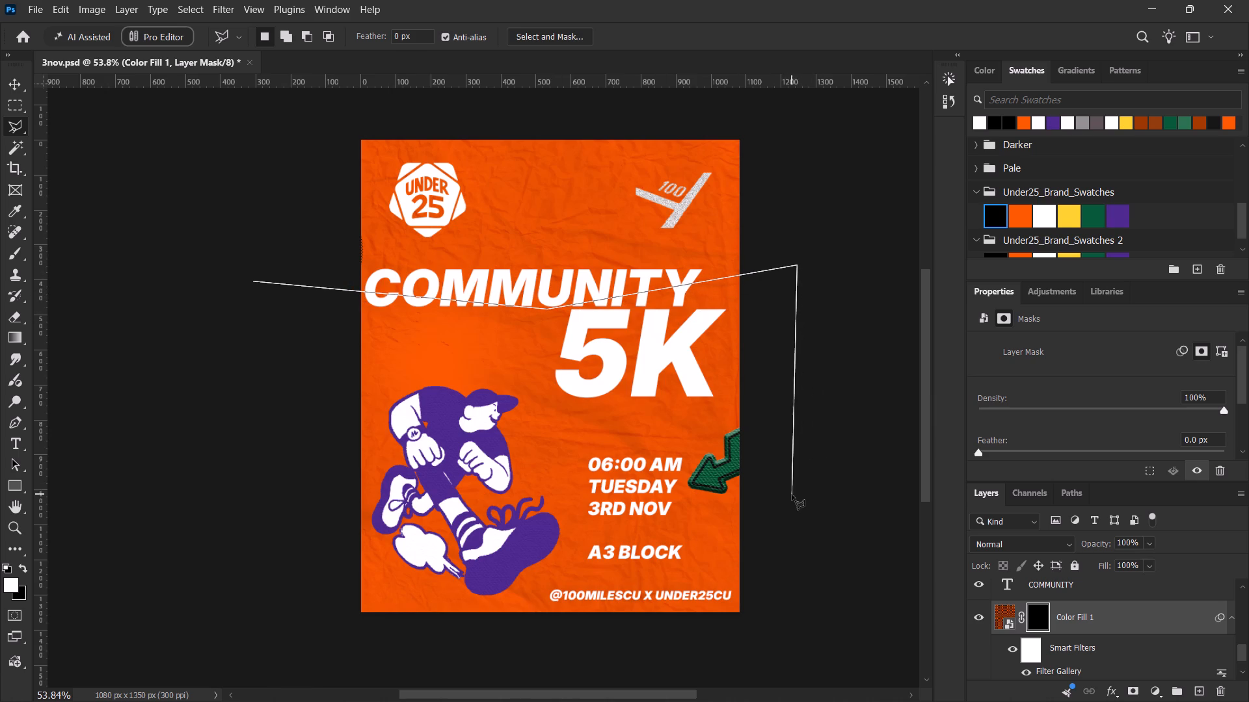
{"action": "left_click", "coordinate": [798, 497]}
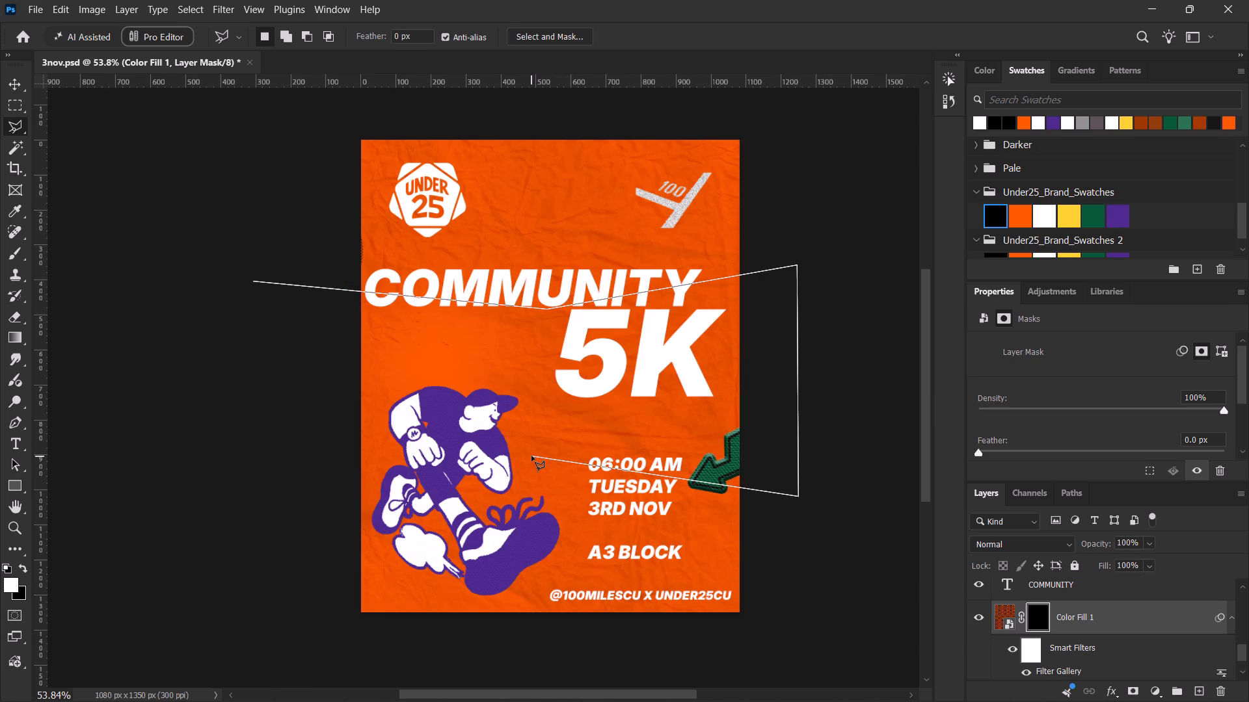
{"action": "left_click", "coordinate": [531, 456]}
{"action": "left_click", "coordinate": [217, 510]}
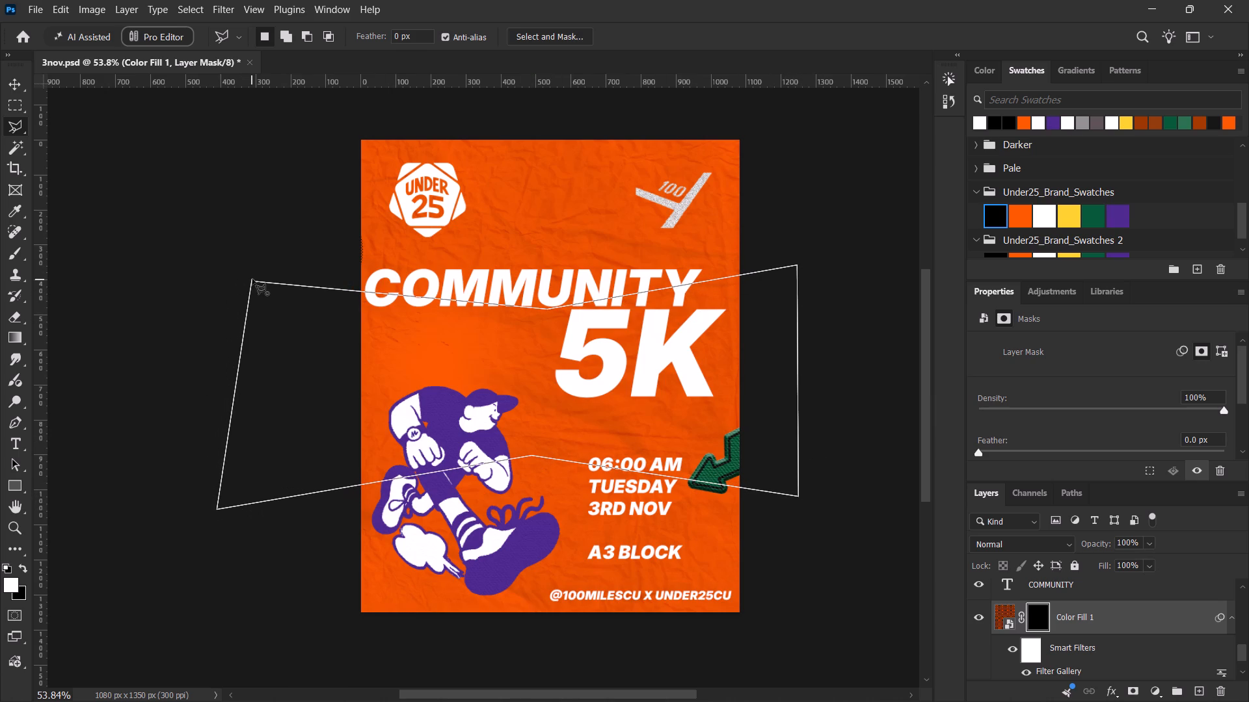
{"action": "left_click", "coordinate": [254, 283]}
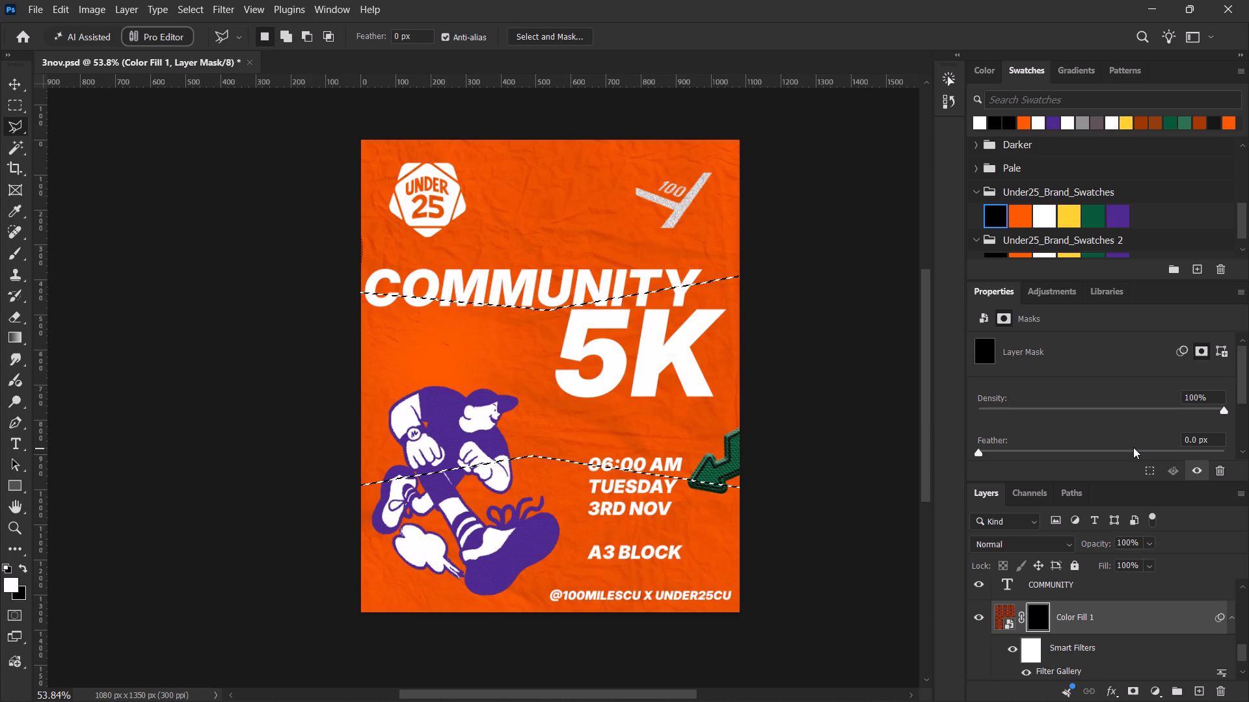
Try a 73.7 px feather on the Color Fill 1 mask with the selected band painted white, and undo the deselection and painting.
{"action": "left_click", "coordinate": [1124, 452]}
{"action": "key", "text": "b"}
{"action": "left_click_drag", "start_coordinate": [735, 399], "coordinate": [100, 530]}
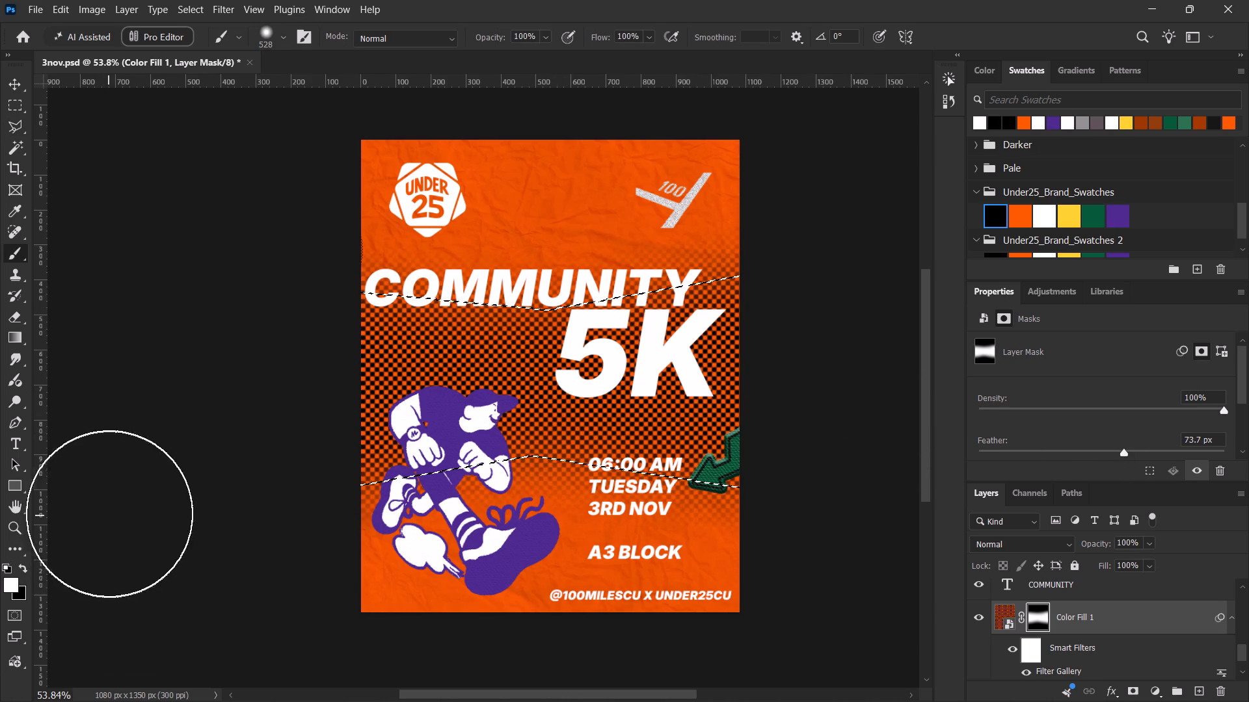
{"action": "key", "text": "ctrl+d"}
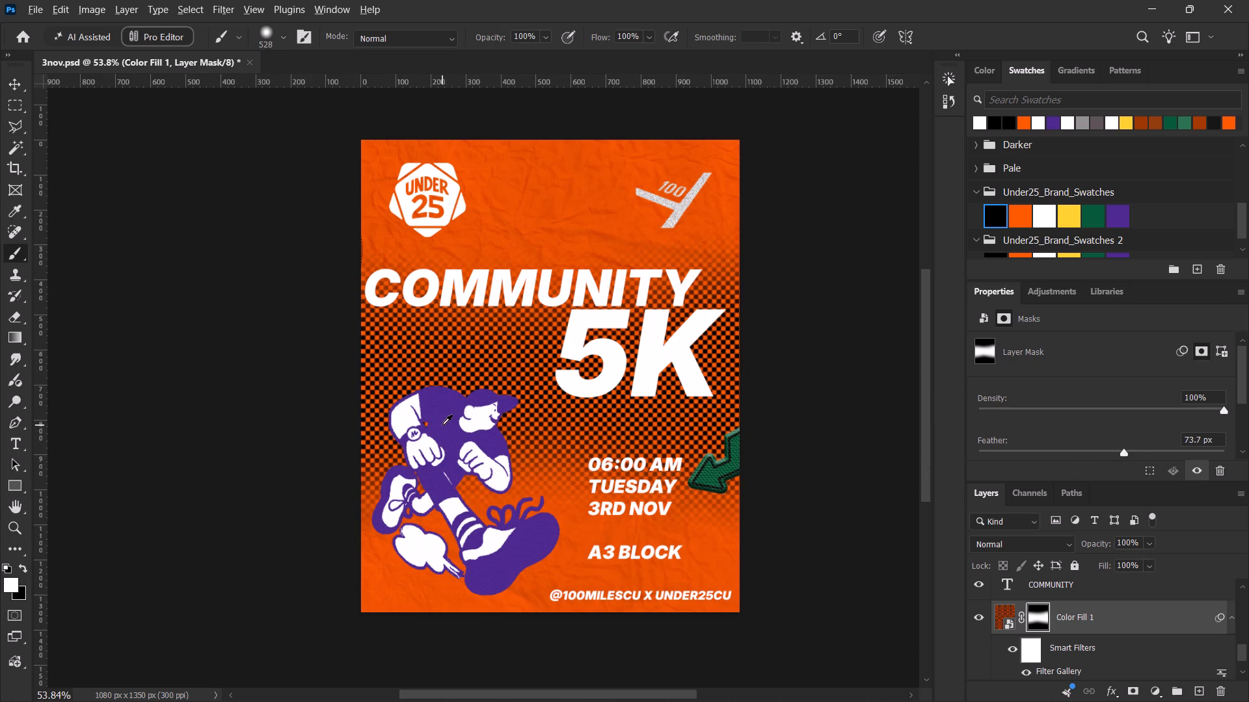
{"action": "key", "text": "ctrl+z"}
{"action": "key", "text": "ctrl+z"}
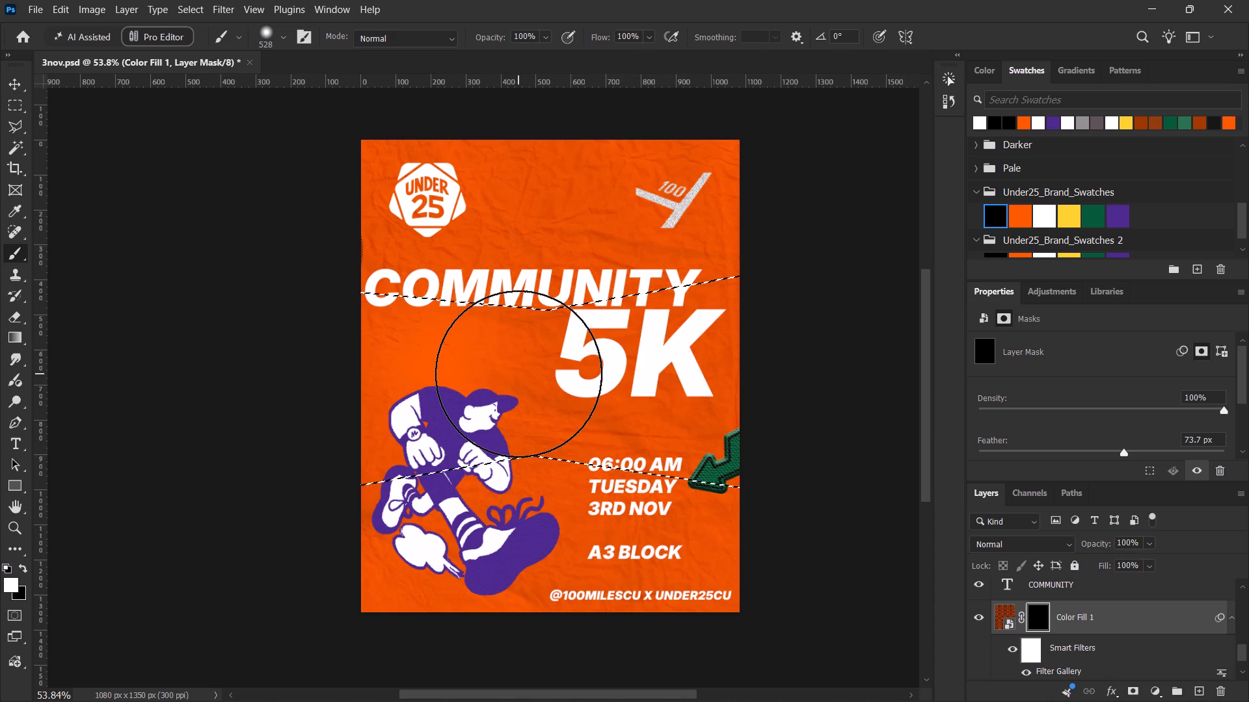
Rotate the band selection about 14.17° clockwise and scale it to about 131%, repositioned to span the poster diagonally.
{"action": "key", "text": "v"}
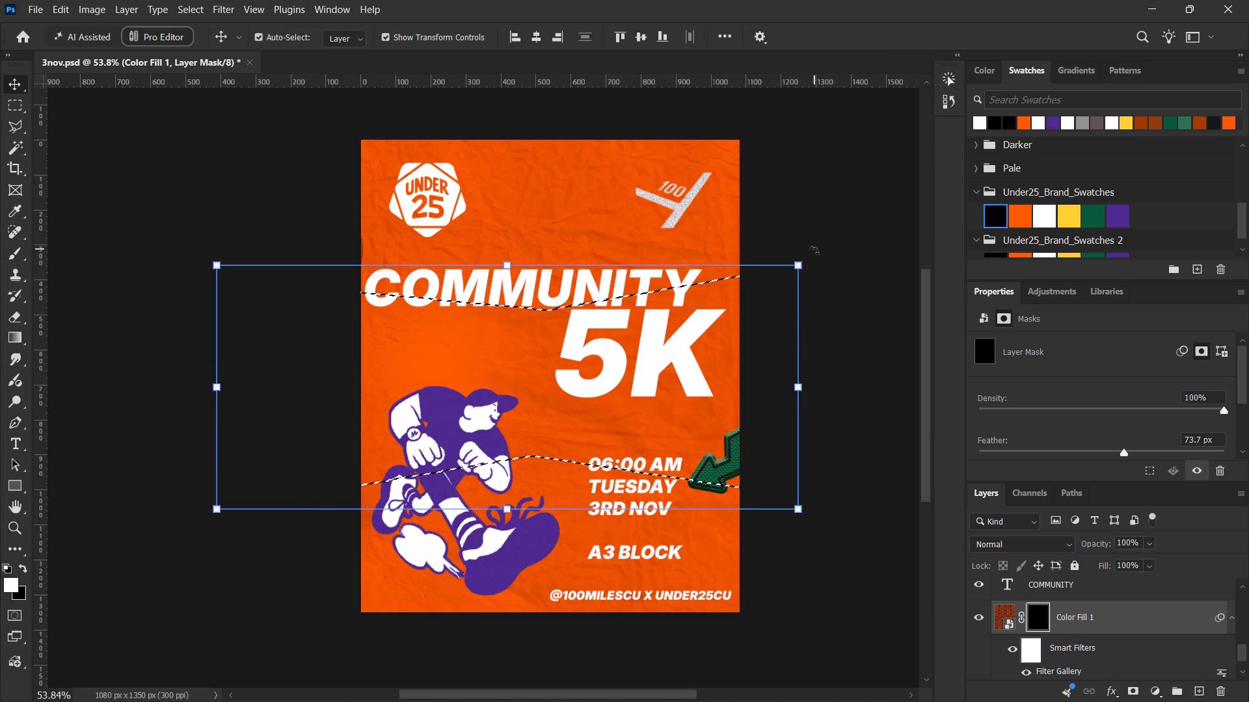
{"action": "left_click_drag", "start_coordinate": [813, 252], "coordinate": [826, 332]}
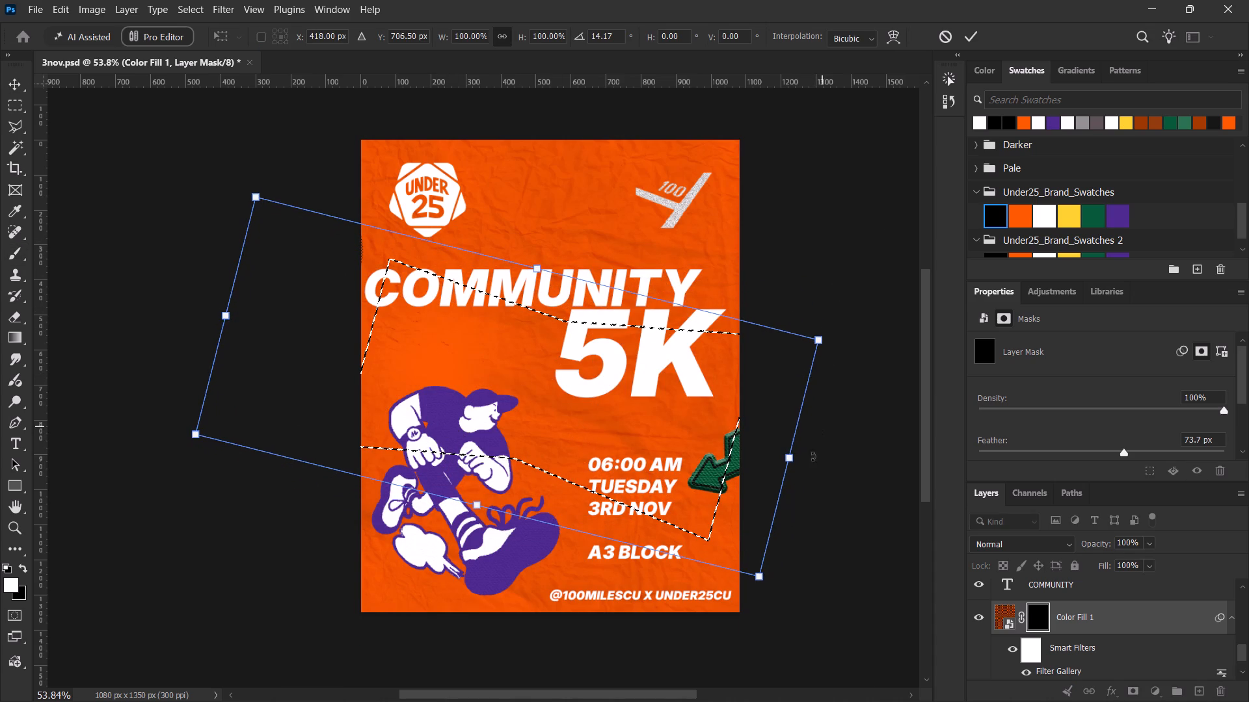
{"action": "left_click_drag", "start_coordinate": [797, 458], "coordinate": [898, 483]}
{"action": "left_click_drag", "start_coordinate": [723, 447], "coordinate": [638, 421]}
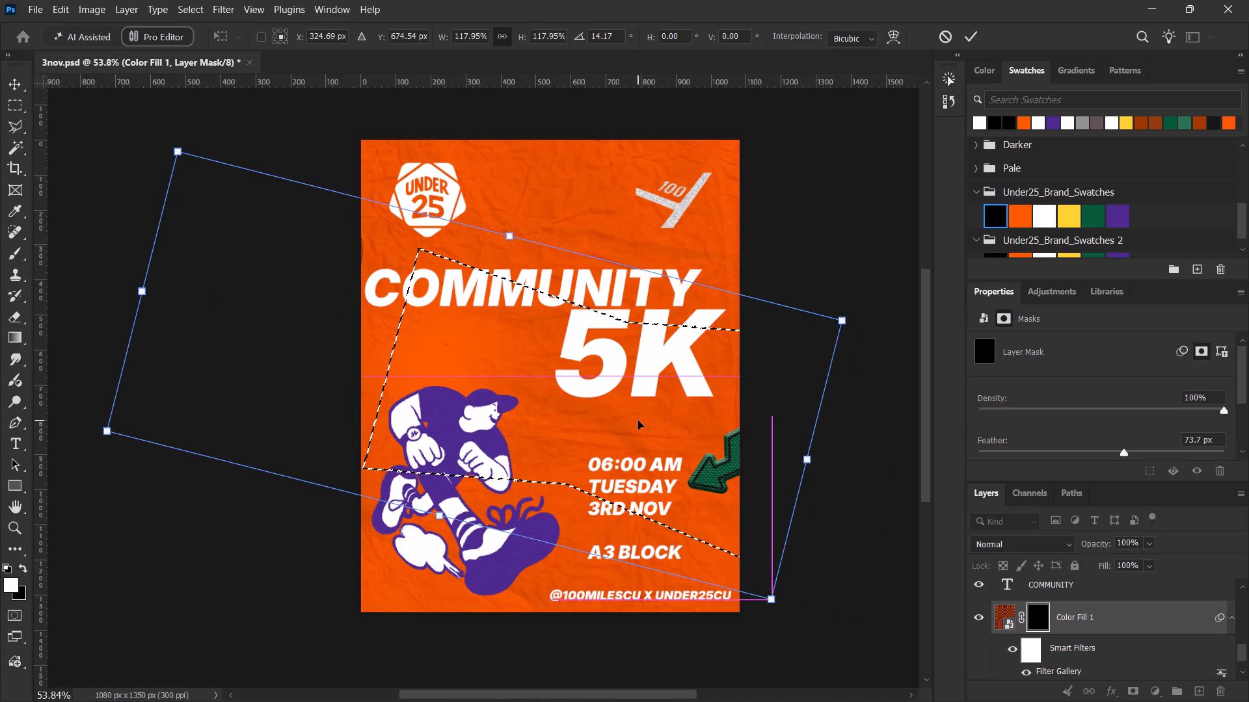
{"action": "left_click_drag", "start_coordinate": [814, 459], "coordinate": [888, 482]}
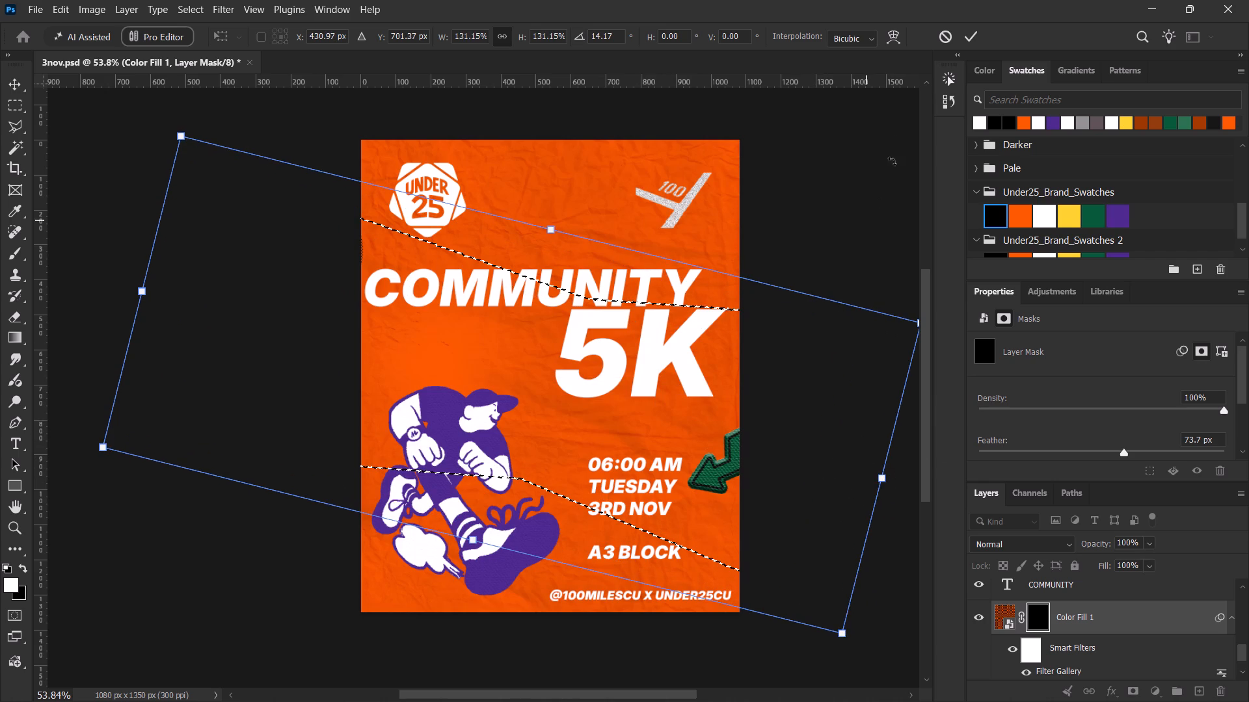
{"action": "left_click", "coordinate": [967, 44]}
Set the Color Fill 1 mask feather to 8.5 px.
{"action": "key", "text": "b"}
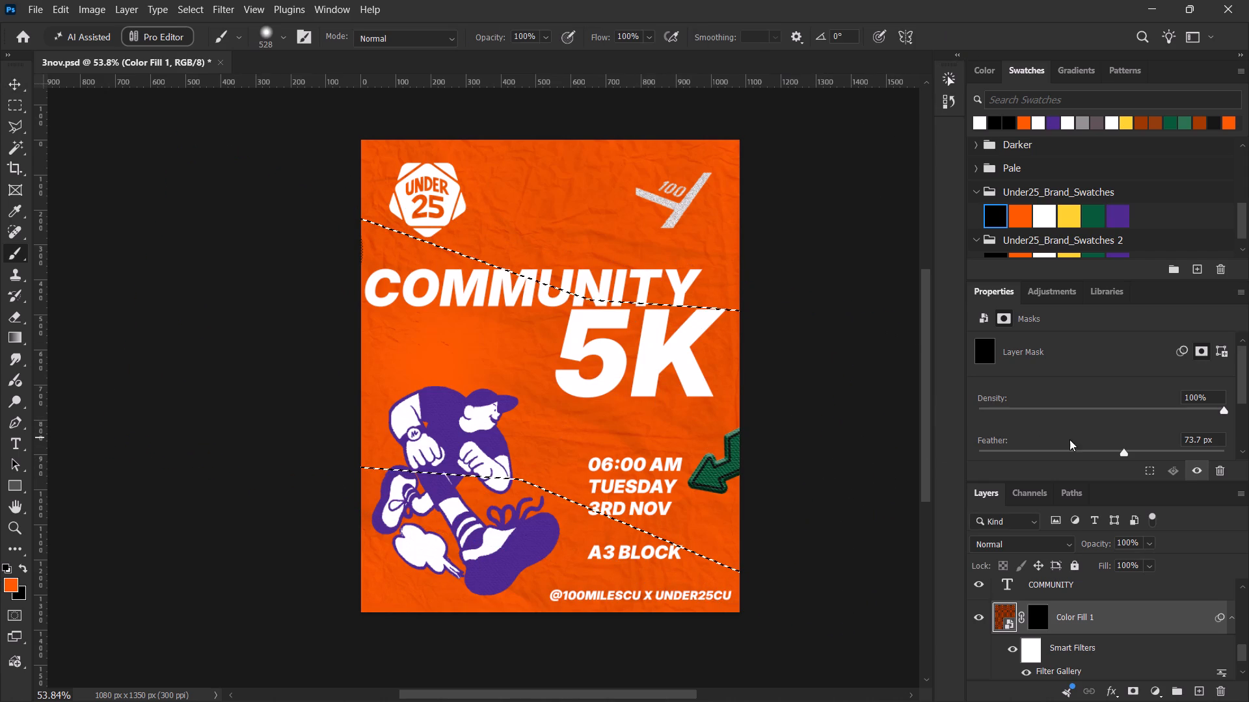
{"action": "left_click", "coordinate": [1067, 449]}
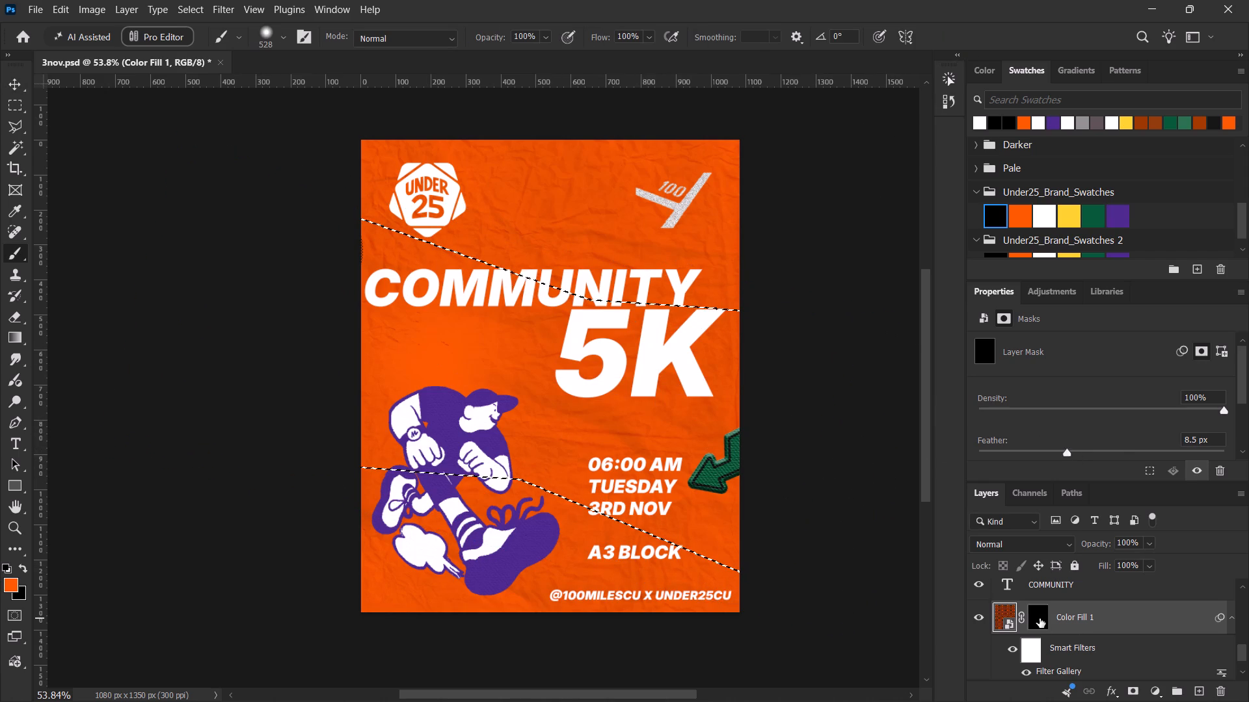
Target the Color Fill 1 layer mask and enlarge the white brush to 1400 px.
{"action": "left_click", "coordinate": [1041, 619]}
{"action": "key", "text": "b"}
{"action": "key", "text": "bracketleft"}
{"action": "key", "text": "bracketright"}
{"action": "key", "text": "bracketright"}
{"action": "key", "text": "bracketright"}
{"action": "key", "text": "bracketright"}
{"action": "key", "text": "bracketright"}
{"action": "key", "text": "bracketright"}
{"action": "key", "text": "bracketright"}
{"action": "key", "text": "bracketright"}
{"action": "key", "text": "bracketright"}
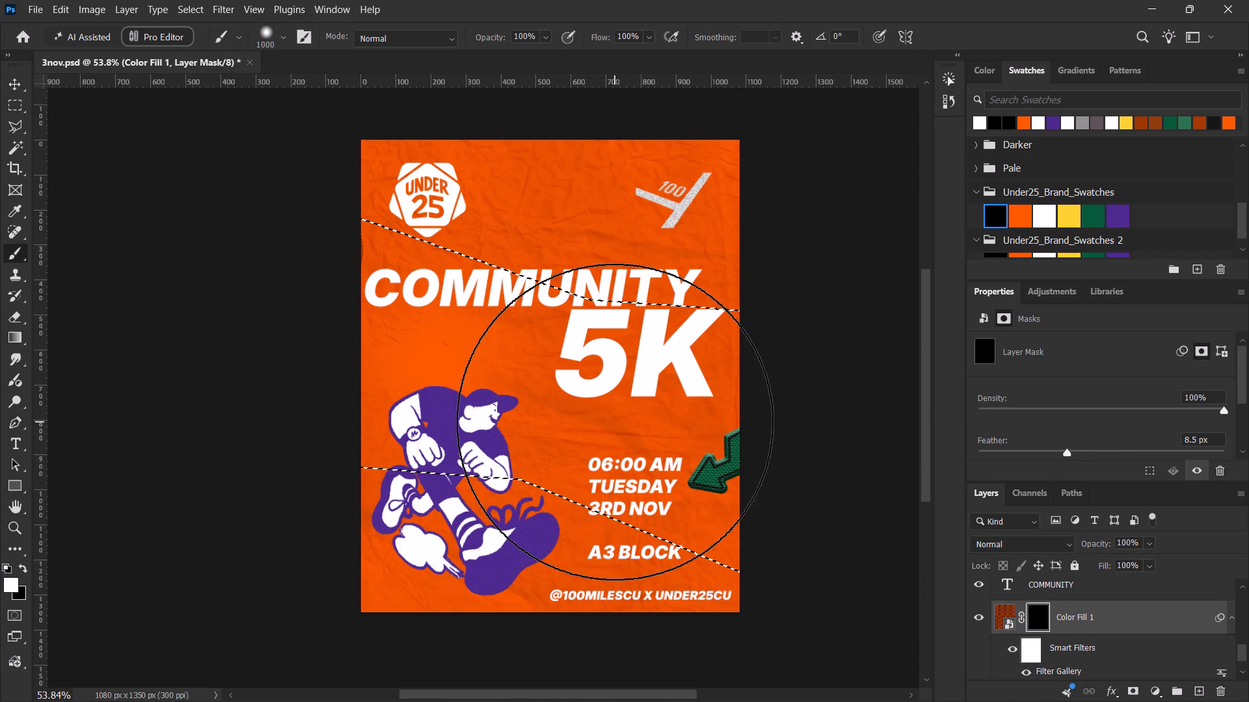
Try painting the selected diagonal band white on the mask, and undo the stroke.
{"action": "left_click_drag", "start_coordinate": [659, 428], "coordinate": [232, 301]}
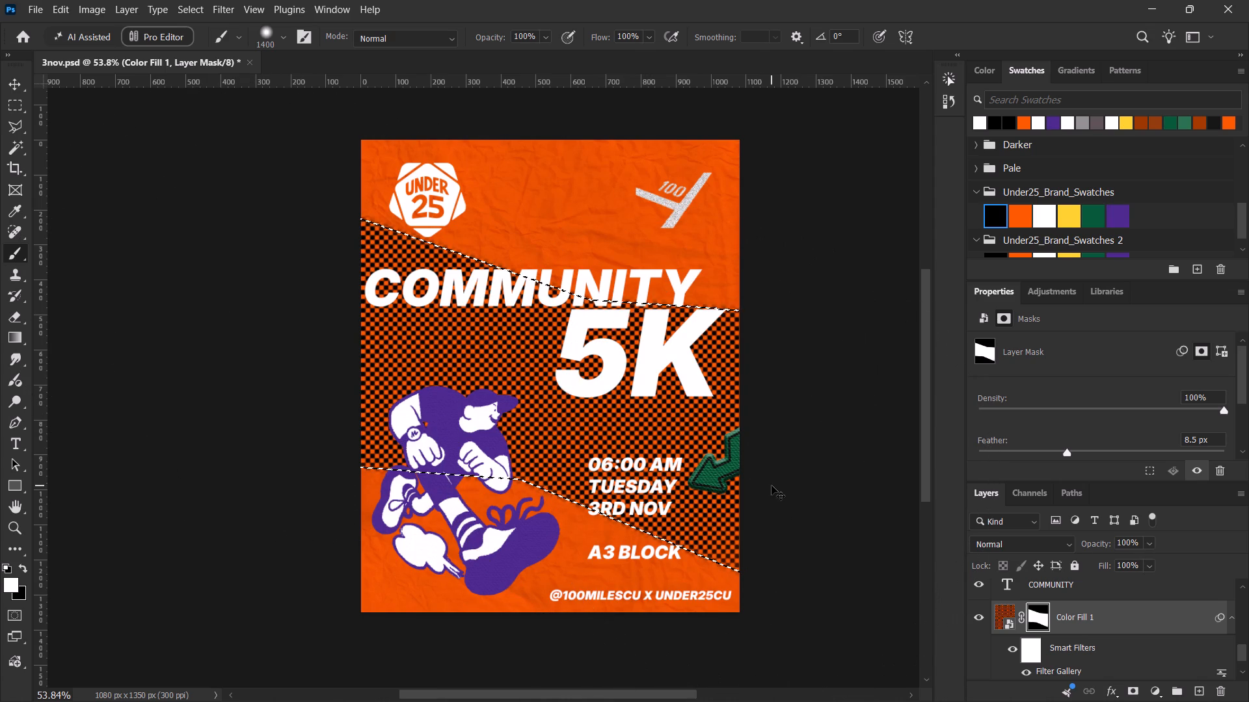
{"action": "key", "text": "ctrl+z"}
Set the mask feather to 95.8 px, paint the selected diagonal band white on the mask, and deselect.
{"action": "left_click", "coordinate": [1134, 452]}
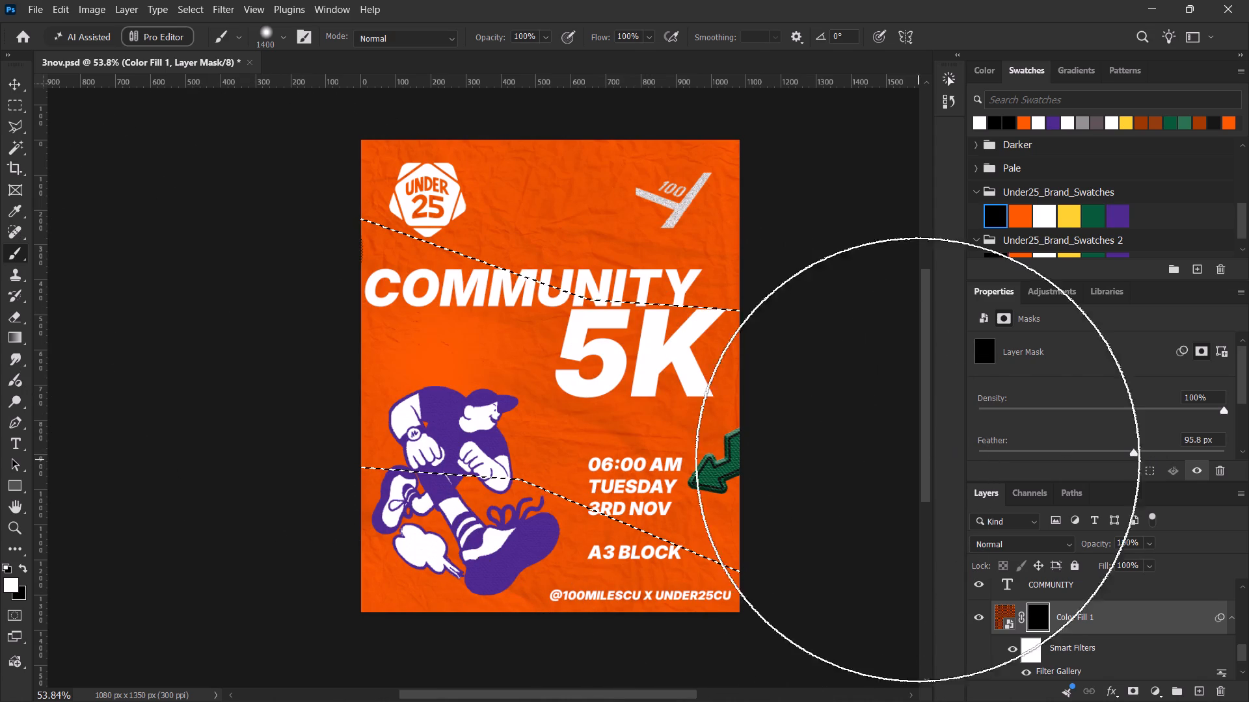
{"action": "left_click_drag", "start_coordinate": [639, 433], "coordinate": [1098, 615]}
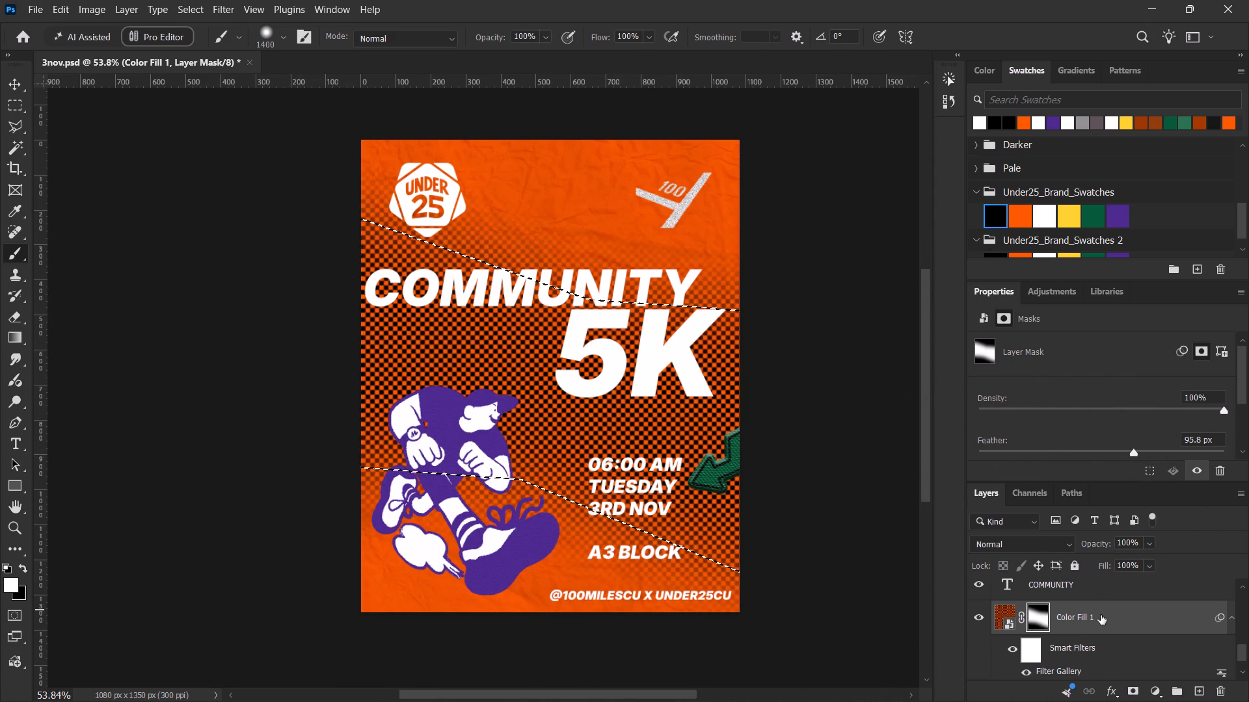
{"action": "key", "text": "ctrl+d"}
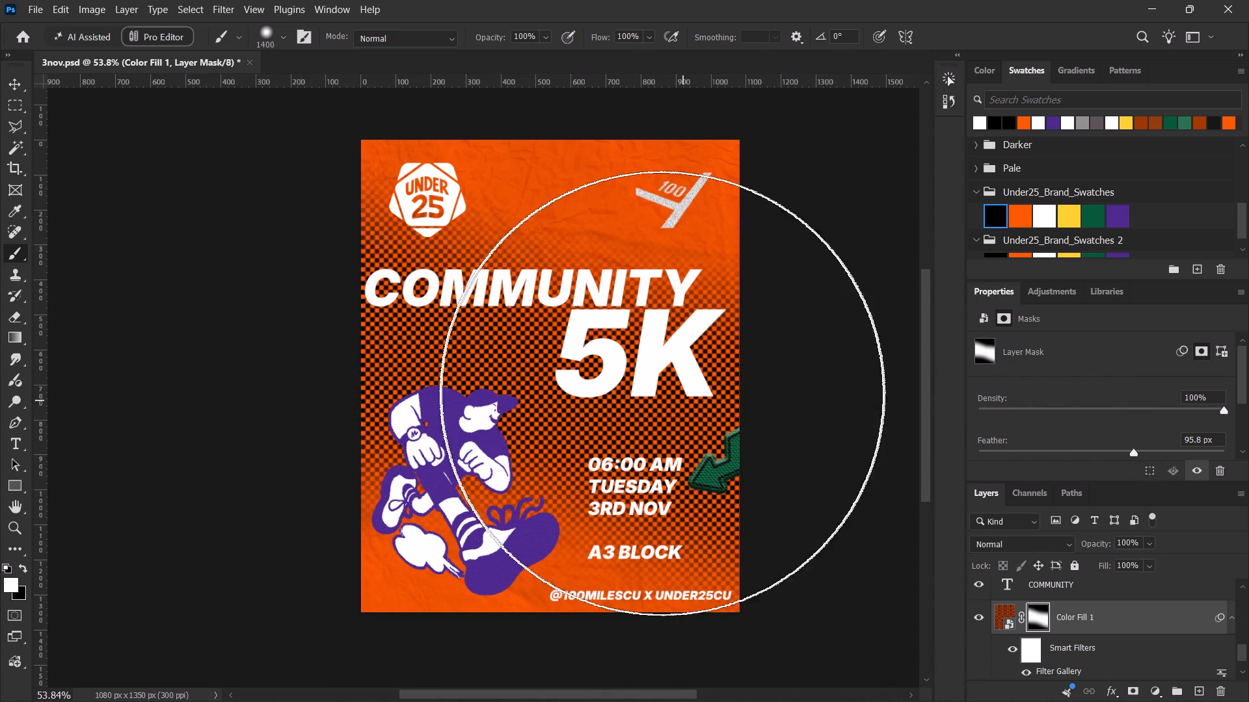
Apply a Threshold adjustment to the Color Fill 1 halftone artwork, tuning the level for round white dots on black.
{"action": "scroll", "coordinate": [572, 329], "scroll_direction": "up", "scroll_amount": 5, "text": "alt"}
{"action": "scroll", "coordinate": [572, 329], "scroll_direction": "down", "scroll_amount": 1, "text": "alt"}
{"action": "scroll", "coordinate": [572, 329], "scroll_direction": "up", "scroll_amount": 1, "text": "alt"}
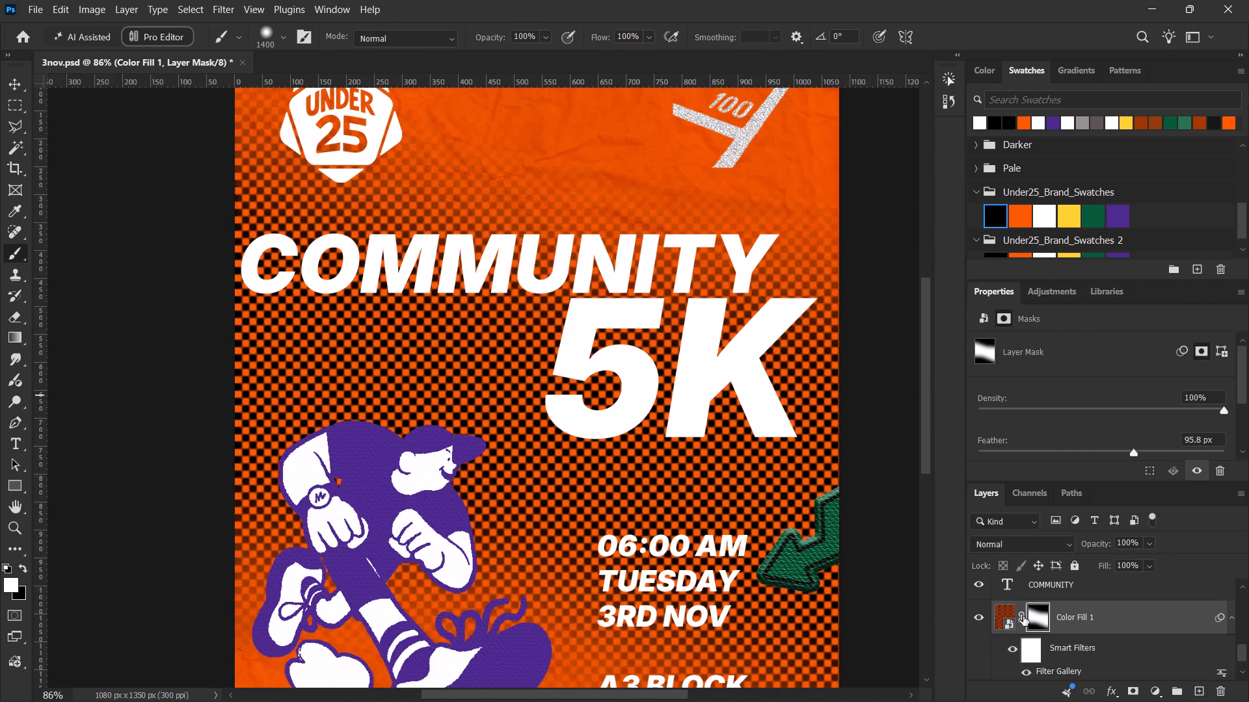
{"action": "left_click", "coordinate": [1005, 618]}
{"action": "left_click", "coordinate": [75, 12]}
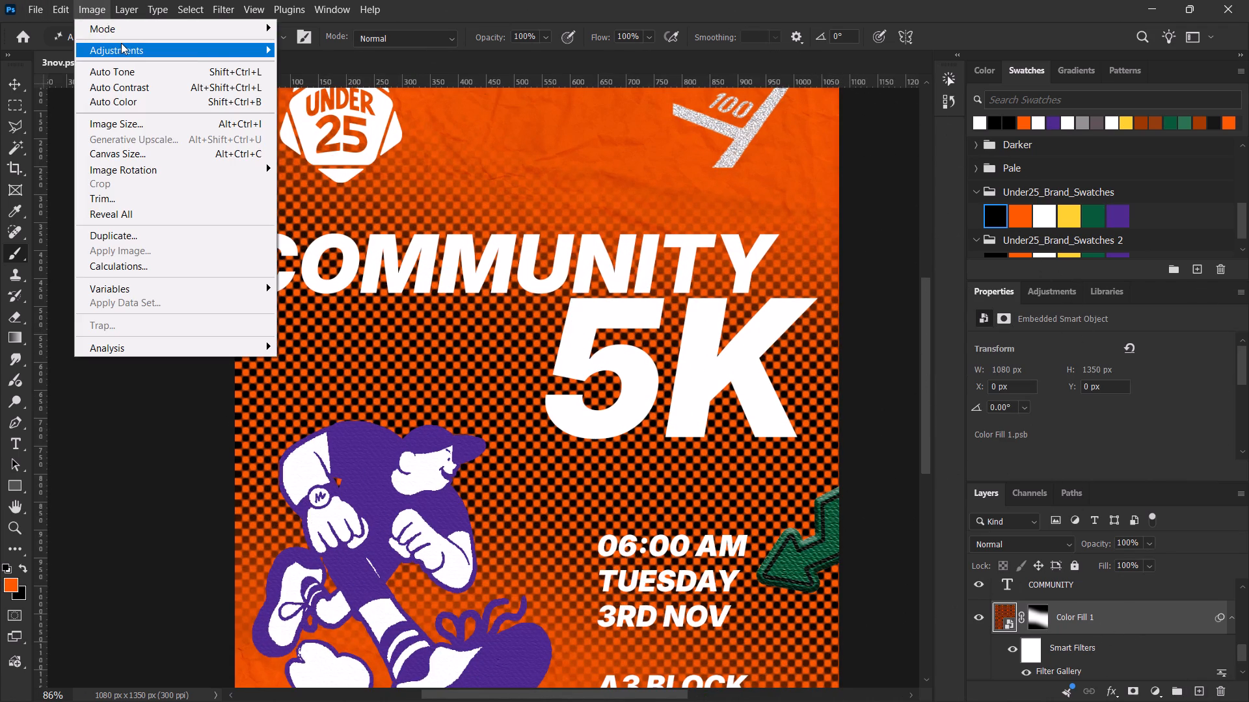
{"action": "left_click", "coordinate": [323, 262]}
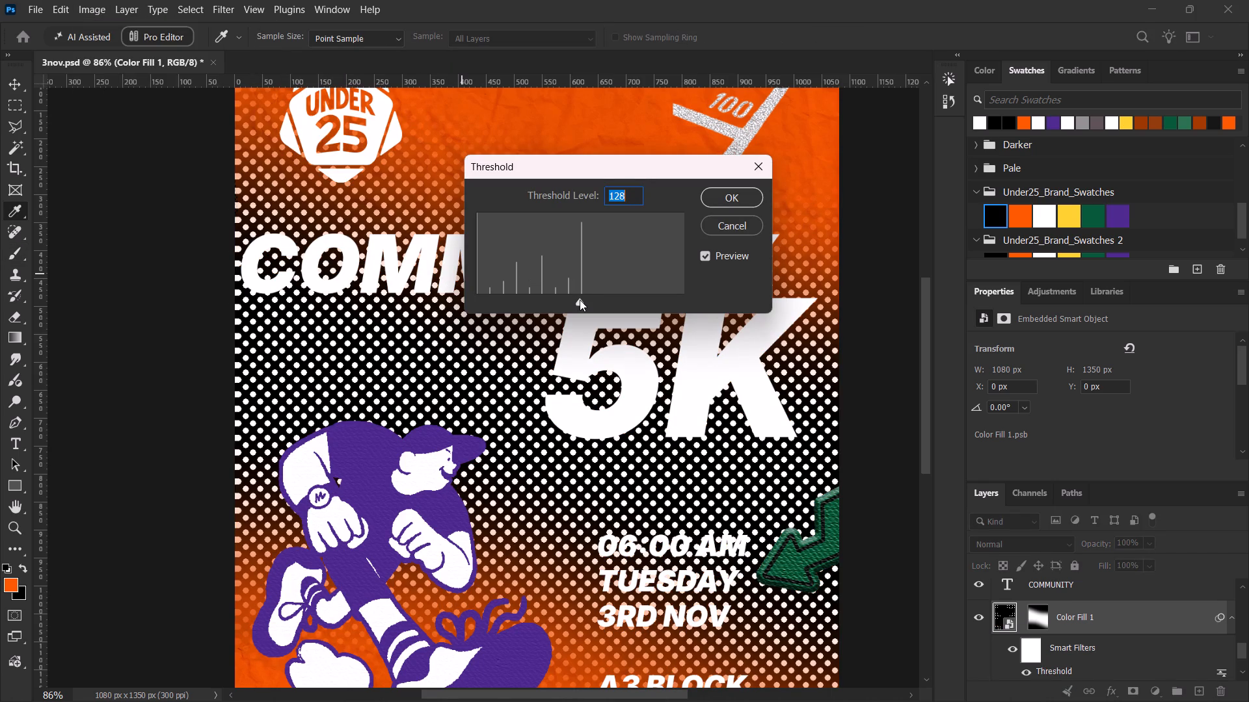
{"action": "left_click_drag", "start_coordinate": [580, 300], "coordinate": [527, 300]}
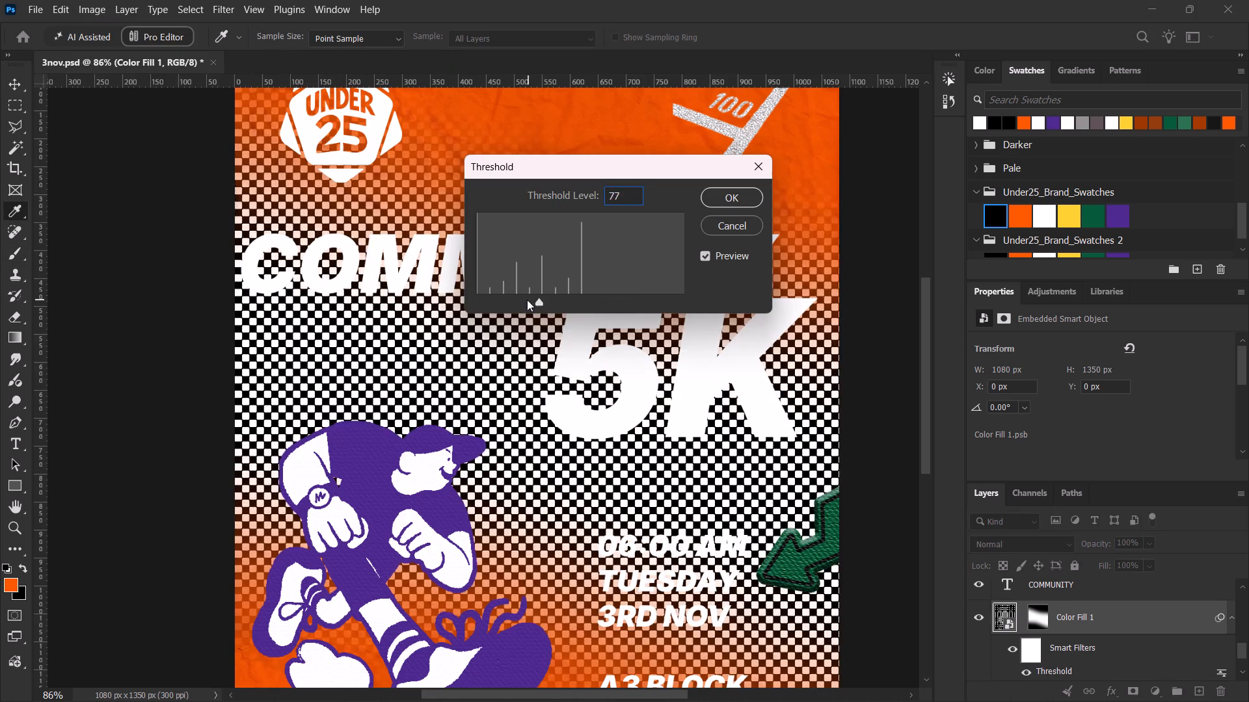
{"action": "left_click_drag", "start_coordinate": [527, 300], "coordinate": [575, 307]}
{"action": "left_click", "coordinate": [713, 199]}
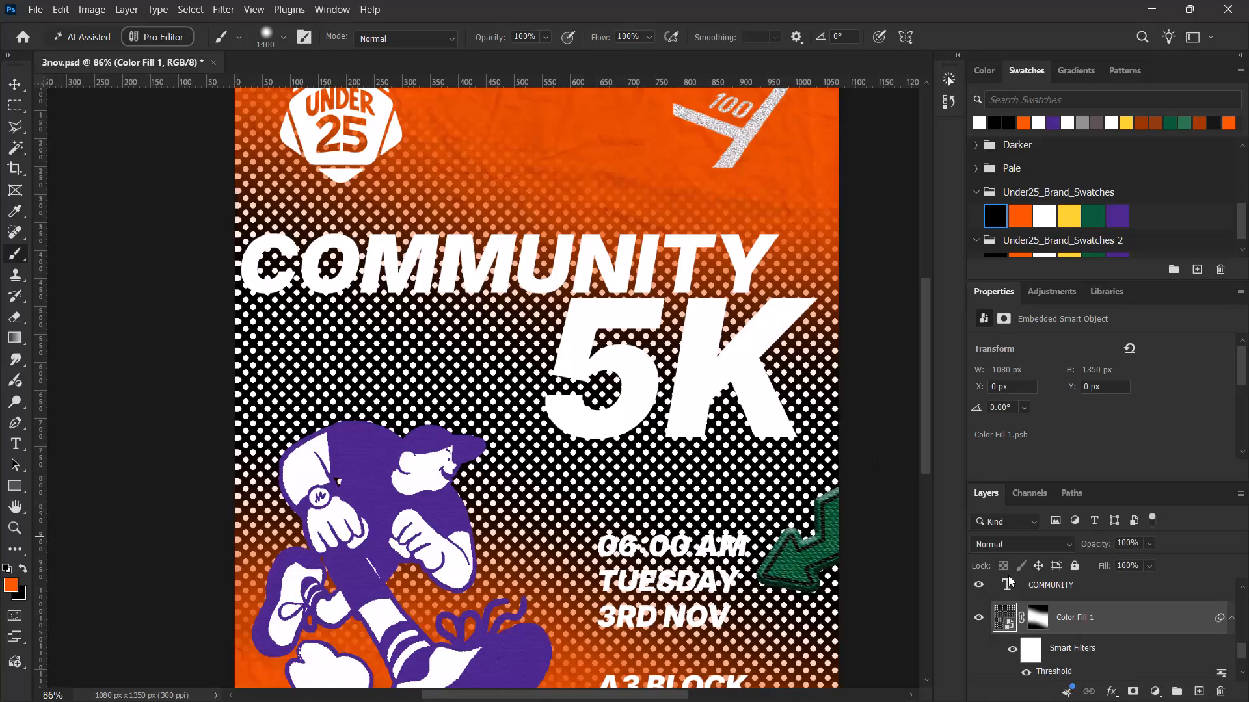
Rasterize the Color Fill 1 layer and apply its layer mask.
{"action": "right_click", "coordinate": [1192, 625]}
{"action": "left_click", "coordinate": [1151, 560]}
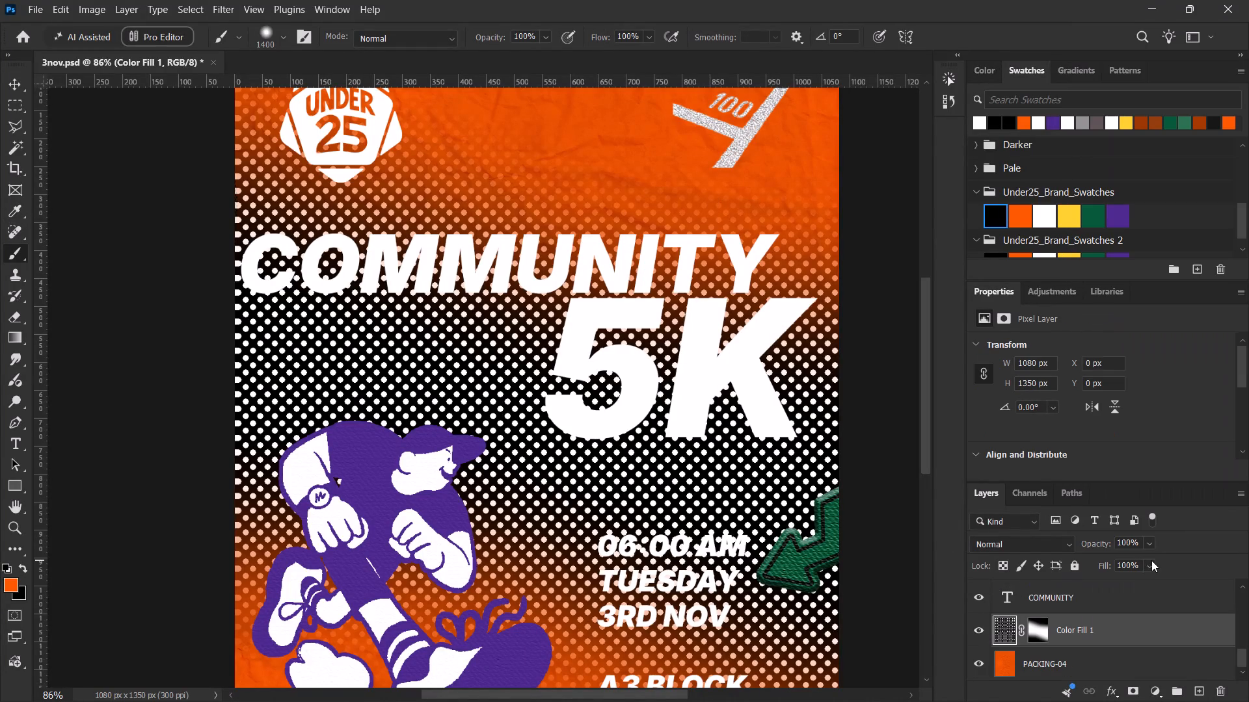
{"action": "left_click", "coordinate": [1038, 632]}
{"action": "right_click", "coordinate": [1038, 632]}
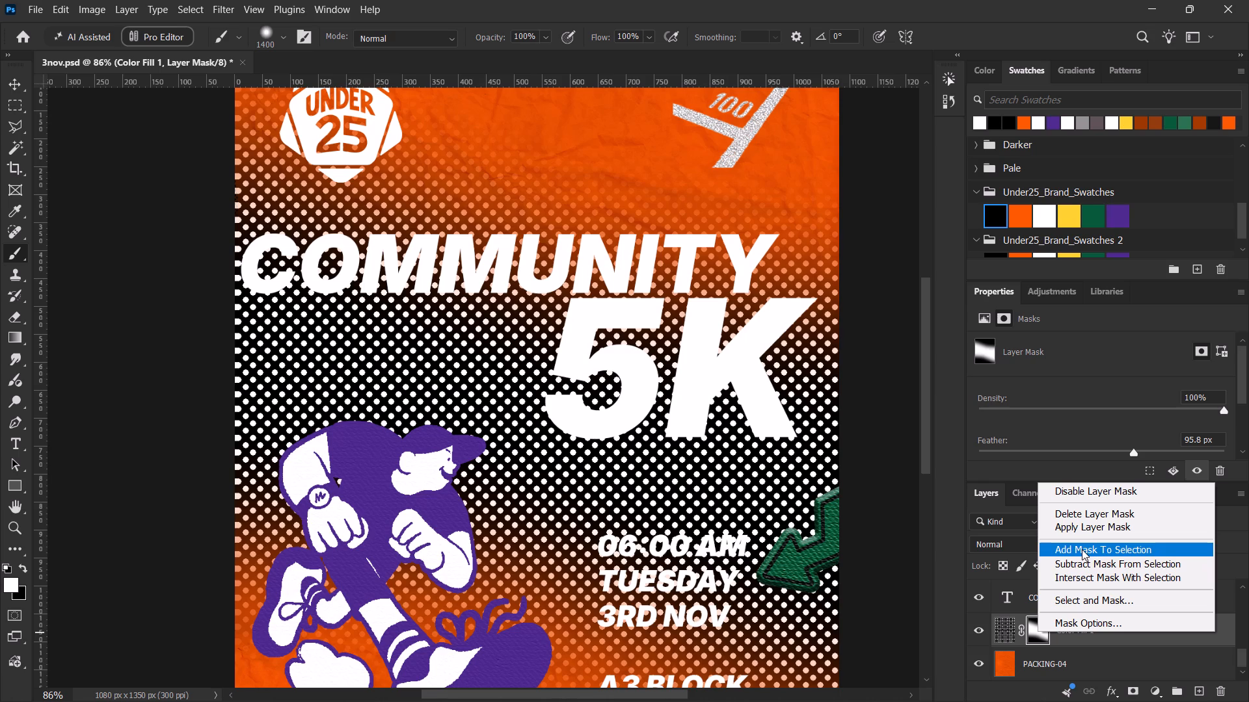
{"action": "left_click", "coordinate": [1079, 524]}
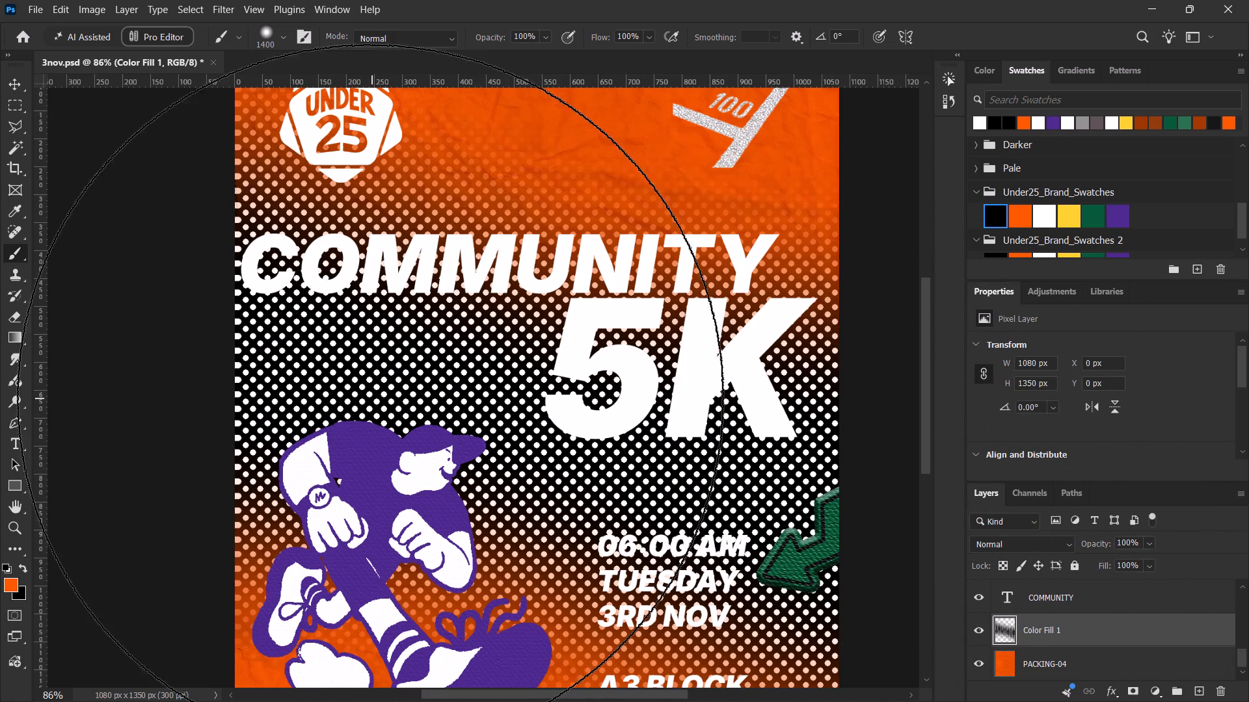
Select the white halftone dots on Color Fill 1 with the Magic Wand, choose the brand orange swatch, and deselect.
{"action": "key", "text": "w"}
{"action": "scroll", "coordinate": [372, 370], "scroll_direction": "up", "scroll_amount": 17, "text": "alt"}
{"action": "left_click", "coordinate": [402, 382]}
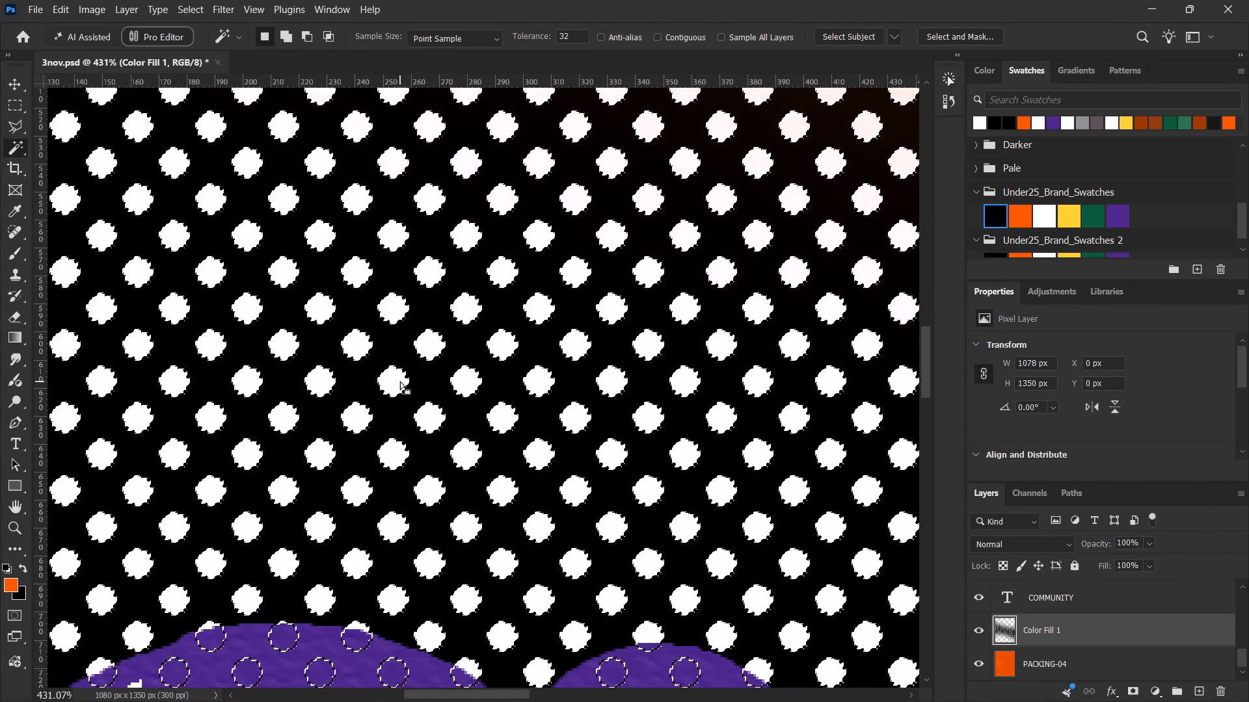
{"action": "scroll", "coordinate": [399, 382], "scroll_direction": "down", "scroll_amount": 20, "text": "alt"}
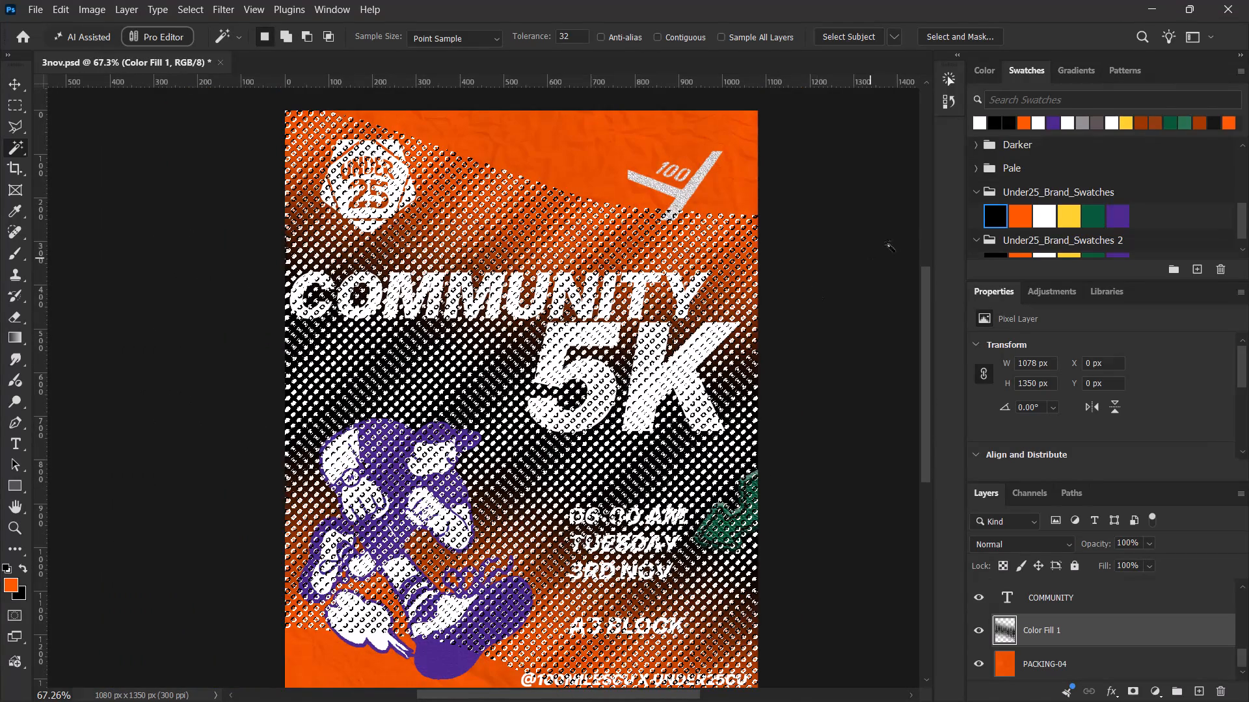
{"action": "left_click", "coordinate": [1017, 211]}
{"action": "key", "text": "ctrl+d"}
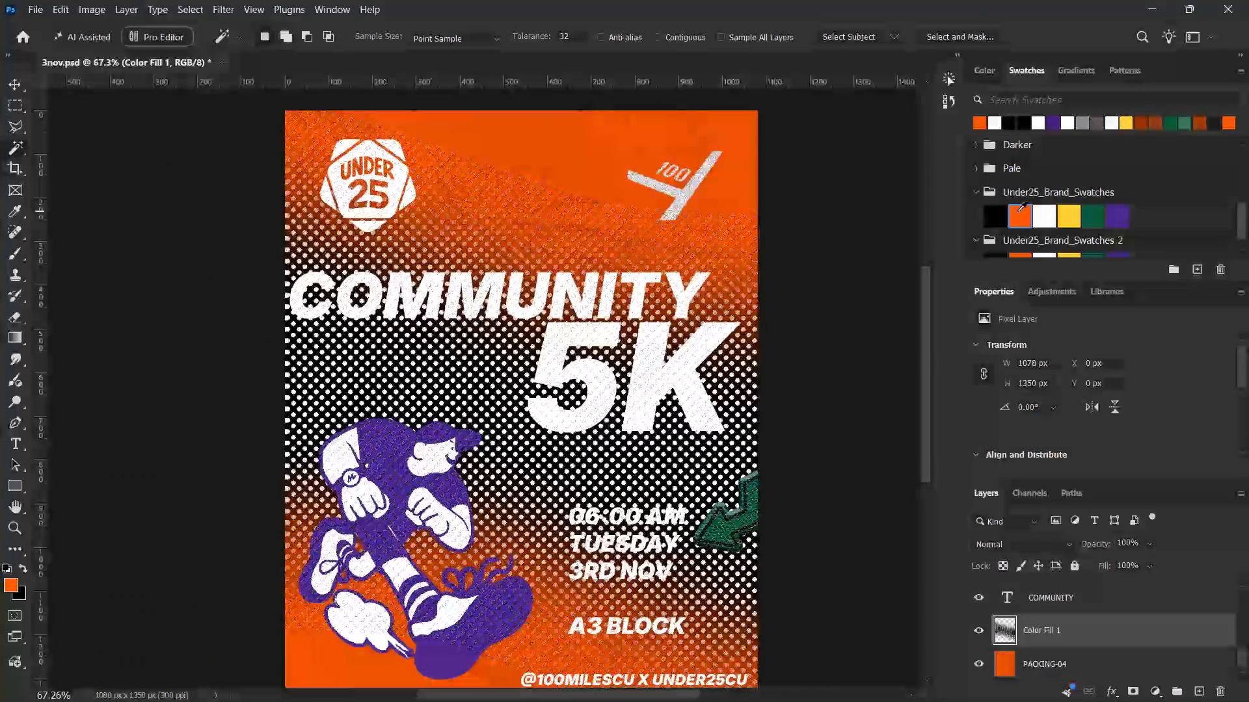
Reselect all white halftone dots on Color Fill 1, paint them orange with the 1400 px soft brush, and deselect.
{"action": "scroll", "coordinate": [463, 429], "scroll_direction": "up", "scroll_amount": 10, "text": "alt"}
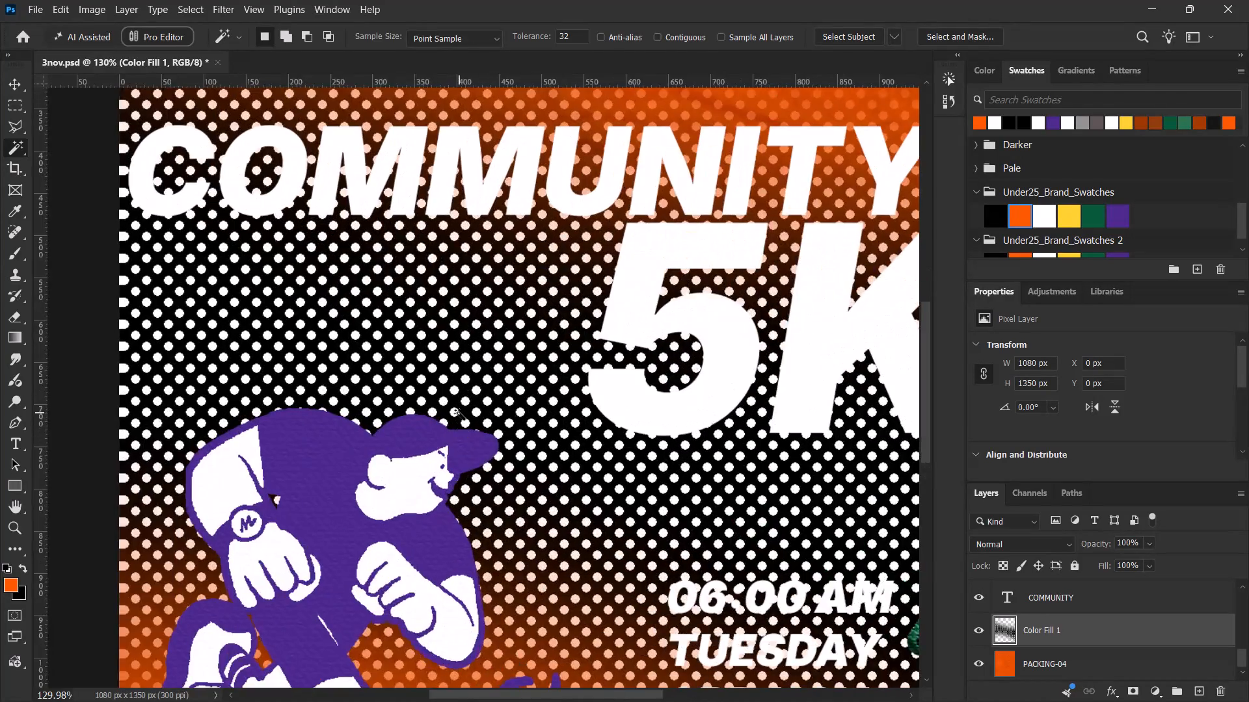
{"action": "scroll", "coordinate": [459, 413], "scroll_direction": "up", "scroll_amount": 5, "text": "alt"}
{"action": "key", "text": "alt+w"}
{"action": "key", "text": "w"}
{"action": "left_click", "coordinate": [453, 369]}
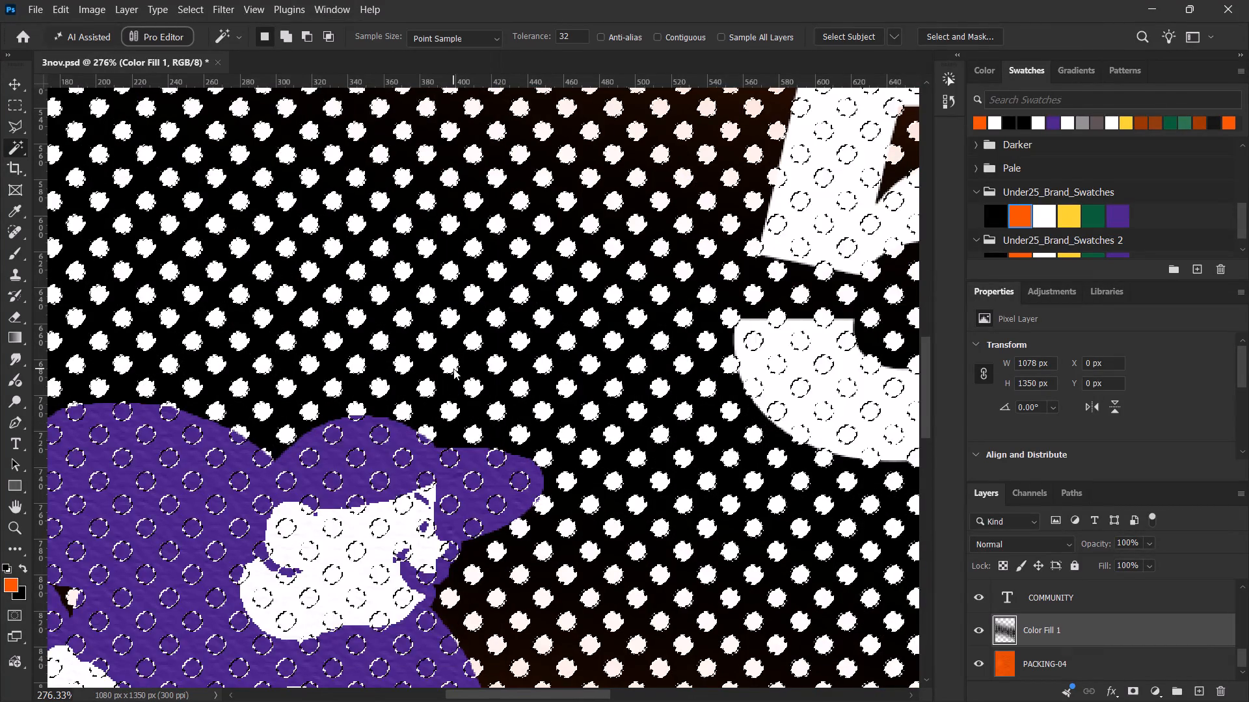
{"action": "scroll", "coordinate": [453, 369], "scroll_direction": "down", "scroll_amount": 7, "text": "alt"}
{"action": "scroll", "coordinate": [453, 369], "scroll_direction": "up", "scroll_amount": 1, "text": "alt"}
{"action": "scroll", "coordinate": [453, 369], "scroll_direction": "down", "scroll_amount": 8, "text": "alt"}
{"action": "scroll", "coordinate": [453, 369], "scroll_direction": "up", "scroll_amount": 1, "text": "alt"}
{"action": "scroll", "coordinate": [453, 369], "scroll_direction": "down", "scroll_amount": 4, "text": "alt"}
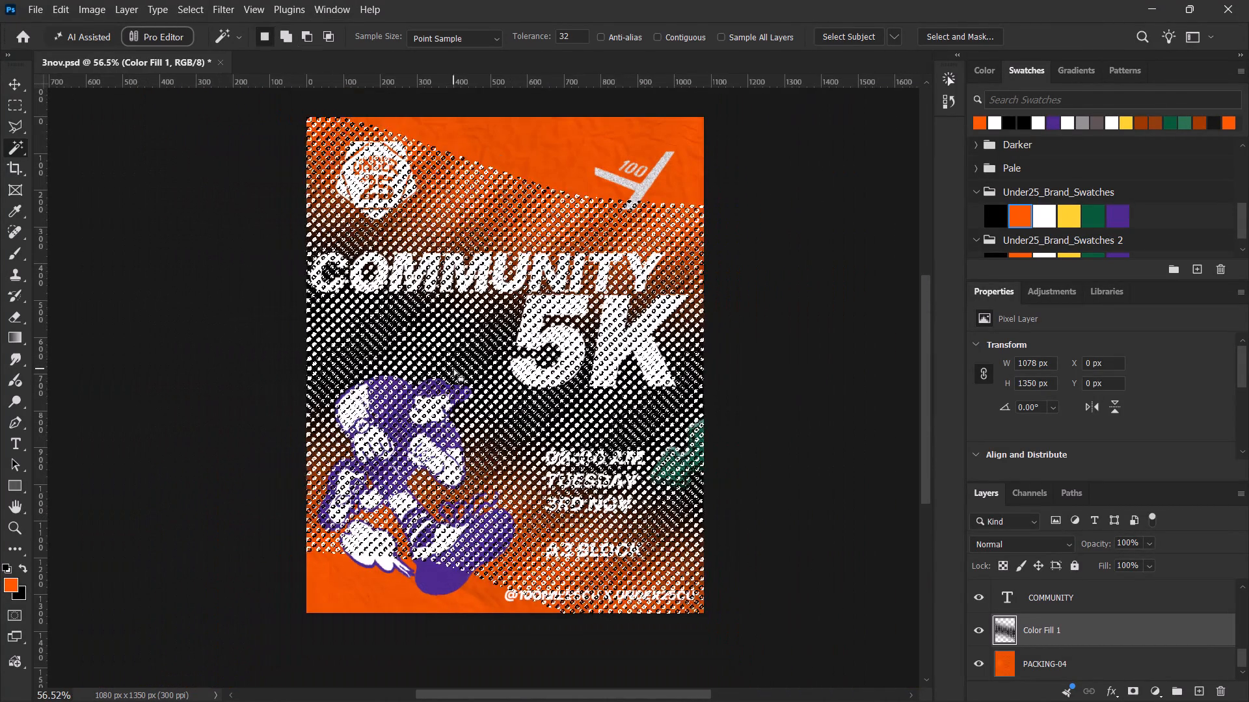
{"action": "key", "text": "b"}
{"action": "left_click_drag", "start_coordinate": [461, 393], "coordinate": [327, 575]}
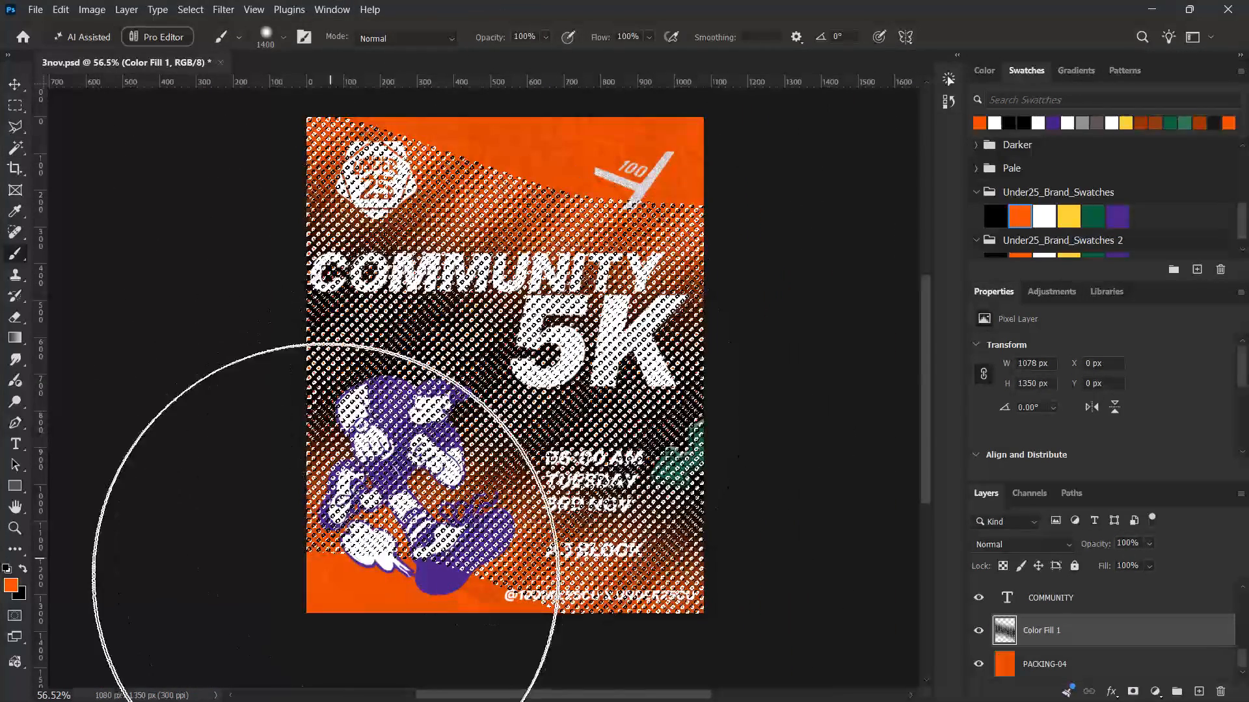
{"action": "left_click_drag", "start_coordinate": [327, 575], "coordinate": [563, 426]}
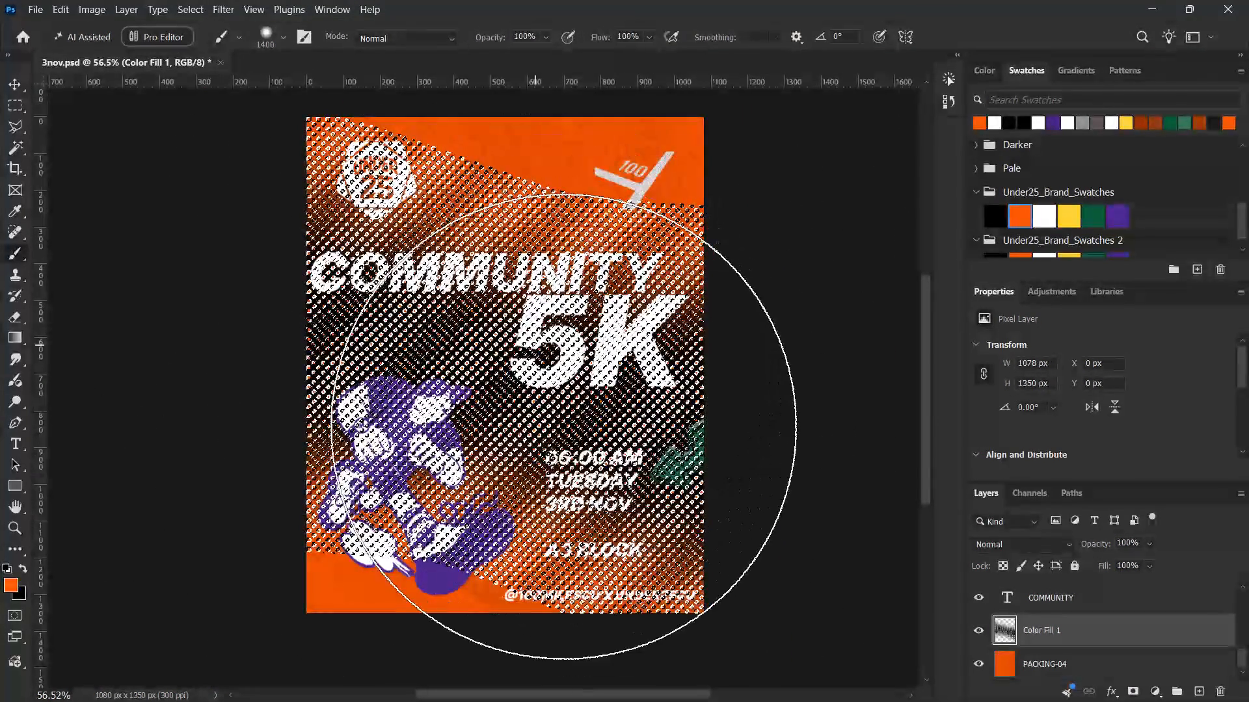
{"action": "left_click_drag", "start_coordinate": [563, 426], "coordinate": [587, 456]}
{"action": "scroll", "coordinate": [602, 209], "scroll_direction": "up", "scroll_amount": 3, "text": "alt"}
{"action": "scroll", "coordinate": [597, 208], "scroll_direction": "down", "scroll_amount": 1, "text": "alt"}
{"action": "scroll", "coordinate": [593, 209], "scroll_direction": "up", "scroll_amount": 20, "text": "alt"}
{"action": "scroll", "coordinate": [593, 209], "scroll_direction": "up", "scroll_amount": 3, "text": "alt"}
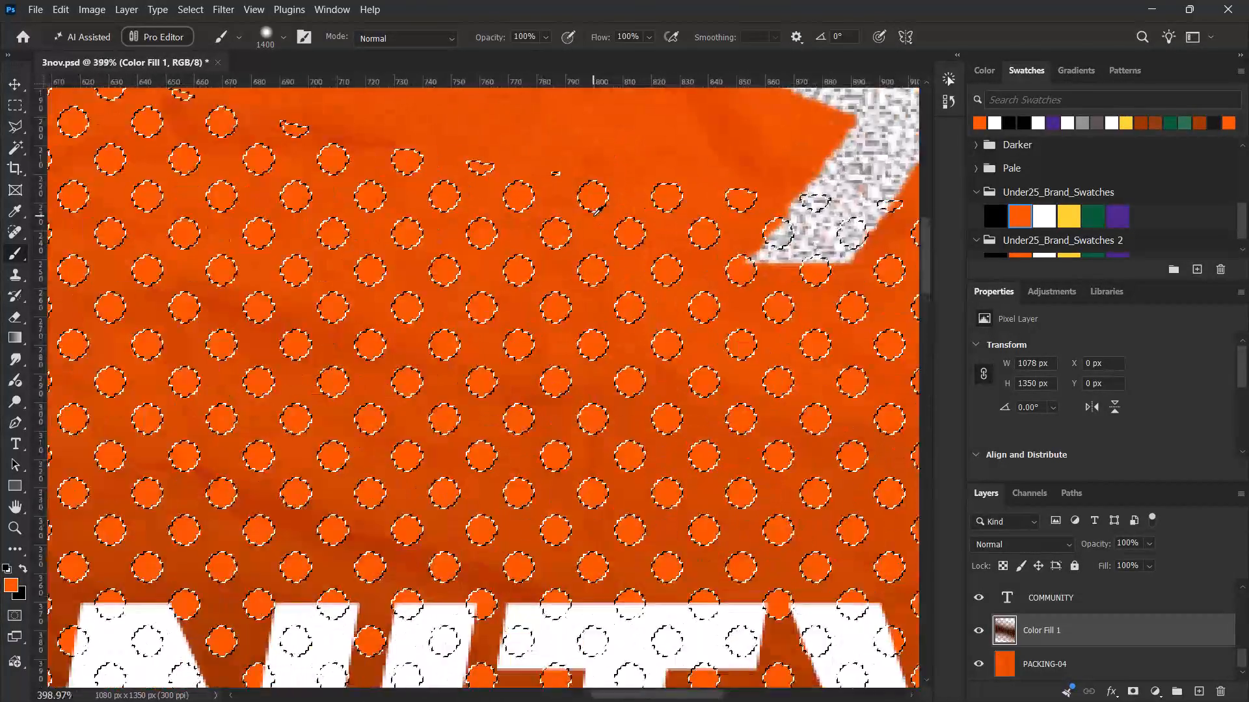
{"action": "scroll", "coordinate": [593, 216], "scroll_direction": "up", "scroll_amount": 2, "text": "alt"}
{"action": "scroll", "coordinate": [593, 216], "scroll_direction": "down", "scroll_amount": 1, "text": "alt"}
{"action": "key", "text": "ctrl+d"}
Examine the recoloured halftone band close up and across the whole poster, including how its edges fade into the background.
{"action": "scroll", "coordinate": [593, 216], "scroll_direction": "down", "scroll_amount": 11, "text": "alt"}
{"action": "scroll", "coordinate": [589, 217], "scroll_direction": "up", "scroll_amount": 1, "text": "alt"}
{"action": "scroll", "coordinate": [589, 217], "scroll_direction": "down", "scroll_amount": 8, "text": "alt"}
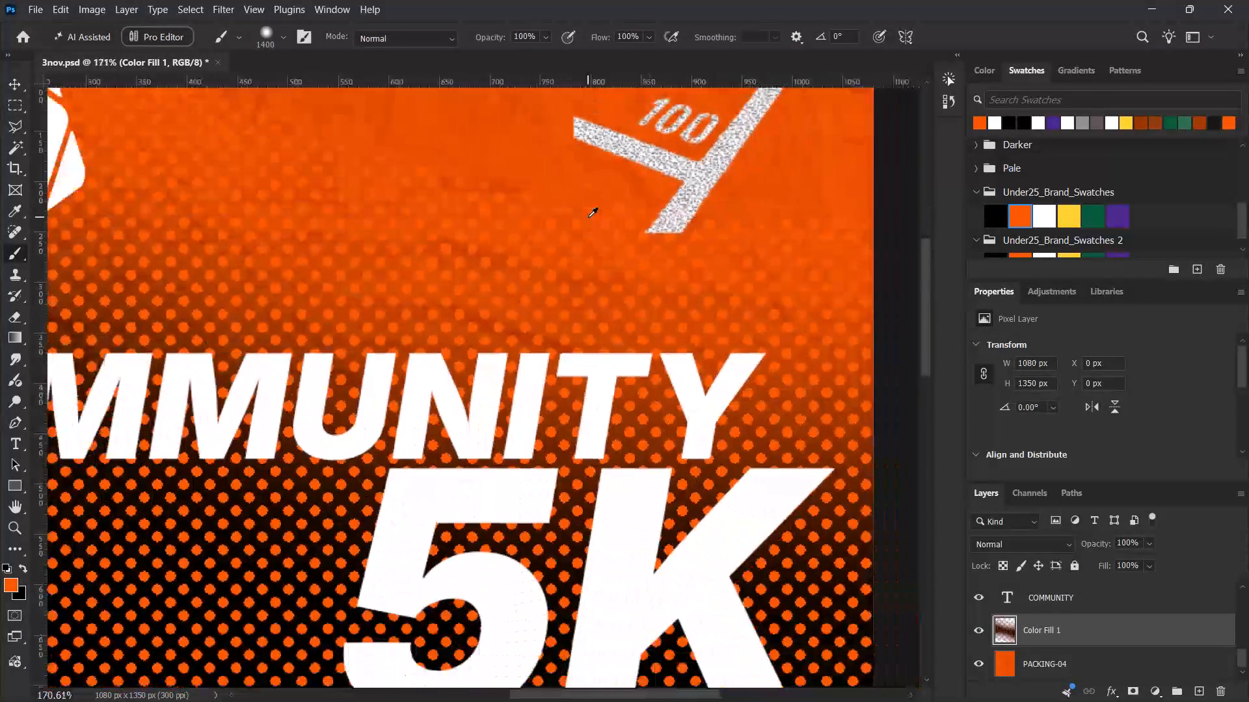
{"action": "scroll", "coordinate": [588, 217], "scroll_direction": "down", "scroll_amount": 8, "text": "alt"}
{"action": "scroll", "coordinate": [588, 217], "scroll_direction": "up", "scroll_amount": 1, "text": "alt"}
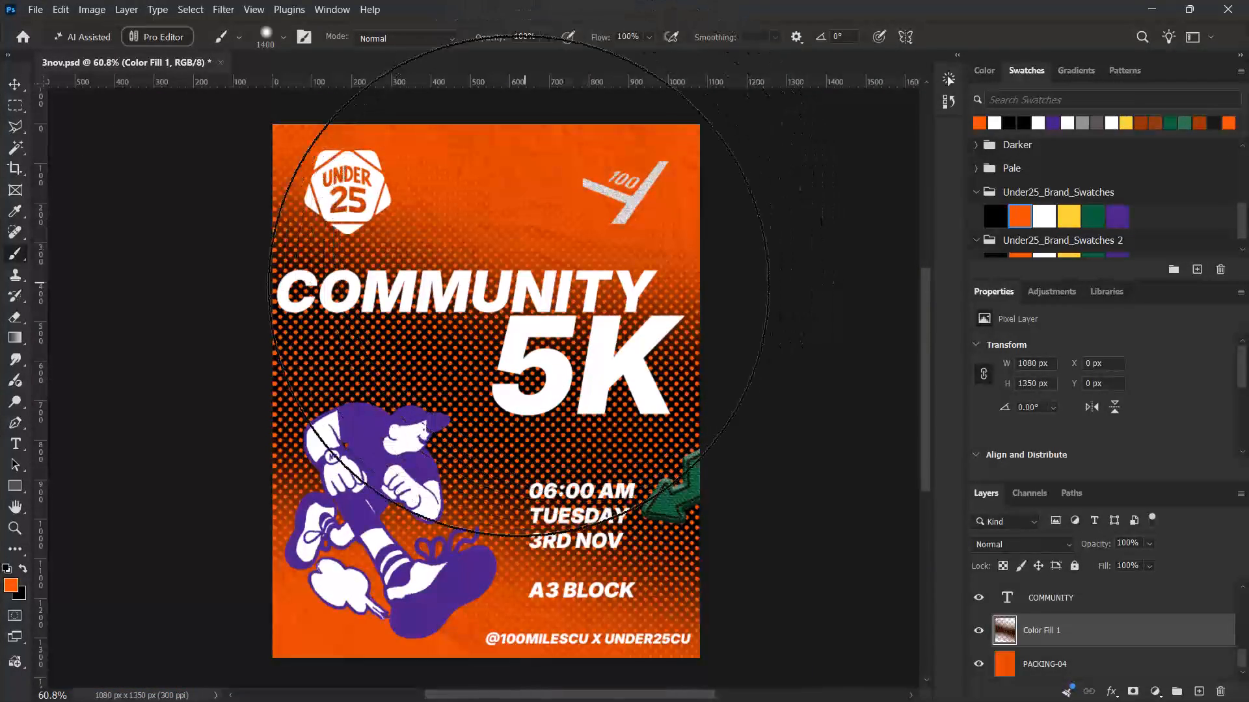
{"action": "key", "text": "space"}
{"action": "key", "text": "space"}
{"action": "key", "text": "space"}
{"action": "key", "text": "space"}
{"action": "key", "text": "space"}
{"action": "key", "text": "space"}
{"action": "key", "text": "space"}
{"action": "key", "text": "space"}
{"action": "left_click_drag", "start_coordinate": [466, 308], "coordinate": [483, 322]}
{"action": "scroll", "coordinate": [526, 256], "scroll_direction": "down", "scroll_amount": 1, "text": "alt"}
{"action": "scroll", "coordinate": [526, 256], "scroll_direction": "up", "scroll_amount": 5, "text": "alt"}
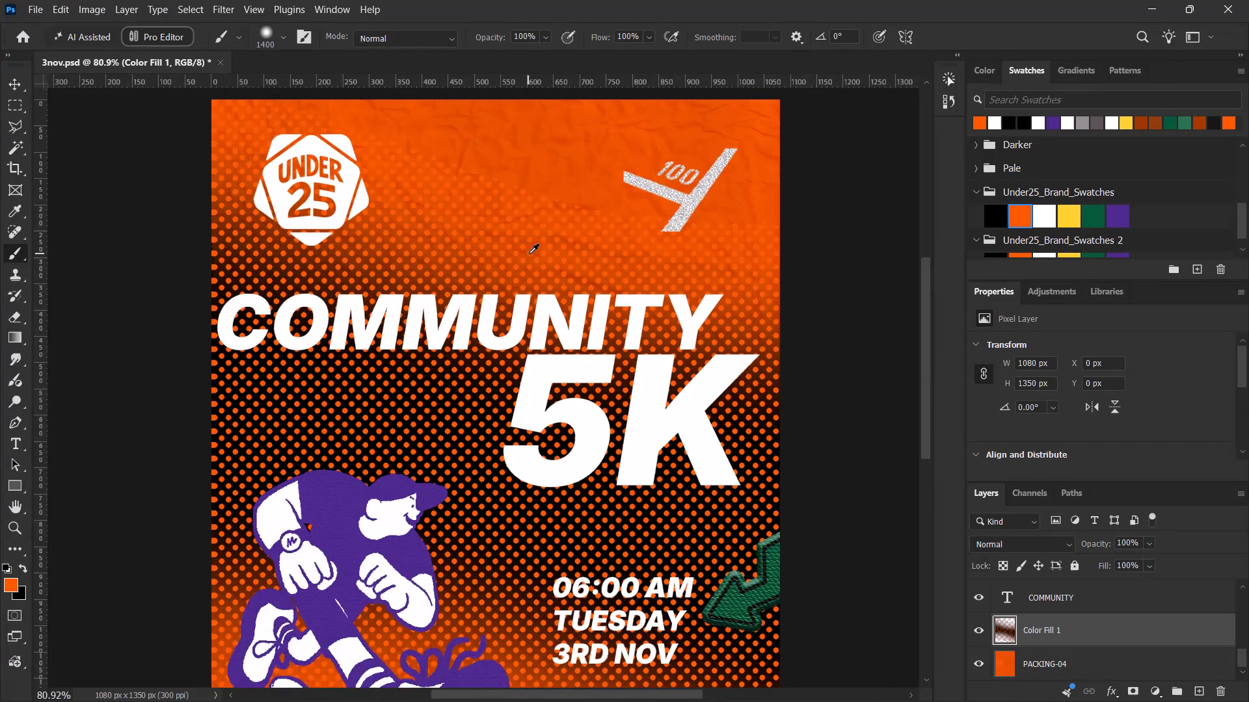
{"action": "scroll", "coordinate": [529, 253], "scroll_direction": "up", "scroll_amount": 7, "text": "alt"}
{"action": "scroll", "coordinate": [529, 253], "scroll_direction": "down", "scroll_amount": 12, "text": "alt"}
{"action": "key", "text": "space"}
{"action": "key", "text": "space"}
{"action": "key", "text": "space"}
{"action": "left_click_drag", "start_coordinate": [490, 332], "coordinate": [500, 319]}
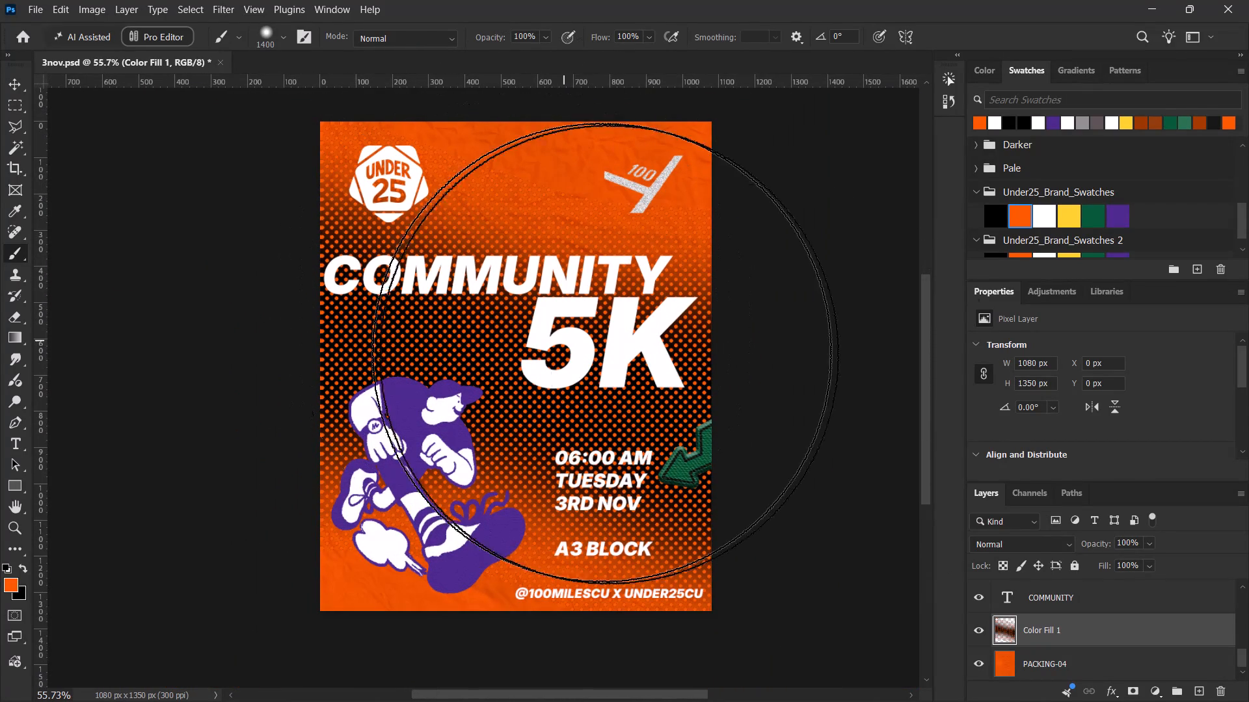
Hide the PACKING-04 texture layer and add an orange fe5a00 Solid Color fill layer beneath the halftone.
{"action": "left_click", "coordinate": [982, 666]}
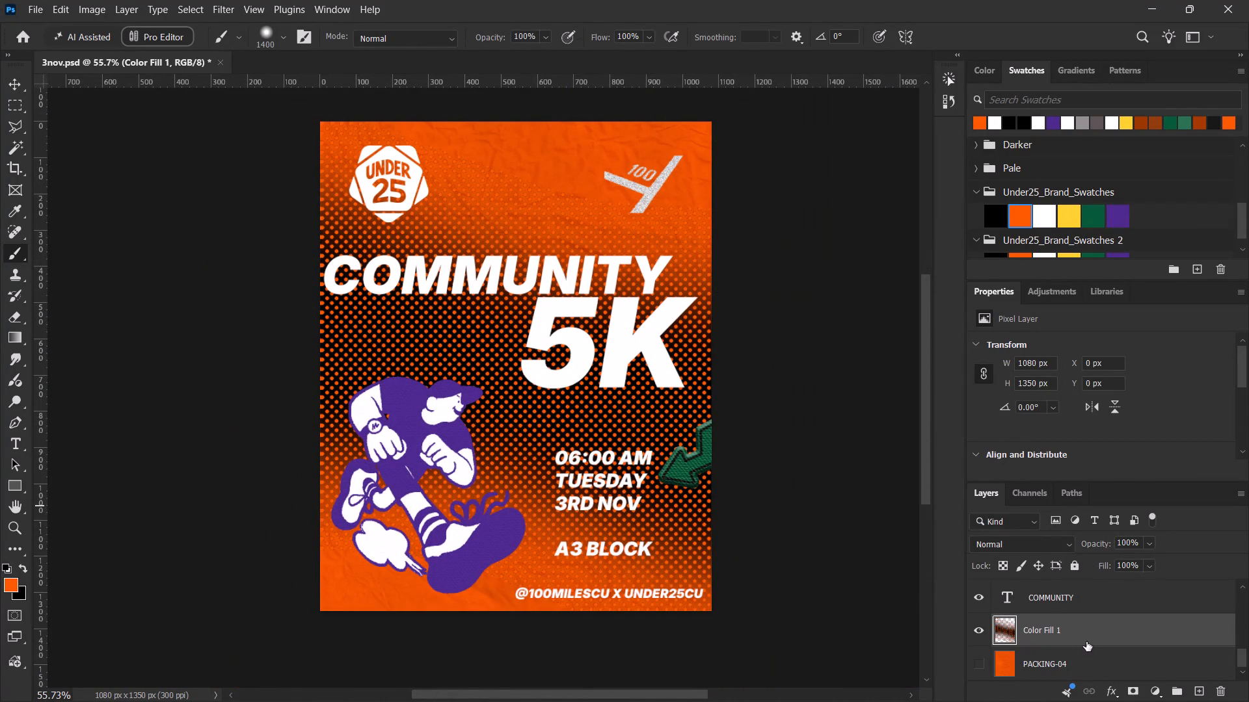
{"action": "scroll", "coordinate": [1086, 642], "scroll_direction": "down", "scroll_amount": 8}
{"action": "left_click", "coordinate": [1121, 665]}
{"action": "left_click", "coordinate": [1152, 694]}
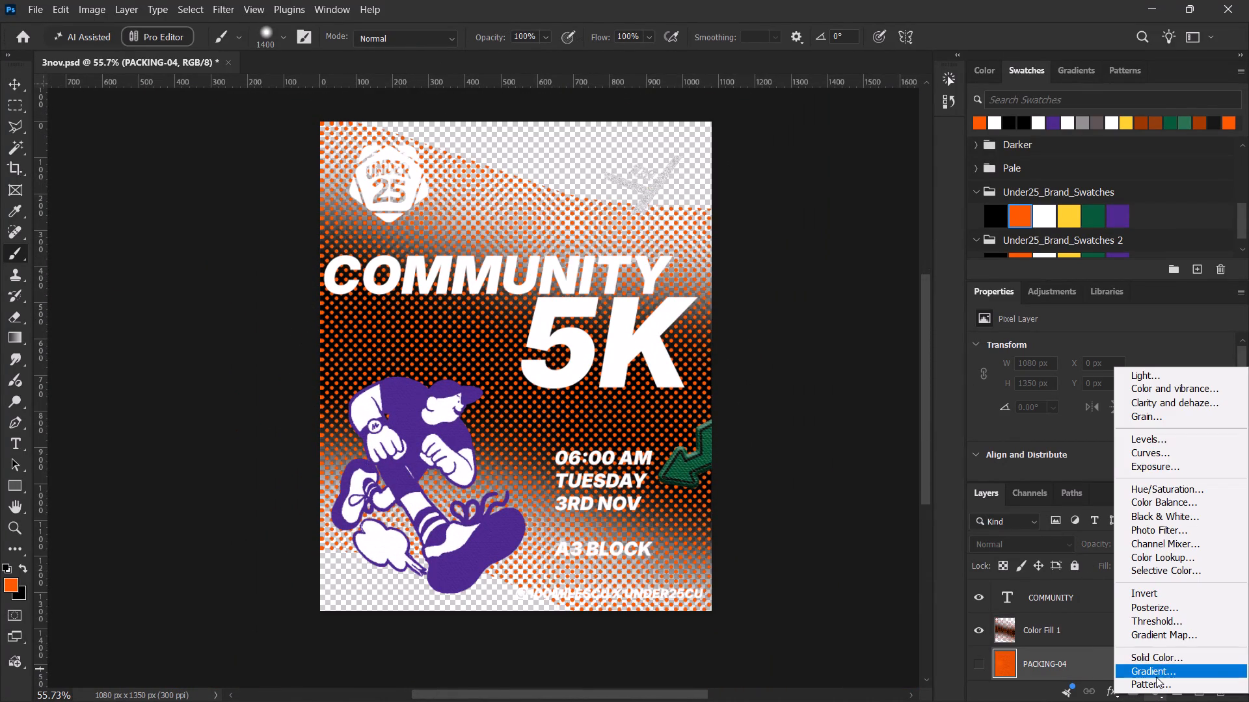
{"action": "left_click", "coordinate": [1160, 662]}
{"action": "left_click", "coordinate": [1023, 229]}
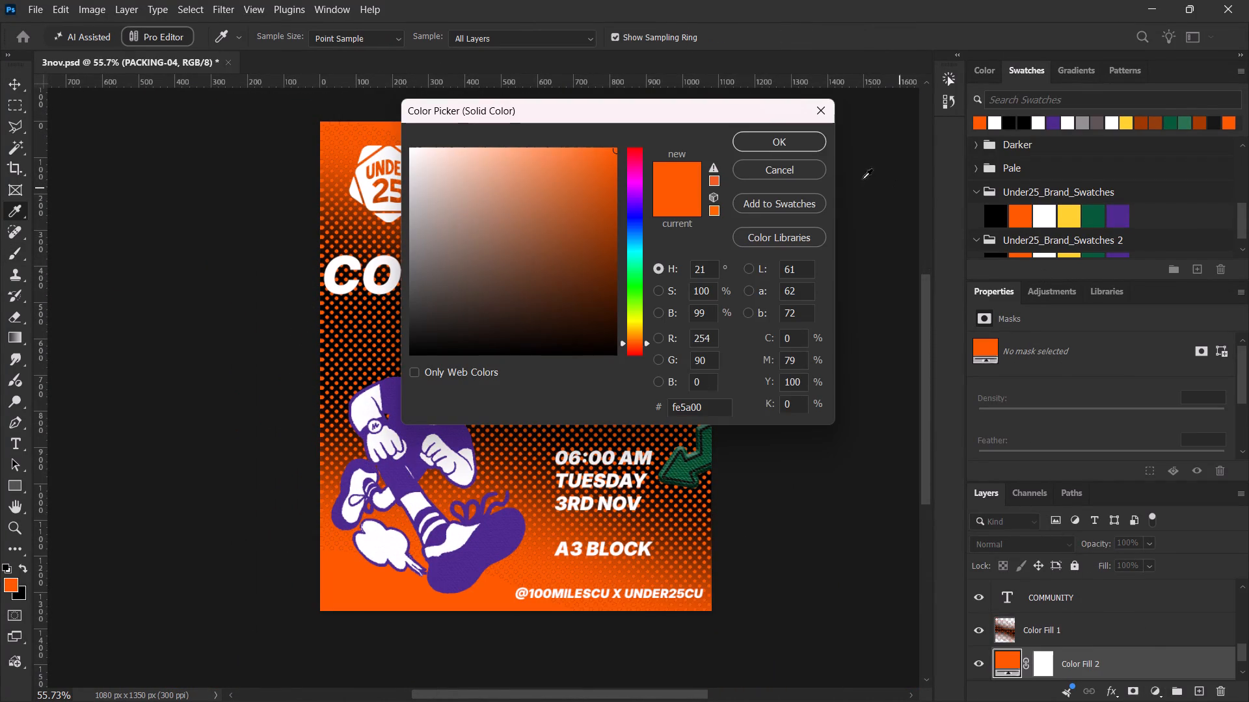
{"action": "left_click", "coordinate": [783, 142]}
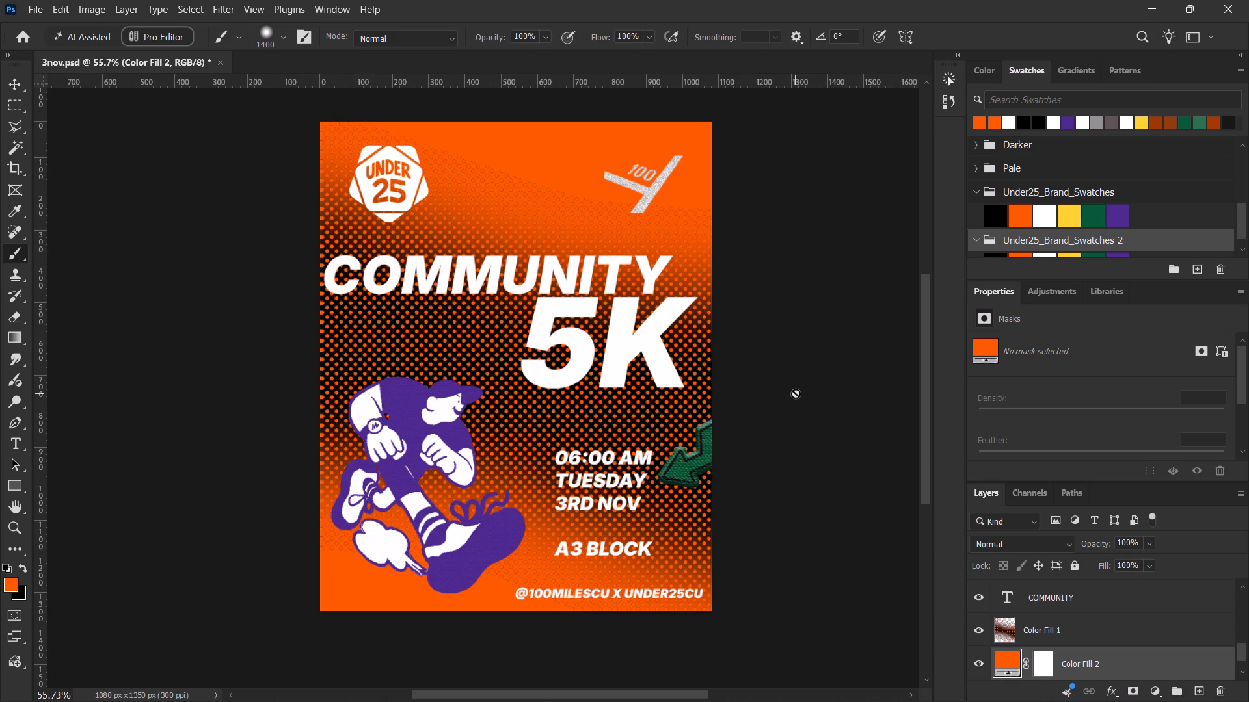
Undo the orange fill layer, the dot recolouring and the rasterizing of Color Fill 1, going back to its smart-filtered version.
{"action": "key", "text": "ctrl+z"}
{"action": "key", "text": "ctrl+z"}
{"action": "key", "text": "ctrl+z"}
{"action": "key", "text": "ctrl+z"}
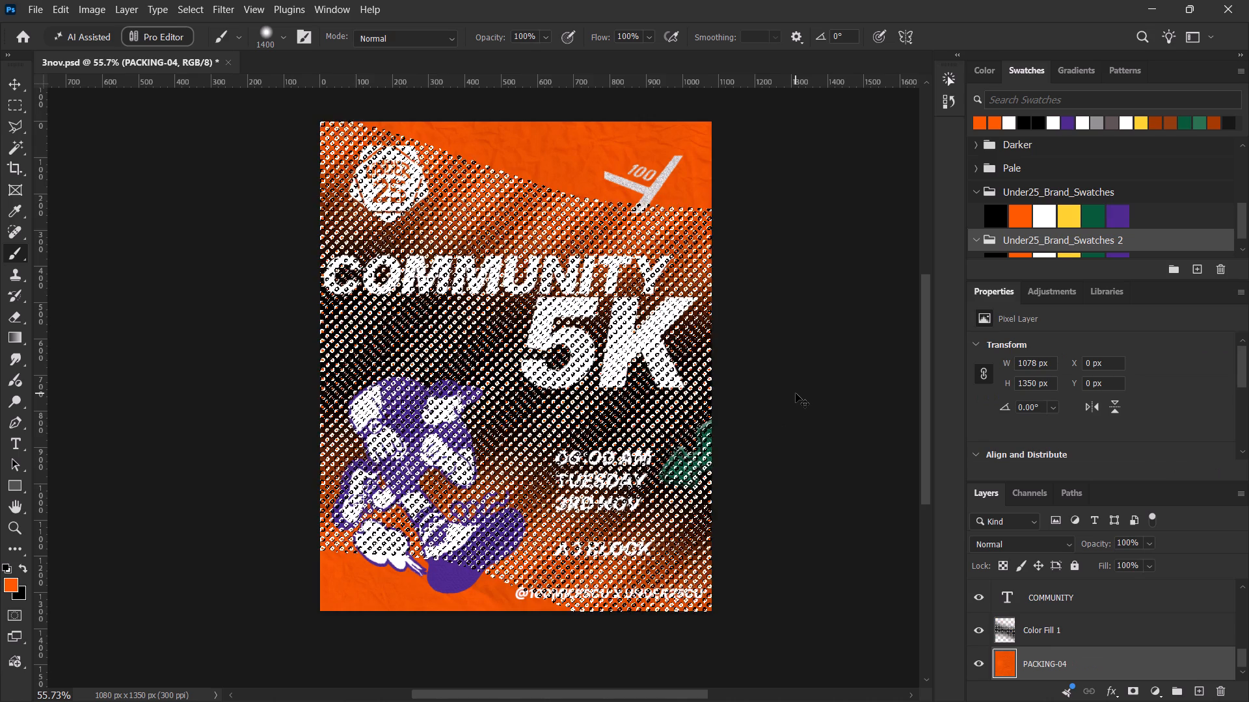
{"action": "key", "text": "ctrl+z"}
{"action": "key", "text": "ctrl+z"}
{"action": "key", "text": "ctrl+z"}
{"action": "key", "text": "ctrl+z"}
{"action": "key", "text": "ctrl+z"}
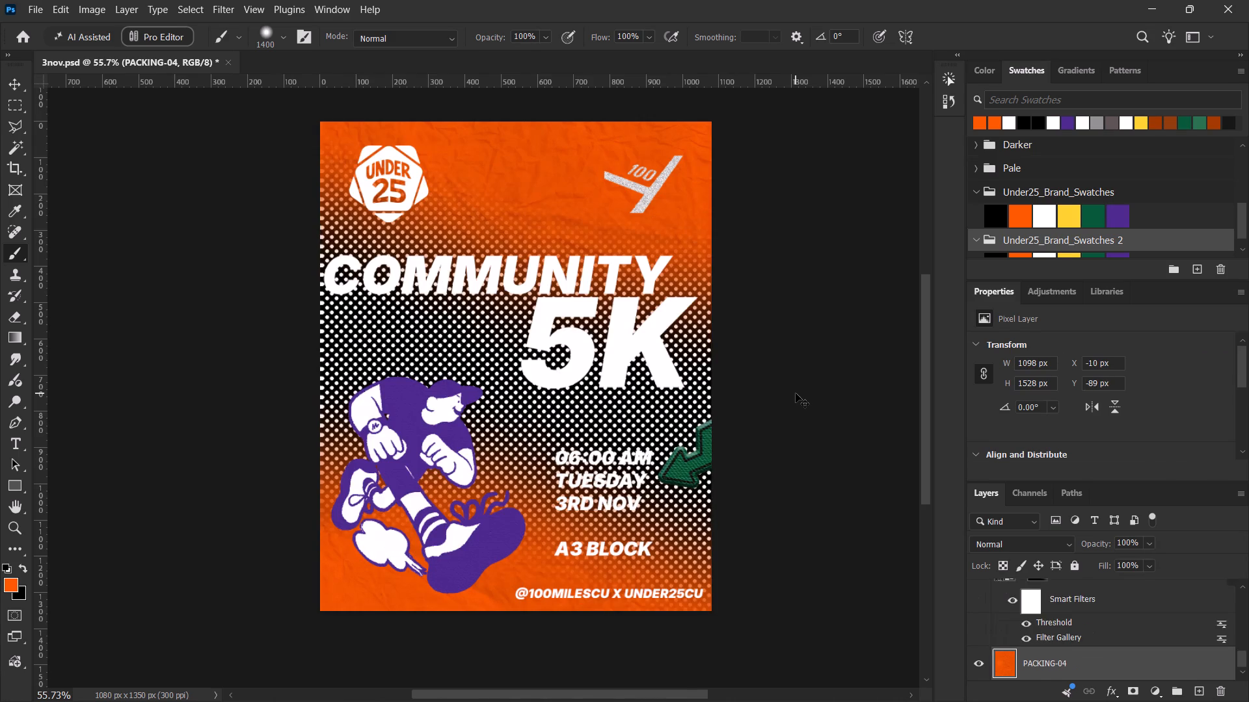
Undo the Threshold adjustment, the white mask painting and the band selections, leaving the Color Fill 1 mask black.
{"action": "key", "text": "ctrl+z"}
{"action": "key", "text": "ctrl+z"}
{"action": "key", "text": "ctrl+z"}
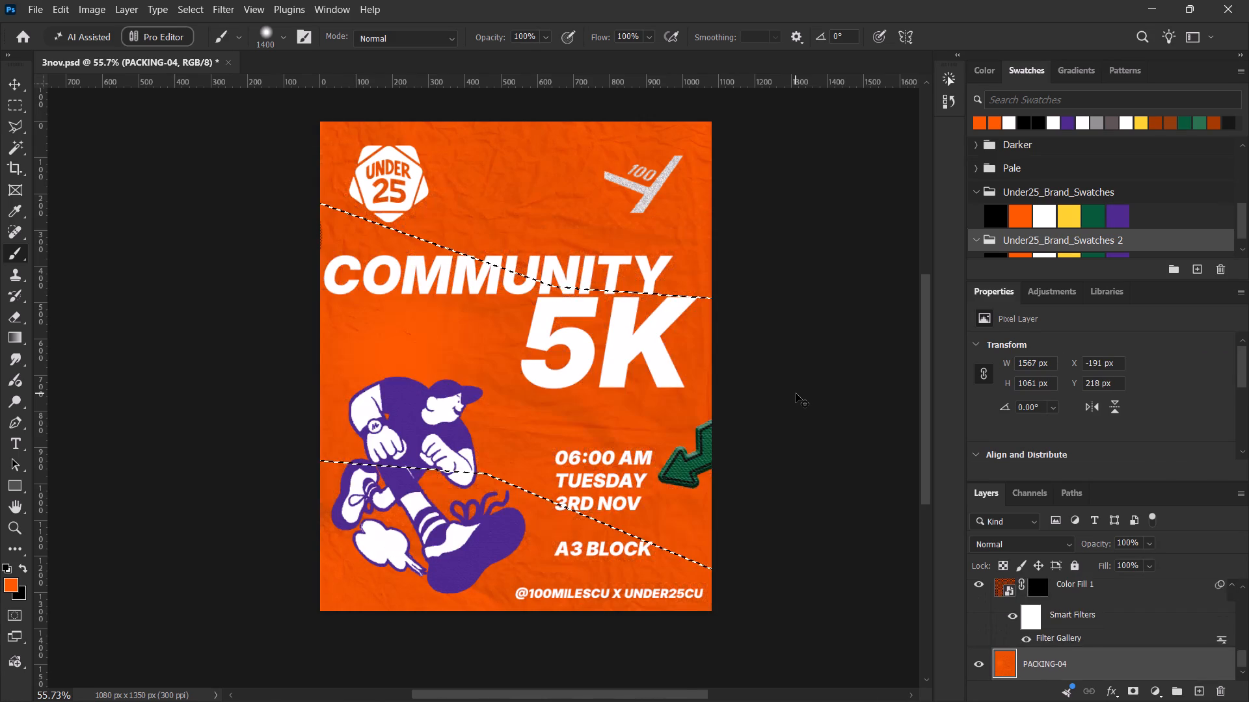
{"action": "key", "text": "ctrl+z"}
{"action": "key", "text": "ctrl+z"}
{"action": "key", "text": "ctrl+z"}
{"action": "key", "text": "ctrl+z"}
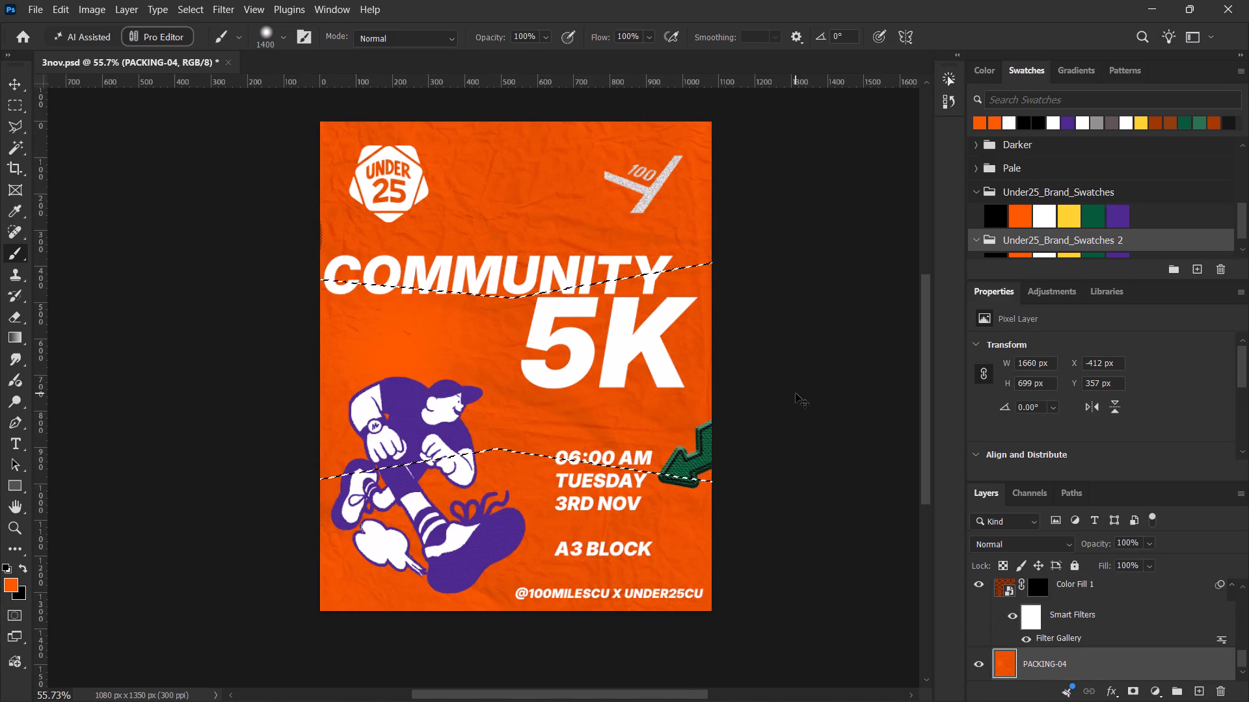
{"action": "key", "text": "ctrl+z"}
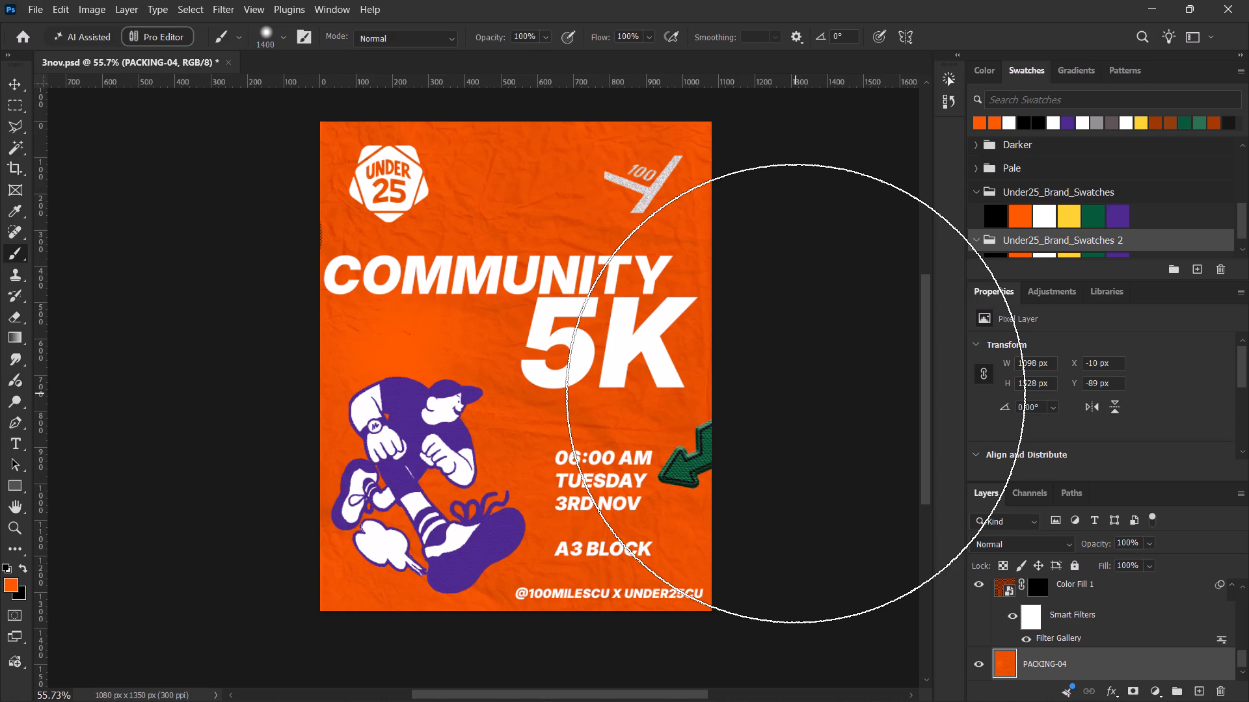
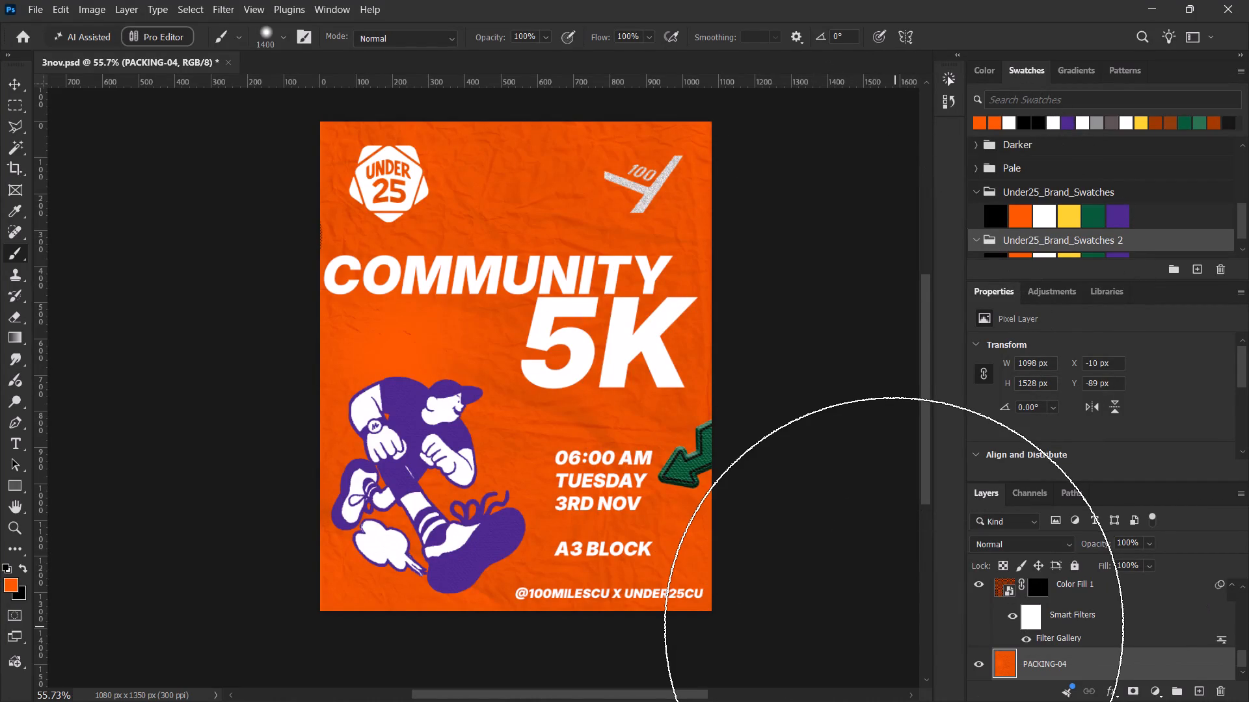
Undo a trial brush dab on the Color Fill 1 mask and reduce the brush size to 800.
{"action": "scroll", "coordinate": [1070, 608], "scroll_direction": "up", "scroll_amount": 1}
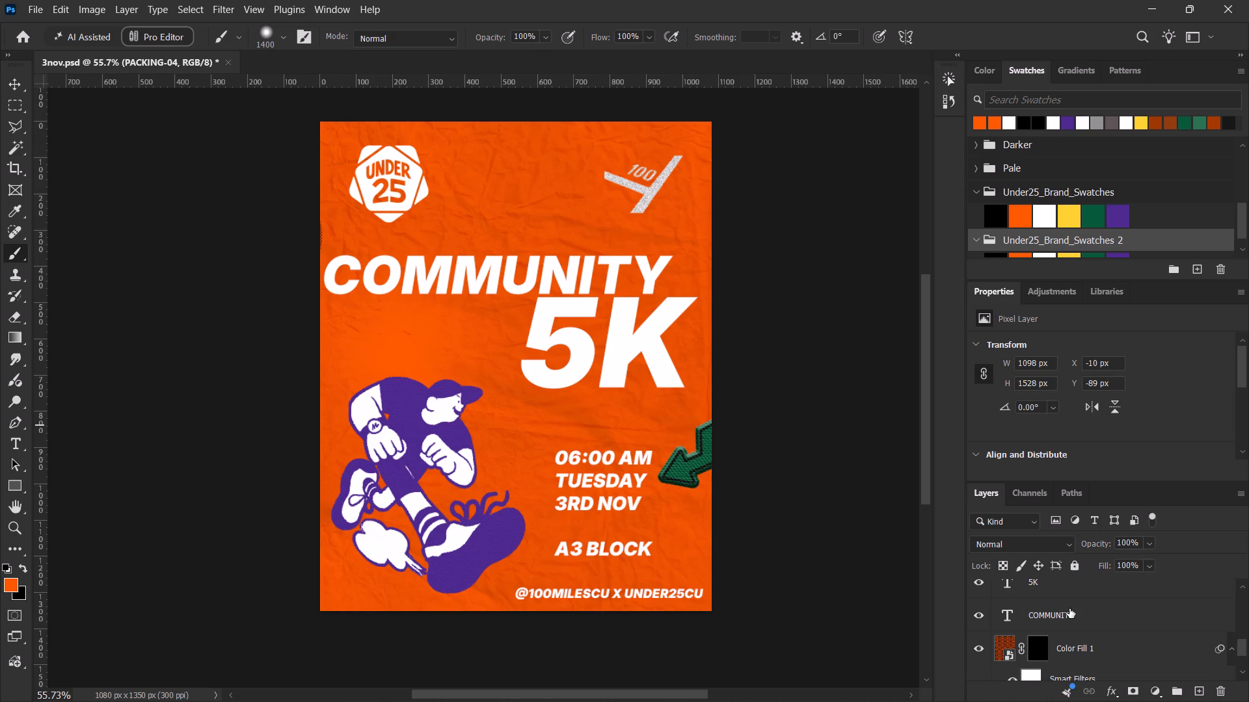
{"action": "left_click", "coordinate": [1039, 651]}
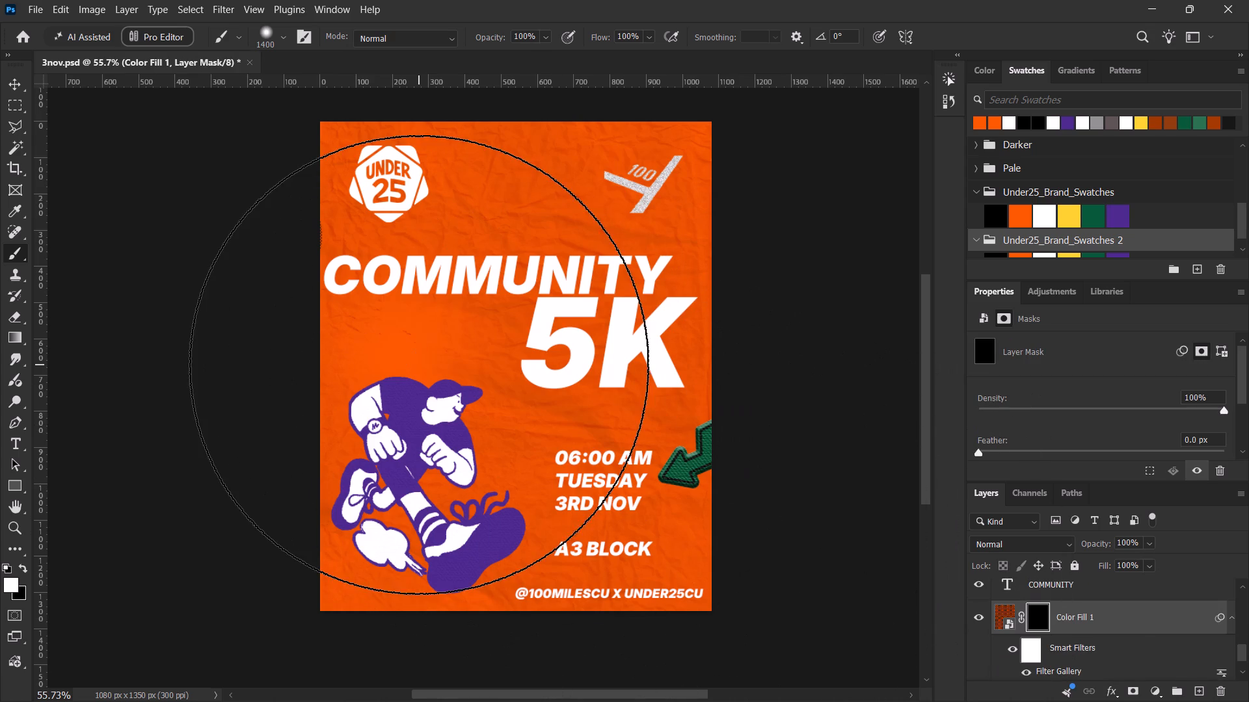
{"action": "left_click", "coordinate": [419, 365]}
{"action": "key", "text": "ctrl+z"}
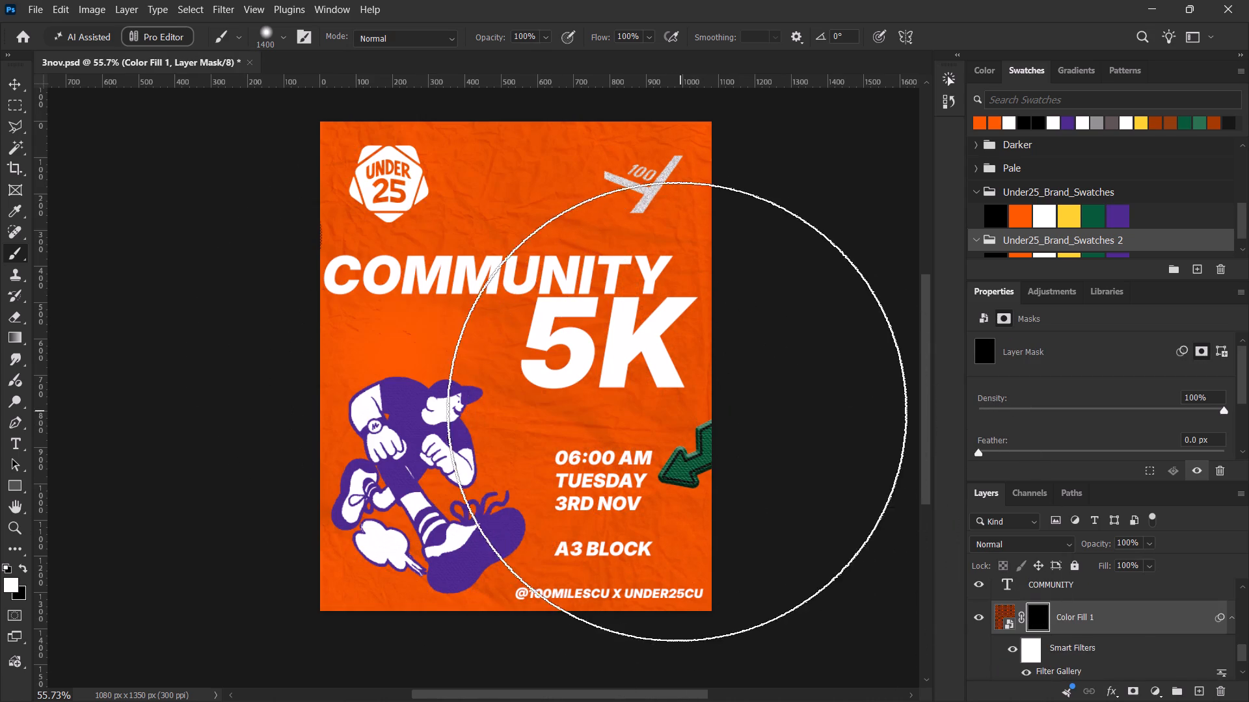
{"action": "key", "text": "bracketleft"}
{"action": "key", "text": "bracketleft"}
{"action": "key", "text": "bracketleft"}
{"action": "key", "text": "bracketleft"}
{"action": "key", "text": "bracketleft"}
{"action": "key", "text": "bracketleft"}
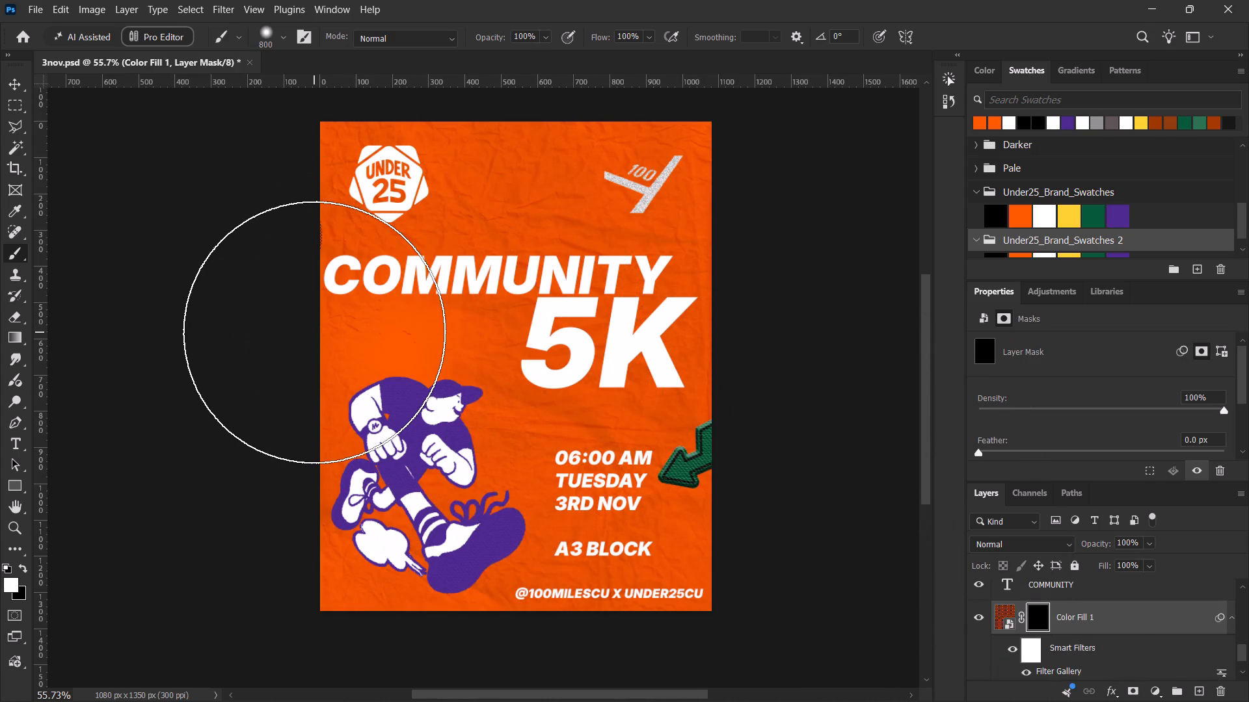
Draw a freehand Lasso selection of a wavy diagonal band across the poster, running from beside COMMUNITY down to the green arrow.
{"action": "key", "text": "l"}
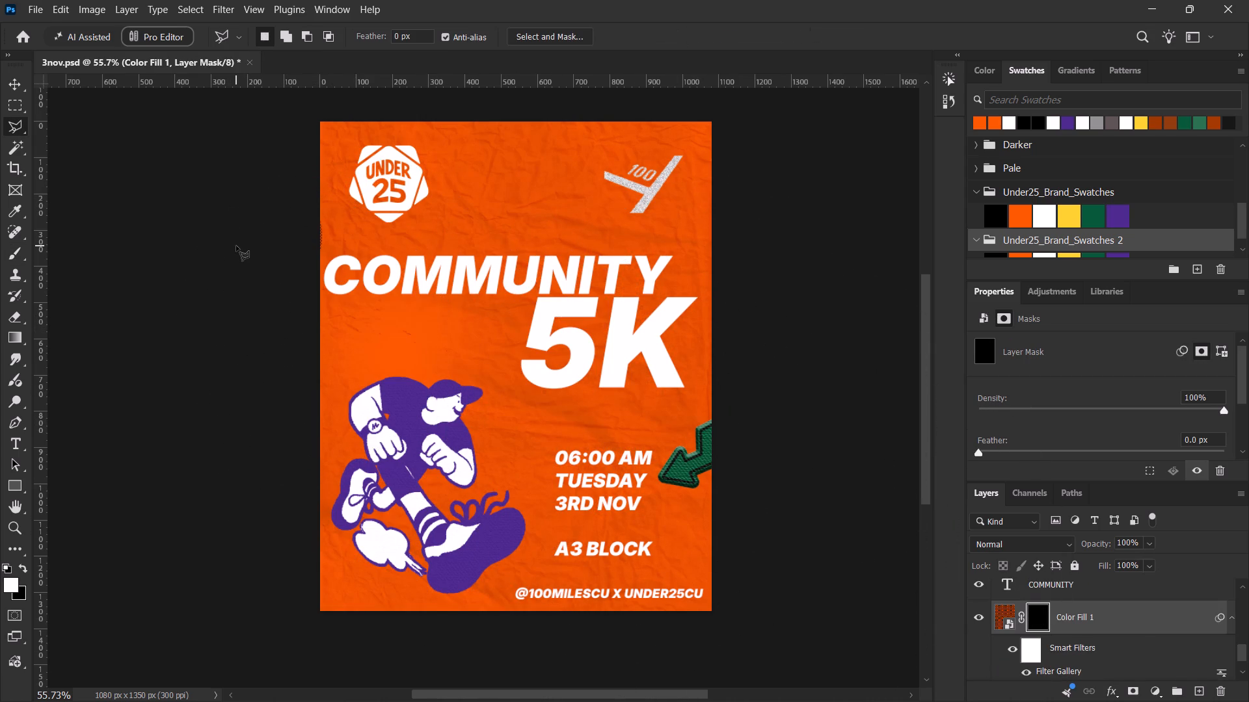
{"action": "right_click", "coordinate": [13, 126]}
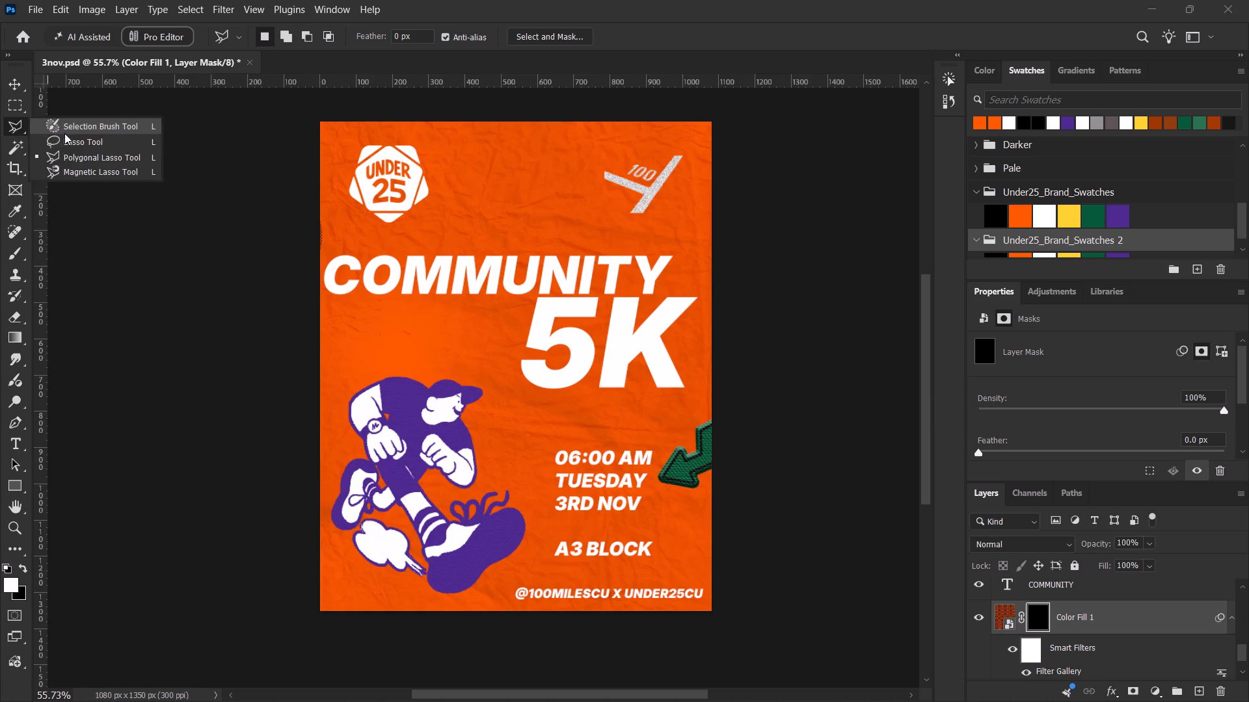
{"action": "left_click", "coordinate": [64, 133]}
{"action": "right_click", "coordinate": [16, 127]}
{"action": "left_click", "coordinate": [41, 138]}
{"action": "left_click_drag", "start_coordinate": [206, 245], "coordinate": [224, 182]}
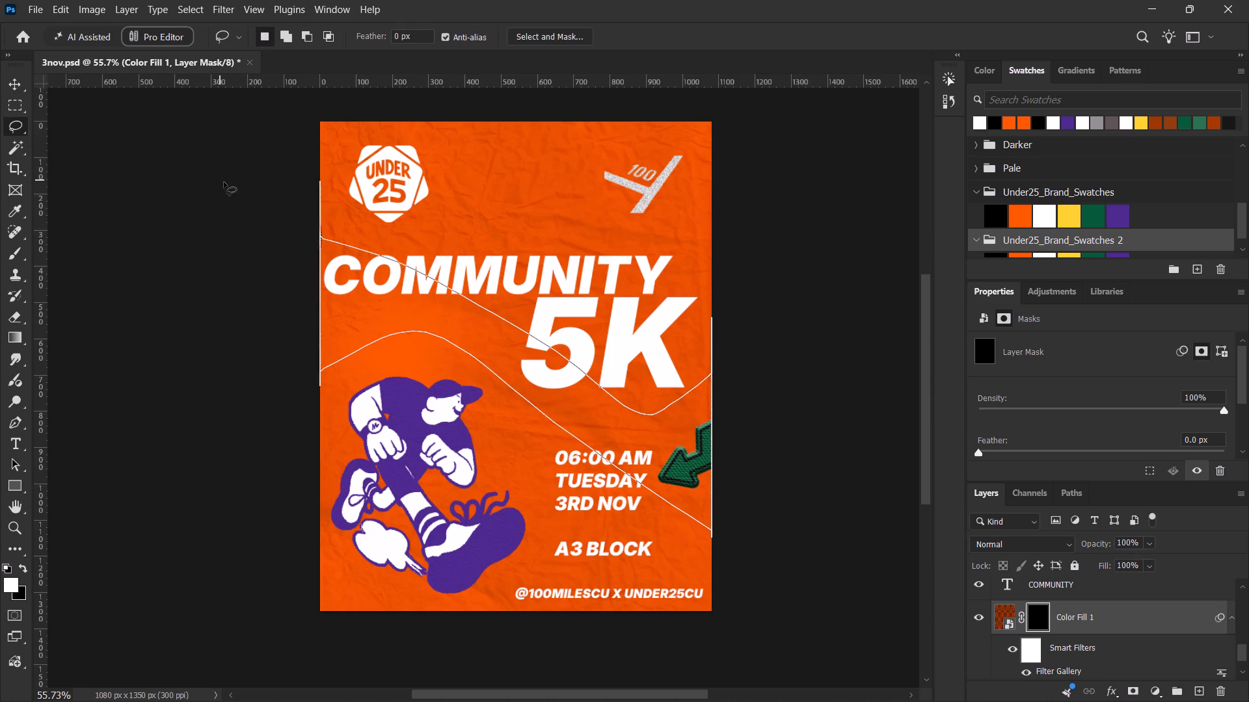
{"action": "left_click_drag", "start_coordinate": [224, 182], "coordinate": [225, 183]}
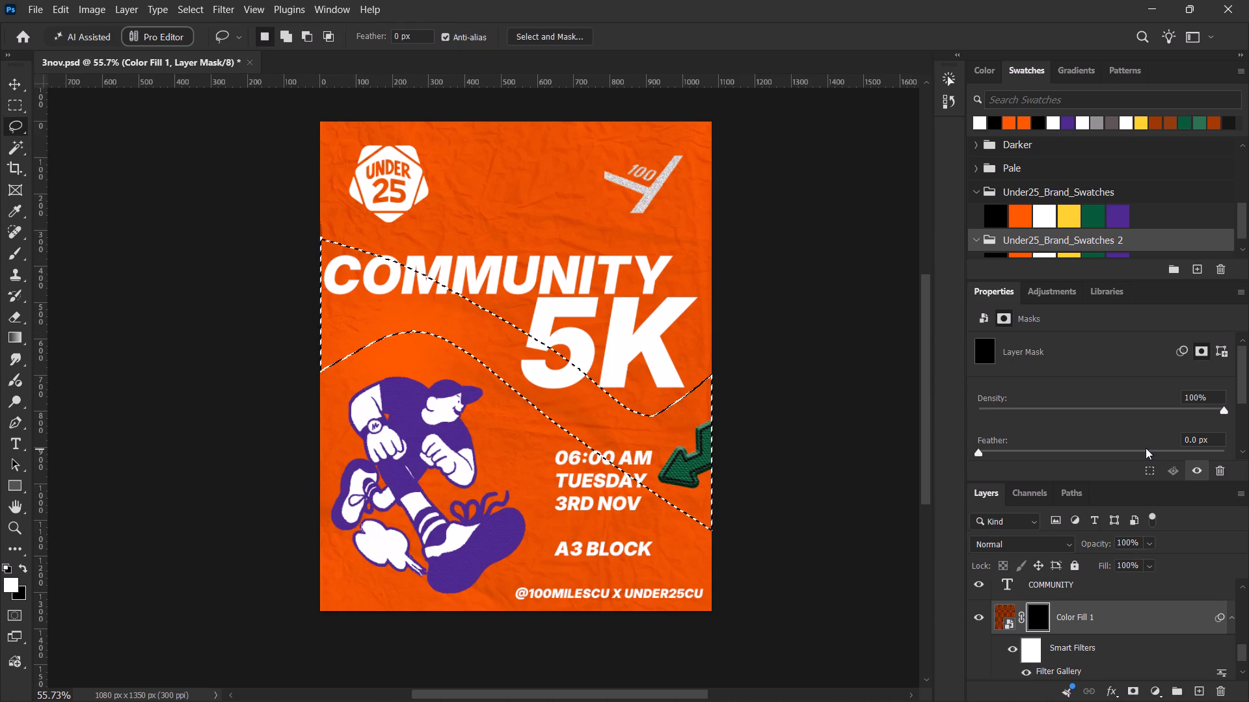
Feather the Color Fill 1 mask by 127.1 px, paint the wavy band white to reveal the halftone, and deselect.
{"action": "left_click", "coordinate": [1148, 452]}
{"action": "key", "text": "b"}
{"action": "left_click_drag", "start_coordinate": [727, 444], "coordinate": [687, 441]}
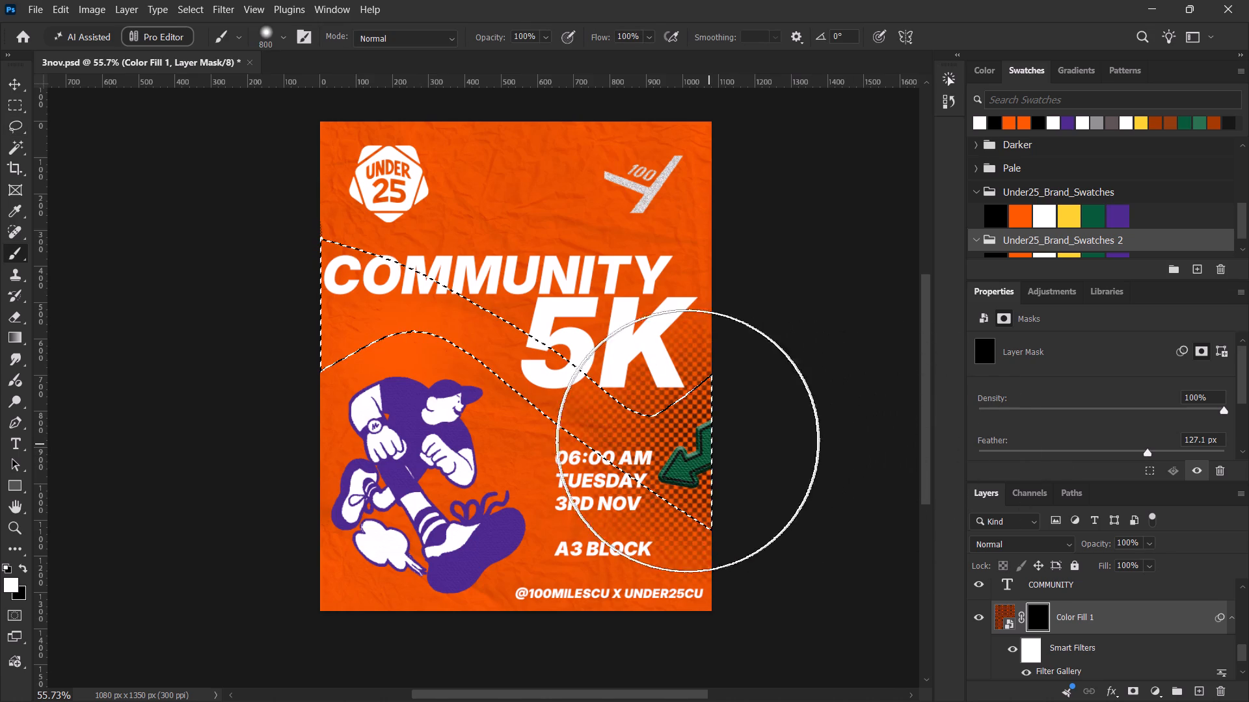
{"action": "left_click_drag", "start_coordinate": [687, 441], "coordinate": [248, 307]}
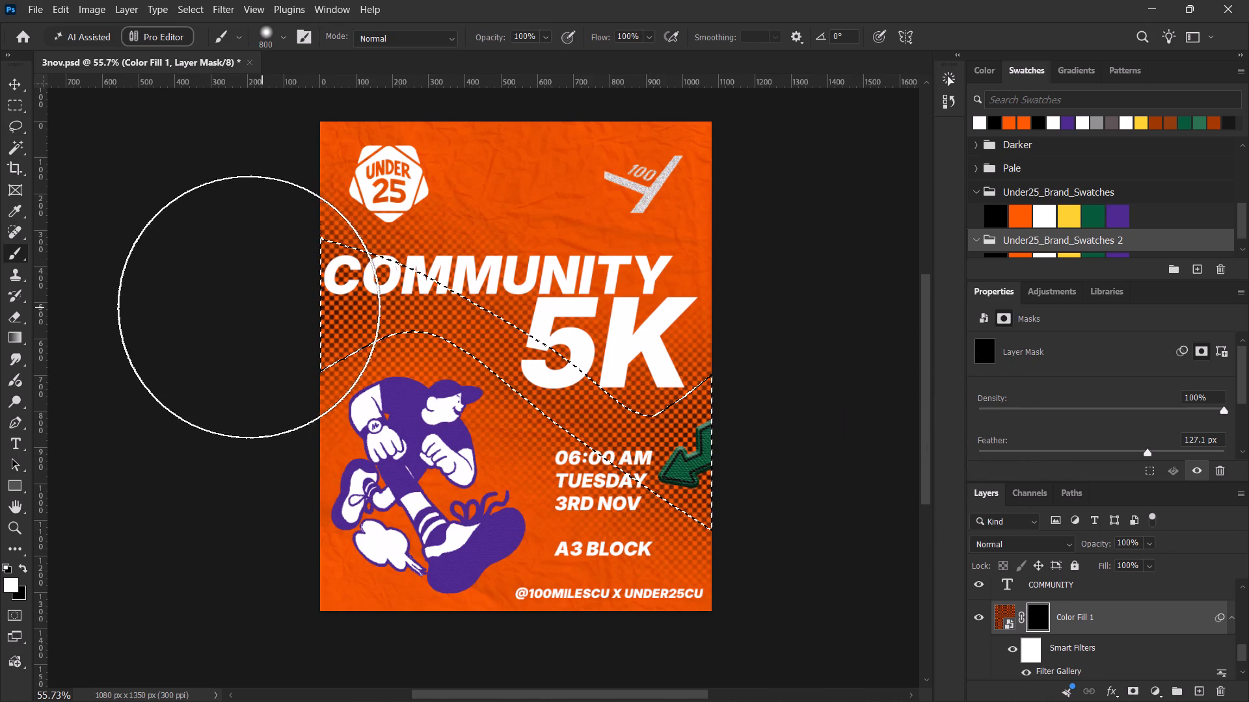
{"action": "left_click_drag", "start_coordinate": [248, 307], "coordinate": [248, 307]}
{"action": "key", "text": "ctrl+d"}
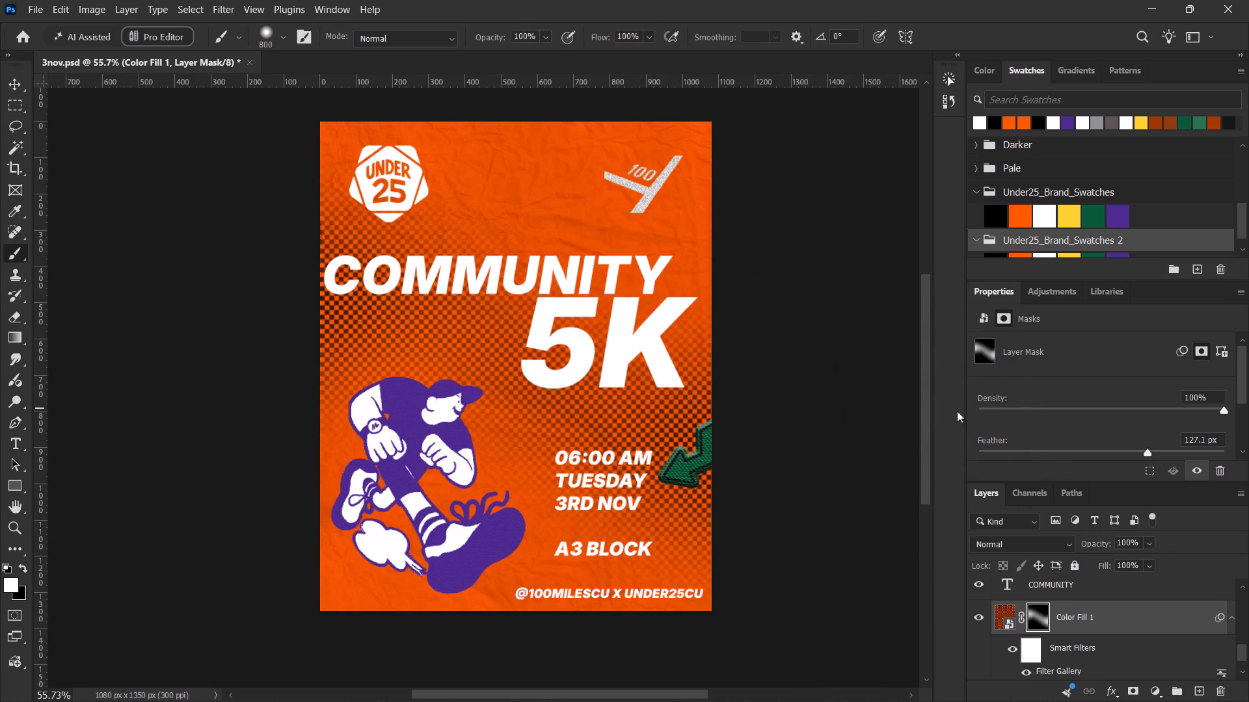
Open the Color Fill 1 smart object to check its contents and close it again.
{"action": "scroll", "coordinate": [507, 355], "scroll_direction": "up", "scroll_amount": 13, "text": "alt"}
{"action": "scroll", "coordinate": [507, 355], "scroll_direction": "down", "scroll_amount": 3, "text": "alt"}
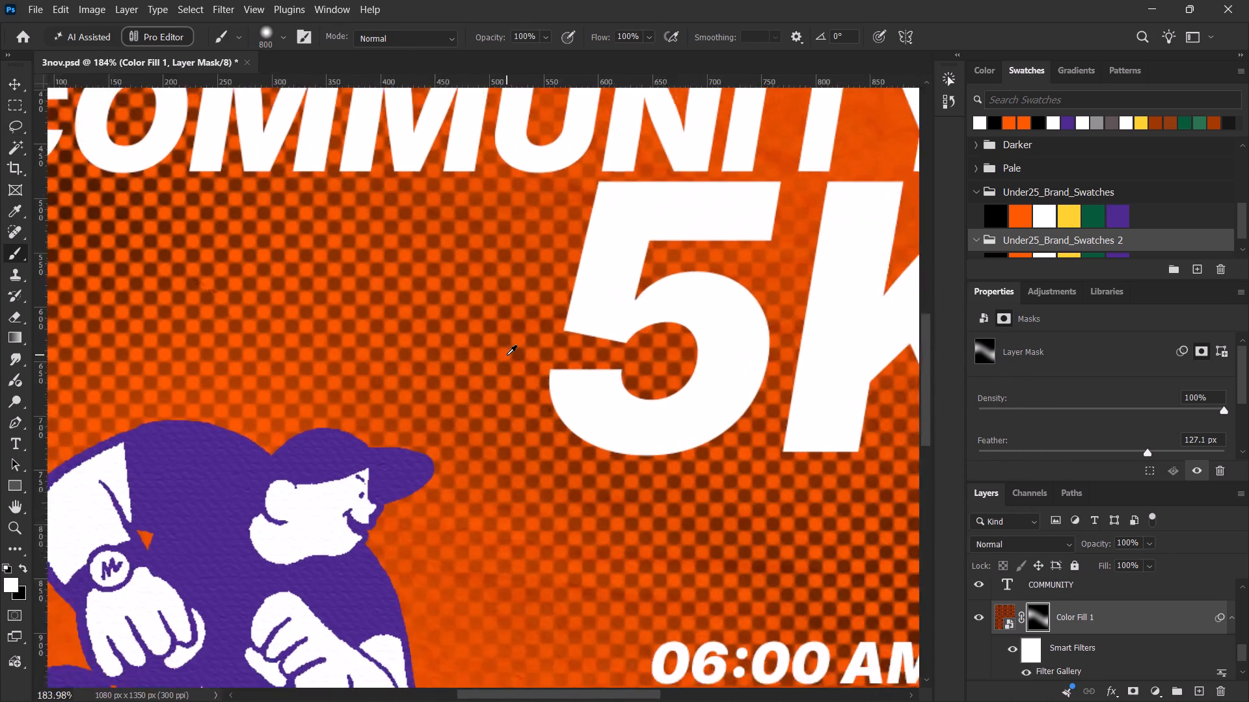
{"action": "scroll", "coordinate": [507, 355], "scroll_direction": "down", "scroll_amount": 5, "text": "alt"}
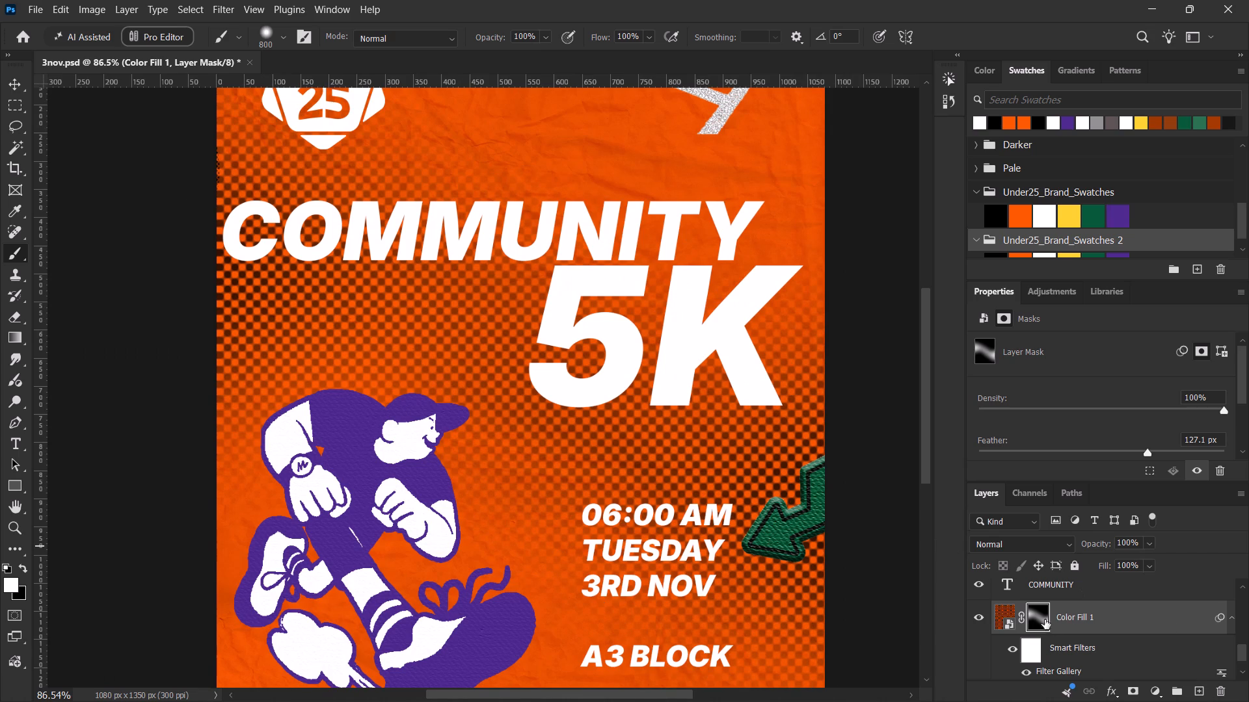
{"action": "left_click", "coordinate": [1042, 616]}
{"action": "left_click", "coordinate": [1010, 645]}
{"action": "left_click", "coordinate": [1010, 645]}
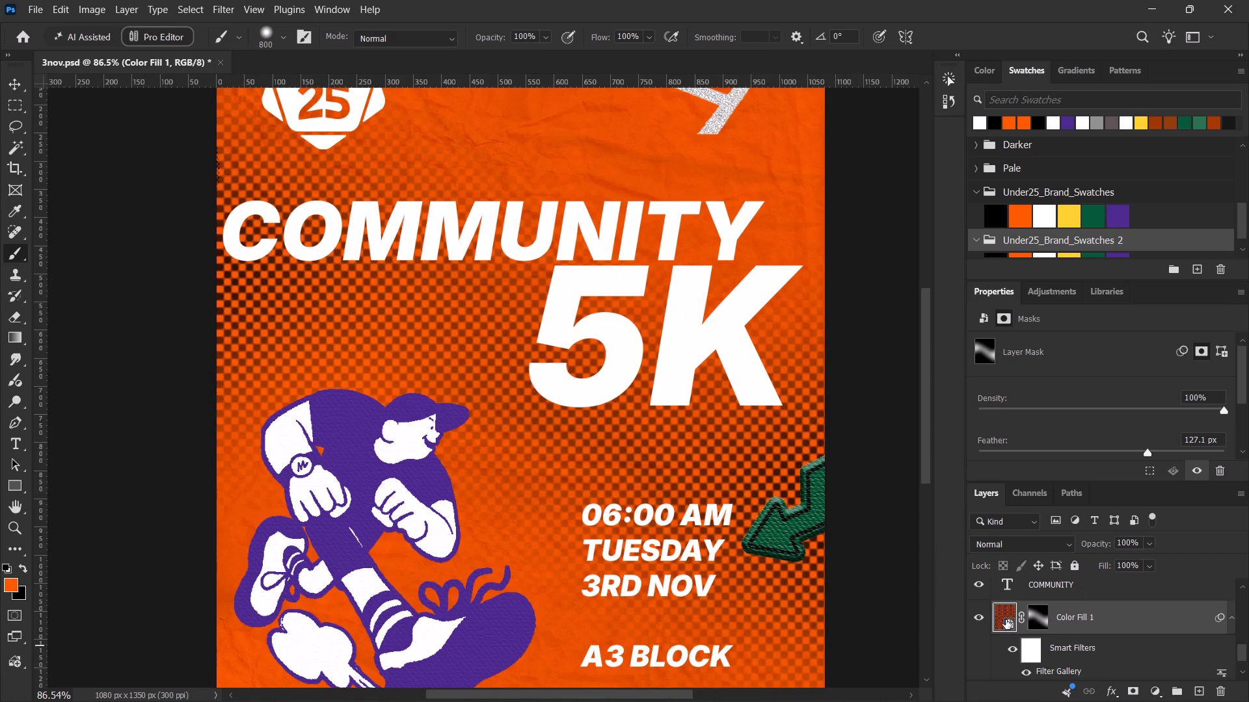
{"action": "double_click", "coordinate": [1006, 619]}
{"action": "left_click", "coordinate": [675, 293]}
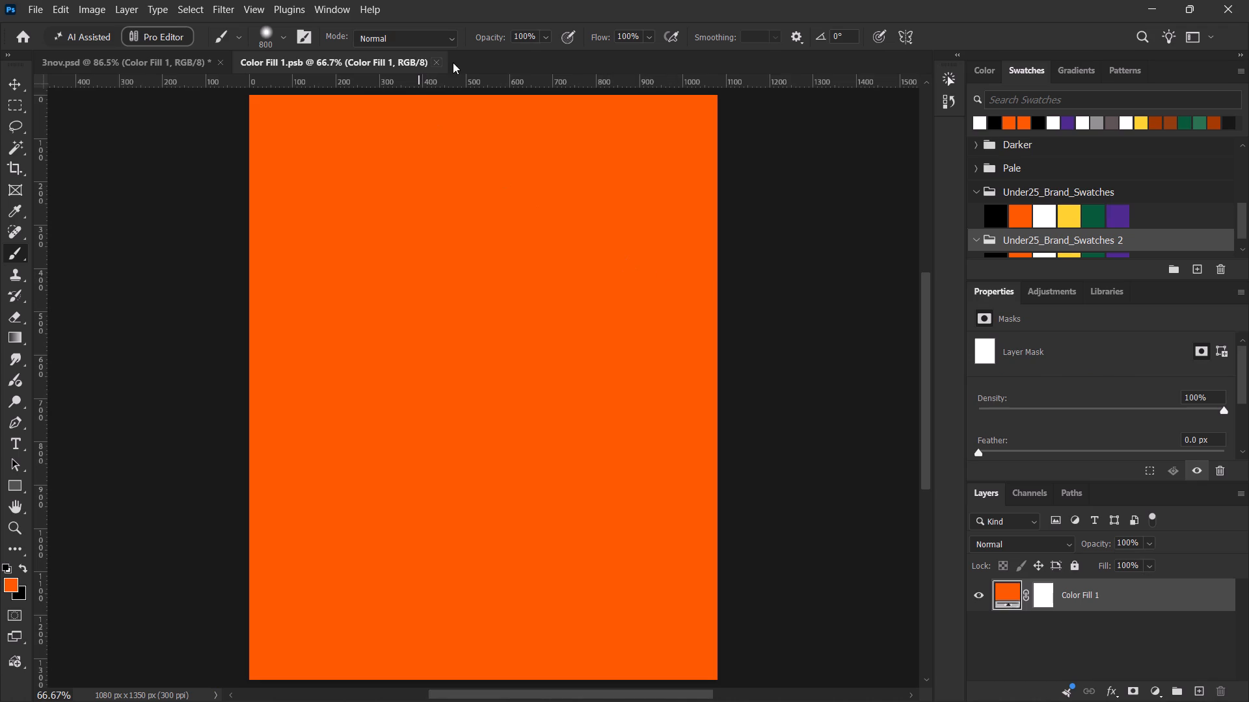
{"action": "left_click", "coordinate": [435, 61]}
Examine how the feathered halftone band looks across the whole poster.
{"action": "scroll", "coordinate": [732, 445], "scroll_direction": "down", "scroll_amount": 3, "text": "alt"}
{"action": "scroll", "coordinate": [727, 437], "scroll_direction": "up", "scroll_amount": 1, "text": "alt"}
{"action": "scroll", "coordinate": [727, 436], "scroll_direction": "down", "scroll_amount": 1, "text": "alt"}
{"action": "key", "text": "space"}
{"action": "key", "text": "space"}
{"action": "key", "text": "space"}
{"action": "key", "text": "space"}
{"action": "key", "text": "space"}
{"action": "key", "text": "space"}
{"action": "key", "text": "space"}
{"action": "key", "text": "space"}
{"action": "key", "text": "space"}
{"action": "key", "text": "space"}
{"action": "key", "text": "space"}
{"action": "key", "text": "space"}
{"action": "key", "text": "space"}
{"action": "key", "text": "space"}
{"action": "key", "text": "space"}
{"action": "key", "text": "space"}
{"action": "key", "text": "space"}
{"action": "key", "text": "space"}
{"action": "key", "text": "space"}
{"action": "key", "text": "space"}
{"action": "left_click_drag", "start_coordinate": [601, 419], "coordinate": [595, 400]}
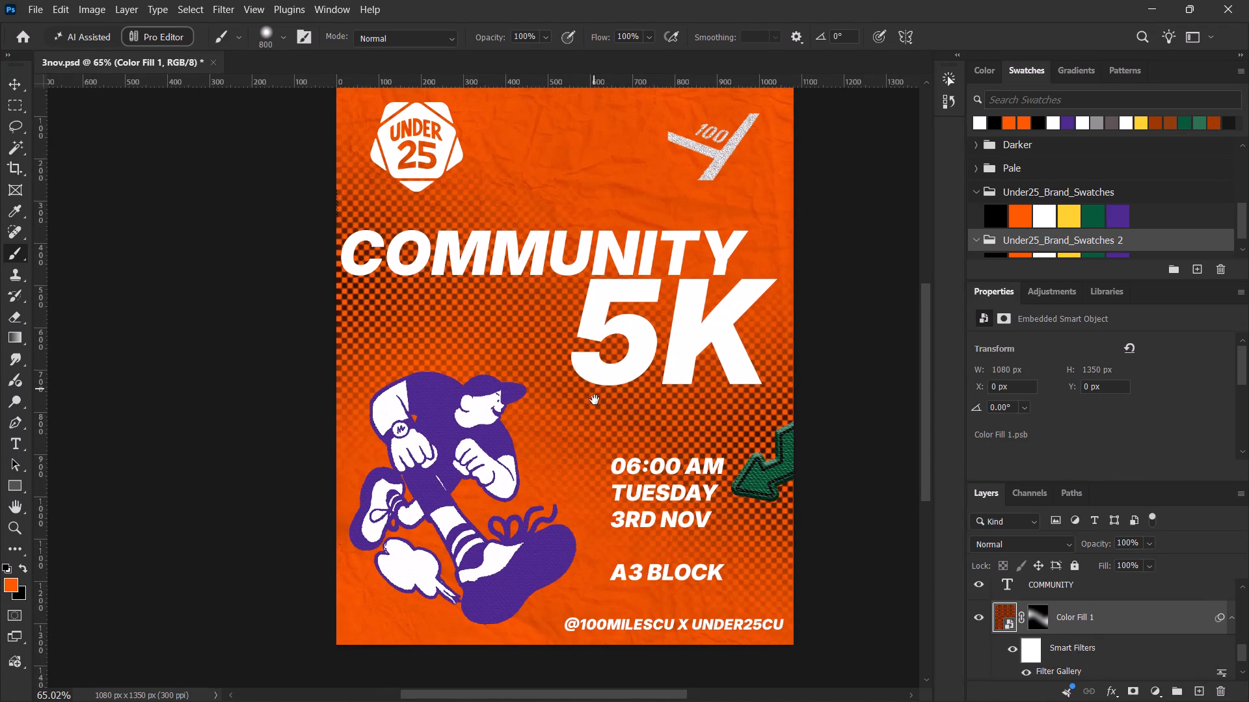
{"action": "left_click_drag", "start_coordinate": [595, 400], "coordinate": [625, 409]}
Delete the Color Fill 1 halftone layer, comparing the poster with and without it.
{"action": "left_click", "coordinate": [1133, 618]}
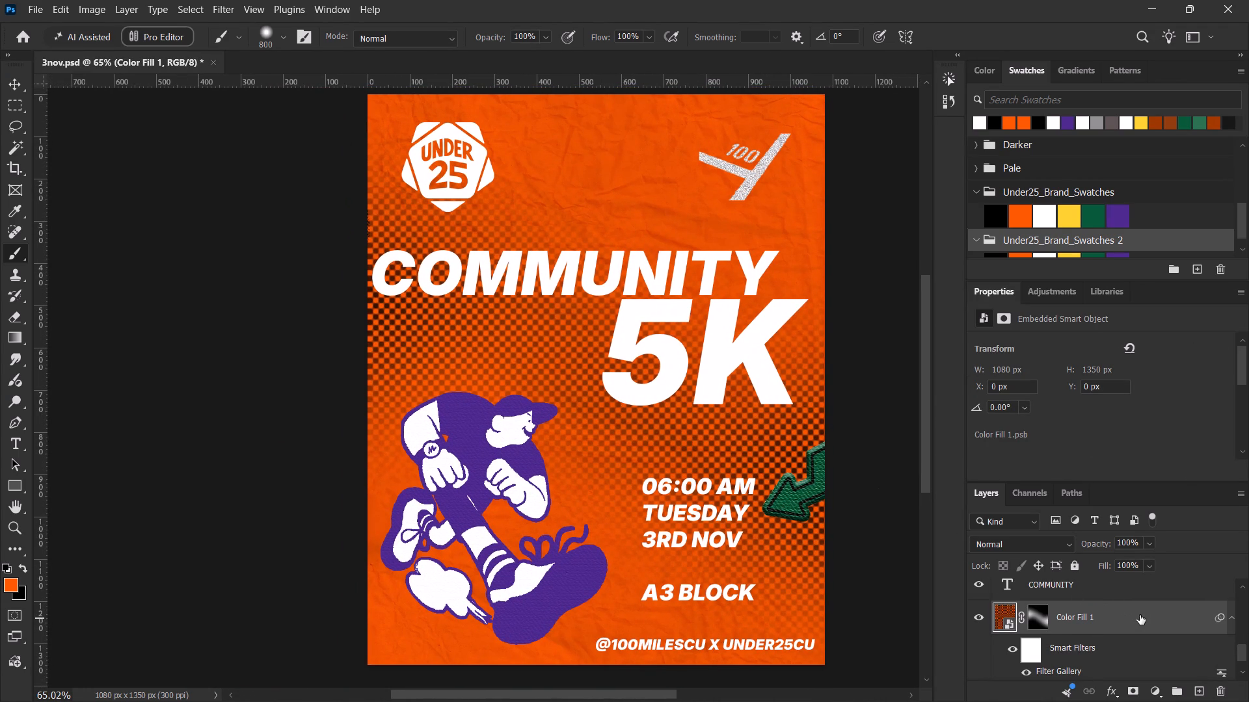
{"action": "key", "text": "Delete"}
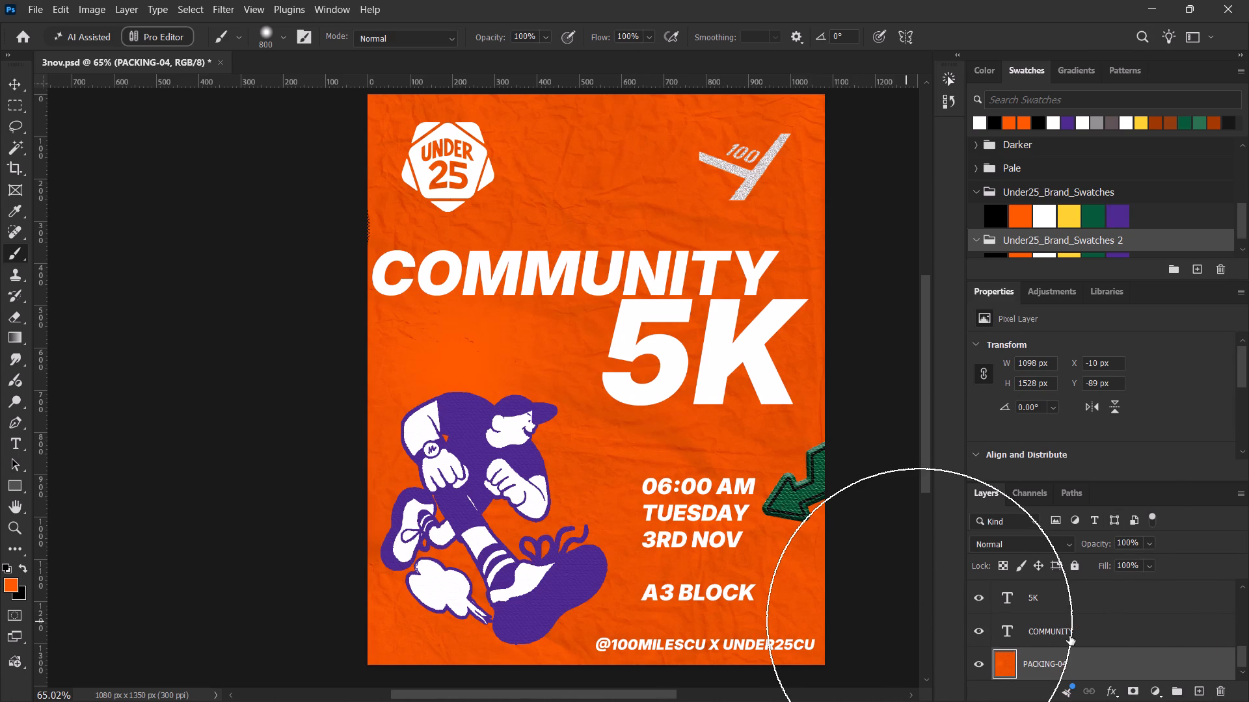
{"action": "key", "text": "ctrl+z"}
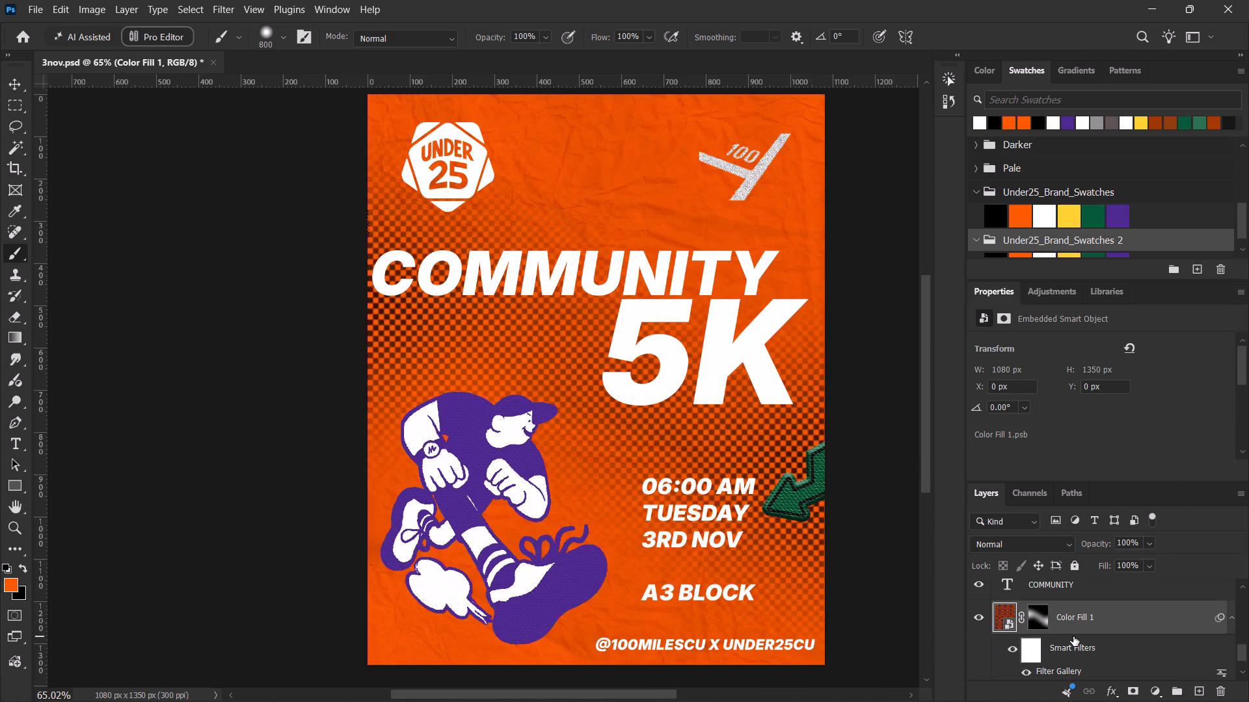
{"action": "key", "text": "ctrl+shift+z"}
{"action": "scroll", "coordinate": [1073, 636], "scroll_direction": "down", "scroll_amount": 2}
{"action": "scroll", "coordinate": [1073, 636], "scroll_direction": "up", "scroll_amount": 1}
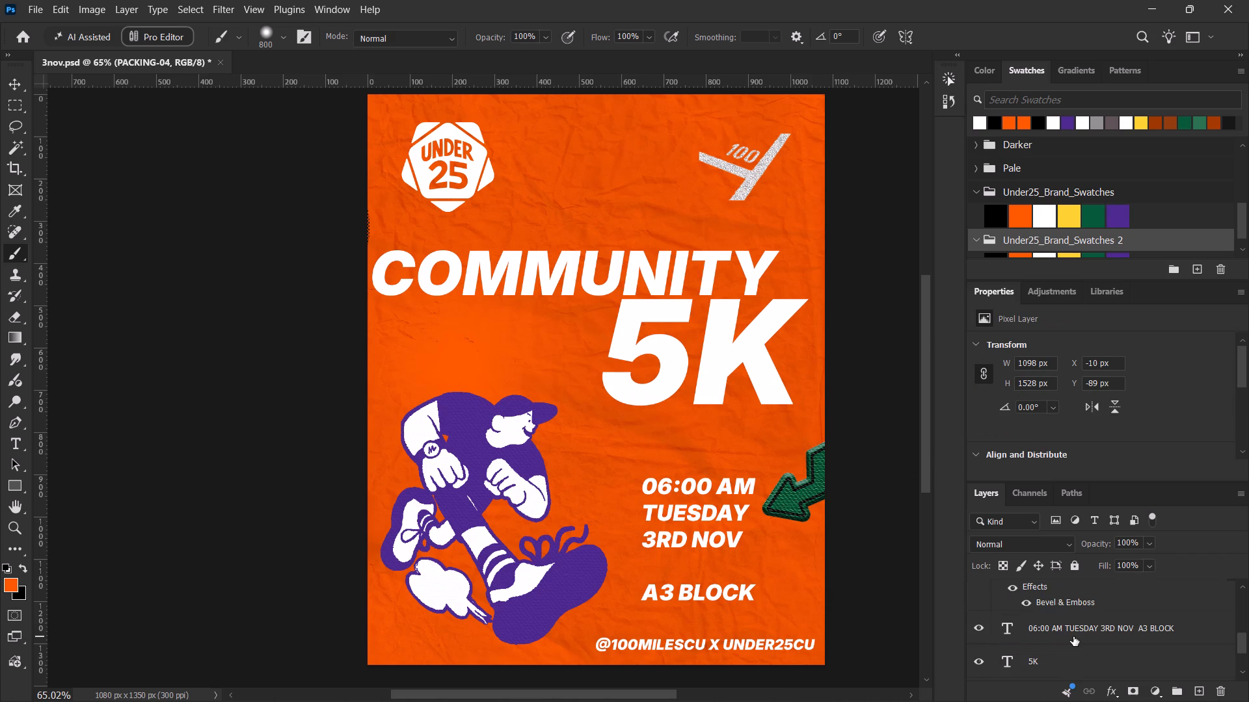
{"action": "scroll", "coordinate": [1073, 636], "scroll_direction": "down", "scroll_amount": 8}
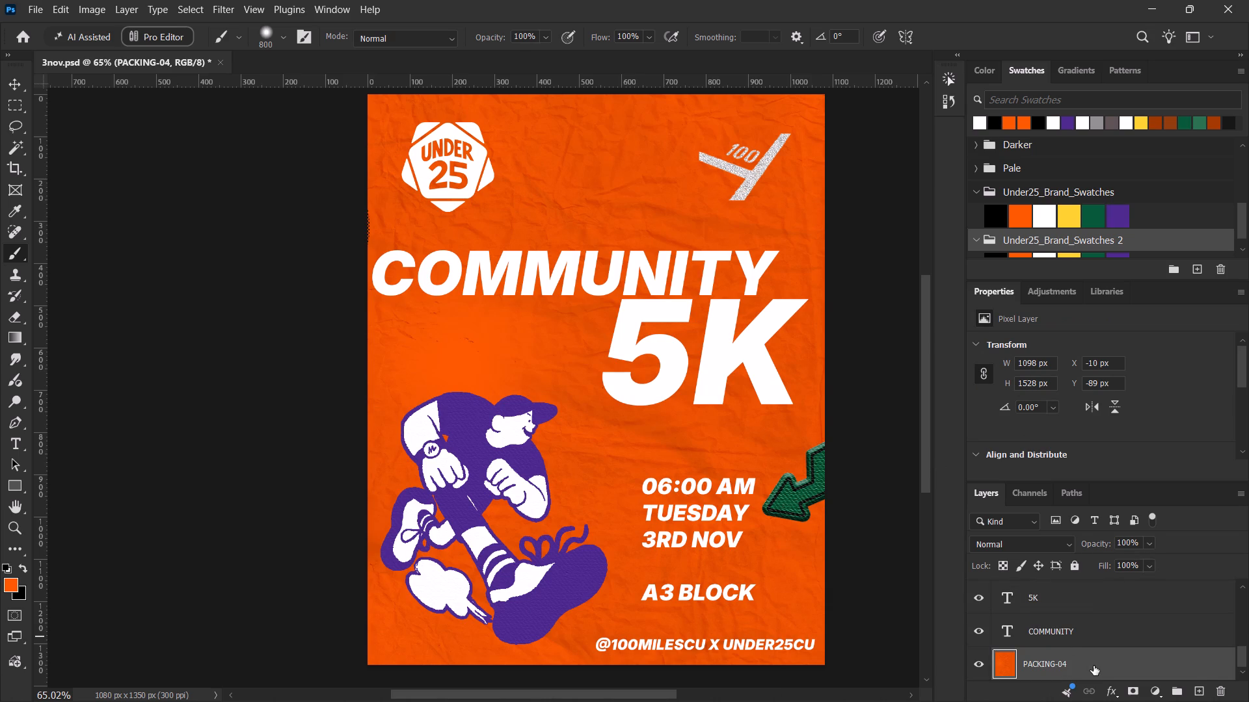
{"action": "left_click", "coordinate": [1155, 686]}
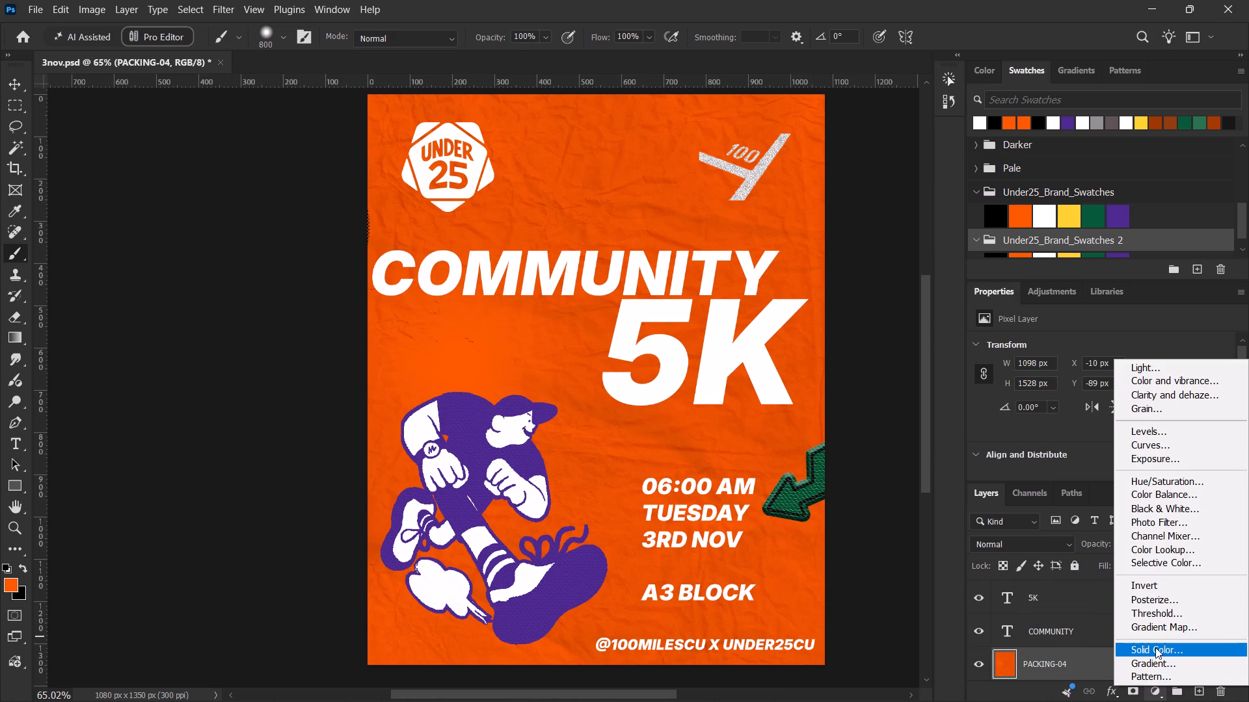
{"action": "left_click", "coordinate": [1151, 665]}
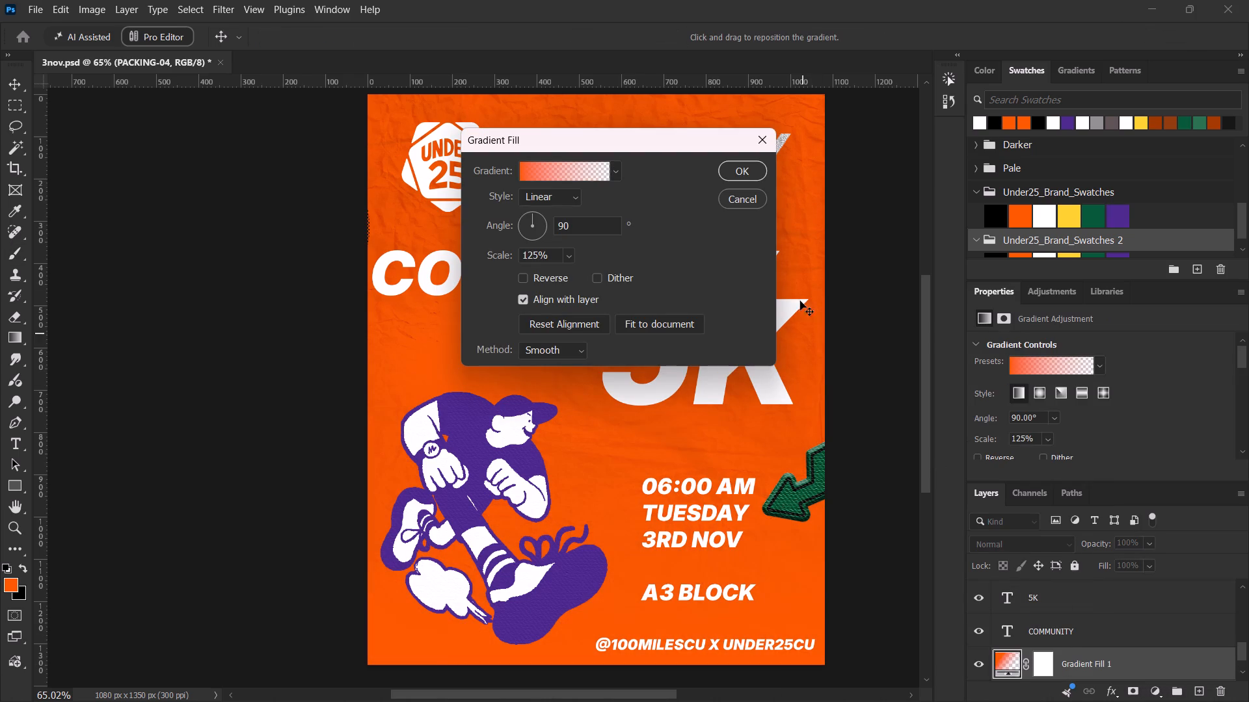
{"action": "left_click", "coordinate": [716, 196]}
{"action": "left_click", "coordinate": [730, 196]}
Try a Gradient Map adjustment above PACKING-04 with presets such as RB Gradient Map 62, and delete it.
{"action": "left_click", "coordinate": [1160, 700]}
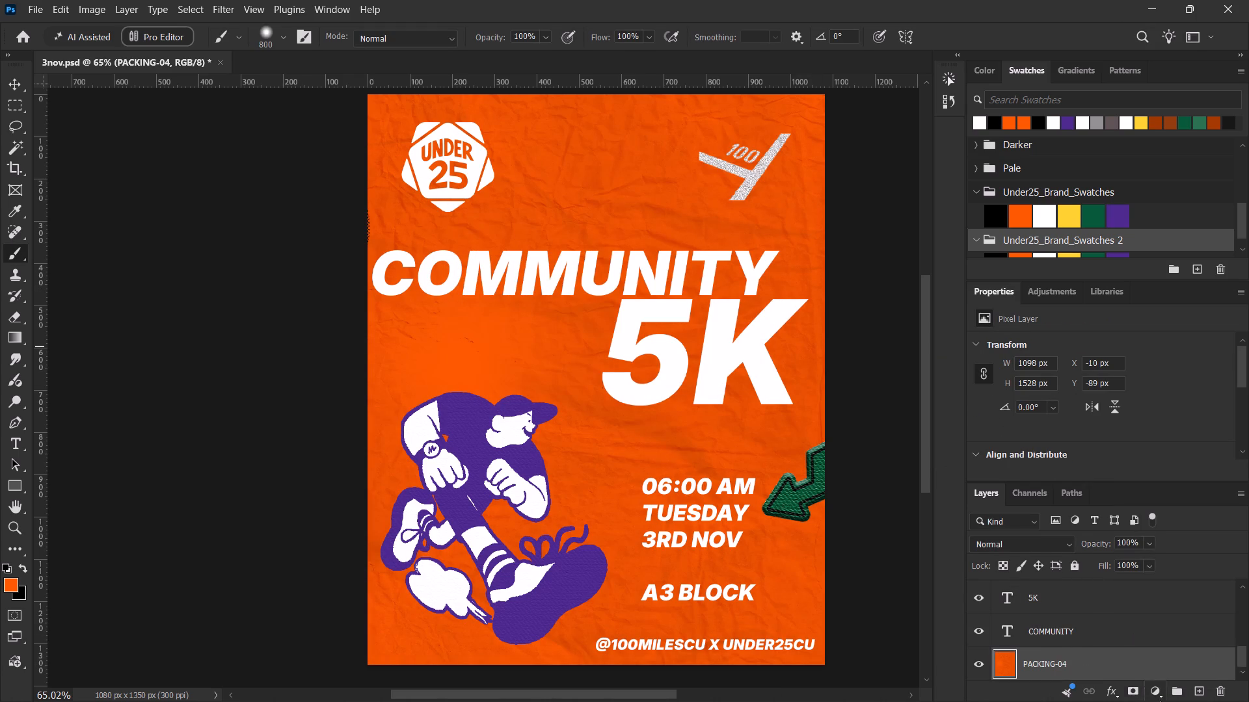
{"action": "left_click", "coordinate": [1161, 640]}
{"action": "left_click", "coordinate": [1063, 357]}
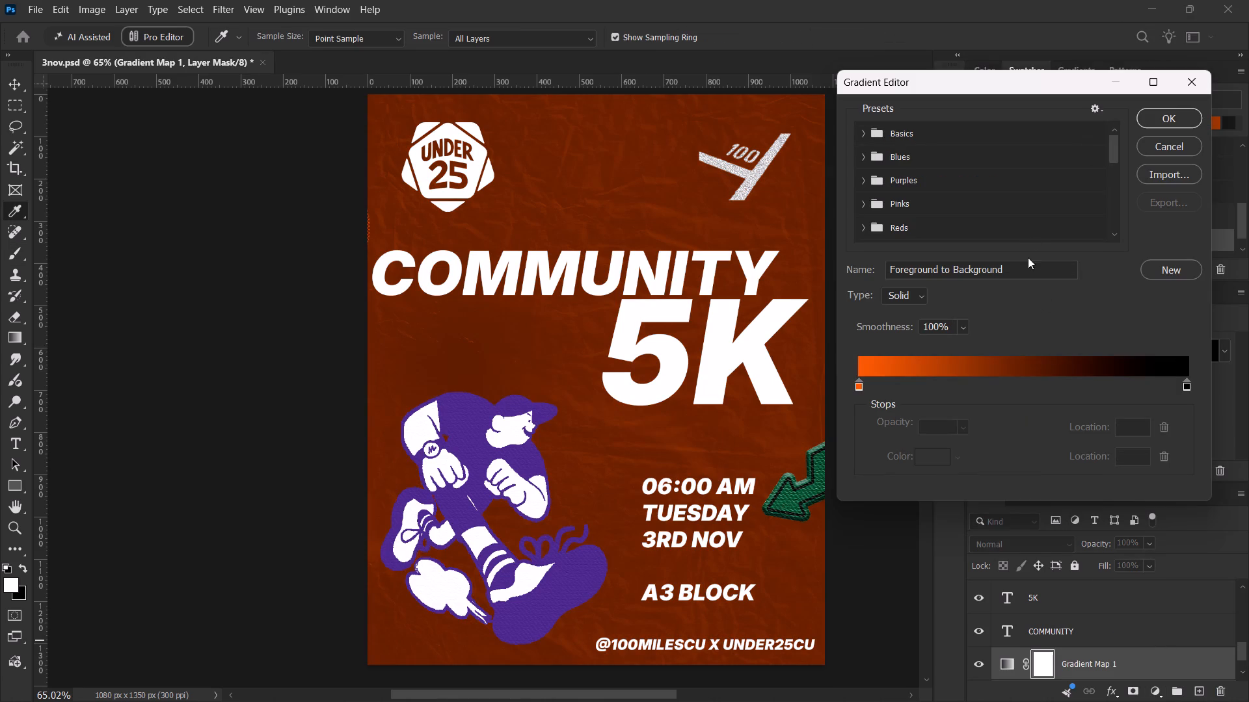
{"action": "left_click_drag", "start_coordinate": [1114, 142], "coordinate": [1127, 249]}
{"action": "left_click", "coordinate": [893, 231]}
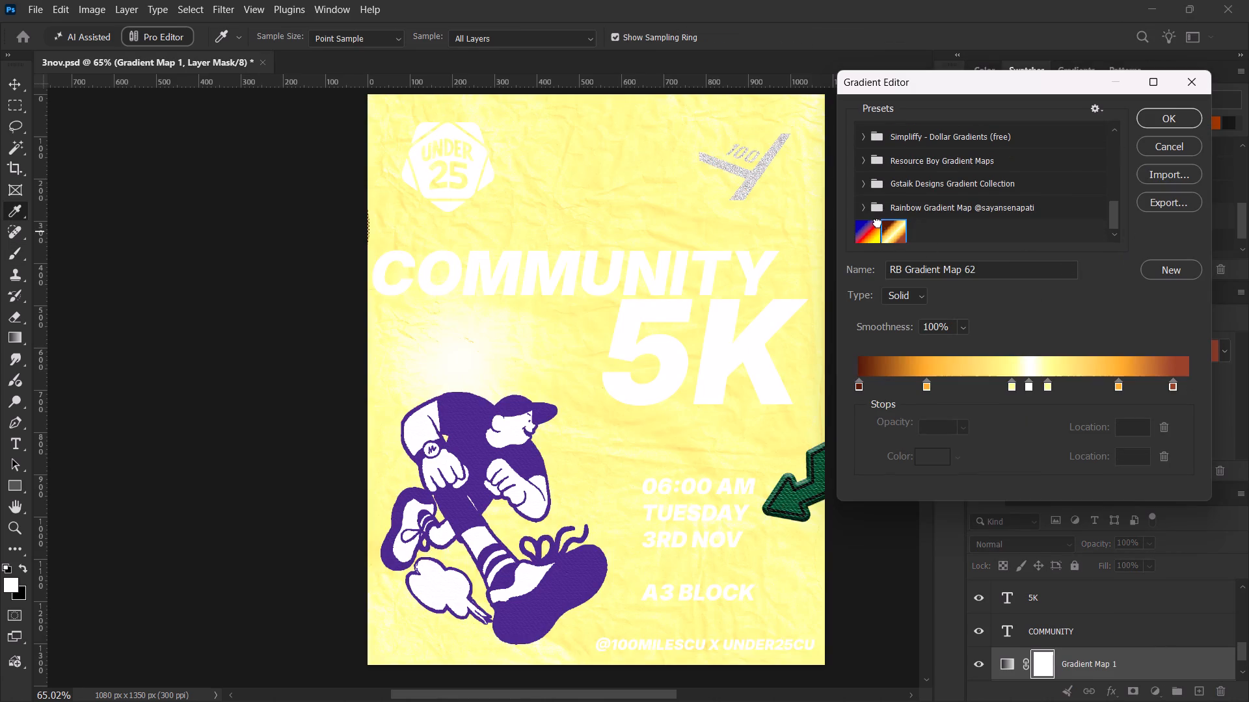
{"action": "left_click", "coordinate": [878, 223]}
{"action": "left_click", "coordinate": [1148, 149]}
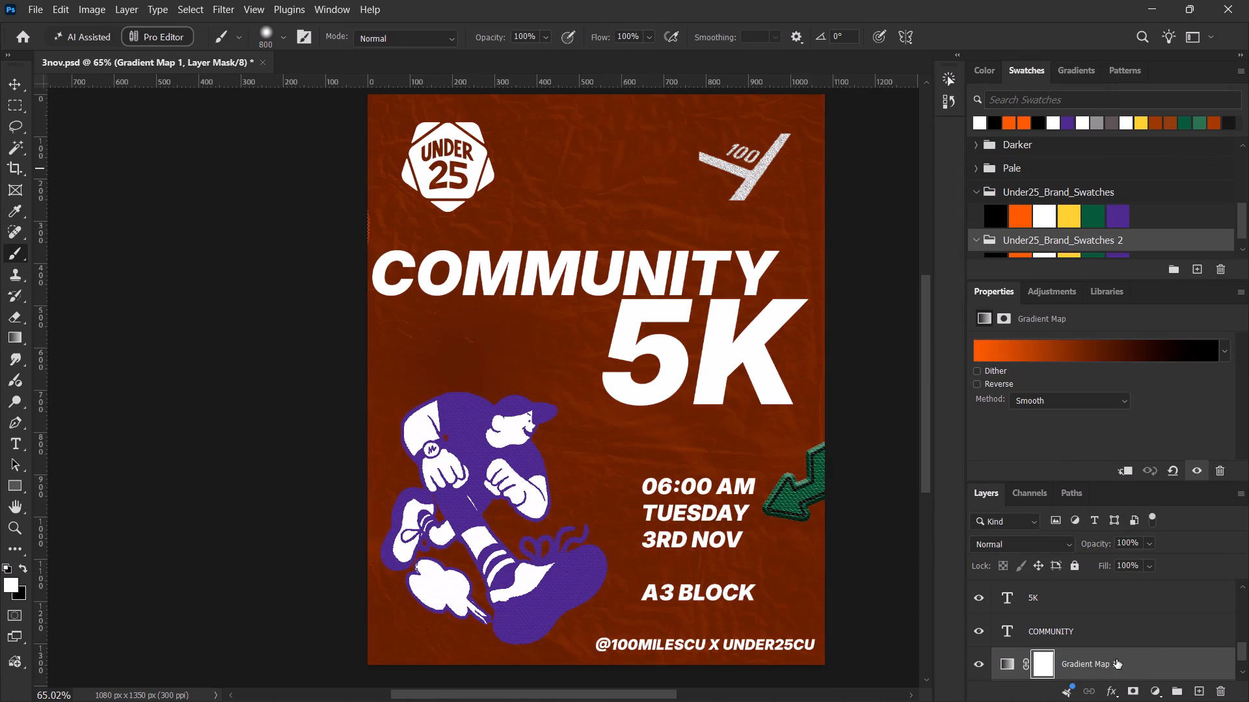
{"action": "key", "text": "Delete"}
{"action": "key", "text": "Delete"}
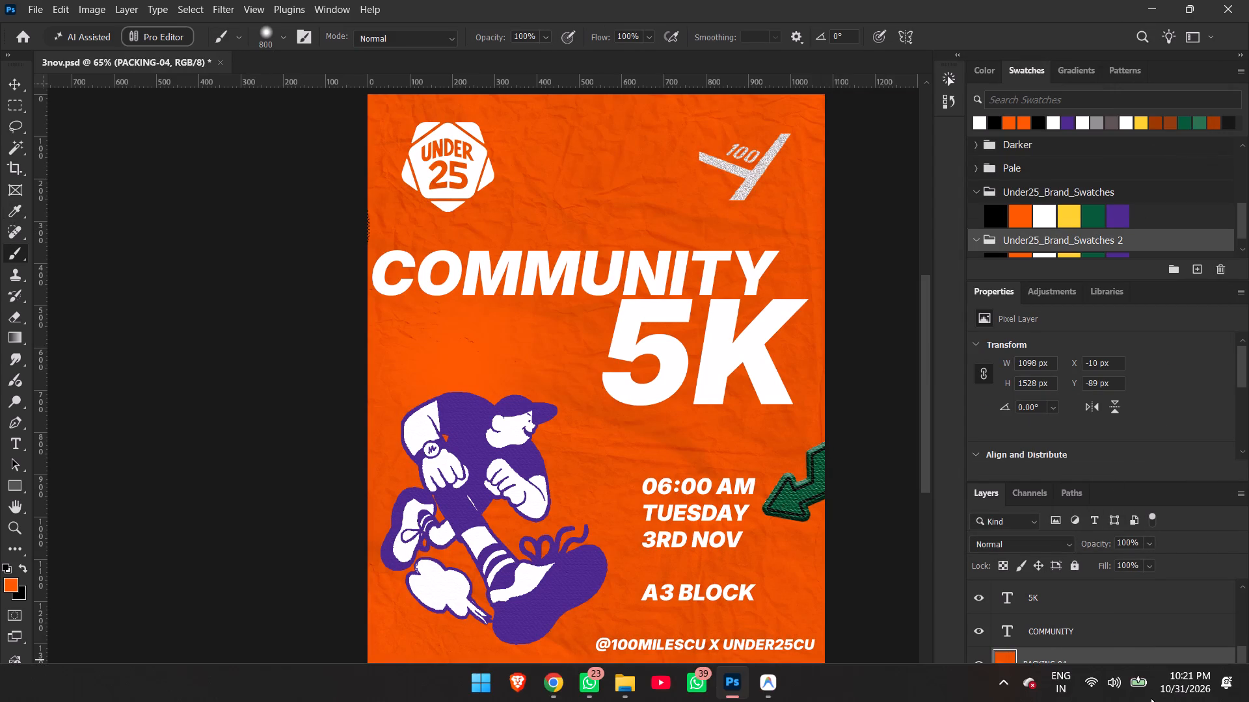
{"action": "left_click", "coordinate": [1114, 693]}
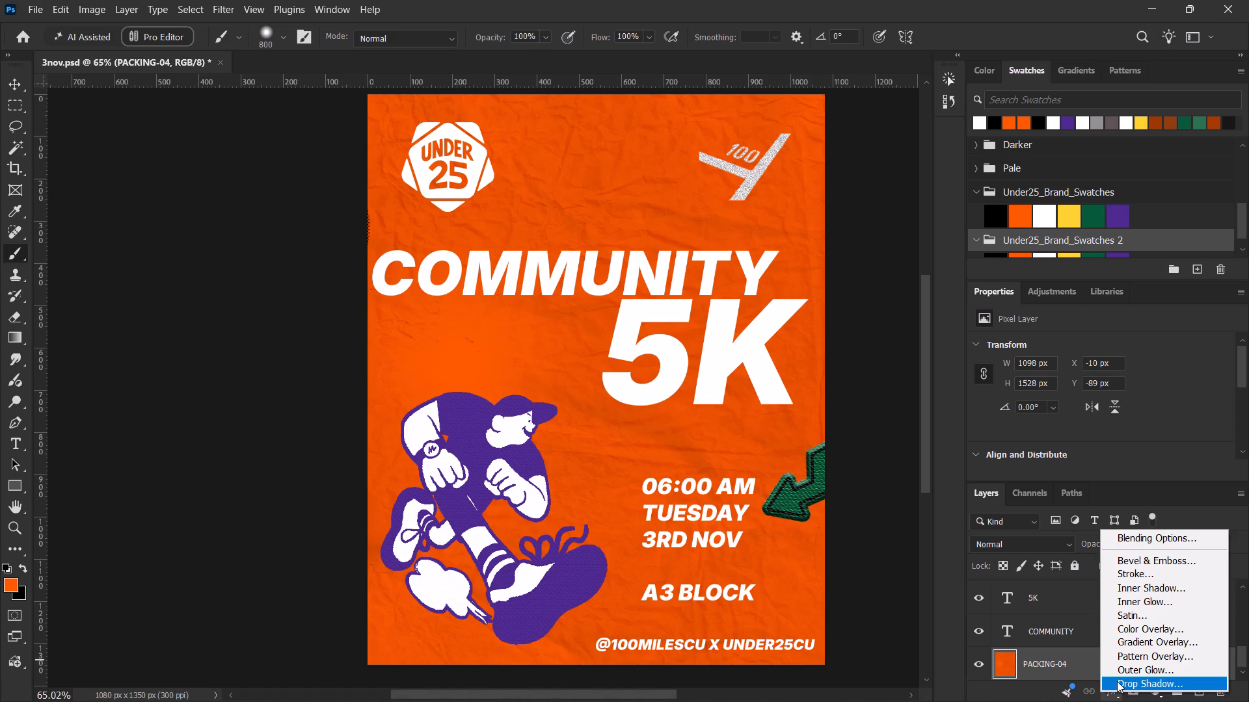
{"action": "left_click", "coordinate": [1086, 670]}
Add a Threshold adjustment above the PACKING-04 texture and set its level to 114 to isolate the paper creases.
{"action": "left_click", "coordinate": [1149, 687]}
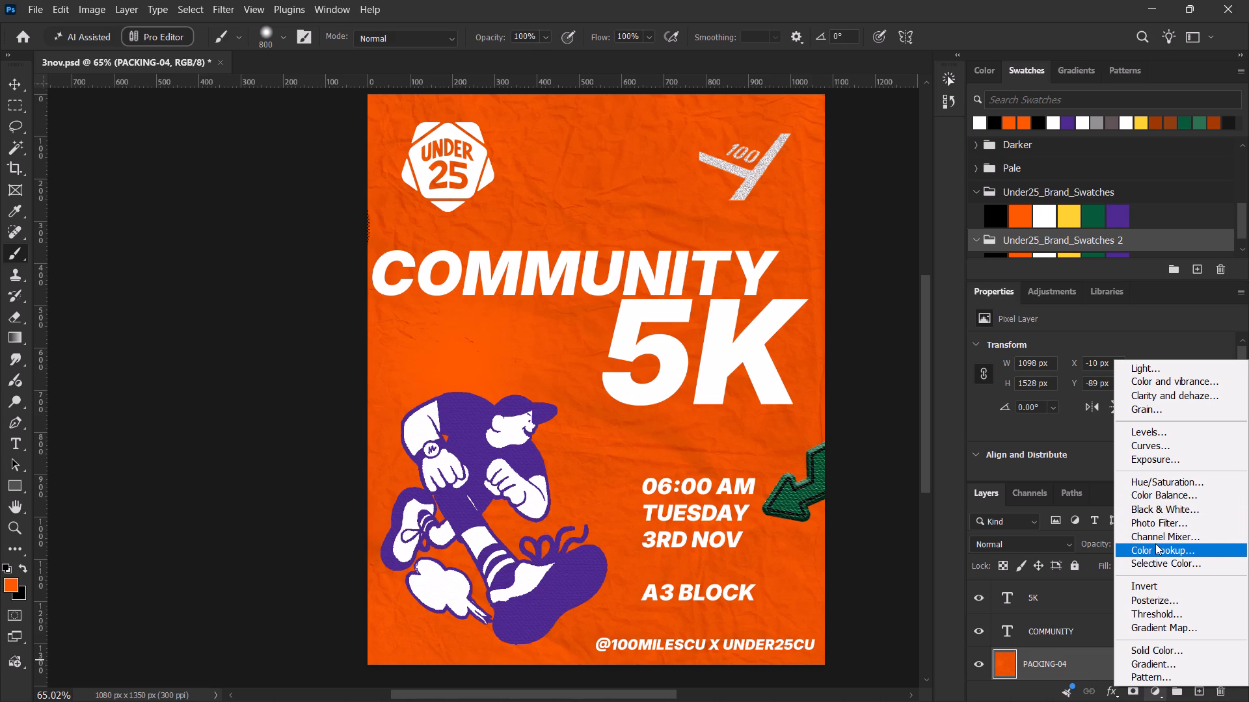
{"action": "left_click", "coordinate": [1166, 617]}
{"action": "left_click_drag", "start_coordinate": [1105, 435], "coordinate": [1093, 435]}
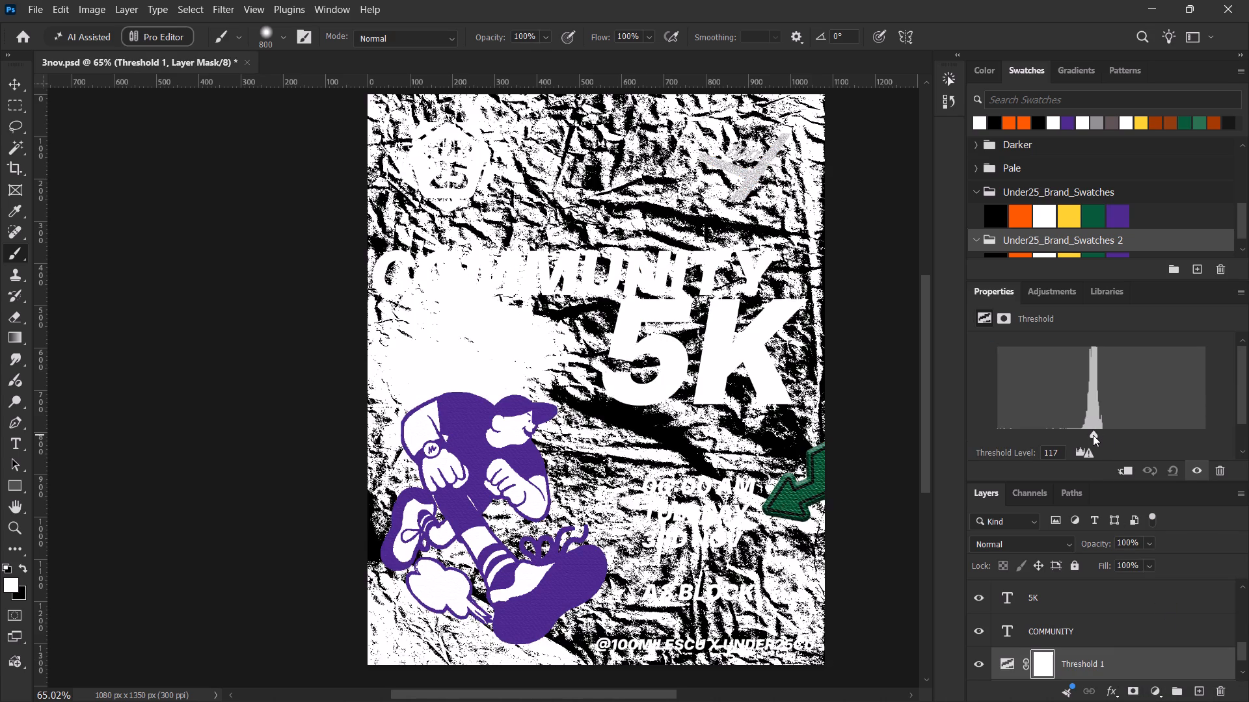
{"action": "left_click_drag", "start_coordinate": [1093, 435], "coordinate": [1093, 436]}
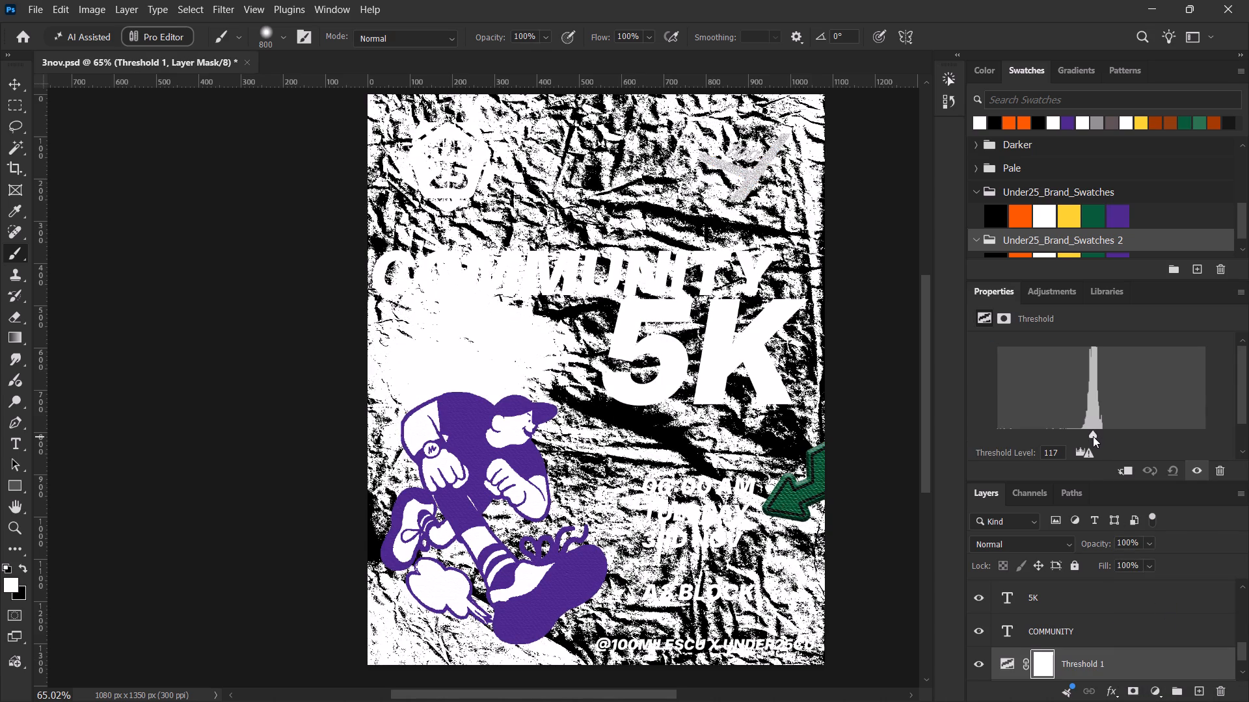
{"action": "left_click_drag", "start_coordinate": [1093, 436], "coordinate": [1097, 435]}
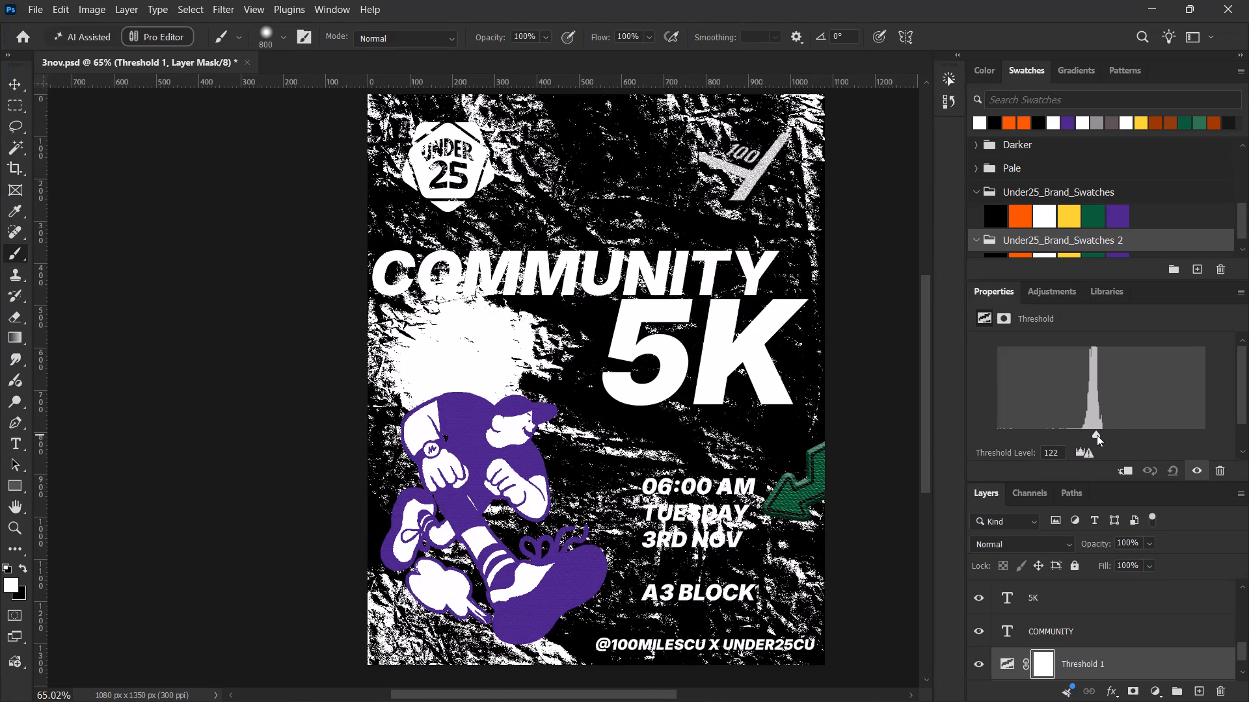
{"action": "left_click_drag", "start_coordinate": [1097, 435], "coordinate": [1090, 432]}
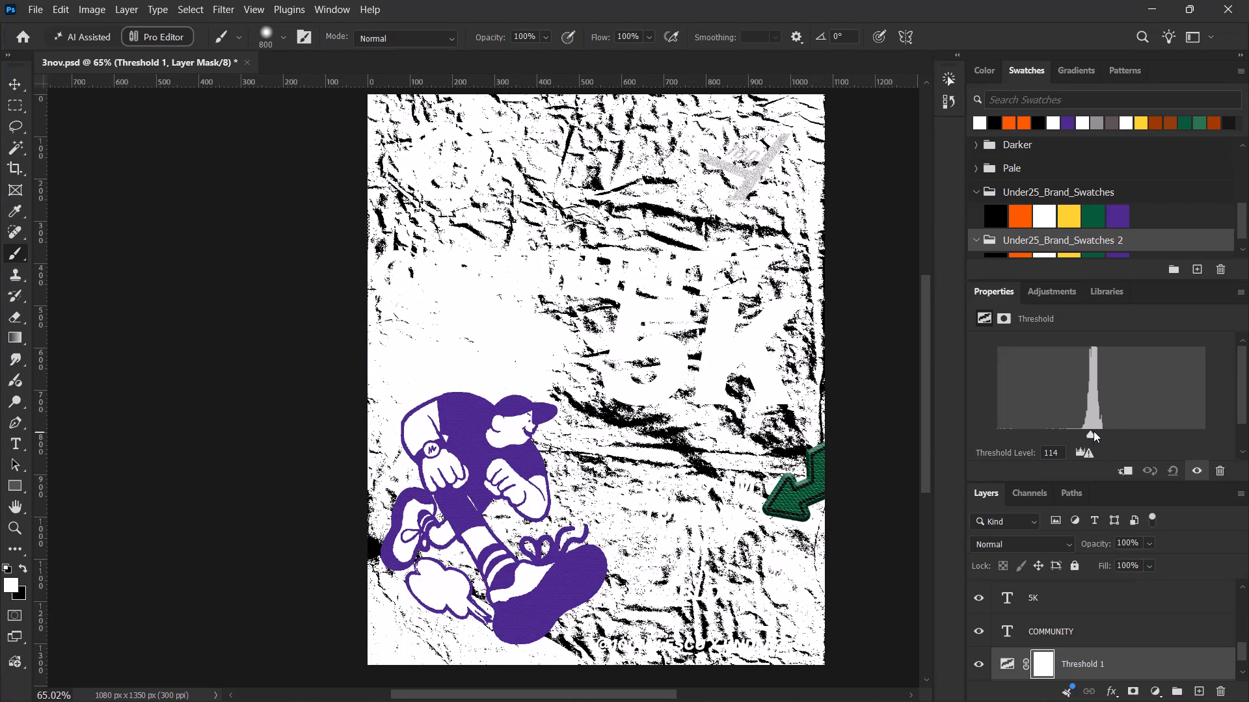
{"action": "scroll", "coordinate": [1148, 657], "scroll_direction": "down", "scroll_amount": 1}
{"action": "scroll", "coordinate": [1148, 657], "scroll_direction": "up", "scroll_amount": 1}
{"action": "scroll", "coordinate": [1148, 657], "scroll_direction": "down", "scroll_amount": 3}
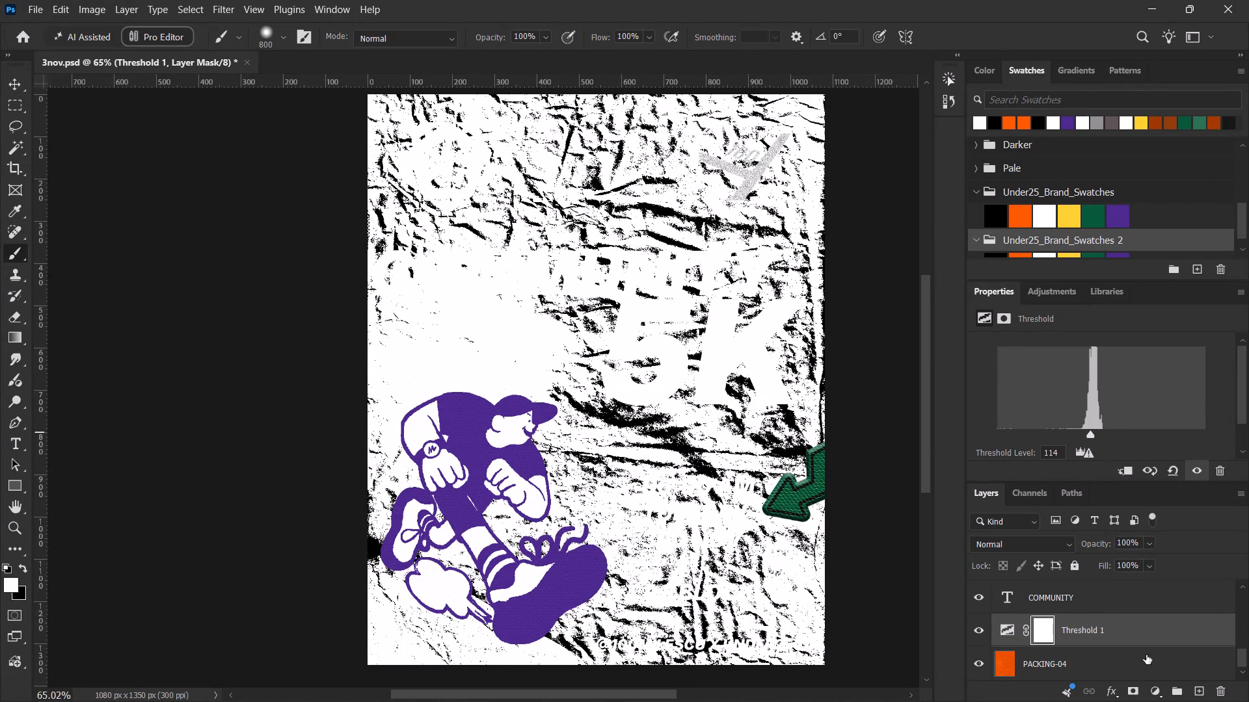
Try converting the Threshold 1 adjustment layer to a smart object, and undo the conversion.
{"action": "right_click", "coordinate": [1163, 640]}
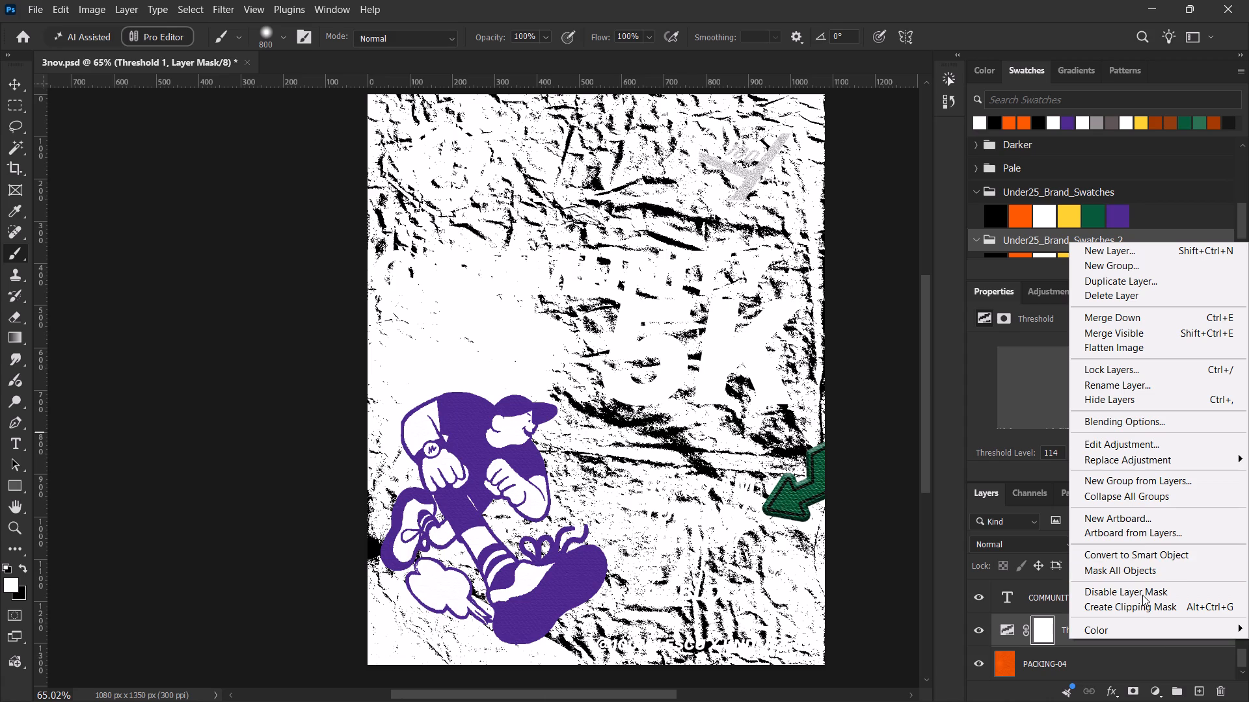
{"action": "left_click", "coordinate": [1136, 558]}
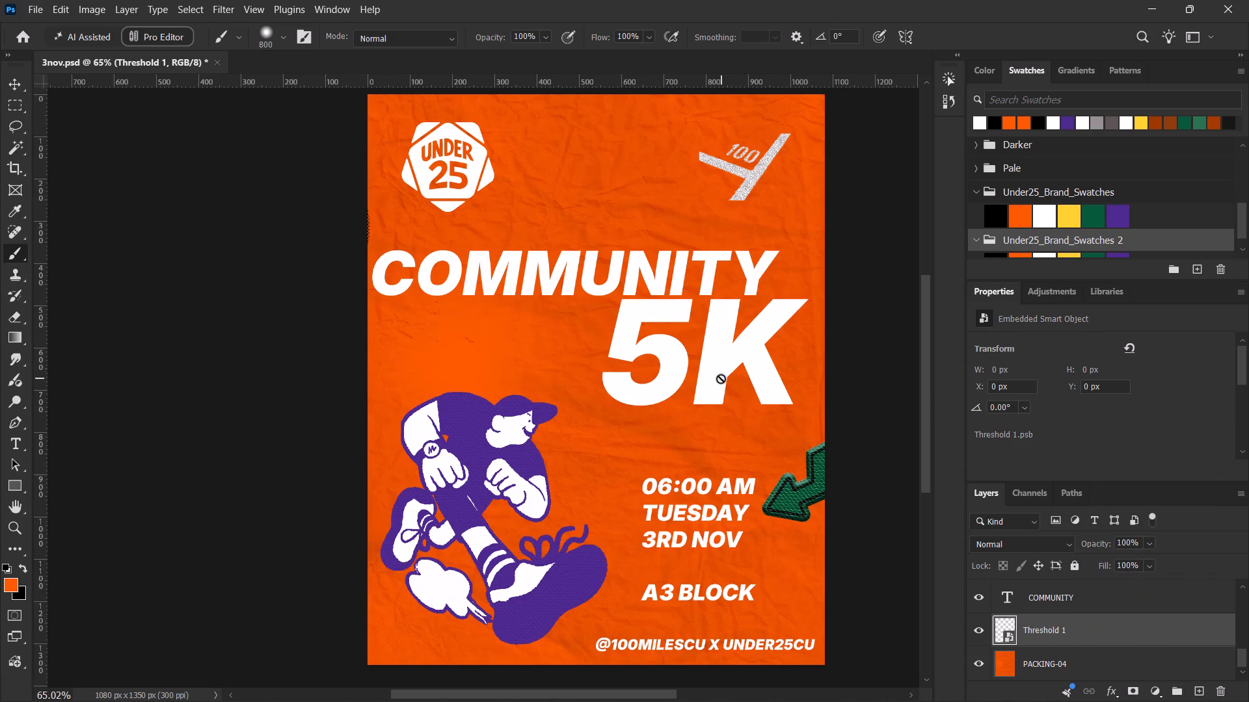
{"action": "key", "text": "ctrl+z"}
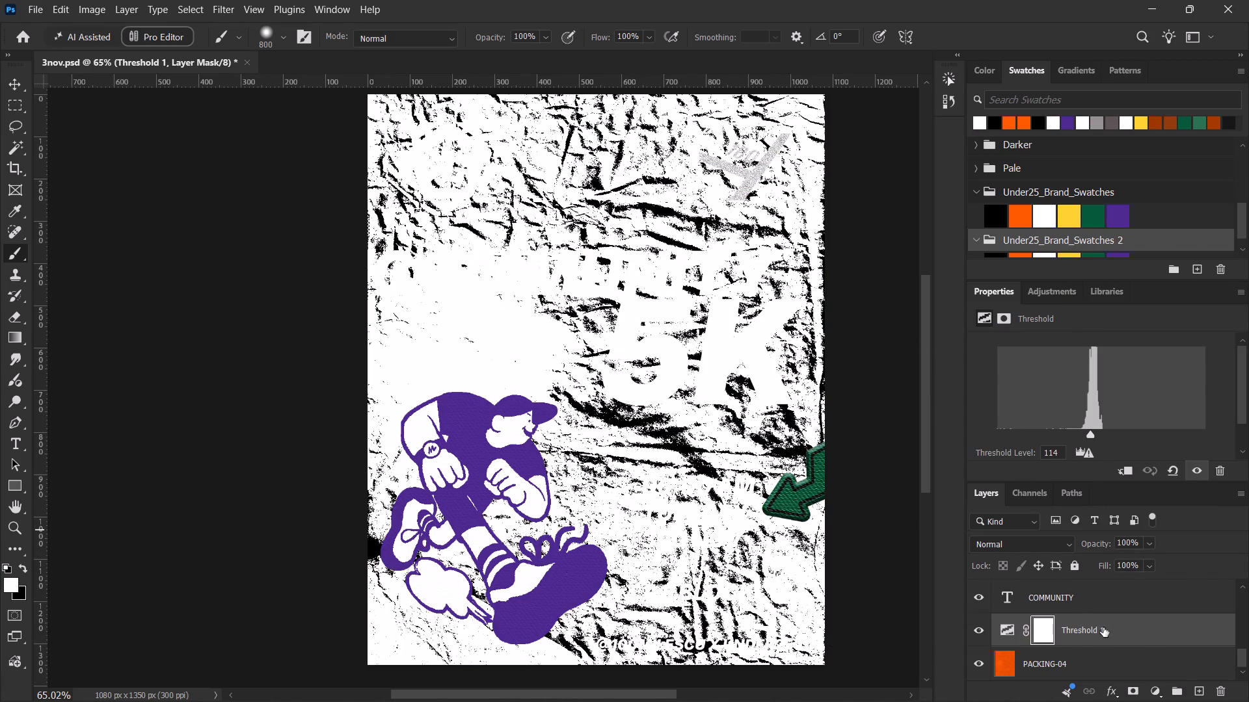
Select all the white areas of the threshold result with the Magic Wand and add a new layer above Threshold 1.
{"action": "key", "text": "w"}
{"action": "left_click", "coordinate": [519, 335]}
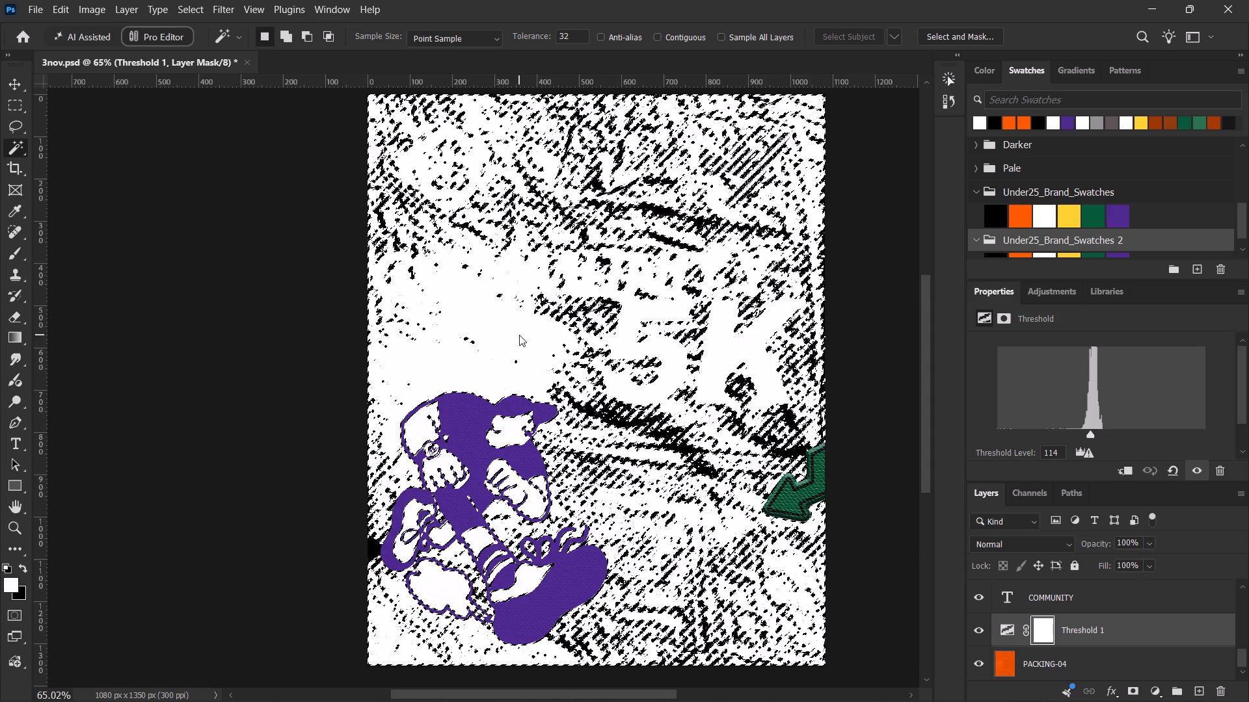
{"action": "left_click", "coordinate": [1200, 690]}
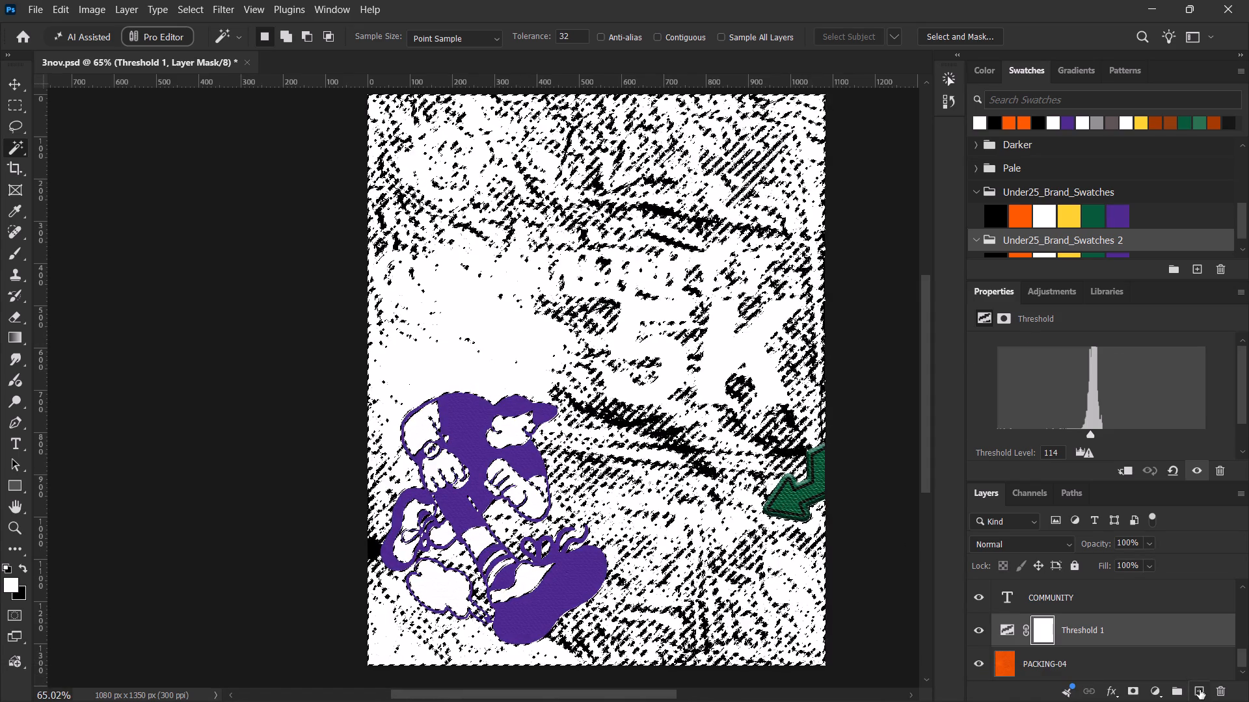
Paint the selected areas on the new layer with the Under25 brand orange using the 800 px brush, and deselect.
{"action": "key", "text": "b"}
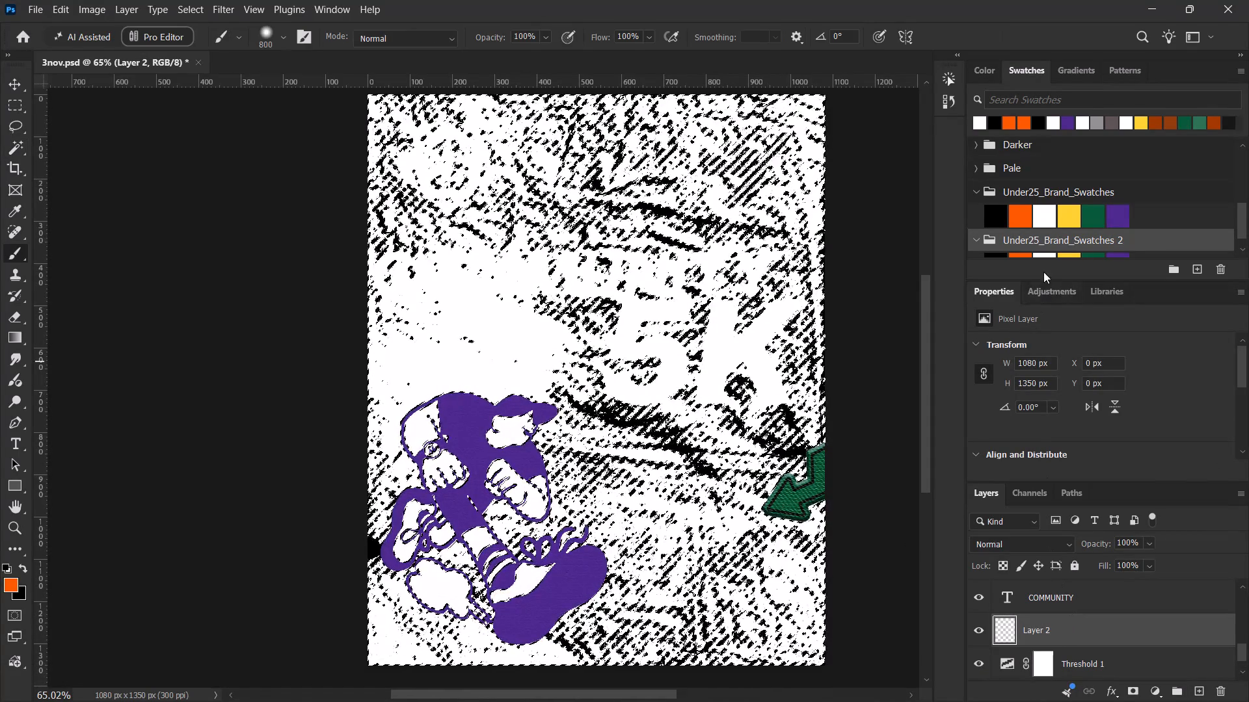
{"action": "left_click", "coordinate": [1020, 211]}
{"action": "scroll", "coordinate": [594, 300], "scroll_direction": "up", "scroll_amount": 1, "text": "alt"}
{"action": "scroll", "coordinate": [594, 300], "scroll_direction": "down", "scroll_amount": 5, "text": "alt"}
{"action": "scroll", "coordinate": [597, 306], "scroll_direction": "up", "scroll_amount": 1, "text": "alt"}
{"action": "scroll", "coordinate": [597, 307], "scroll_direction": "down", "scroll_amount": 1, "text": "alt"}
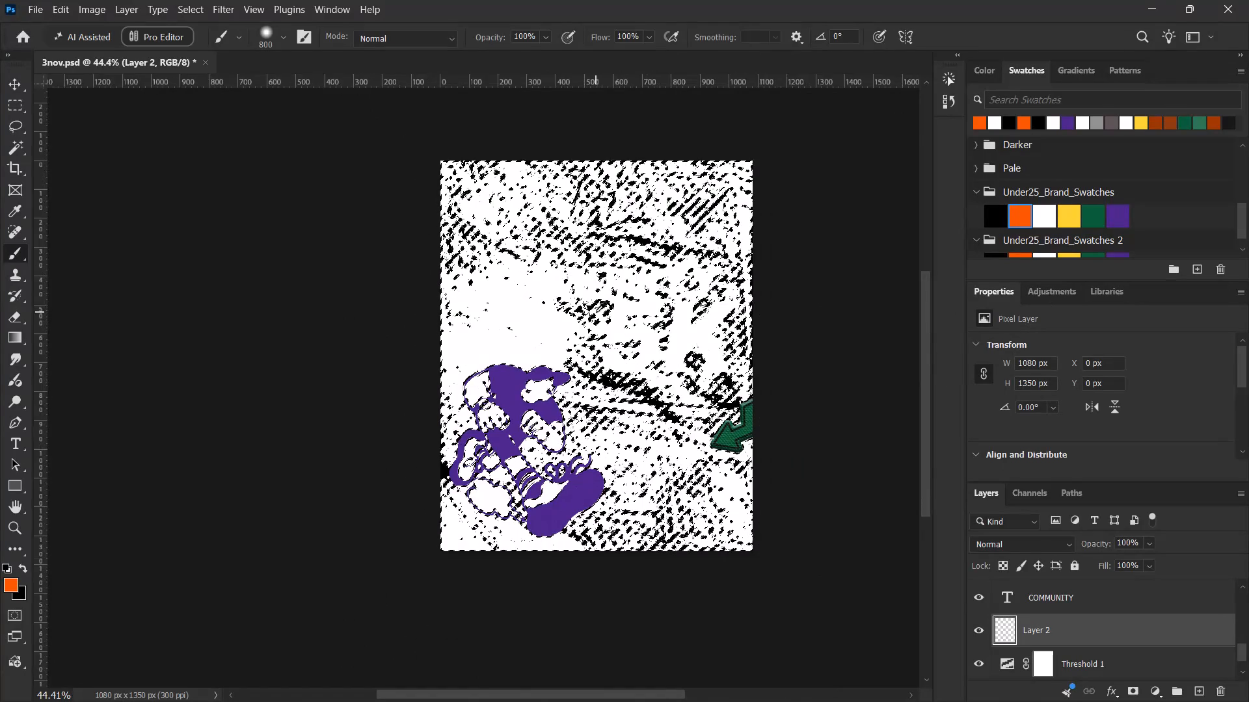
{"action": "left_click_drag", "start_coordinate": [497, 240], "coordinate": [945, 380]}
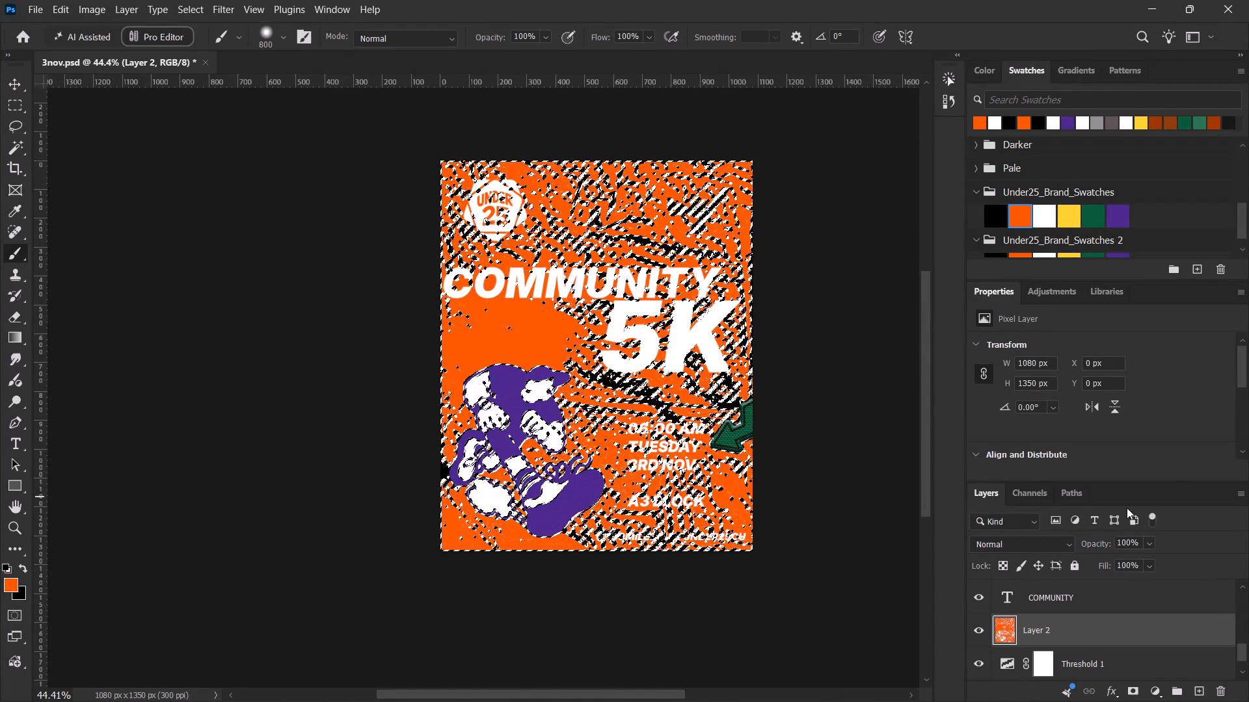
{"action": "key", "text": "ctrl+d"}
Examine the orange and black crease texture behind the poster's text and runner, up close and as a whole.
{"action": "scroll", "coordinate": [641, 330], "scroll_direction": "up", "scroll_amount": 9, "text": "alt"}
{"action": "scroll", "coordinate": [606, 384], "scroll_direction": "down", "scroll_amount": 1, "text": "alt"}
{"action": "scroll", "coordinate": [604, 388], "scroll_direction": "up", "scroll_amount": 4, "text": "alt"}
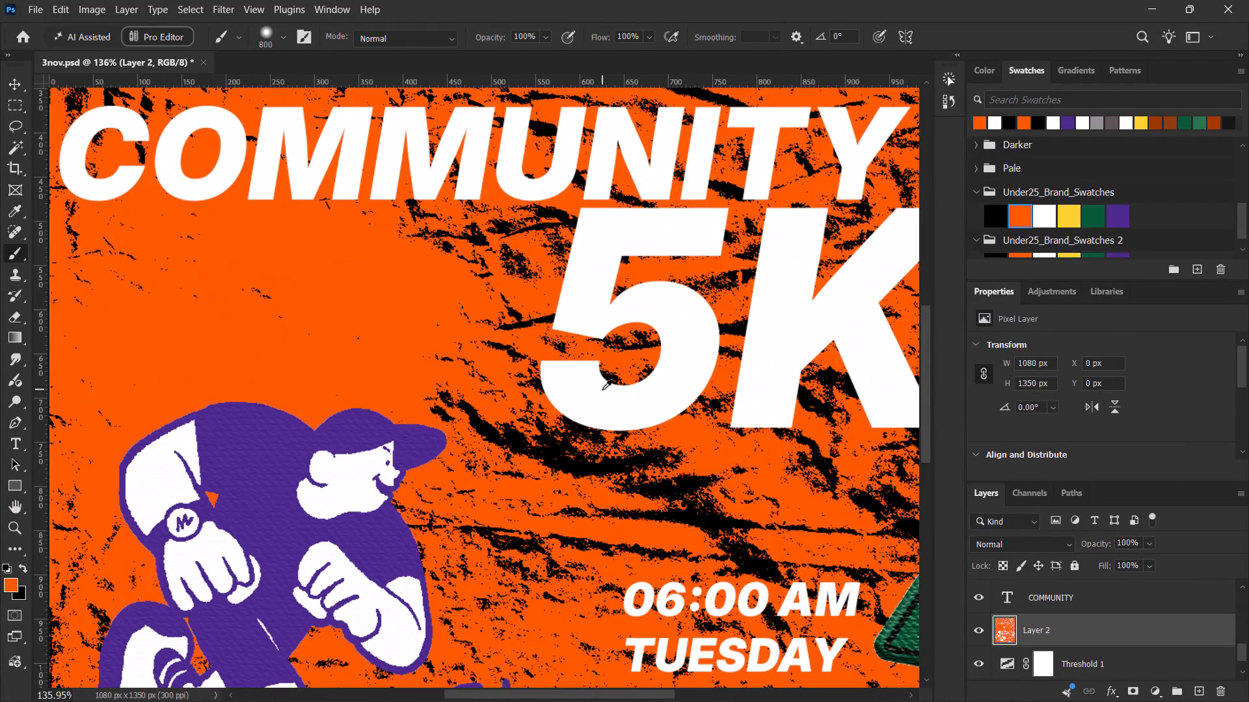
{"action": "scroll", "coordinate": [599, 397], "scroll_direction": "down", "scroll_amount": 8, "text": "alt"}
{"action": "key", "text": "space"}
{"action": "key", "text": "space"}
{"action": "key", "text": "space"}
{"action": "key", "text": "space"}
{"action": "left_click_drag", "start_coordinate": [605, 396], "coordinate": [647, 396]}
{"action": "scroll", "coordinate": [643, 396], "scroll_direction": "up", "scroll_amount": 2, "text": "alt"}
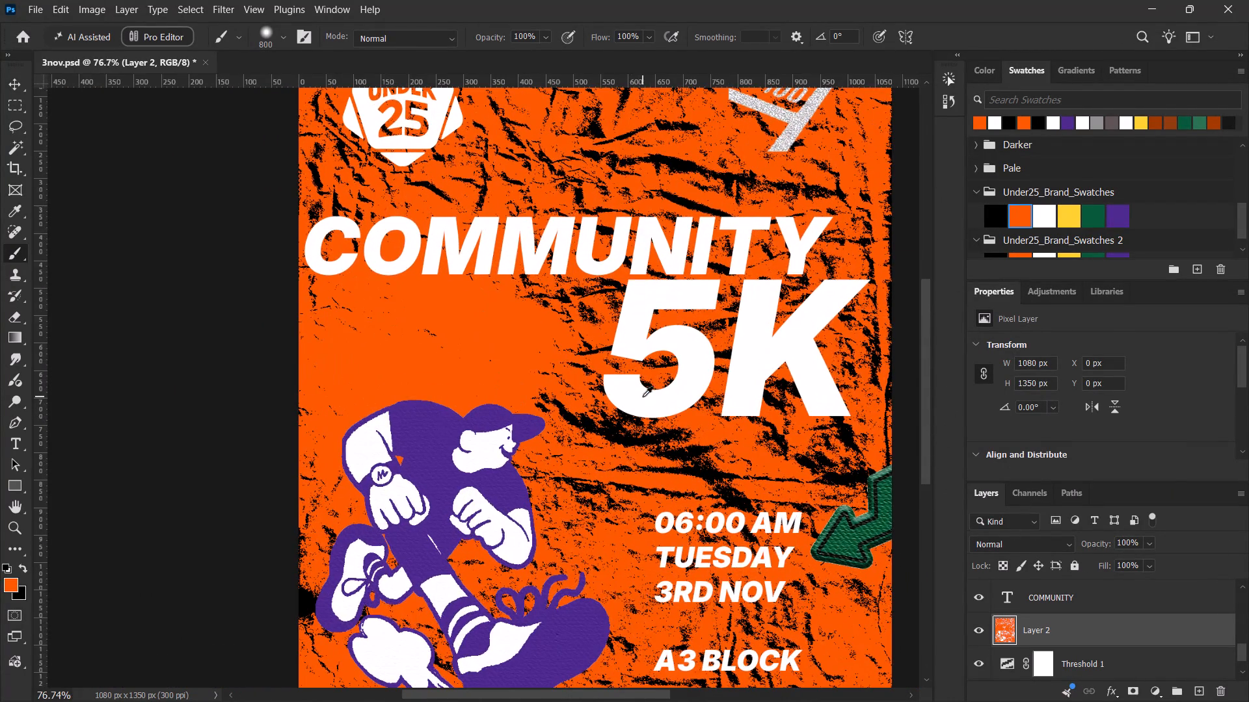
{"action": "scroll", "coordinate": [643, 396], "scroll_direction": "up", "scroll_amount": 1, "text": "alt"}
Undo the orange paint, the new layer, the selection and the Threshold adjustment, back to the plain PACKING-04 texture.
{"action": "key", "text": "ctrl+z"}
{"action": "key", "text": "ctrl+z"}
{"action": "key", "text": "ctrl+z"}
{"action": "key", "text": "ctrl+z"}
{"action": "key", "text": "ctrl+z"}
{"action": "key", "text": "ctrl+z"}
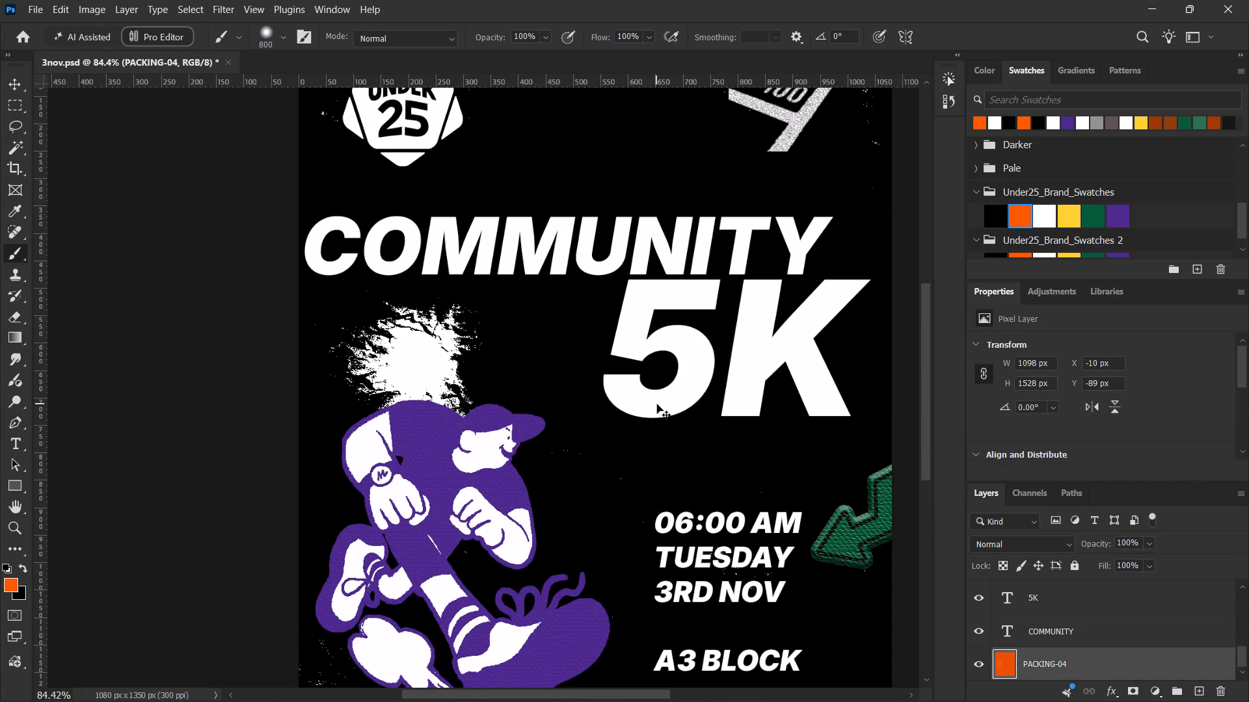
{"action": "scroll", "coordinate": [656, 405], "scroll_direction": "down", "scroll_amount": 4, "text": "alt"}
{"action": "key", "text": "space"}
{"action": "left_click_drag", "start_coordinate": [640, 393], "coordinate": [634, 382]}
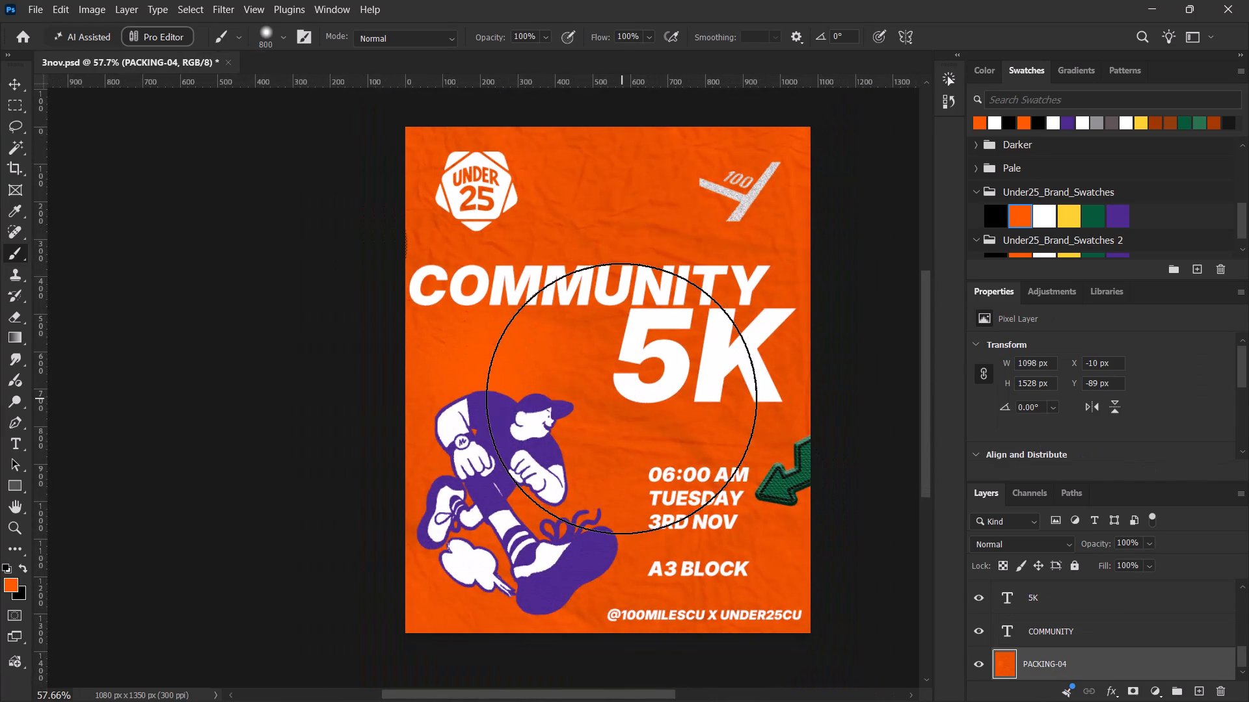
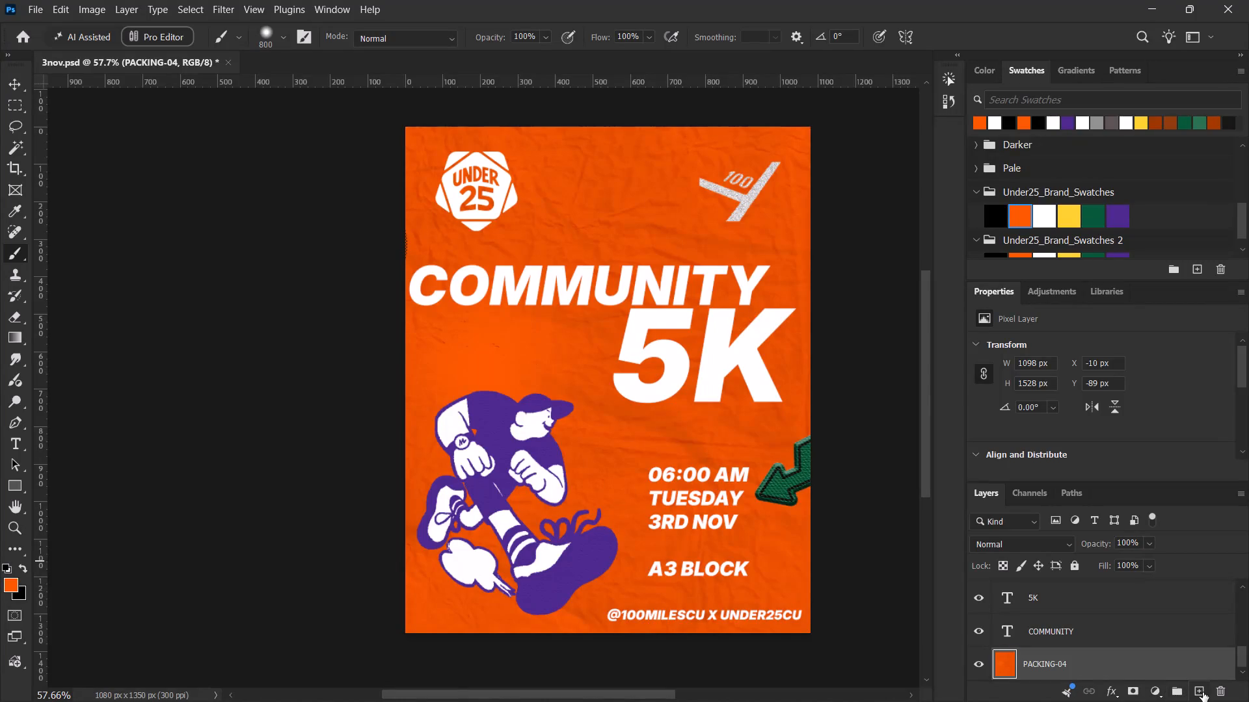
Add a solid colour fill layer above PACKING-04 in the Under25 brand orange, fe5a00.
{"action": "left_click", "coordinate": [1203, 692]}
{"action": "left_click", "coordinate": [1153, 688]}
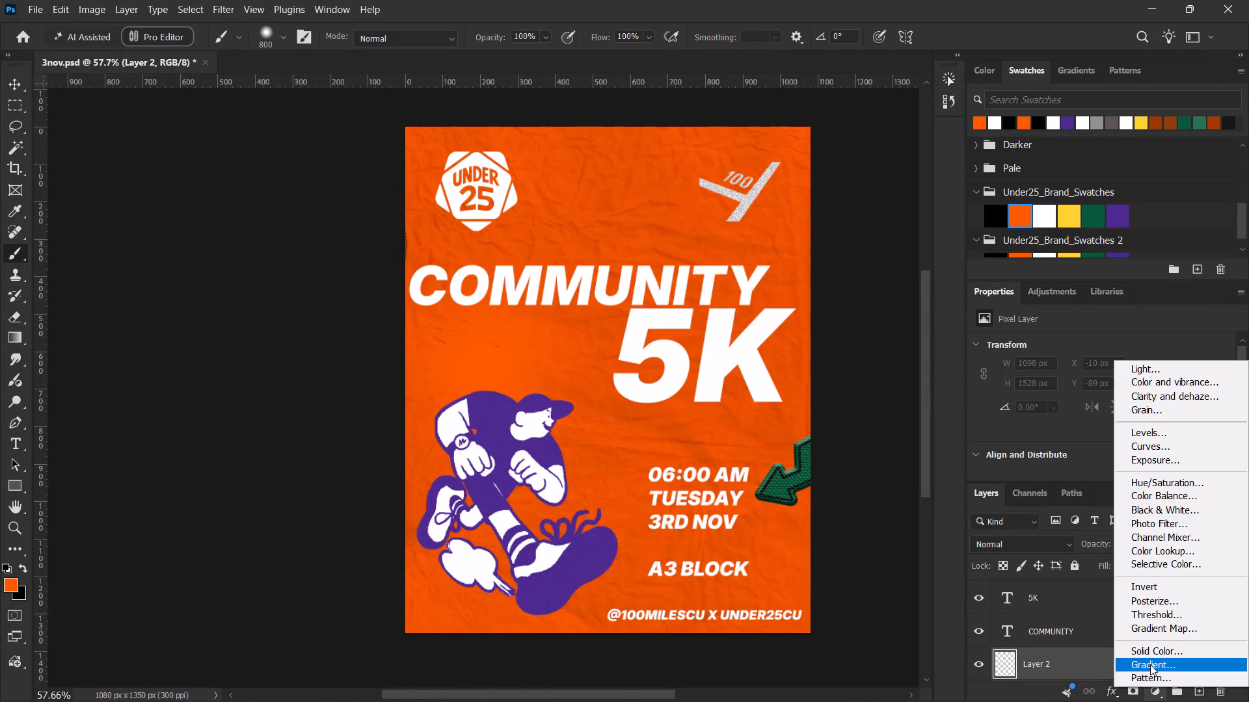
{"action": "left_click", "coordinate": [1149, 656]}
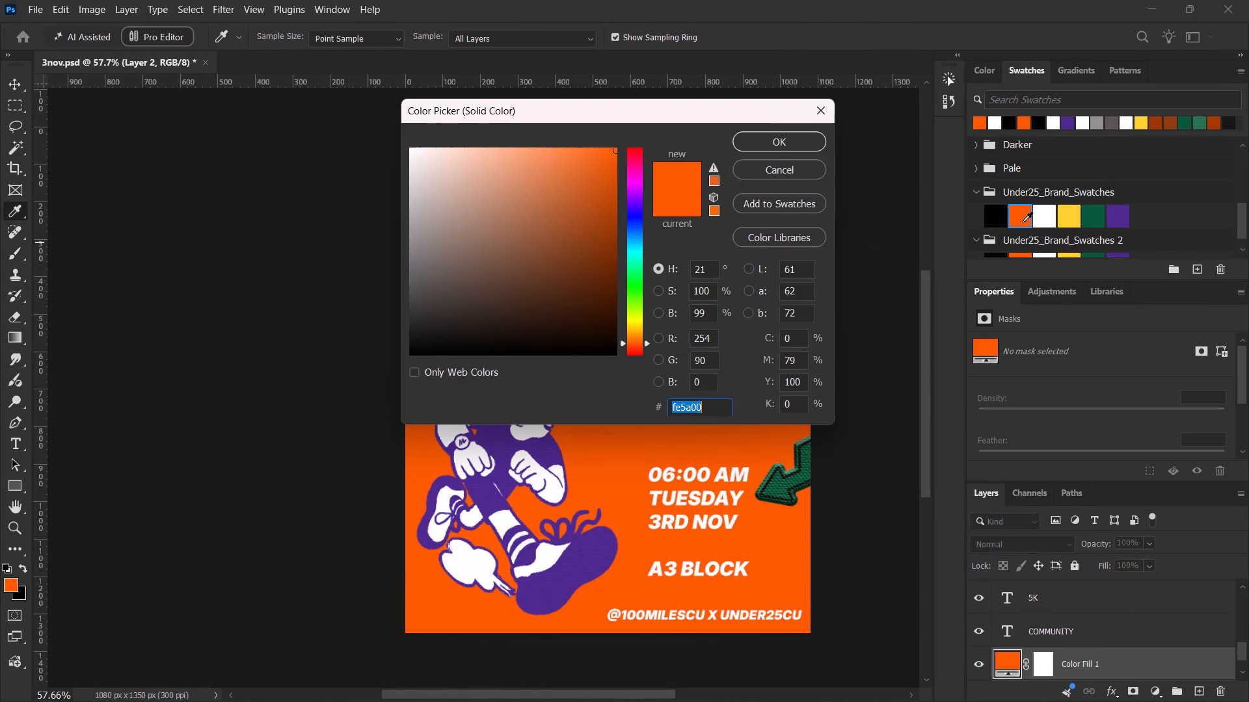
{"action": "left_click", "coordinate": [1023, 222]}
{"action": "left_click", "coordinate": [753, 144]}
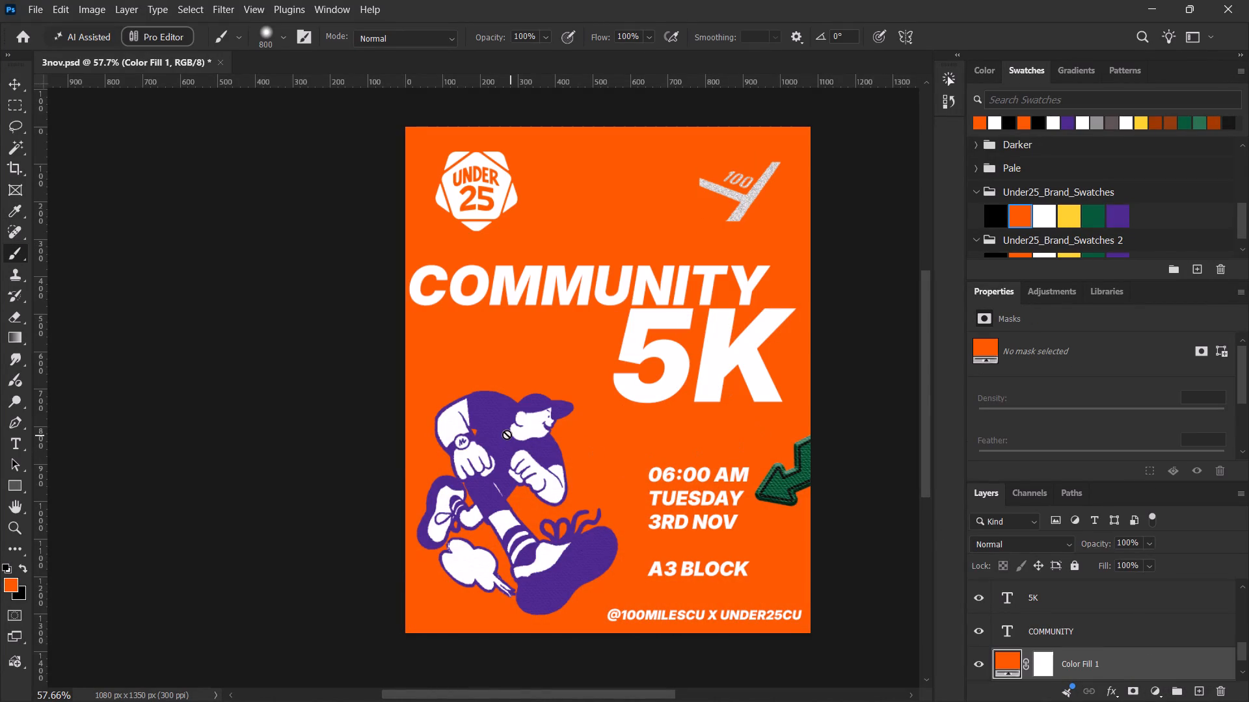
Rasterize the Color Fill 1 layer.
{"action": "right_click", "coordinate": [1161, 660]}
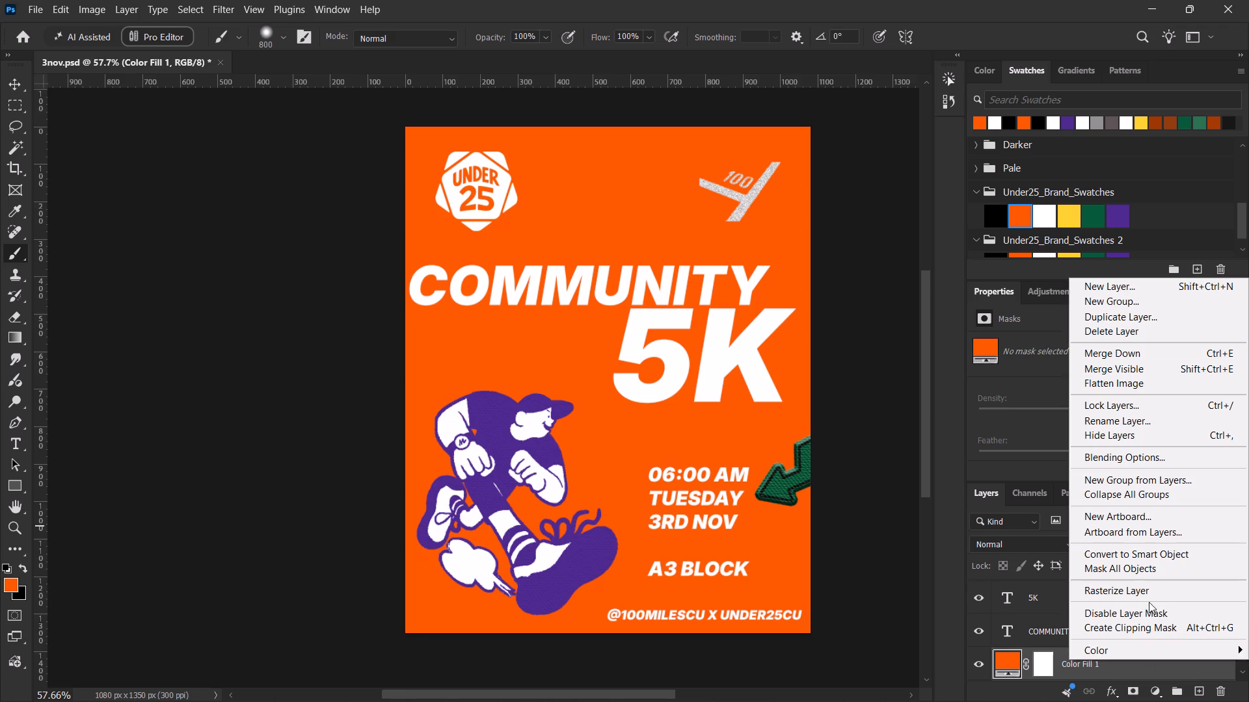
{"action": "left_click", "coordinate": [1148, 595]}
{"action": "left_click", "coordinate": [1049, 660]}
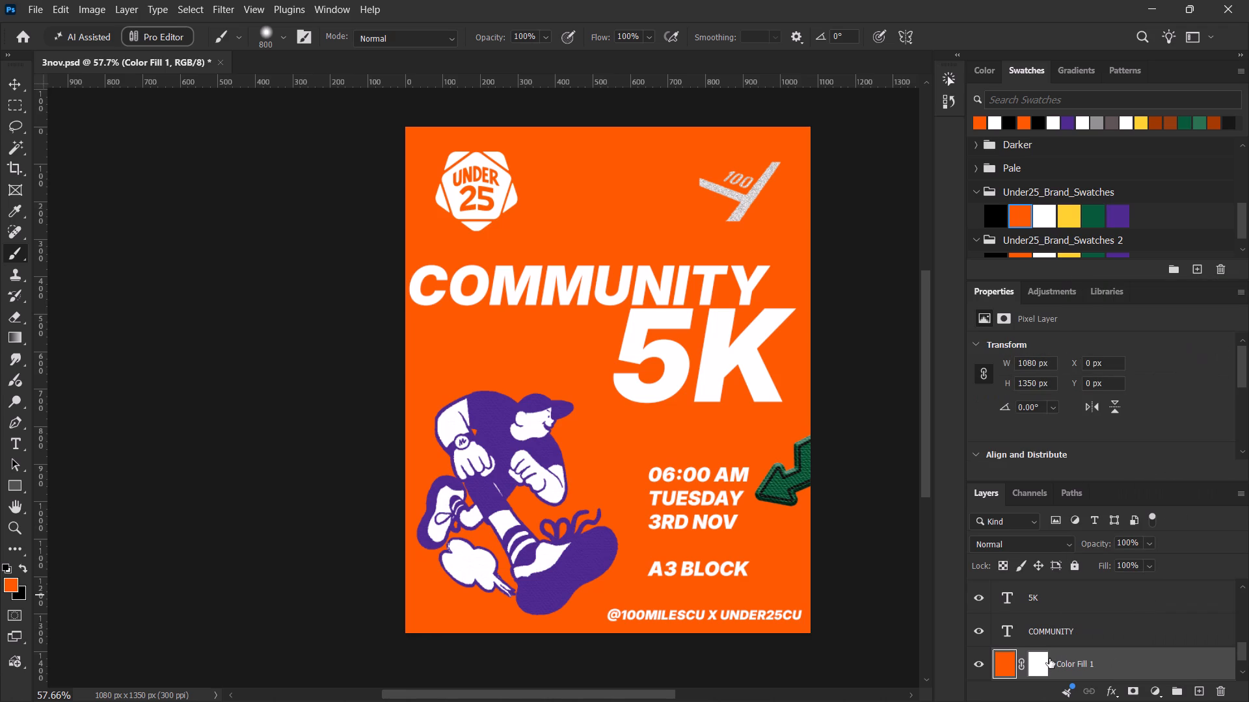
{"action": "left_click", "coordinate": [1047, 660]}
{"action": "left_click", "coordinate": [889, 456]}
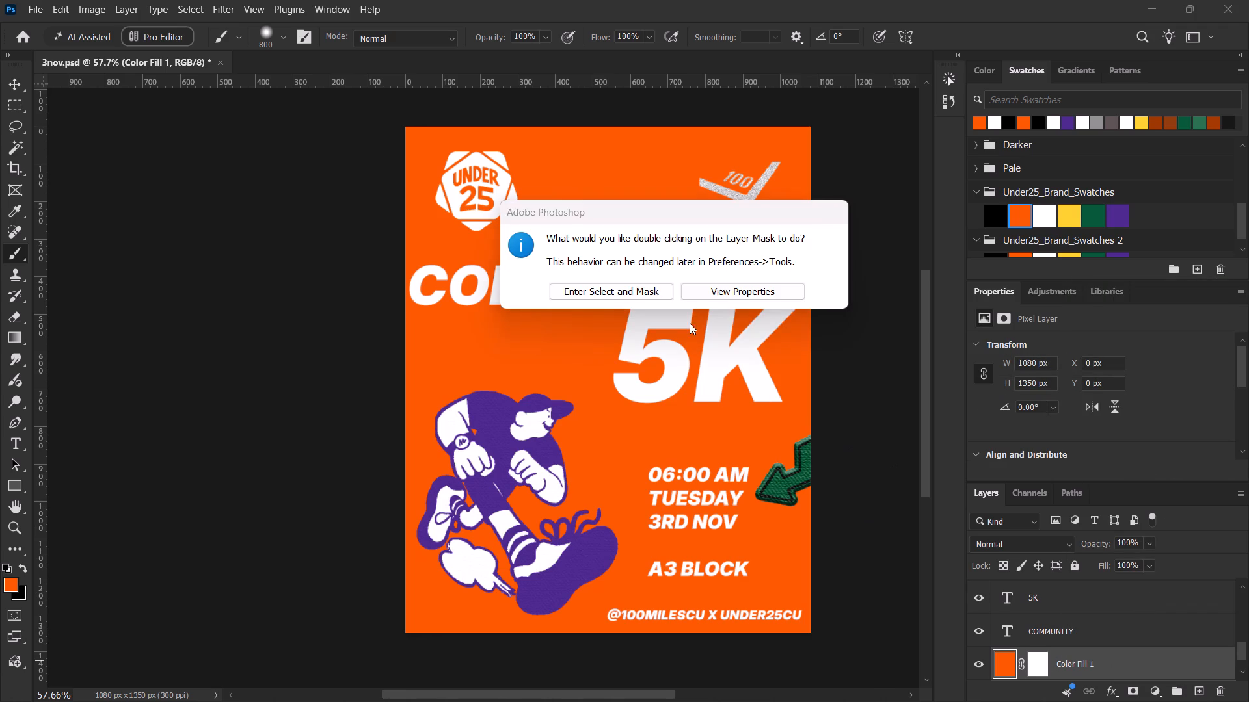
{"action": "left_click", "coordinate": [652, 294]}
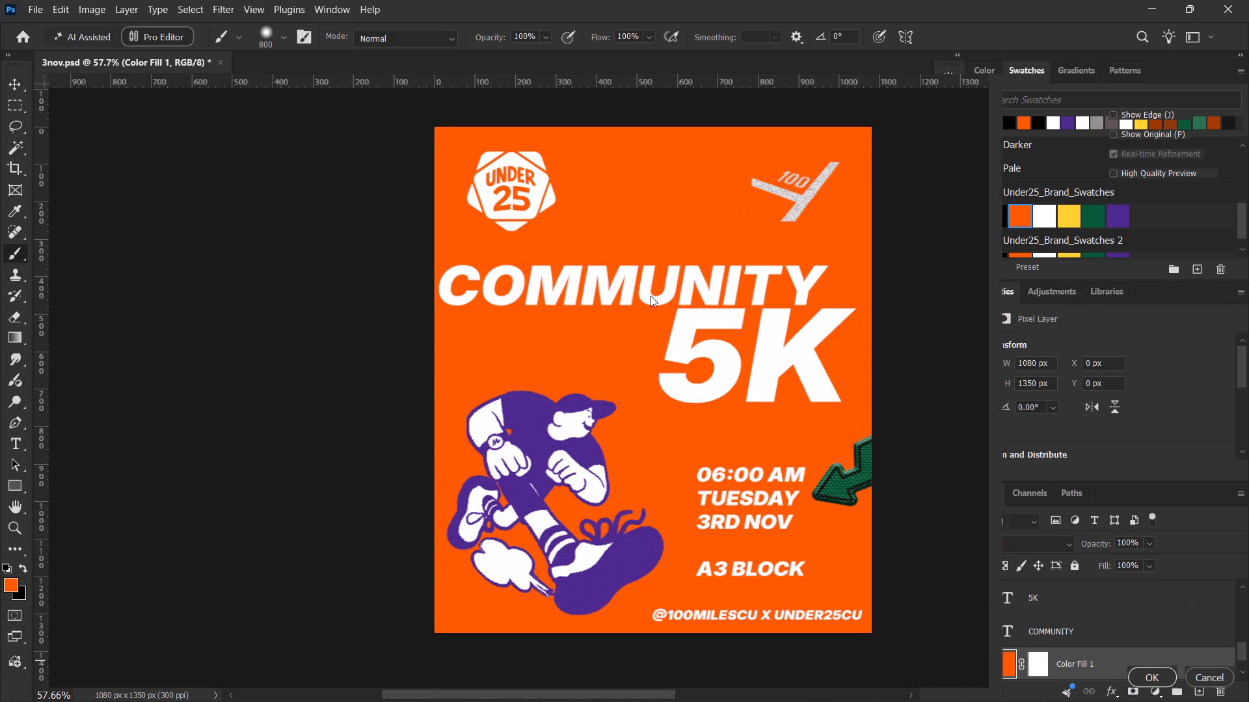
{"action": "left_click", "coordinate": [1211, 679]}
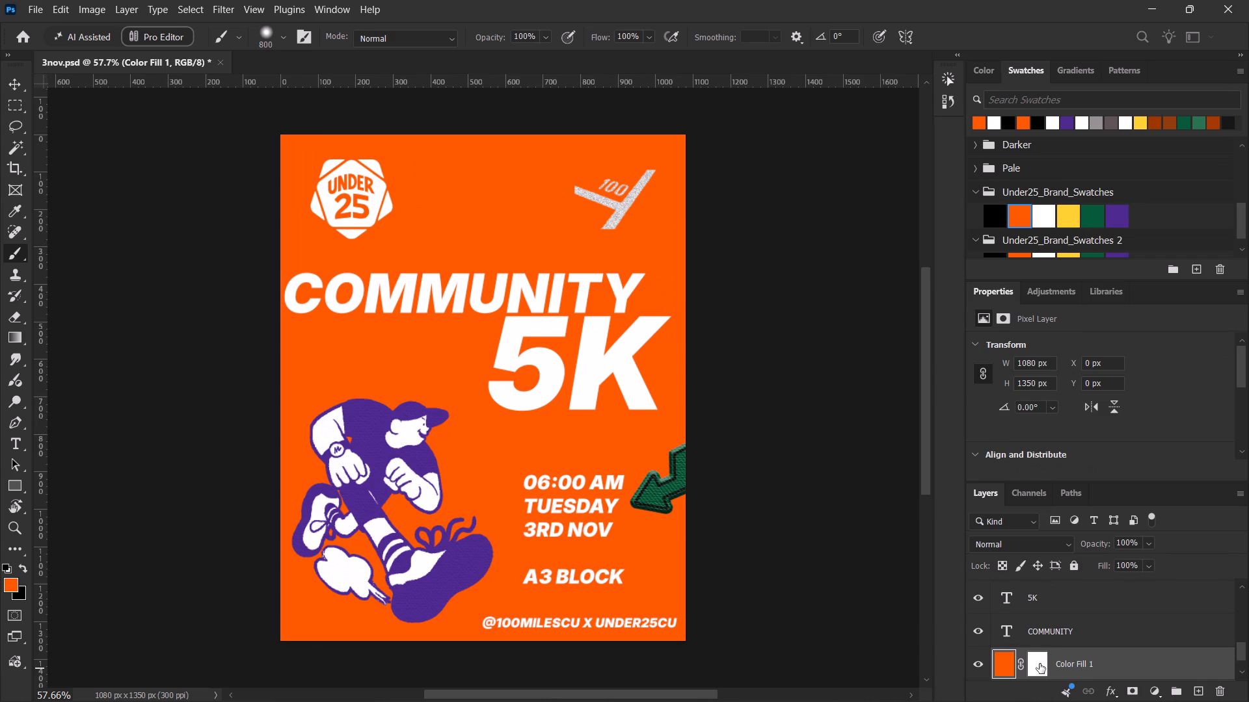
Delete the layer mask attached to Color Fill 1.
{"action": "left_click", "coordinate": [1038, 665]}
{"action": "key", "text": "Delete"}
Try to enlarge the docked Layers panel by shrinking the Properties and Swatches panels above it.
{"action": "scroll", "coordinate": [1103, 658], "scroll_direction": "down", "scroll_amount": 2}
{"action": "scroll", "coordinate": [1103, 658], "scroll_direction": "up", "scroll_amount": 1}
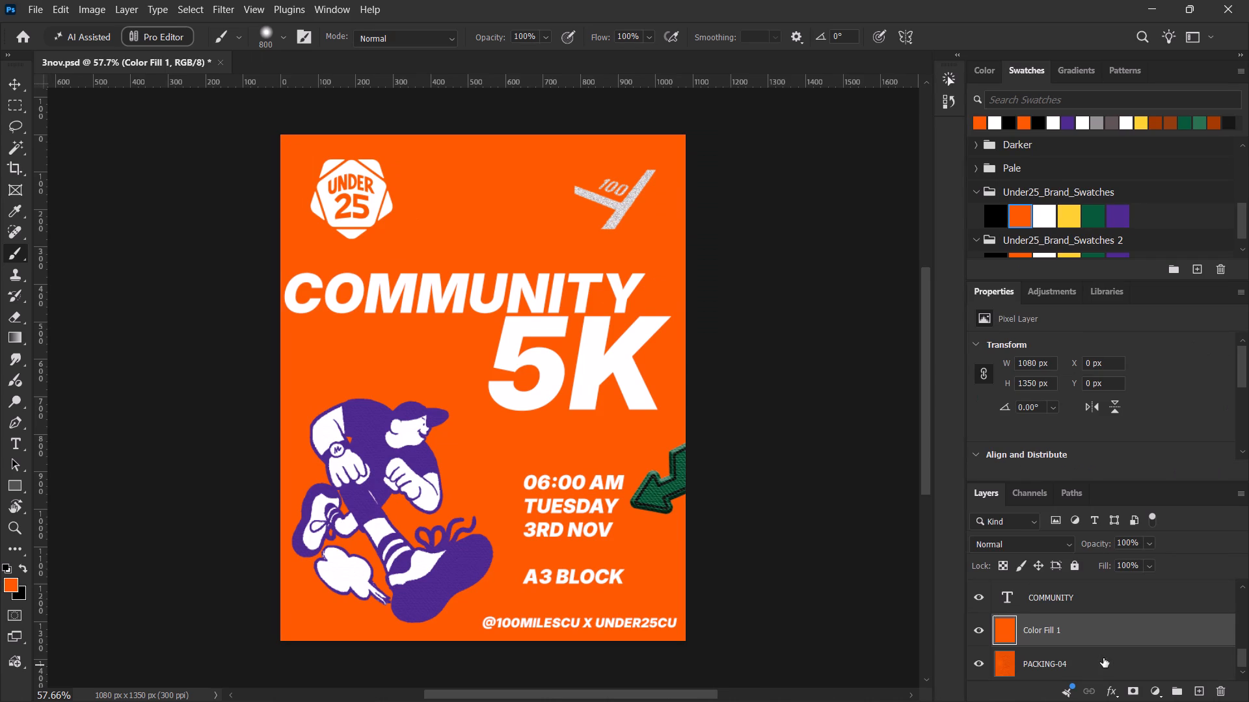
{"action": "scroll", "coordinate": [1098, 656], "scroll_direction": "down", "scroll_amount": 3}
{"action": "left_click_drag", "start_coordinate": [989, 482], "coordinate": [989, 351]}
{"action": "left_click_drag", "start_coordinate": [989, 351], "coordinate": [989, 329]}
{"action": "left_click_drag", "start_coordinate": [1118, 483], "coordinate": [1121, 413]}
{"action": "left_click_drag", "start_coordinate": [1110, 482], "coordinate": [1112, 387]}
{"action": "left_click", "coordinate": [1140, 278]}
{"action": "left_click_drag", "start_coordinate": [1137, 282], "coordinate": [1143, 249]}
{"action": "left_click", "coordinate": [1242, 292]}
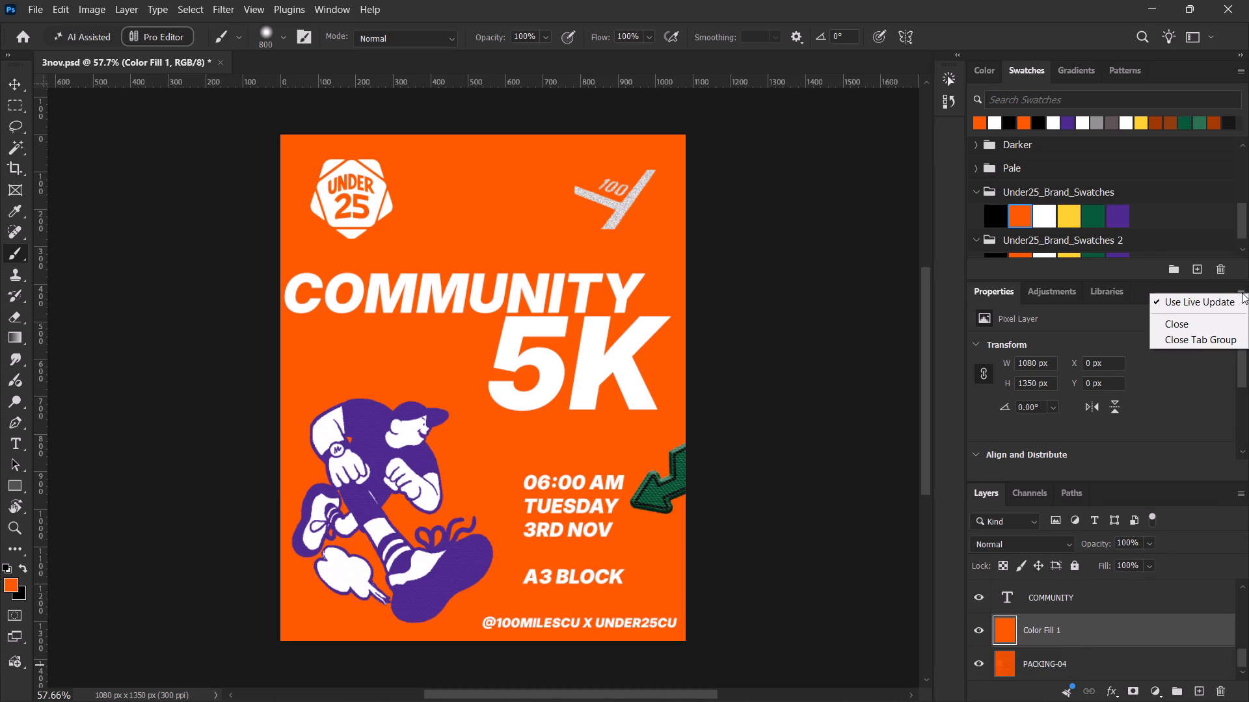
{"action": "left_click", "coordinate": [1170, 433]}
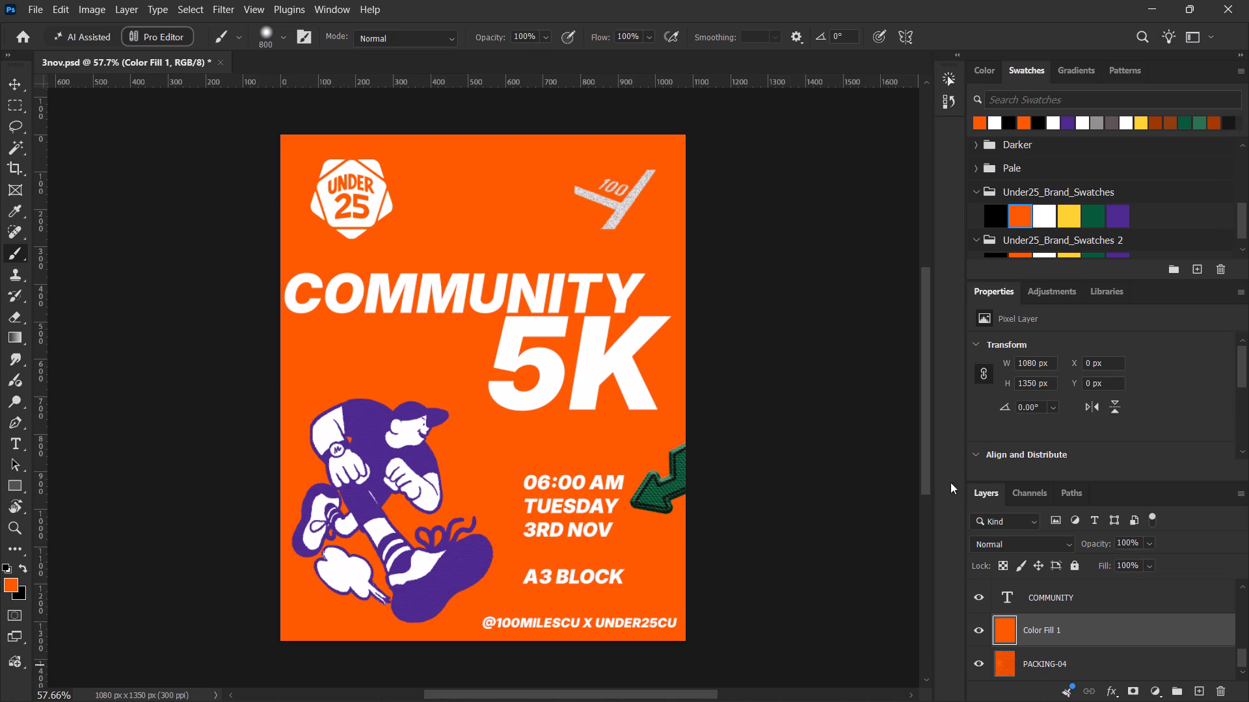
Undock the Layers panel, lengthen it to show more layers, and place it floating beside the poster.
{"action": "left_click_drag", "start_coordinate": [989, 492], "coordinate": [824, 213]}
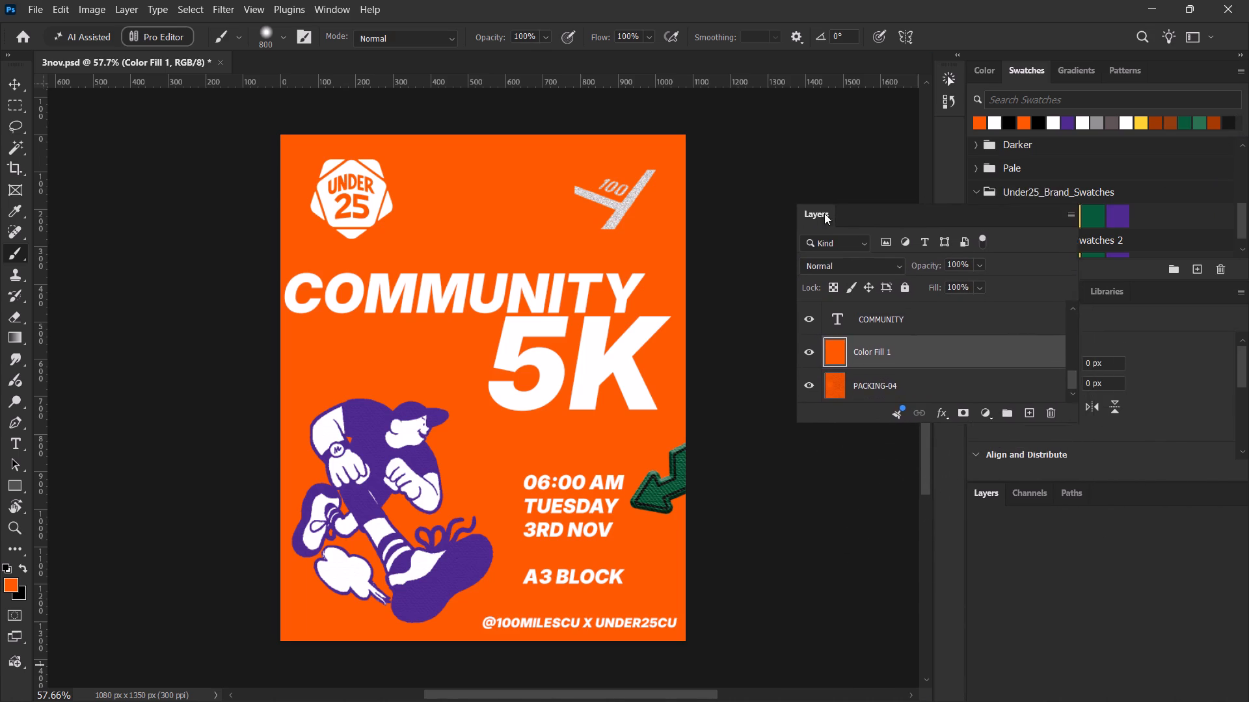
{"action": "left_click_drag", "start_coordinate": [824, 213], "coordinate": [855, 201]}
{"action": "left_click_drag", "start_coordinate": [905, 383], "coordinate": [951, 577]}
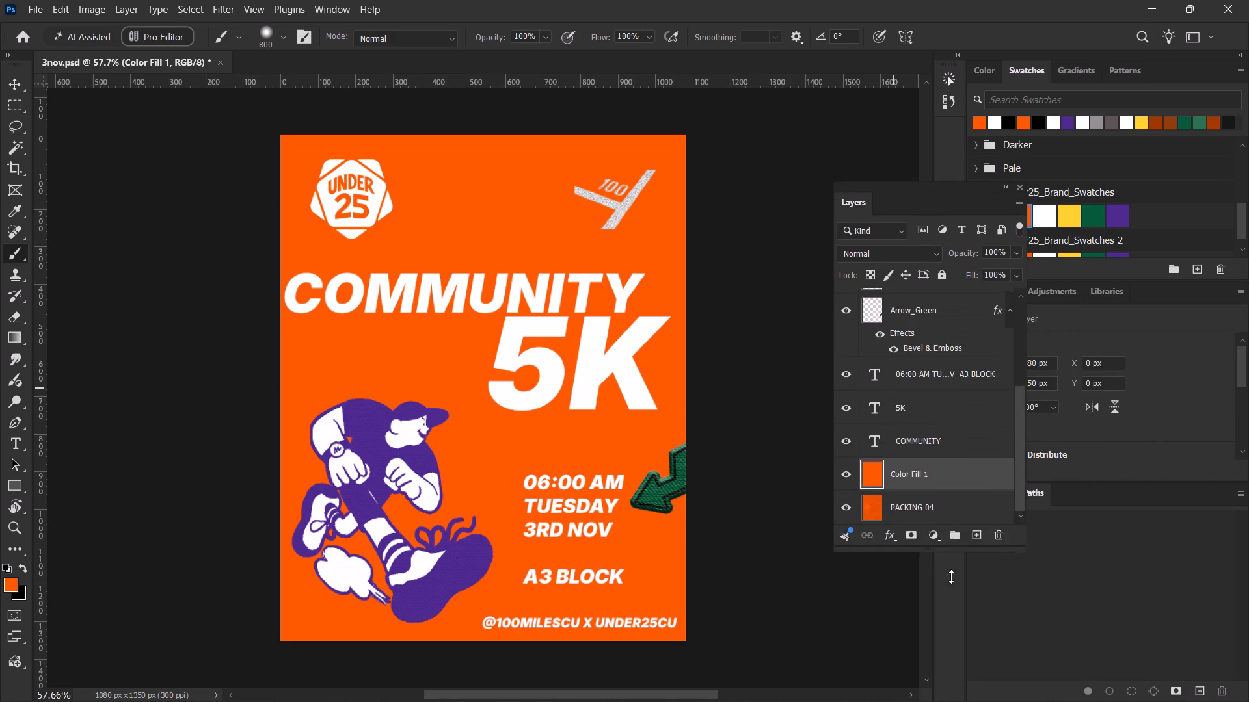
{"action": "left_click_drag", "start_coordinate": [951, 577], "coordinate": [960, 630]}
{"action": "left_click_drag", "start_coordinate": [903, 190], "coordinate": [849, 141]}
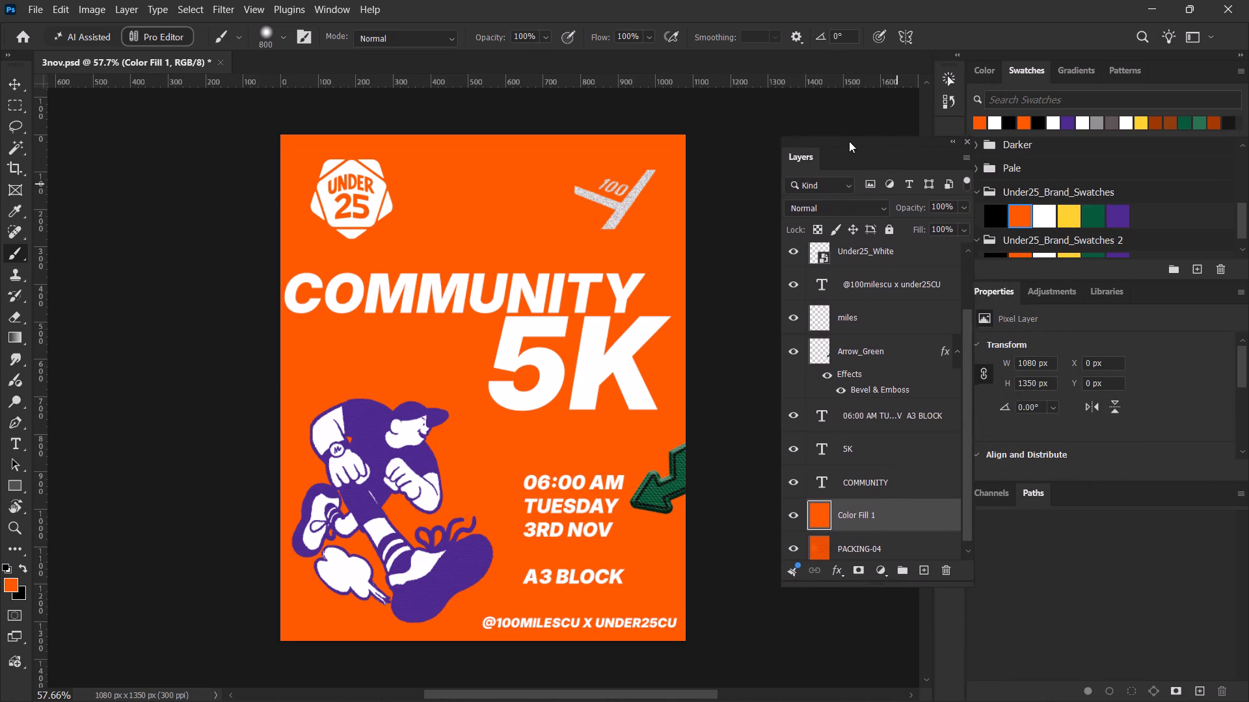
{"action": "left_click_drag", "start_coordinate": [849, 141], "coordinate": [807, 96]}
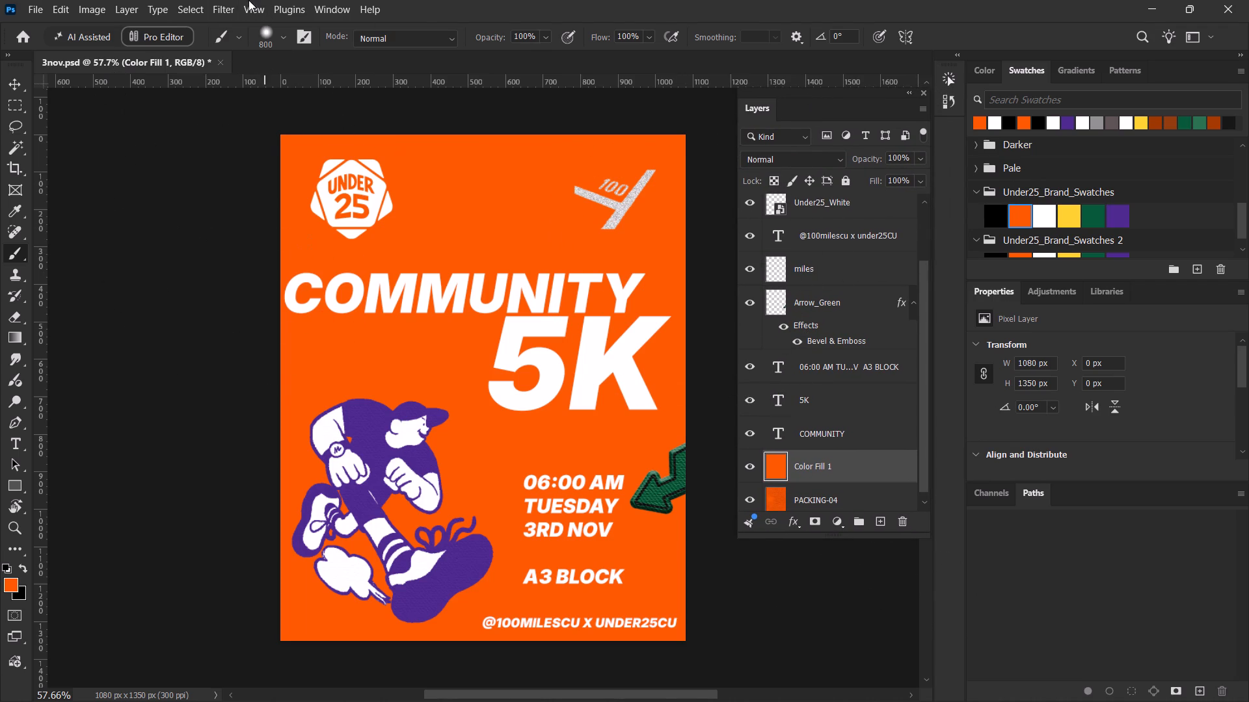
Convert the Color Fill 1 layer to a smart object for smart filters.
{"action": "left_click", "coordinate": [209, 3]}
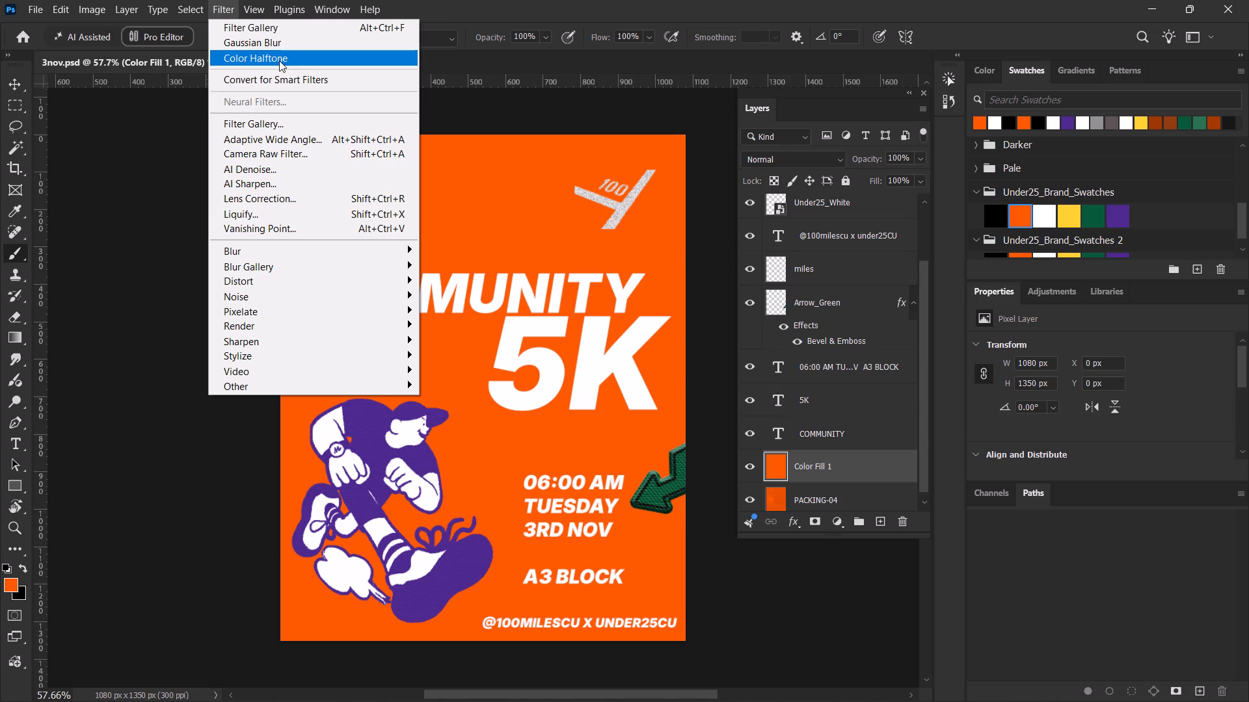
{"action": "left_click", "coordinate": [281, 81]}
{"action": "left_click", "coordinate": [651, 282]}
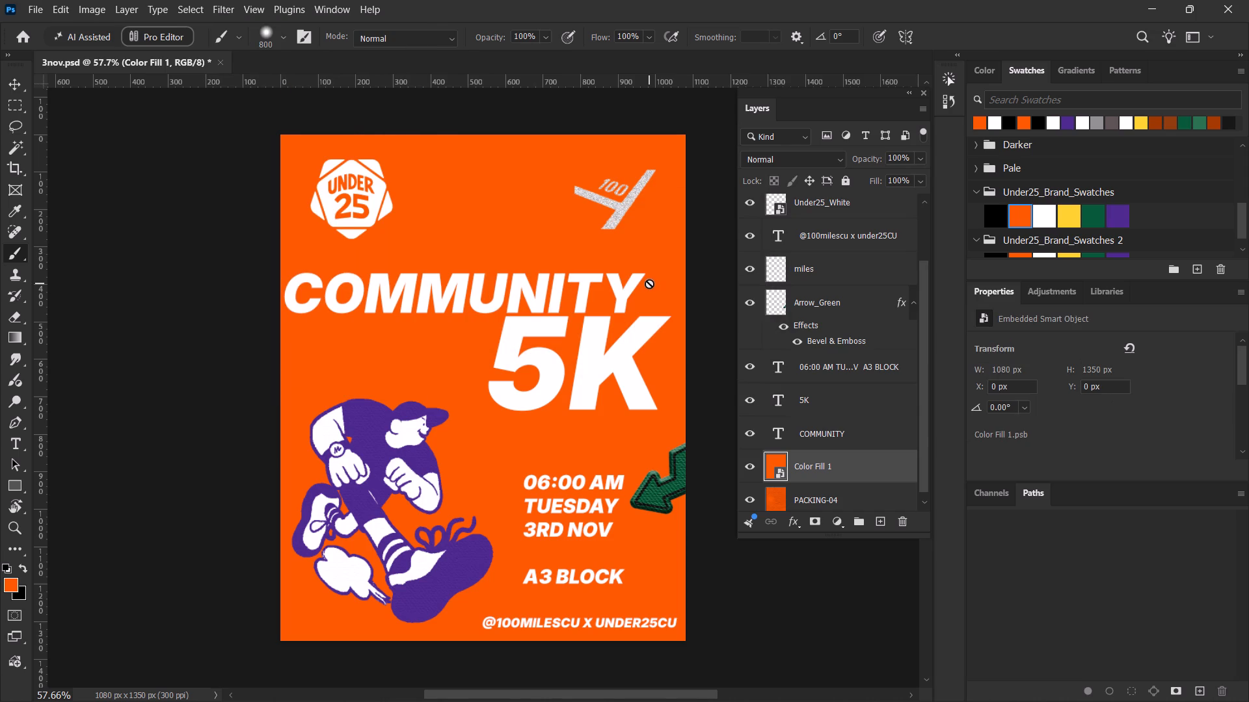
Apply a Halftone Pattern smart filter to Color Fill 1 with size 8, contrast 50 and the Dot pattern type.
{"action": "left_click", "coordinate": [231, 11]}
{"action": "left_click", "coordinate": [261, 110]}
{"action": "left_click", "coordinate": [262, 121]}
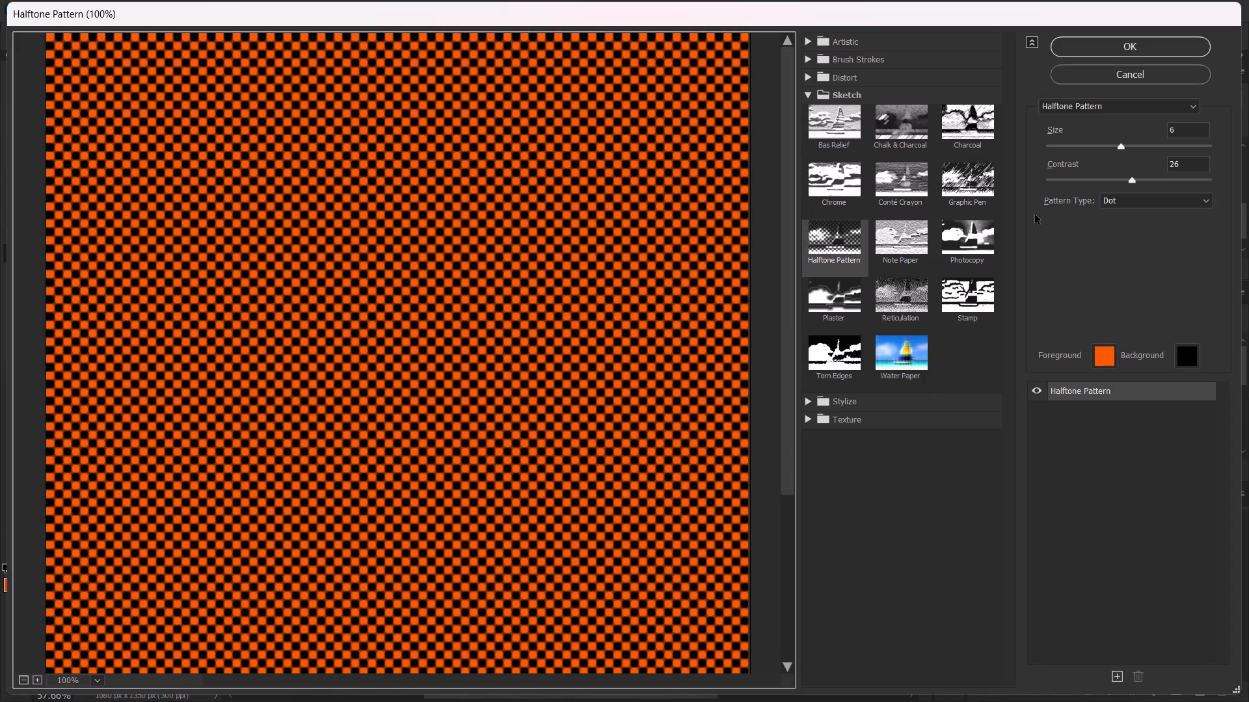
{"action": "left_click_drag", "start_coordinate": [1133, 185], "coordinate": [1232, 185]}
{"action": "left_click_drag", "start_coordinate": [1138, 178], "coordinate": [1242, 181]}
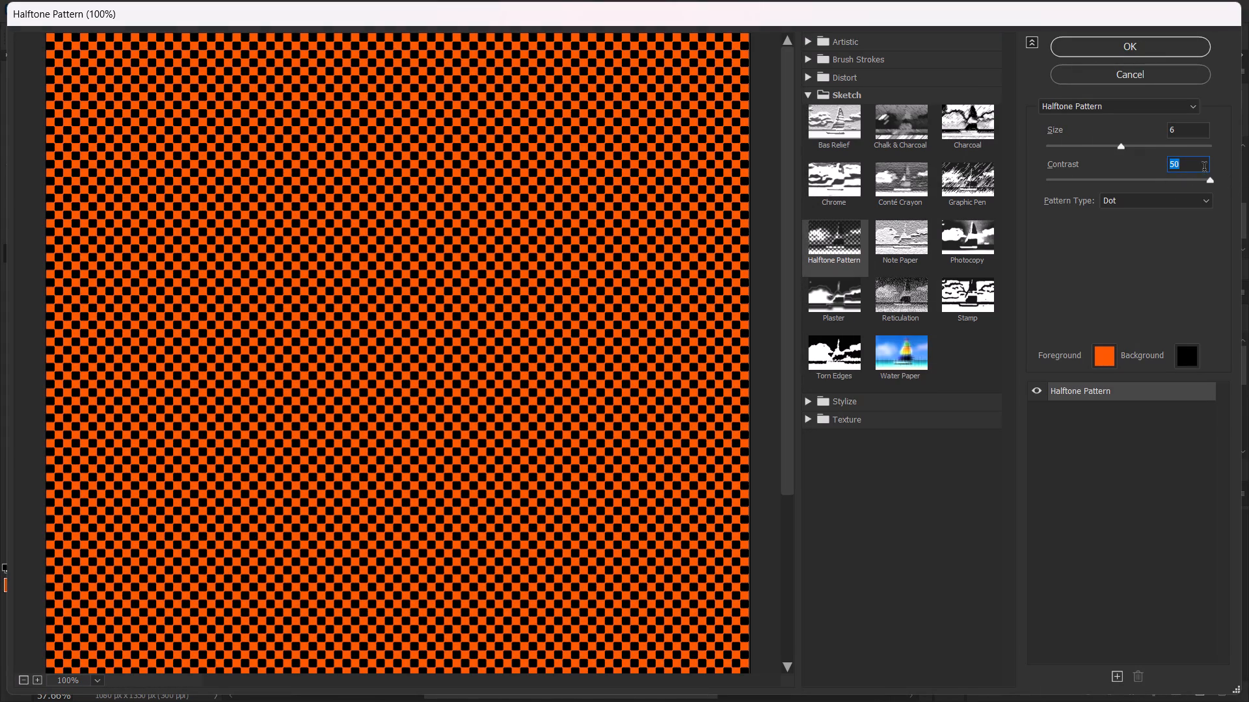
{"action": "left_click_drag", "start_coordinate": [1120, 145], "coordinate": [1156, 144]}
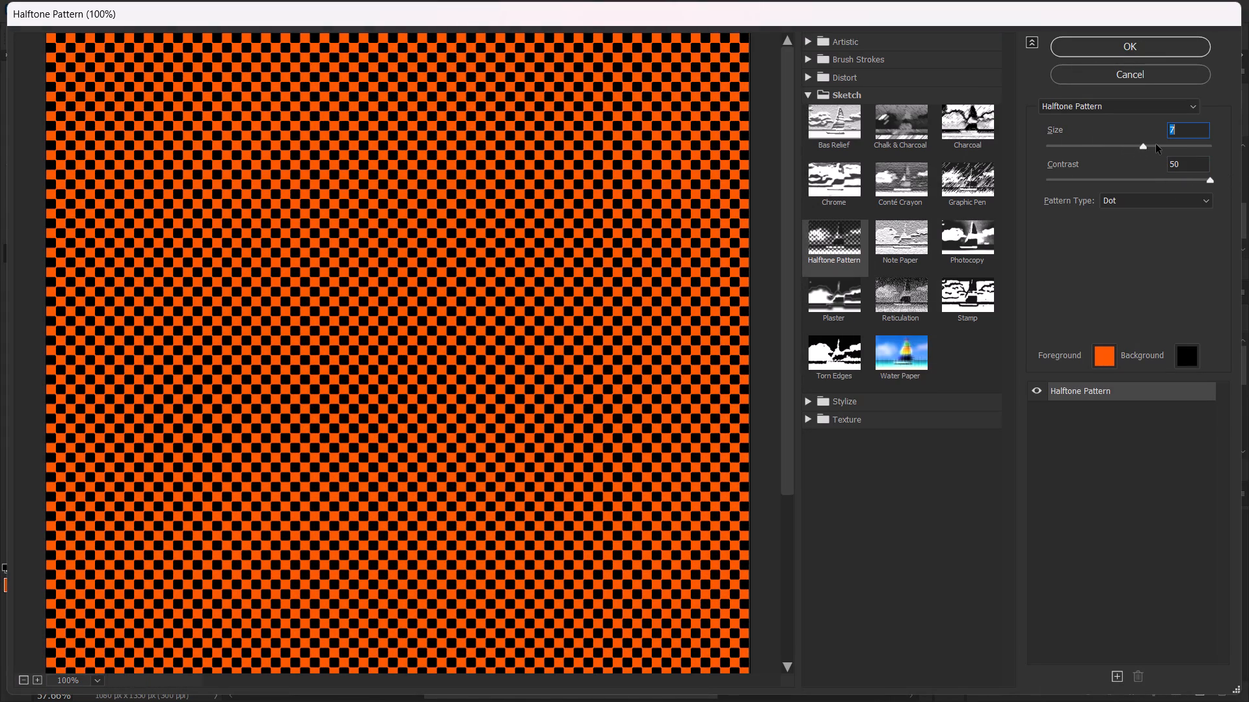
{"action": "left_click_drag", "start_coordinate": [1156, 144], "coordinate": [1153, 144]}
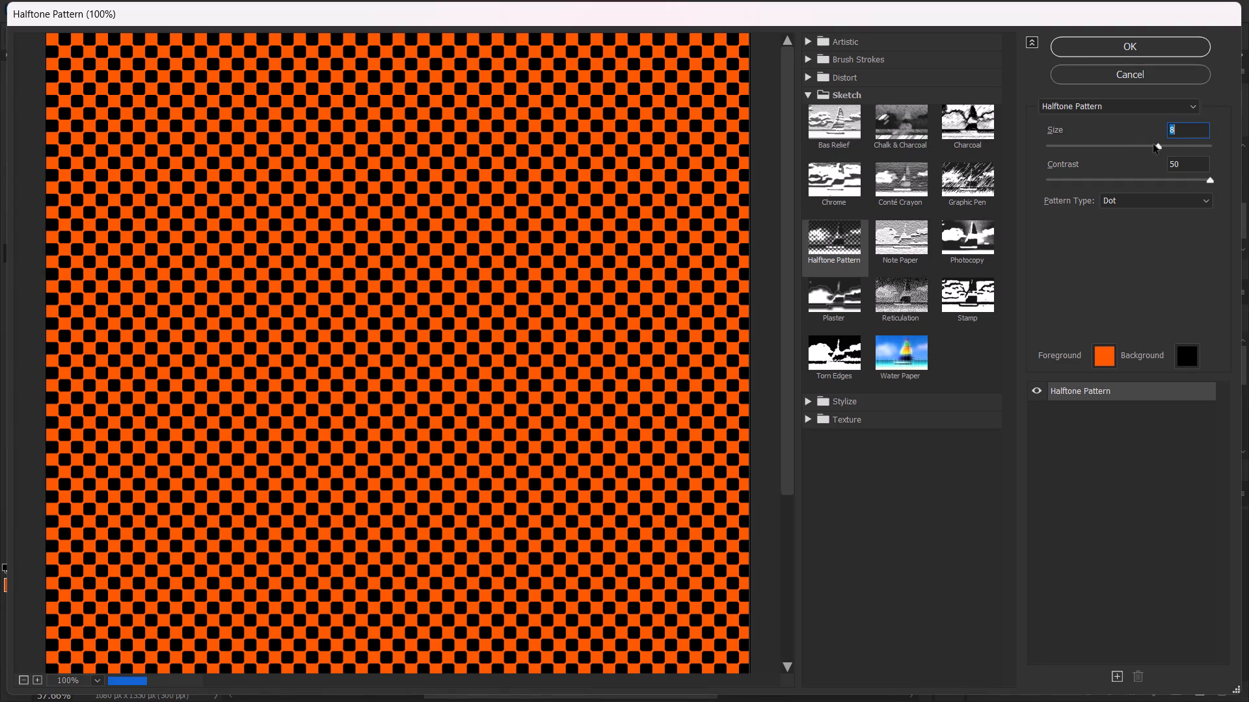
{"action": "left_click_drag", "start_coordinate": [1153, 144], "coordinate": [1157, 144]}
{"action": "left_click", "coordinate": [1127, 54]}
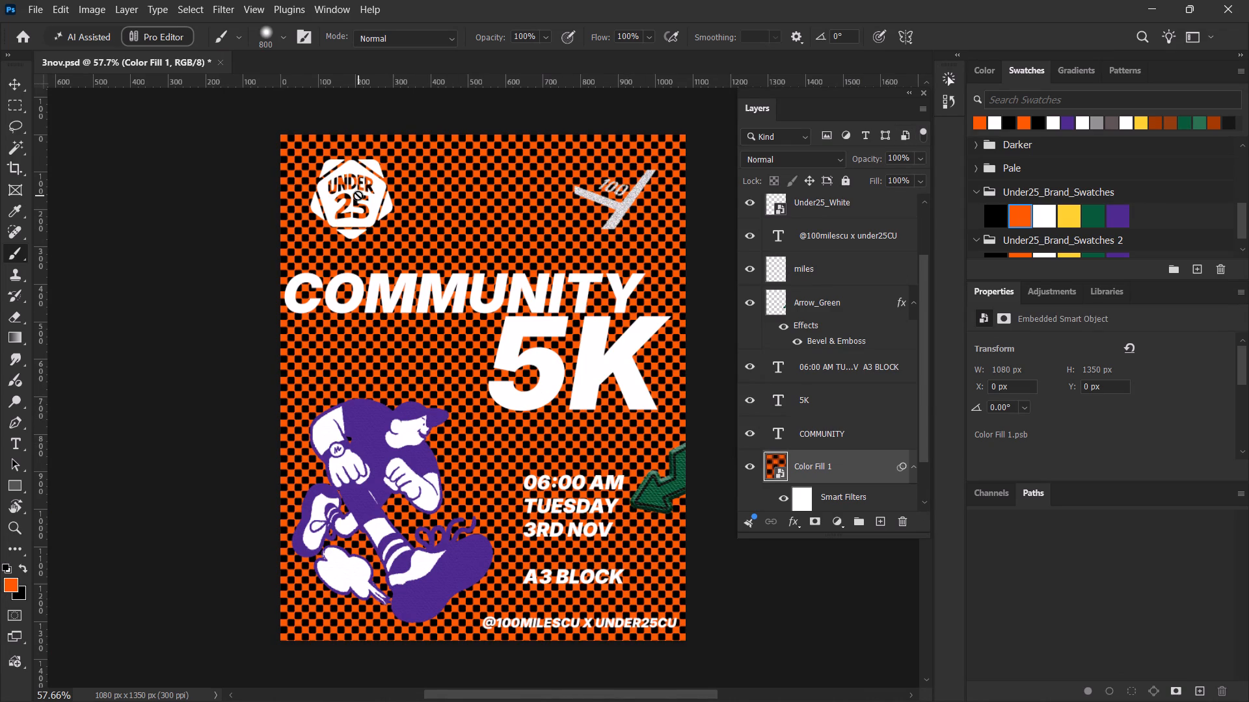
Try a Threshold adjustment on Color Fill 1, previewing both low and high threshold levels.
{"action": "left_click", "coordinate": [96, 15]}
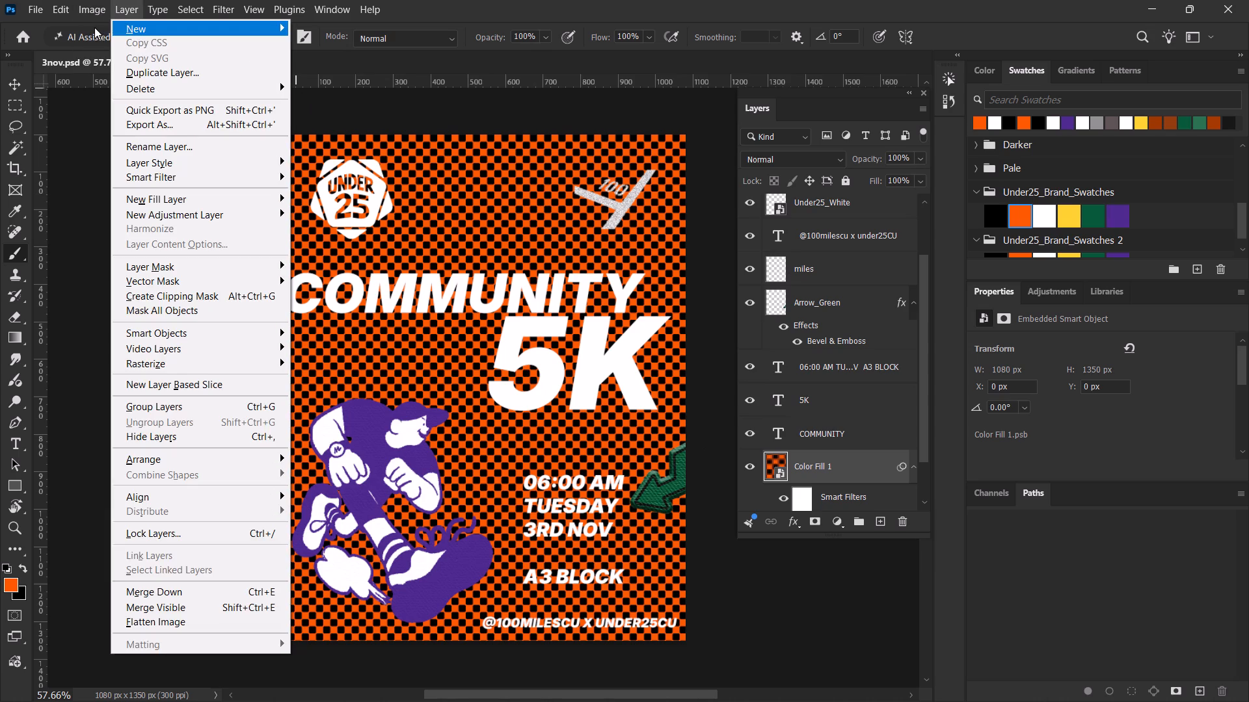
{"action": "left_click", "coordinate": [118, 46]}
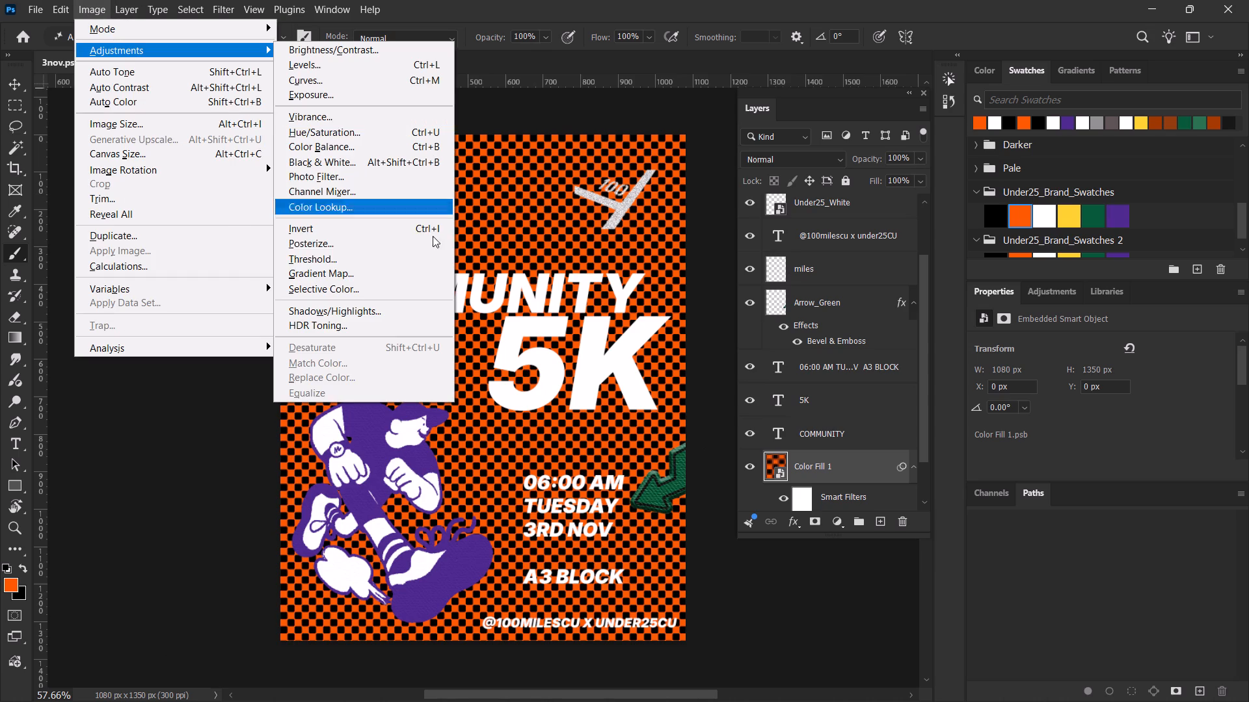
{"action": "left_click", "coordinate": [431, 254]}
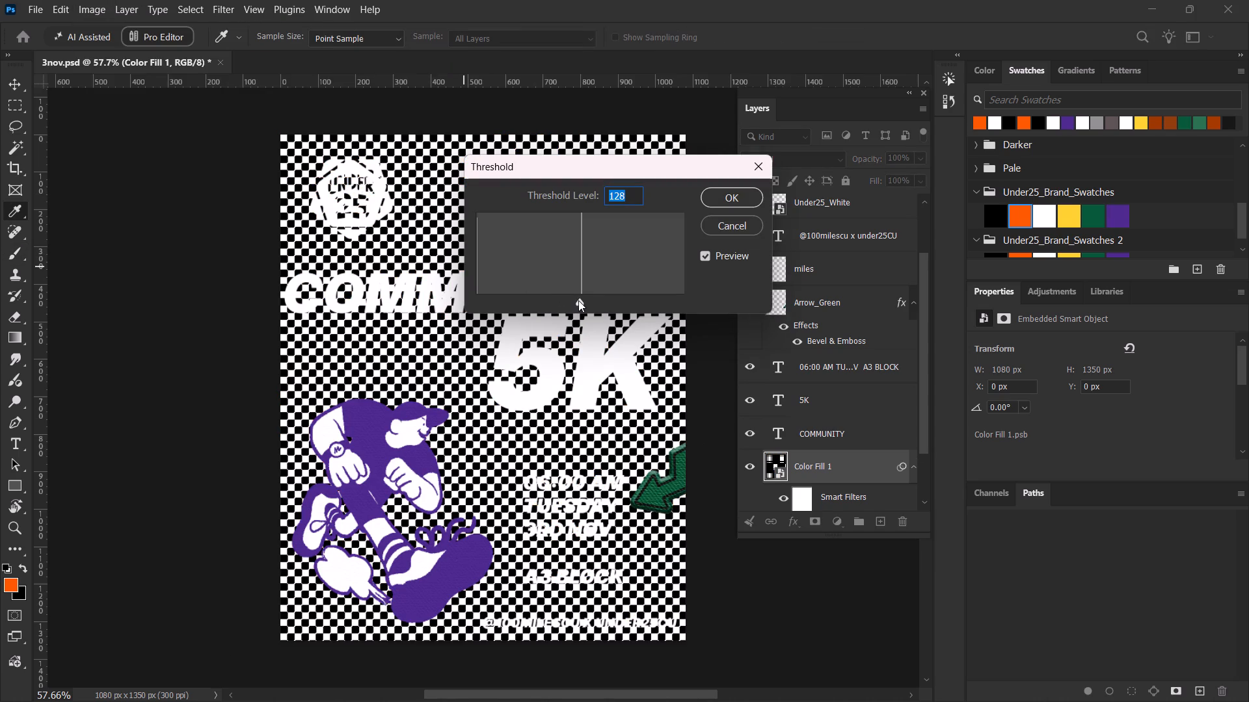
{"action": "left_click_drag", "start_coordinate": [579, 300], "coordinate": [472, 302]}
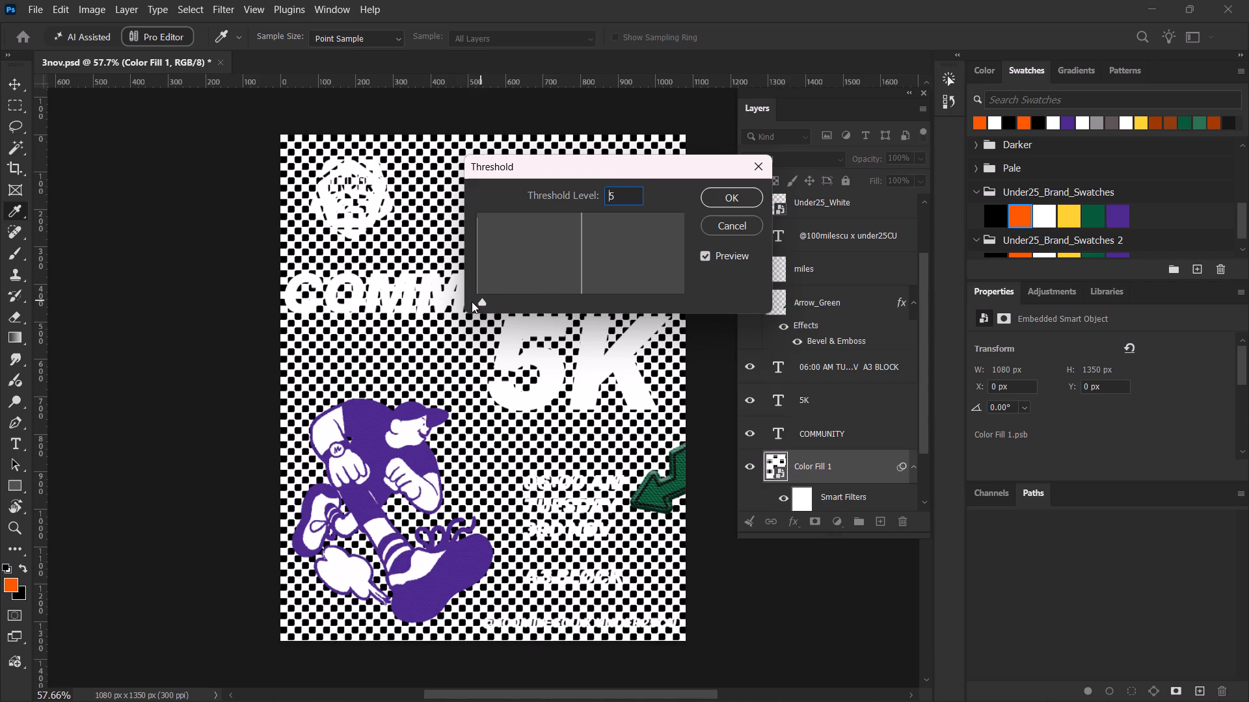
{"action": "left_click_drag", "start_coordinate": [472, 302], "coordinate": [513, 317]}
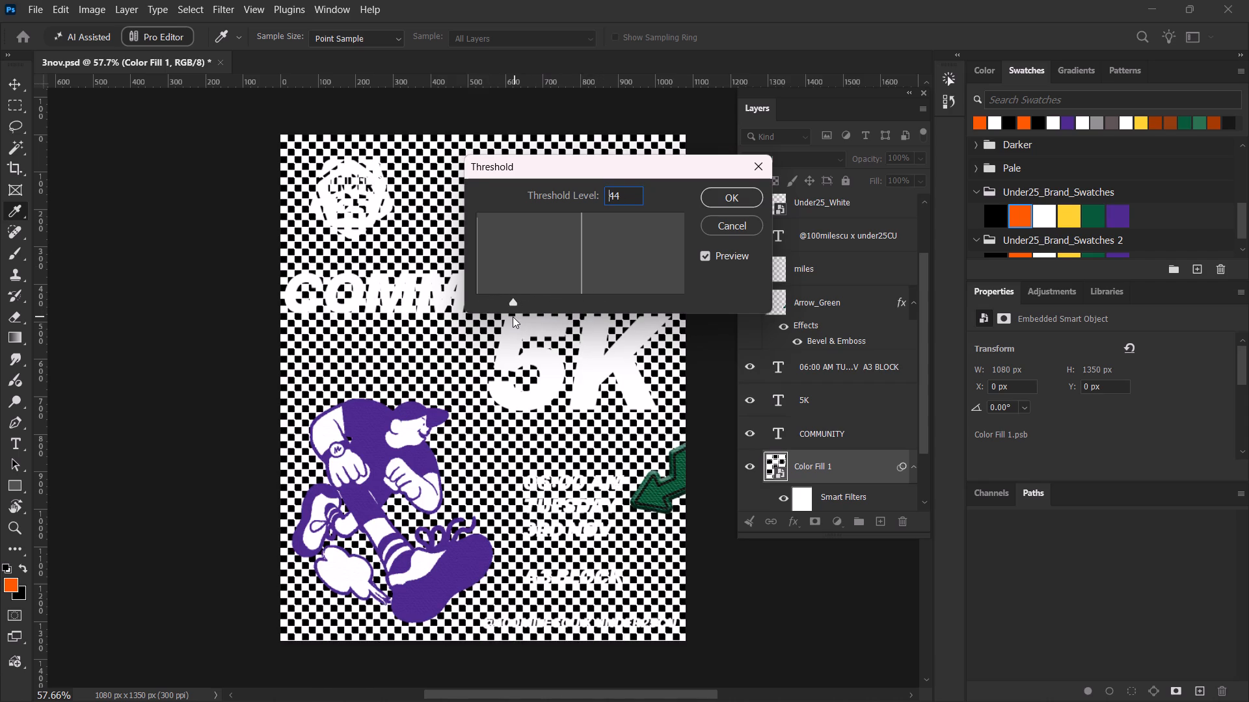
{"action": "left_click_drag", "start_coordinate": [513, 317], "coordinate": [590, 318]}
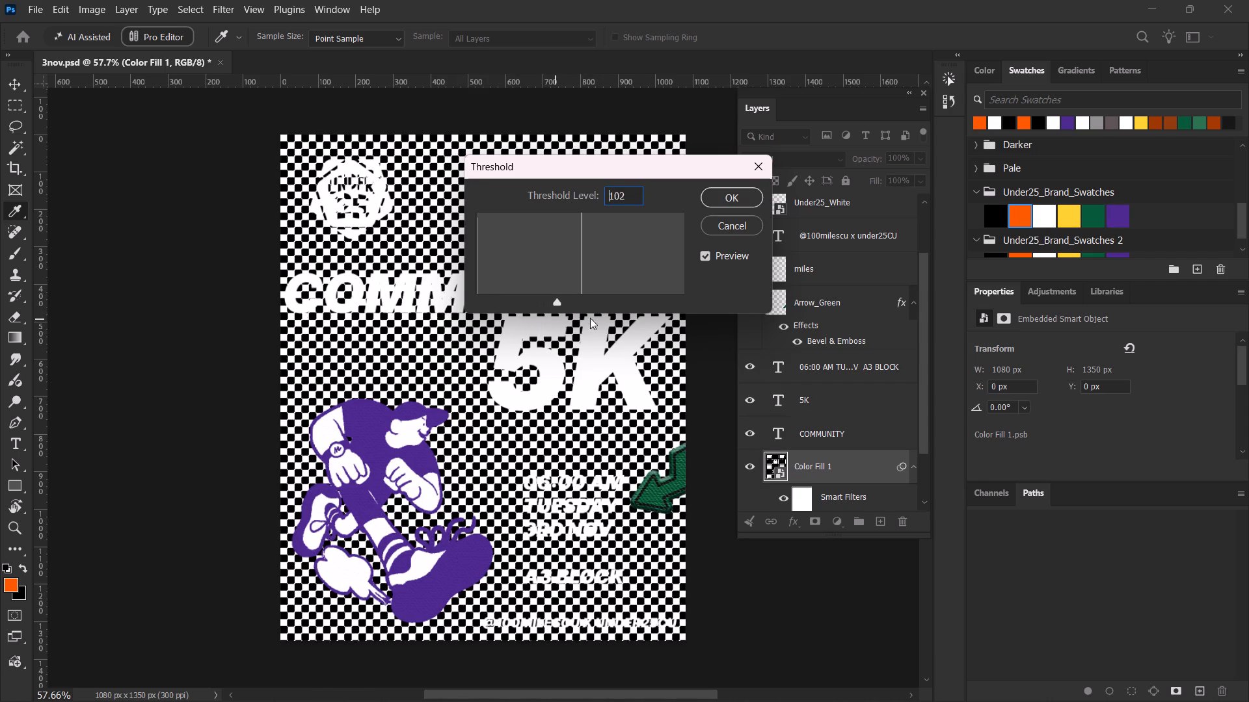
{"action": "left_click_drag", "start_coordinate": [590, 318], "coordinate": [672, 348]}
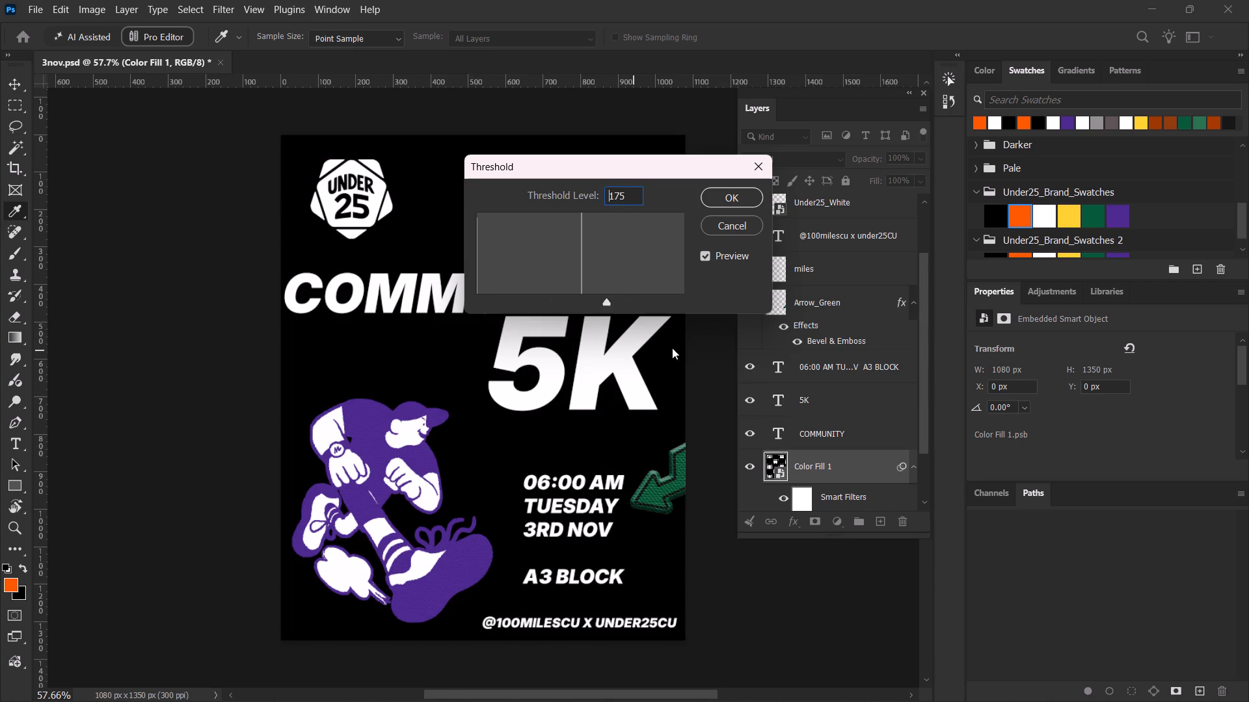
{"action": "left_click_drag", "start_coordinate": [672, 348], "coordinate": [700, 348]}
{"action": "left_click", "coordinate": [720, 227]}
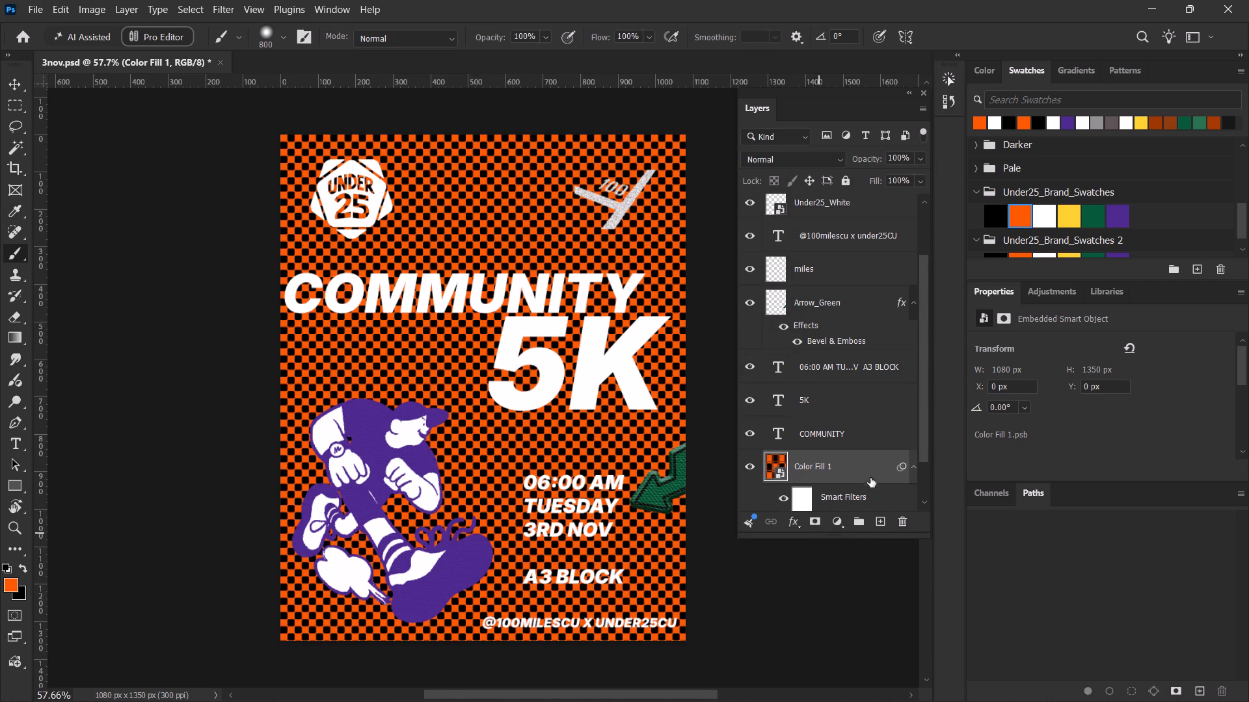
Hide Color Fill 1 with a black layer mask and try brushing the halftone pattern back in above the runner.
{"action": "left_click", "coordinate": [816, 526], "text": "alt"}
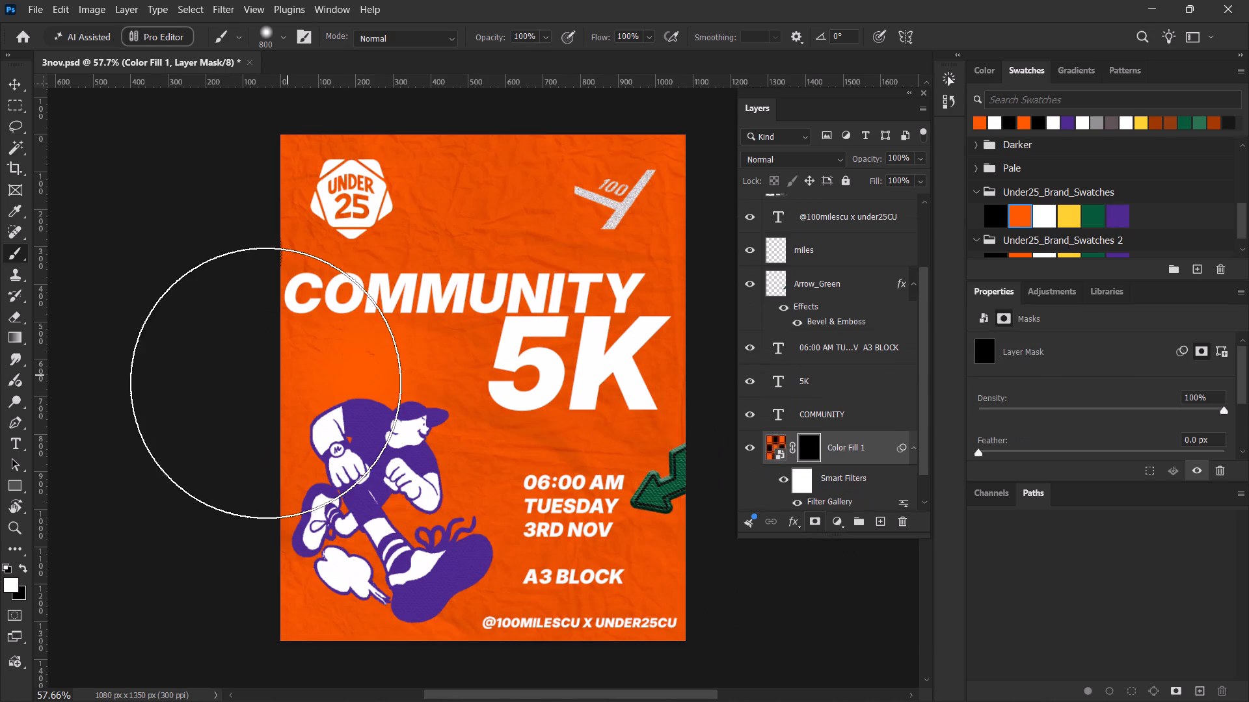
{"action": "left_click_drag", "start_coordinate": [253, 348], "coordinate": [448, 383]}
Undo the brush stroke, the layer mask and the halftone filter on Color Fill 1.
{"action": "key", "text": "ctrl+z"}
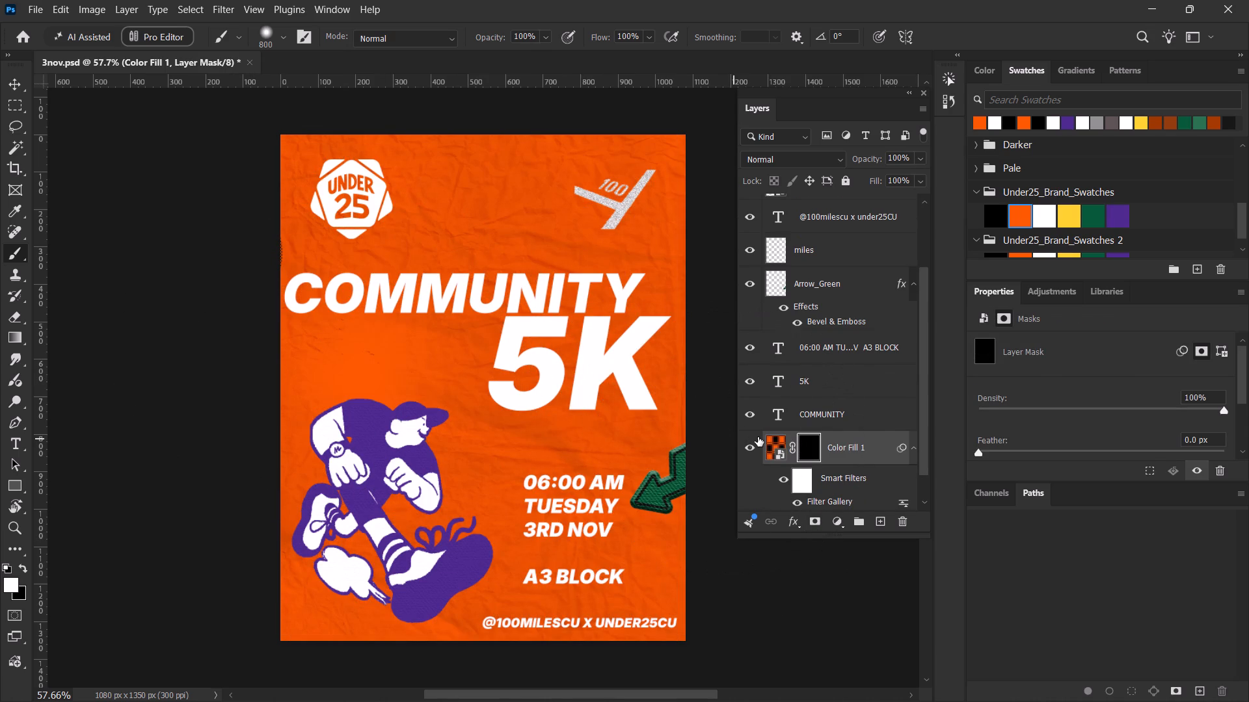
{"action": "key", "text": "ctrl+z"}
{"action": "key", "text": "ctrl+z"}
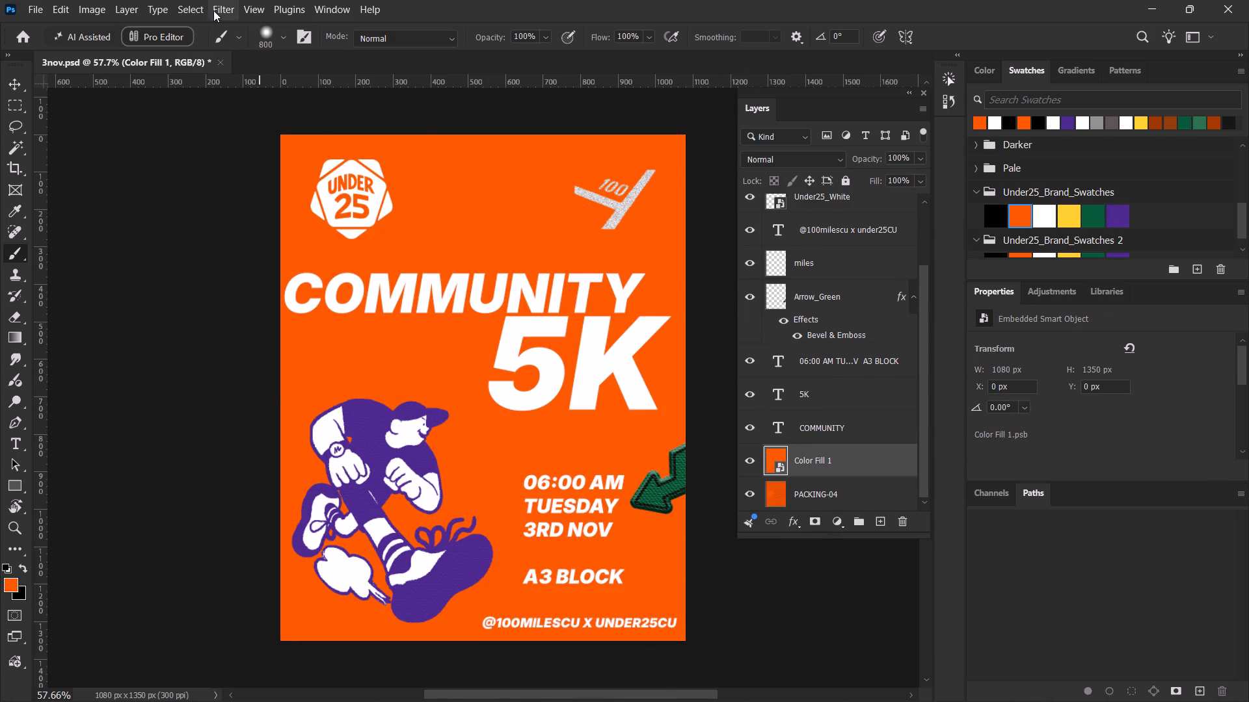
Apply a Halftone Pattern smart filter to Color Fill 1 with a smaller dot size, contrast 50 and the Dot pattern type.
{"action": "left_click", "coordinate": [213, 10]}
{"action": "left_click", "coordinate": [233, 124]}
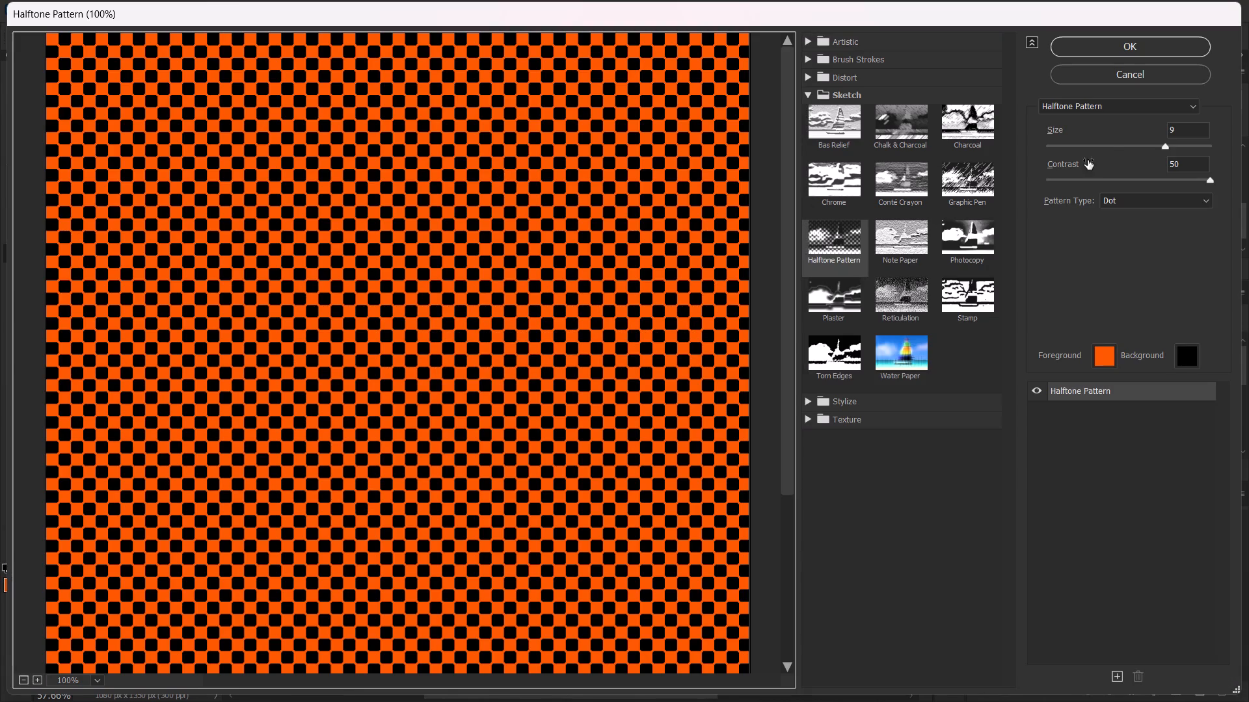
{"action": "left_click_drag", "start_coordinate": [1112, 148], "coordinate": [1086, 148]}
{"action": "left_click", "coordinate": [1082, 51]}
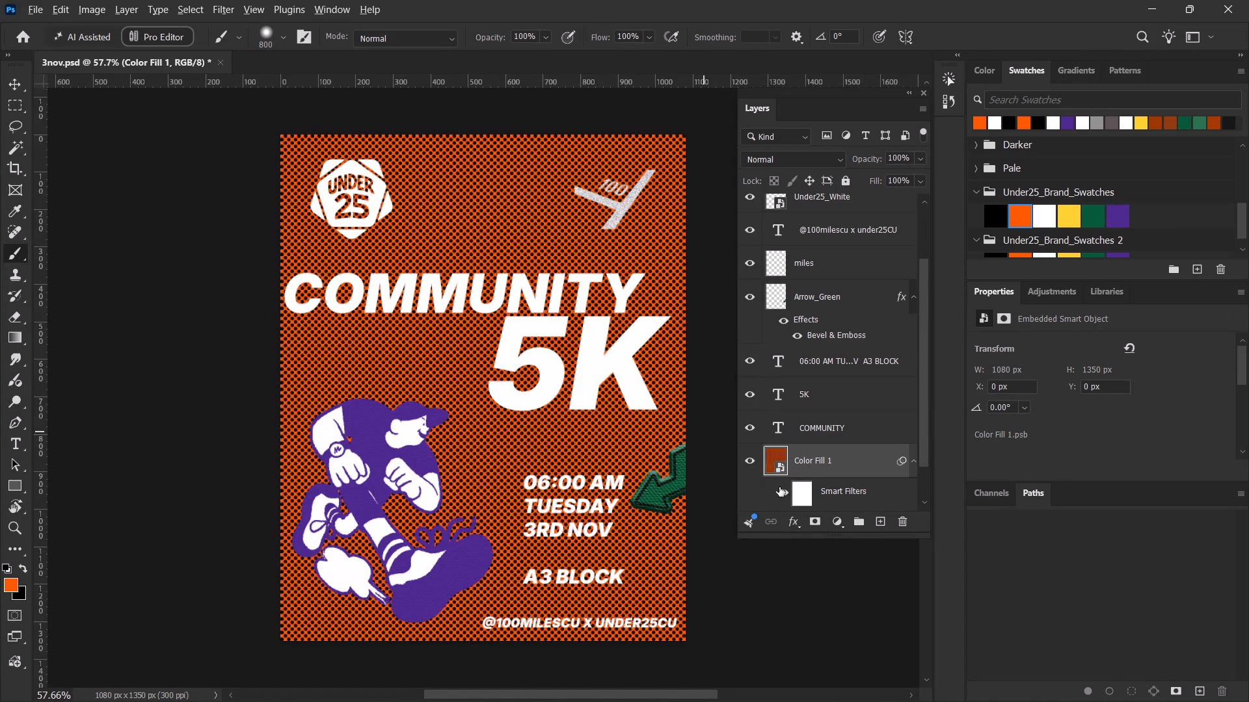
Add a black layer mask to Color Fill 1 to hide the halftone pattern.
{"action": "left_click", "coordinate": [811, 519], "text": "alt"}
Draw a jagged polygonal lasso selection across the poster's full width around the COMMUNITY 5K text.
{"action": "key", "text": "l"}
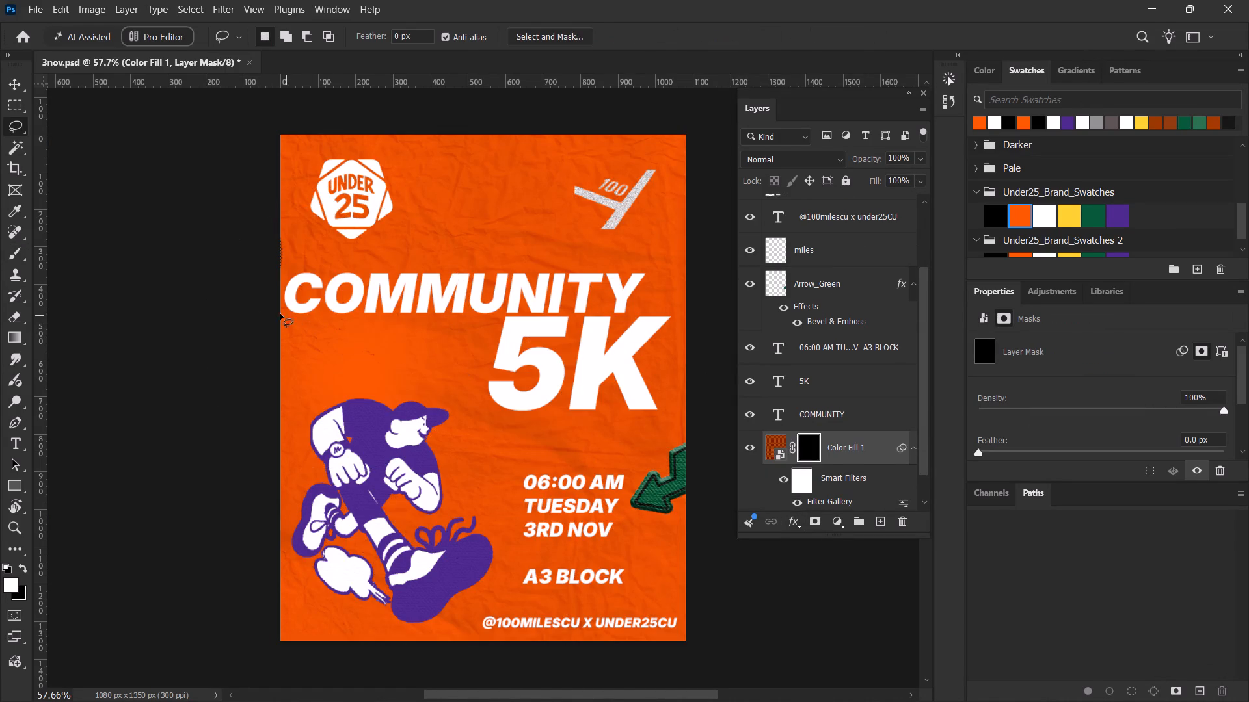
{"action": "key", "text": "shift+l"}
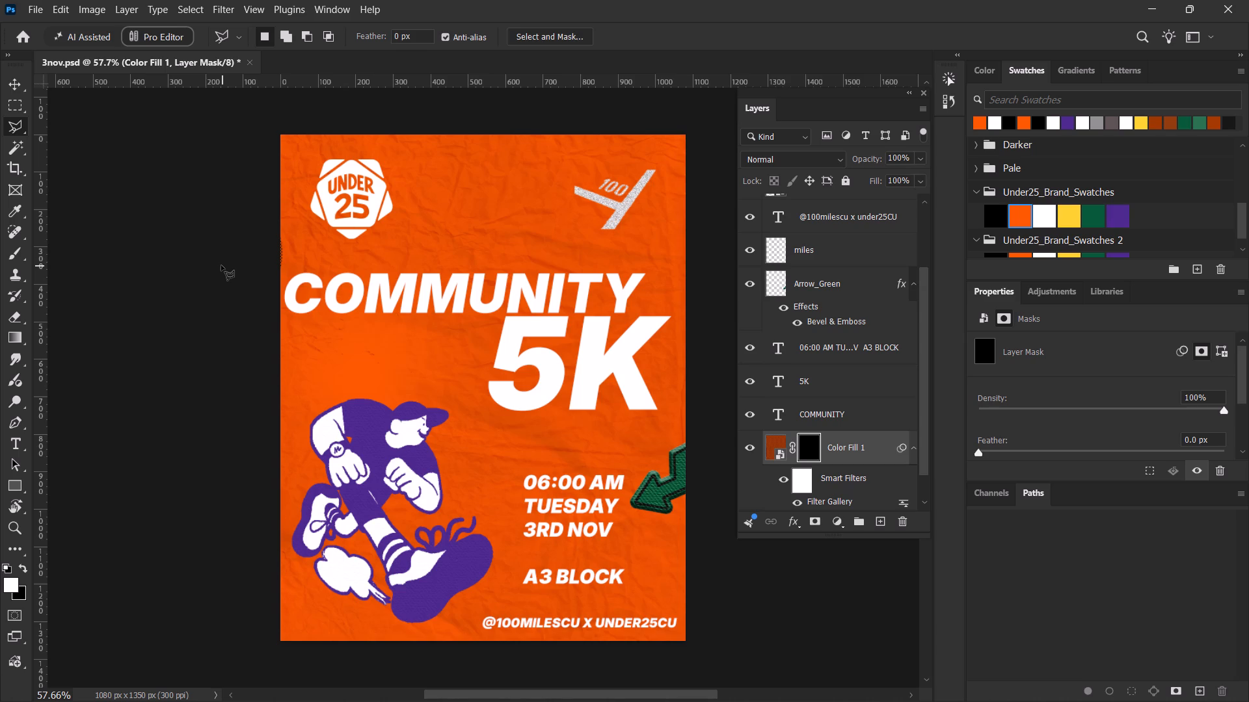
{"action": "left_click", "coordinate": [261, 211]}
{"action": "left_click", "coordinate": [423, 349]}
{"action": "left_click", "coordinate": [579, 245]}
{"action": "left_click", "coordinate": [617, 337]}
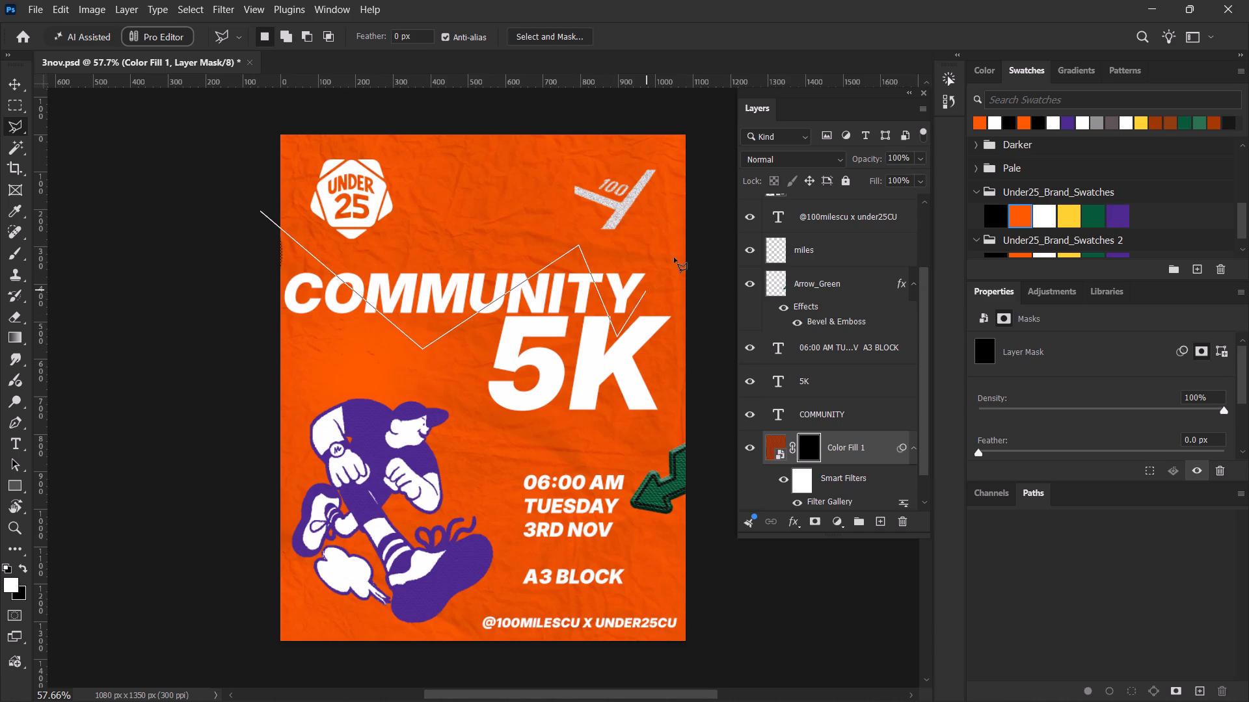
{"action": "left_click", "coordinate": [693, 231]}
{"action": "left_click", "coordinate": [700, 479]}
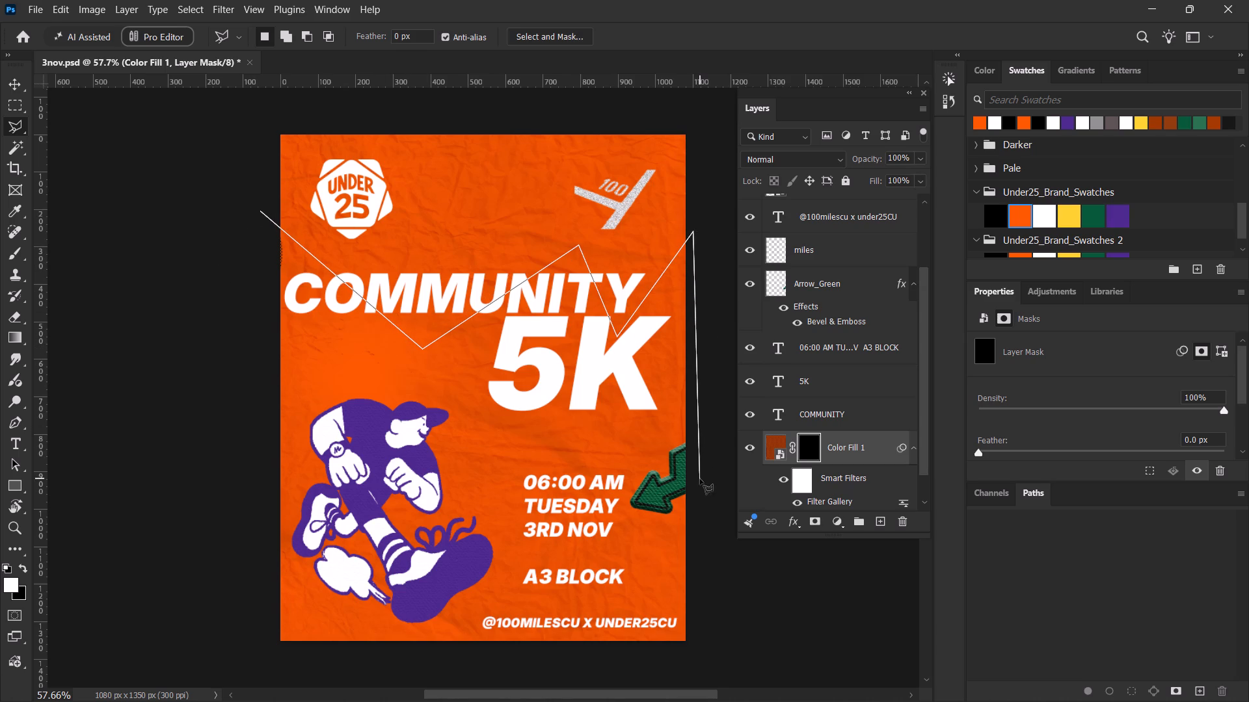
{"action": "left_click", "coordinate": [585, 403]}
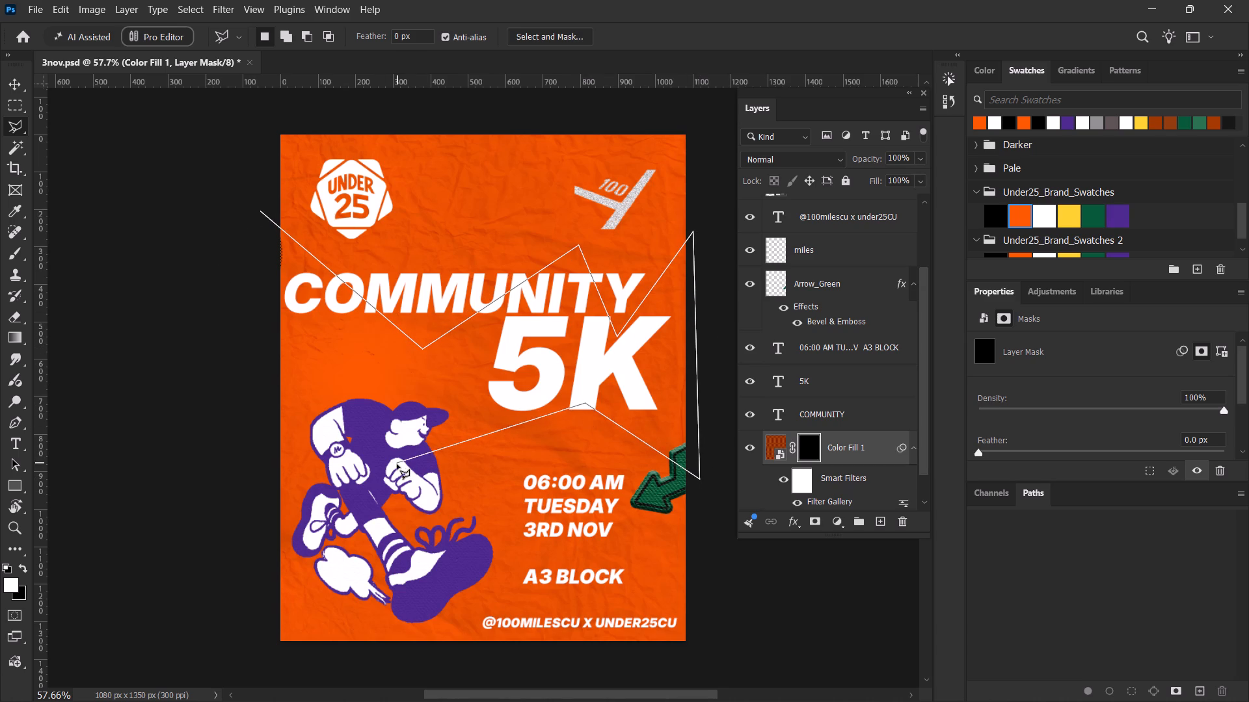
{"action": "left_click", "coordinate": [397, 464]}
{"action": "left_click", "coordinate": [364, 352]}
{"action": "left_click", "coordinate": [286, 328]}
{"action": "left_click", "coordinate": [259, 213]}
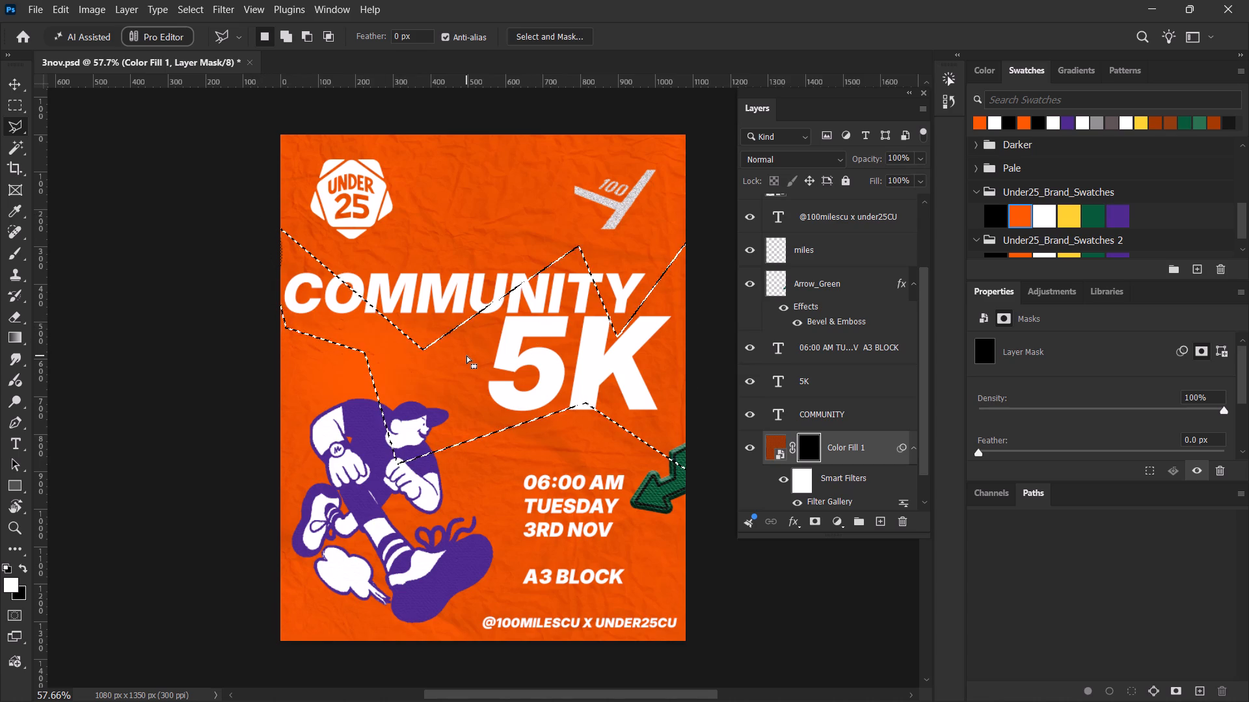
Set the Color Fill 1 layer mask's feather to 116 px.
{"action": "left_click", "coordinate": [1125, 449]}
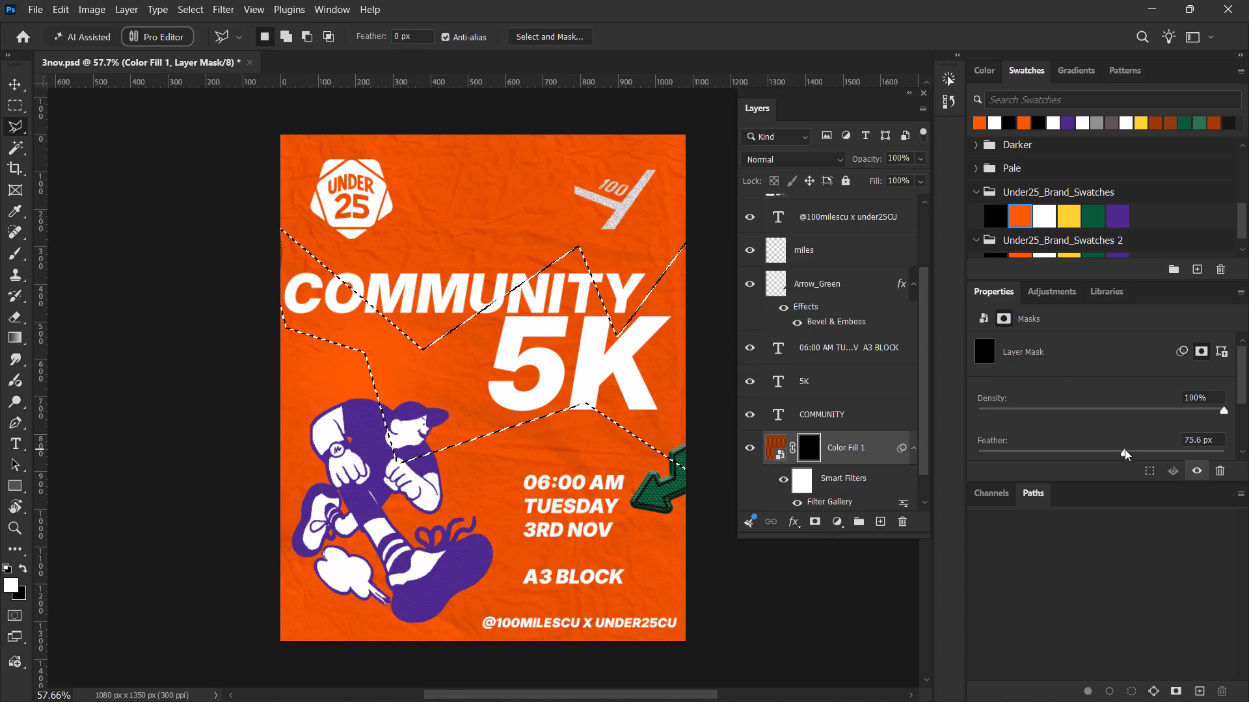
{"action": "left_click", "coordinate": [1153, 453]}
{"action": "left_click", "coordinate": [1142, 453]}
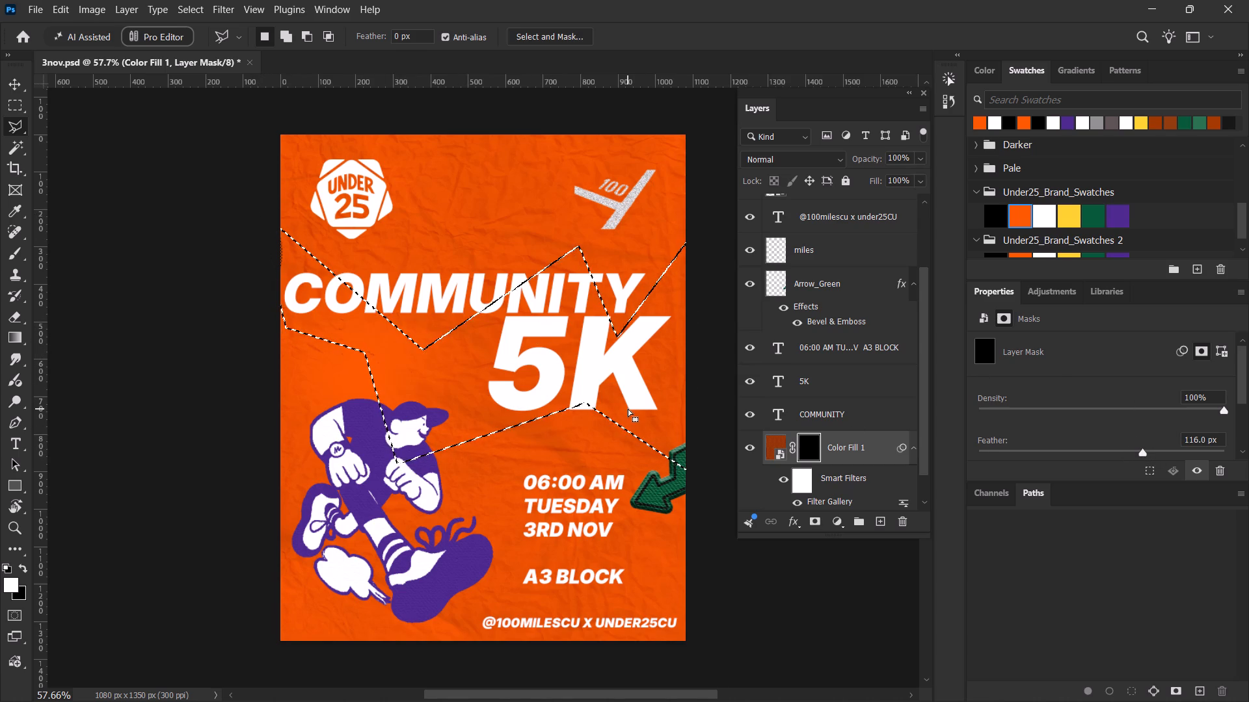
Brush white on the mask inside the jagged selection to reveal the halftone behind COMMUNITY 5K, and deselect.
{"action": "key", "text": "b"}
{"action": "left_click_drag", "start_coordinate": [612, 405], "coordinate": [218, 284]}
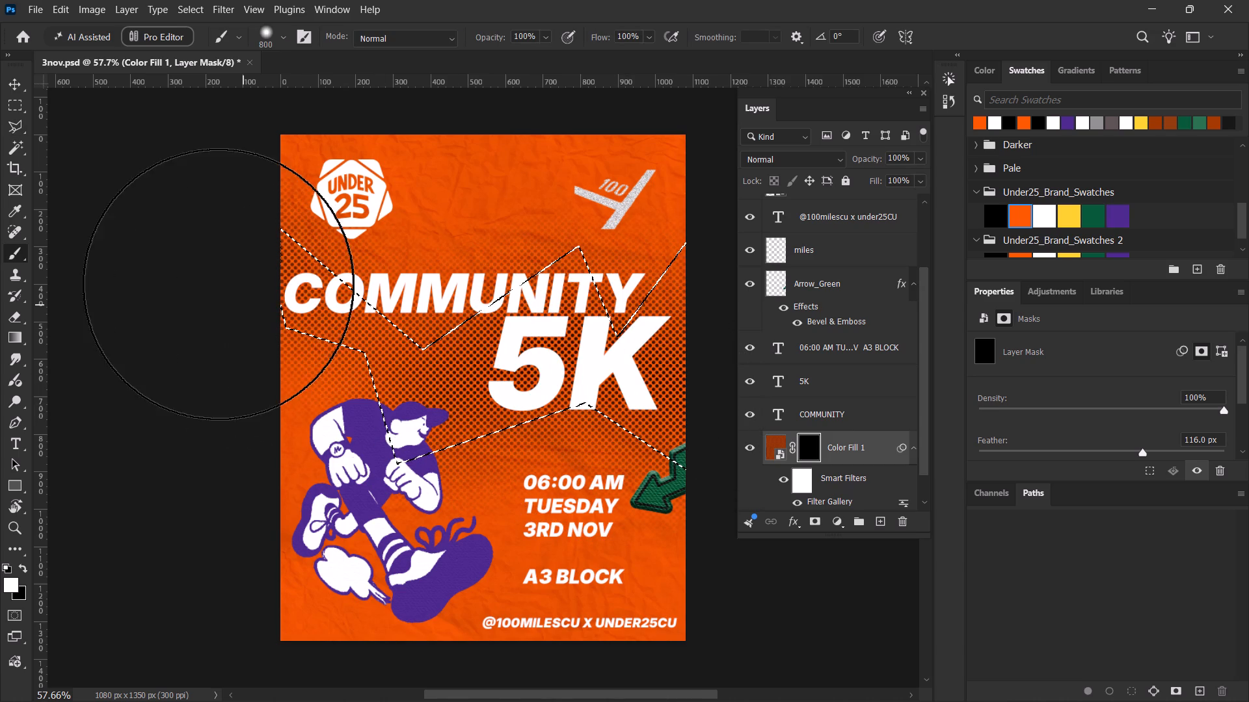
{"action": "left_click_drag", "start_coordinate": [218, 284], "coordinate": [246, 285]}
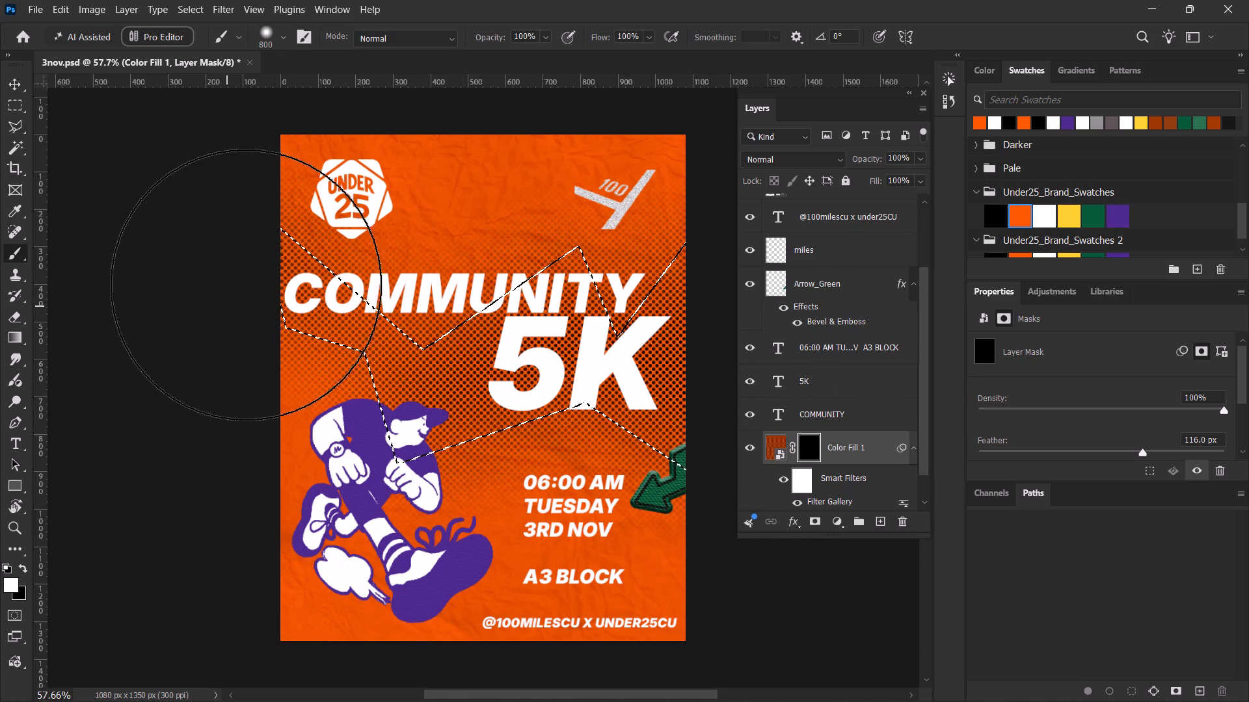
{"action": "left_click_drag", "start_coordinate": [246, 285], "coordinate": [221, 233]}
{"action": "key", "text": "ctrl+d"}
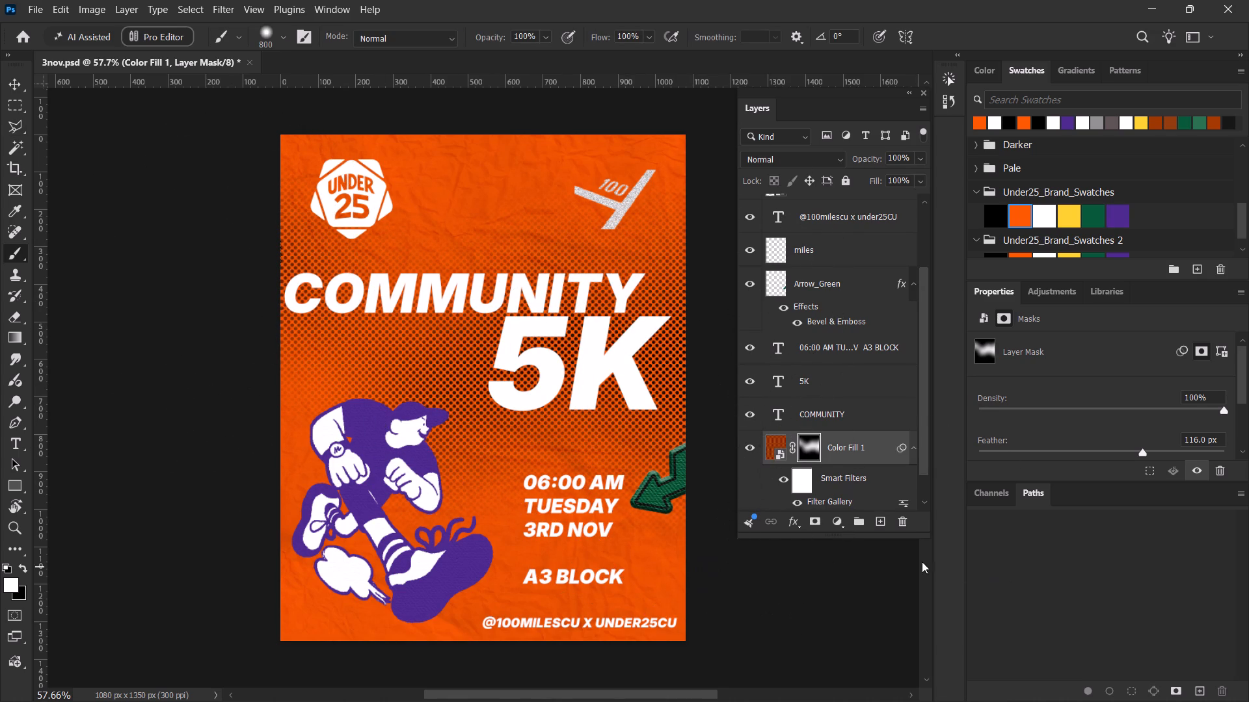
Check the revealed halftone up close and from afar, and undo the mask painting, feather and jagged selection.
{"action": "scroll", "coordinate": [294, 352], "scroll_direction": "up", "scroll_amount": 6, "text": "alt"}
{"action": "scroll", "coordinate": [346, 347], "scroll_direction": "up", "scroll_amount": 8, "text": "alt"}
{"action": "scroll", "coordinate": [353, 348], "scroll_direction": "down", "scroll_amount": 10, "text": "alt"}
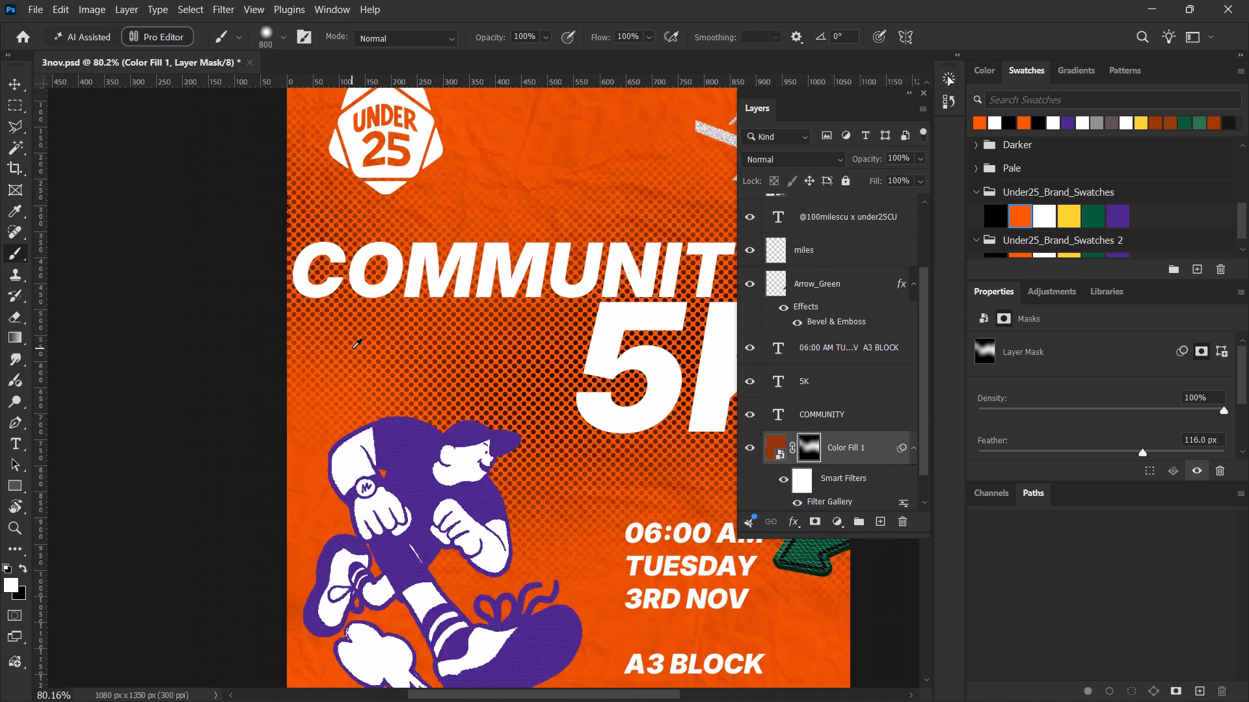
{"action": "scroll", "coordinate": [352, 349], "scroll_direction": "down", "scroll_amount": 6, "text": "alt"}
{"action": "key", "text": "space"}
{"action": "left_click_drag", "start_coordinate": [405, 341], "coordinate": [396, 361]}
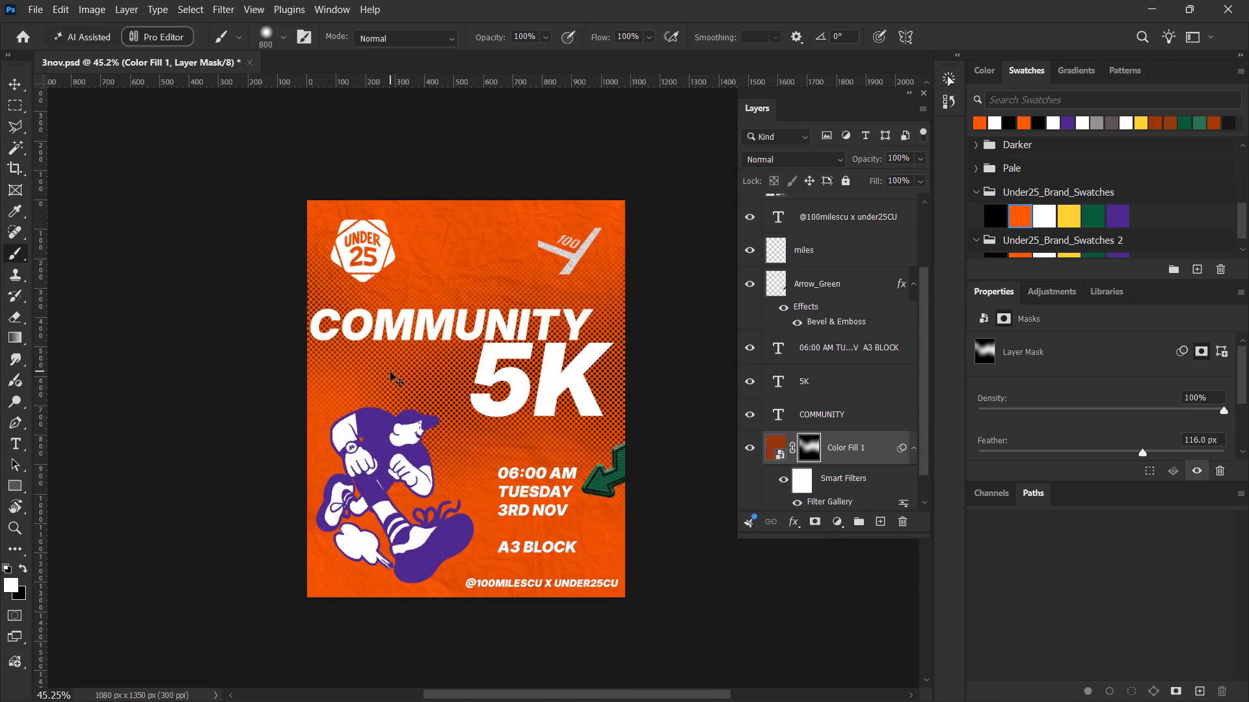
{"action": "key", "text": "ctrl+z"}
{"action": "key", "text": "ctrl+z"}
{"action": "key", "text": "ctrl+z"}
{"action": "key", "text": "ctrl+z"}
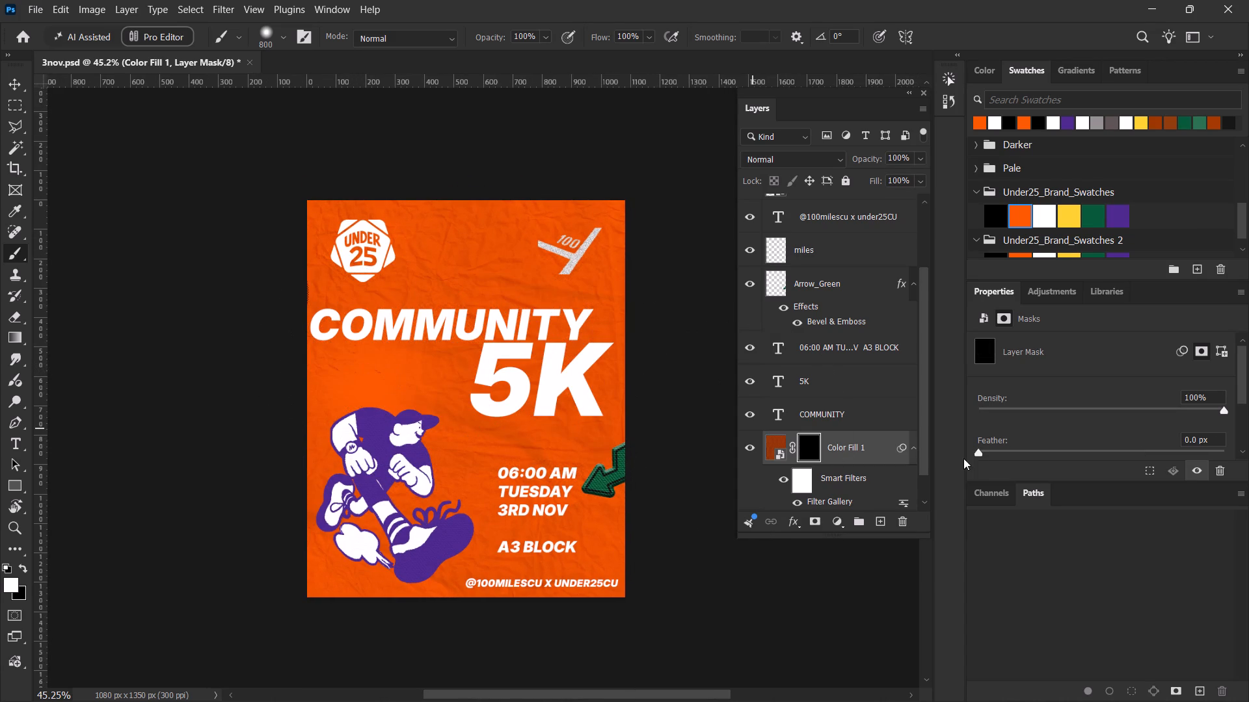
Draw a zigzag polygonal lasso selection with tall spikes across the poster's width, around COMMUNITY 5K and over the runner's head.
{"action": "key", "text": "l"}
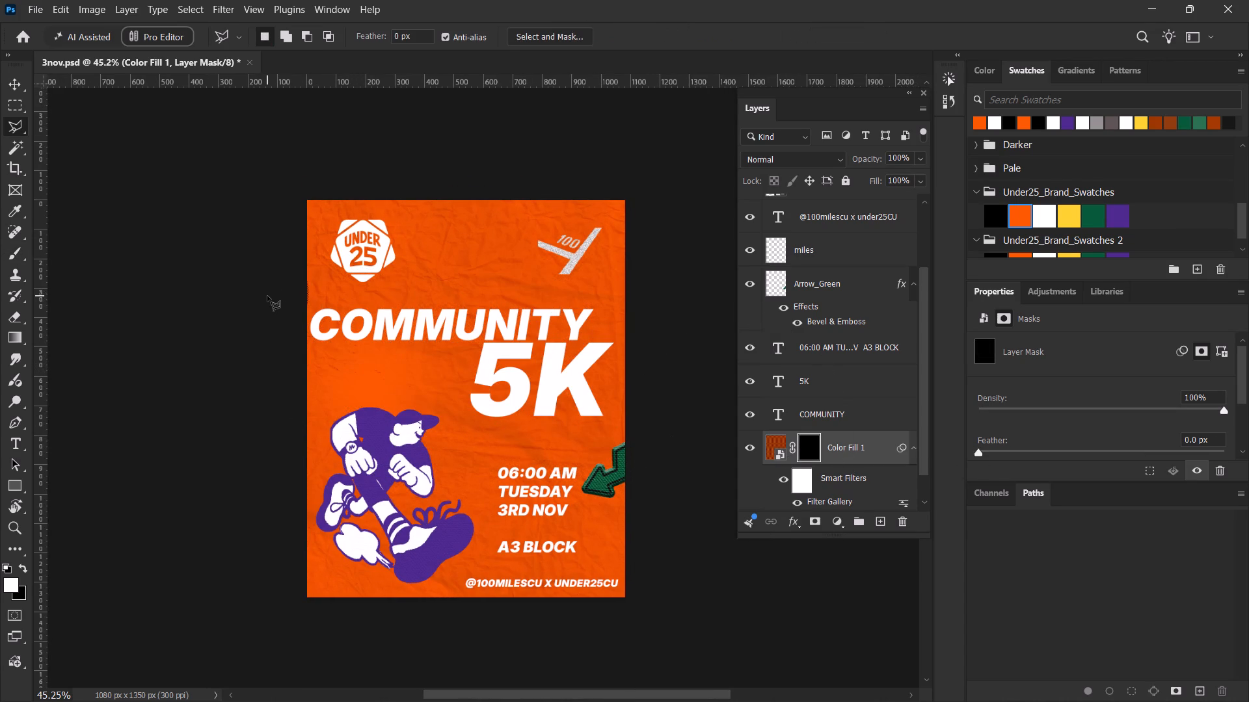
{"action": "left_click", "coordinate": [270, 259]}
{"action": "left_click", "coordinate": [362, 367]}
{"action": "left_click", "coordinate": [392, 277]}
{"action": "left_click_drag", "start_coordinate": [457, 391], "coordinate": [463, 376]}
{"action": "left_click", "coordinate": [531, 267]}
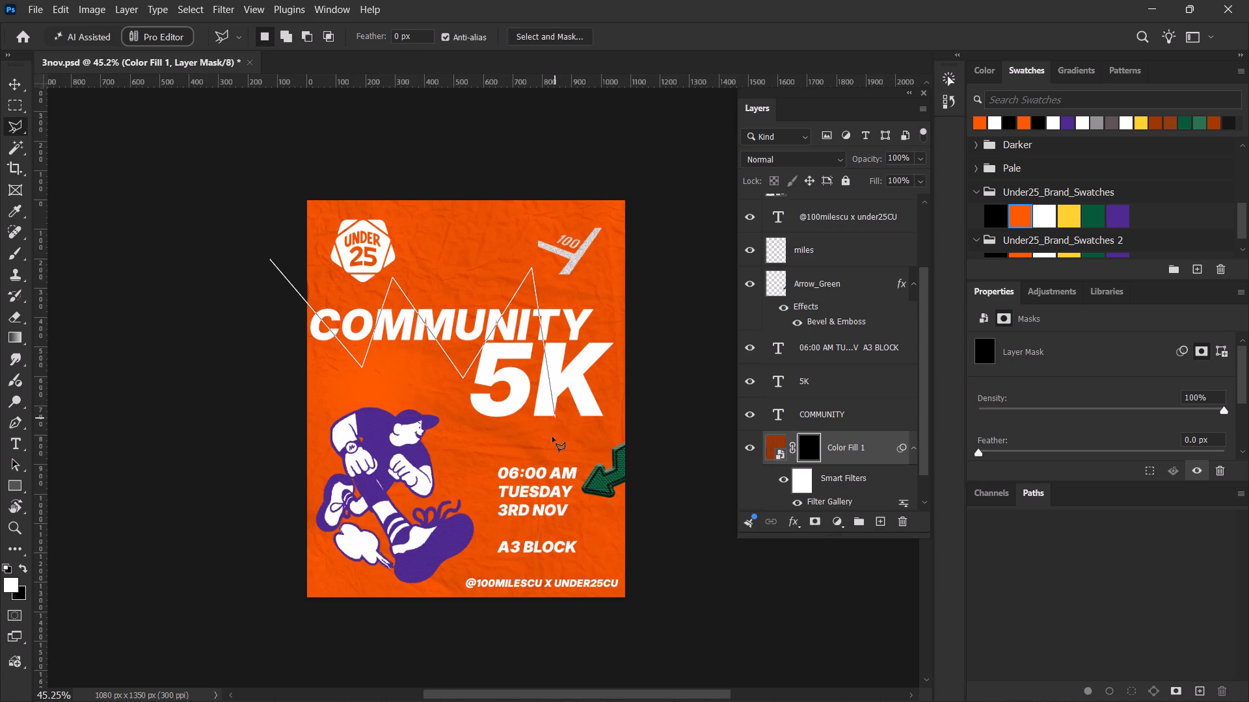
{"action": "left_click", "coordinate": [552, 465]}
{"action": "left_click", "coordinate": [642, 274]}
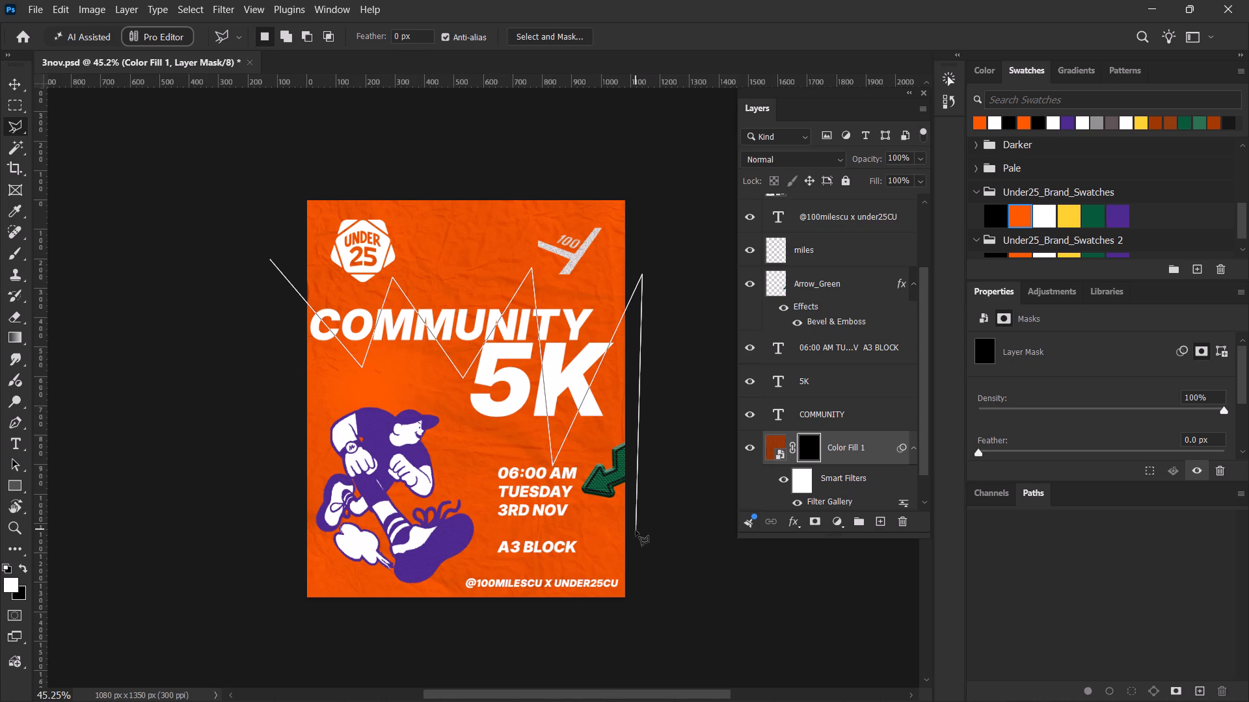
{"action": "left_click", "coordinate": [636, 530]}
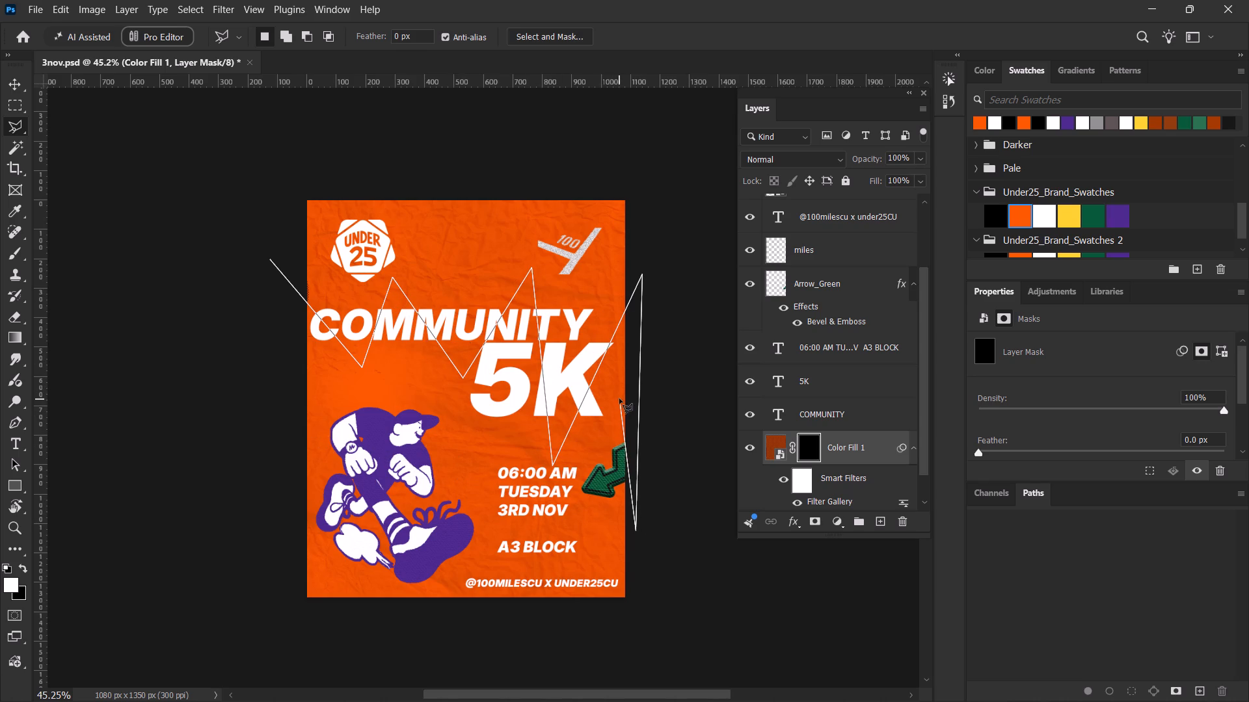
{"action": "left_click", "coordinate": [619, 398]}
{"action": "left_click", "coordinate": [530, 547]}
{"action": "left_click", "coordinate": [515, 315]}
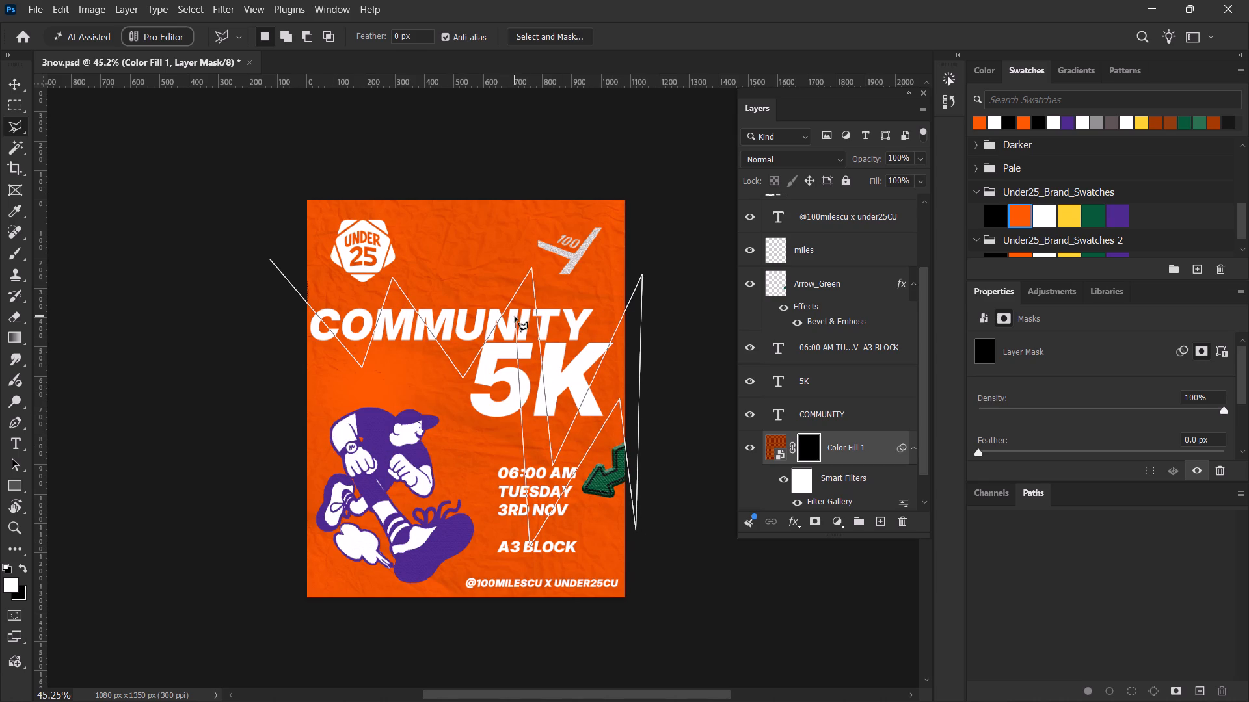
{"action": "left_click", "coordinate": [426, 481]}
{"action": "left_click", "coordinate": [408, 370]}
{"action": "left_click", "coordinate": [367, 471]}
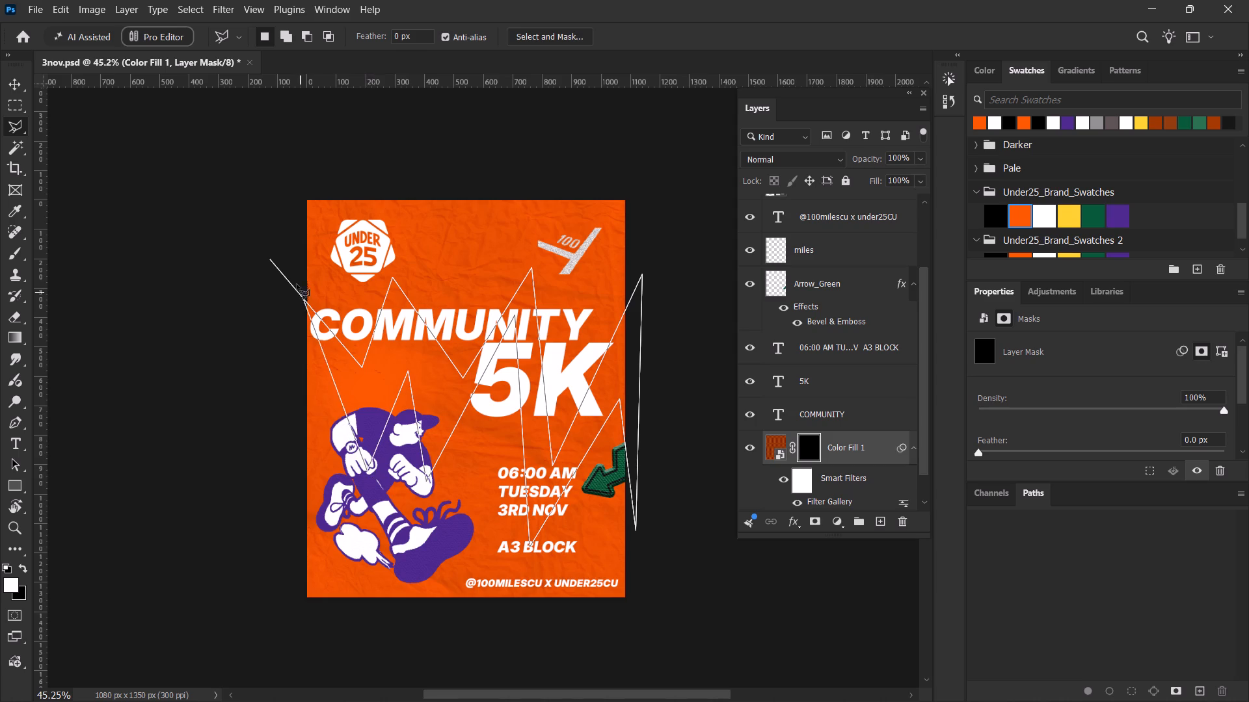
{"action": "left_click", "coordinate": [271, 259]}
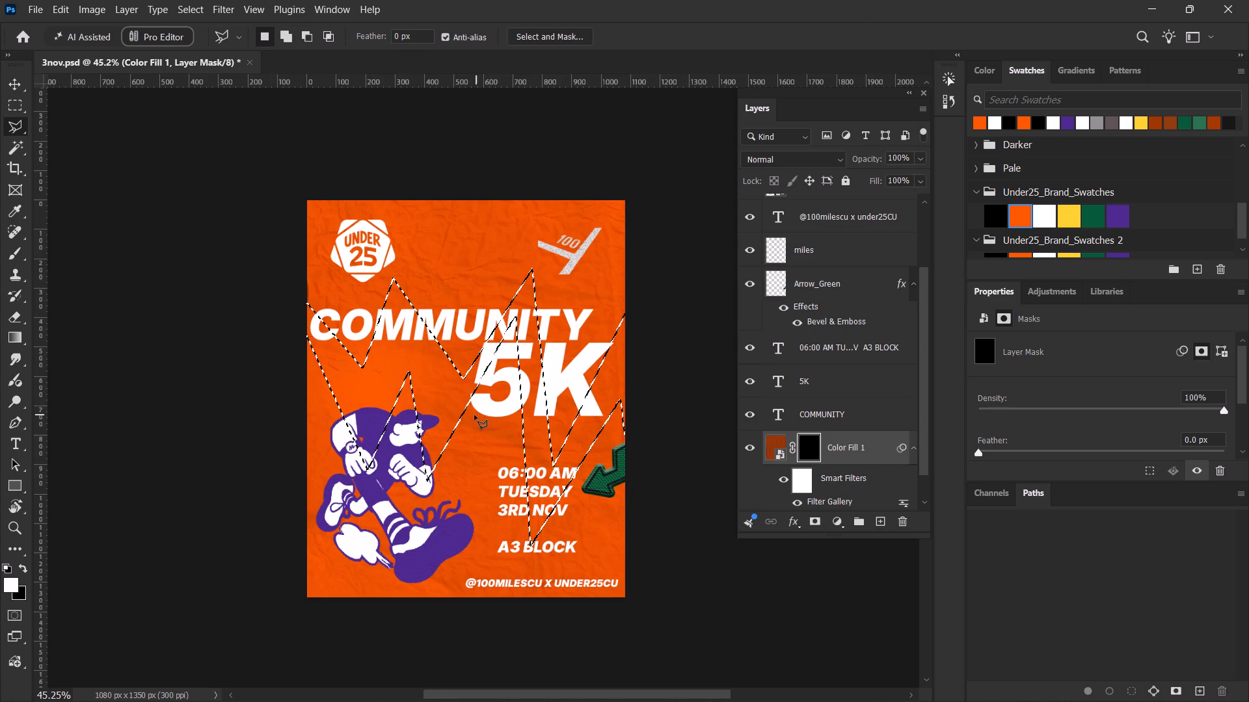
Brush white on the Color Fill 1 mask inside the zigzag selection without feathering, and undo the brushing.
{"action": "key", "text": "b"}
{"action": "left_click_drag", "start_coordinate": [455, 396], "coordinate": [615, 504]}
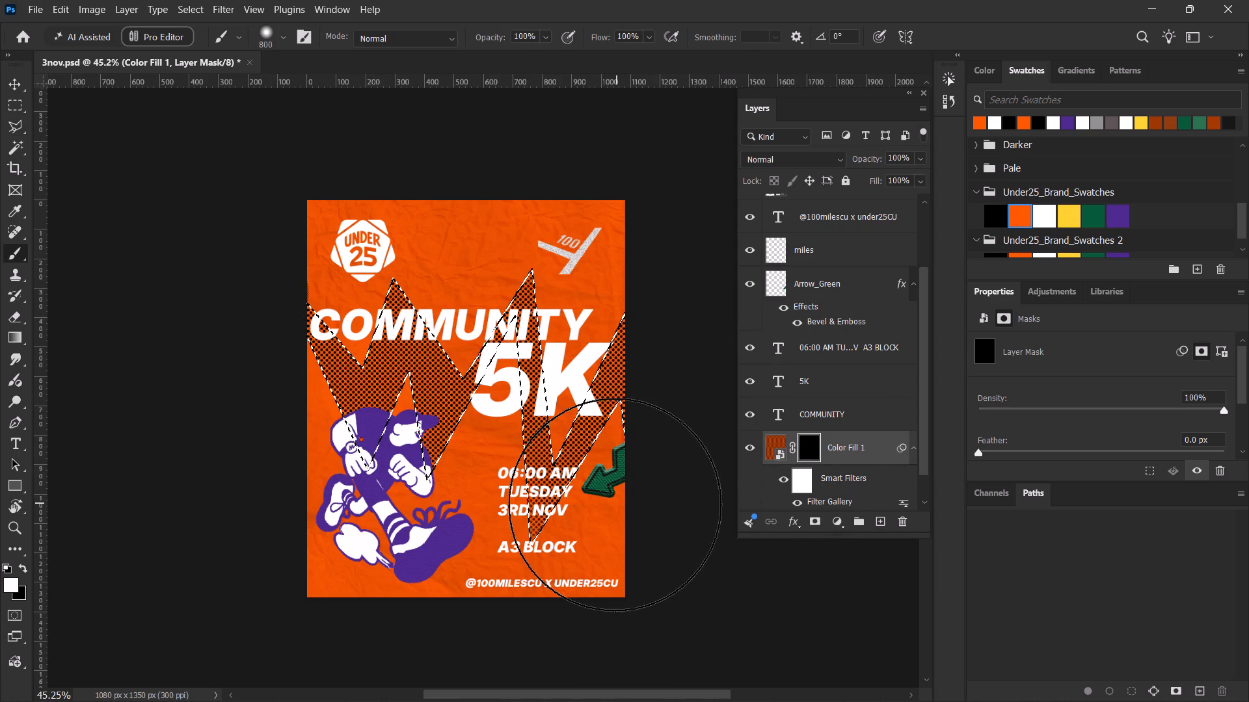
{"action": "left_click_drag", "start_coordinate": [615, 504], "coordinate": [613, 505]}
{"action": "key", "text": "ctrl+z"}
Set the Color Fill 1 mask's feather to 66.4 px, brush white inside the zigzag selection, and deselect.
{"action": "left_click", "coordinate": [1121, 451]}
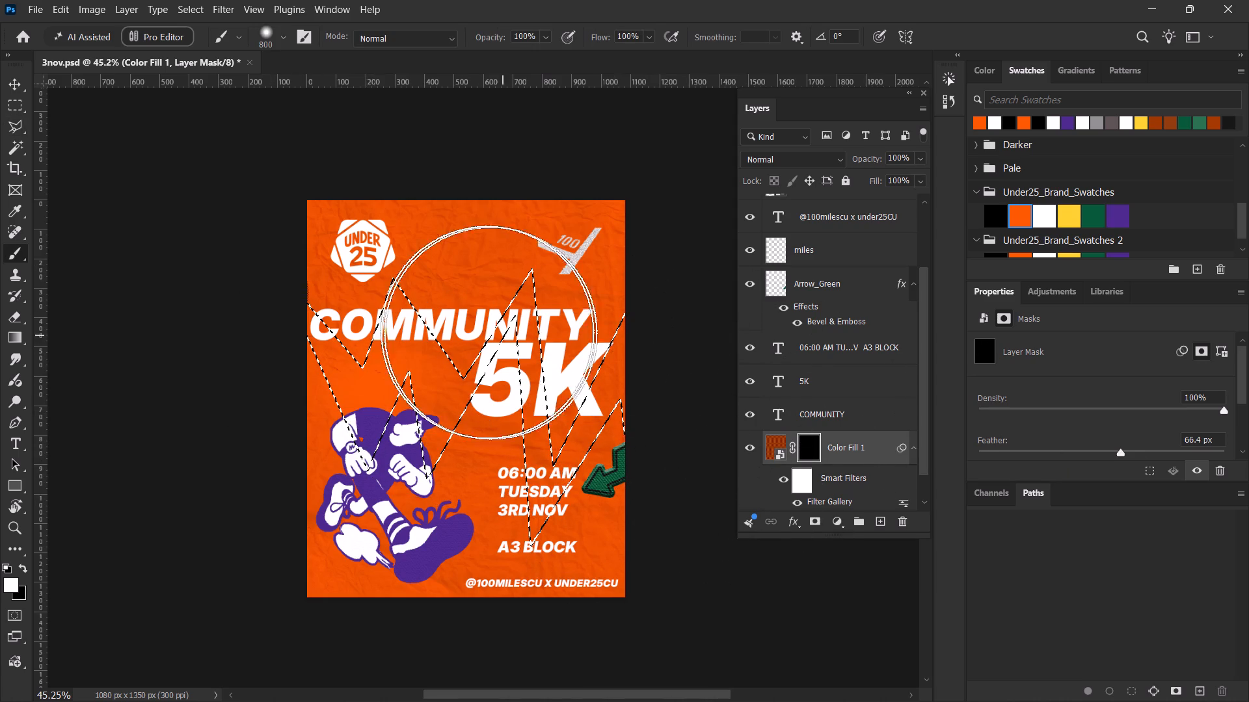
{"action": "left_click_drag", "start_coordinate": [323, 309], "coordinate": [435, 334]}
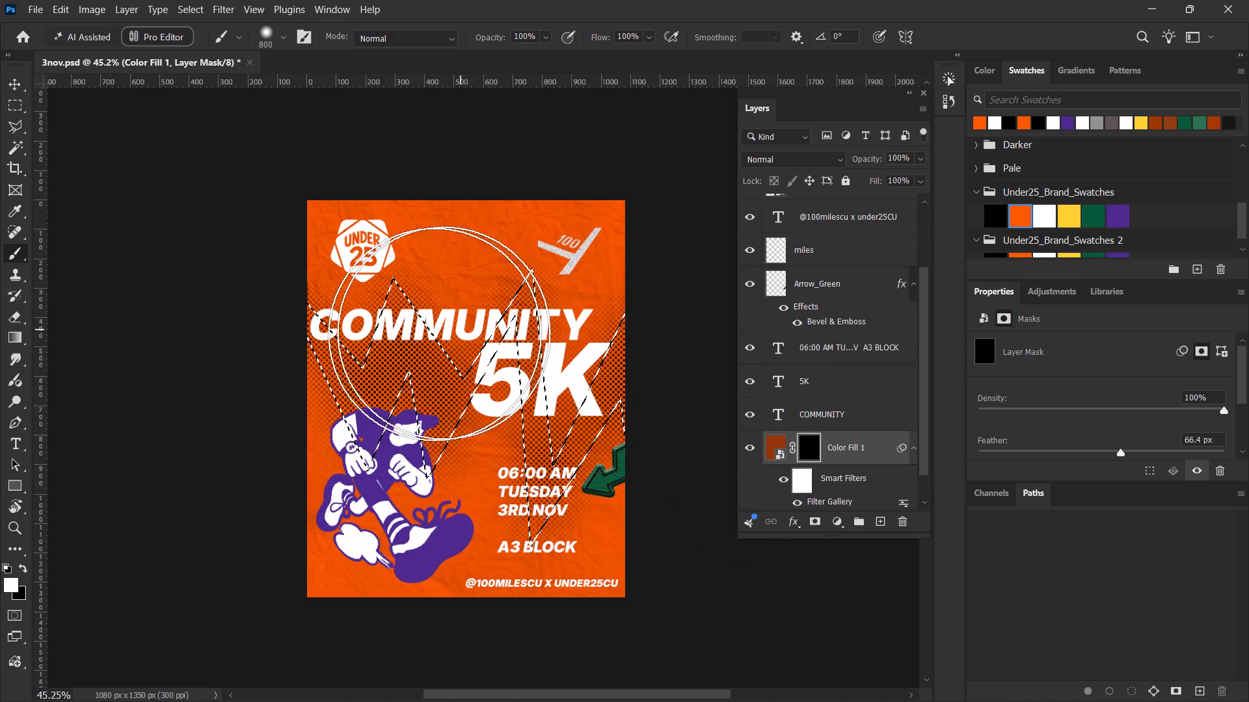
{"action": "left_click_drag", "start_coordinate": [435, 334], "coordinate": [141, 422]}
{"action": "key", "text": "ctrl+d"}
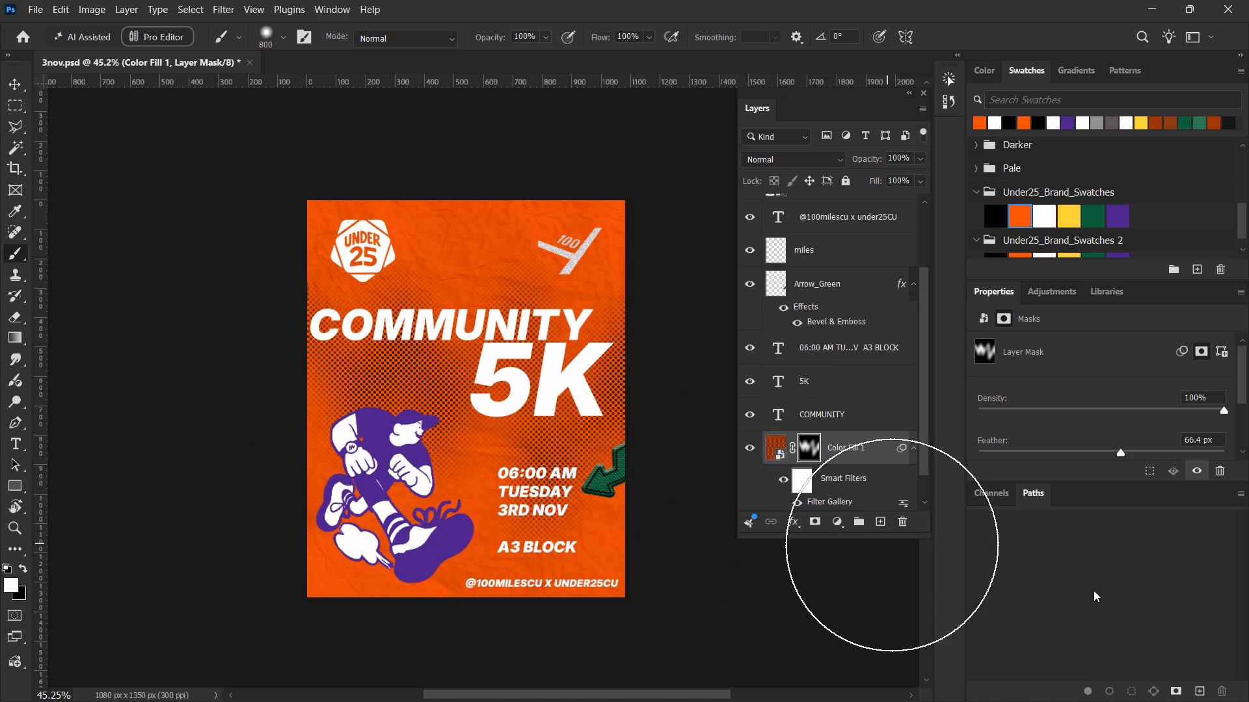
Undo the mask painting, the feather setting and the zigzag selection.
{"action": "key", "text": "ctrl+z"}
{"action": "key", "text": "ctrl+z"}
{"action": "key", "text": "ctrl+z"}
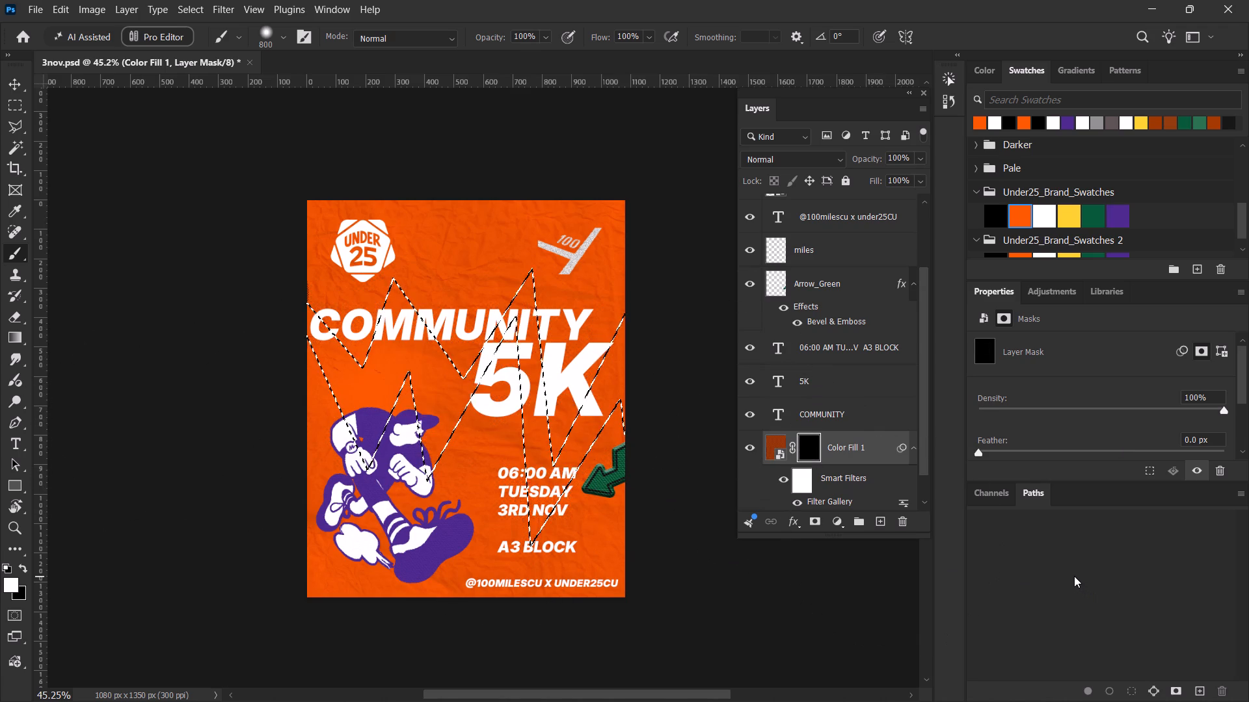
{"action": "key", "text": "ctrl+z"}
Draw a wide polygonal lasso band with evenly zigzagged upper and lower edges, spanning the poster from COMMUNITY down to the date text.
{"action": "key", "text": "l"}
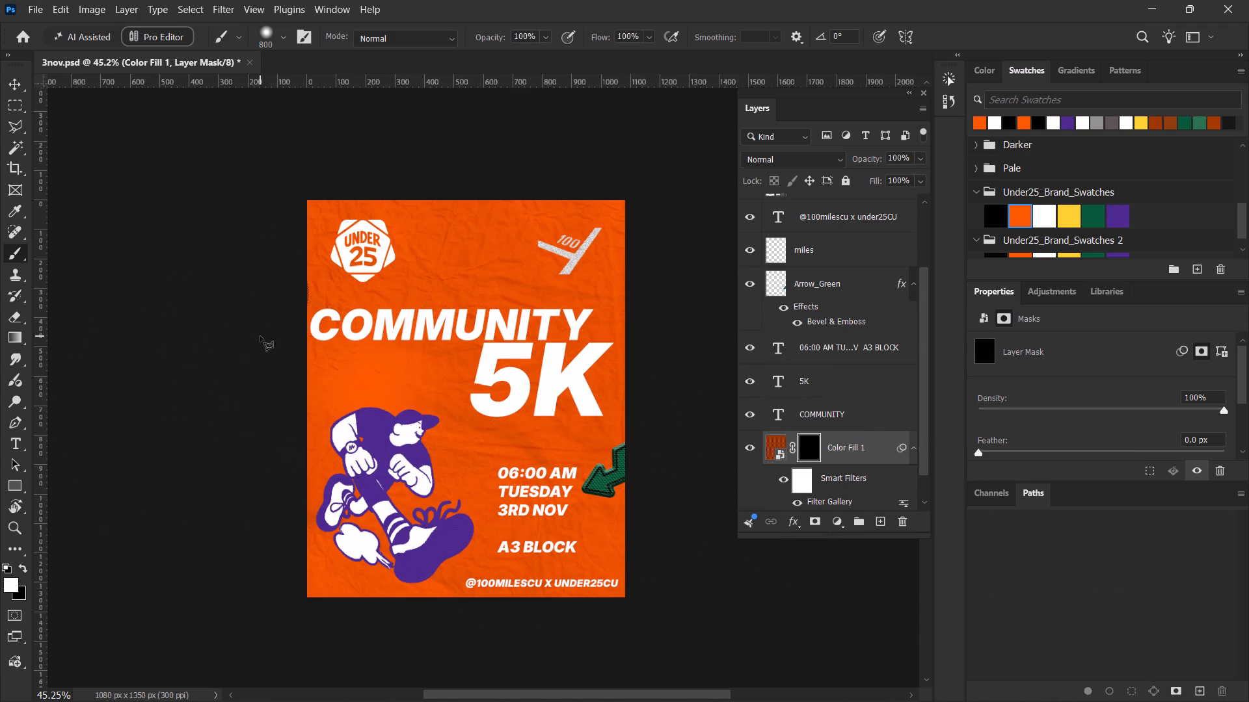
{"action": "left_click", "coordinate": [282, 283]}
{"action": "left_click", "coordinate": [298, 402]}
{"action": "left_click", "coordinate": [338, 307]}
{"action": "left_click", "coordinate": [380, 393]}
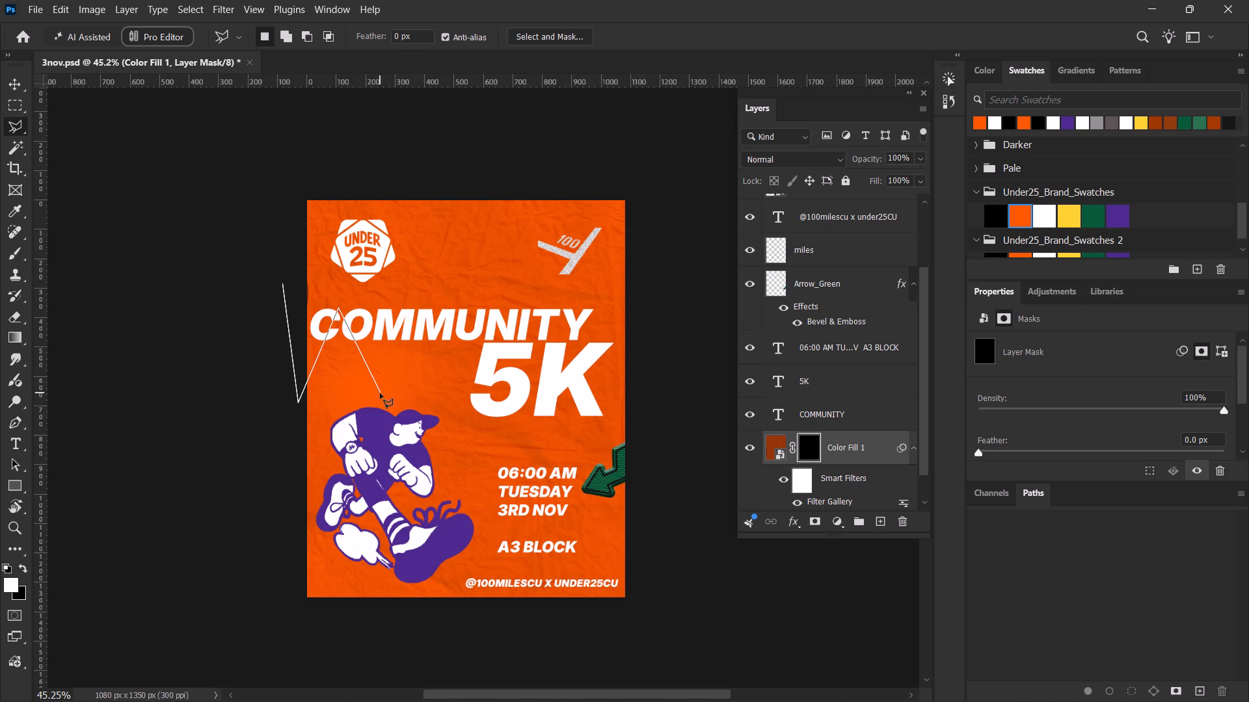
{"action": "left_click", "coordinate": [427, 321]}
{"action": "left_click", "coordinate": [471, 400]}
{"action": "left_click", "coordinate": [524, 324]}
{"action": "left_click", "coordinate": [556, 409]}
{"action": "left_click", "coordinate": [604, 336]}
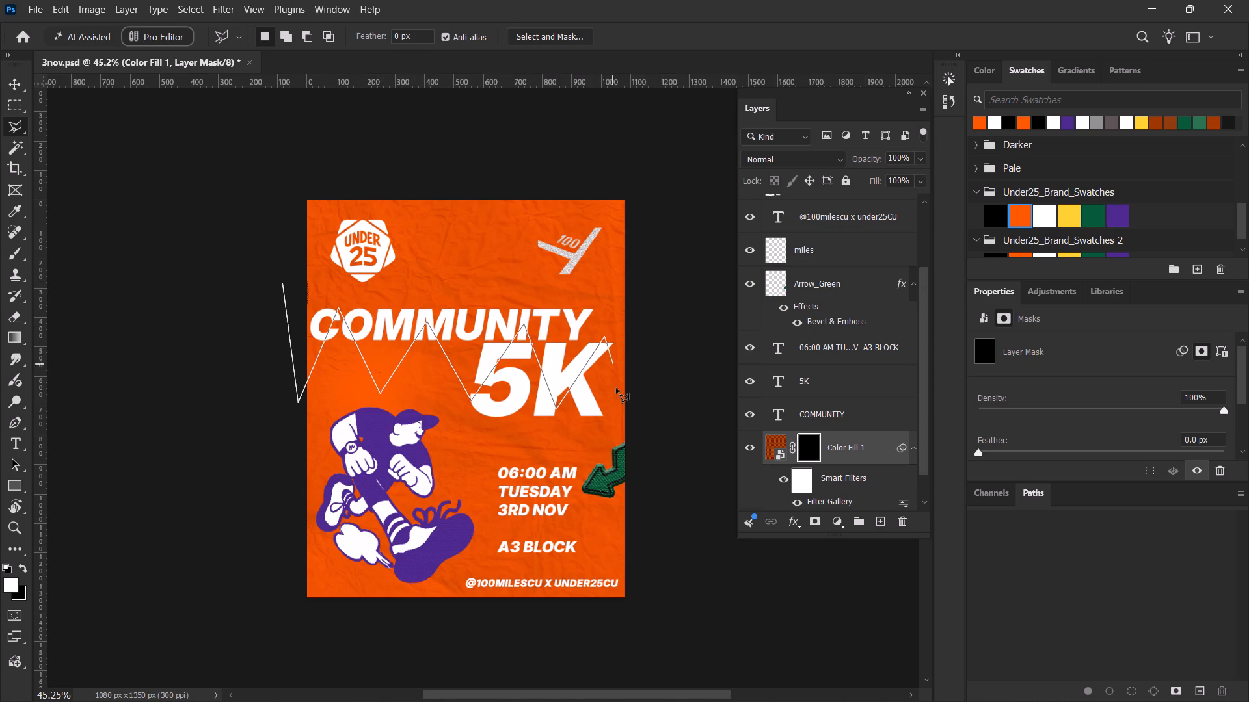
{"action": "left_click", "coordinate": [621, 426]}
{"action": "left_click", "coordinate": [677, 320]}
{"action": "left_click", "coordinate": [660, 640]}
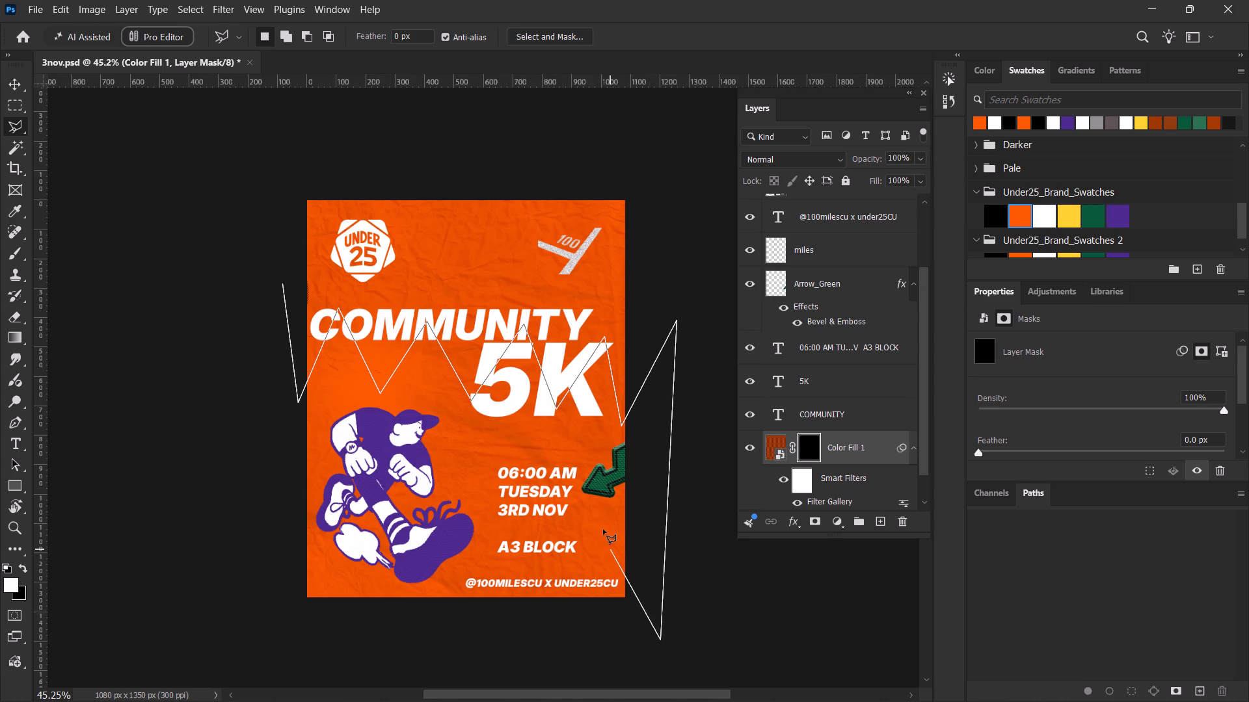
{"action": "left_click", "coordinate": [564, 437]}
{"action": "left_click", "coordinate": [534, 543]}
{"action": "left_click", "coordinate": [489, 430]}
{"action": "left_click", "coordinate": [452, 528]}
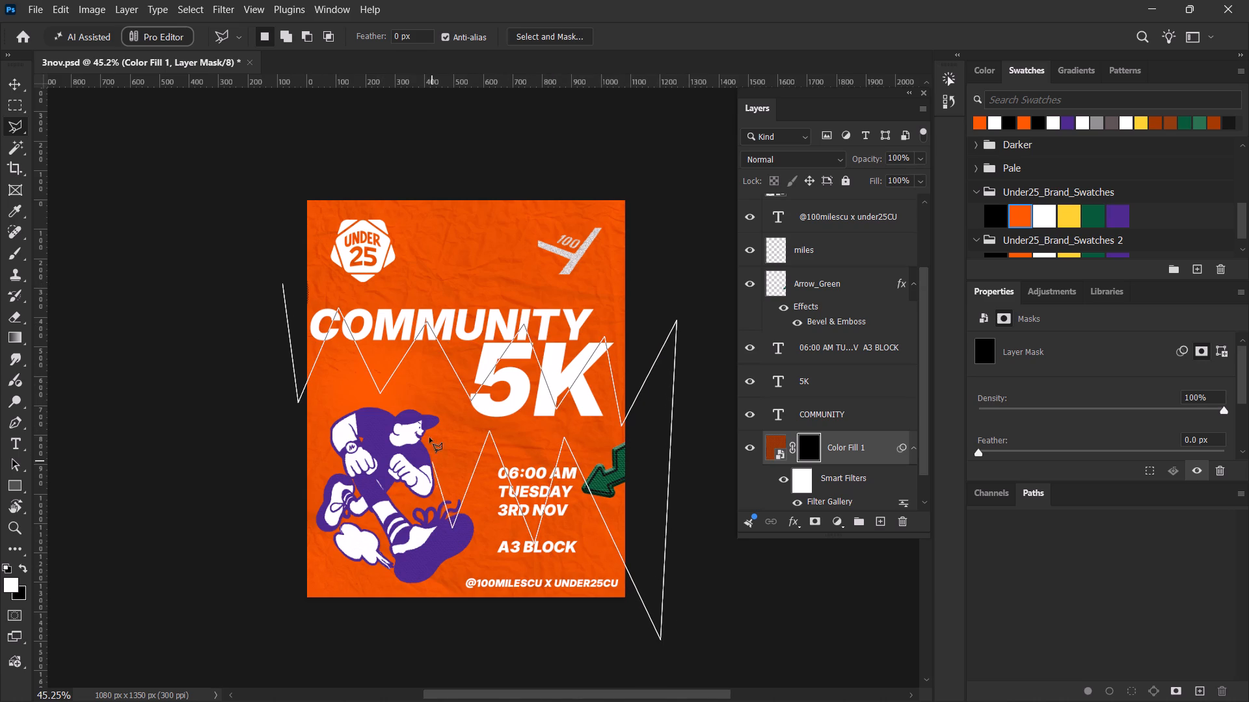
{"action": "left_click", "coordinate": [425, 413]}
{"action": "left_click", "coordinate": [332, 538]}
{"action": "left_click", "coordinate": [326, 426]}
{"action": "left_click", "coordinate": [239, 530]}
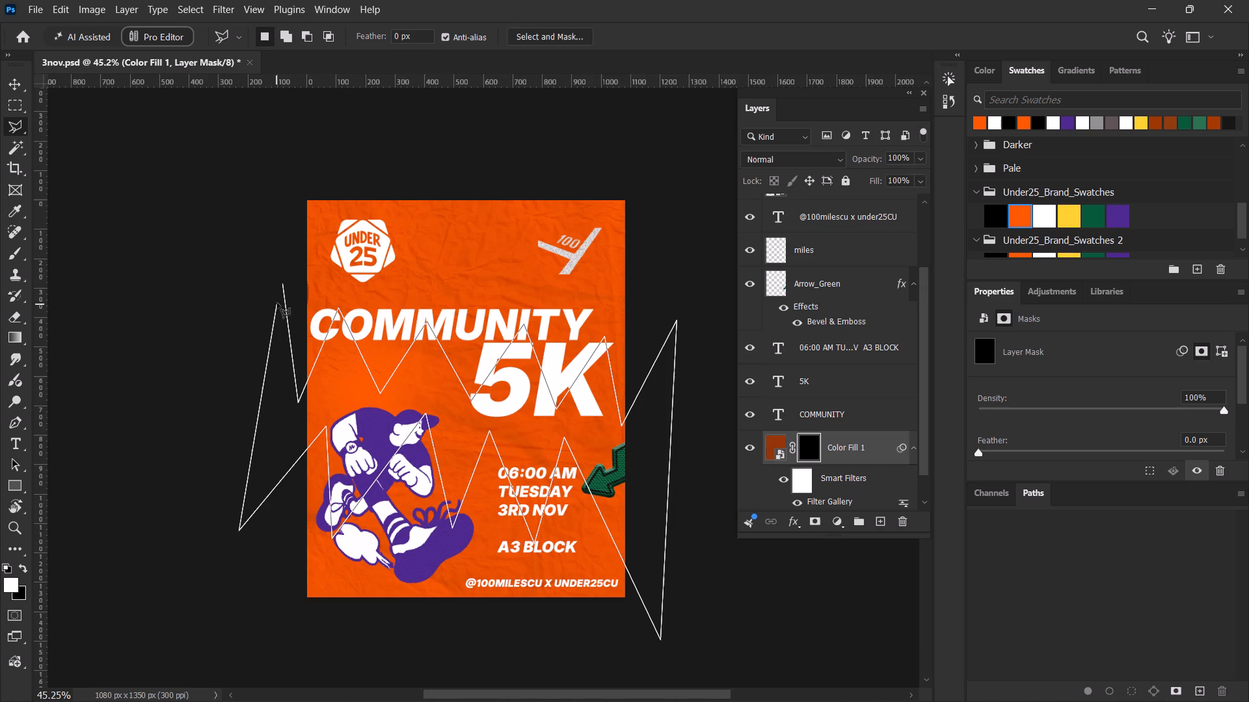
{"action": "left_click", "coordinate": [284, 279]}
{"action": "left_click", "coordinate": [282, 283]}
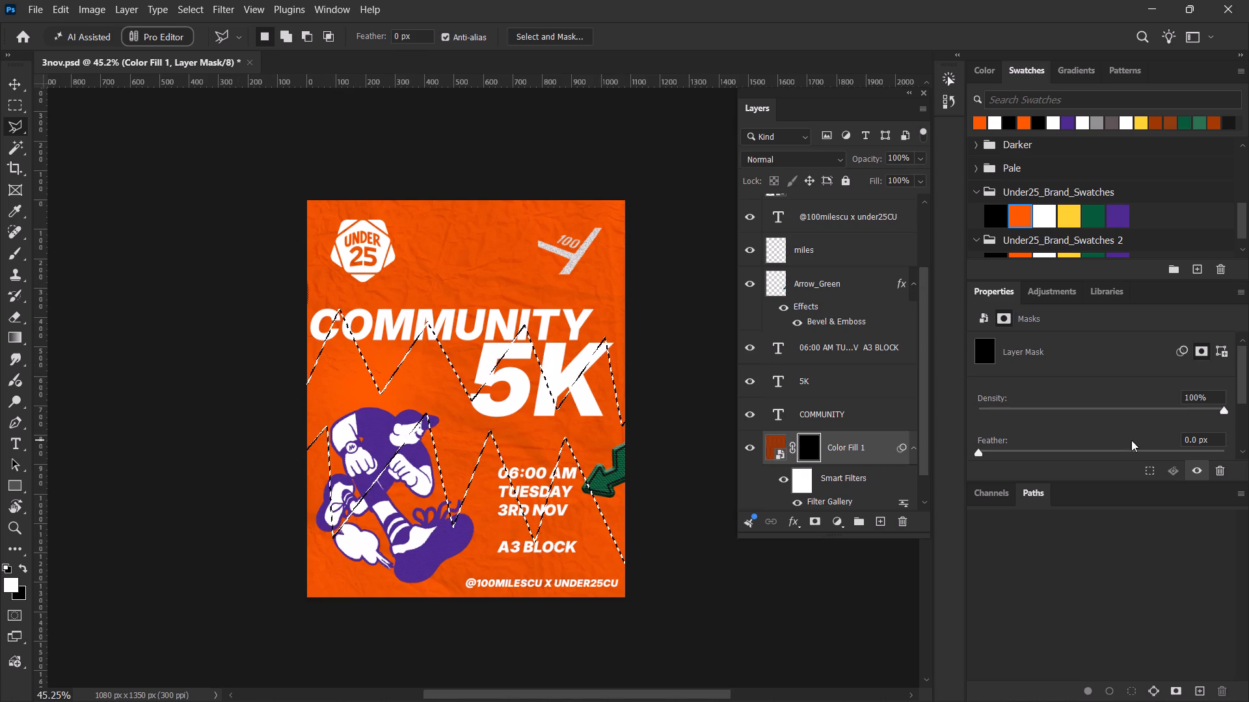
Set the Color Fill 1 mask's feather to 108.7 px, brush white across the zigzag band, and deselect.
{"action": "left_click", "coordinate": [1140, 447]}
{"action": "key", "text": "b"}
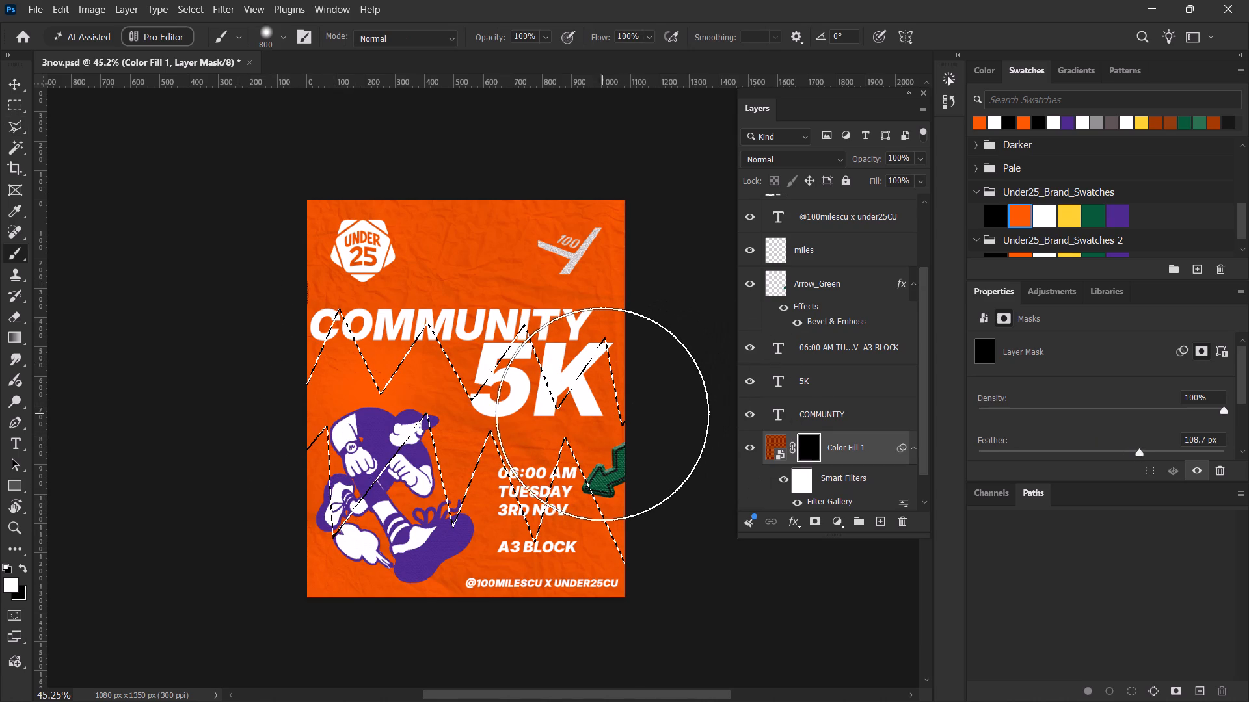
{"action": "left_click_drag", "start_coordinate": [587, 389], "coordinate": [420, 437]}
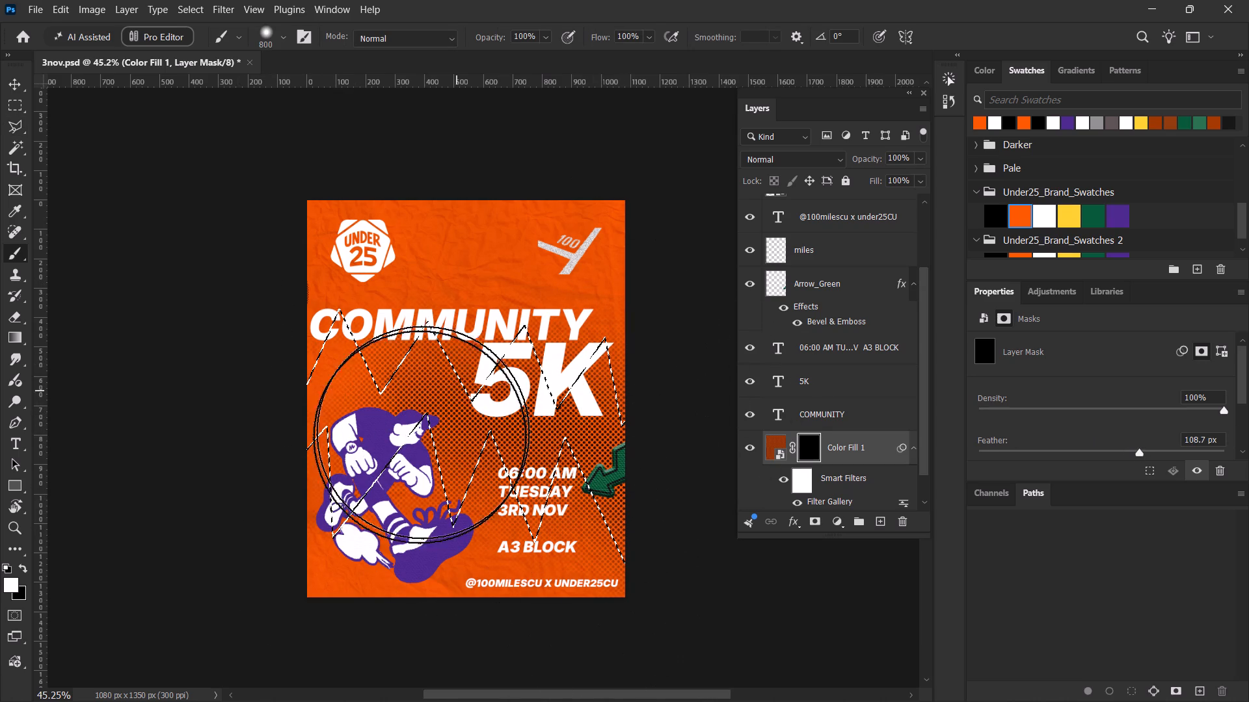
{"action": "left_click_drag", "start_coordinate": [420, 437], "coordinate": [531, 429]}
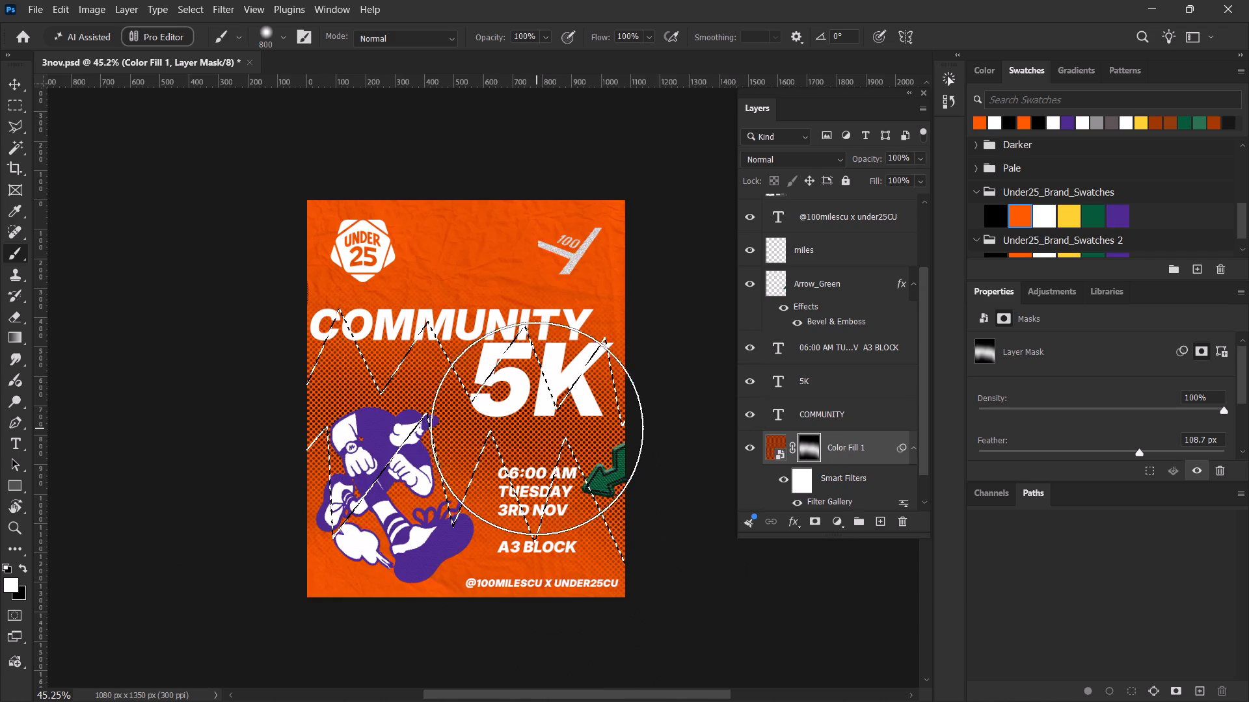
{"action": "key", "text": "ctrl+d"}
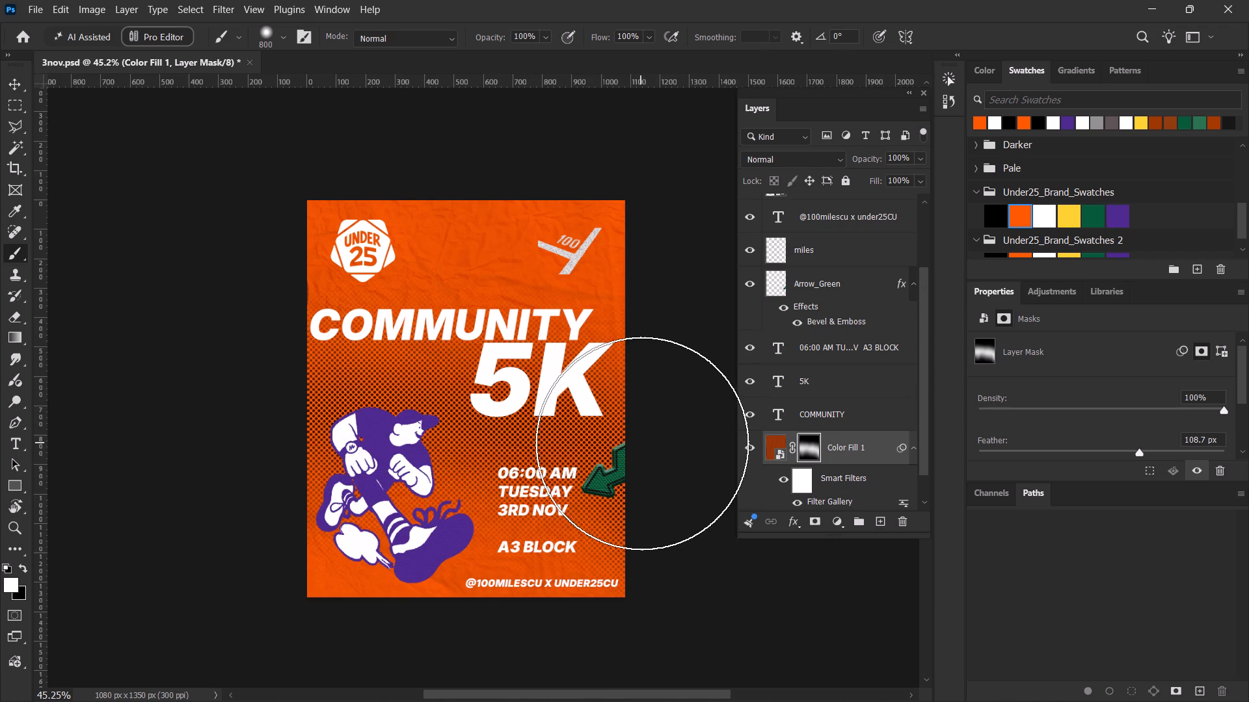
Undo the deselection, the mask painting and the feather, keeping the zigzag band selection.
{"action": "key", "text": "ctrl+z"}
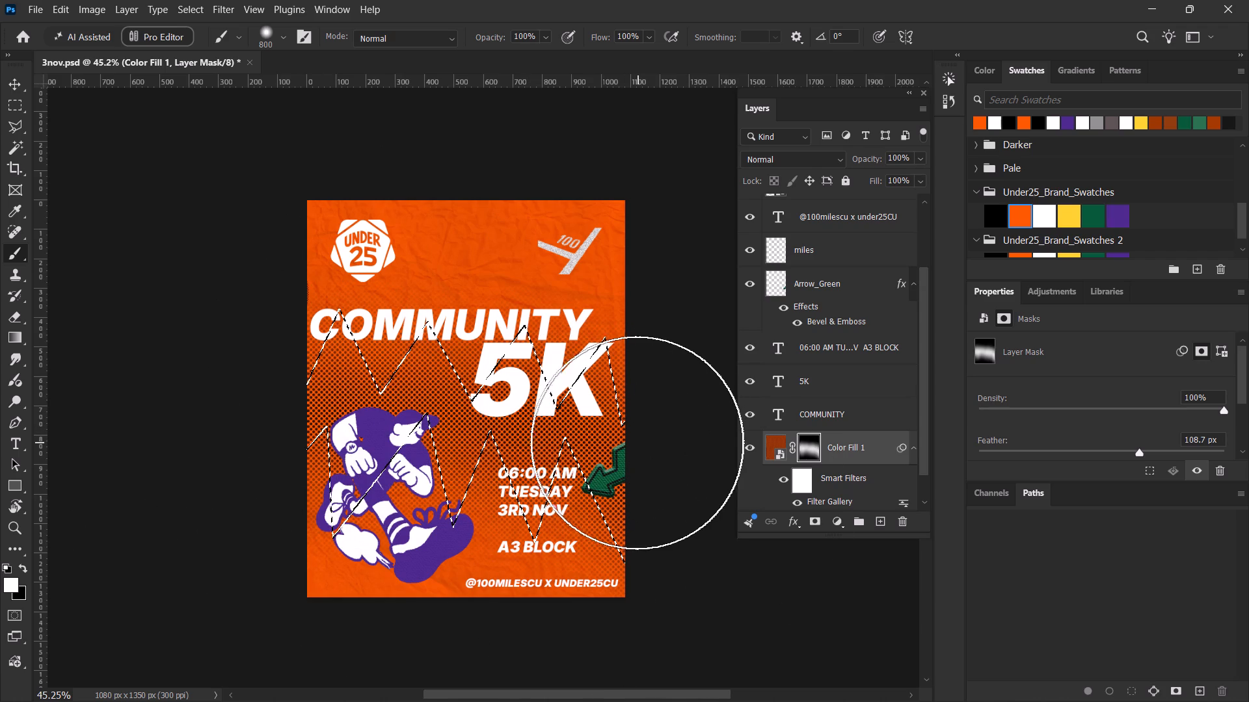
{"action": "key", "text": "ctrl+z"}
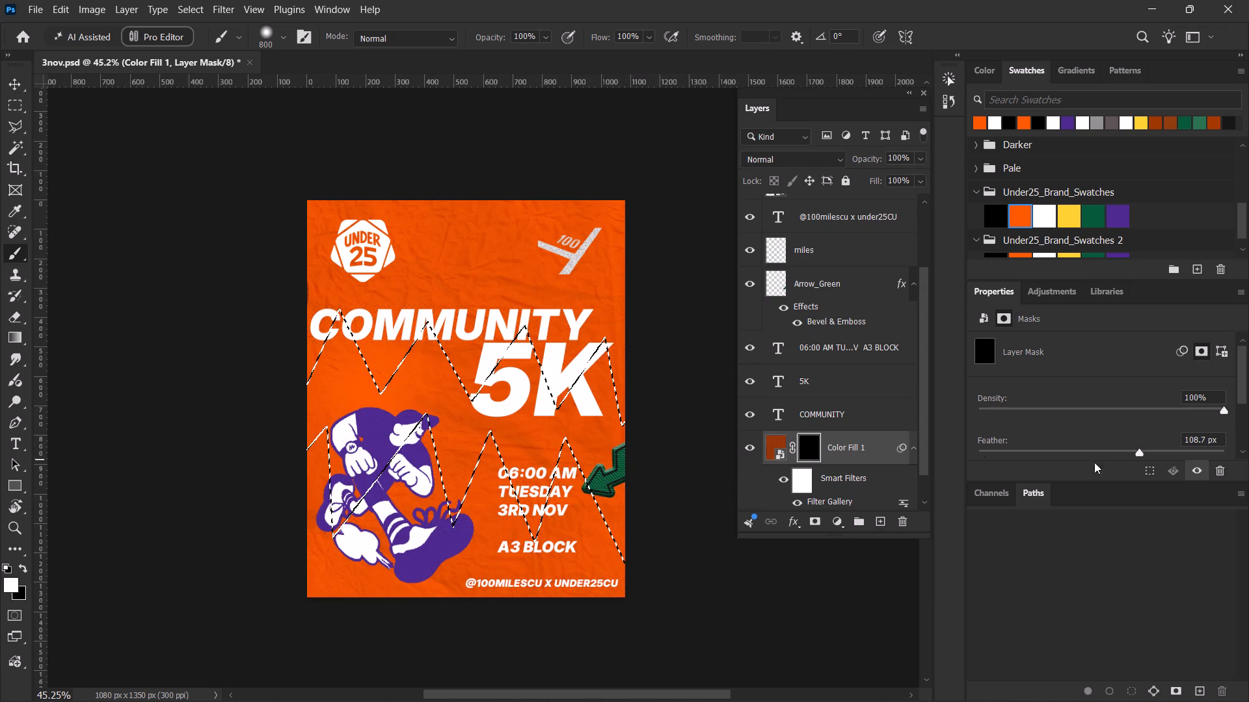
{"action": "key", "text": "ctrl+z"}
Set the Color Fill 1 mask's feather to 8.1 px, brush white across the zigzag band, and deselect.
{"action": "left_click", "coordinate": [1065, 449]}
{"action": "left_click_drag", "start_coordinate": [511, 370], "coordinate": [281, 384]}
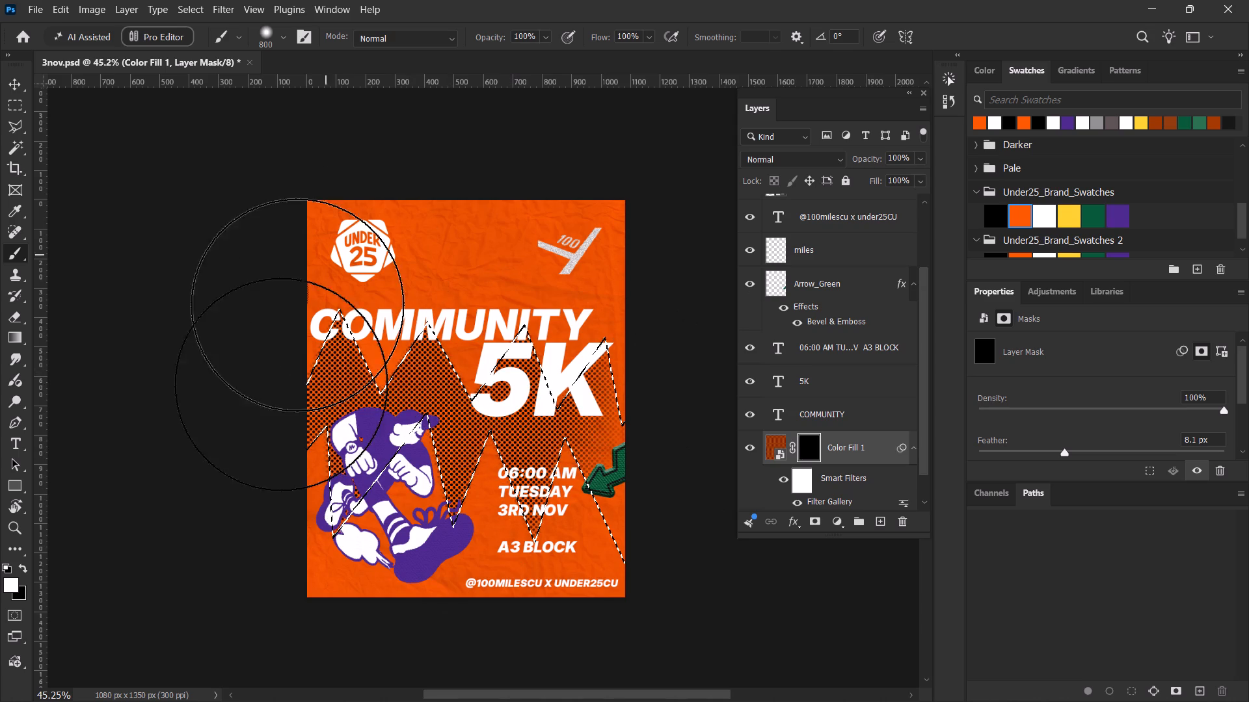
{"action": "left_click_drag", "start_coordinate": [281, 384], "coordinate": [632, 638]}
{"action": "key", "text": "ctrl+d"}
Examine the halftone's zigzag edges around COMMUNITY up close.
{"action": "scroll", "coordinate": [436, 376], "scroll_direction": "up", "scroll_amount": 14, "text": "alt"}
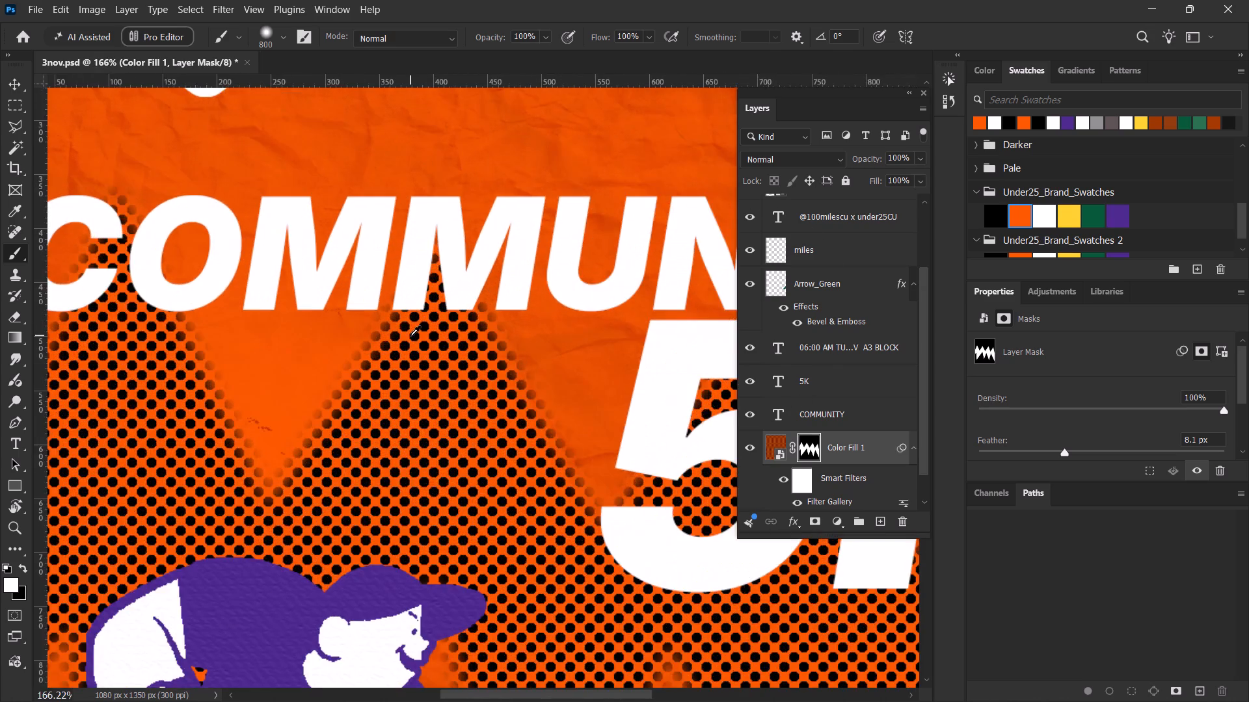
{"action": "scroll", "coordinate": [410, 335], "scroll_direction": "down", "scroll_amount": 7, "text": "alt"}
{"action": "scroll", "coordinate": [407, 337], "scroll_direction": "up", "scroll_amount": 7, "text": "alt"}
{"action": "scroll", "coordinate": [281, 410], "scroll_direction": "up", "scroll_amount": 6, "text": "alt"}
{"action": "scroll", "coordinate": [278, 409], "scroll_direction": "down", "scroll_amount": 1, "text": "alt"}
{"action": "scroll", "coordinate": [278, 409], "scroll_direction": "up", "scroll_amount": 9, "text": "alt"}
{"action": "scroll", "coordinate": [268, 403], "scroll_direction": "down", "scroll_amount": 9, "text": "alt"}
{"action": "scroll", "coordinate": [268, 402], "scroll_direction": "up", "scroll_amount": 1, "text": "alt"}
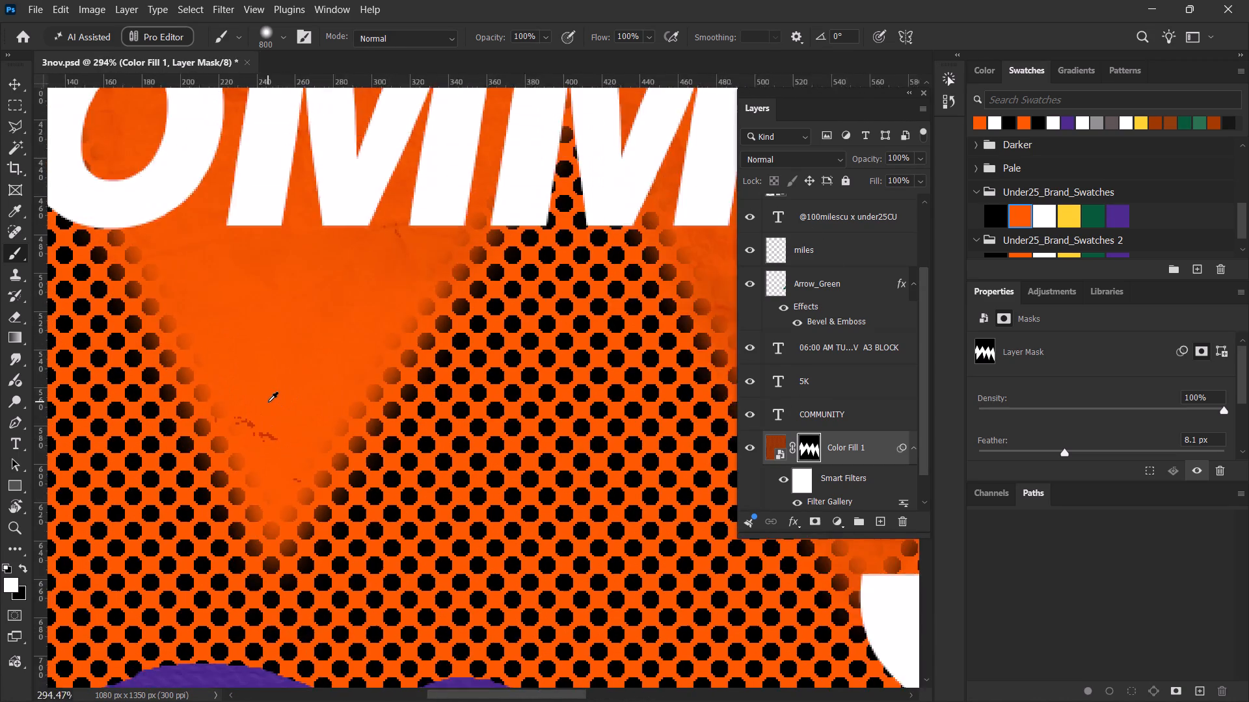
{"action": "scroll", "coordinate": [268, 402], "scroll_direction": "down", "scroll_amount": 2, "text": "alt"}
{"action": "scroll", "coordinate": [268, 402], "scroll_direction": "up", "scroll_amount": 1, "text": "alt"}
{"action": "scroll", "coordinate": [268, 402], "scroll_direction": "down", "scroll_amount": 14, "text": "alt"}
{"action": "scroll", "coordinate": [269, 401], "scroll_direction": "up", "scroll_amount": 1, "text": "alt"}
{"action": "key", "text": "space"}
{"action": "left_click_drag", "start_coordinate": [280, 363], "coordinate": [356, 313]}
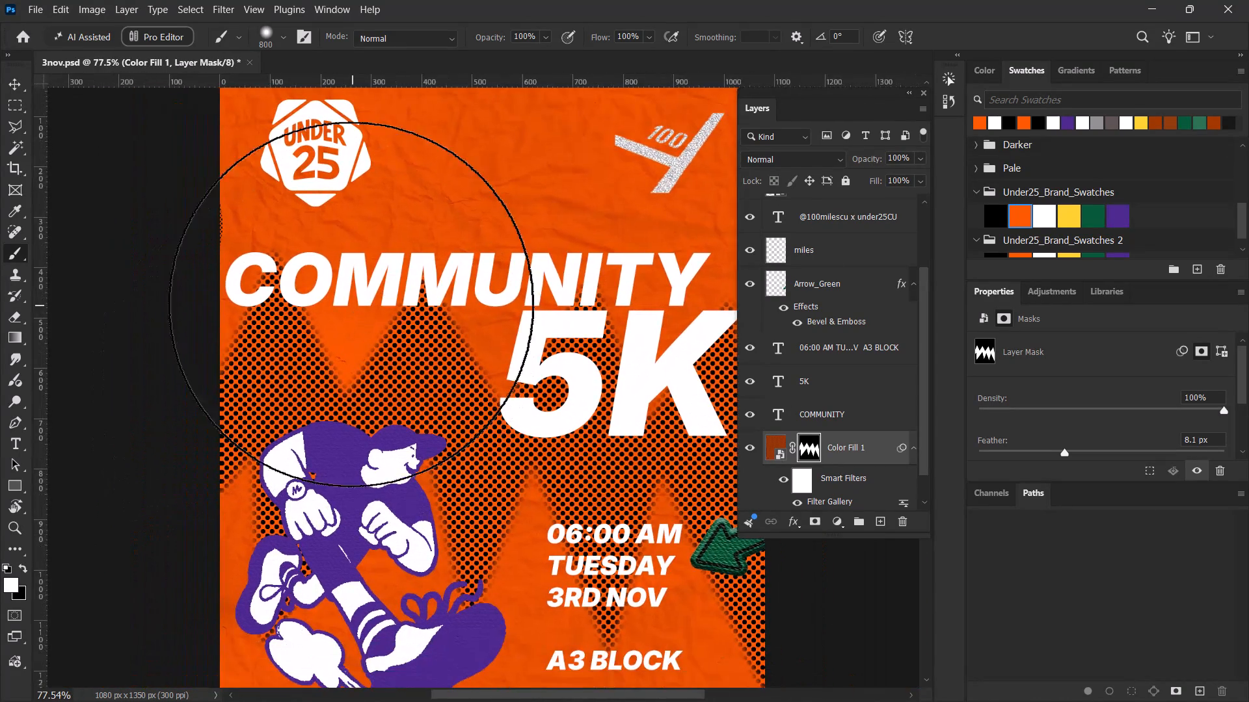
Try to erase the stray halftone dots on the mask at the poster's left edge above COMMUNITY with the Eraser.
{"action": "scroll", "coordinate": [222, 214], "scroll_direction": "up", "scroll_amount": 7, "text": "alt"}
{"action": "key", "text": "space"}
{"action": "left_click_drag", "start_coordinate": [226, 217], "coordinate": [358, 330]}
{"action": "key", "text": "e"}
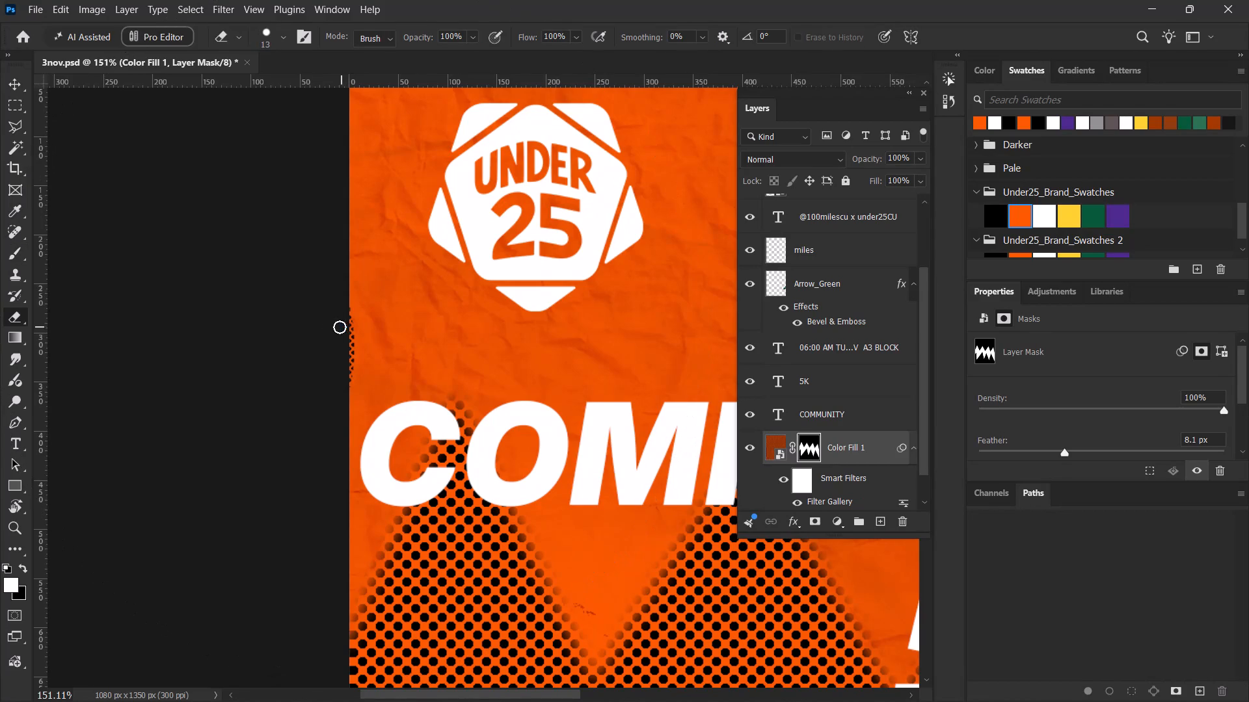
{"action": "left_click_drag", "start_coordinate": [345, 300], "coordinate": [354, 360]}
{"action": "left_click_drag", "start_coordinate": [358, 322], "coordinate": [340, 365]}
Check the zigzag halftone band's look across the whole poster.
{"action": "scroll", "coordinate": [537, 356], "scroll_direction": "down", "scroll_amount": 7, "text": "alt"}
{"action": "key", "text": "space"}
{"action": "key", "text": "space"}
{"action": "key", "text": "space"}
{"action": "key", "text": "space"}
{"action": "key", "text": "space"}
{"action": "key", "text": "space"}
{"action": "key", "text": "space"}
{"action": "key", "text": "space"}
{"action": "key", "text": "space"}
{"action": "key", "text": "space"}
{"action": "key", "text": "space"}
{"action": "key", "text": "space"}
{"action": "key", "text": "space"}
{"action": "left_click_drag", "start_coordinate": [518, 423], "coordinate": [268, 265]}
{"action": "scroll", "coordinate": [265, 267], "scroll_direction": "down", "scroll_amount": 6, "text": "alt"}
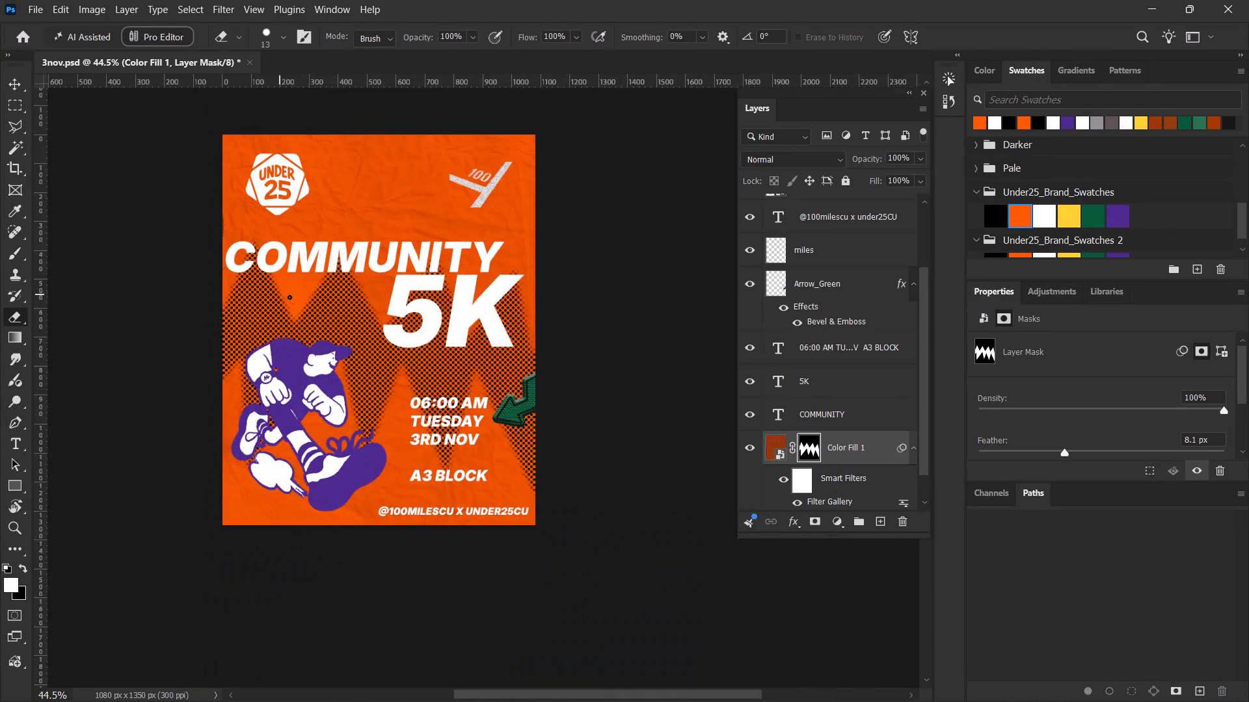
{"action": "key", "text": "space"}
{"action": "left_click_drag", "start_coordinate": [308, 306], "coordinate": [370, 343]}
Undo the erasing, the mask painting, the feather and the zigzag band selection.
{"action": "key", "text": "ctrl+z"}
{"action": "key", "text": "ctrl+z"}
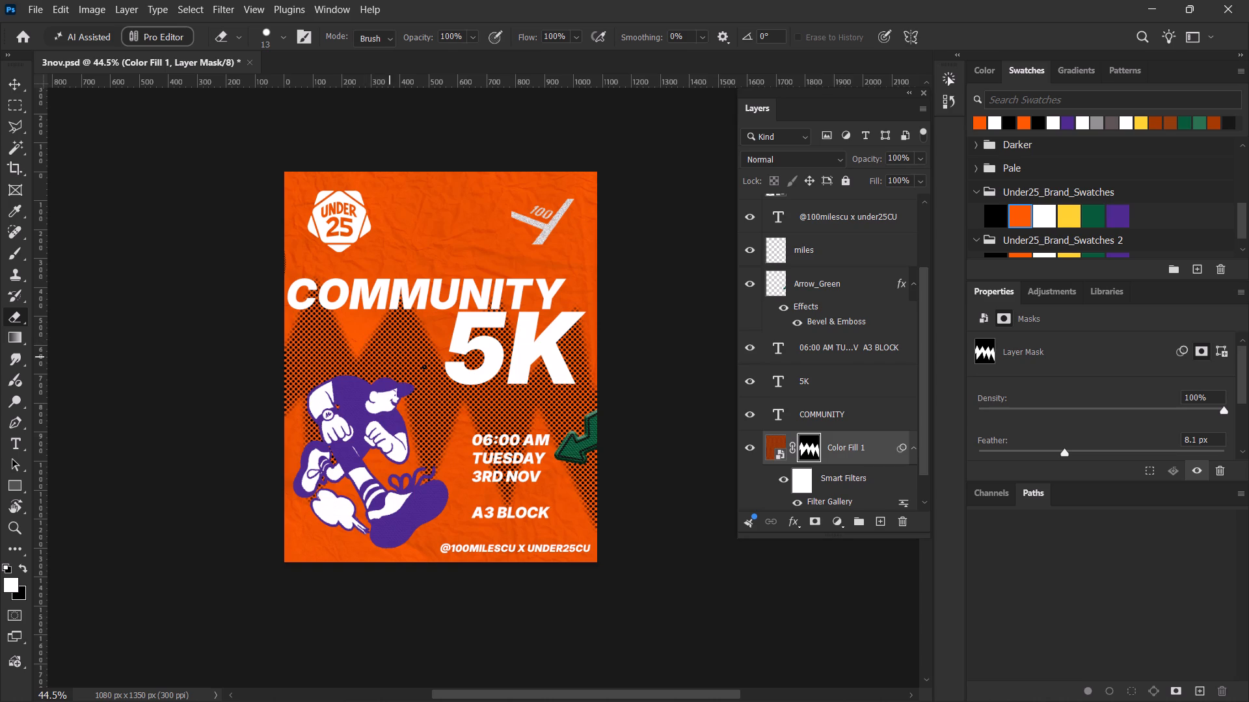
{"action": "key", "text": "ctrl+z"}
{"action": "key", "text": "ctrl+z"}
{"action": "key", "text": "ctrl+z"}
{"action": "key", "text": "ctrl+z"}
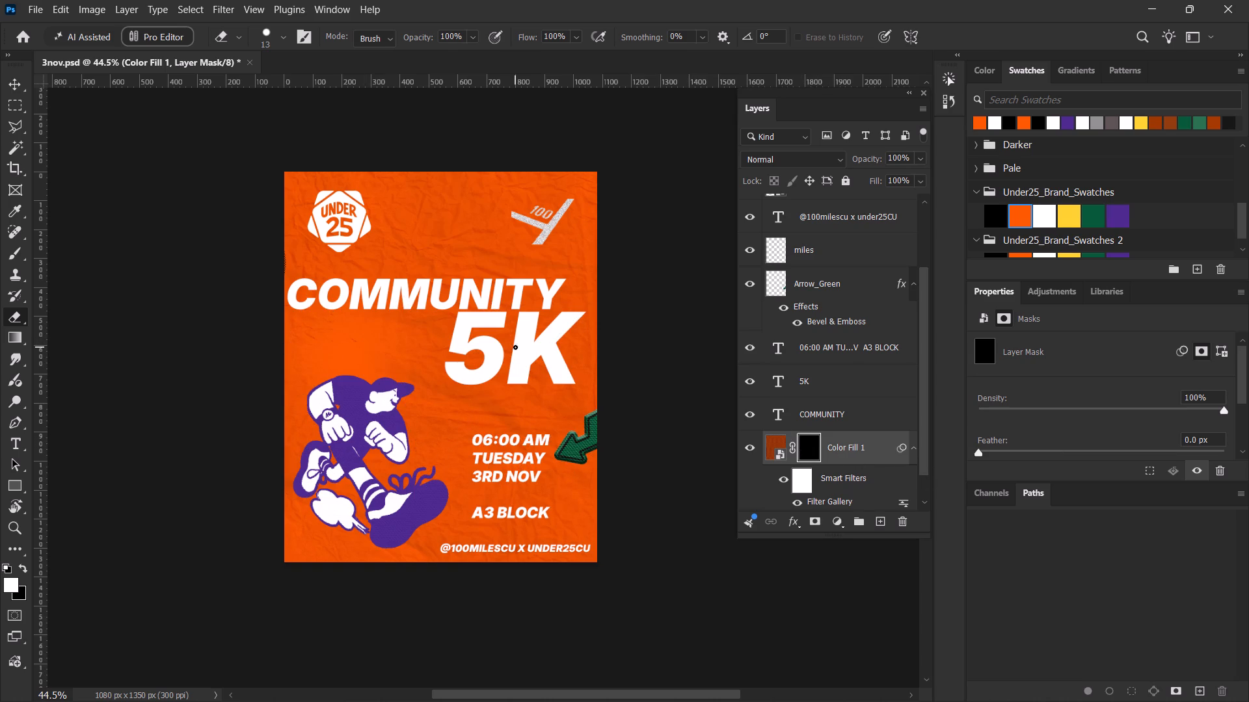
Select a straight-edged band across the poster behind COMMUNITY and 5K, narrowing mid-poster and widening towards both side edges, with the Polygonal Lasso.
{"action": "key", "text": "l"}
{"action": "left_click", "coordinate": [226, 252]}
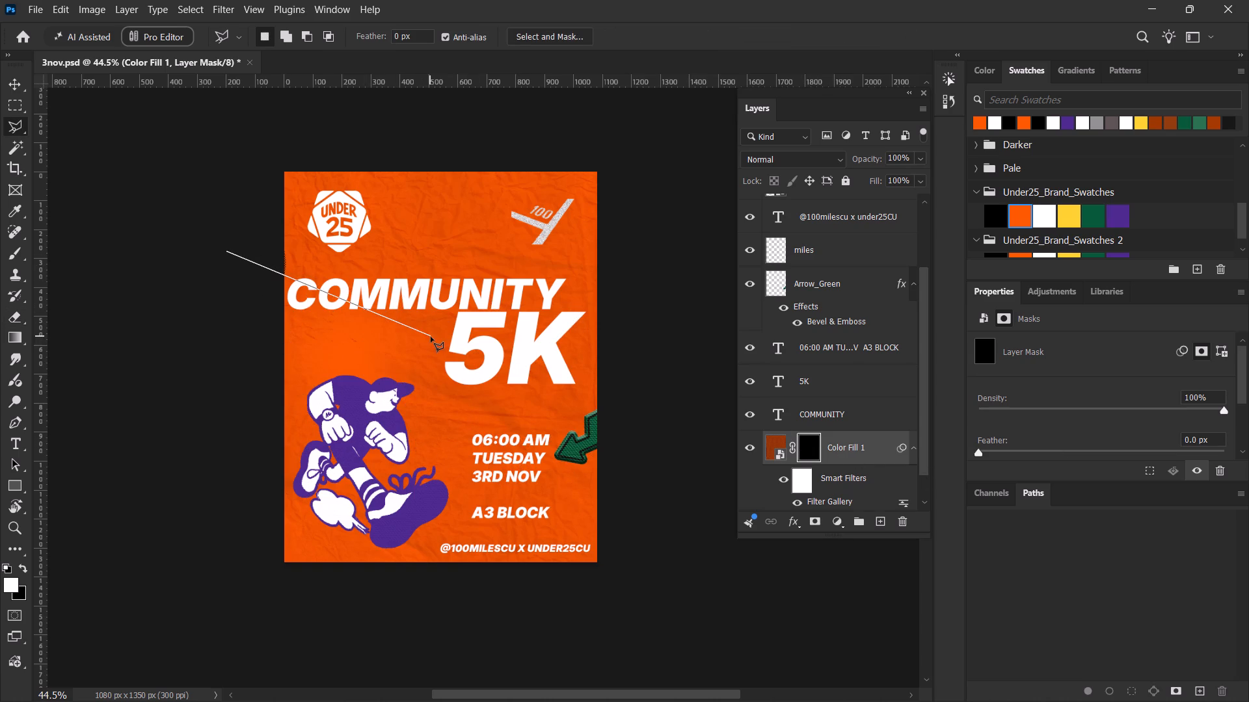
{"action": "left_click", "coordinate": [431, 337]}
{"action": "left_click", "coordinate": [697, 283]}
{"action": "left_click", "coordinate": [685, 533]}
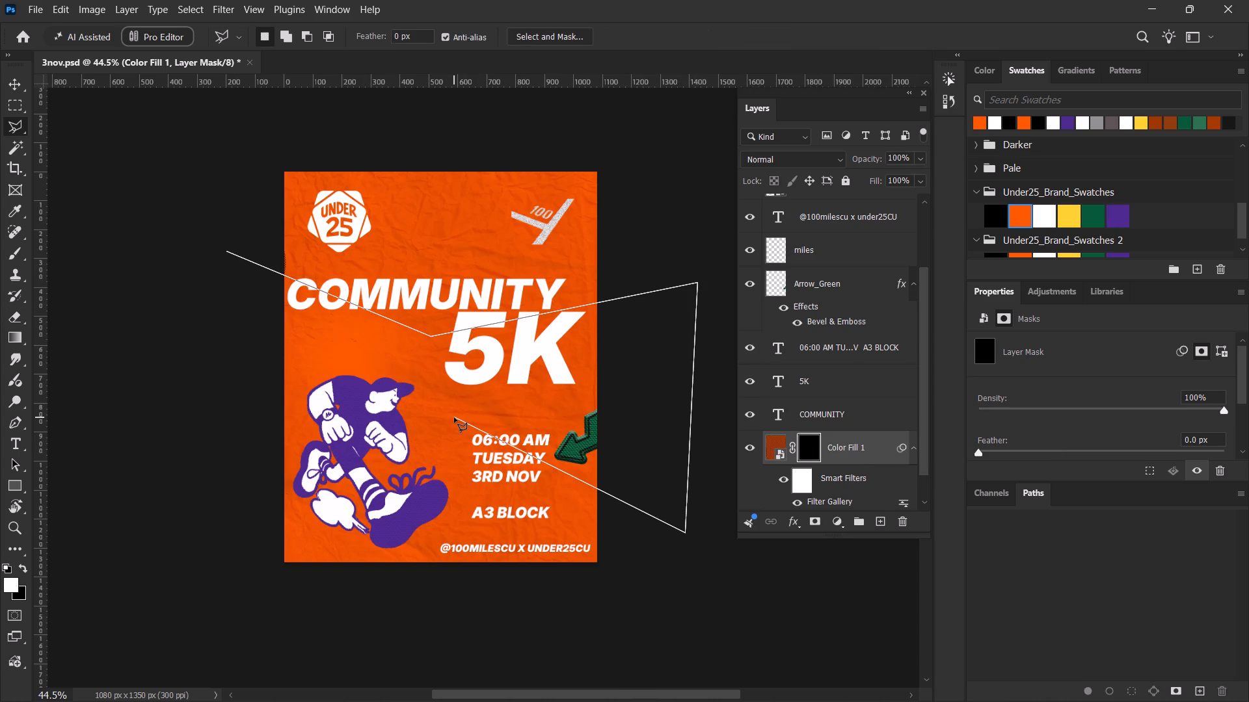
{"action": "left_click", "coordinate": [454, 417]}
{"action": "left_click", "coordinate": [215, 450]}
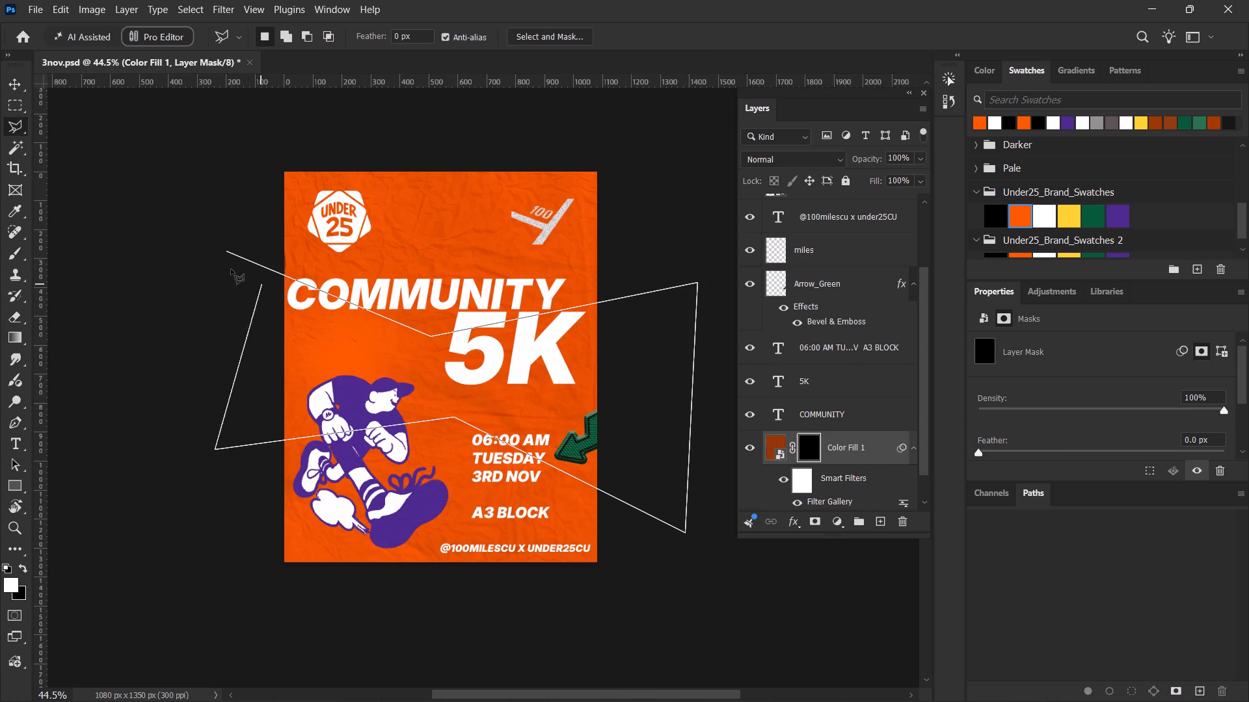
{"action": "left_click", "coordinate": [227, 256]}
{"action": "double_click", "coordinate": [239, 259]}
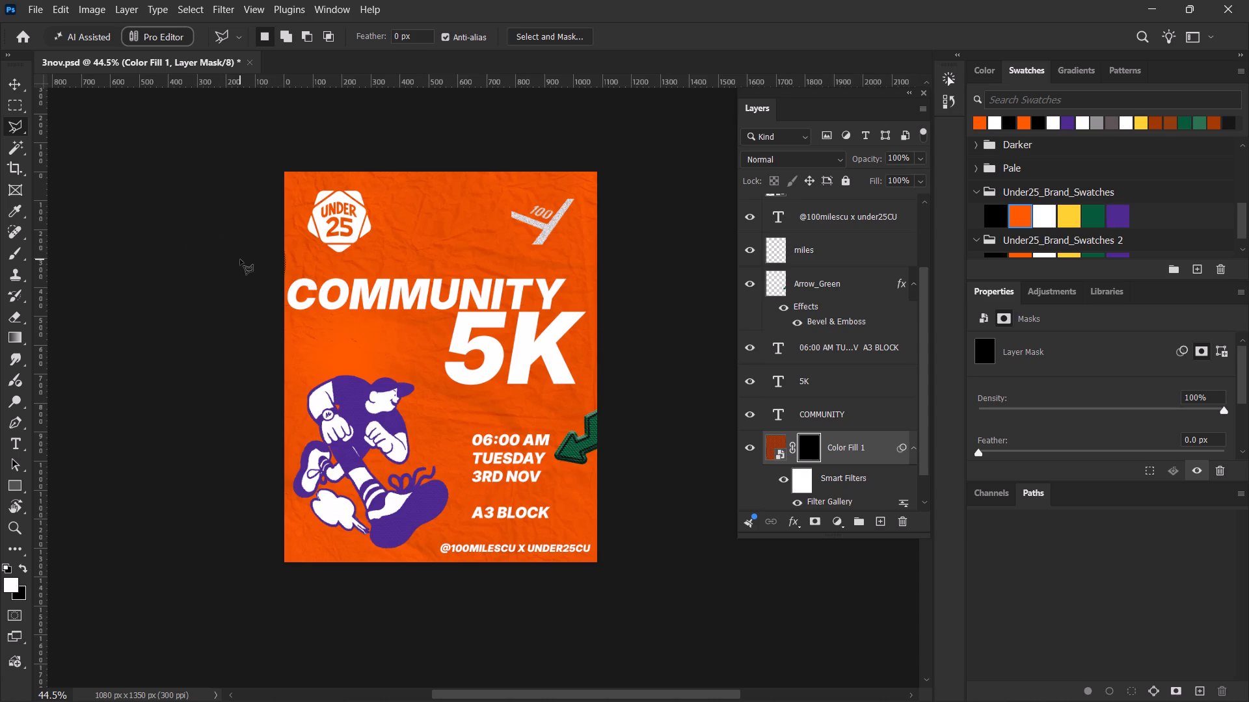
Set the Color Fill 1 layer mask's feather to 39.3 px.
{"action": "left_click", "coordinate": [1127, 450]}
{"action": "left_click", "coordinate": [1104, 452]}
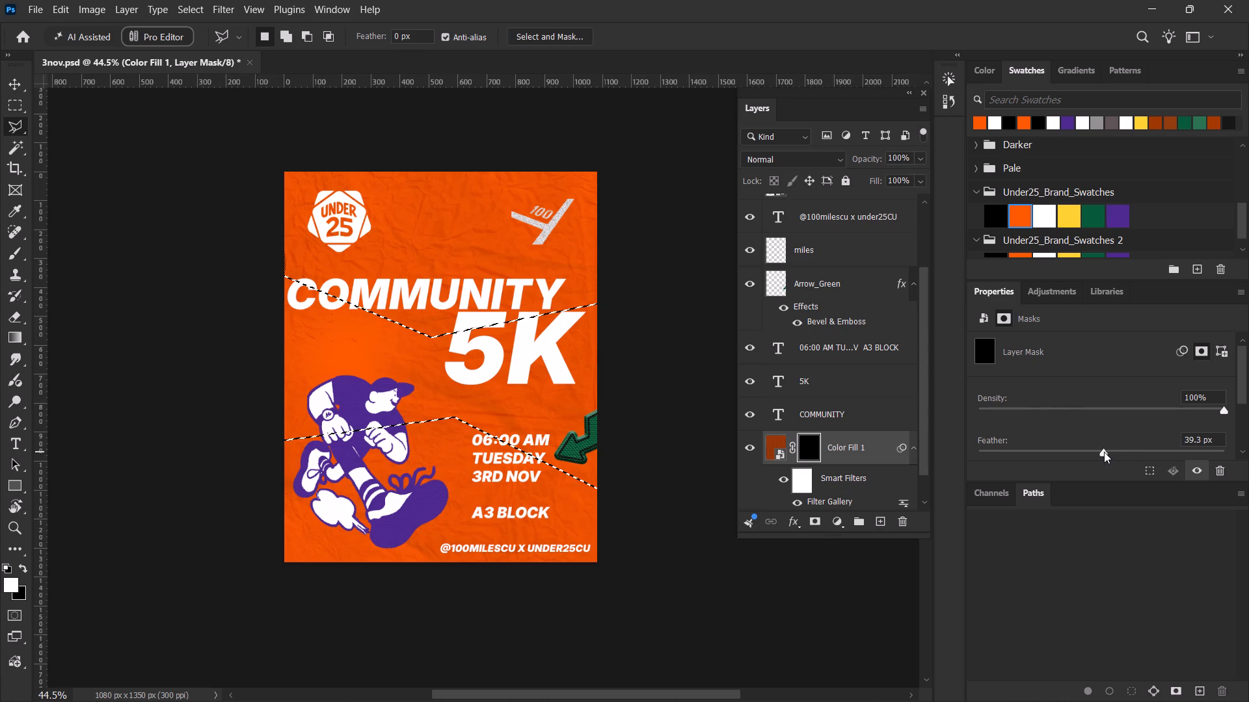
Paint white on the mask across the selected band with the 800 px Brush to reveal the halftone dots, and deselect.
{"action": "key", "text": "b"}
{"action": "left_click_drag", "start_coordinate": [559, 341], "coordinate": [296, 338]}
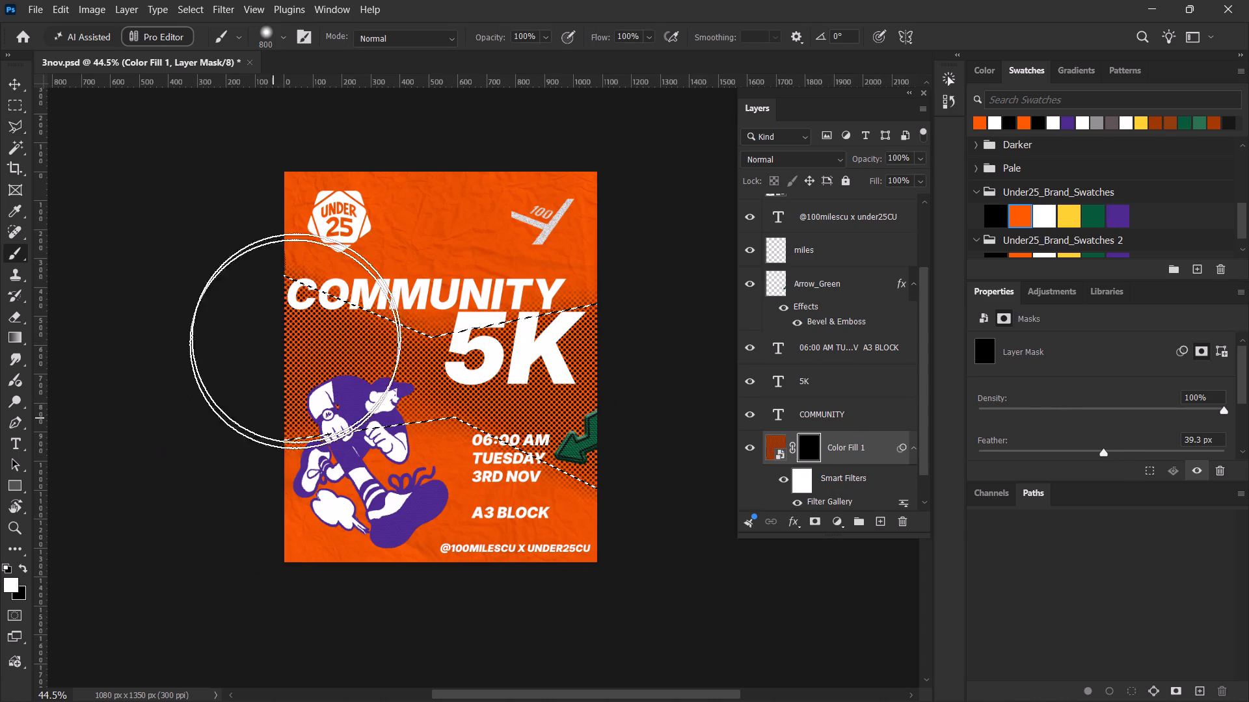
{"action": "left_click_drag", "start_coordinate": [296, 338], "coordinate": [546, 343]}
{"action": "key", "text": "ctrl+d"}
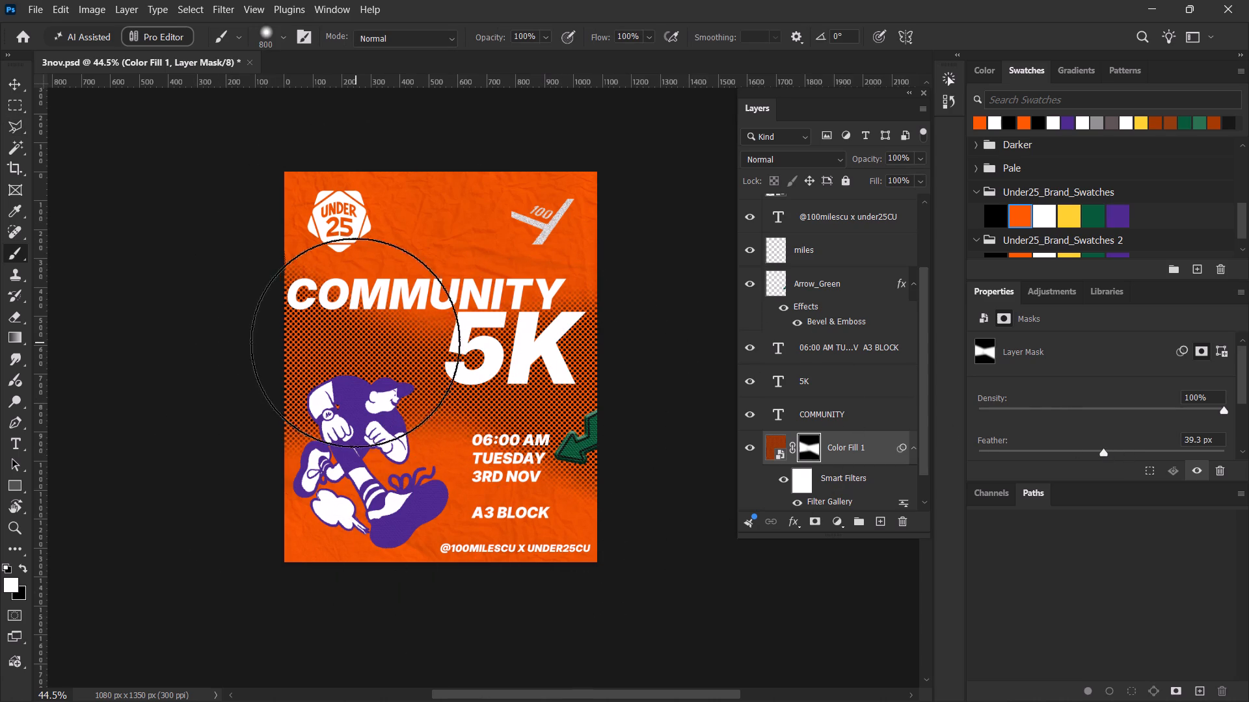
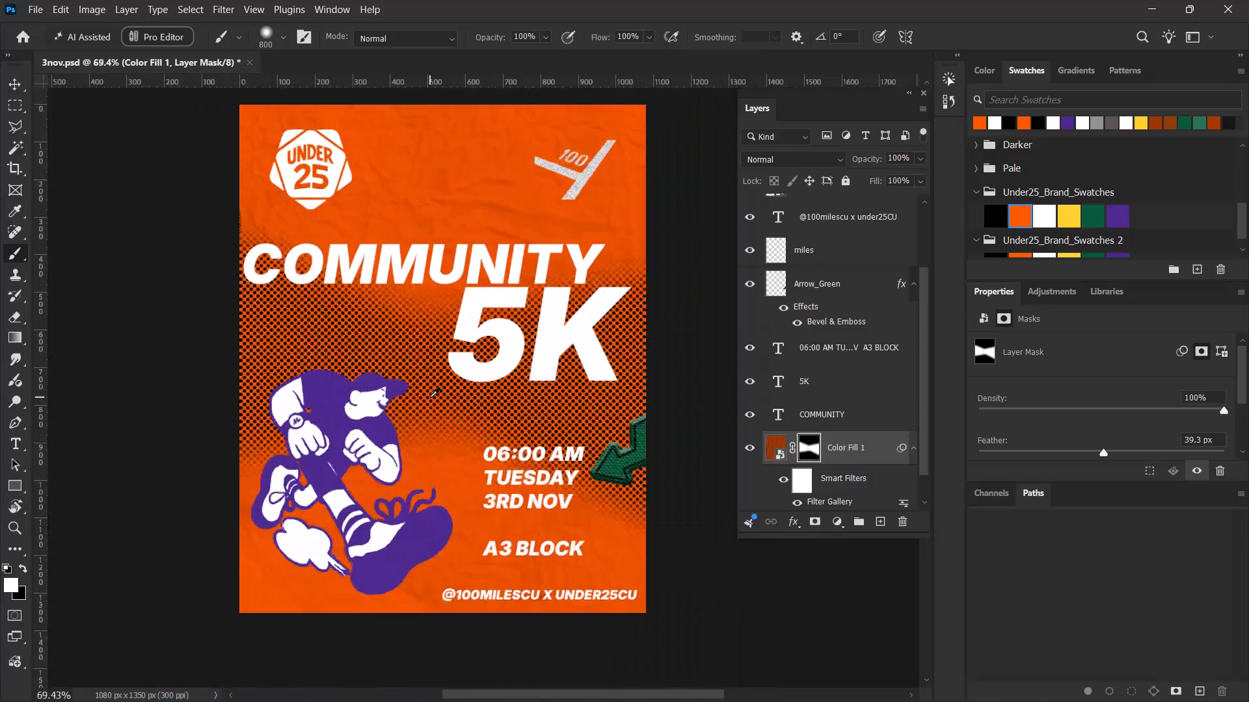
{"action": "scroll", "coordinate": [430, 397], "scroll_direction": "up", "scroll_amount": 3}
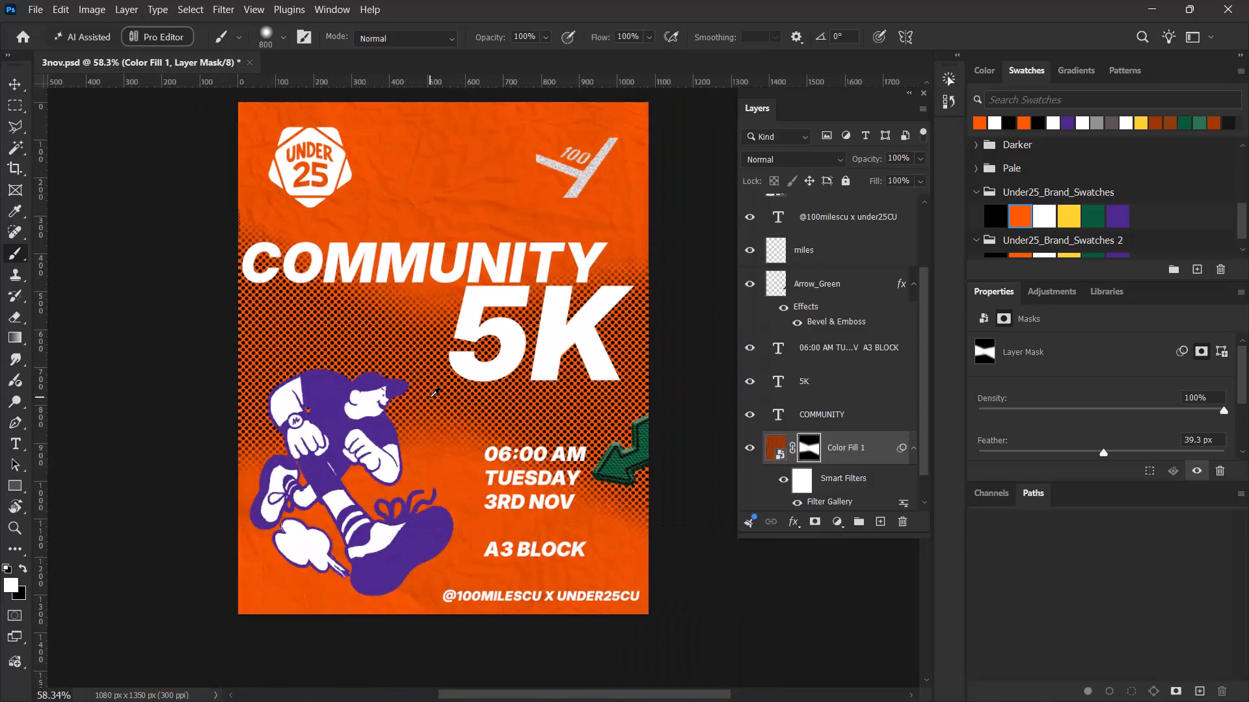
{"action": "key", "text": "alt+Tab"}
{"action": "key", "text": "alt+Tab"}
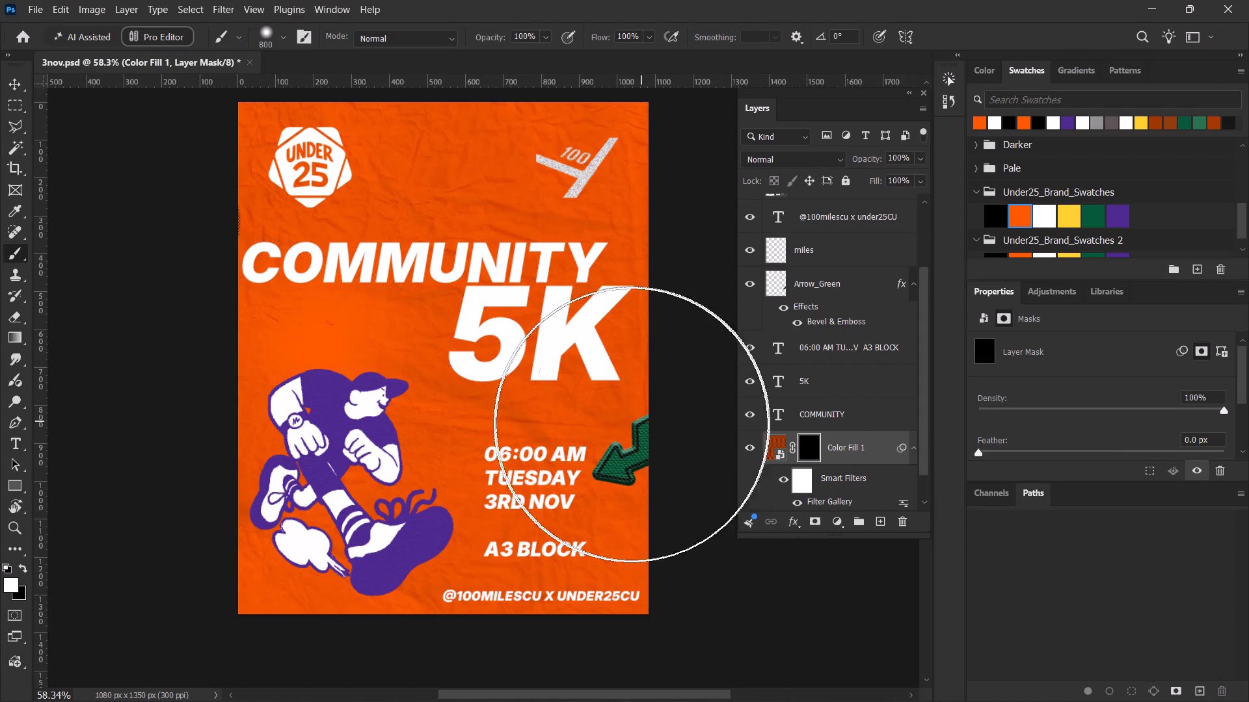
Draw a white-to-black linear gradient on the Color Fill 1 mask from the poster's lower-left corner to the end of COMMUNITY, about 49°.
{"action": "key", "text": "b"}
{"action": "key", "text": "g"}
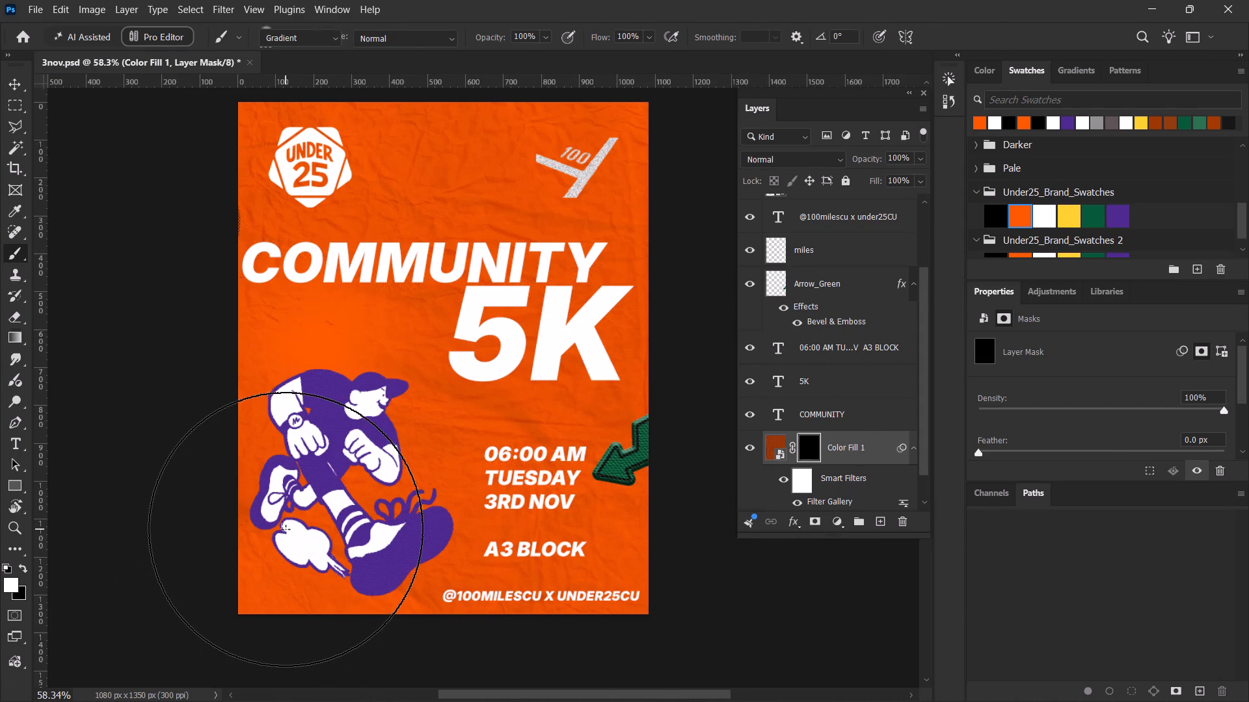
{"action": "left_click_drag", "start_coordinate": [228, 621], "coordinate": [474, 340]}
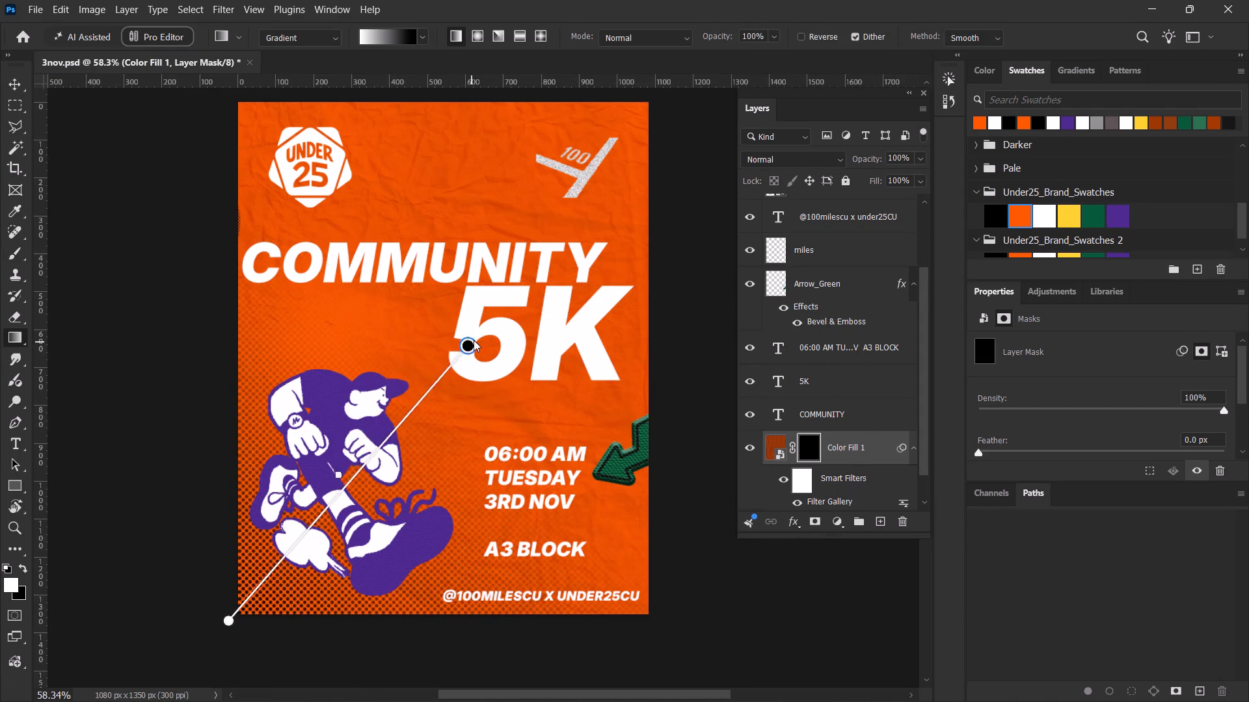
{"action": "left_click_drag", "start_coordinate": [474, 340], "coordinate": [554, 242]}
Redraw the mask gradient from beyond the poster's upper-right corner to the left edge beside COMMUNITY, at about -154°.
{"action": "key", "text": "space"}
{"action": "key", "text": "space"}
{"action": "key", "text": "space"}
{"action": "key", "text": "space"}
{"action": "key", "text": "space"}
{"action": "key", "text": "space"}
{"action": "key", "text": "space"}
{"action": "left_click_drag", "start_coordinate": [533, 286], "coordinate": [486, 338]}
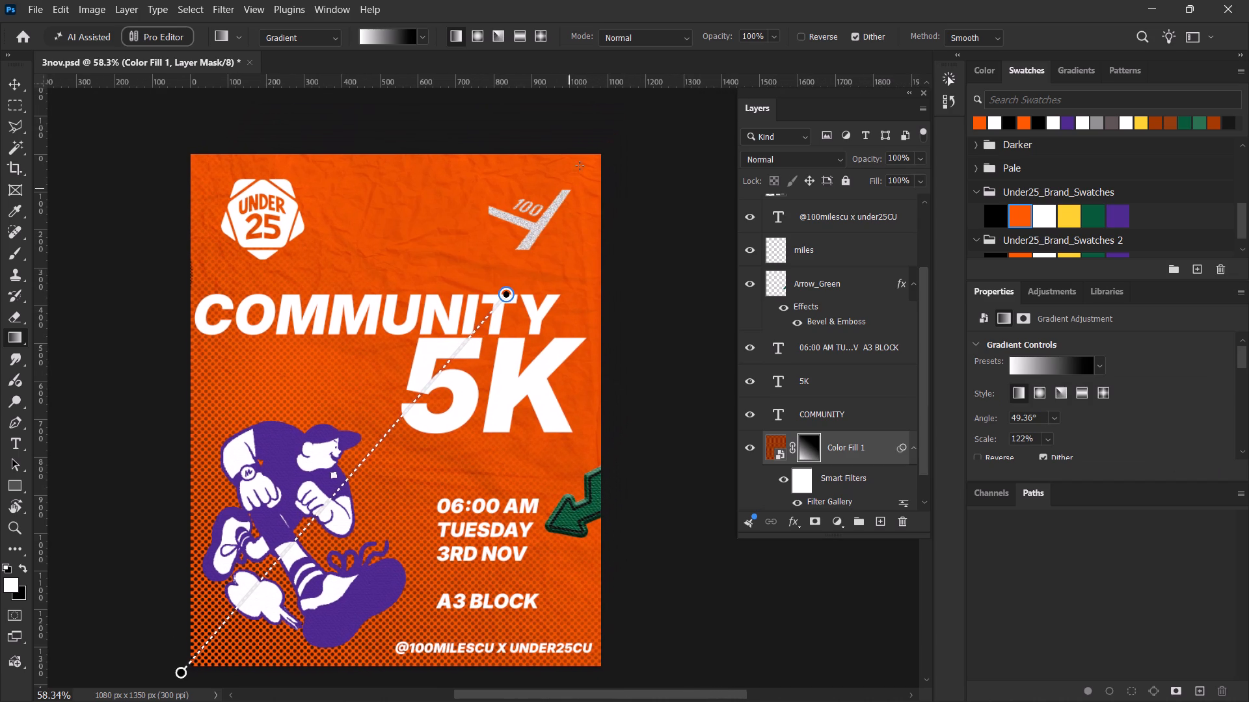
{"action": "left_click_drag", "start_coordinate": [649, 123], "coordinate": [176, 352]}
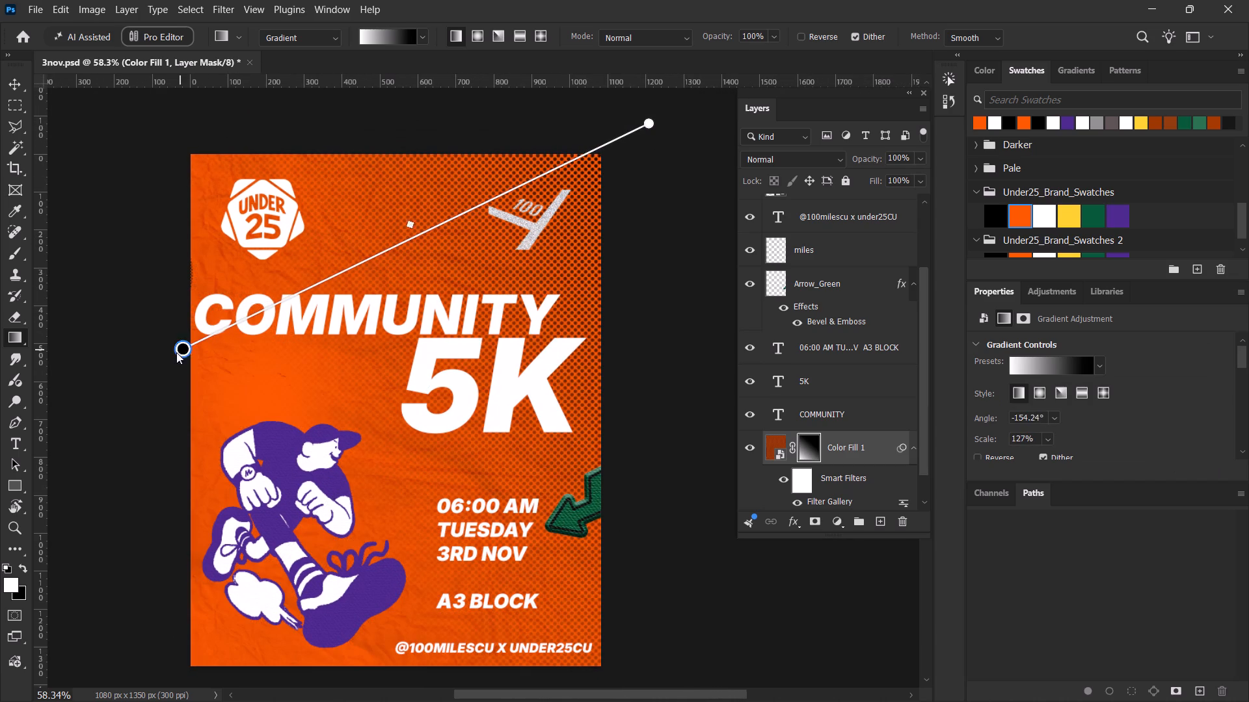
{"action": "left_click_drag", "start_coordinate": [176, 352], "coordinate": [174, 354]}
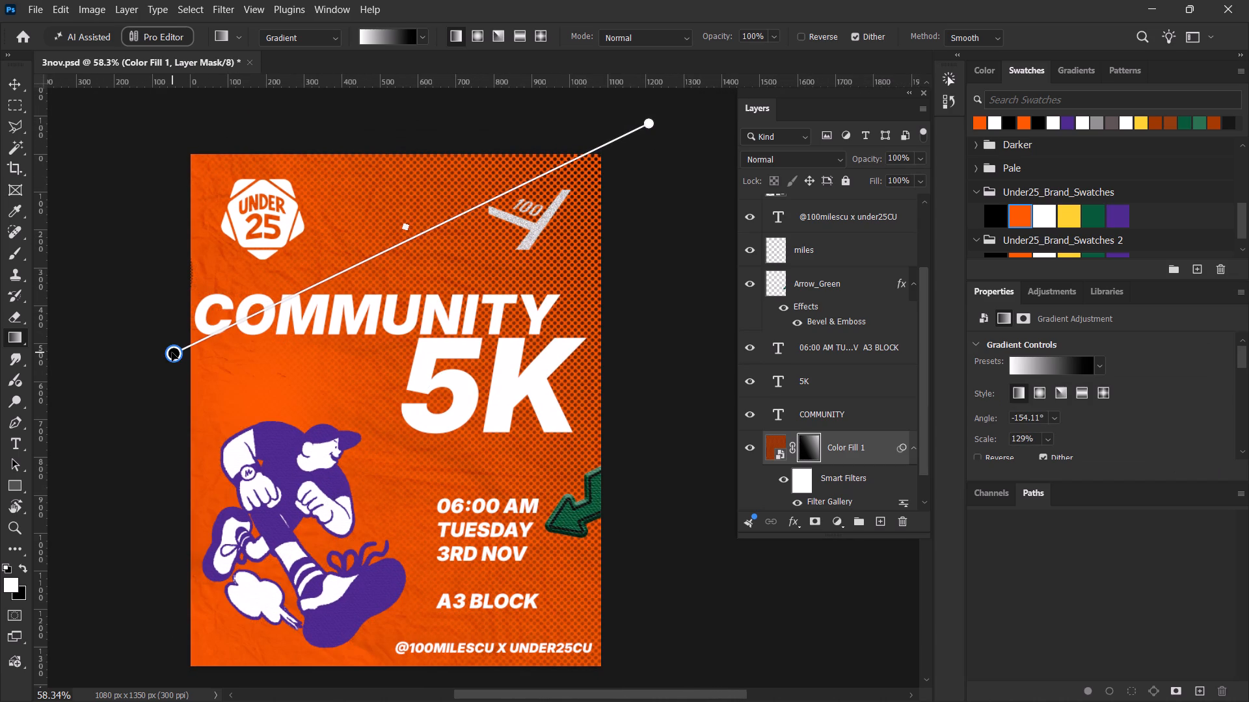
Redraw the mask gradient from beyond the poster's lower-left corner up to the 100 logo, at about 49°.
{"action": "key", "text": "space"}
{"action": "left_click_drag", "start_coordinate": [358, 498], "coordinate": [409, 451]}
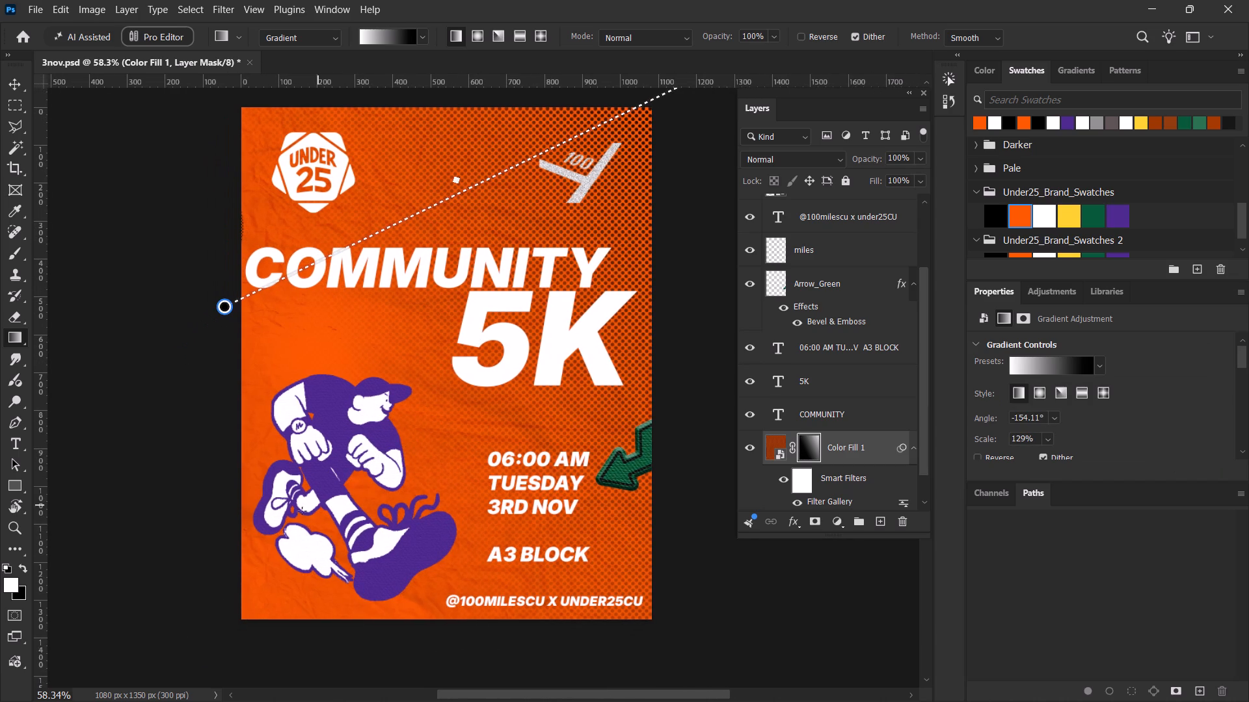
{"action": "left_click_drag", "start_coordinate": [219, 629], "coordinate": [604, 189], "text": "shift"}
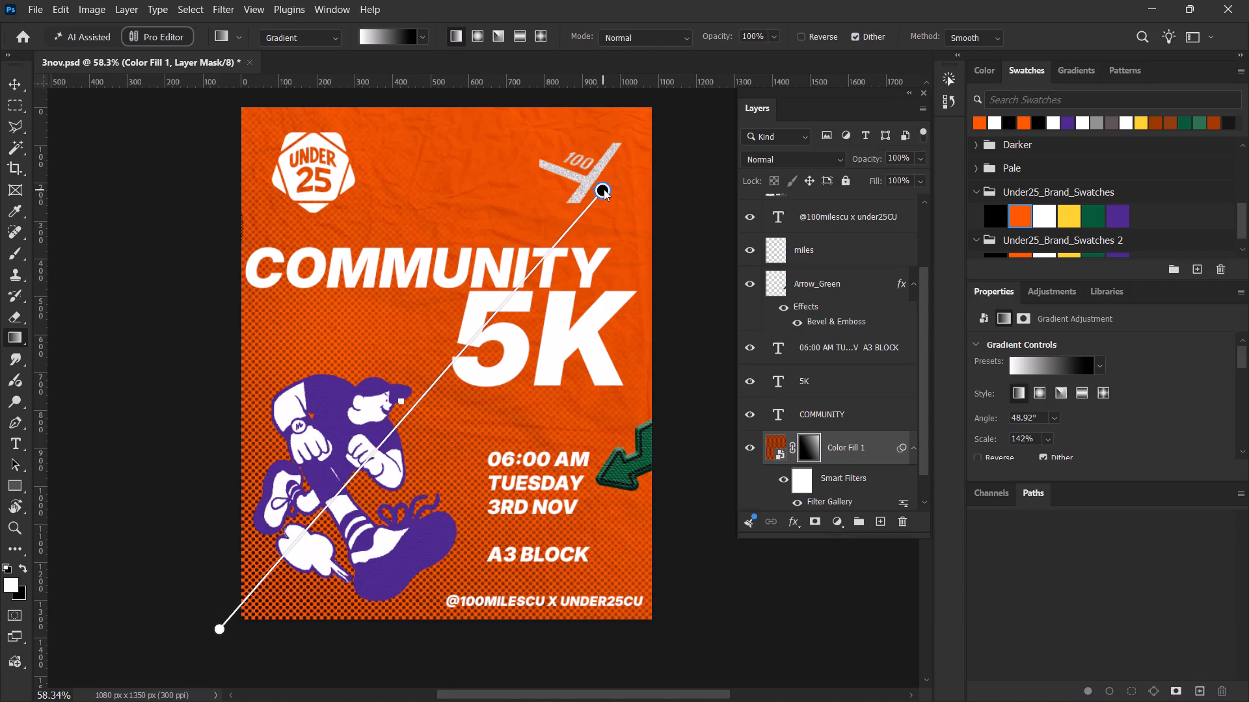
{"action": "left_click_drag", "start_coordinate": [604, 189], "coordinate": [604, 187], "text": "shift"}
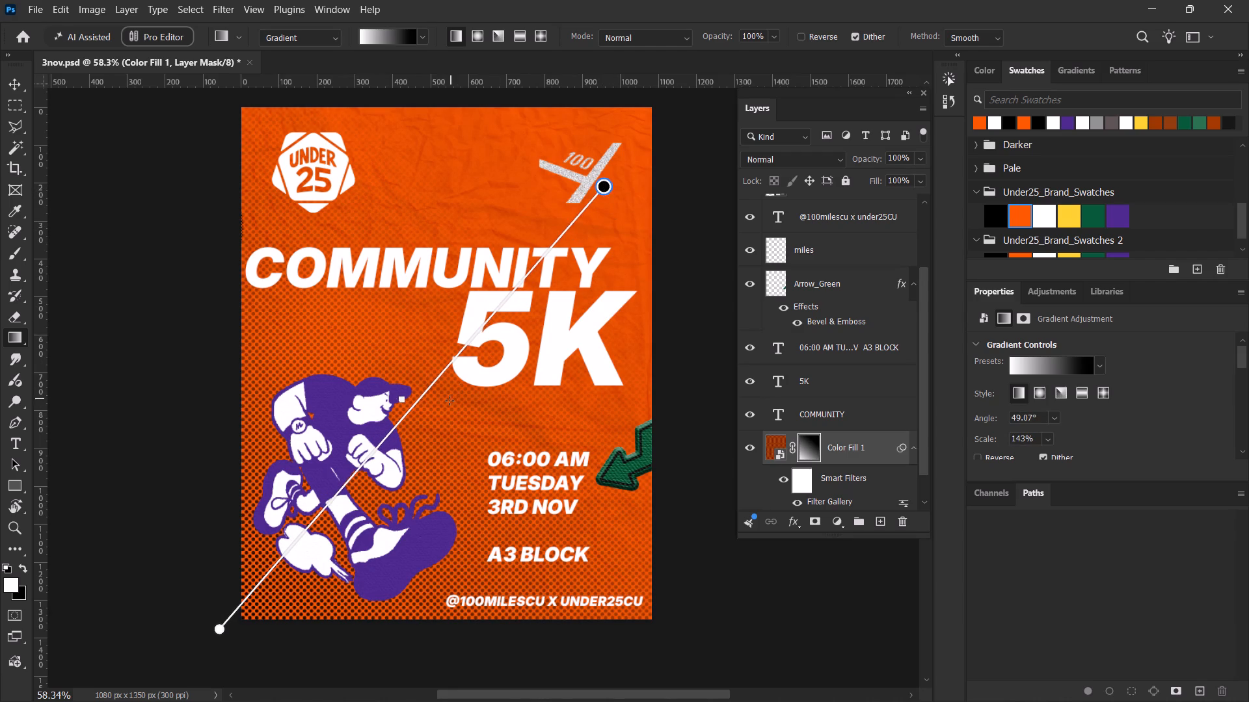
Dock the floating Layers panel alongside Channels and Paths.
{"action": "key", "text": "space"}
{"action": "key", "text": "space"}
{"action": "left_click_drag", "start_coordinate": [462, 410], "coordinate": [433, 441]}
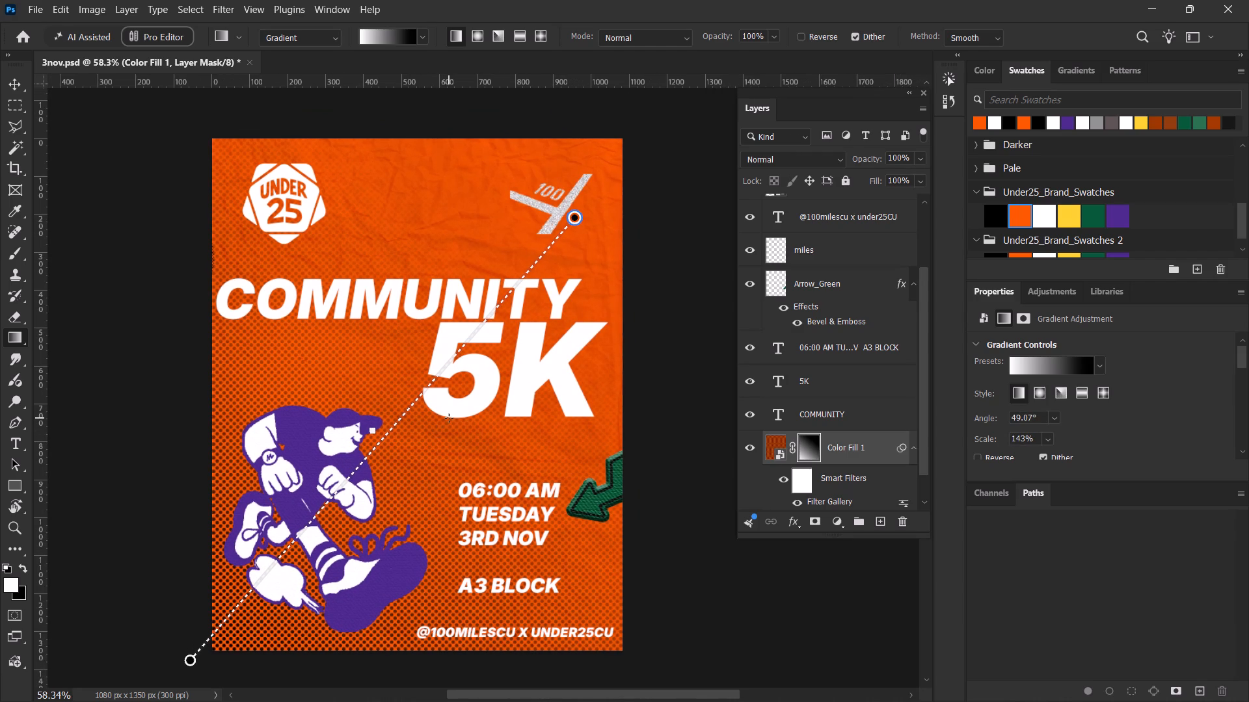
{"action": "left_click", "coordinate": [879, 600]}
{"action": "left_click_drag", "start_coordinate": [762, 104], "coordinate": [1019, 495]}
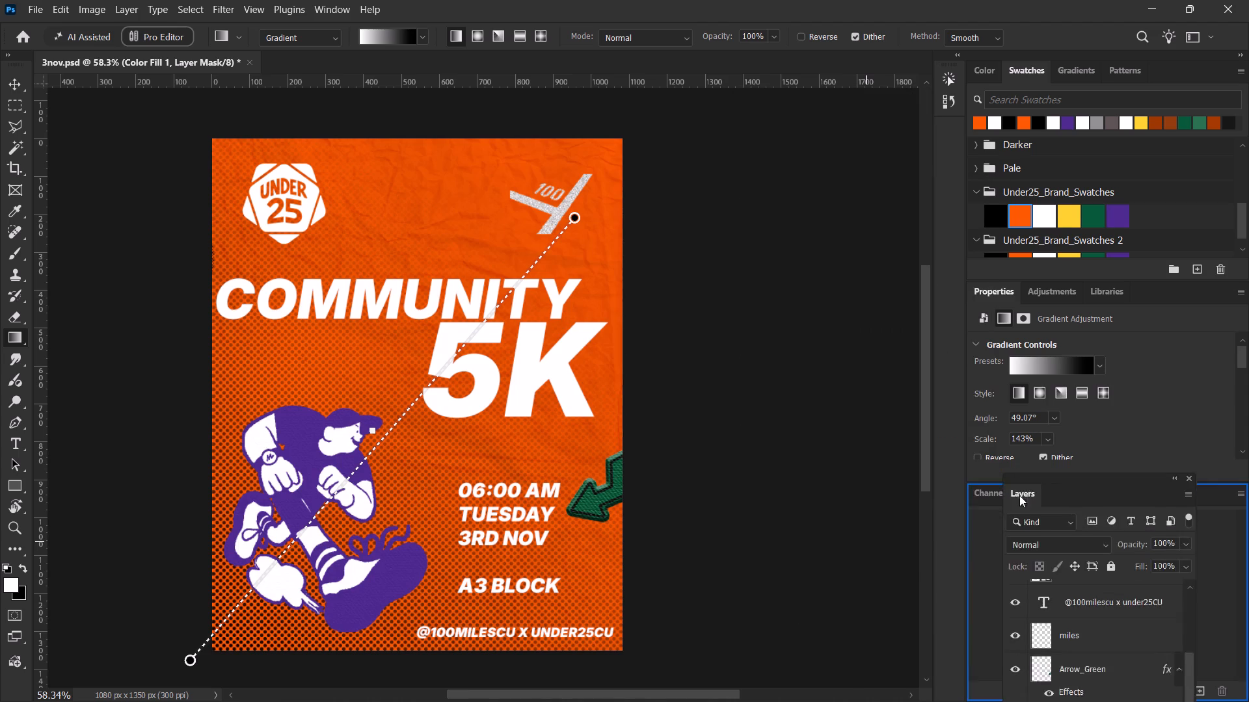
{"action": "left_click_drag", "start_coordinate": [1019, 495], "coordinate": [986, 489]}
Select Layer 1 and examine the diagonal halftone fade across the whole poster.
{"action": "key", "text": "space"}
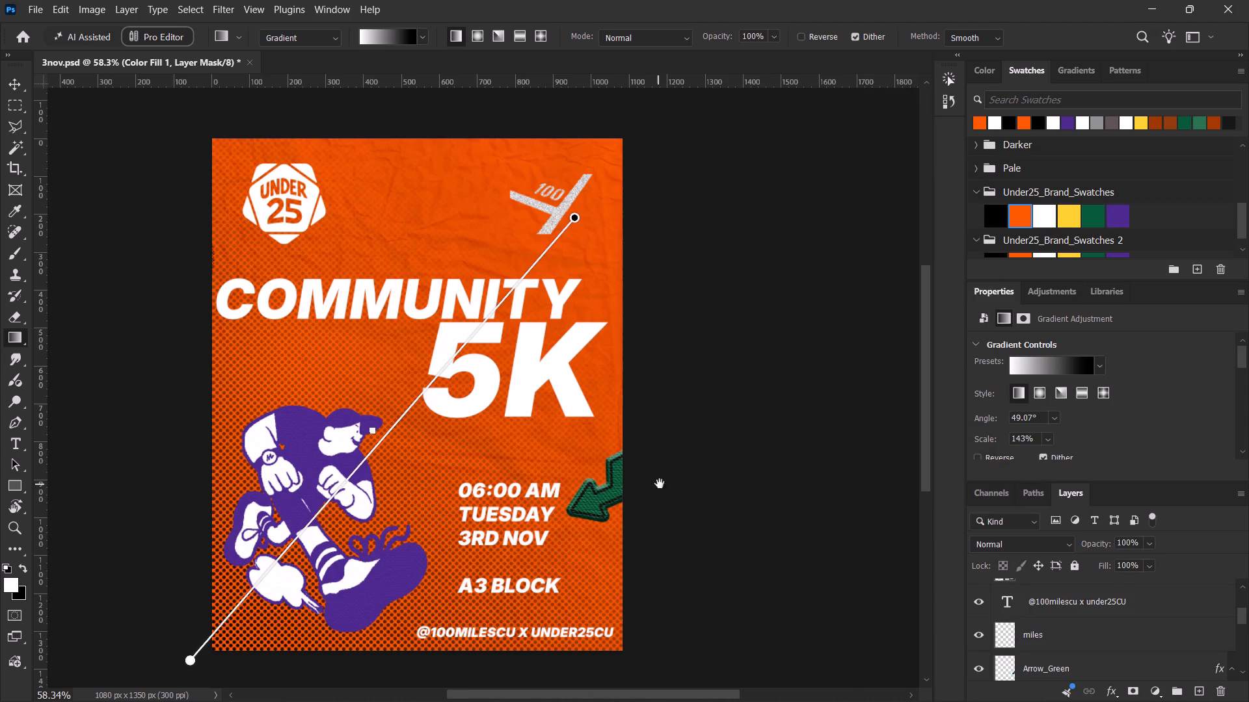
{"action": "left_click_drag", "start_coordinate": [662, 482], "coordinate": [810, 436]}
{"action": "scroll", "coordinate": [1047, 591], "scroll_direction": "down", "scroll_amount": 1}
{"action": "scroll", "coordinate": [1049, 591], "scroll_direction": "up", "scroll_amount": 13}
{"action": "left_click", "coordinate": [1051, 594]}
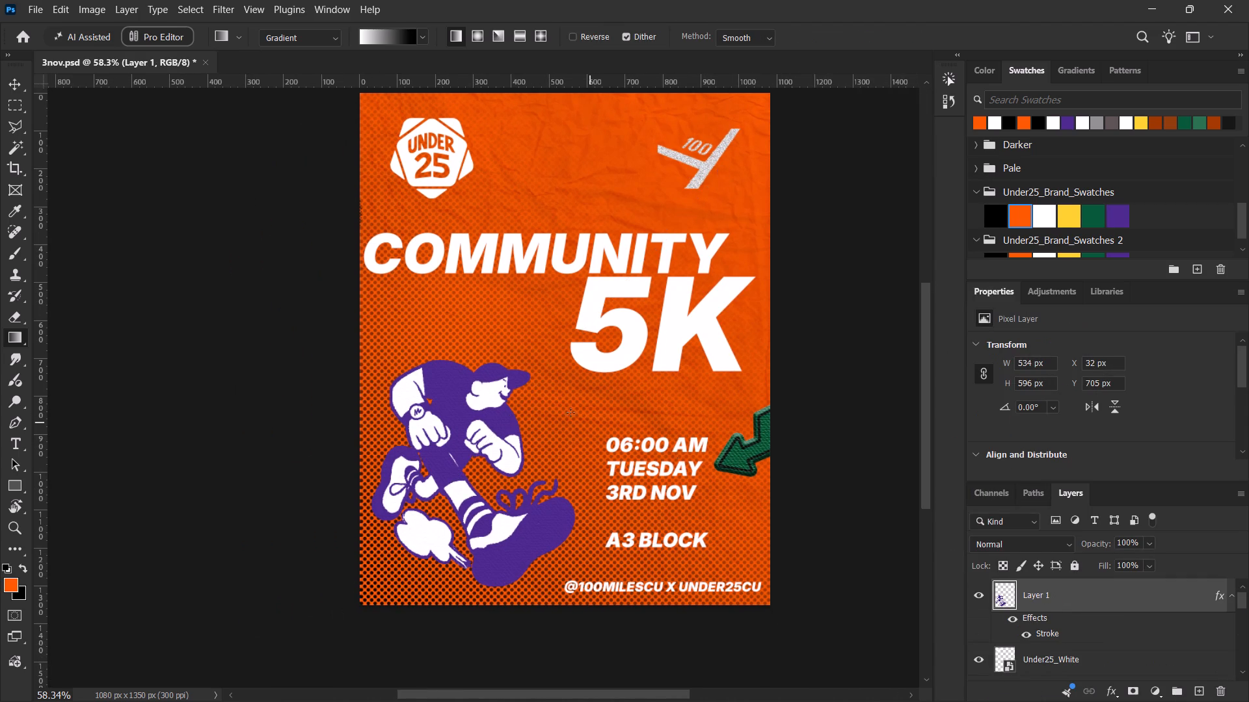
{"action": "scroll", "coordinate": [526, 402], "scroll_direction": "up", "scroll_amount": 7, "text": "alt"}
{"action": "scroll", "coordinate": [526, 402], "scroll_direction": "down", "scroll_amount": 7, "text": "alt"}
{"action": "key", "text": "space"}
{"action": "left_click_drag", "start_coordinate": [527, 402], "coordinate": [516, 441]}
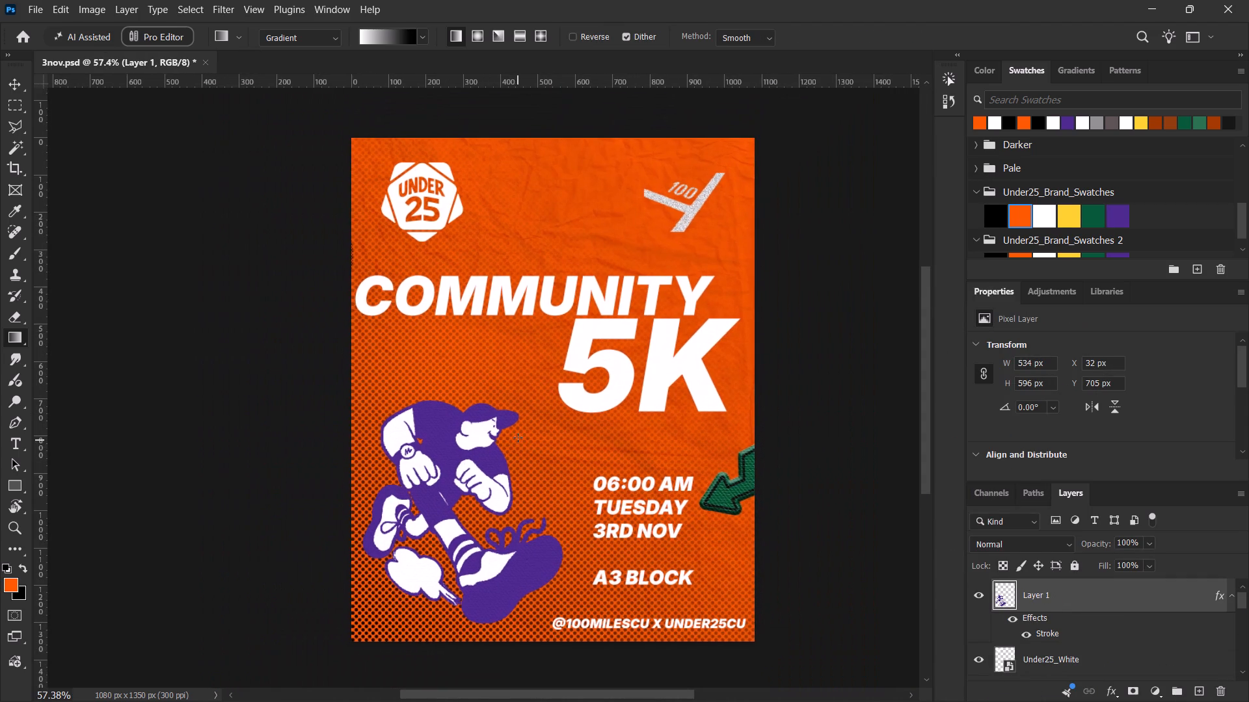
{"action": "scroll", "coordinate": [518, 437], "scroll_direction": "up", "scroll_amount": 1}
{"action": "scroll", "coordinate": [518, 437], "scroll_direction": "up", "scroll_amount": 3, "text": "alt"}
{"action": "scroll", "coordinate": [518, 437], "scroll_direction": "down", "scroll_amount": 4, "text": "alt"}
{"action": "key", "text": "space"}
{"action": "left_click_drag", "start_coordinate": [509, 452], "coordinate": [517, 426]}
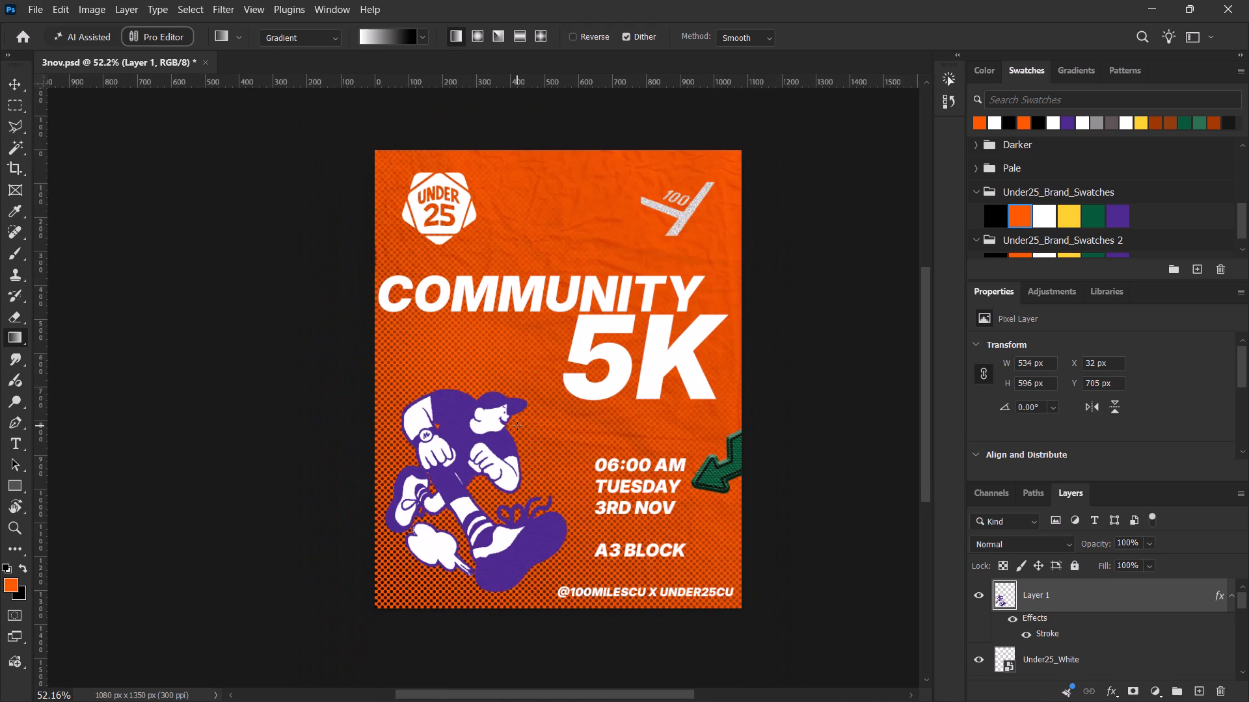
Undo the three gradients on the Color Fill 1 mask, and undo adding the layer mask itself.
{"action": "key", "text": "ctrl+z"}
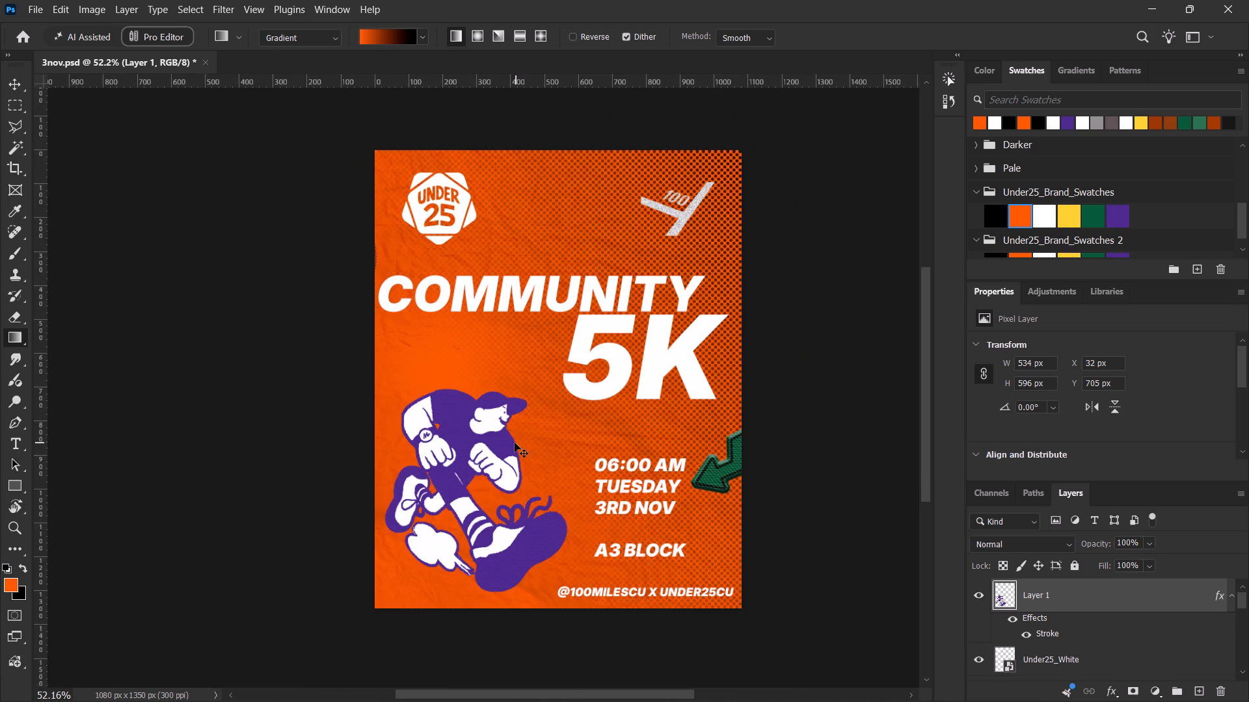
{"action": "key", "text": "ctrl+z"}
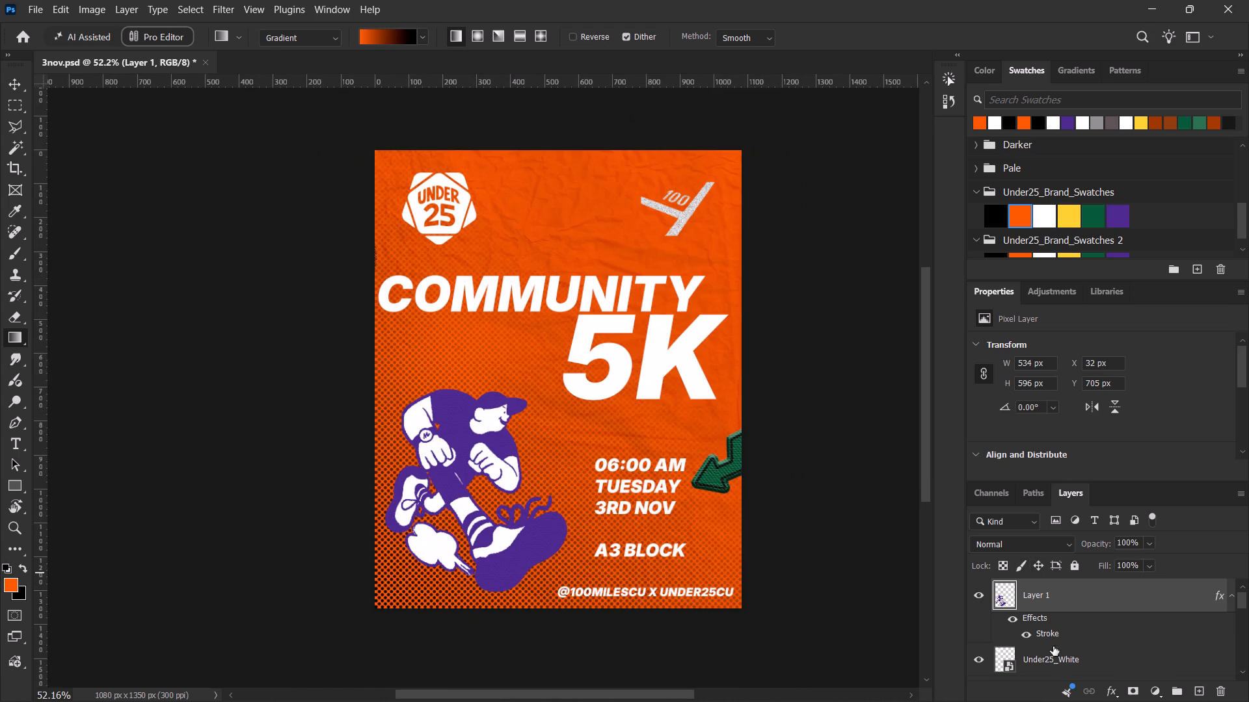
{"action": "scroll", "coordinate": [1062, 657], "scroll_direction": "down", "scroll_amount": 8}
{"action": "scroll", "coordinate": [1063, 645], "scroll_direction": "up", "scroll_amount": 1}
{"action": "key", "text": "ctrl+z"}
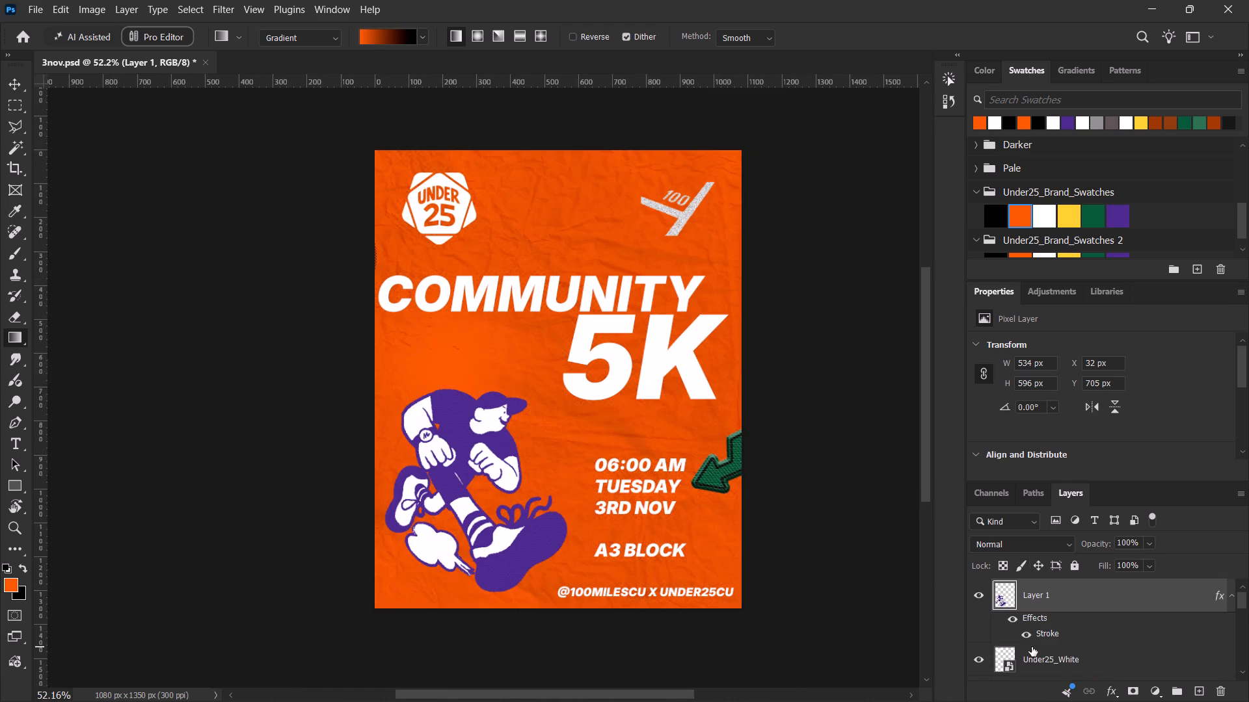
{"action": "scroll", "coordinate": [1039, 640], "scroll_direction": "down", "scroll_amount": 5}
{"action": "left_click", "coordinate": [1038, 609]}
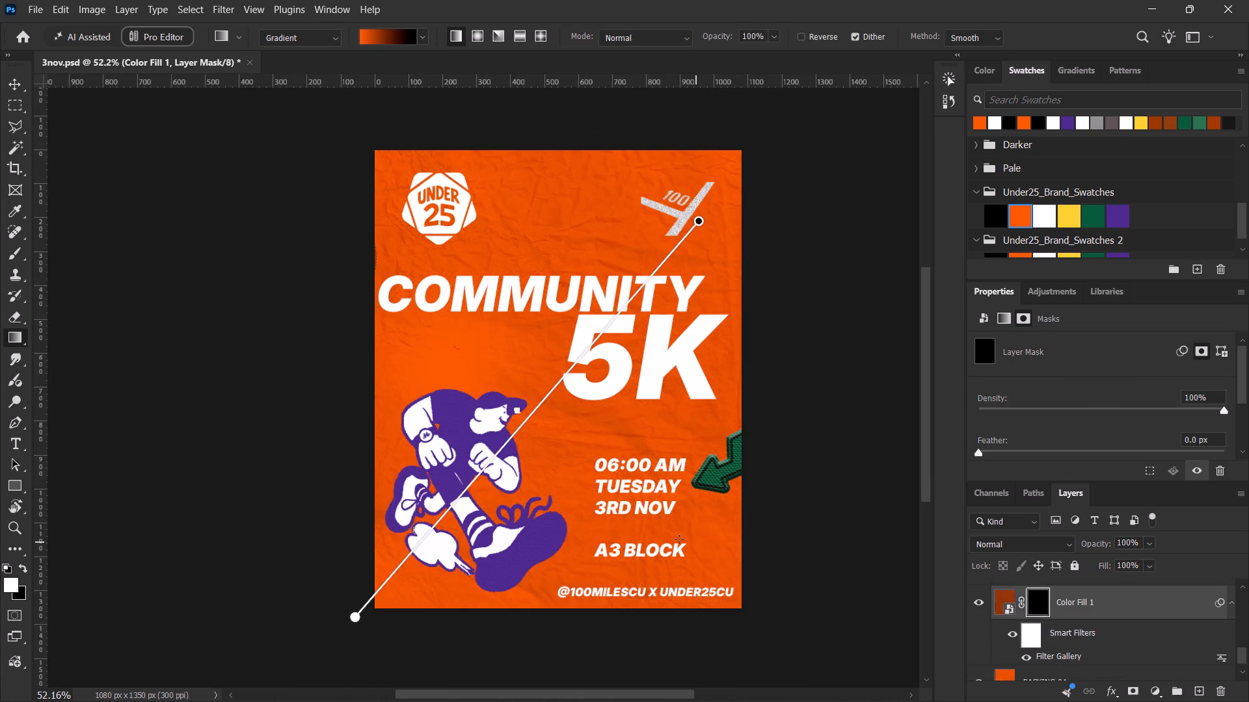
{"action": "key", "text": "ctrl+z"}
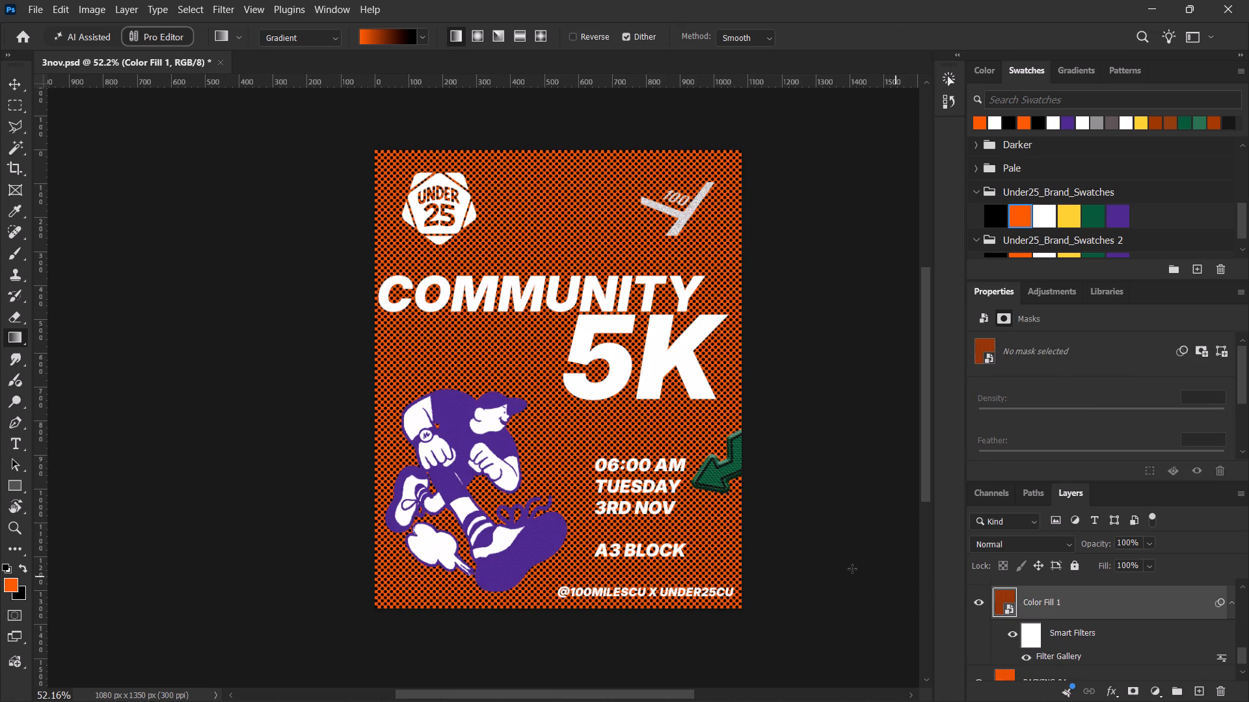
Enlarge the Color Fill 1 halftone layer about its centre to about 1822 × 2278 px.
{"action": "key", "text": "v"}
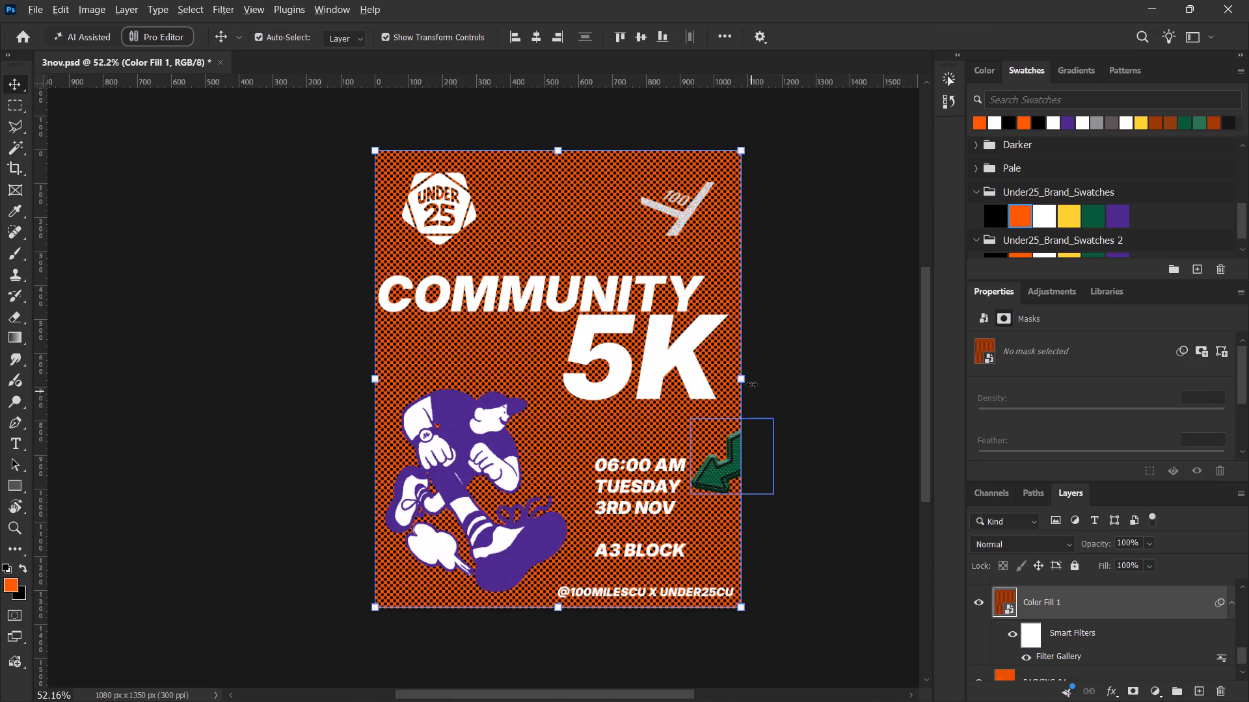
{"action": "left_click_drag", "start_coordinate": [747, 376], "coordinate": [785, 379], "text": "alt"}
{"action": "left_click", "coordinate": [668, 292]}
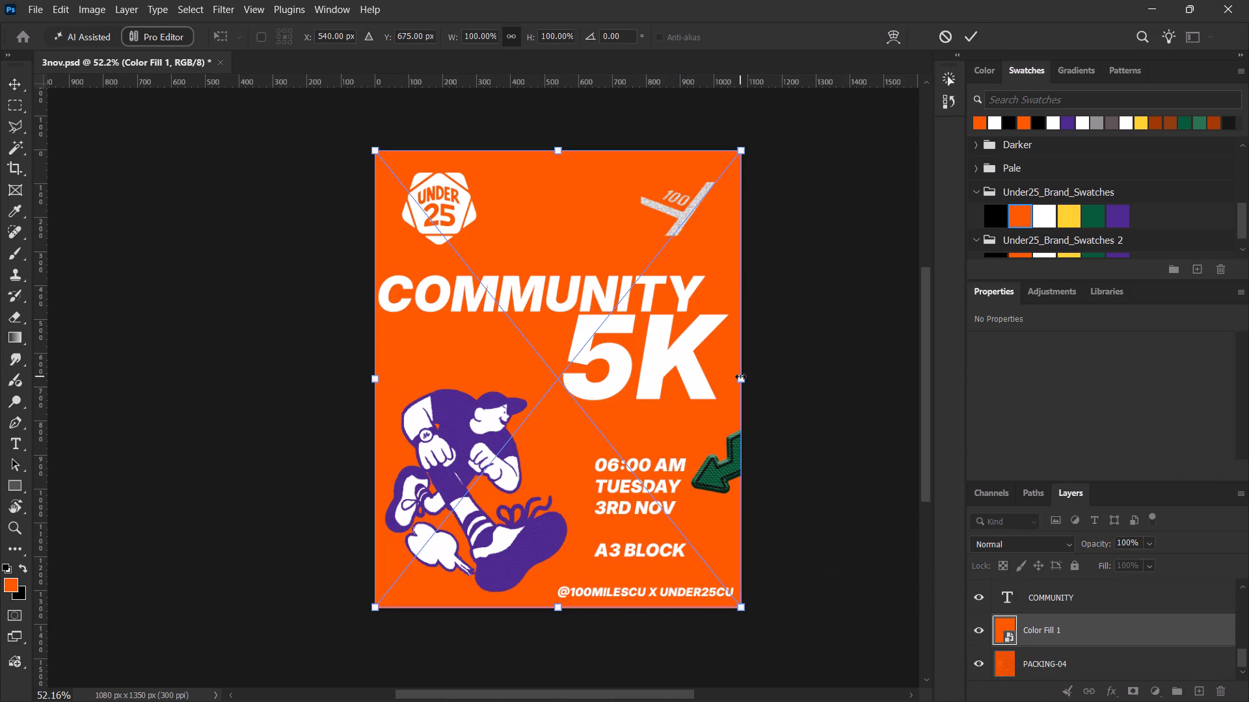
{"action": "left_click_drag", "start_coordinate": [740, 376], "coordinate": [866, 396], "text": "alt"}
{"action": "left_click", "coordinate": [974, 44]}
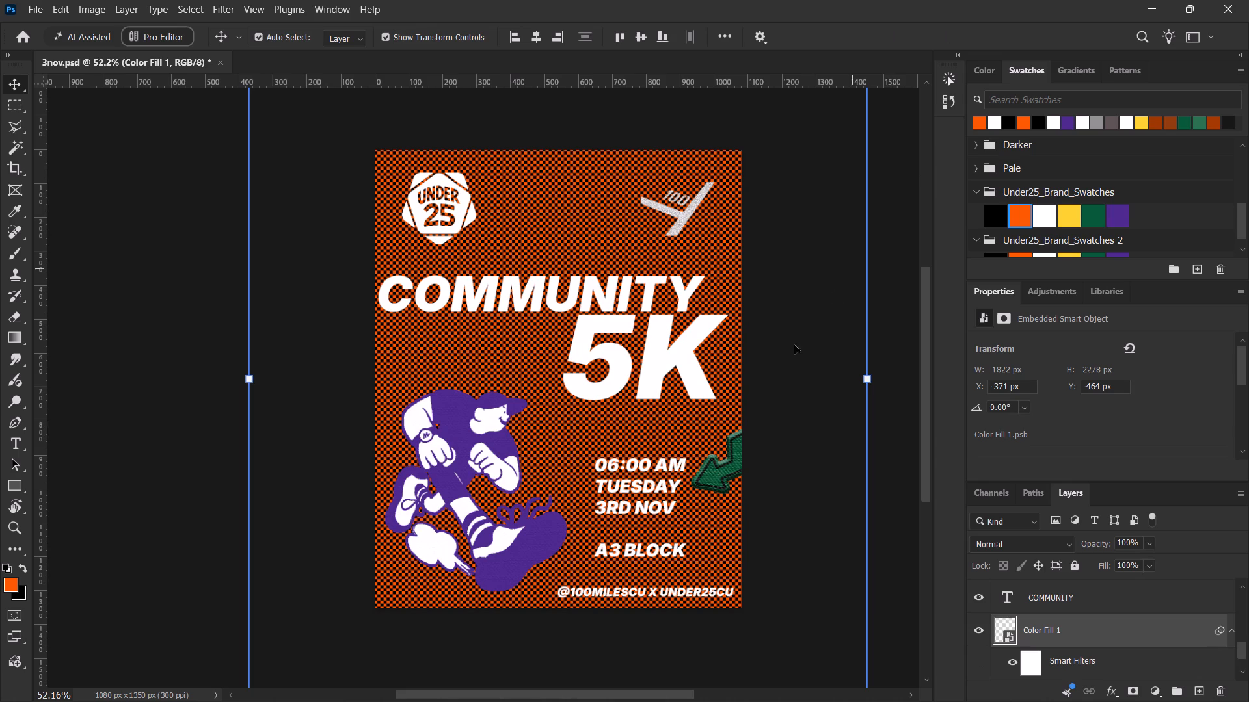
Examine the enlarged layer's halftone pattern up close and across the whole poster.
{"action": "scroll", "coordinate": [462, 296], "scroll_direction": "up", "scroll_amount": 13, "text": "alt"}
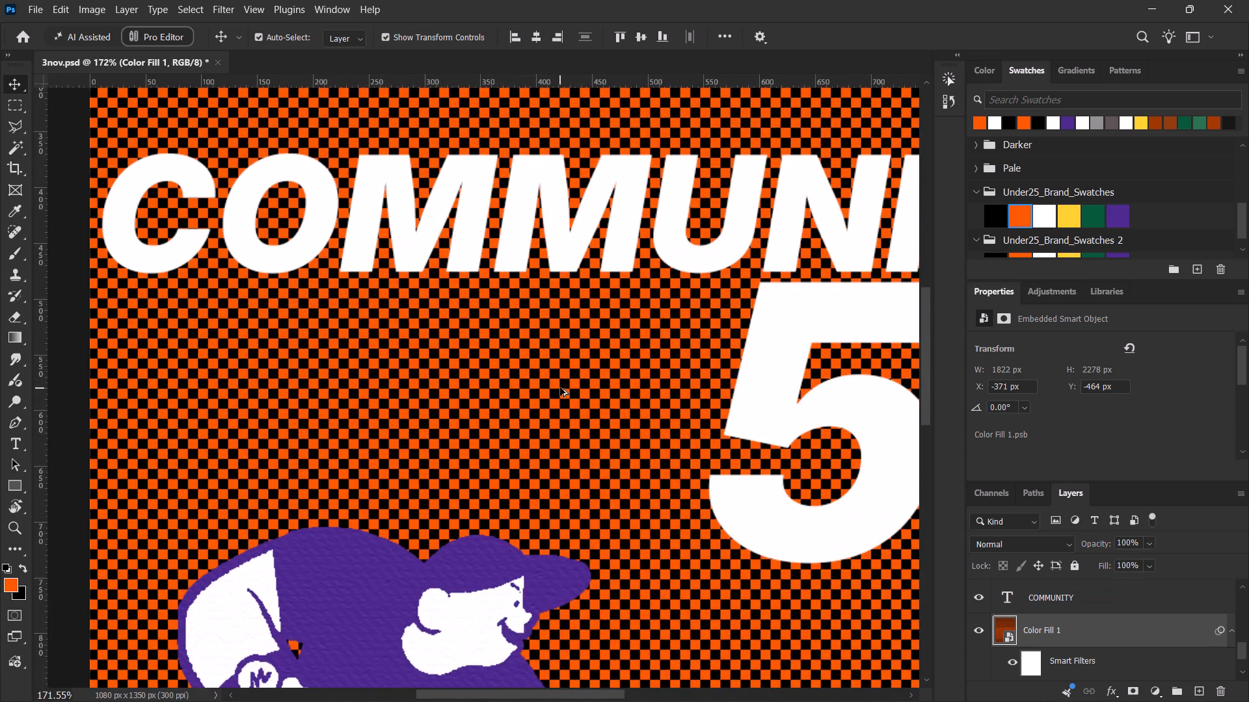
{"action": "scroll", "coordinate": [560, 387], "scroll_direction": "up", "scroll_amount": 13, "text": "alt"}
{"action": "scroll", "coordinate": [558, 387], "scroll_direction": "up", "scroll_amount": 17, "text": "alt"}
{"action": "scroll", "coordinate": [558, 387], "scroll_direction": "down", "scroll_amount": 2, "text": "alt"}
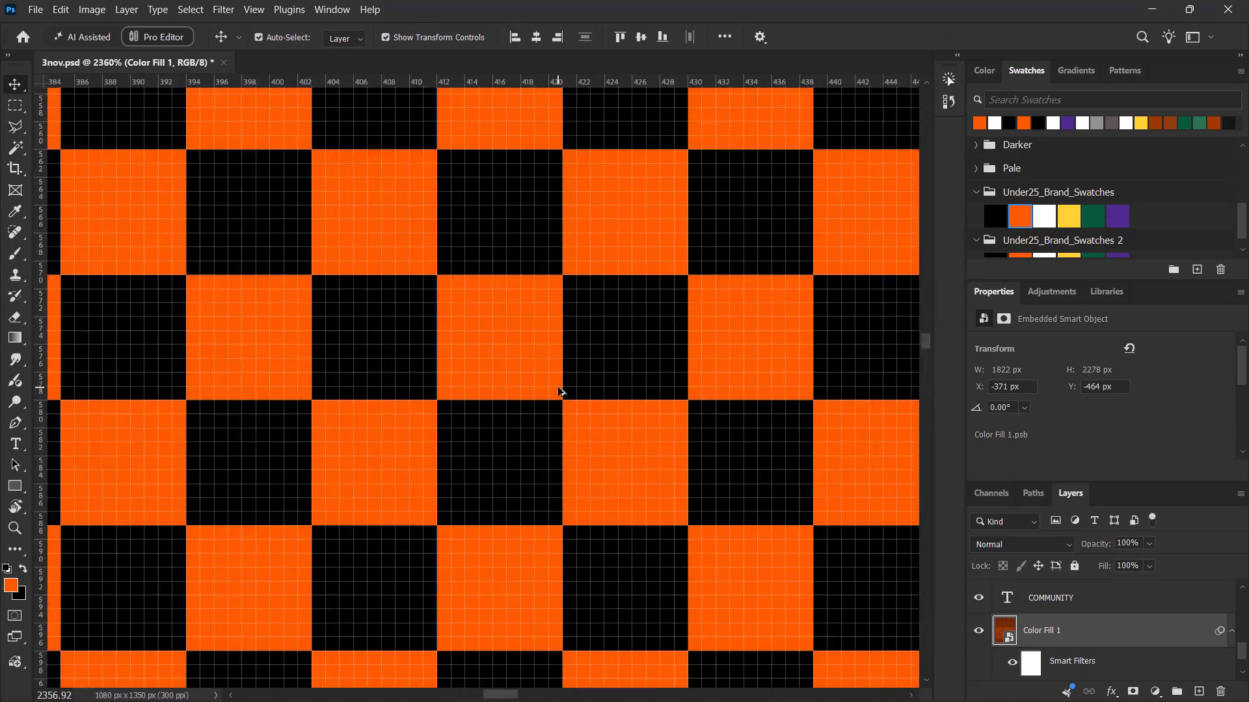
{"action": "scroll", "coordinate": [558, 387], "scroll_direction": "down", "scroll_amount": 8, "text": "alt"}
{"action": "scroll", "coordinate": [557, 387], "scroll_direction": "up", "scroll_amount": 1, "text": "alt"}
{"action": "scroll", "coordinate": [557, 387], "scroll_direction": "down", "scroll_amount": 8, "text": "alt"}
{"action": "scroll", "coordinate": [556, 388], "scroll_direction": "up", "scroll_amount": 1, "text": "alt"}
{"action": "scroll", "coordinate": [556, 388], "scroll_direction": "down", "scroll_amount": 20, "text": "alt"}
{"action": "scroll", "coordinate": [556, 388], "scroll_direction": "down", "scroll_amount": 4, "text": "alt"}
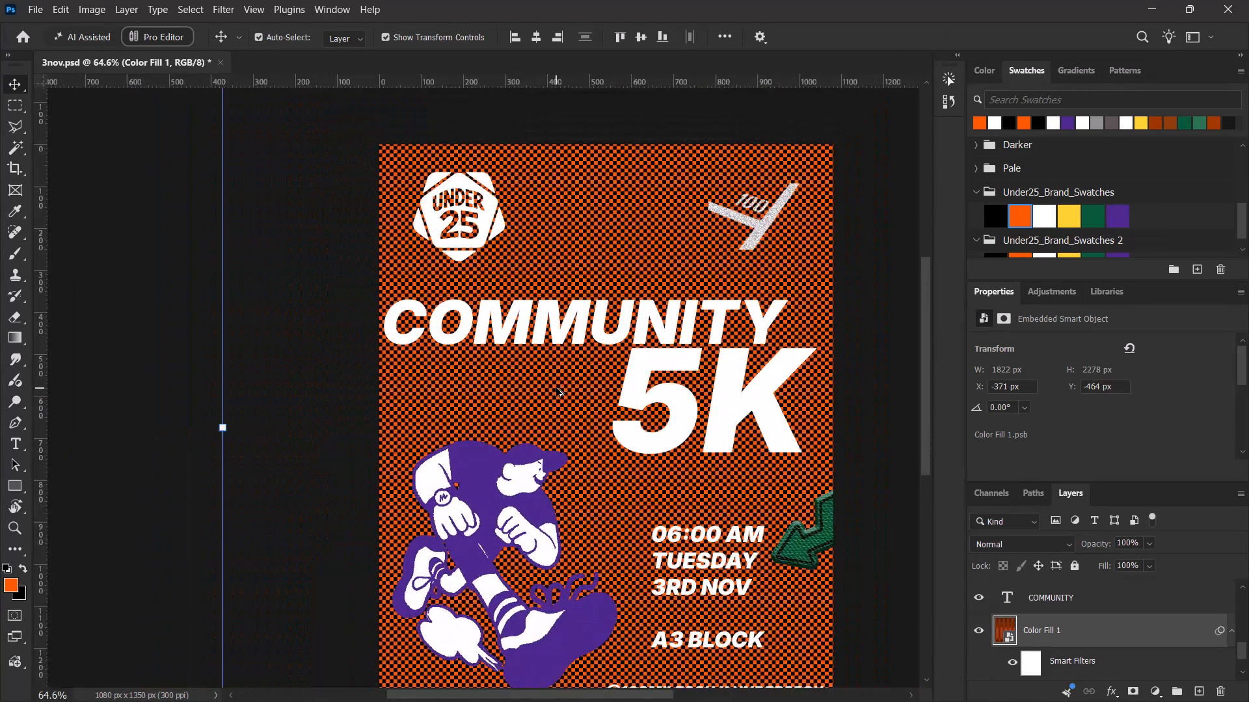
{"action": "scroll", "coordinate": [556, 388], "scroll_direction": "down", "scroll_amount": 5, "text": "alt"}
{"action": "key", "text": "space"}
{"action": "key", "text": "space"}
{"action": "key", "text": "space"}
{"action": "key", "text": "space"}
{"action": "key", "text": "space"}
{"action": "key", "text": "space"}
{"action": "key", "text": "space"}
{"action": "left_click_drag", "start_coordinate": [532, 443], "coordinate": [505, 399]}
{"action": "scroll", "coordinate": [510, 396], "scroll_direction": "up", "scroll_amount": 5, "text": "alt"}
{"action": "scroll", "coordinate": [512, 395], "scroll_direction": "down", "scroll_amount": 2, "text": "alt"}
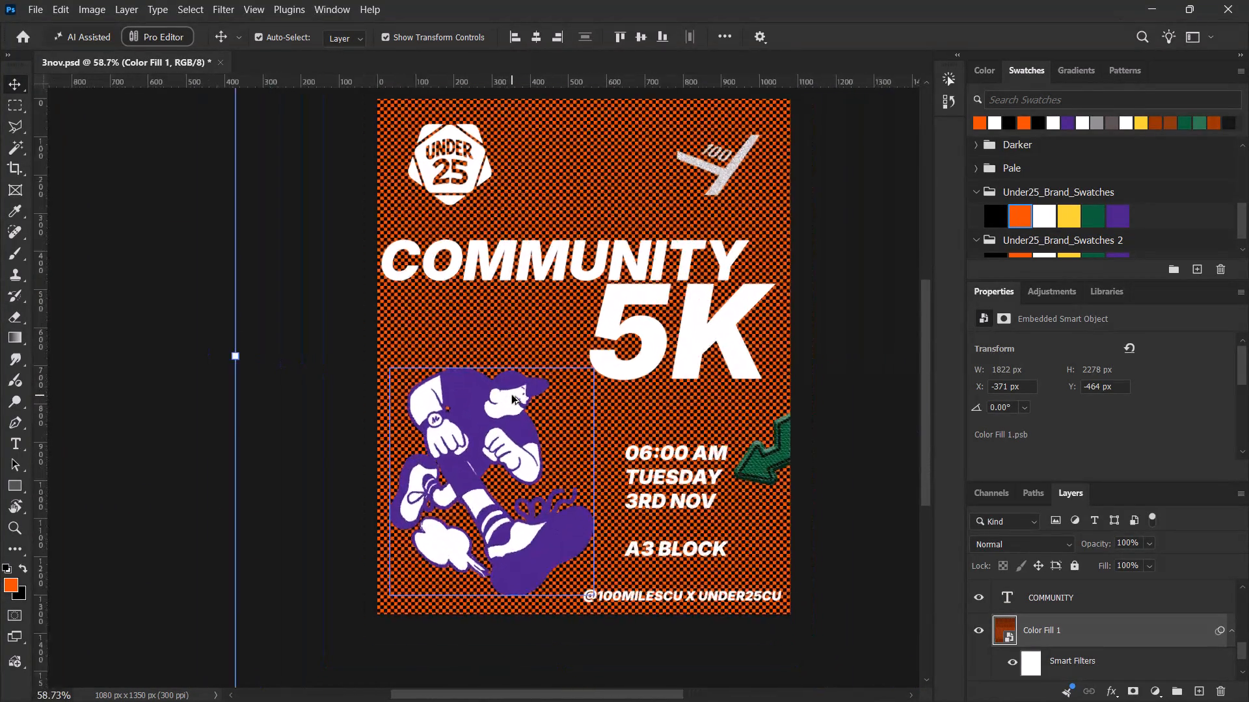
{"action": "scroll", "coordinate": [512, 395], "scroll_direction": "down", "scroll_amount": 2, "text": "alt"}
{"action": "key", "text": "space"}
{"action": "left_click_drag", "start_coordinate": [550, 392], "coordinate": [557, 399]}
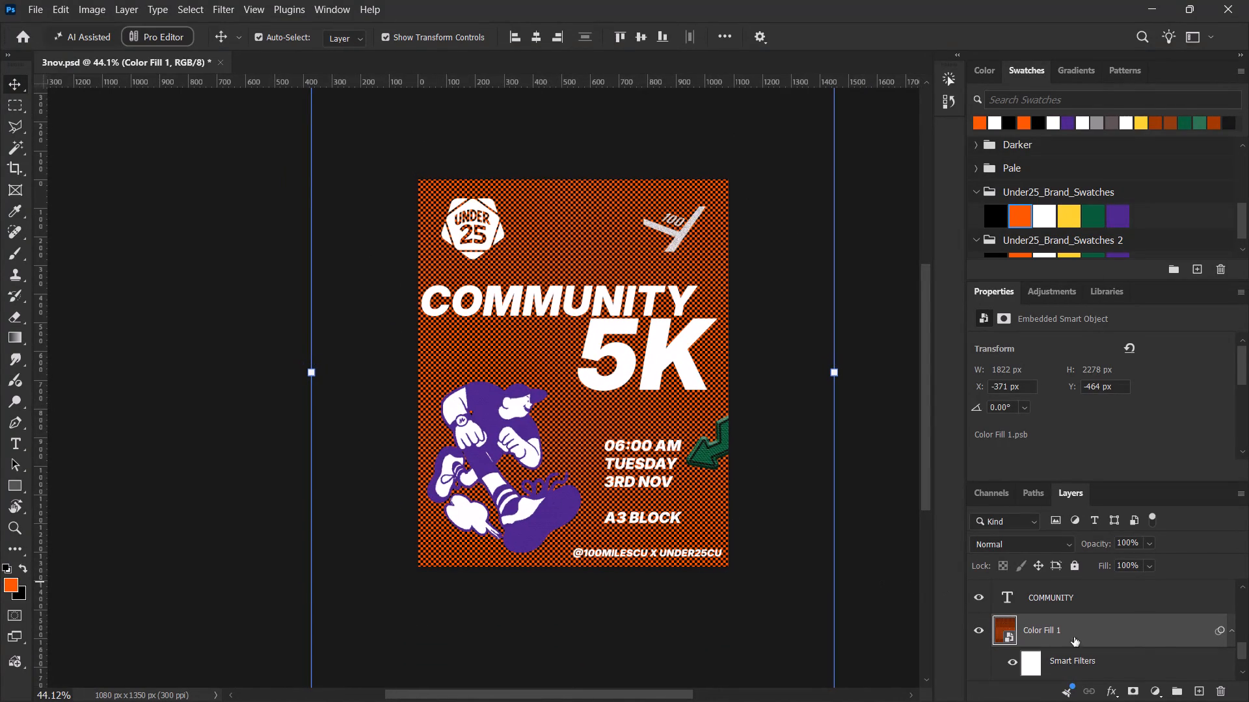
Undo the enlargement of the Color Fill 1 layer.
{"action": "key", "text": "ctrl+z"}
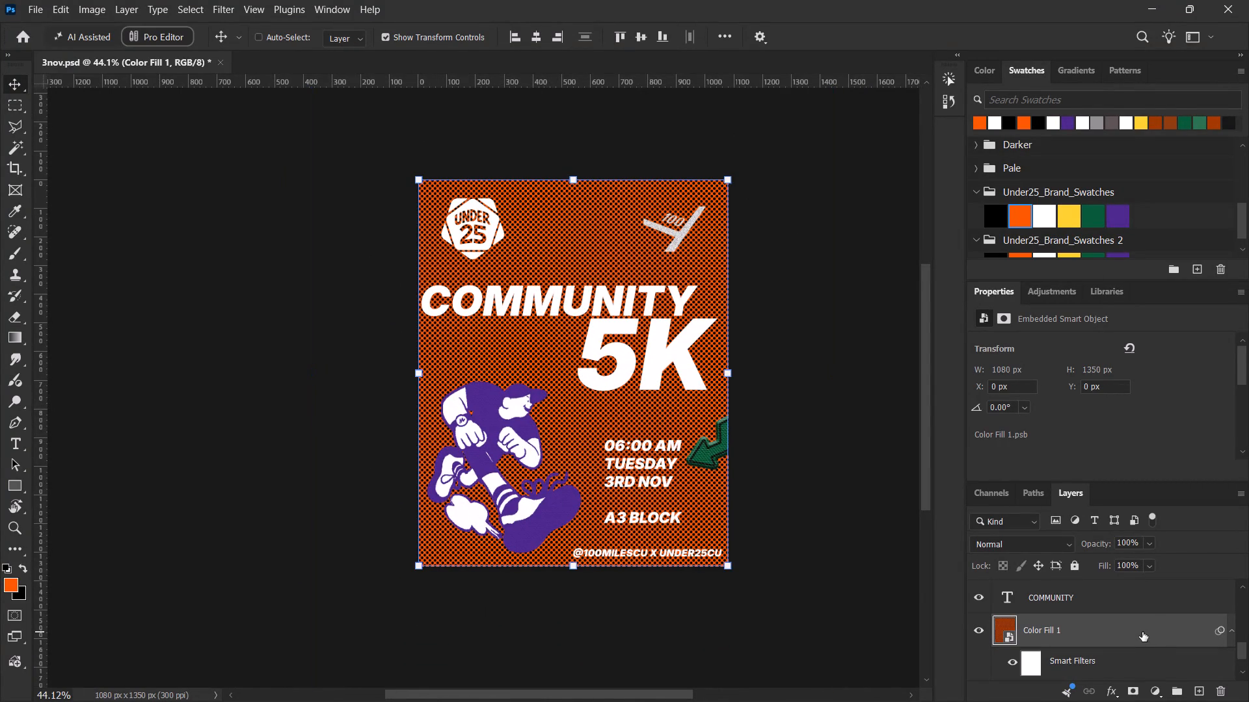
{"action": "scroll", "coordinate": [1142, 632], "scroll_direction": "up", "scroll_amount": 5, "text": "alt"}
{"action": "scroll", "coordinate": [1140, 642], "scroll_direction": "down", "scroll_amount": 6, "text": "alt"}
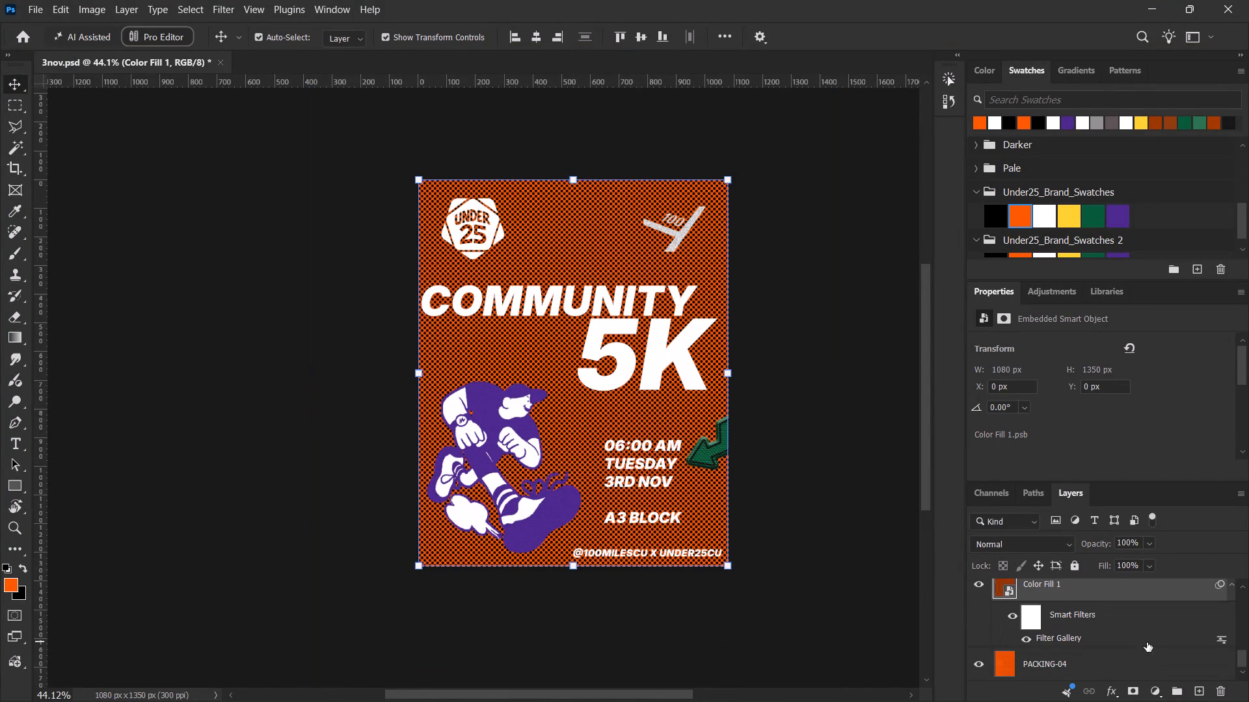
Select the Color Fill 1 layer and examine its halftone dots around the COMMUNITY title and over the full poster.
{"action": "left_click", "coordinate": [1105, 591]}
{"action": "scroll", "coordinate": [719, 510], "scroll_direction": "up", "scroll_amount": 1}
{"action": "scroll", "coordinate": [454, 342], "scroll_direction": "up", "scroll_amount": 11, "text": "alt"}
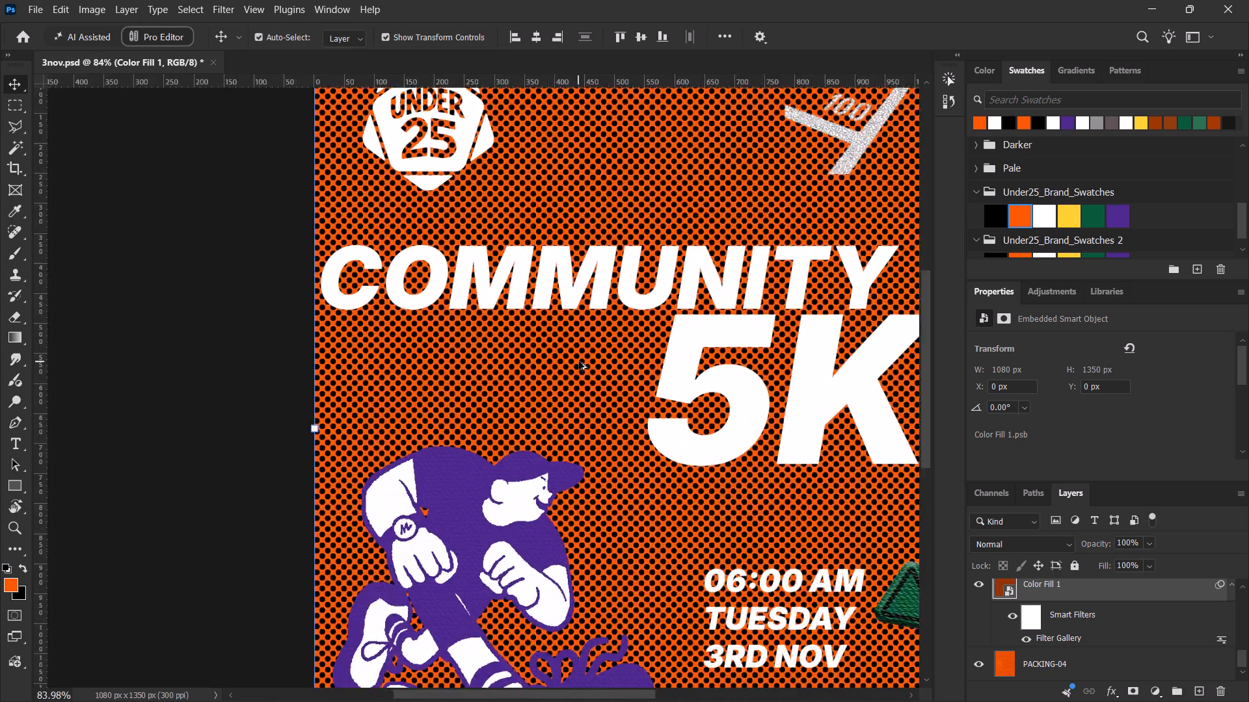
{"action": "scroll", "coordinate": [579, 361], "scroll_direction": "up", "scroll_amount": 10, "text": "alt"}
{"action": "scroll", "coordinate": [580, 362], "scroll_direction": "down", "scroll_amount": 6, "text": "alt"}
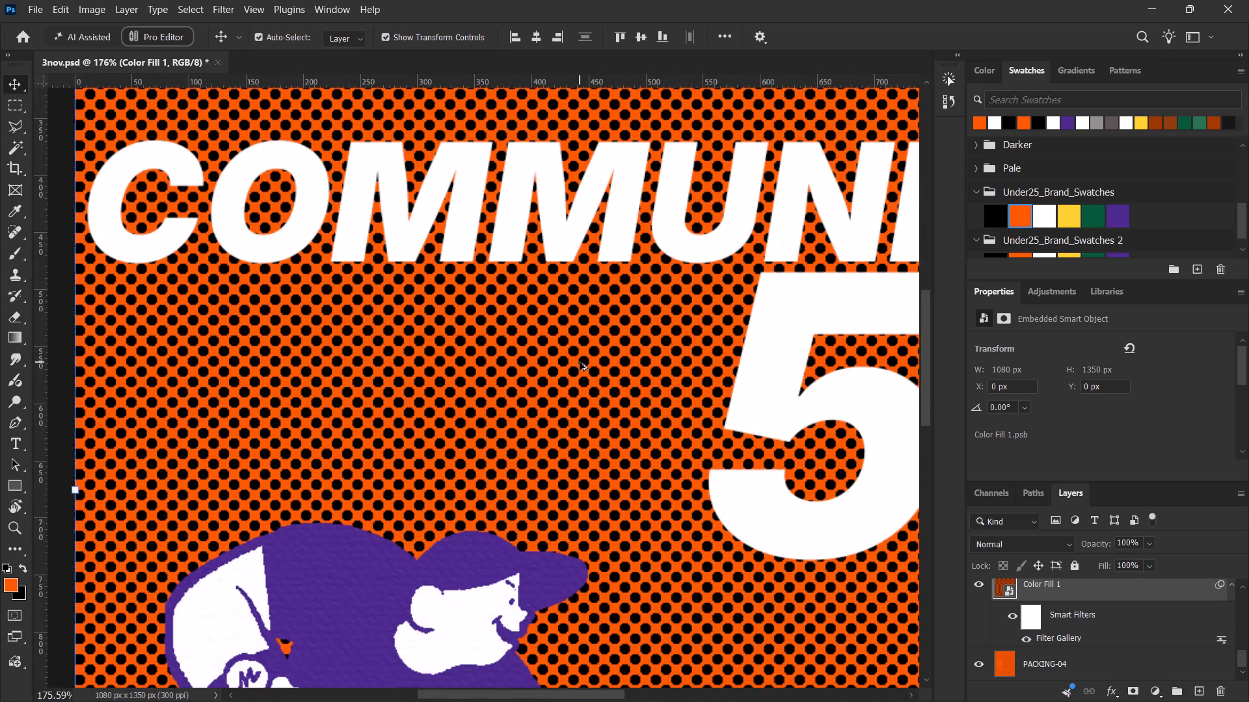
{"action": "scroll", "coordinate": [580, 362], "scroll_direction": "down", "scroll_amount": 8, "text": "alt"}
{"action": "scroll", "coordinate": [580, 362], "scroll_direction": "up", "scroll_amount": 2, "text": "alt"}
{"action": "scroll", "coordinate": [580, 362], "scroll_direction": "down", "scroll_amount": 2, "text": "alt"}
{"action": "key", "text": "space"}
{"action": "left_click_drag", "start_coordinate": [579, 437], "coordinate": [535, 377]}
{"action": "scroll", "coordinate": [533, 376], "scroll_direction": "down", "scroll_amount": 5, "text": "alt"}
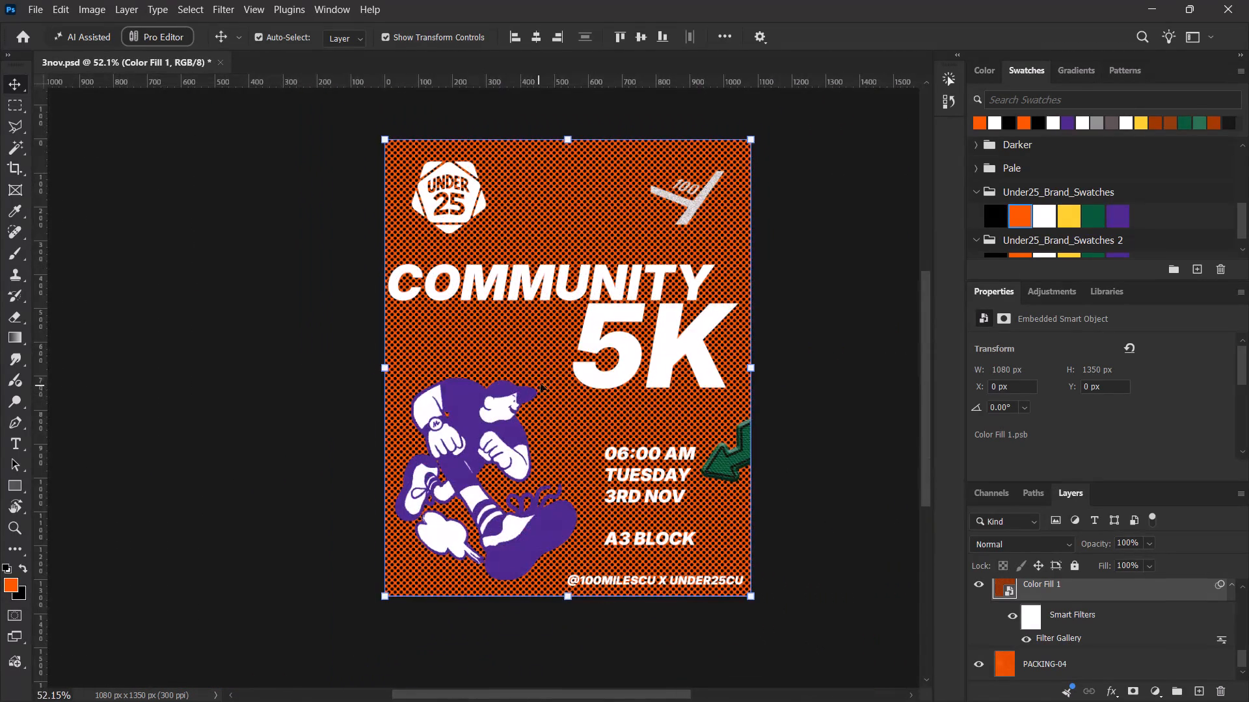
{"action": "key", "text": "space"}
{"action": "left_click_drag", "start_coordinate": [563, 373], "coordinate": [570, 387]}
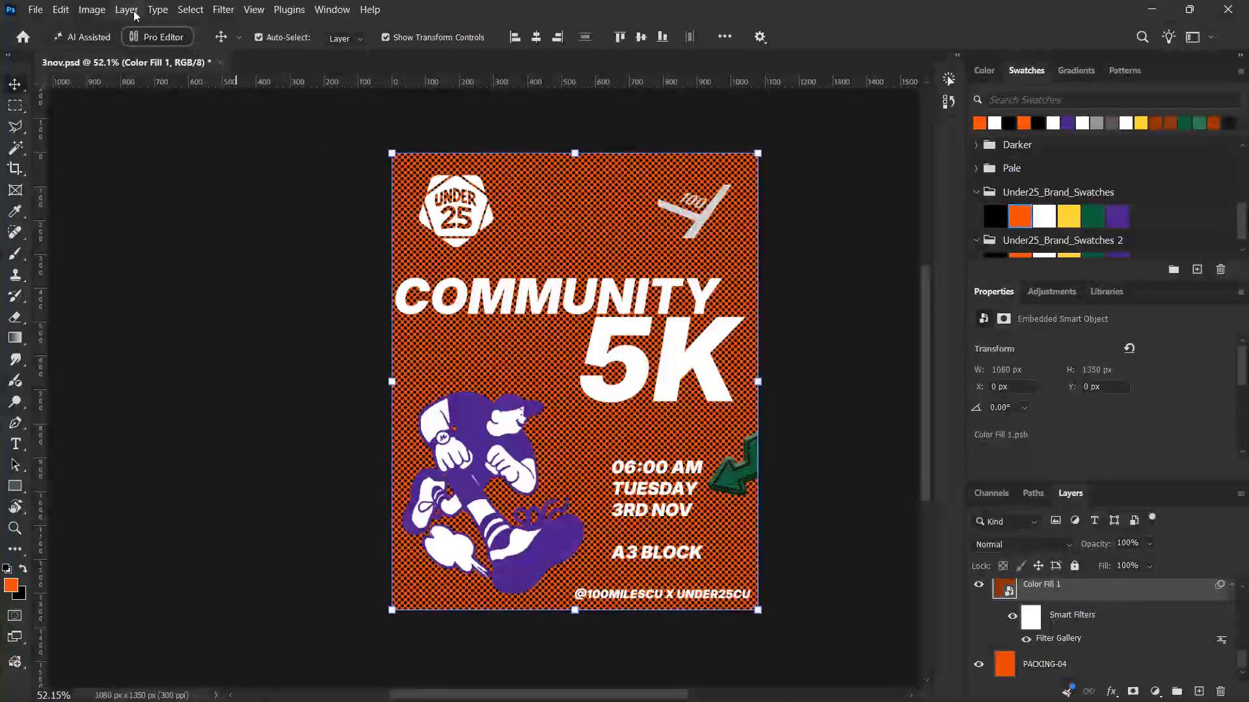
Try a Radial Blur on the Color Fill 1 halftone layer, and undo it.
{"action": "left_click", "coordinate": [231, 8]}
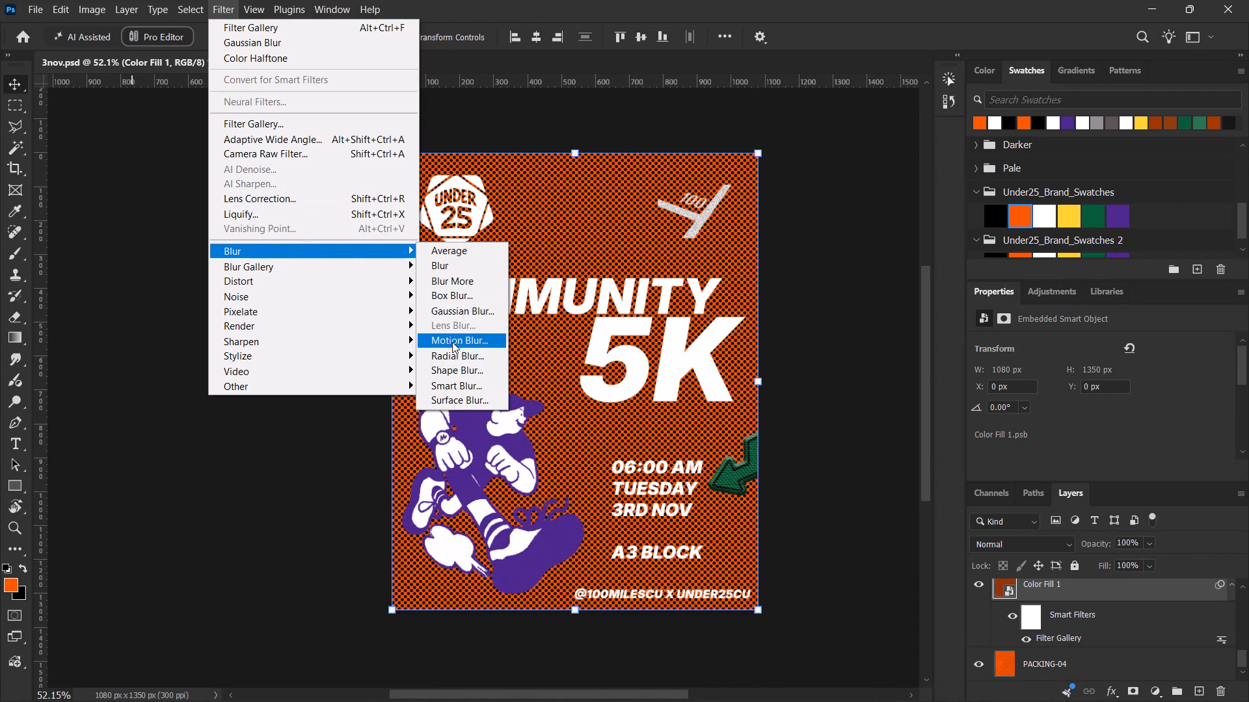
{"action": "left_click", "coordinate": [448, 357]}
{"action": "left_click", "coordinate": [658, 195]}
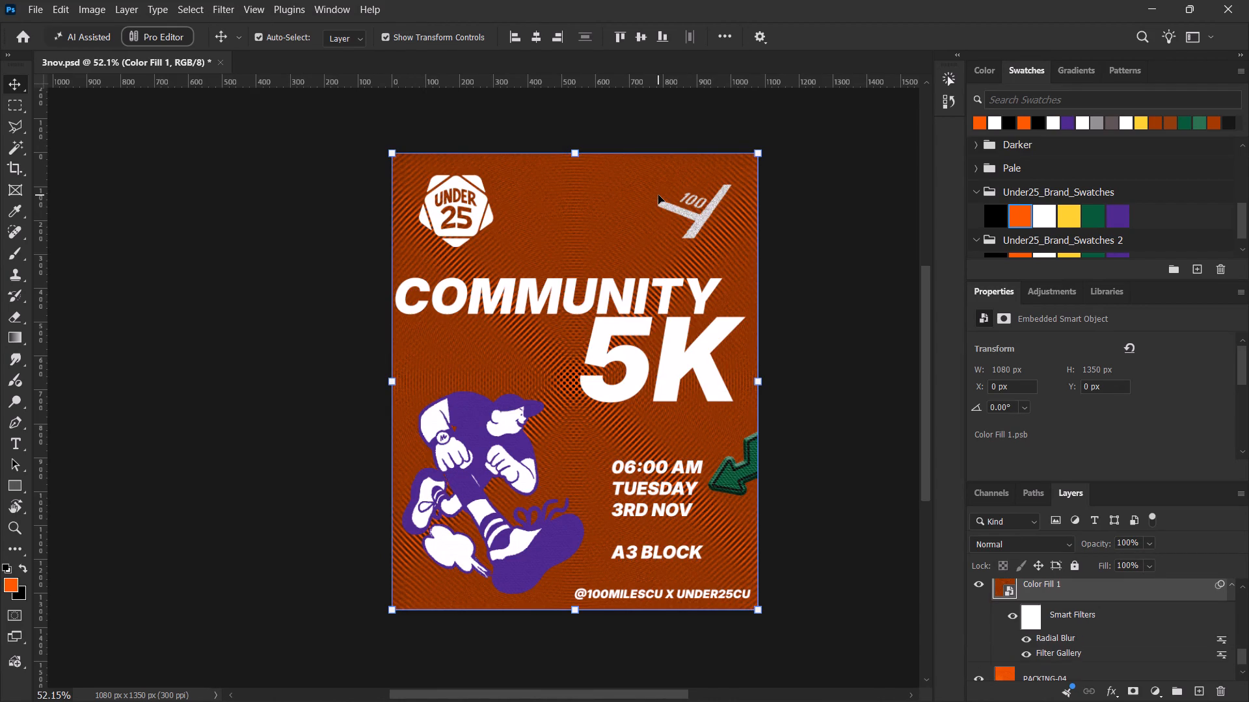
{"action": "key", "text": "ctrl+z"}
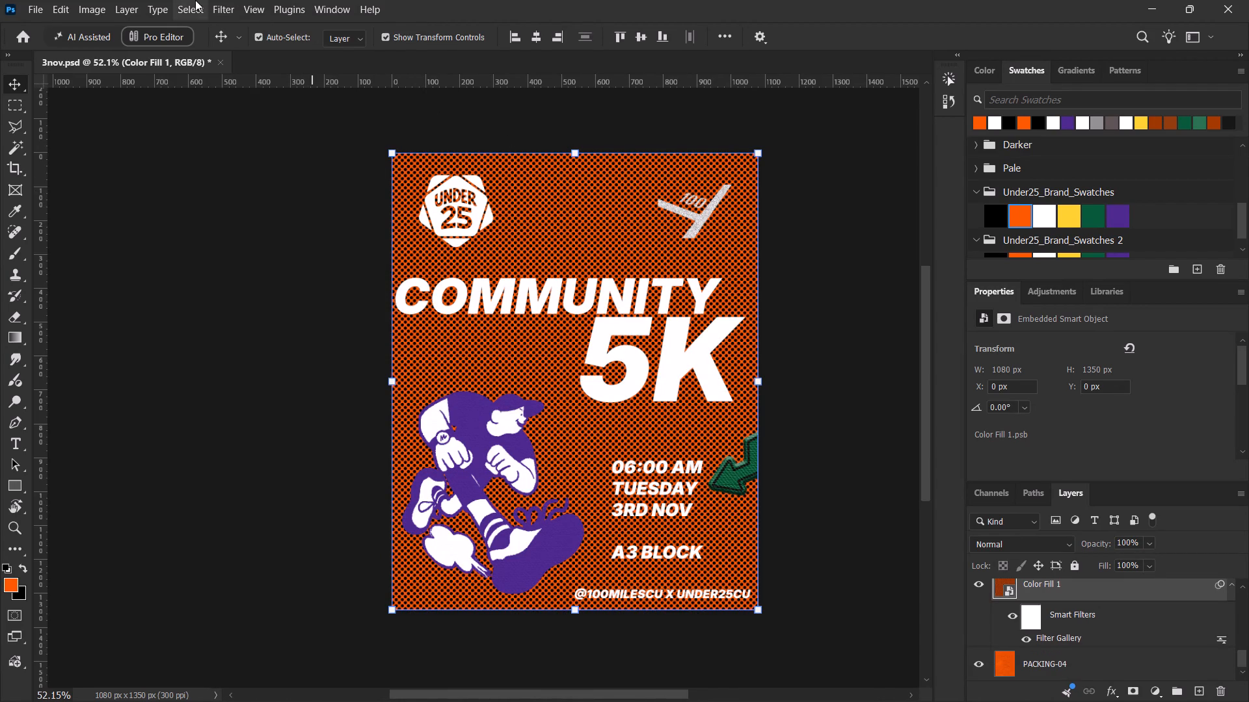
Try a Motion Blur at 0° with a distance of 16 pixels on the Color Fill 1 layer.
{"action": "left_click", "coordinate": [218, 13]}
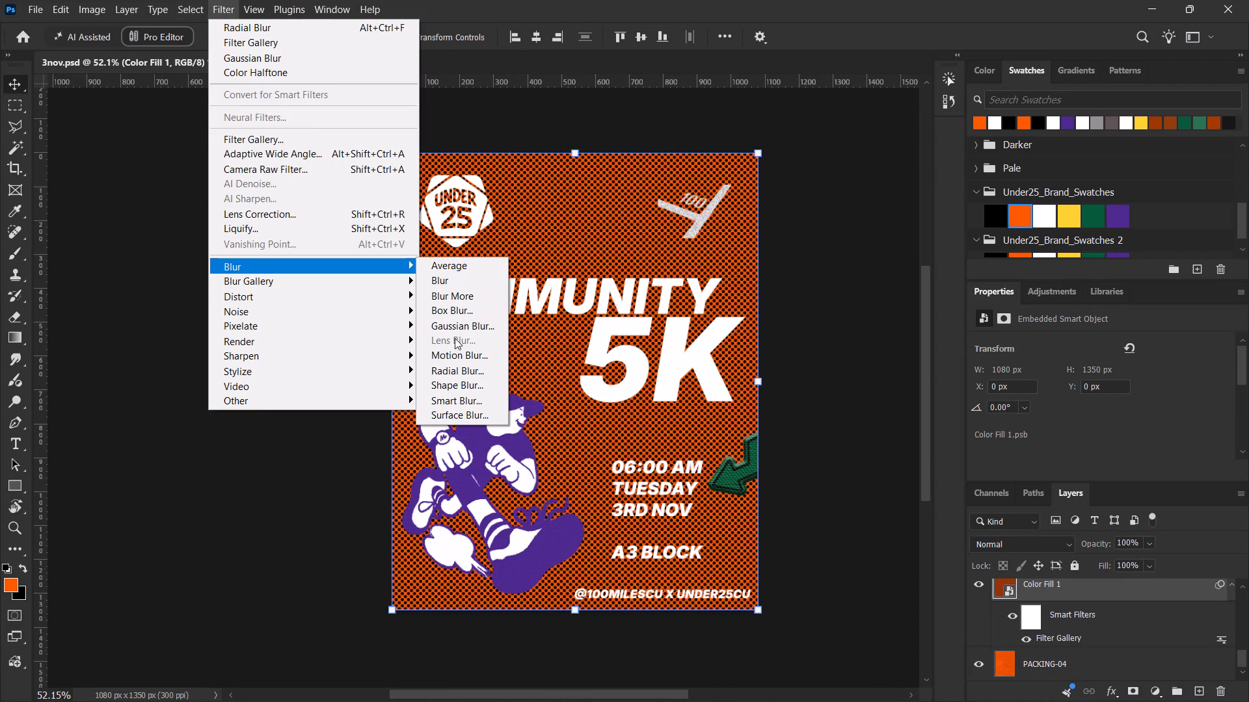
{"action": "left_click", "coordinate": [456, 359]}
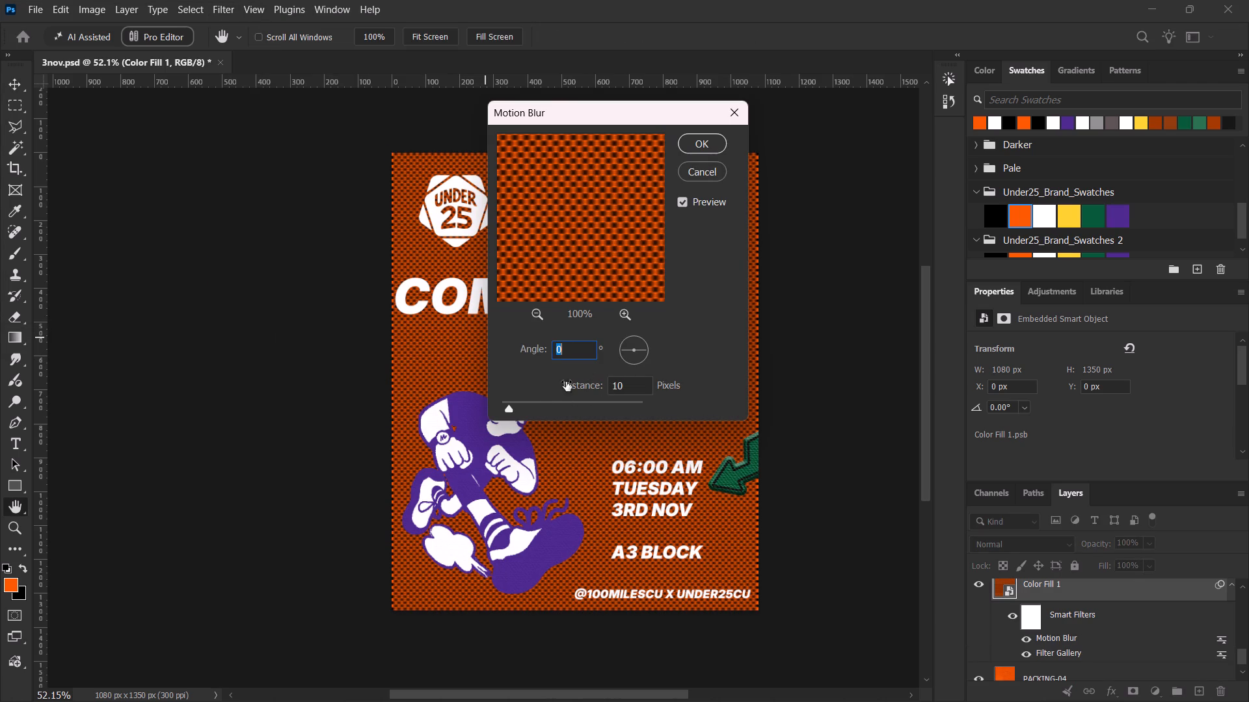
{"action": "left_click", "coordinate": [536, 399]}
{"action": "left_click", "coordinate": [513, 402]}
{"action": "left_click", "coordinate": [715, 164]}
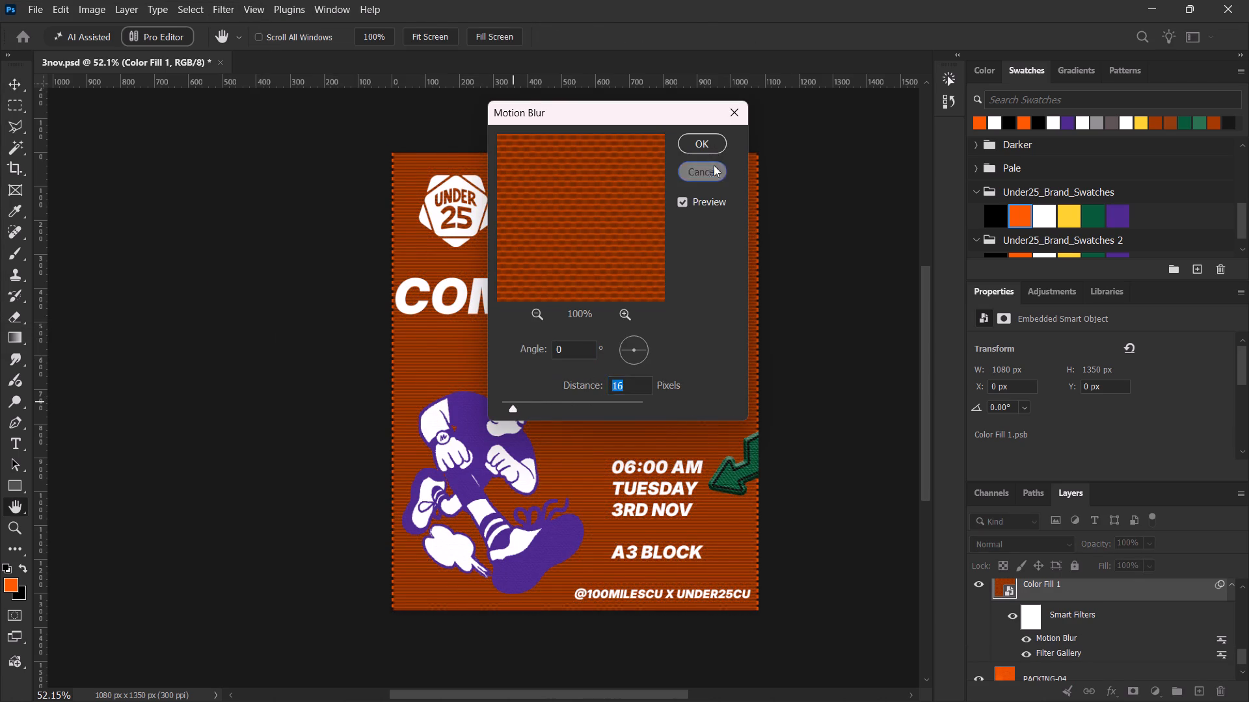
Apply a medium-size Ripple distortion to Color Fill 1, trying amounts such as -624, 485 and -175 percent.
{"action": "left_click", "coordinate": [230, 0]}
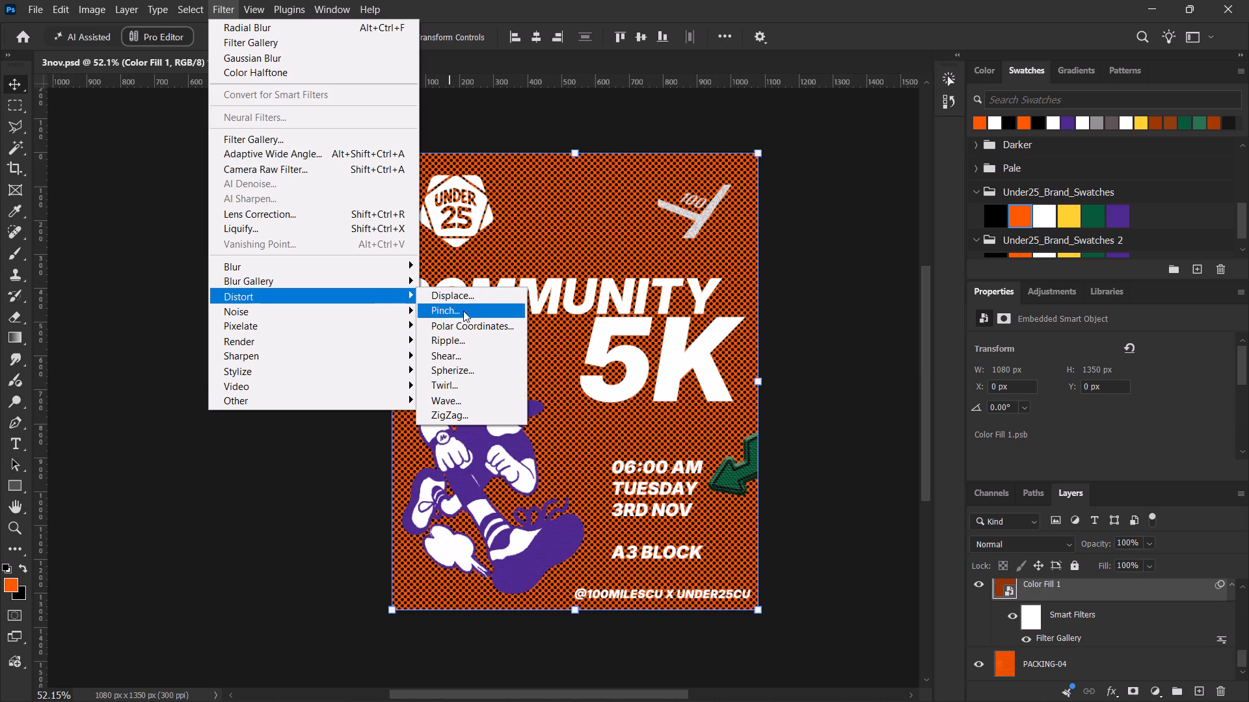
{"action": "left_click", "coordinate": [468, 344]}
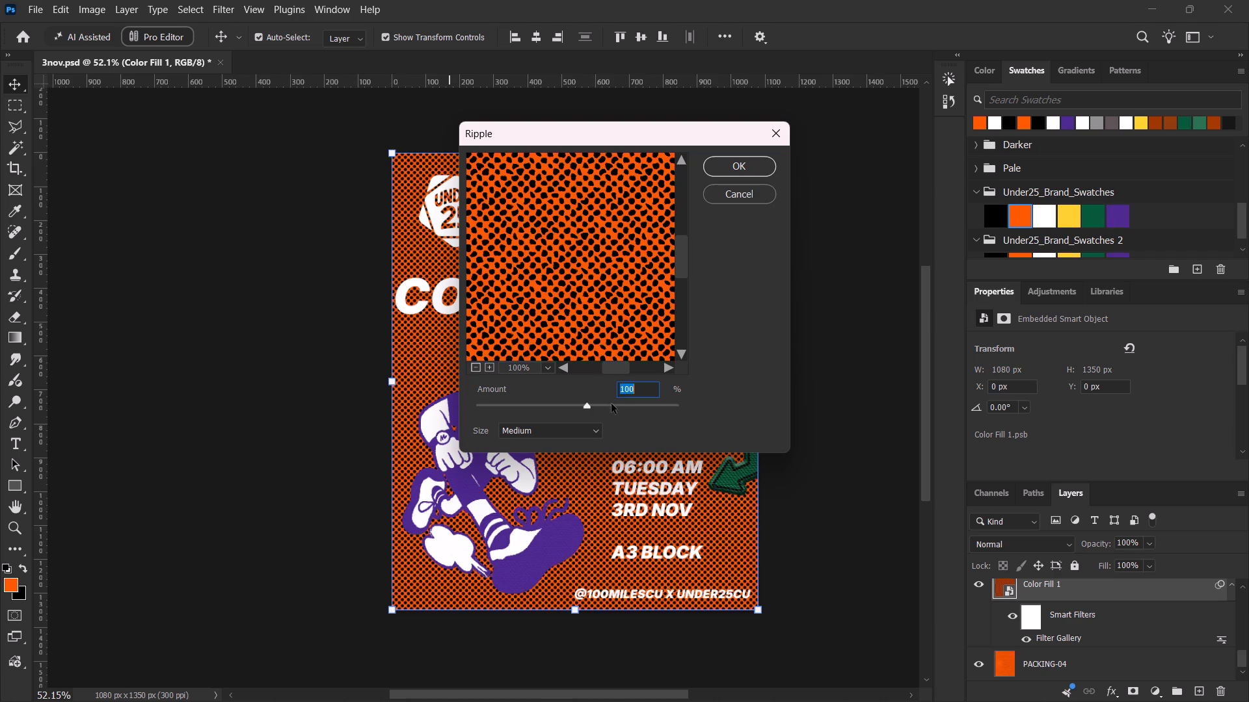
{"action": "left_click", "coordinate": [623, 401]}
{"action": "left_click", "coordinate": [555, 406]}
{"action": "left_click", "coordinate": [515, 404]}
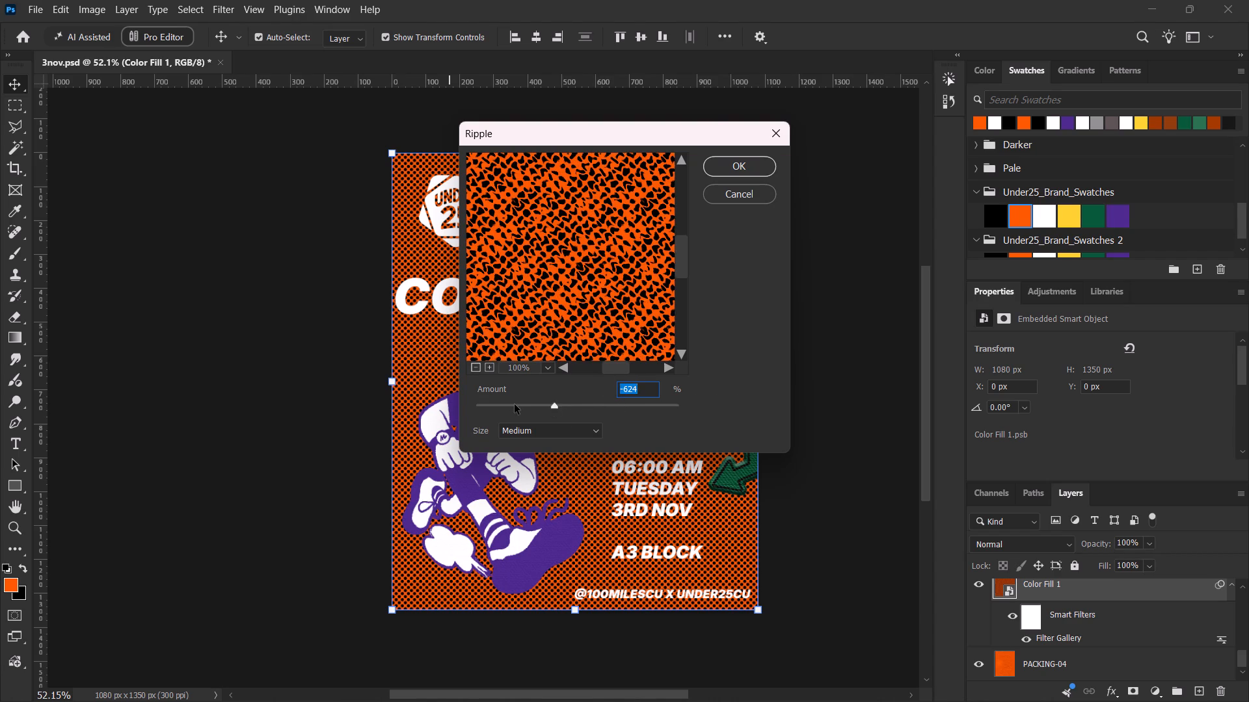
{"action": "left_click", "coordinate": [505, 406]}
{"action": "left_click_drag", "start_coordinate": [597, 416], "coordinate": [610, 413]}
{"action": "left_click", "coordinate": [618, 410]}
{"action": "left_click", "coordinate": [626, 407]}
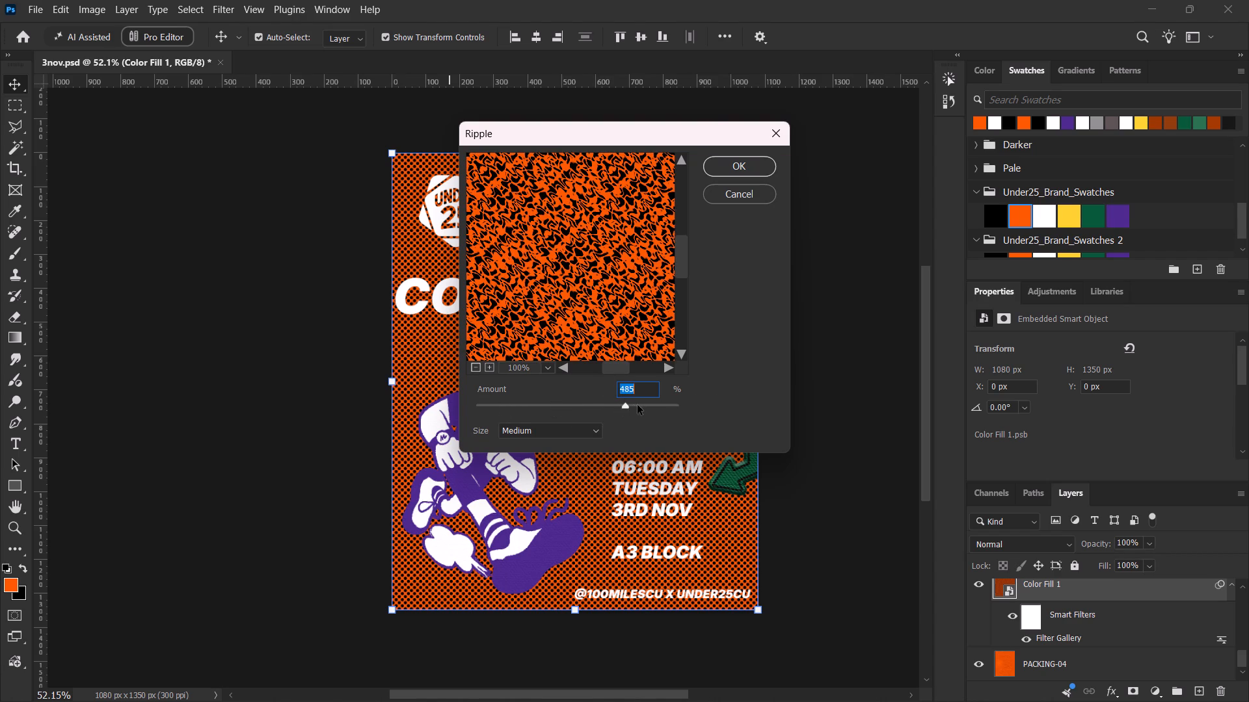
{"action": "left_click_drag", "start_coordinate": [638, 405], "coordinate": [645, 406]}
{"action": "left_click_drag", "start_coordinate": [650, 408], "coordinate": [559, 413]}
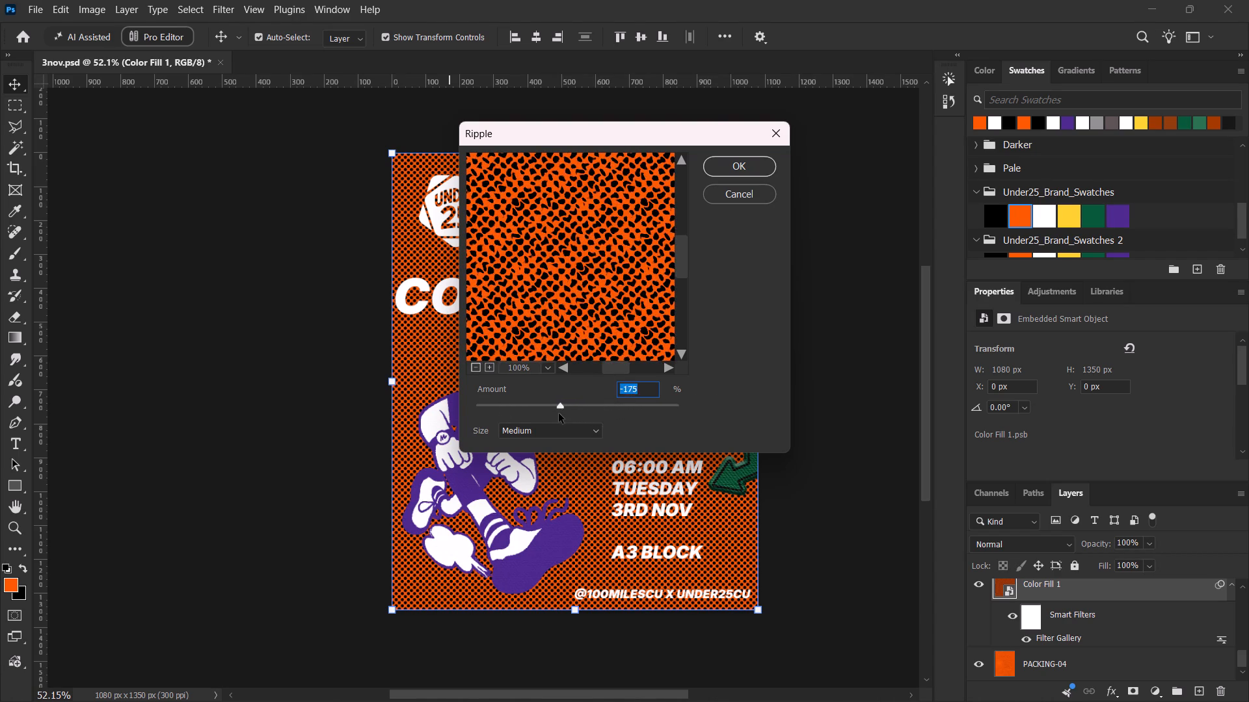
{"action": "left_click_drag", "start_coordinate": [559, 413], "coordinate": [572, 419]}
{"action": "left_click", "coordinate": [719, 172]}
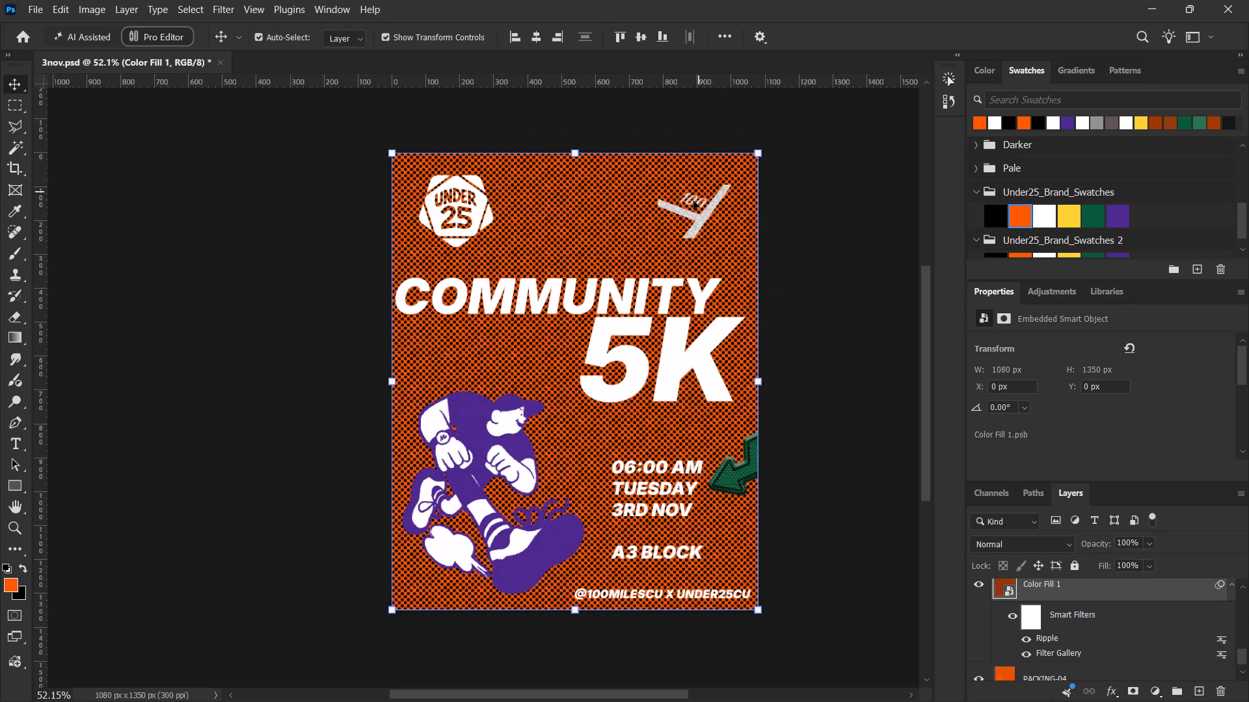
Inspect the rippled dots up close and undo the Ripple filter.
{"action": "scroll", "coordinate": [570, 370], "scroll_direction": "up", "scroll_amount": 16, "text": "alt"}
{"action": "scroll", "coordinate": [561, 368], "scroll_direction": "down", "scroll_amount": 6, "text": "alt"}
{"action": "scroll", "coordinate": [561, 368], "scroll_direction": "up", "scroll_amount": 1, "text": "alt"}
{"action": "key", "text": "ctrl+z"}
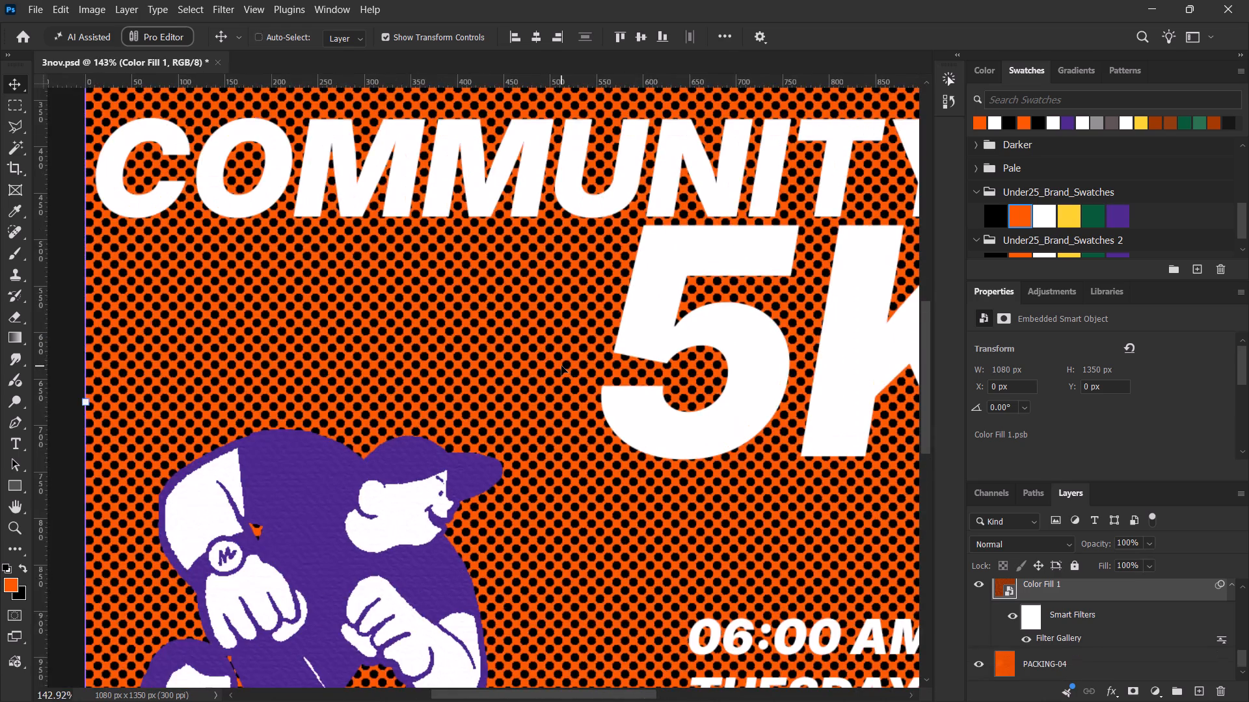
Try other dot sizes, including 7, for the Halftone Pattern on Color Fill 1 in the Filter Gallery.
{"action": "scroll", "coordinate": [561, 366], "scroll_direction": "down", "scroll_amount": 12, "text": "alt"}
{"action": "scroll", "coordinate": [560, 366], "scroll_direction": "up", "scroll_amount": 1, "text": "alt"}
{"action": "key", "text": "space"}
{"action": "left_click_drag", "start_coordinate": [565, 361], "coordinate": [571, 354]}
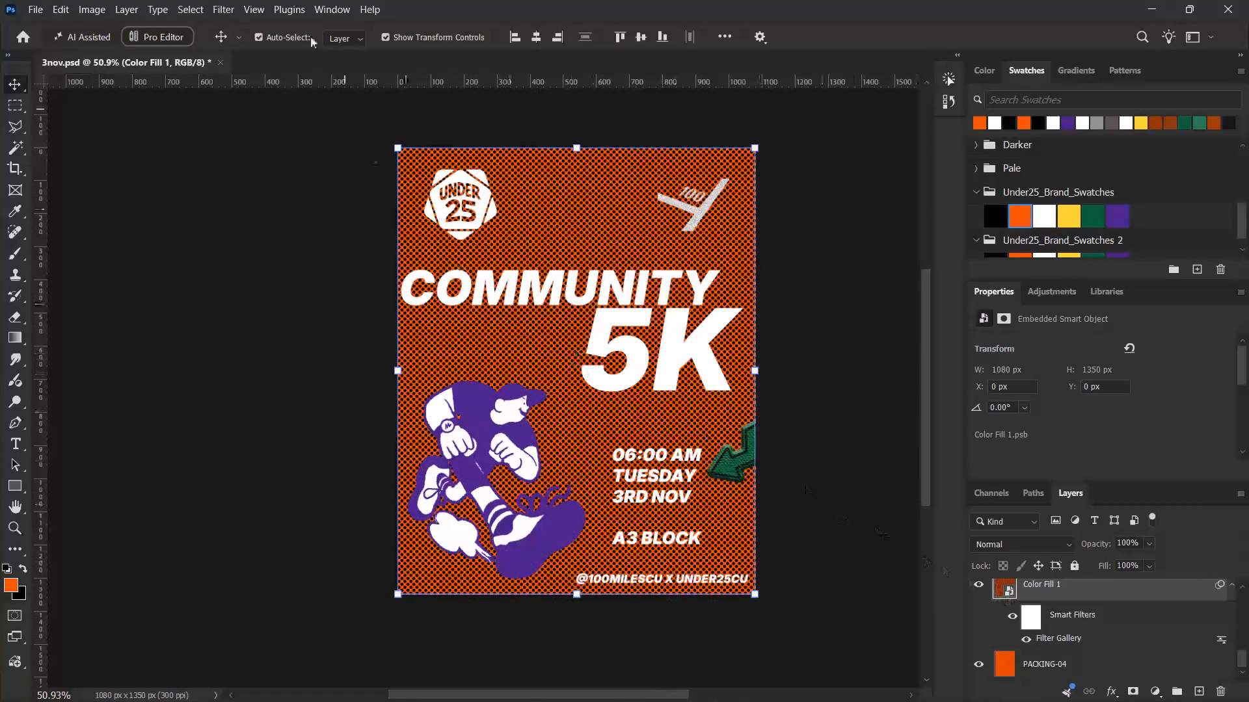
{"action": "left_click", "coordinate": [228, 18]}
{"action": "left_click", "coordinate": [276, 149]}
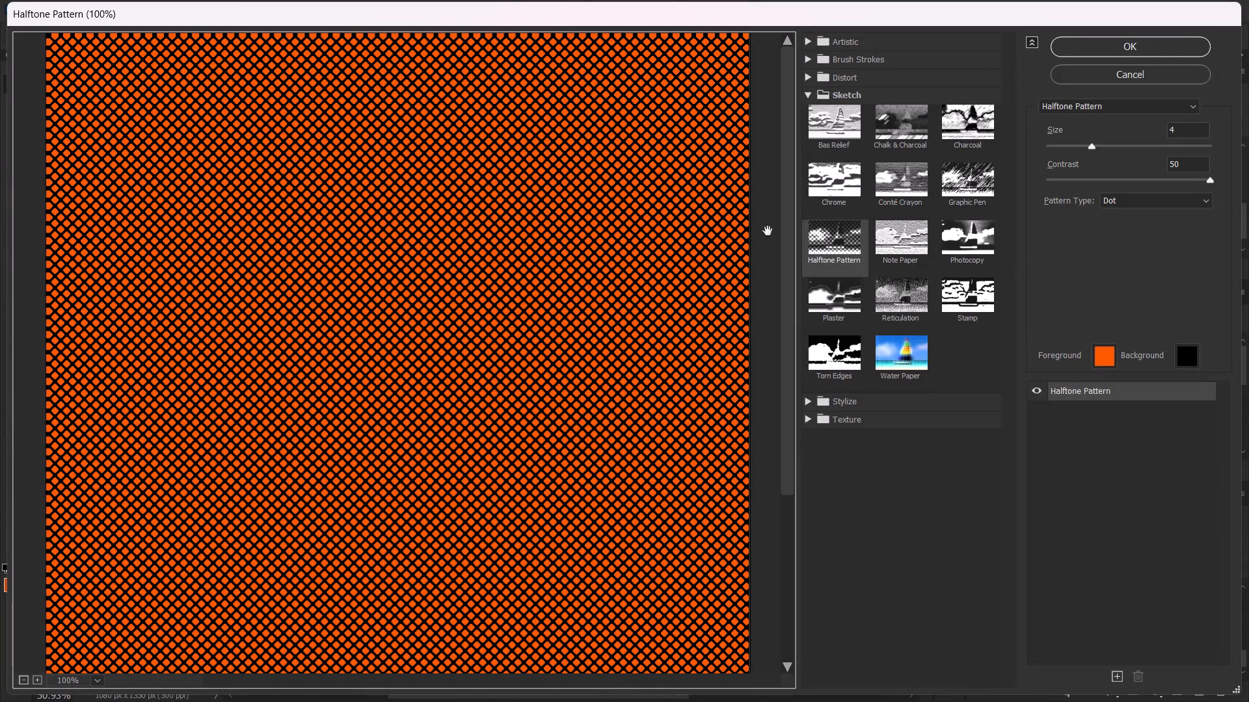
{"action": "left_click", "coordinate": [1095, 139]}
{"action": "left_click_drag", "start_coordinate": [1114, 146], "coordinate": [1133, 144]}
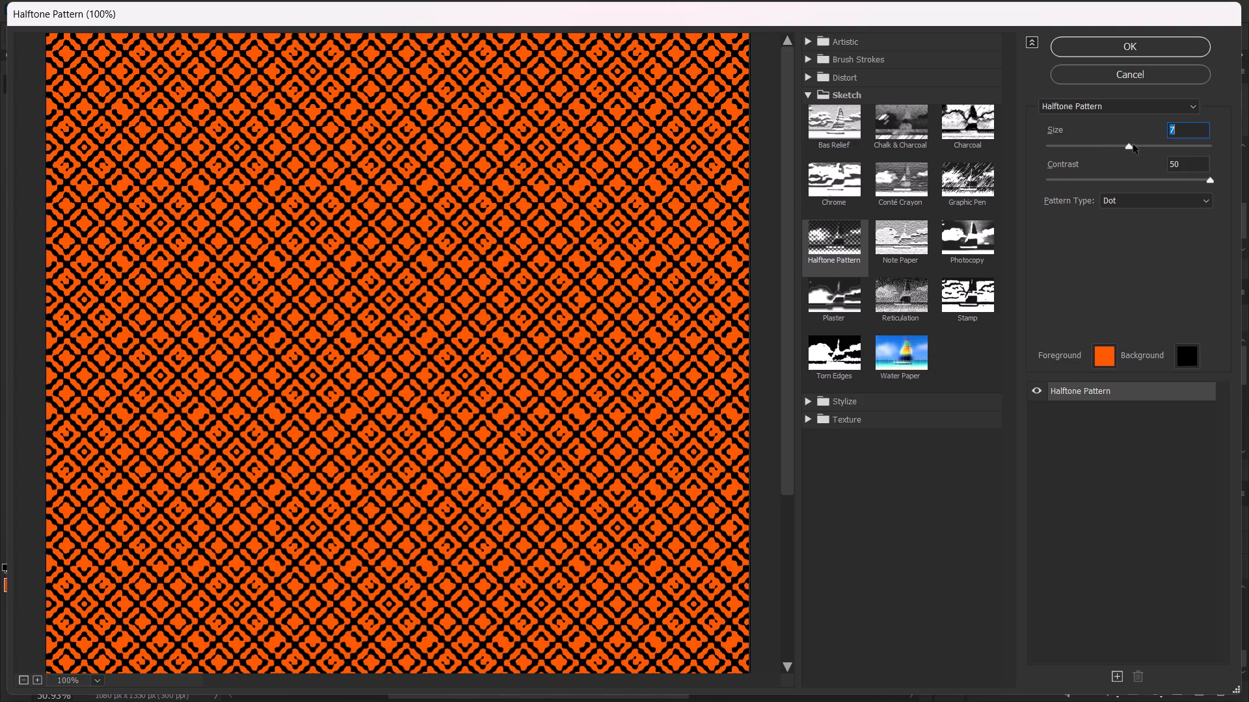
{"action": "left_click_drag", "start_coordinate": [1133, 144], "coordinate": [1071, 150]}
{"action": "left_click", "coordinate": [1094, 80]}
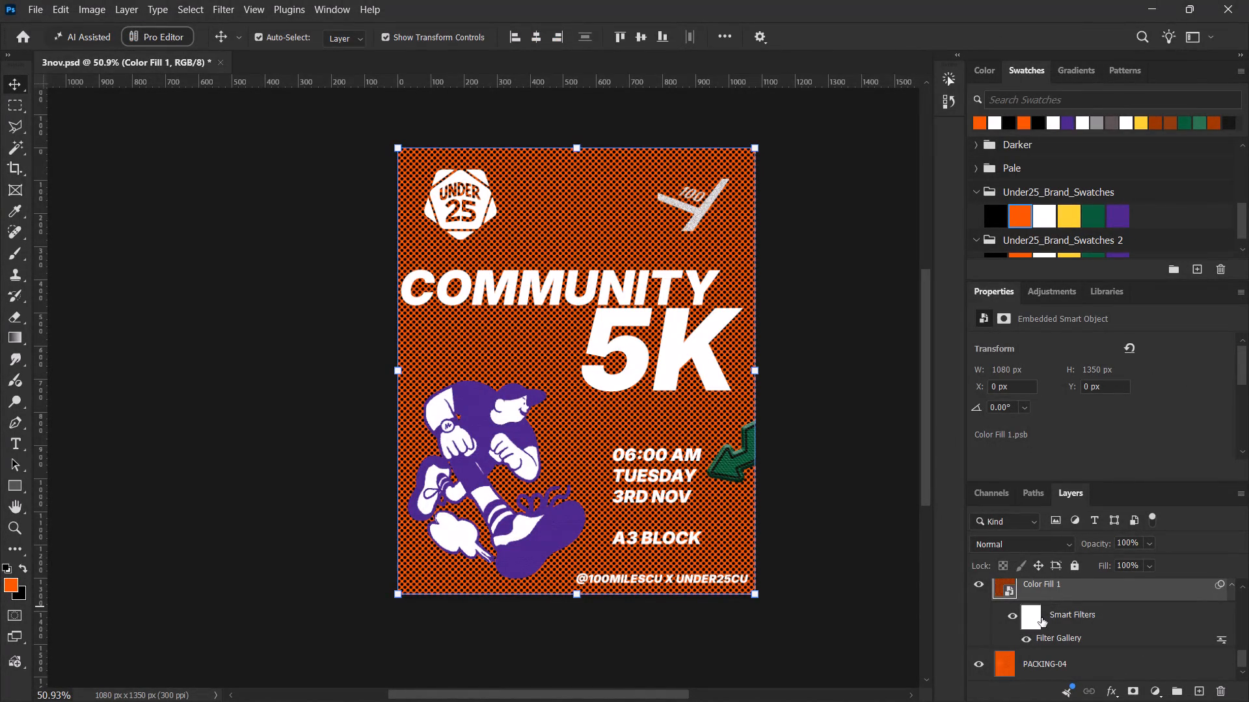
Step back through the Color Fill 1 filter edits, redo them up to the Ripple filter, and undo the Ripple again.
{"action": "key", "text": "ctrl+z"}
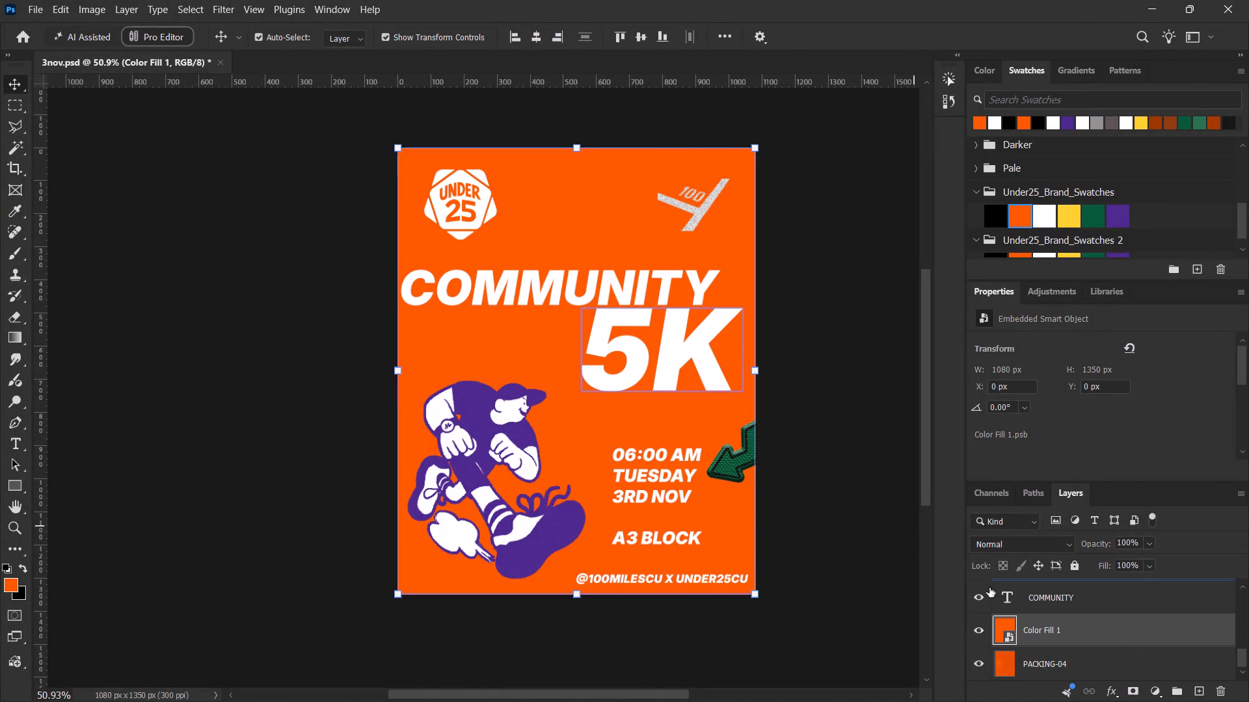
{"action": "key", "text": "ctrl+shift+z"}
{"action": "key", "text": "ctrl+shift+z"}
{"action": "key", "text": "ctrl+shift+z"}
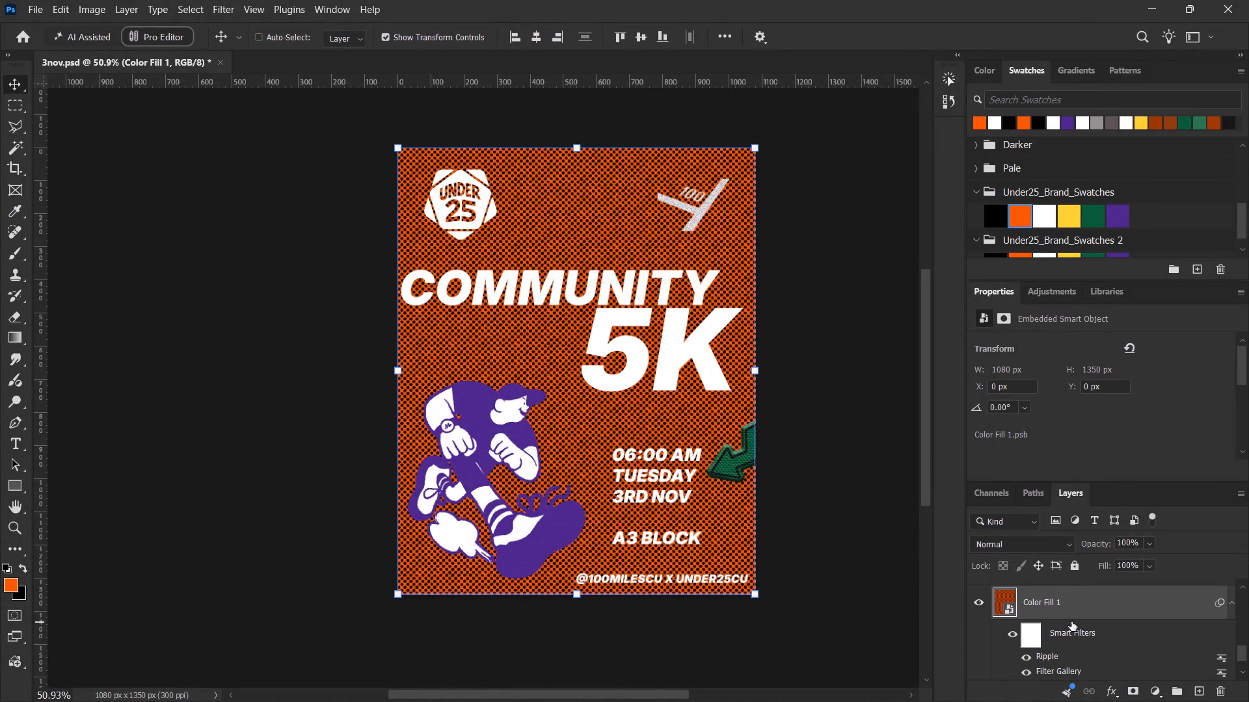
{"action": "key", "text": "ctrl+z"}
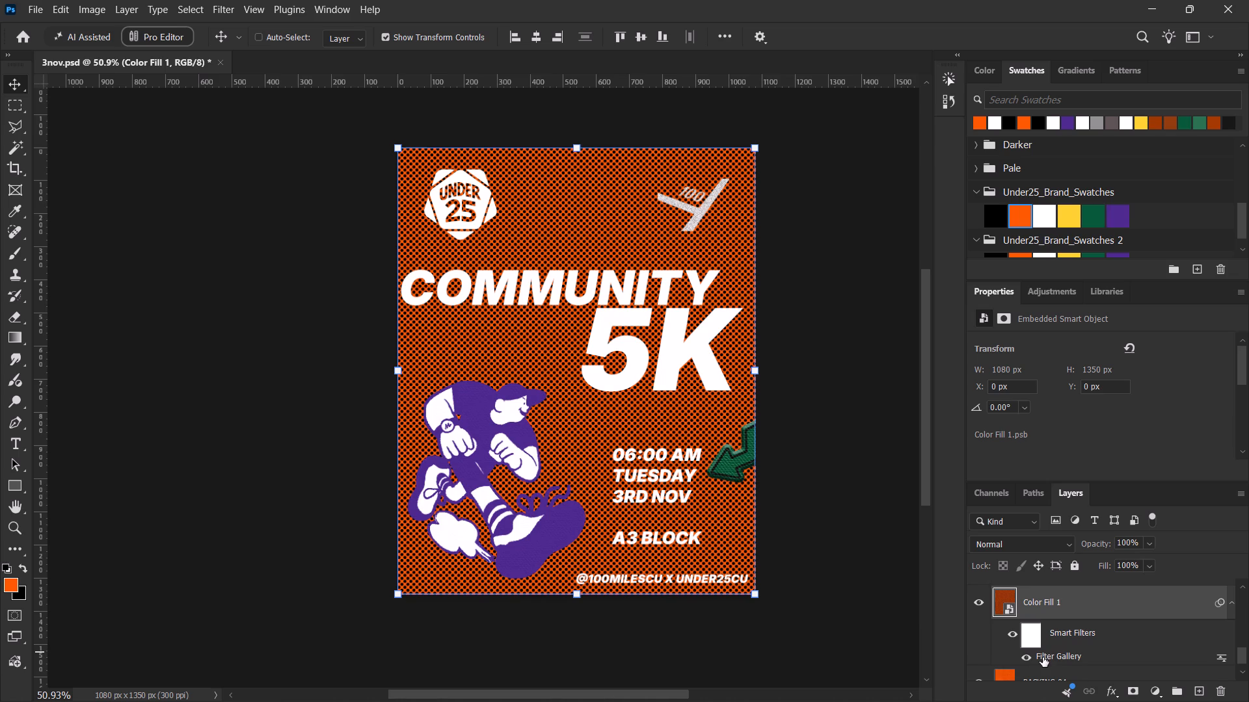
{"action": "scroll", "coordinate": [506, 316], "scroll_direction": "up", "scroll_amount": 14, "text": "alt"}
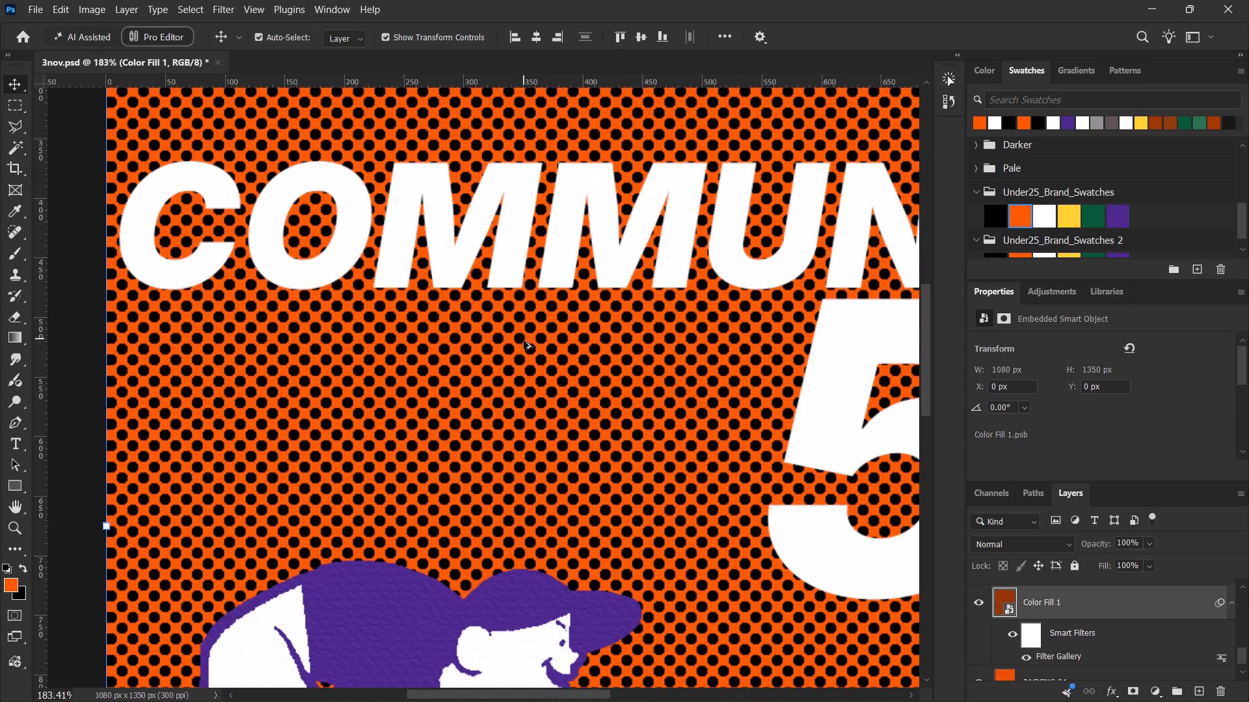
Set the Halftone Pattern on Color Fill 1 to size 6 and contrast 50 with dots, trying size 11 and contrast 39 on the way.
{"action": "scroll", "coordinate": [524, 341], "scroll_direction": "up", "scroll_amount": 7, "text": "alt"}
{"action": "scroll", "coordinate": [523, 341], "scroll_direction": "down", "scroll_amount": 7, "text": "alt"}
{"action": "scroll", "coordinate": [523, 341], "scroll_direction": "up", "scroll_amount": 1, "text": "alt"}
{"action": "scroll", "coordinate": [522, 342], "scroll_direction": "down", "scroll_amount": 6, "text": "alt"}
{"action": "scroll", "coordinate": [522, 342], "scroll_direction": "up", "scroll_amount": 2, "text": "alt"}
{"action": "scroll", "coordinate": [520, 344], "scroll_direction": "down", "scroll_amount": 10, "text": "alt"}
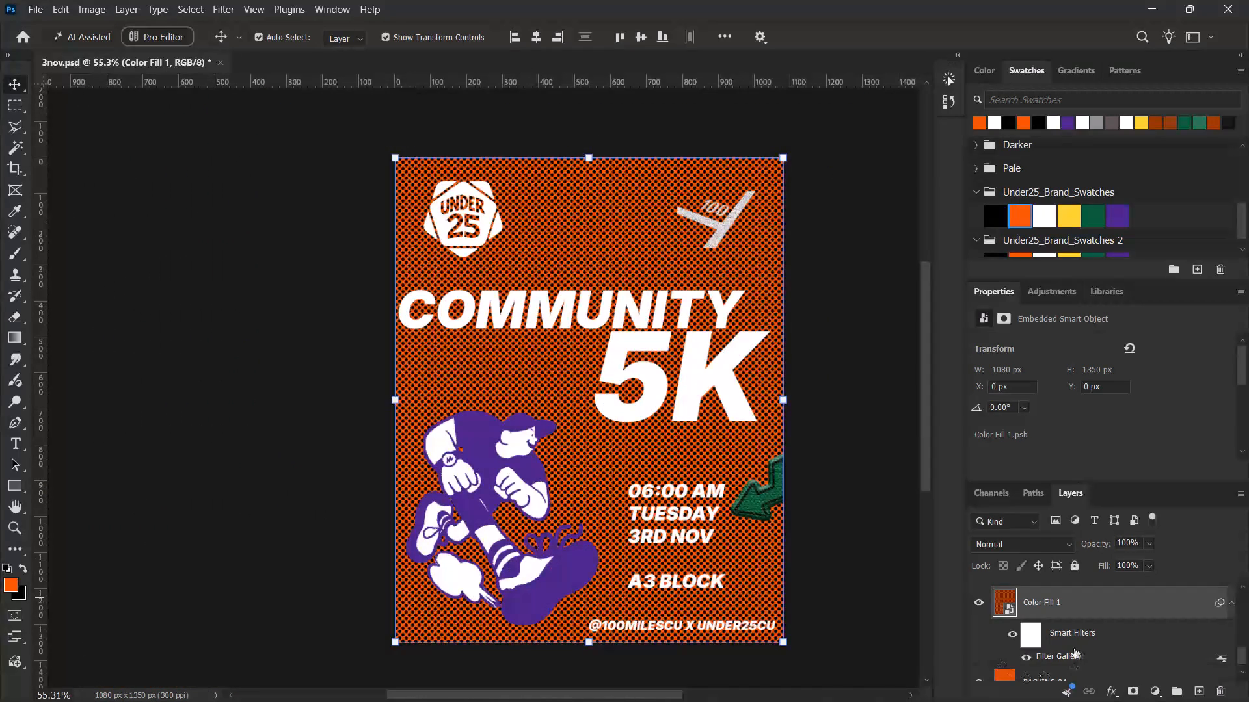
{"action": "double_click", "coordinate": [1061, 660]}
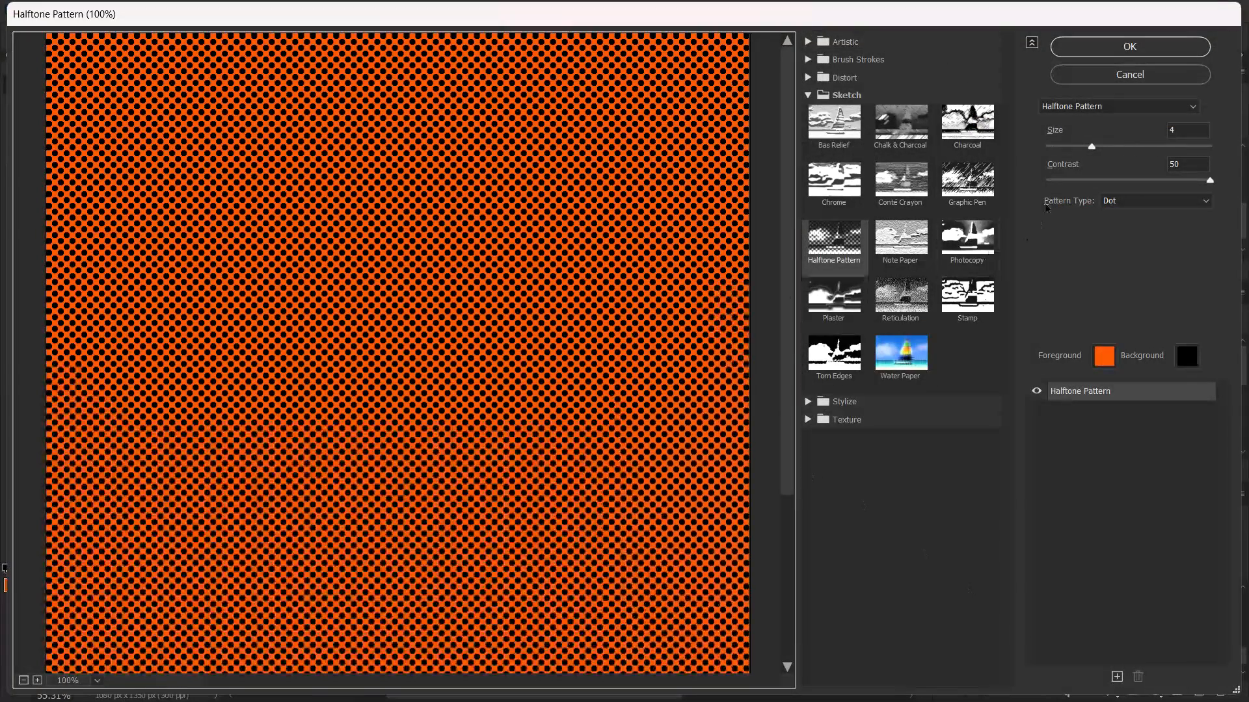
{"action": "left_click_drag", "start_coordinate": [1094, 146], "coordinate": [1123, 146]}
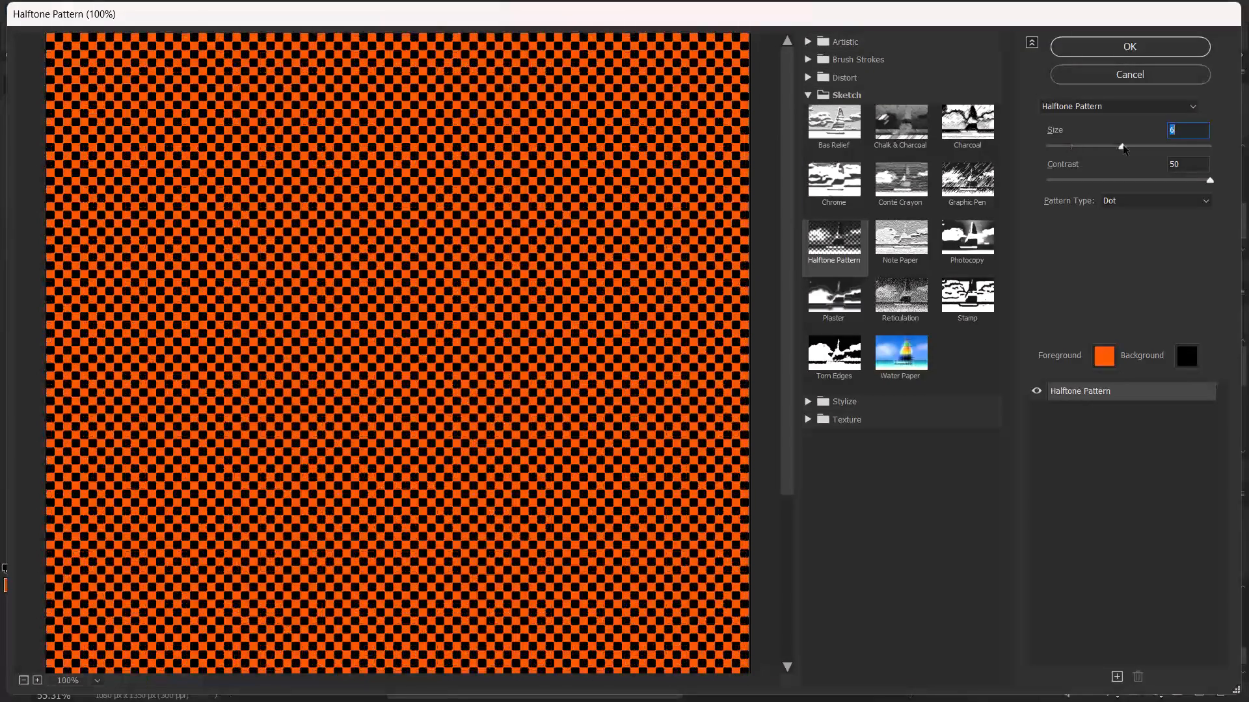
{"action": "left_click_drag", "start_coordinate": [1123, 146], "coordinate": [1123, 148]}
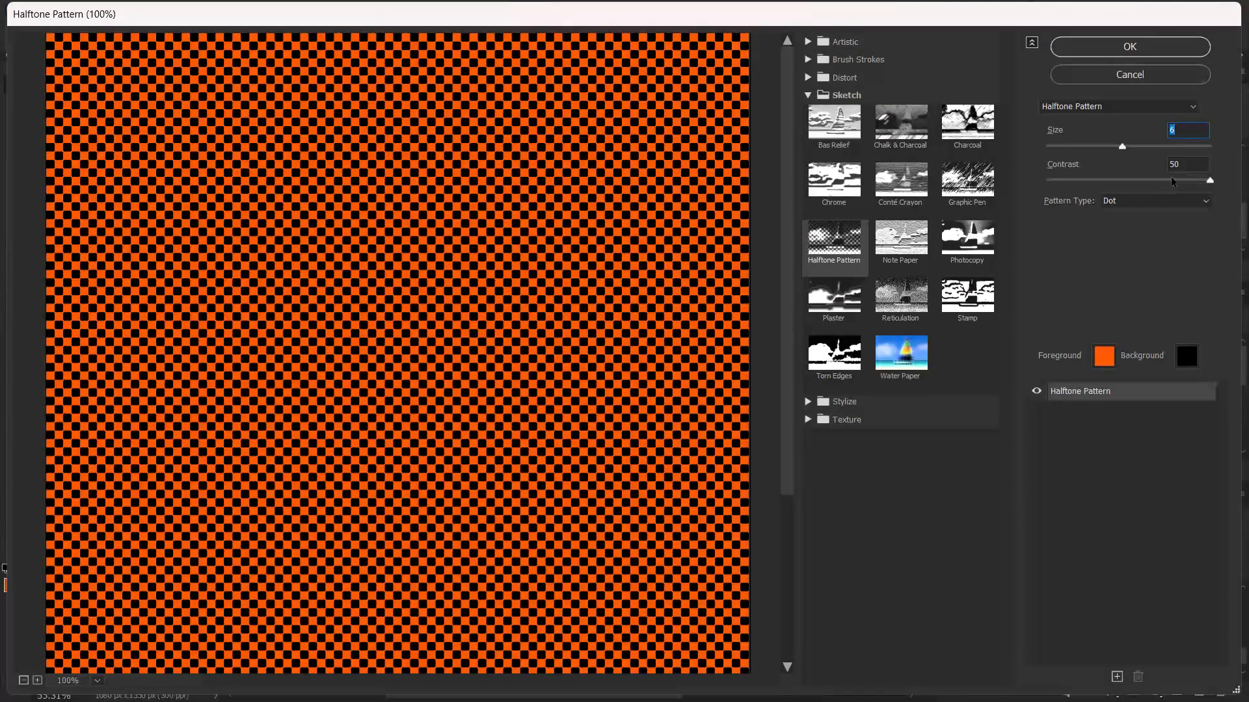
{"action": "left_click_drag", "start_coordinate": [1194, 179], "coordinate": [1197, 181]}
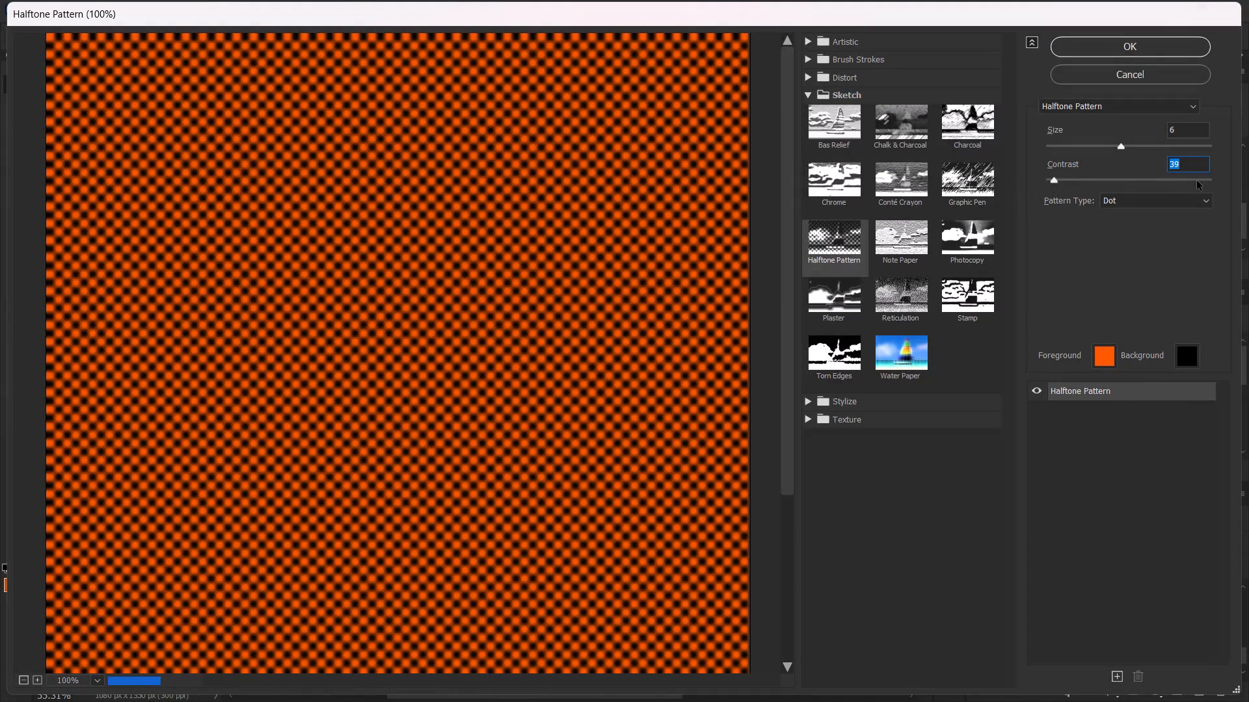
{"action": "left_click_drag", "start_coordinate": [1197, 181], "coordinate": [1245, 178]}
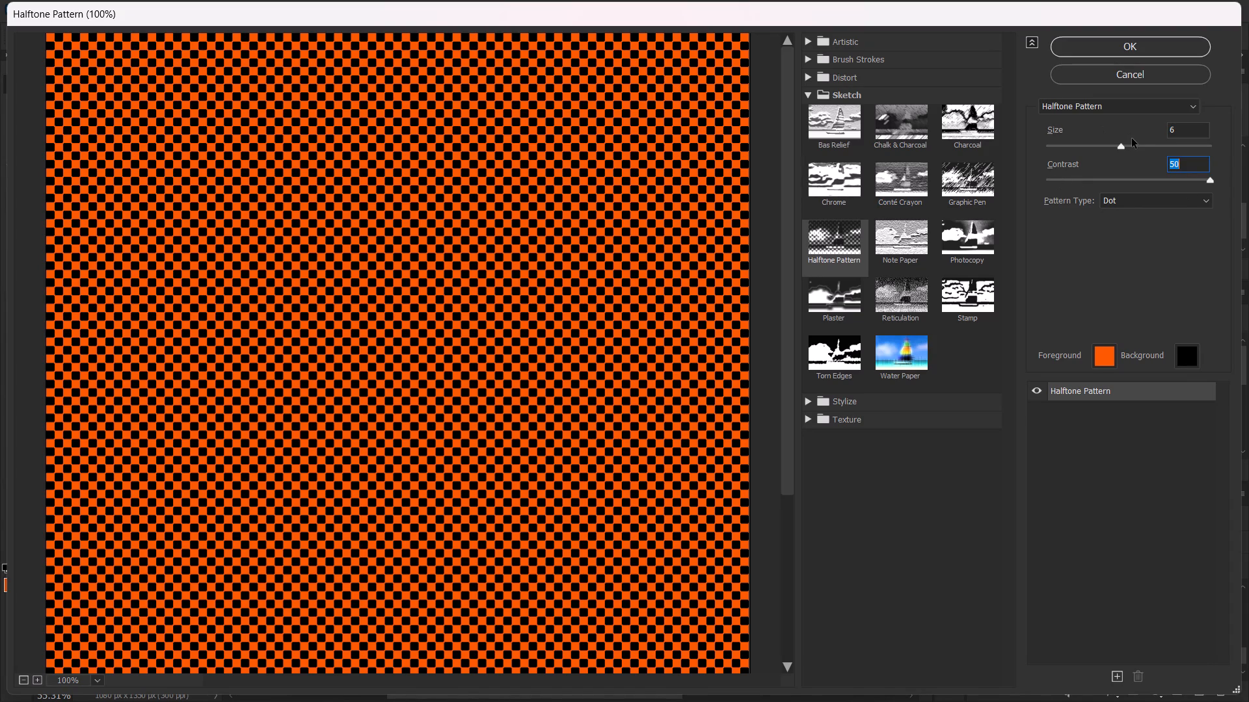
{"action": "left_click_drag", "start_coordinate": [1162, 144], "coordinate": [1194, 144]}
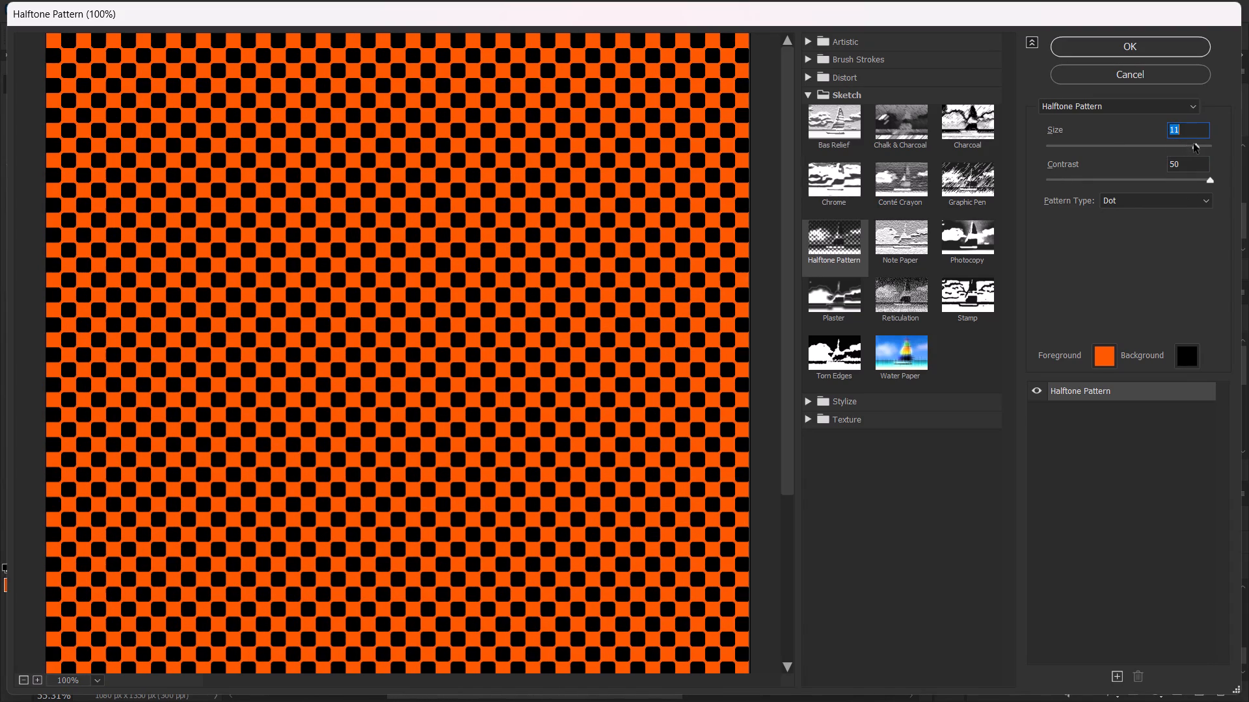
{"action": "left_click_drag", "start_coordinate": [1194, 144], "coordinate": [1121, 148]}
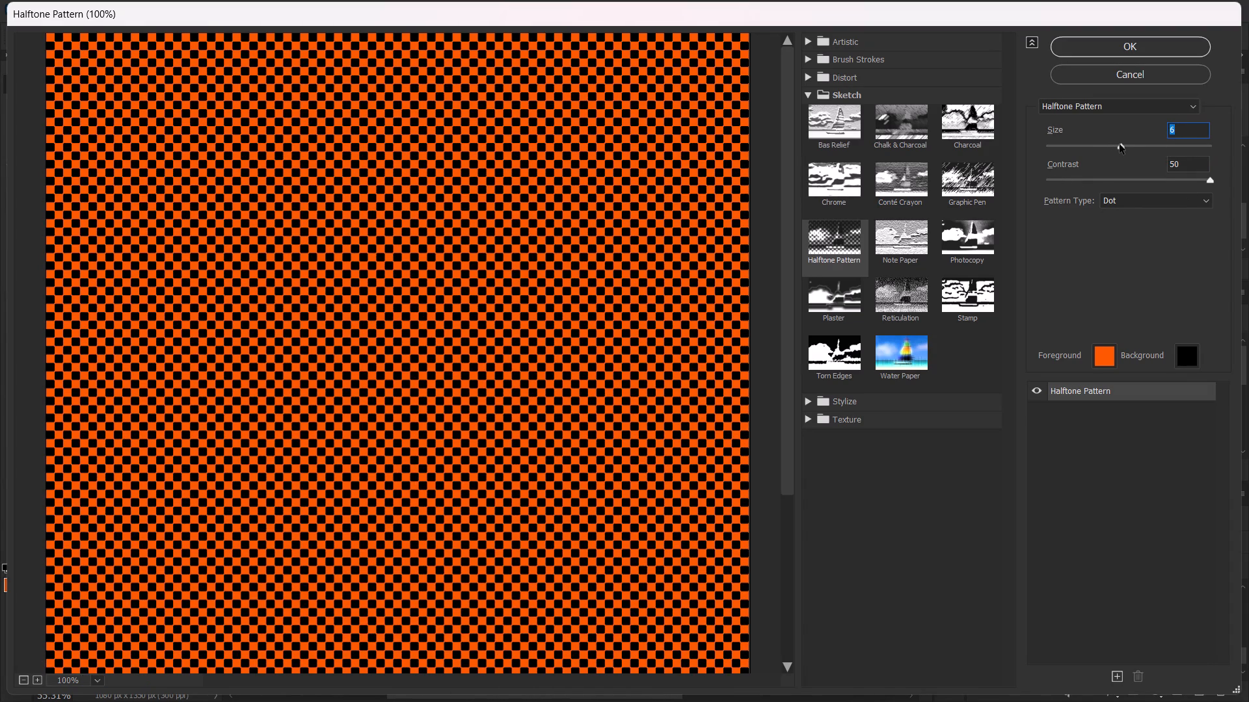
{"action": "left_click", "coordinate": [1096, 51]}
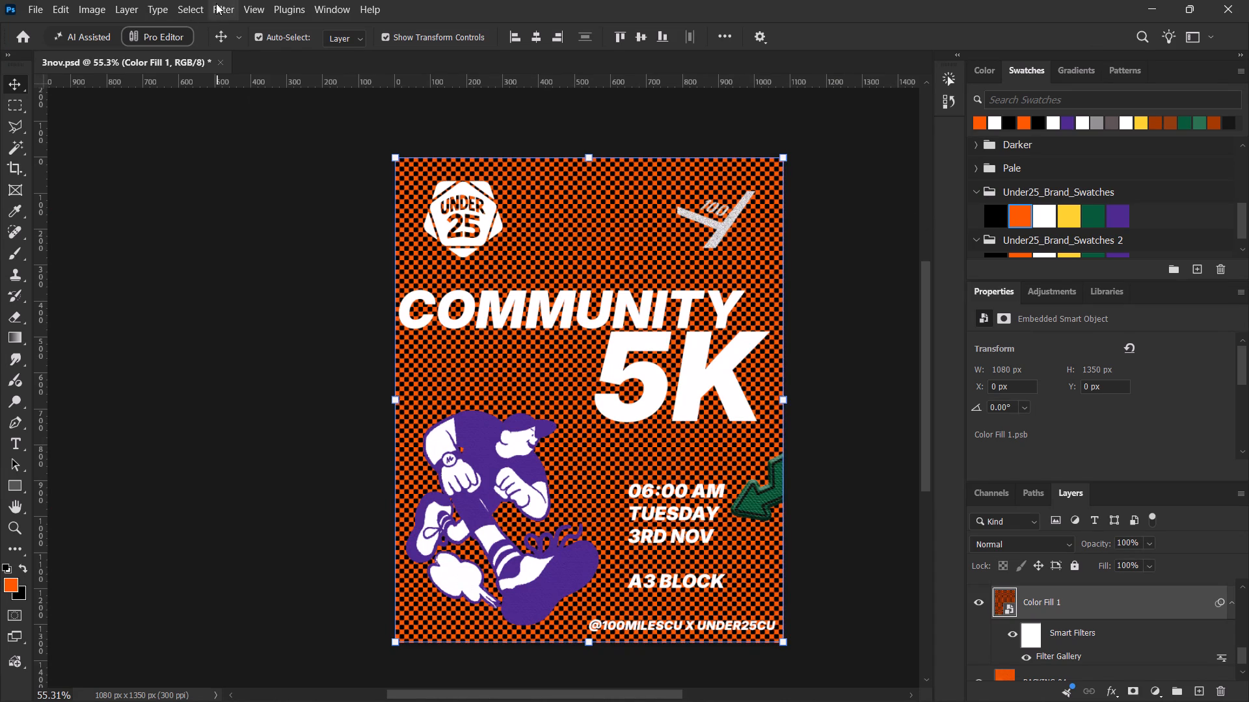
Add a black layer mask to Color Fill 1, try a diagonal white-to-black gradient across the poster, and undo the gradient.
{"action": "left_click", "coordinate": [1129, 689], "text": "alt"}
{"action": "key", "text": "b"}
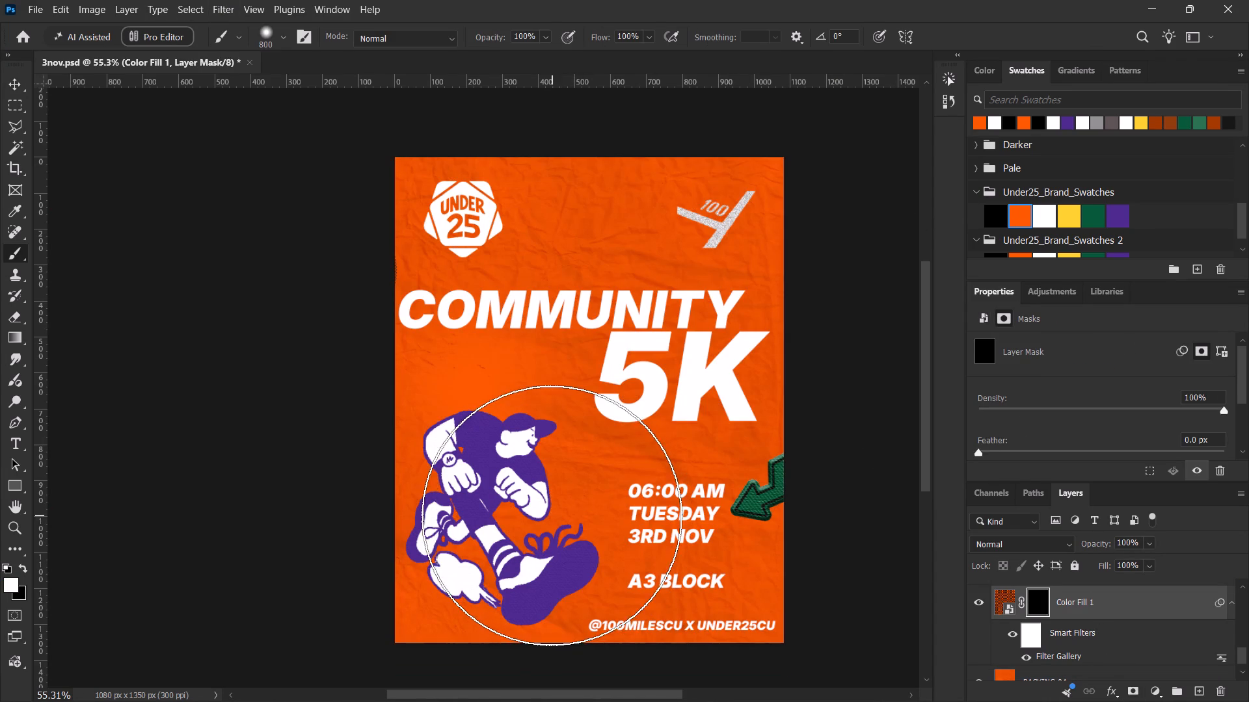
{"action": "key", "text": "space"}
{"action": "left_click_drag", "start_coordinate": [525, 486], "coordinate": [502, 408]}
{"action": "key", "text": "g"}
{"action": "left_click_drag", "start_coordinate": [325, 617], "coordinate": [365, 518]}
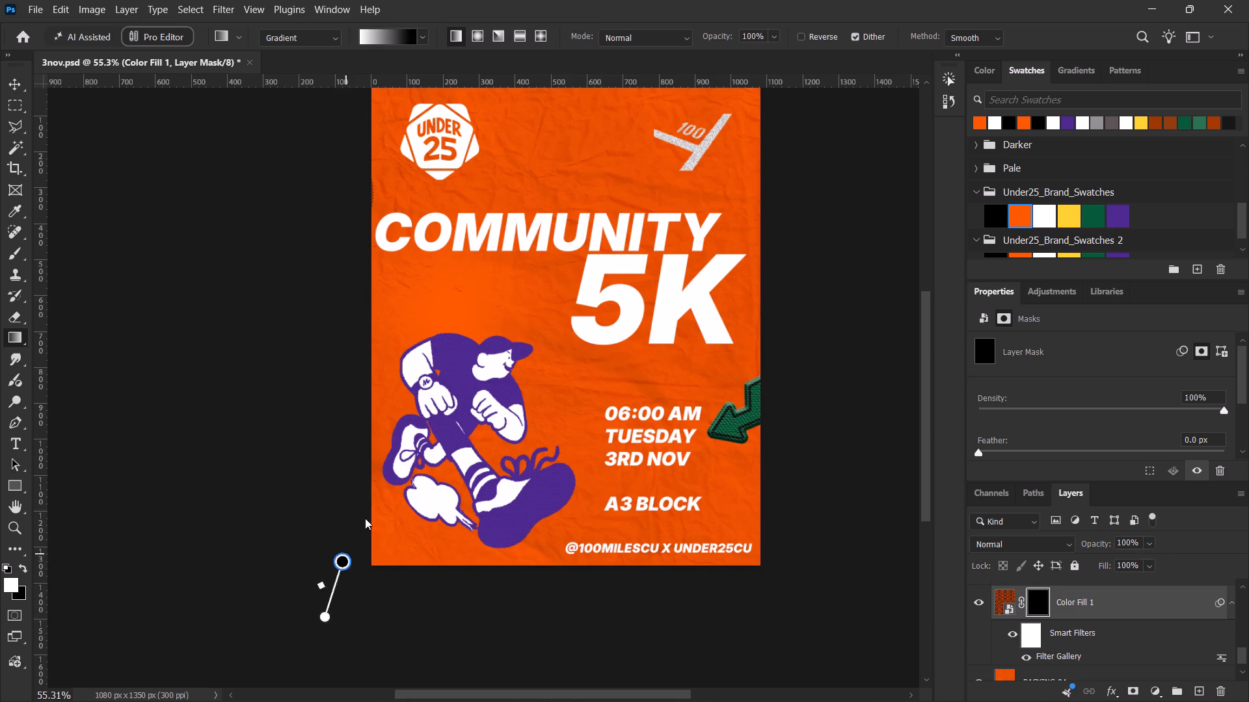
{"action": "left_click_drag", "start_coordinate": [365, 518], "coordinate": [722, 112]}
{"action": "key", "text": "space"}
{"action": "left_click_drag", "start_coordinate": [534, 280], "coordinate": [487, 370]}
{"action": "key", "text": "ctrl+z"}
Add a Solid Color fill layer in brand orange fe5a00 directly above the PACKING-04 layer.
{"action": "key", "text": "space"}
{"action": "left_click_drag", "start_coordinate": [504, 443], "coordinate": [528, 372]}
{"action": "scroll", "coordinate": [442, 466], "scroll_direction": "down", "scroll_amount": 3, "text": "alt"}
{"action": "scroll", "coordinate": [440, 466], "scroll_direction": "up", "scroll_amount": 1, "text": "alt"}
{"action": "scroll", "coordinate": [440, 466], "scroll_direction": "down", "scroll_amount": 1, "text": "alt"}
{"action": "key", "text": "space"}
{"action": "left_click_drag", "start_coordinate": [455, 403], "coordinate": [497, 416]}
{"action": "scroll", "coordinate": [1038, 637], "scroll_direction": "down", "scroll_amount": 1}
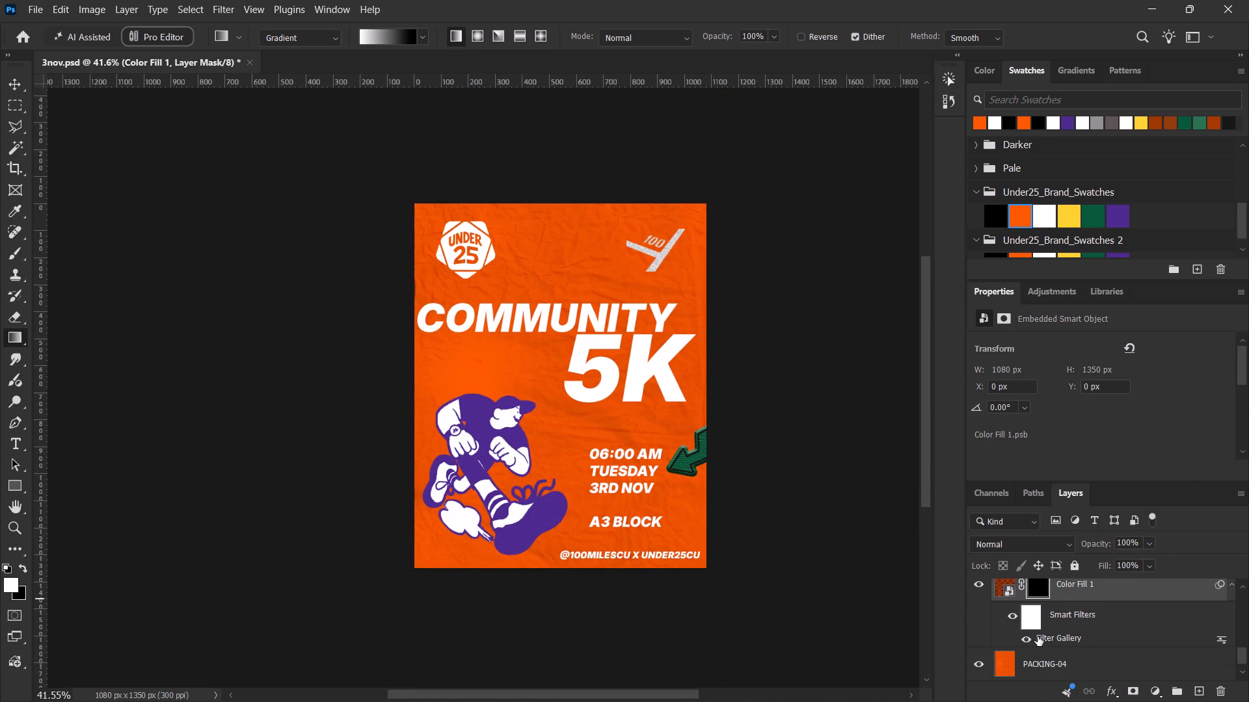
{"action": "left_click", "coordinate": [1081, 671]}
{"action": "left_click", "coordinate": [1157, 693]}
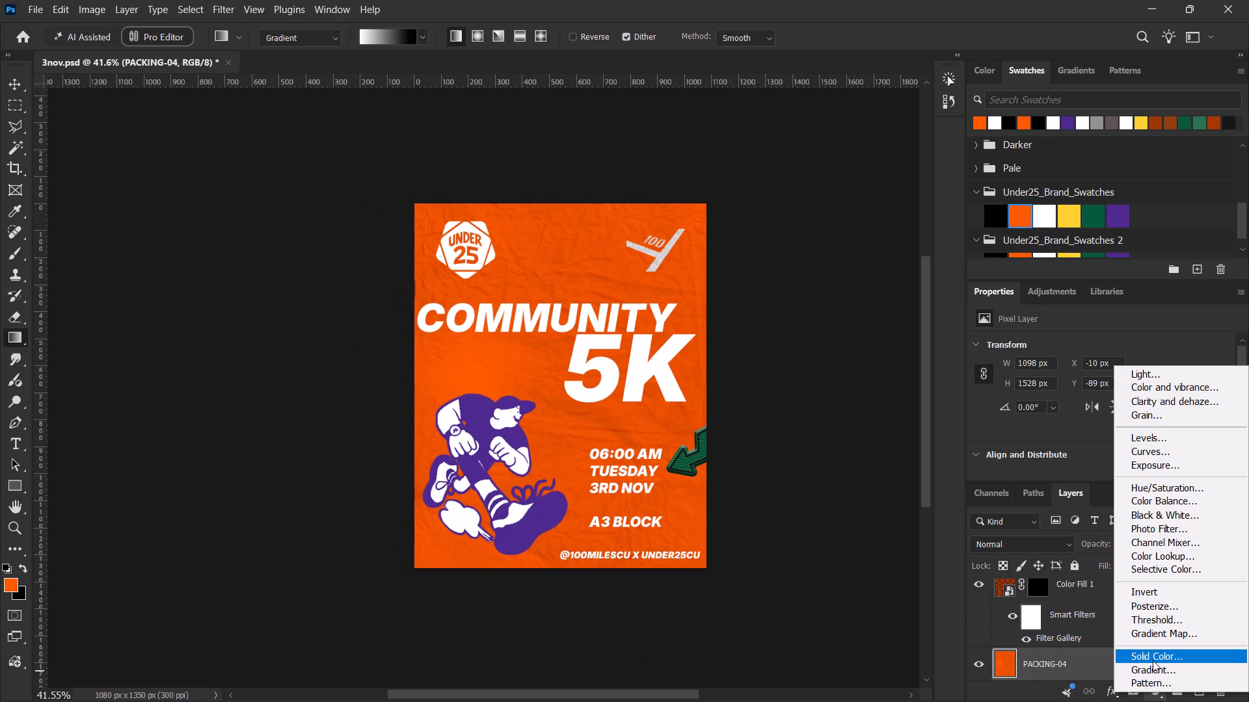
{"action": "left_click", "coordinate": [1153, 660]}
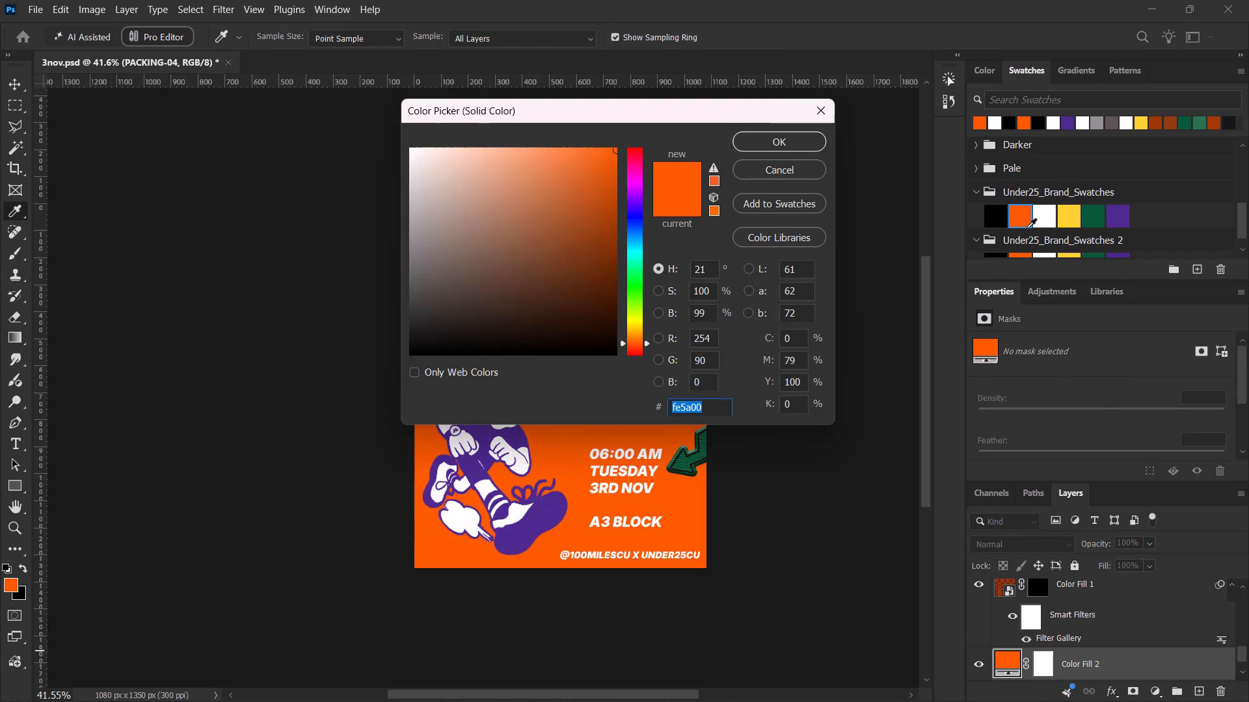
{"action": "left_click", "coordinate": [1019, 218]}
{"action": "left_click", "coordinate": [773, 148]}
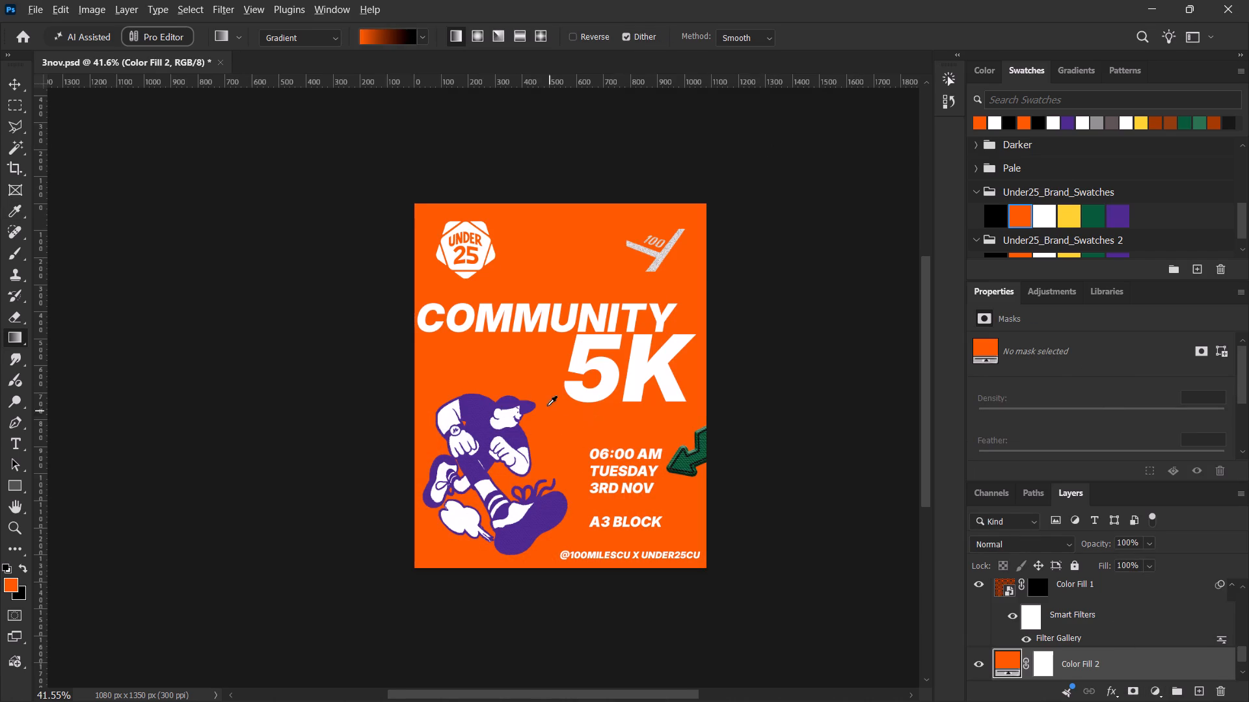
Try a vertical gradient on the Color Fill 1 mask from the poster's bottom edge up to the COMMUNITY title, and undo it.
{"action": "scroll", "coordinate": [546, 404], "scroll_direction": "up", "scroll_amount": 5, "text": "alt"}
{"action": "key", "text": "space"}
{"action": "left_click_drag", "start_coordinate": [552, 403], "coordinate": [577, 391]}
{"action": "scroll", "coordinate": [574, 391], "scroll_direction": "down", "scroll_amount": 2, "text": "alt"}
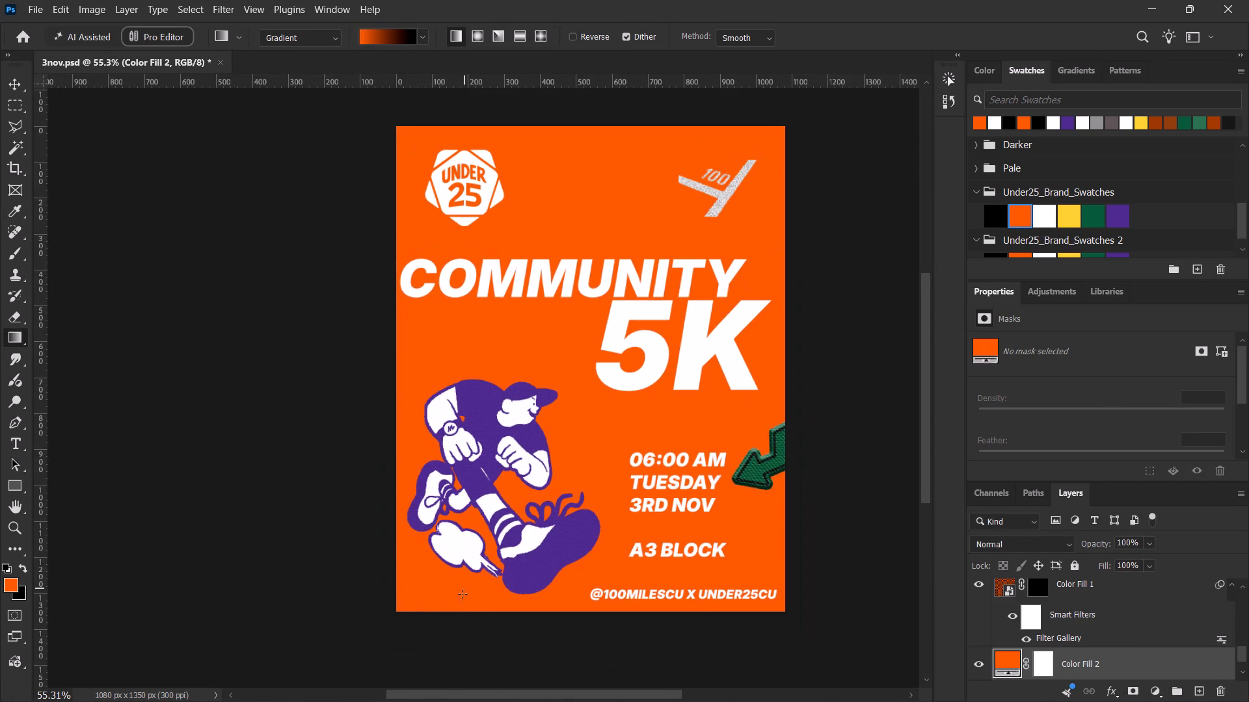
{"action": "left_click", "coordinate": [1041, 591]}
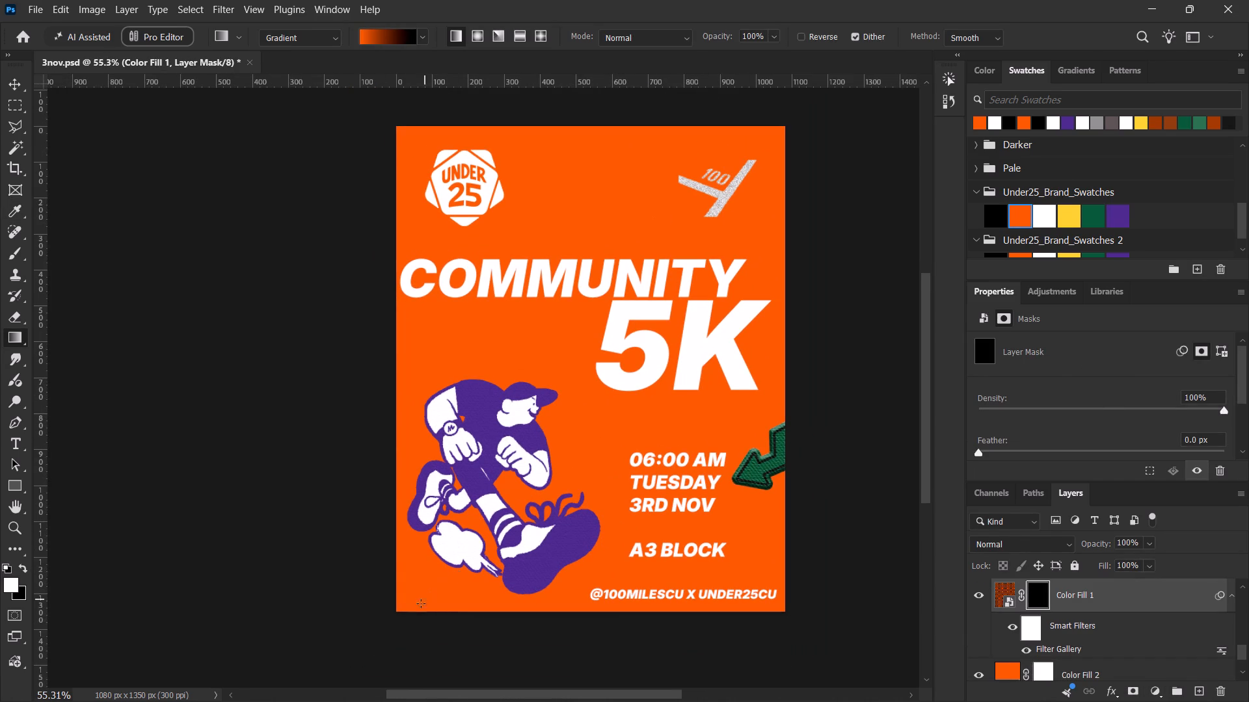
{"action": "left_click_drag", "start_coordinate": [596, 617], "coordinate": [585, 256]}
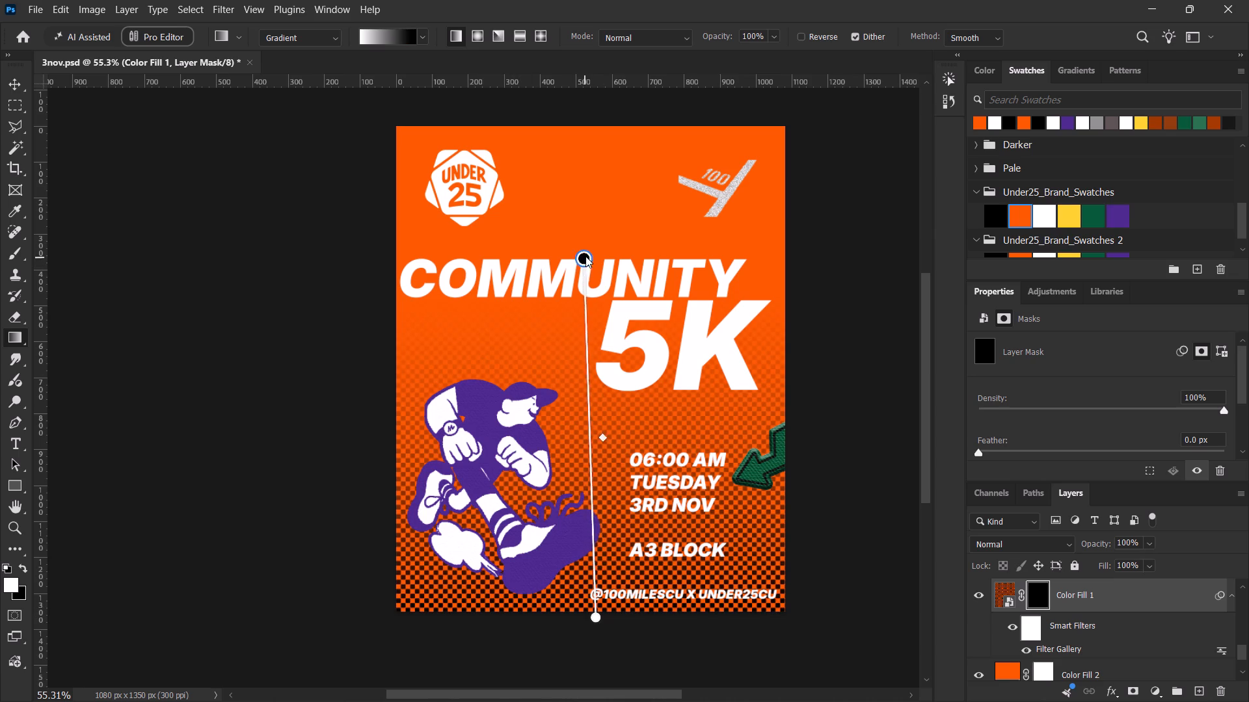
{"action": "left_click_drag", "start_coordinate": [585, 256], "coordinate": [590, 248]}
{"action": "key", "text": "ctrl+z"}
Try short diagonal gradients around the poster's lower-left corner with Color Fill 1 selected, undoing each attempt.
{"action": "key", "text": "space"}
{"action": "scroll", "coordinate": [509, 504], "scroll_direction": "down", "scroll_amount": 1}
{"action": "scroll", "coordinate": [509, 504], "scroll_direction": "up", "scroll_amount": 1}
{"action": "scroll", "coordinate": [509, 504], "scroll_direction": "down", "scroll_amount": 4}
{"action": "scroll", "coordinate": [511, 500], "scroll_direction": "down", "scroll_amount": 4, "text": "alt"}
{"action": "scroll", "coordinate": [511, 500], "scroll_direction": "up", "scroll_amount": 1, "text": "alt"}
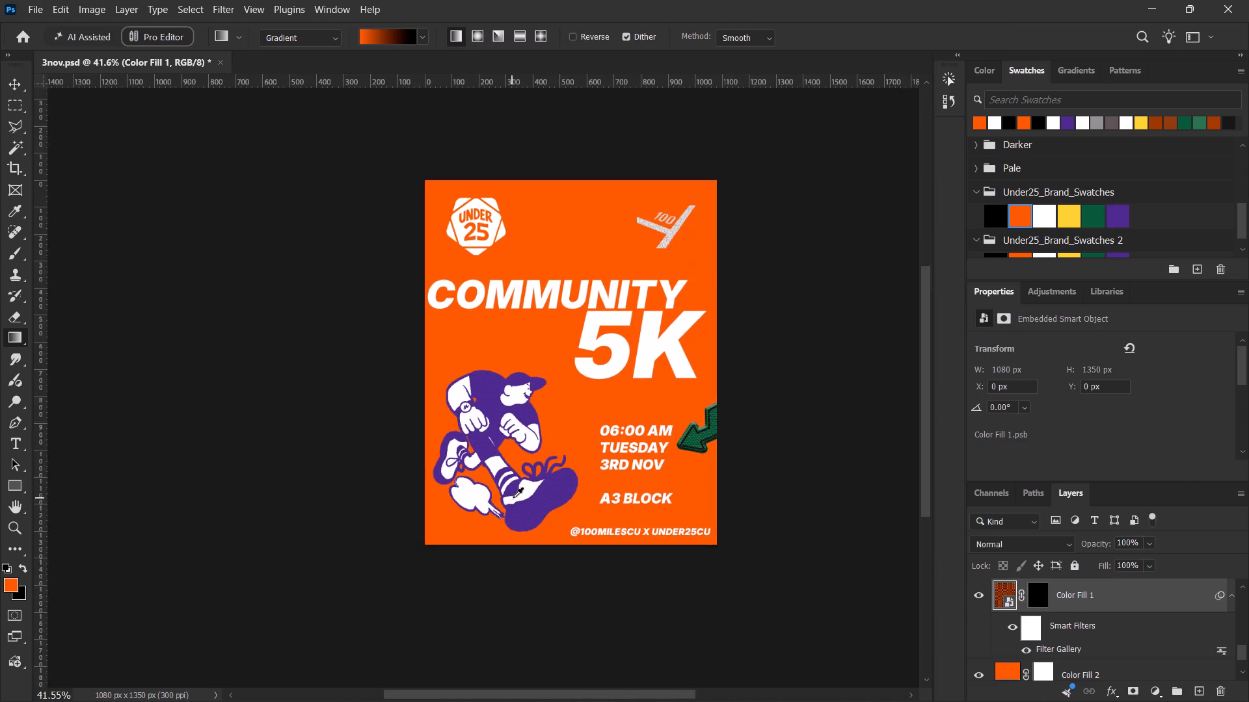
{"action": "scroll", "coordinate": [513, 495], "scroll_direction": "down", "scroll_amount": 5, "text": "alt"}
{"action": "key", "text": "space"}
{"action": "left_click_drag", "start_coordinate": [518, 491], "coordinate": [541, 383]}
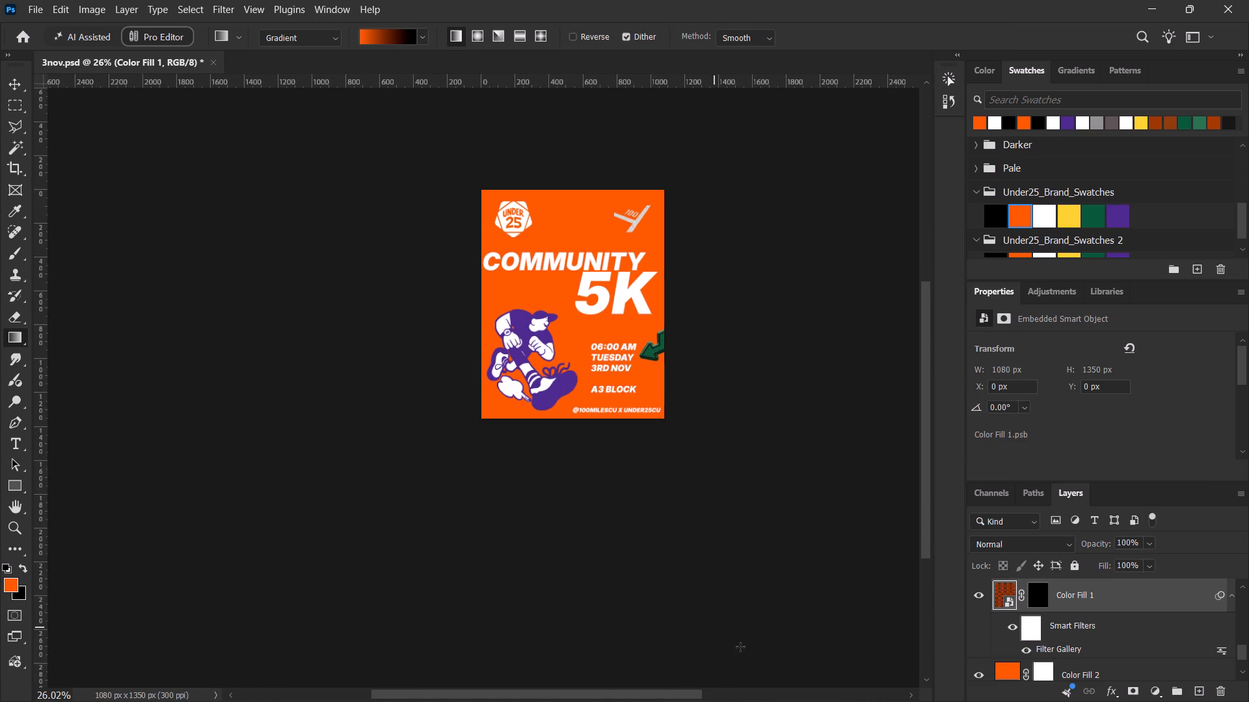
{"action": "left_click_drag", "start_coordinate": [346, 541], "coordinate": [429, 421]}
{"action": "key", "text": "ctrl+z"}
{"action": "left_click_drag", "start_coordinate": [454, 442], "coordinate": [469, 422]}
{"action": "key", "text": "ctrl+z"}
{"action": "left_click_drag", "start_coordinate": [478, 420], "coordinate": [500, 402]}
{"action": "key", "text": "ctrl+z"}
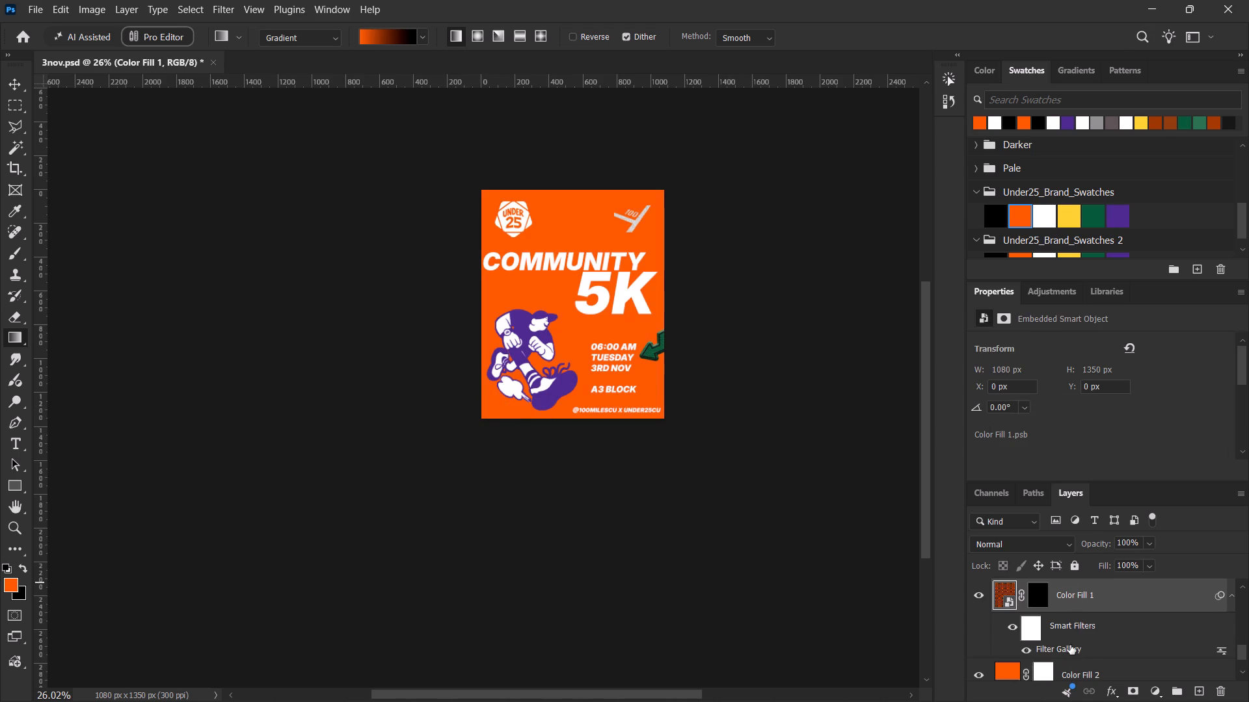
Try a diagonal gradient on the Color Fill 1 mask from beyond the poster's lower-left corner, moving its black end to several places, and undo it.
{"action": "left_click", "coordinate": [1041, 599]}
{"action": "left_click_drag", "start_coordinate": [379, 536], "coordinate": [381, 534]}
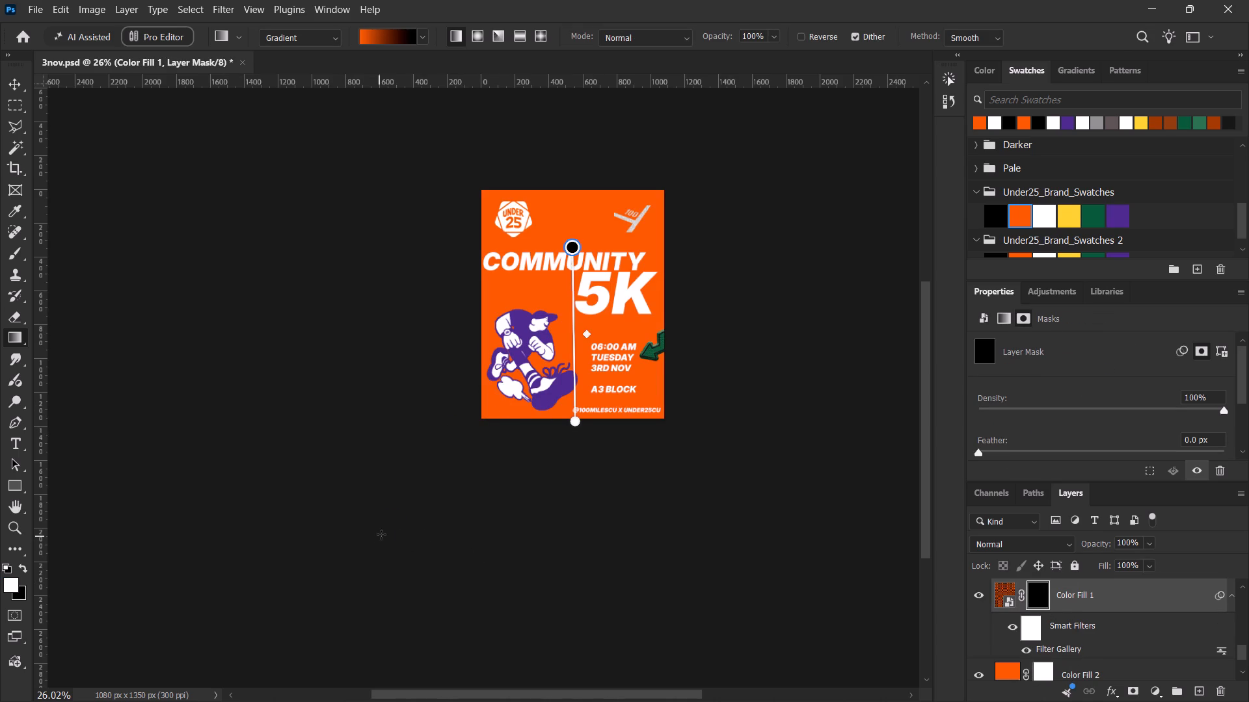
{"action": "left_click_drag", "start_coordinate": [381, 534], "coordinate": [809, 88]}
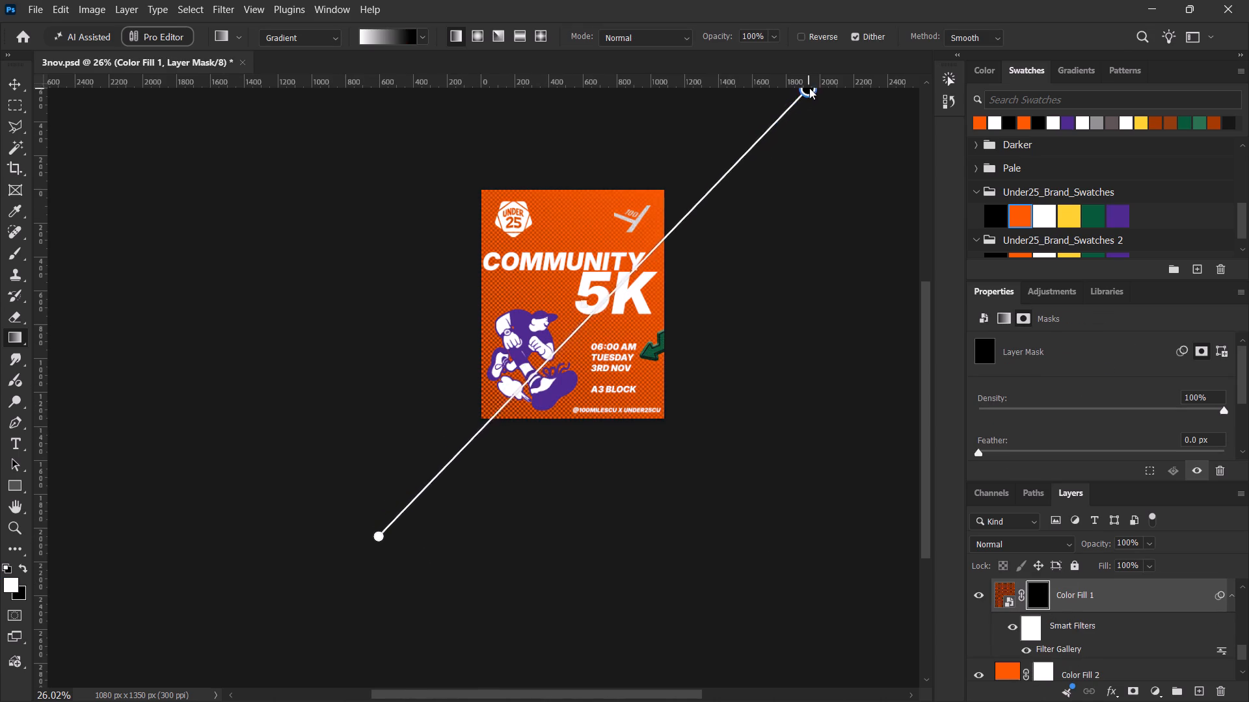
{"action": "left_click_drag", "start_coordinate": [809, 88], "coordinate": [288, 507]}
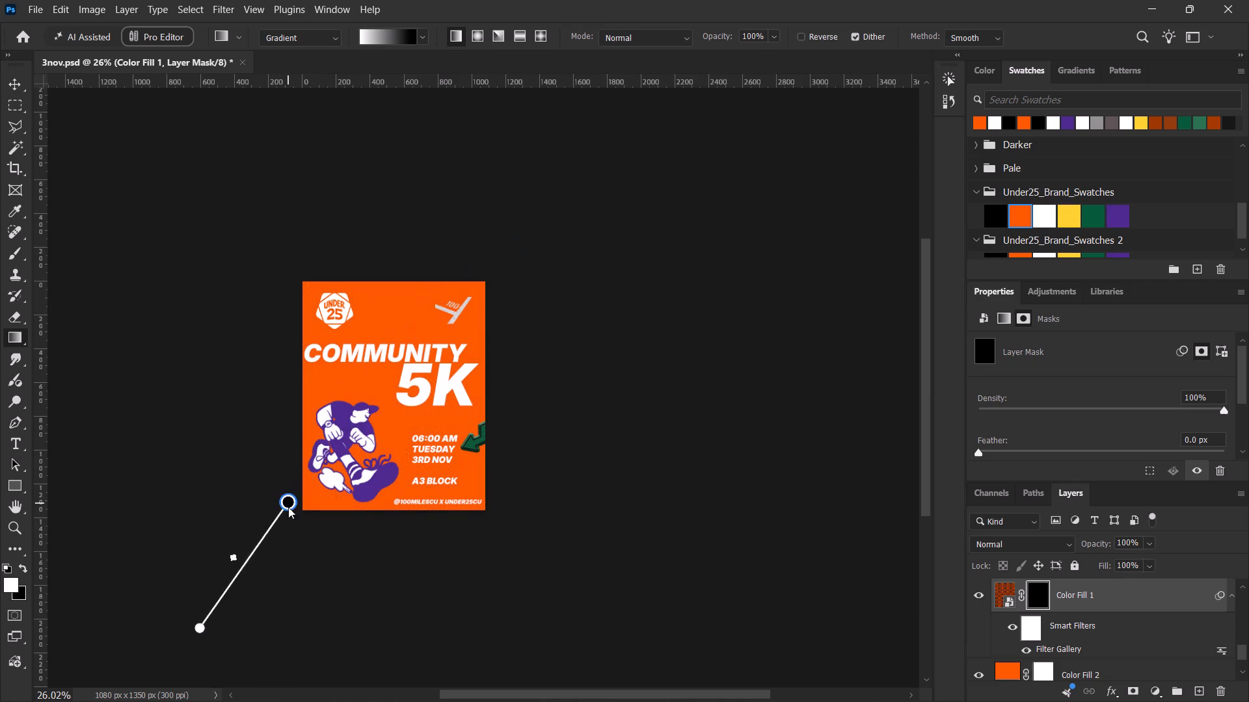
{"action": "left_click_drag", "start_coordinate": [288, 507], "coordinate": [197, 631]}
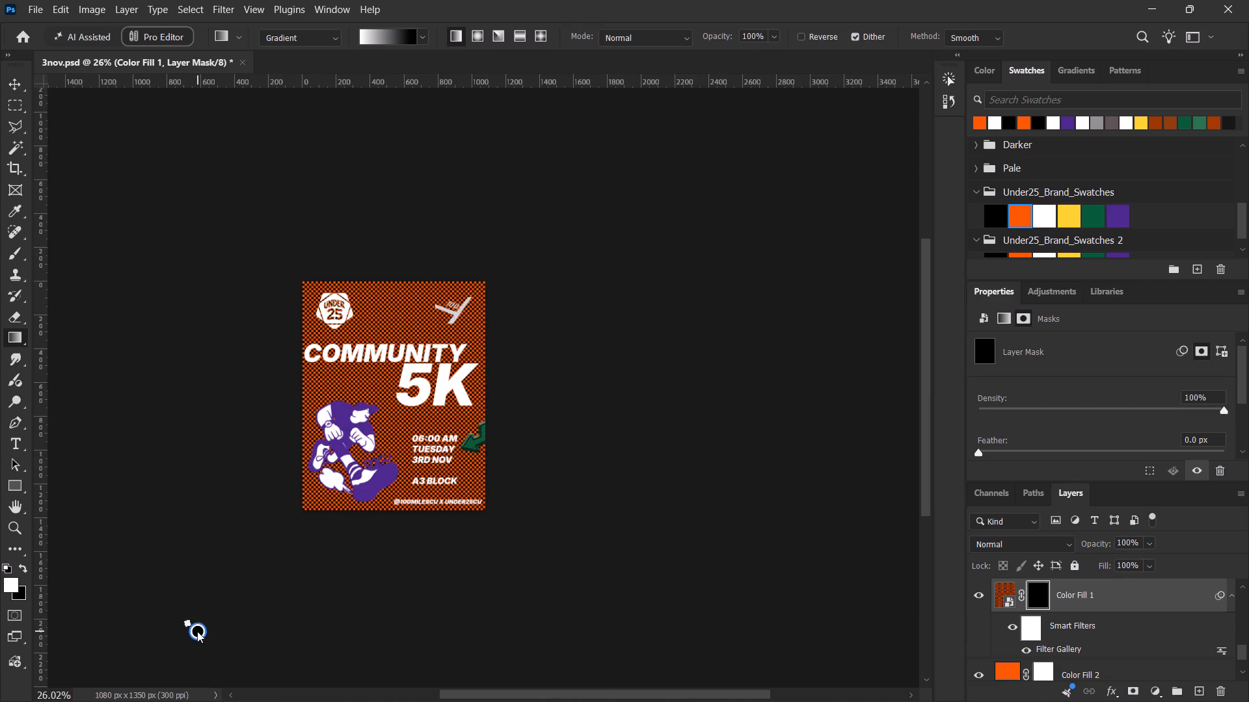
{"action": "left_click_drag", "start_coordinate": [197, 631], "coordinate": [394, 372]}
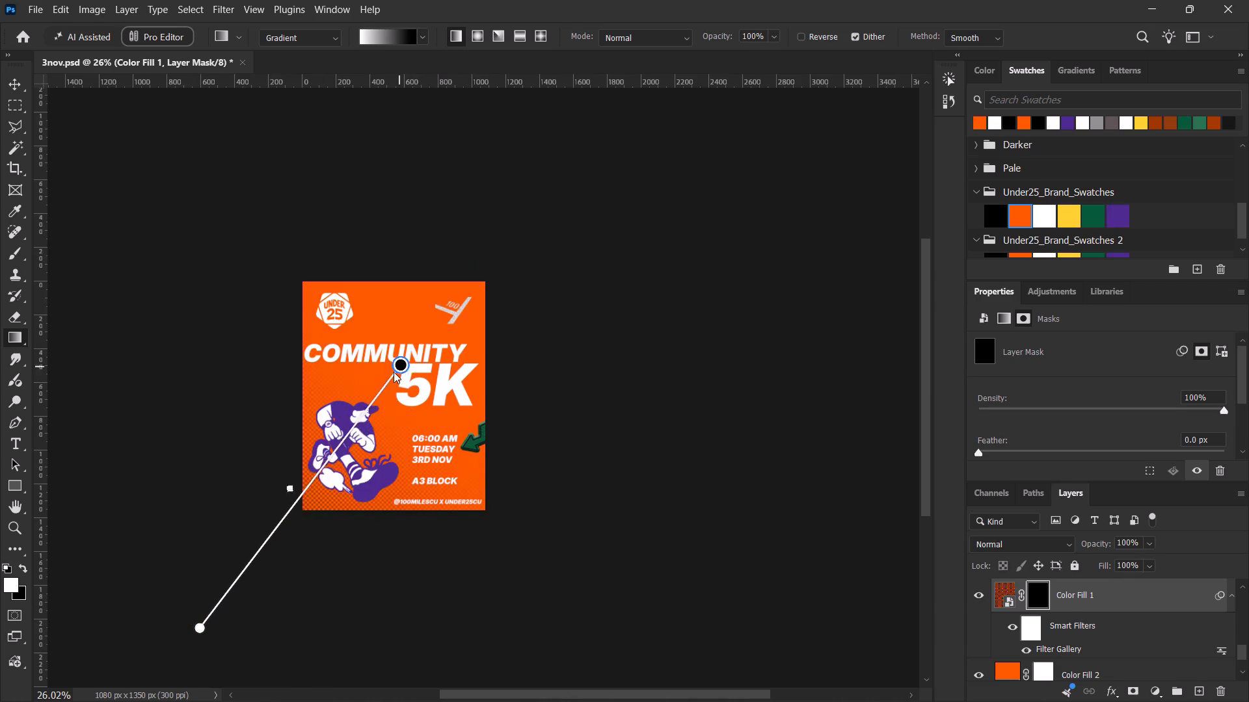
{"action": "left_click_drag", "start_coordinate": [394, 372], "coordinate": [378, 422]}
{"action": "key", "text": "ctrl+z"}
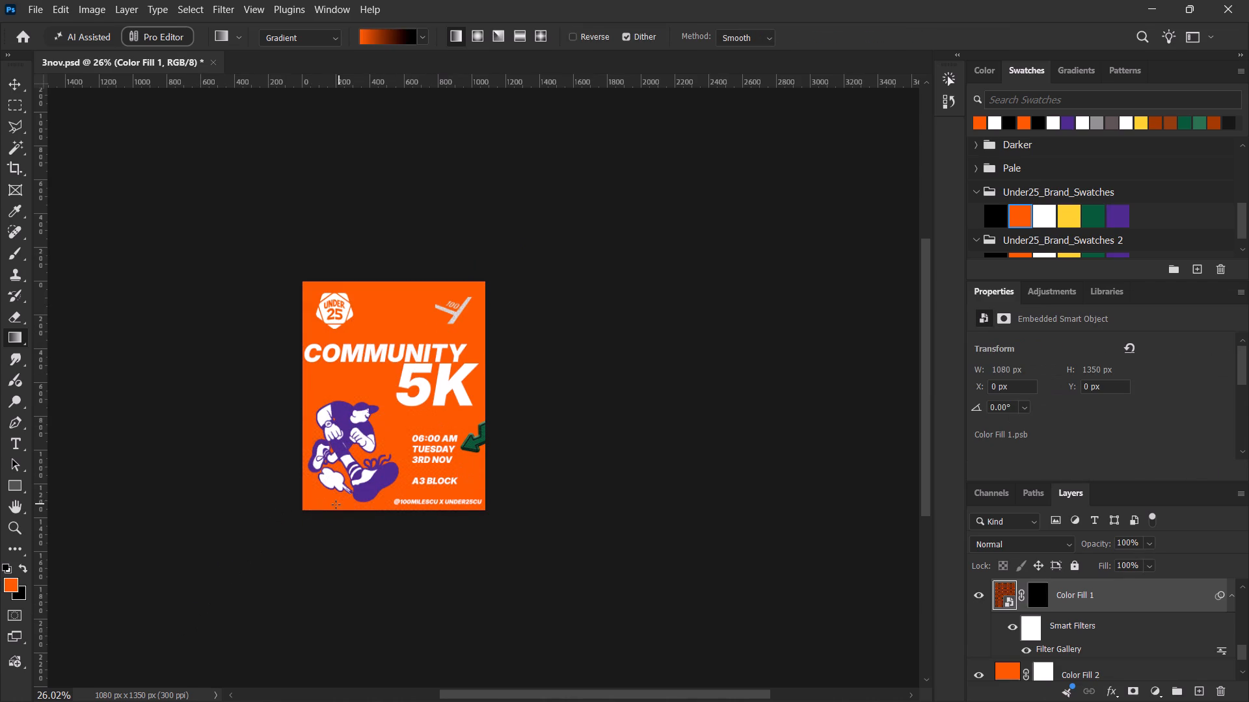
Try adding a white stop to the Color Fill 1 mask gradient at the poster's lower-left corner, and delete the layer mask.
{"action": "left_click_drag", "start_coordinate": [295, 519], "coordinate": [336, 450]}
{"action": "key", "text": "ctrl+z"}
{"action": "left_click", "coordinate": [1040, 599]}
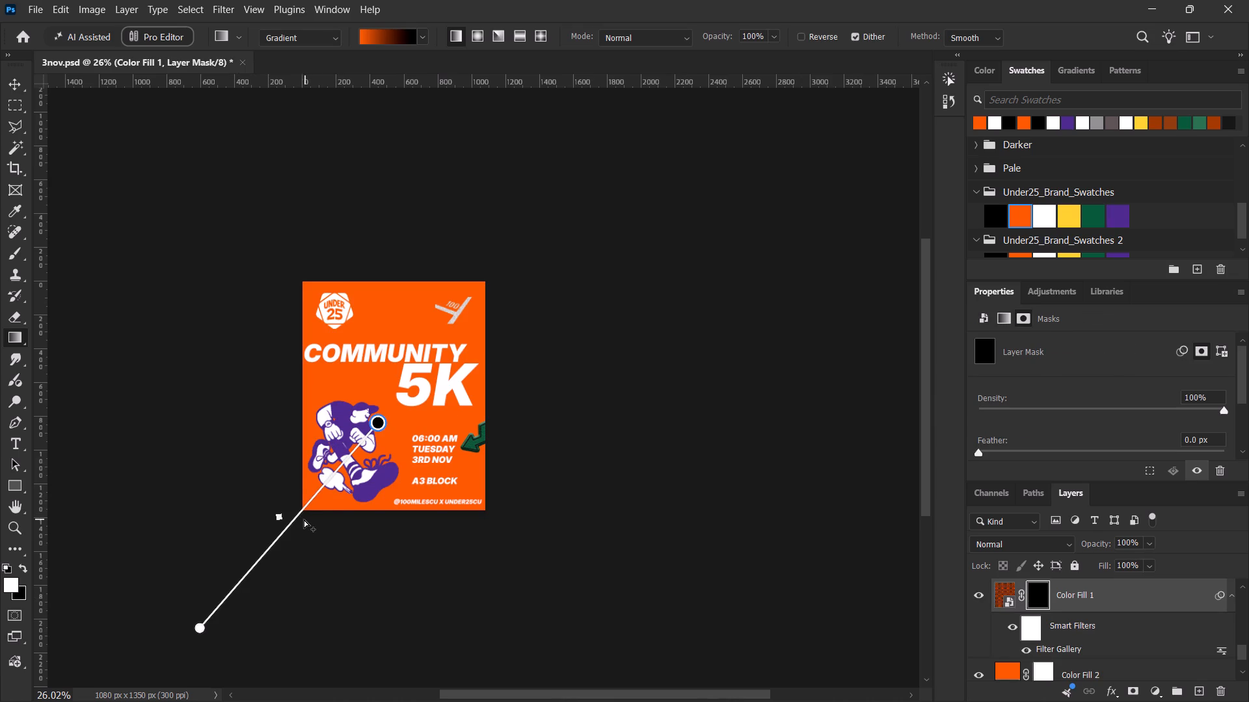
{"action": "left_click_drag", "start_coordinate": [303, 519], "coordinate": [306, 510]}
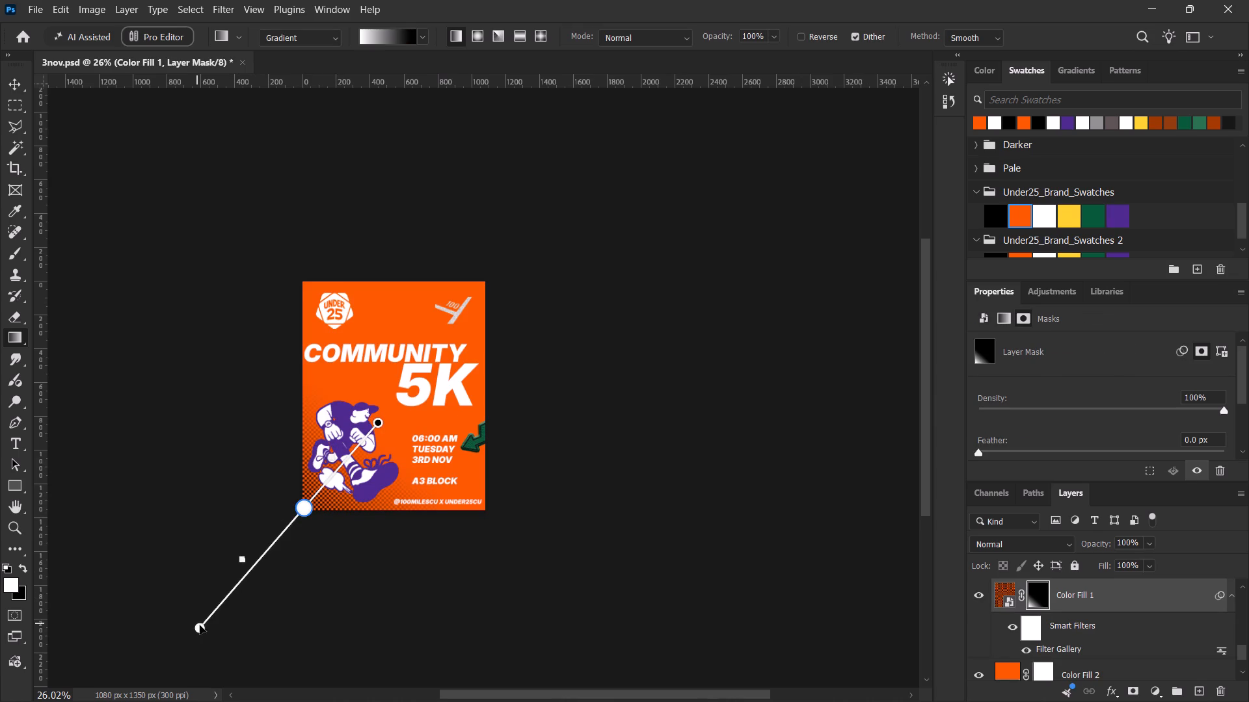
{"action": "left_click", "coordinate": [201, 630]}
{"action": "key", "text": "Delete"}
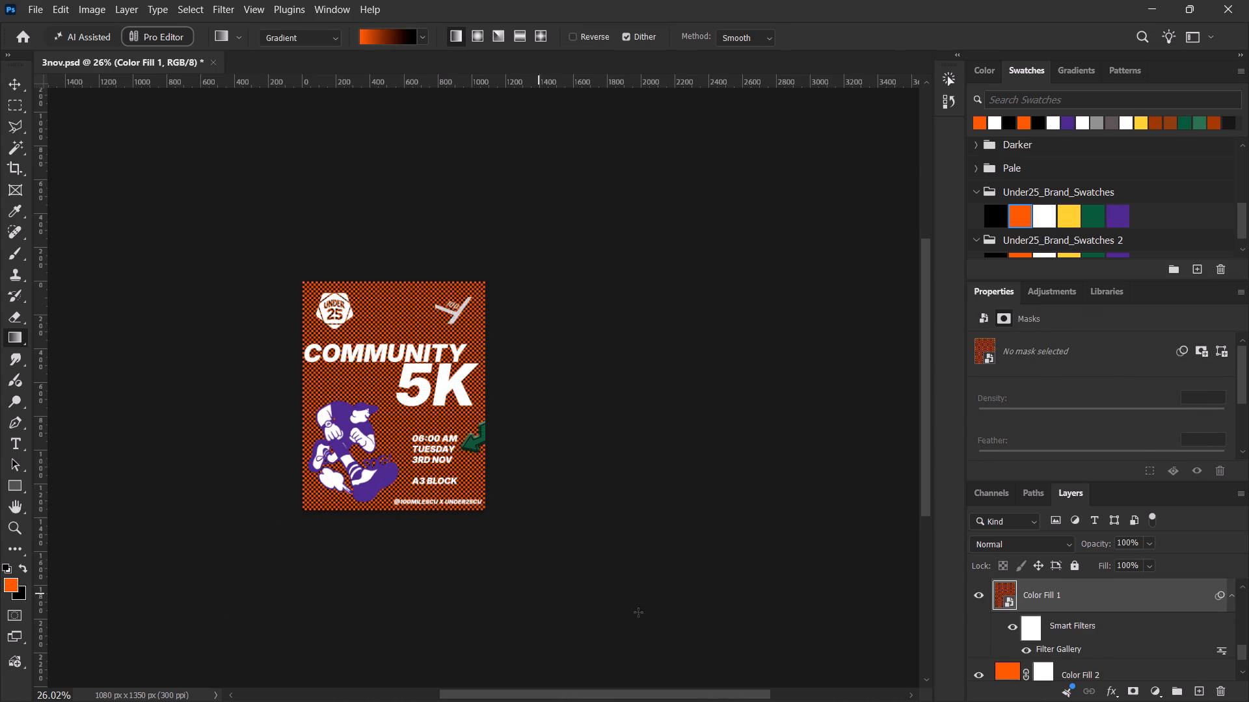
Add a new black mask to Color Fill 1 and draw a diagonal white-to-black gradient from the poster's lower-left corner to the top of the 5K text.
{"action": "left_click", "coordinate": [1133, 690], "text": "alt"}
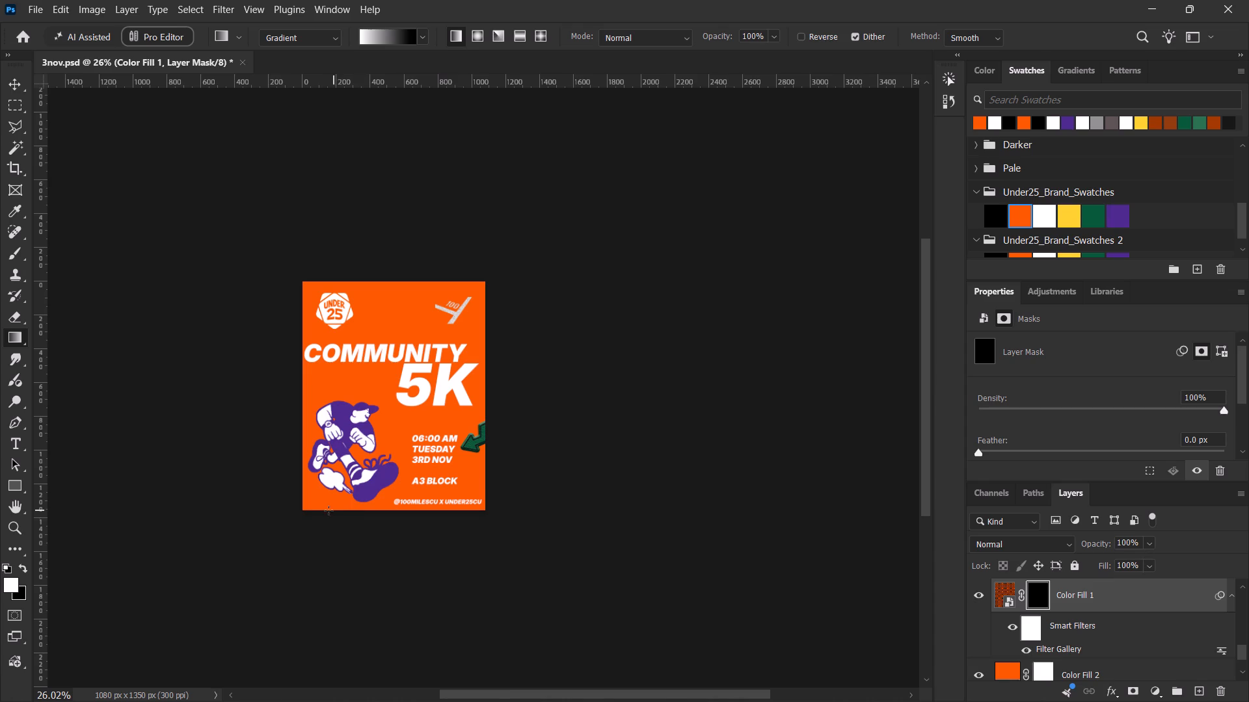
{"action": "left_click_drag", "start_coordinate": [297, 513], "coordinate": [432, 363]}
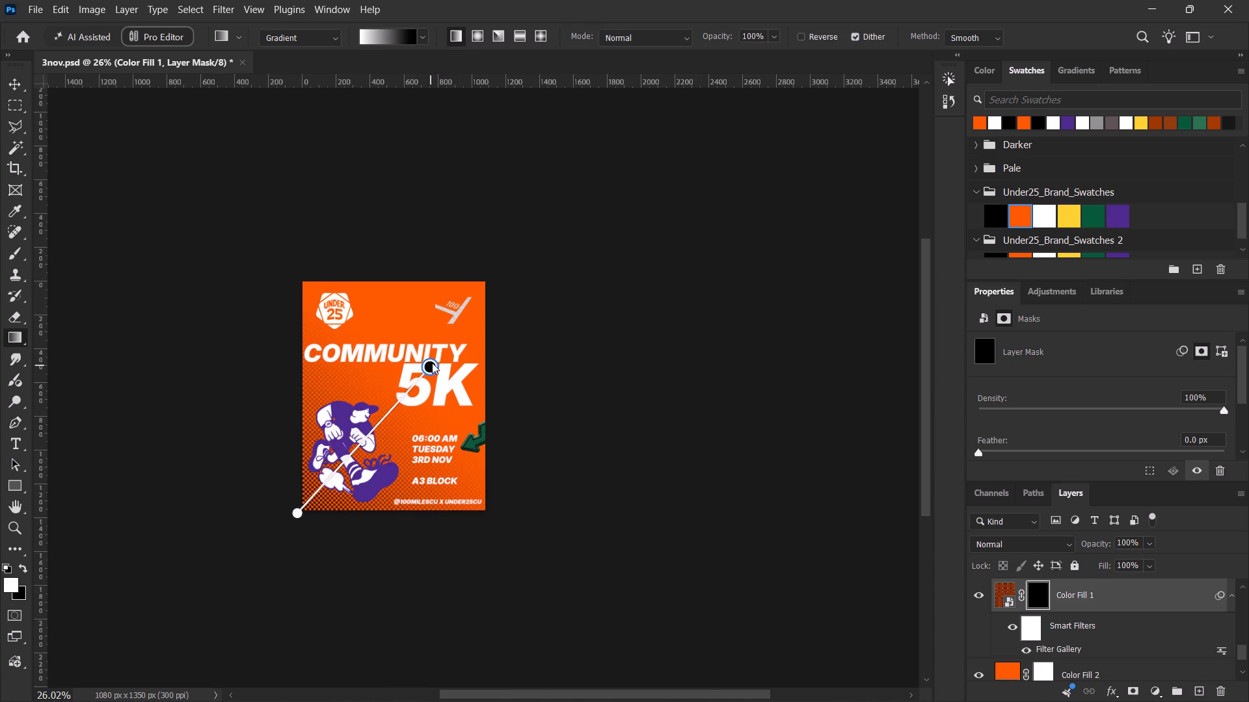
Extend the black end of the Color Fill 1 mask gradient to the poster's upper-right corner.
{"action": "left_click_drag", "start_coordinate": [432, 363], "coordinate": [489, 286]}
{"action": "scroll", "coordinate": [328, 344], "scroll_direction": "up", "scroll_amount": 7, "text": "alt"}
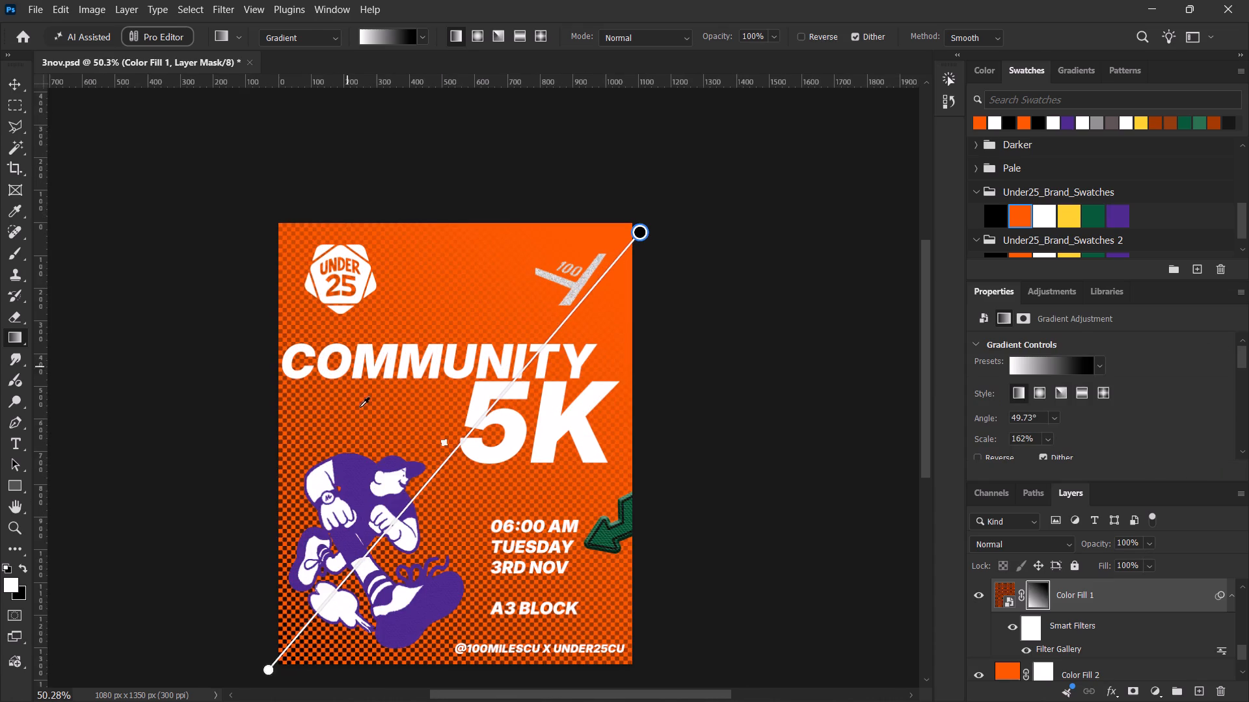
{"action": "key", "text": "space"}
{"action": "left_click_drag", "start_coordinate": [381, 493], "coordinate": [422, 408]}
{"action": "scroll", "coordinate": [460, 383], "scroll_direction": "up", "scroll_amount": 7, "text": "alt"}
{"action": "scroll", "coordinate": [464, 381], "scroll_direction": "down", "scroll_amount": 6, "text": "alt"}
{"action": "key", "text": "space"}
{"action": "key", "text": "space"}
{"action": "left_click", "coordinate": [477, 387]}
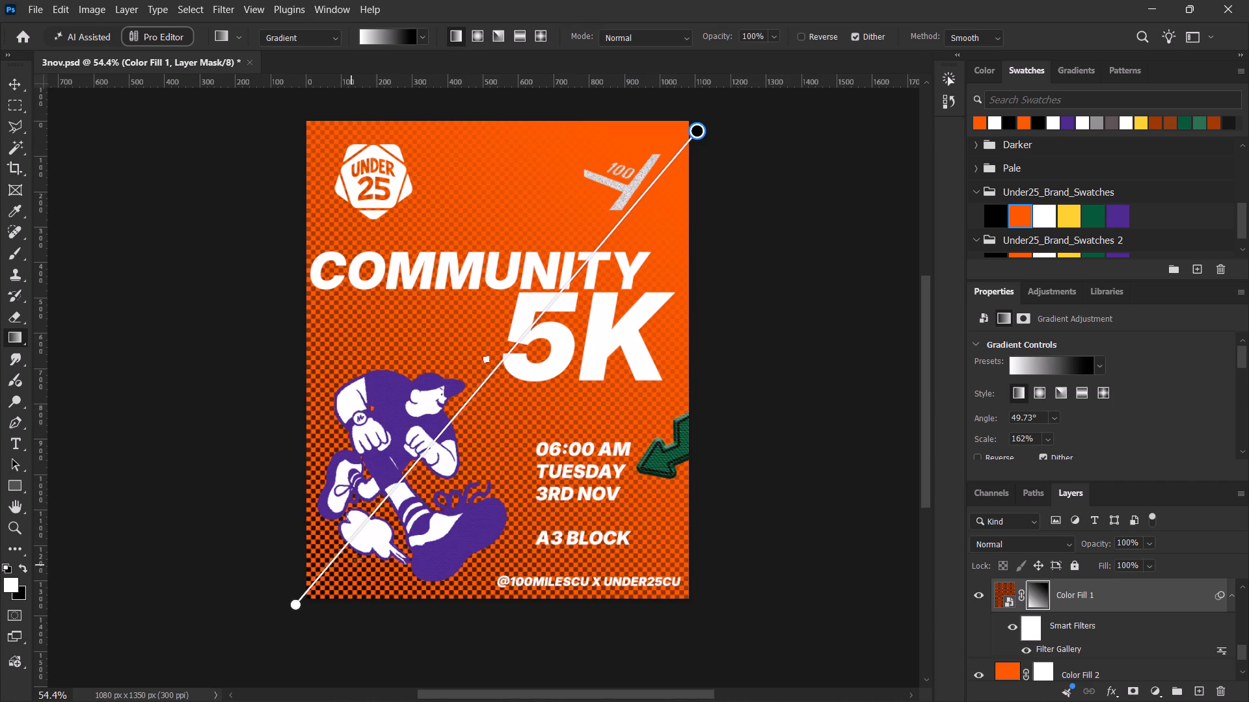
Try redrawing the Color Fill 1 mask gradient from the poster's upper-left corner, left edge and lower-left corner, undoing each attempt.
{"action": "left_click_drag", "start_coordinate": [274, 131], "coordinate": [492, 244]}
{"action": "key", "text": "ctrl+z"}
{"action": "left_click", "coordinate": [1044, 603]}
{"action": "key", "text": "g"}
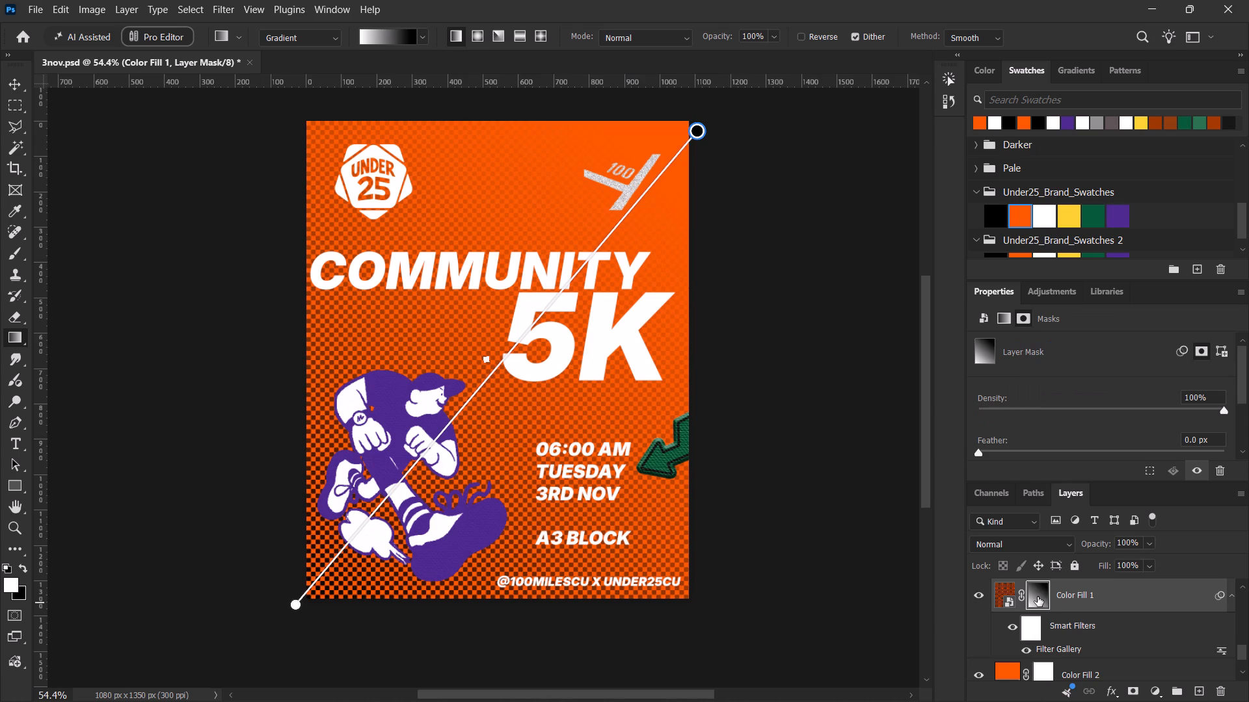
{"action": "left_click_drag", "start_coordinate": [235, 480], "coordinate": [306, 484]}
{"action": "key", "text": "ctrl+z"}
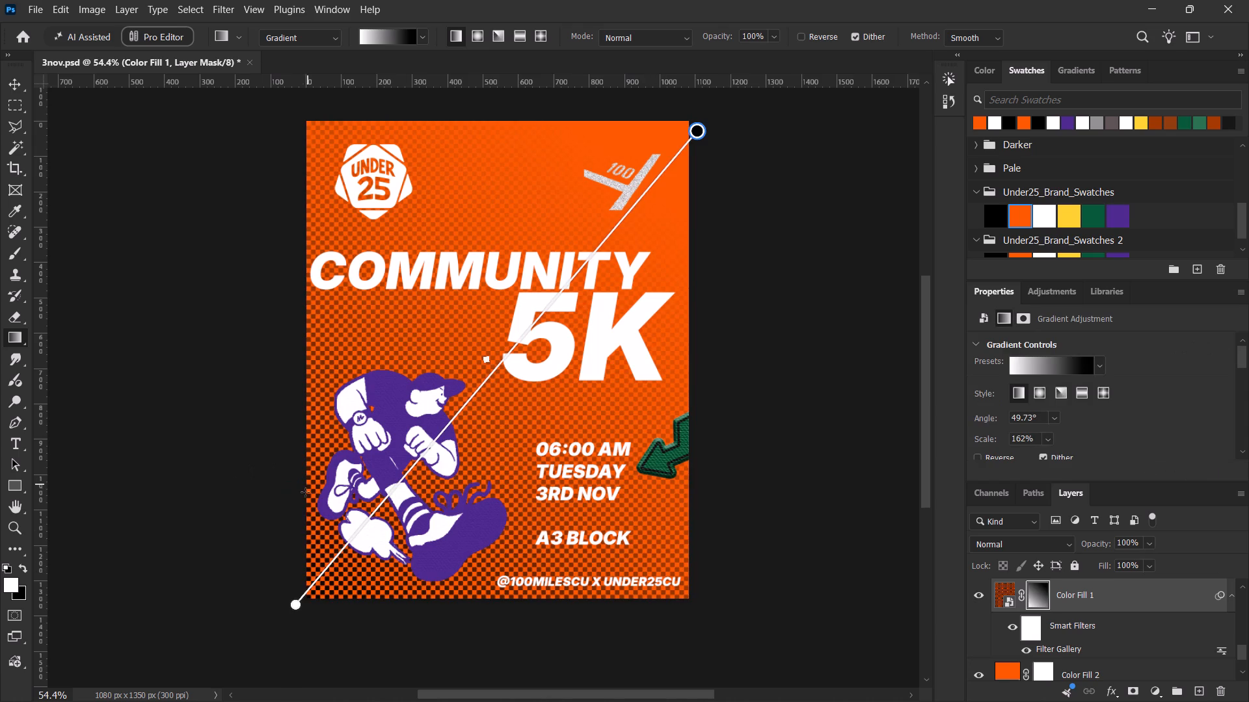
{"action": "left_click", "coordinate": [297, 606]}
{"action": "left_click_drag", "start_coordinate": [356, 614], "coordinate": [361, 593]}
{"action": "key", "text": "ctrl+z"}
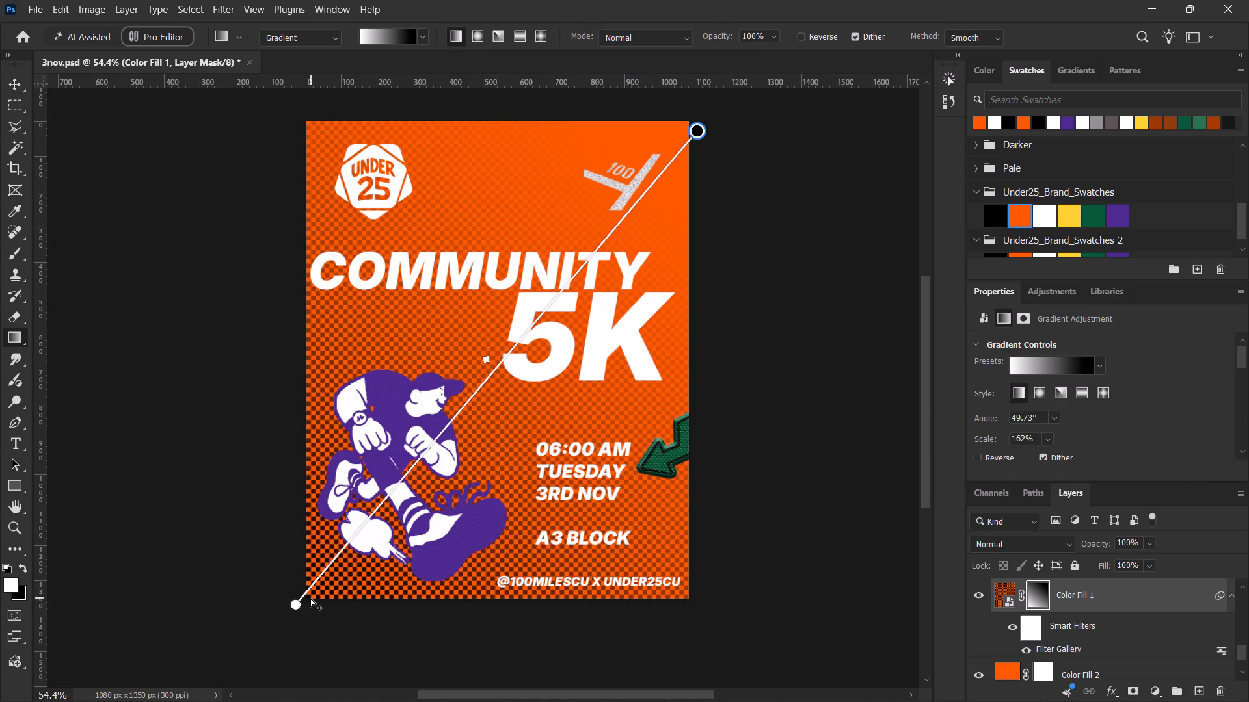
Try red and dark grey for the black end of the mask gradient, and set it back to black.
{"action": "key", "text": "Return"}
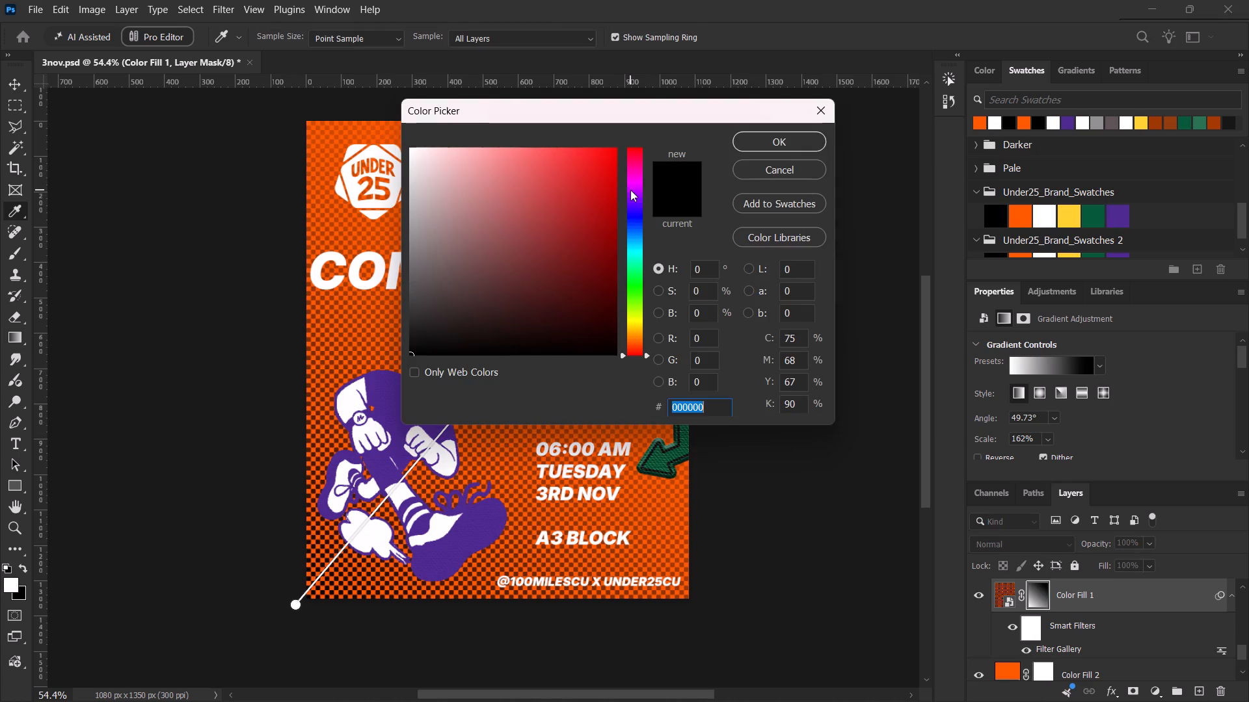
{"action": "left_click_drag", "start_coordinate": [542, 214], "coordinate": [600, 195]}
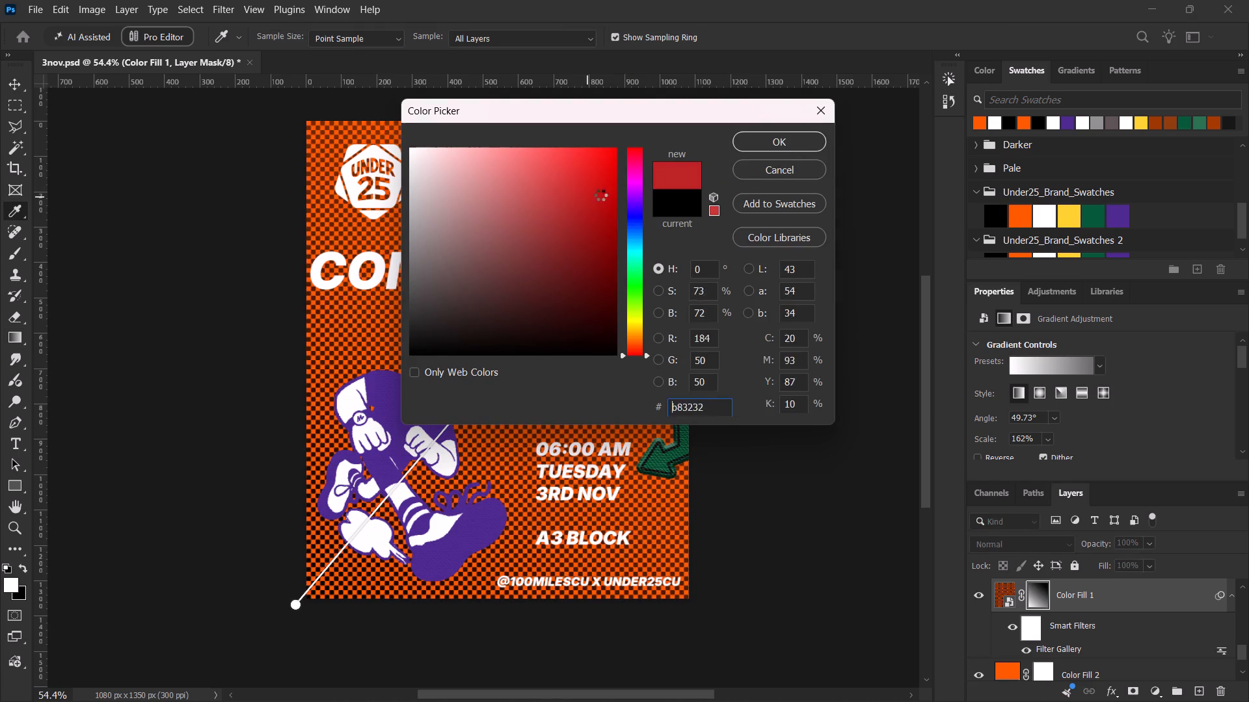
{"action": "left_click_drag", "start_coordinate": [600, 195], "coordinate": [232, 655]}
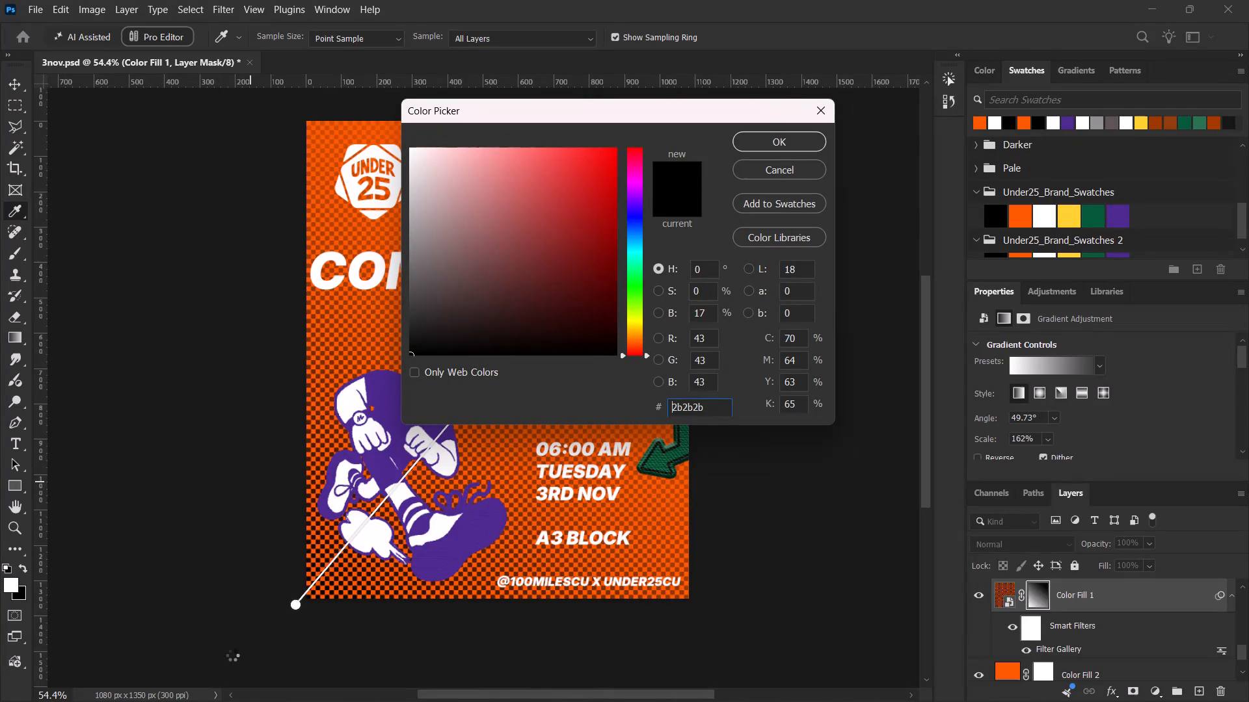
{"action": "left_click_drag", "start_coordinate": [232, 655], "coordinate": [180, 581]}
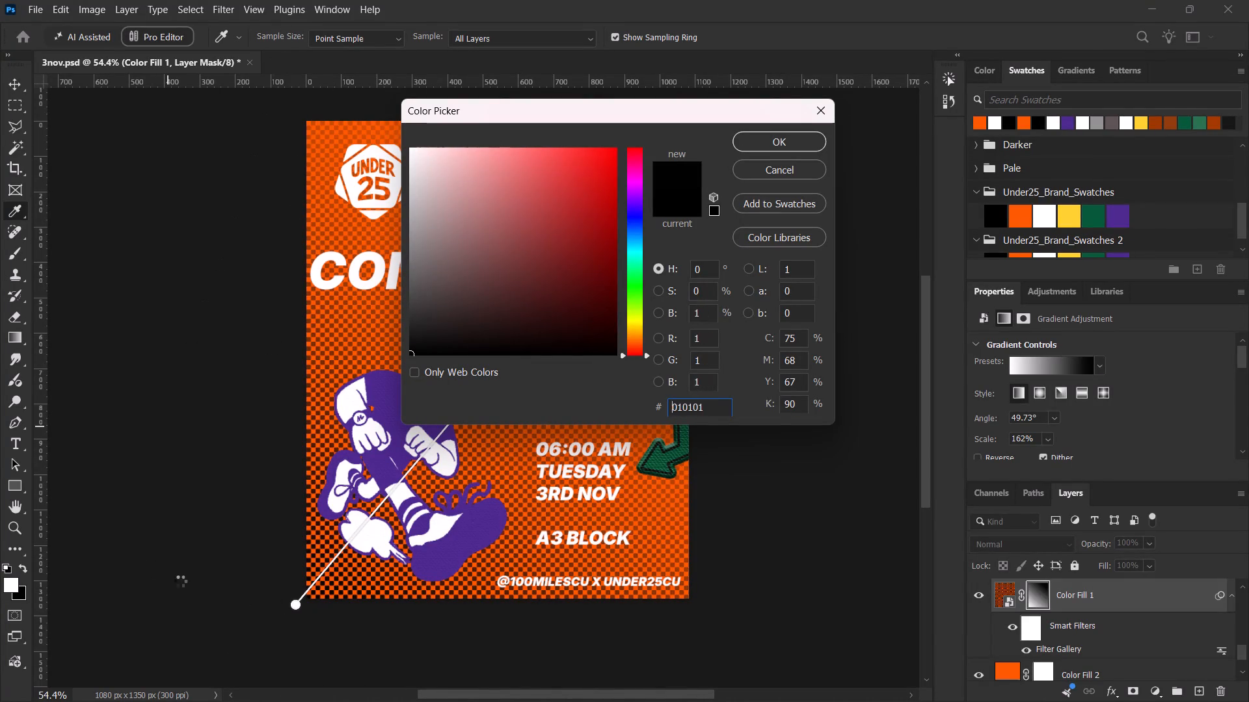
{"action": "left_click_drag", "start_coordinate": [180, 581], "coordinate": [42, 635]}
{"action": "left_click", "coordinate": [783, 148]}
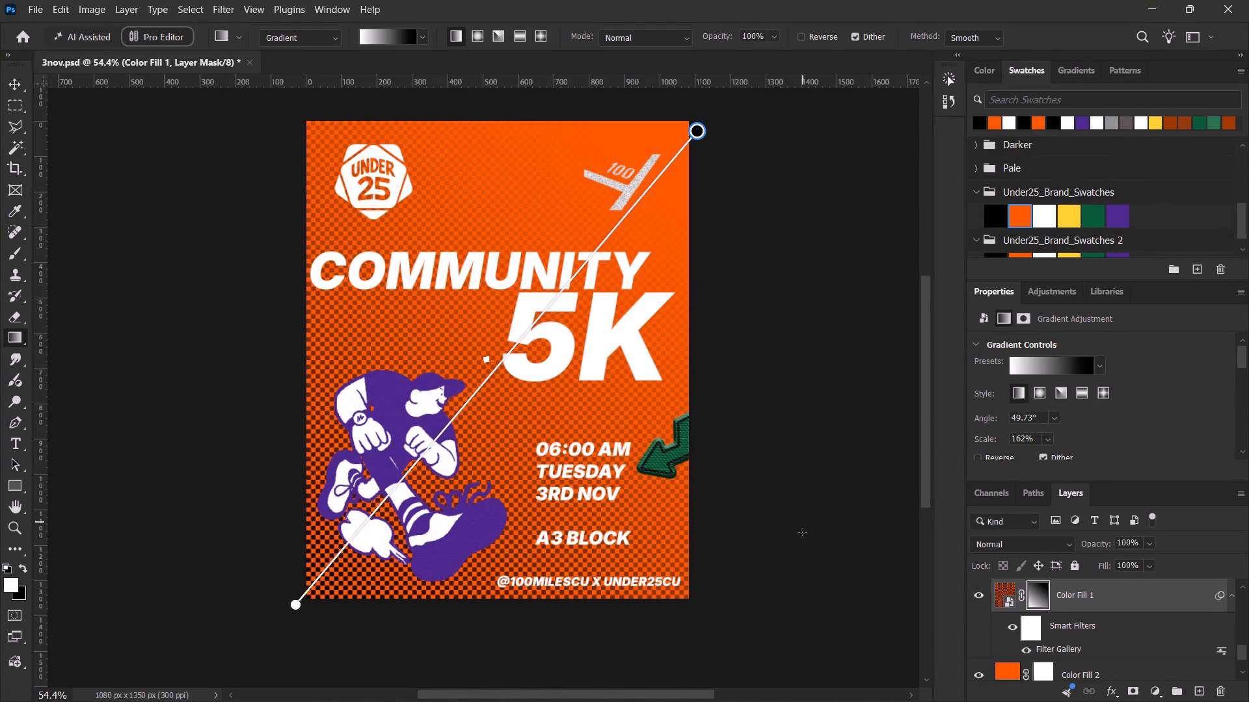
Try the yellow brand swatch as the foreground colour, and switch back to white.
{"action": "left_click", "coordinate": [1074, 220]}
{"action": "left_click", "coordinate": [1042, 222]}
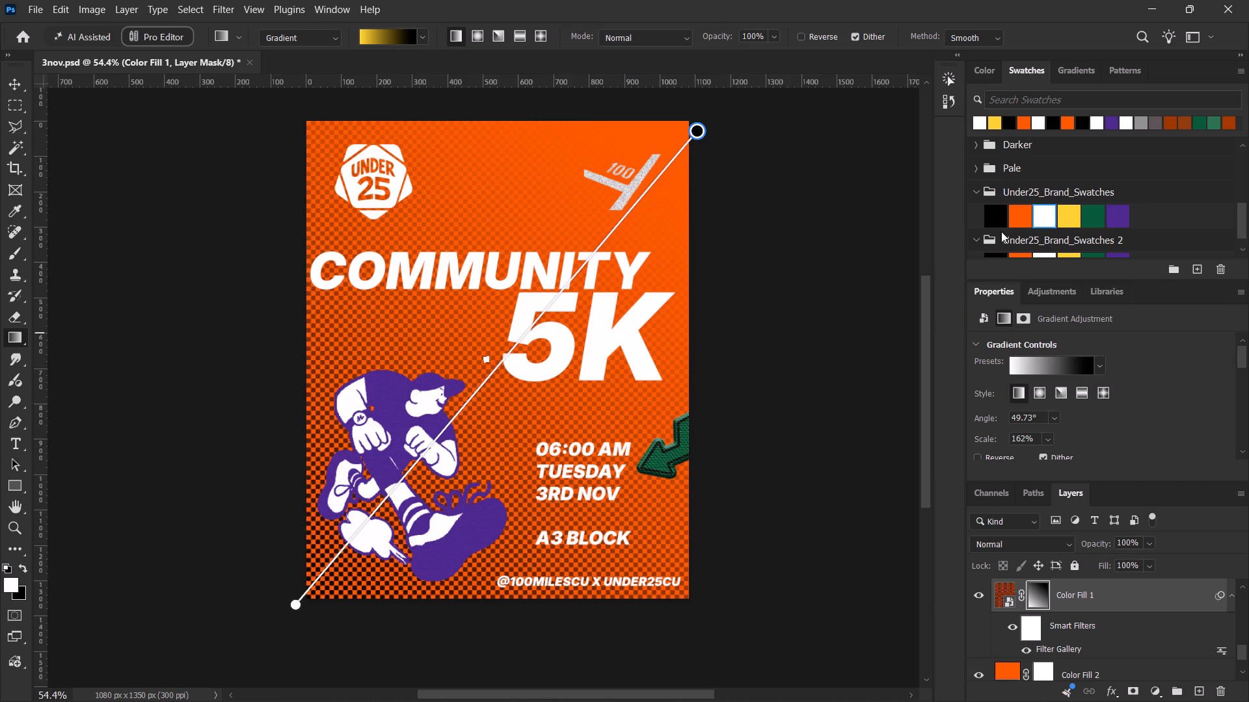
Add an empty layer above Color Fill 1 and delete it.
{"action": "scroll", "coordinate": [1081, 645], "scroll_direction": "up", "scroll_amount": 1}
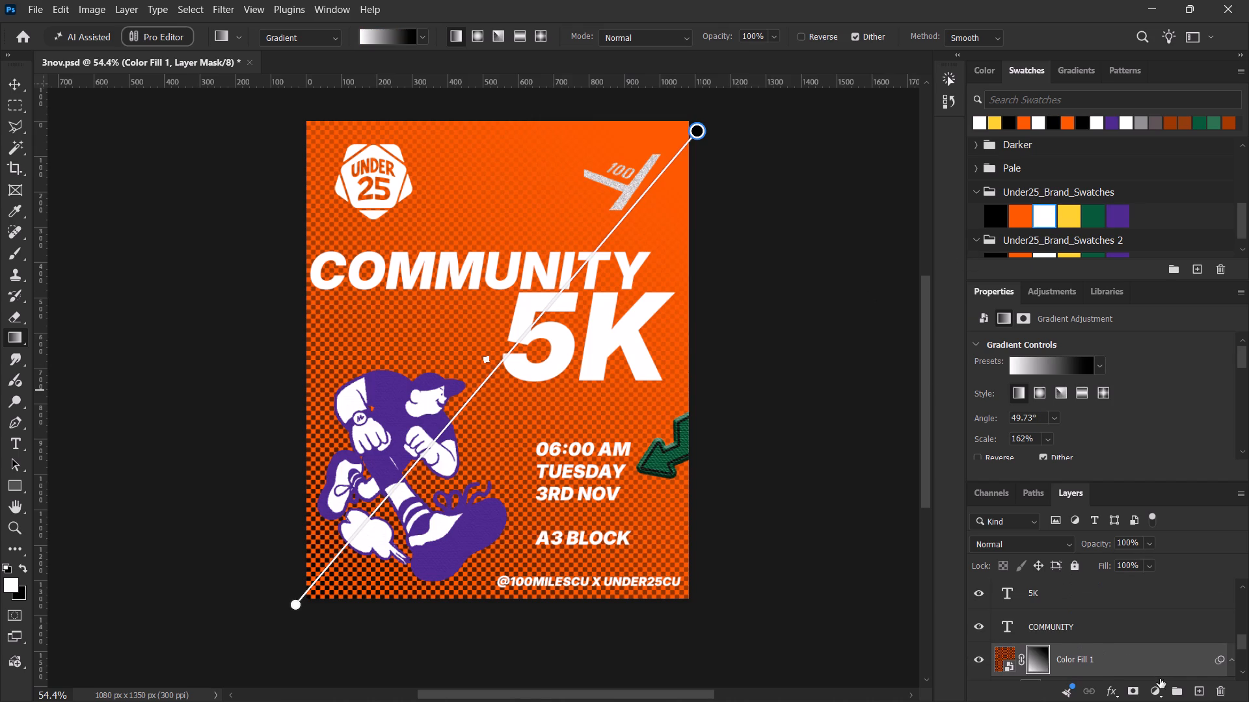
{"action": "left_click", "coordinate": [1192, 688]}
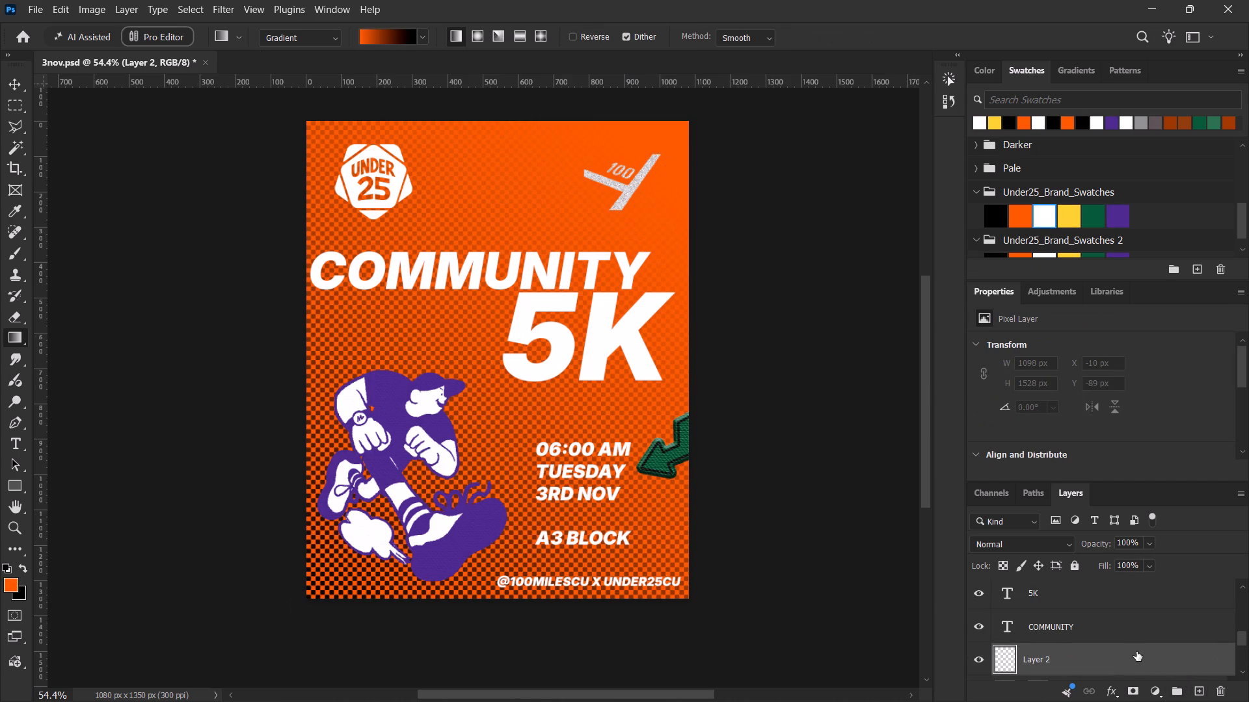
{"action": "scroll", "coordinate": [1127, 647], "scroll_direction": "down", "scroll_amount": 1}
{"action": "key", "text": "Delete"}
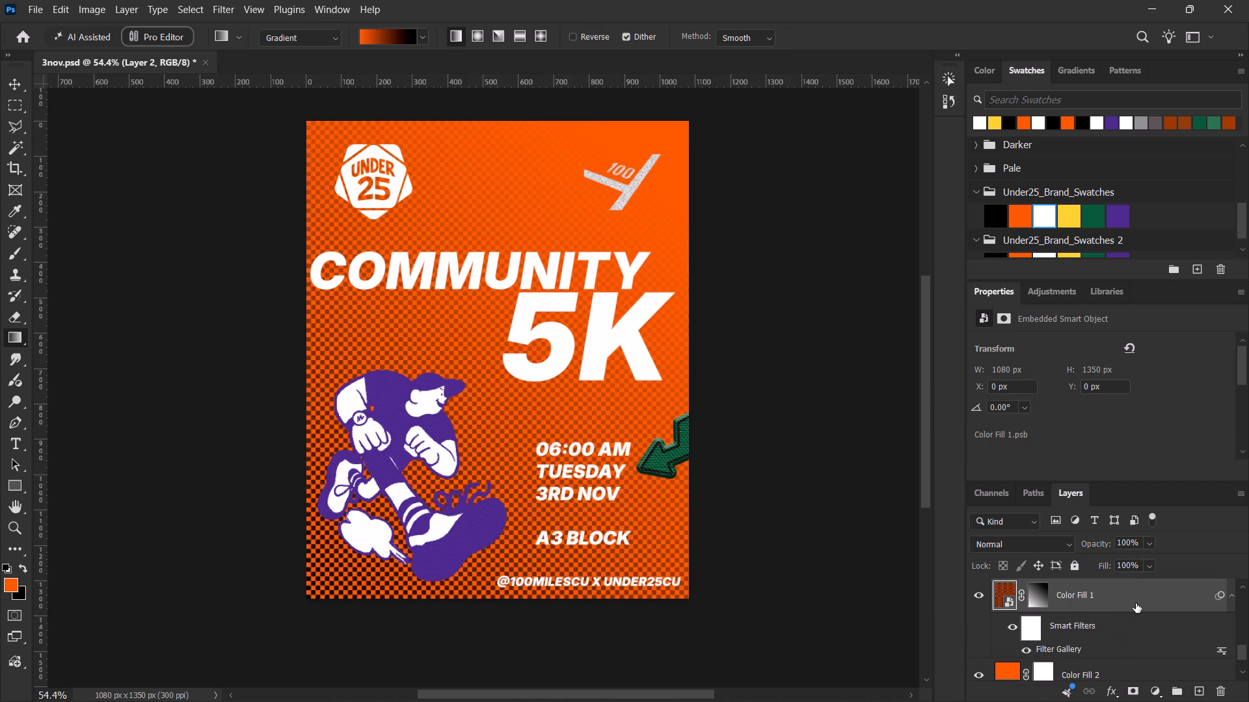
Rasterize the Color Fill 1 layer and apply its gradient layer mask to the pixels.
{"action": "right_click", "coordinate": [1136, 603]}
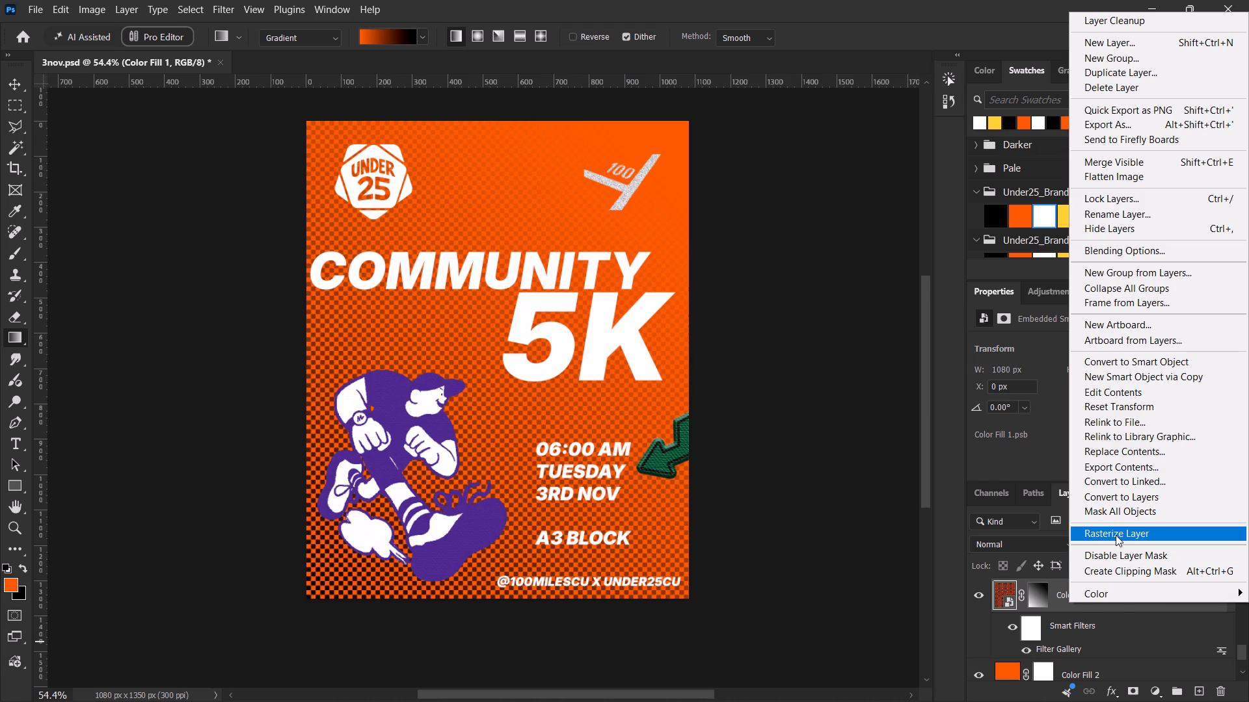
{"action": "left_click", "coordinate": [1116, 535]}
{"action": "left_click", "coordinate": [1039, 601]}
{"action": "right_click", "coordinate": [1039, 600]}
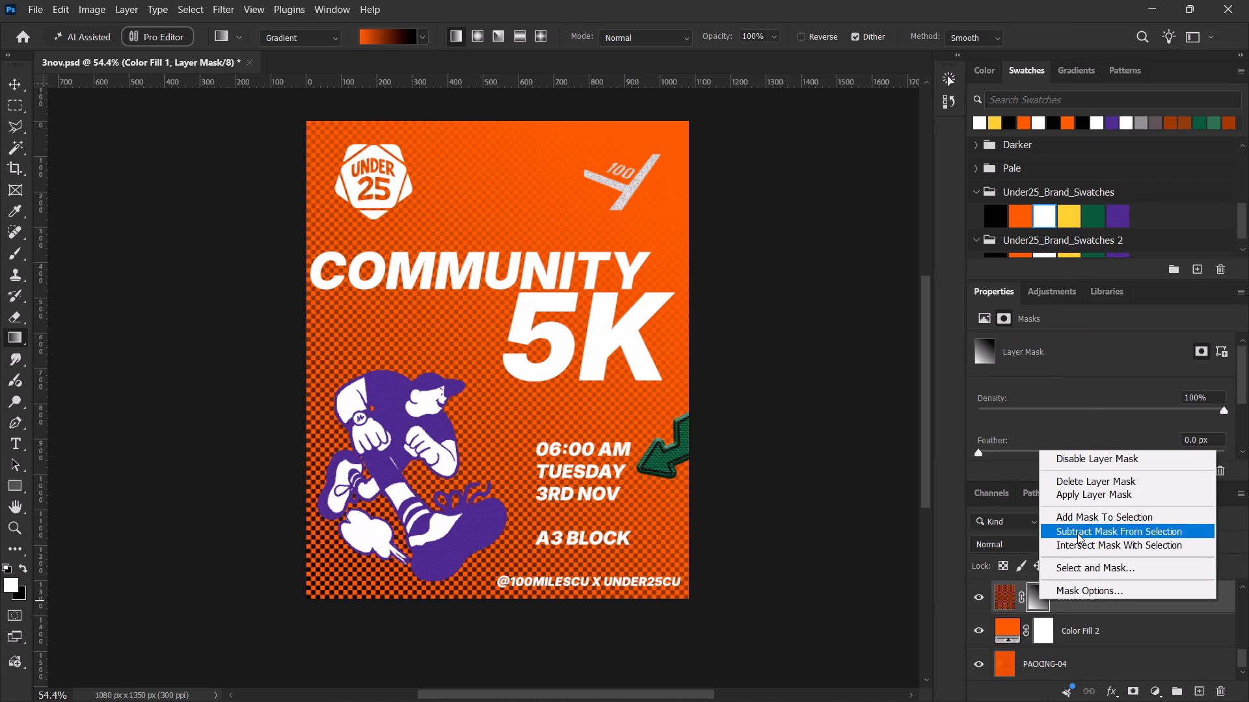
{"action": "left_click", "coordinate": [1087, 497]}
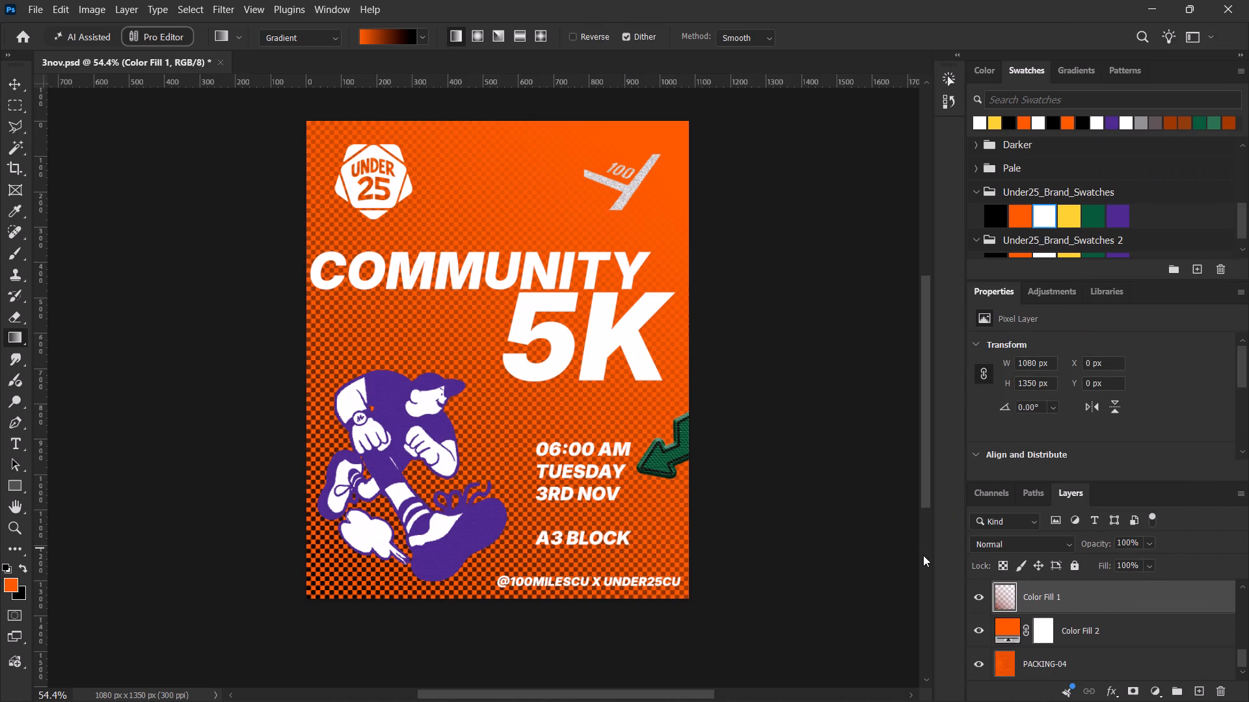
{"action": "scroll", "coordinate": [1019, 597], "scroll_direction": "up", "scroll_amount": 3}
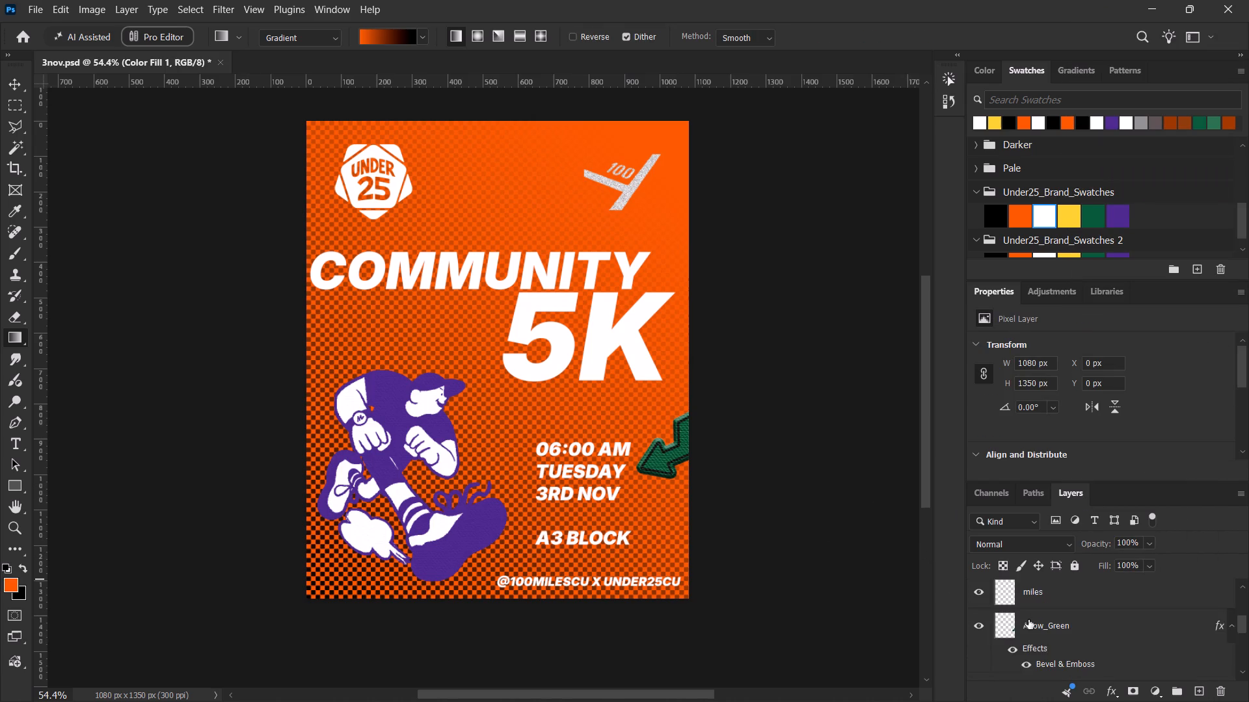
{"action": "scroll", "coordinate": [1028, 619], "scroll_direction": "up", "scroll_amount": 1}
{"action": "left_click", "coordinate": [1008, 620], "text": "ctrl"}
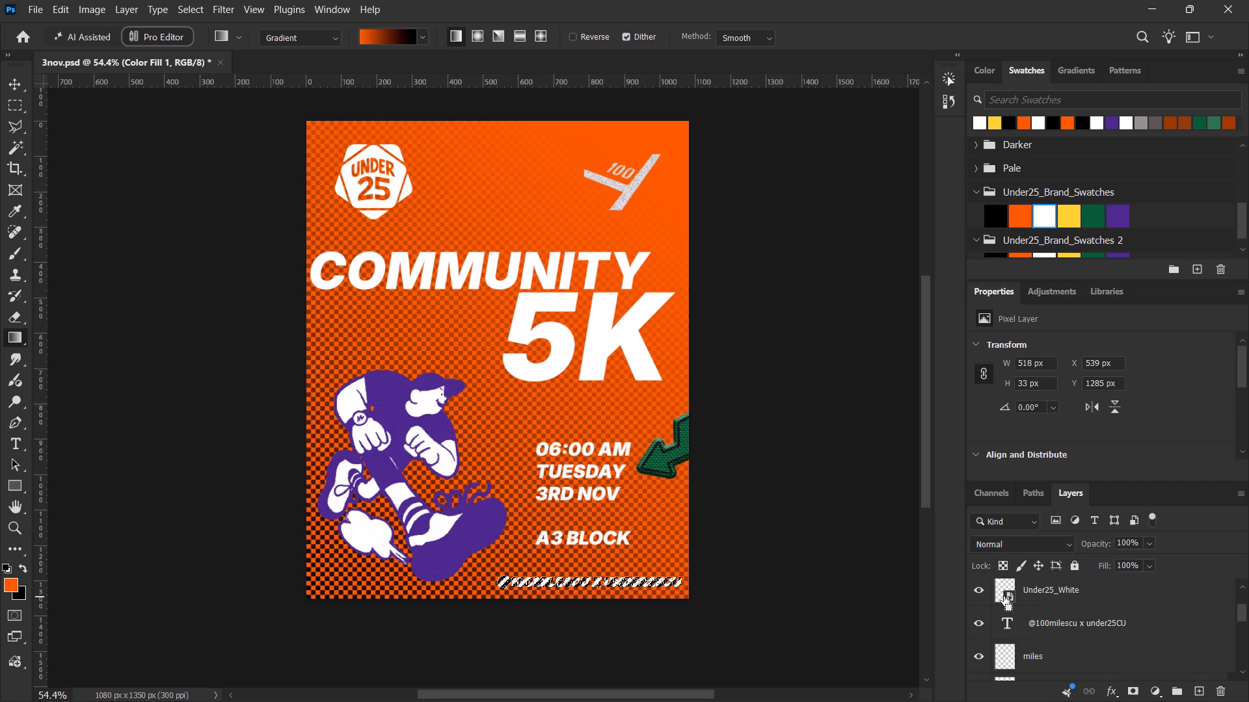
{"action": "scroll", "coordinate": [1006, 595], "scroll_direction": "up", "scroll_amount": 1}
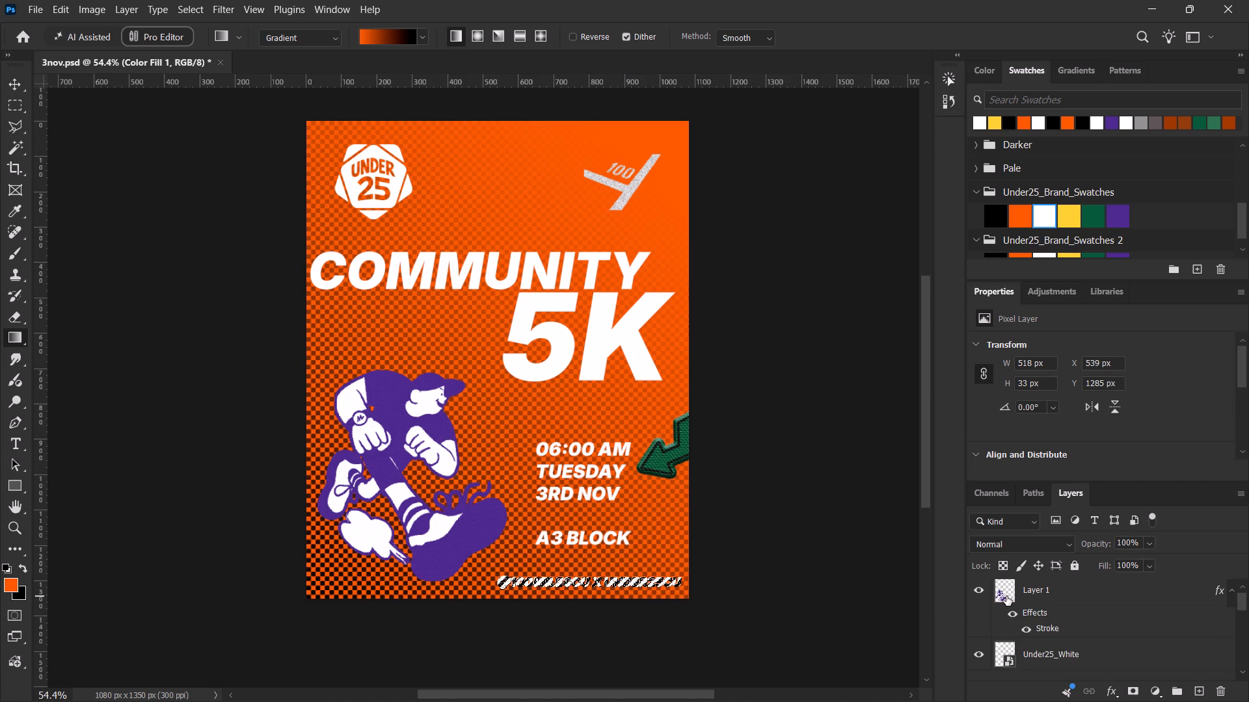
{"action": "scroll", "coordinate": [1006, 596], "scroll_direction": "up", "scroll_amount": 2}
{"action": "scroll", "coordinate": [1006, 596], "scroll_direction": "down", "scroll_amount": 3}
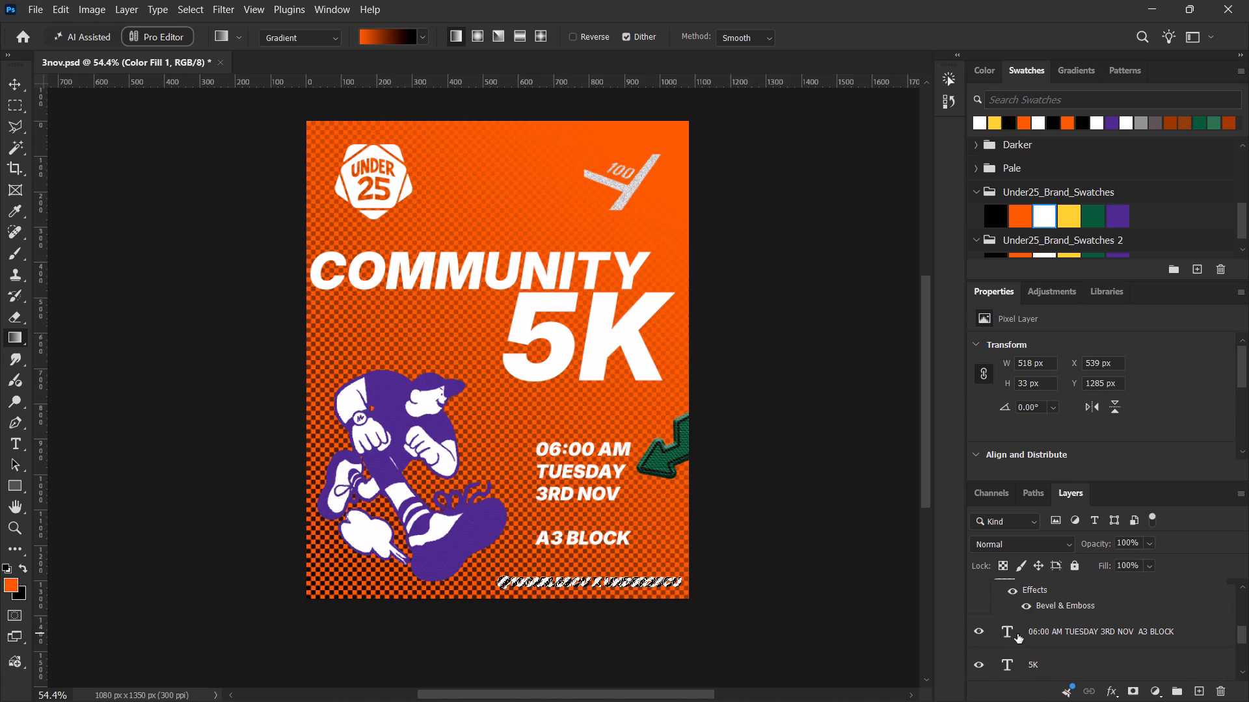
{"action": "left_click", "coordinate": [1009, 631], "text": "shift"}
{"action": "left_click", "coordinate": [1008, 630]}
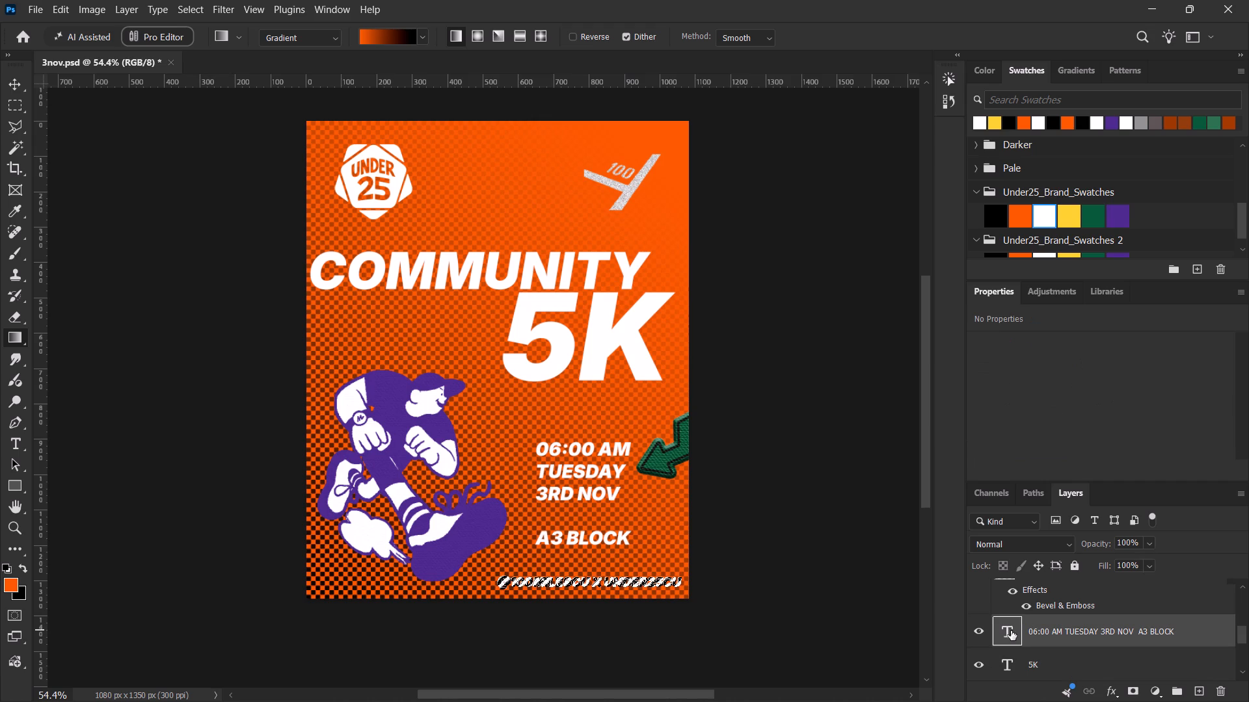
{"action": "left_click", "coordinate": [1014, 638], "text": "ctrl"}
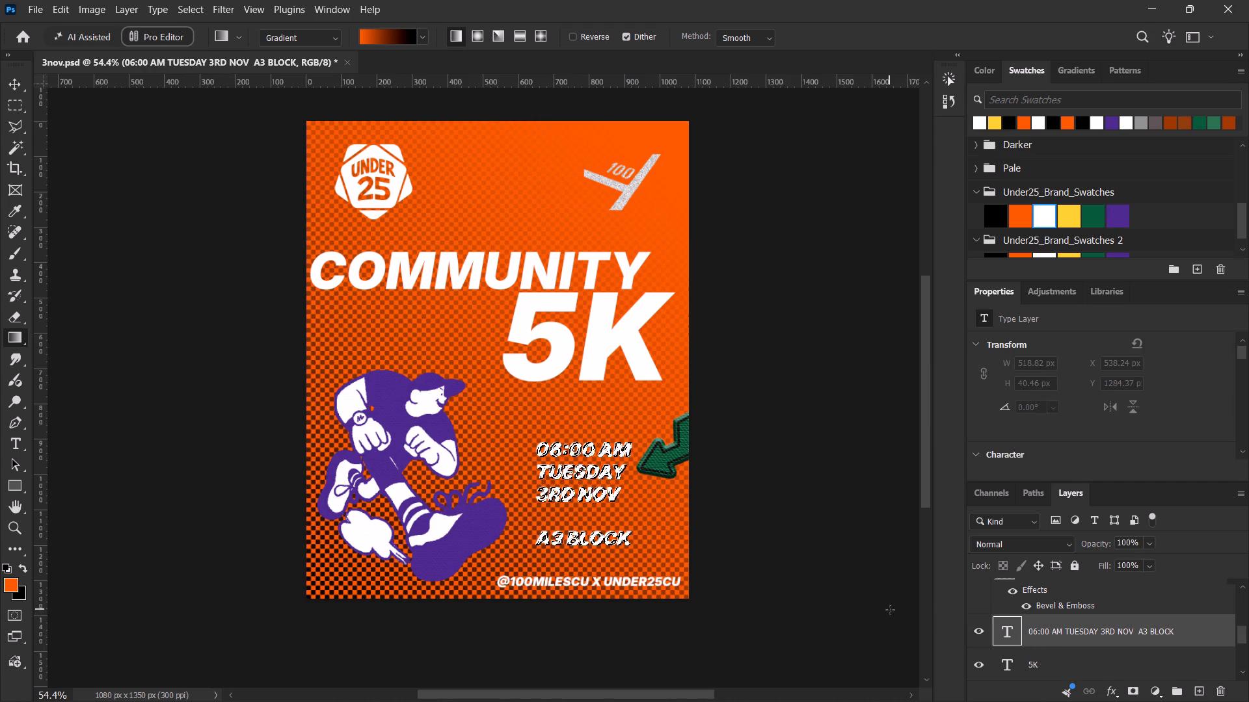
{"action": "scroll", "coordinate": [1020, 638], "scroll_direction": "up", "scroll_amount": 3}
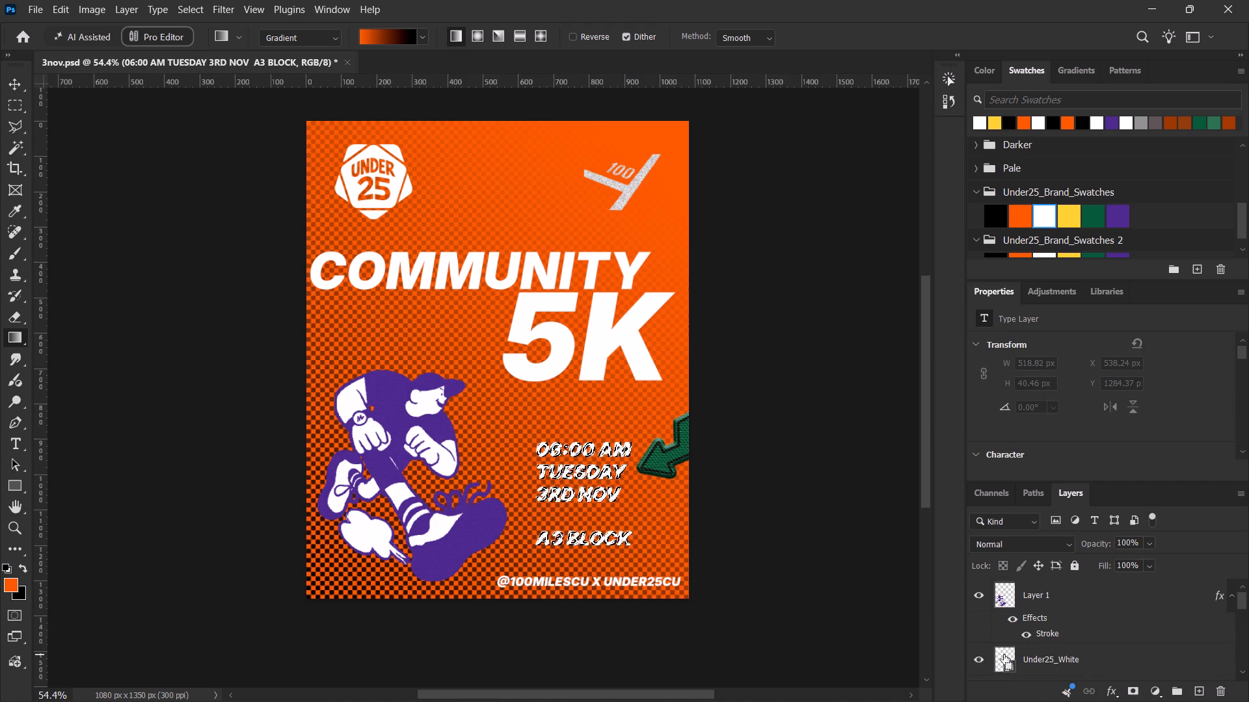
{"action": "scroll", "coordinate": [998, 641], "scroll_direction": "up", "scroll_amount": 1, "text": "ctrl"}
{"action": "scroll", "coordinate": [999, 639], "scroll_direction": "up", "scroll_amount": 2}
{"action": "scroll", "coordinate": [999, 639], "scroll_direction": "down", "scroll_amount": 1}
{"action": "left_click", "coordinate": [1008, 629], "text": "ctrl"}
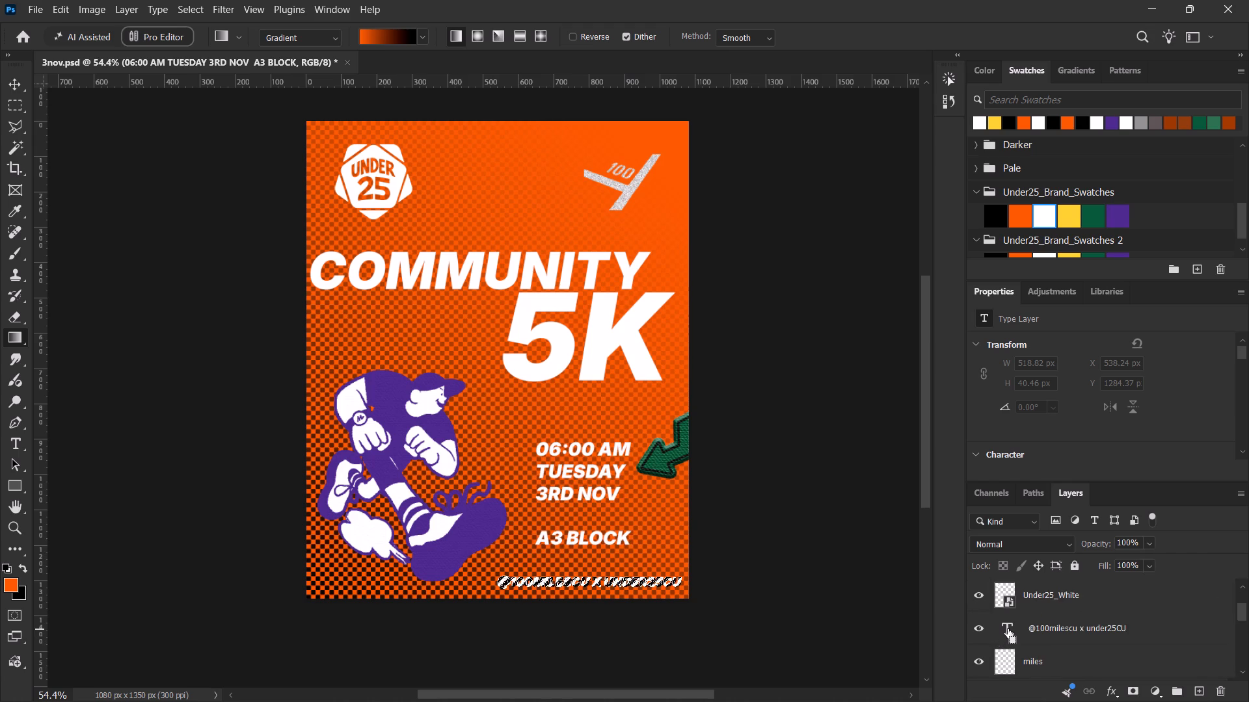
{"action": "scroll", "coordinate": [1008, 629], "scroll_direction": "down", "scroll_amount": 1, "text": "ctrl"}
{"action": "scroll", "coordinate": [1008, 629], "scroll_direction": "up", "scroll_amount": 1, "text": "ctrl"}
{"action": "scroll", "coordinate": [1008, 629], "scroll_direction": "down", "scroll_amount": 1}
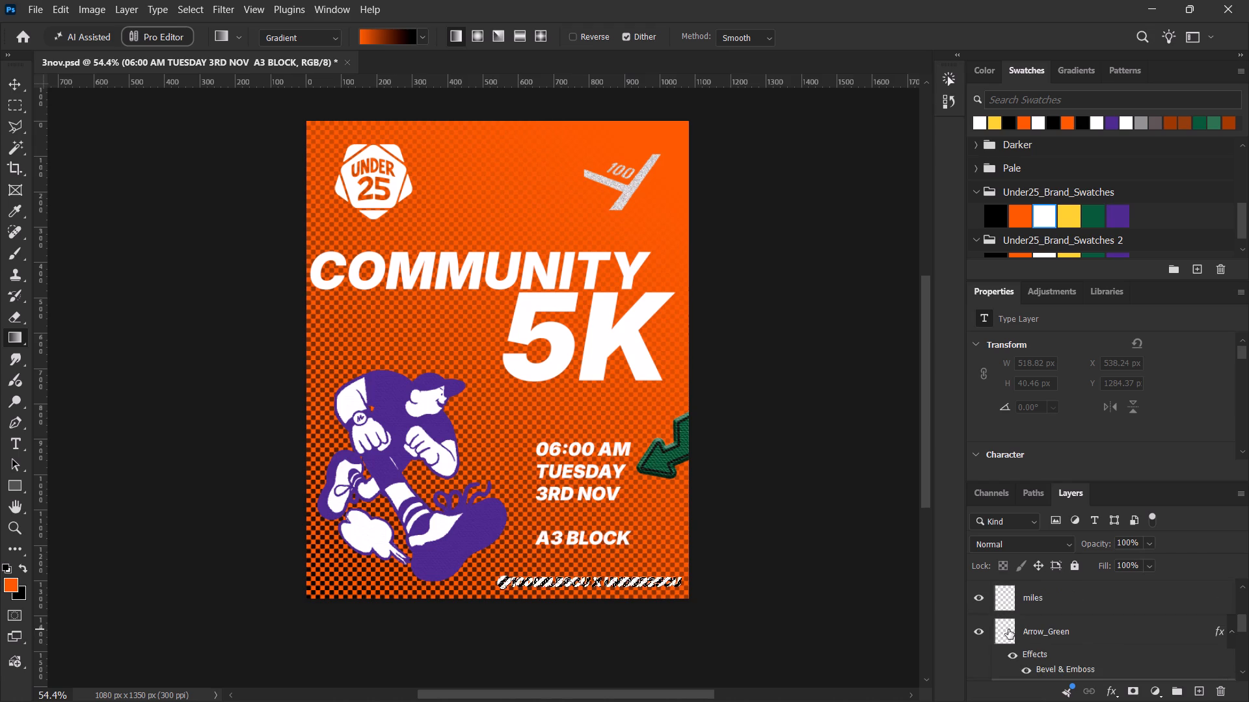
{"action": "scroll", "coordinate": [1008, 629], "scroll_direction": "down", "scroll_amount": 1}
{"action": "scroll", "coordinate": [1008, 629], "scroll_direction": "up", "scroll_amount": 1}
{"action": "scroll", "coordinate": [1008, 629], "scroll_direction": "down", "scroll_amount": 1}
{"action": "scroll", "coordinate": [1008, 629], "scroll_direction": "up", "scroll_amount": 1}
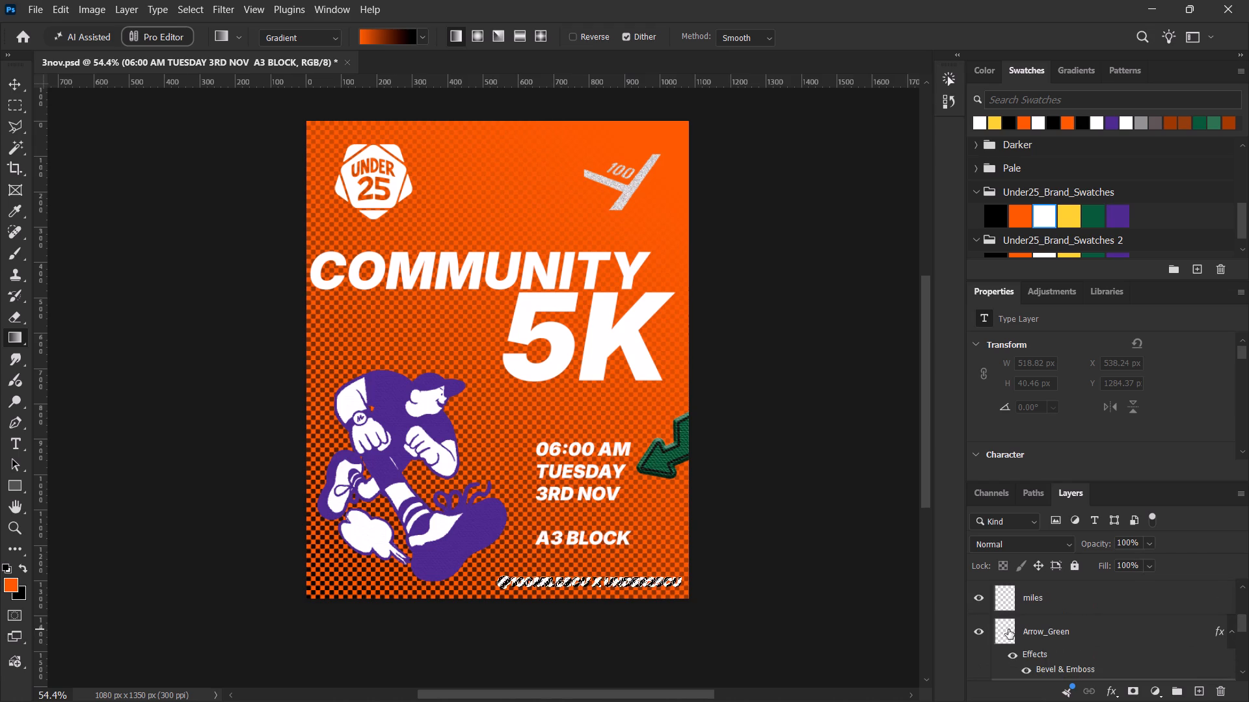
{"action": "scroll", "coordinate": [1008, 629], "scroll_direction": "down", "scroll_amount": 1}
{"action": "left_click", "coordinate": [1009, 634], "text": "ctrl+shift"}
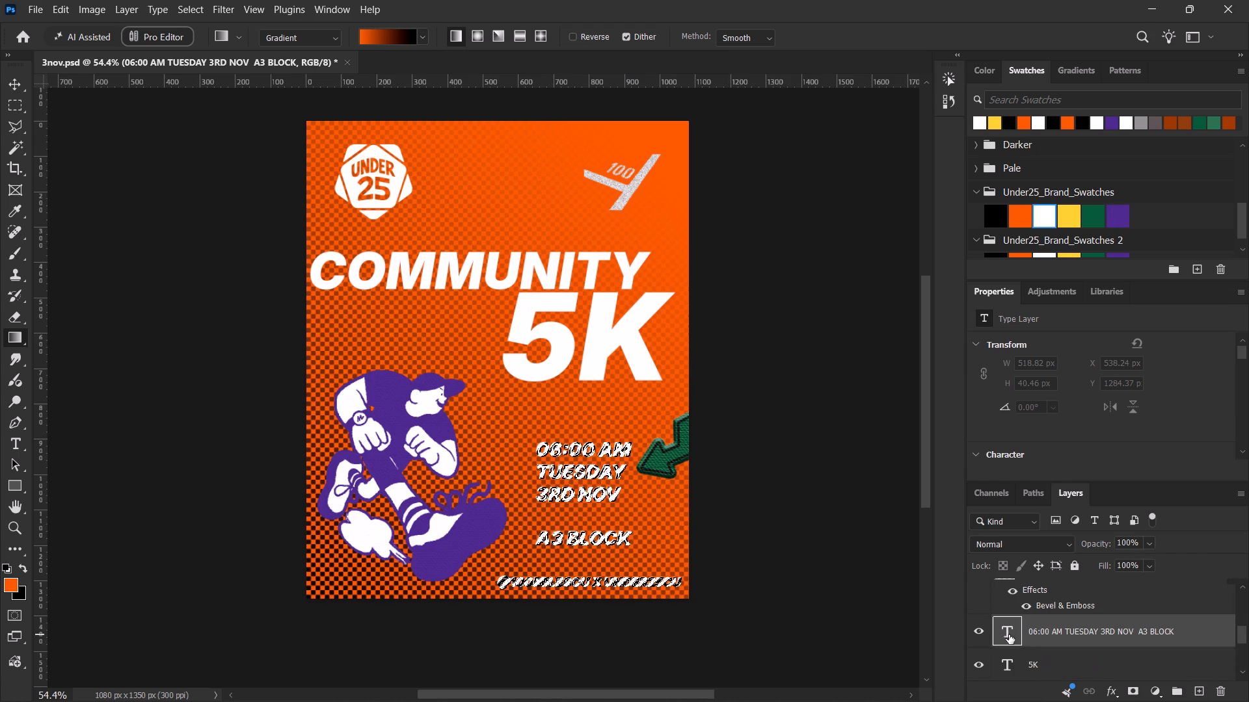
Expand the combined text selection by 3 px, delete the halftone dots inside it from the Color Fill 1 layer, and deselect.
{"action": "scroll", "coordinate": [1036, 629], "scroll_direction": "down", "scroll_amount": 5}
{"action": "scroll", "coordinate": [1036, 629], "scroll_direction": "up", "scroll_amount": 2}
{"action": "scroll", "coordinate": [1037, 626], "scroll_direction": "down", "scroll_amount": 2}
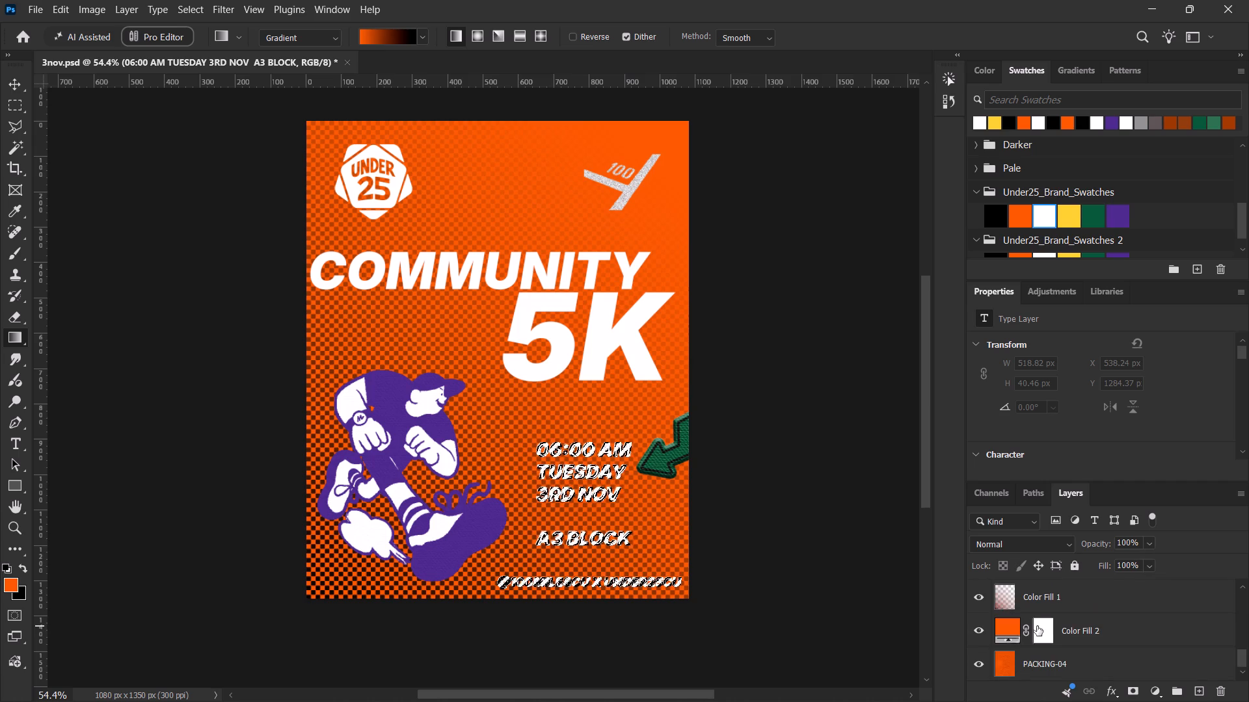
{"action": "left_click", "coordinate": [1010, 603]}
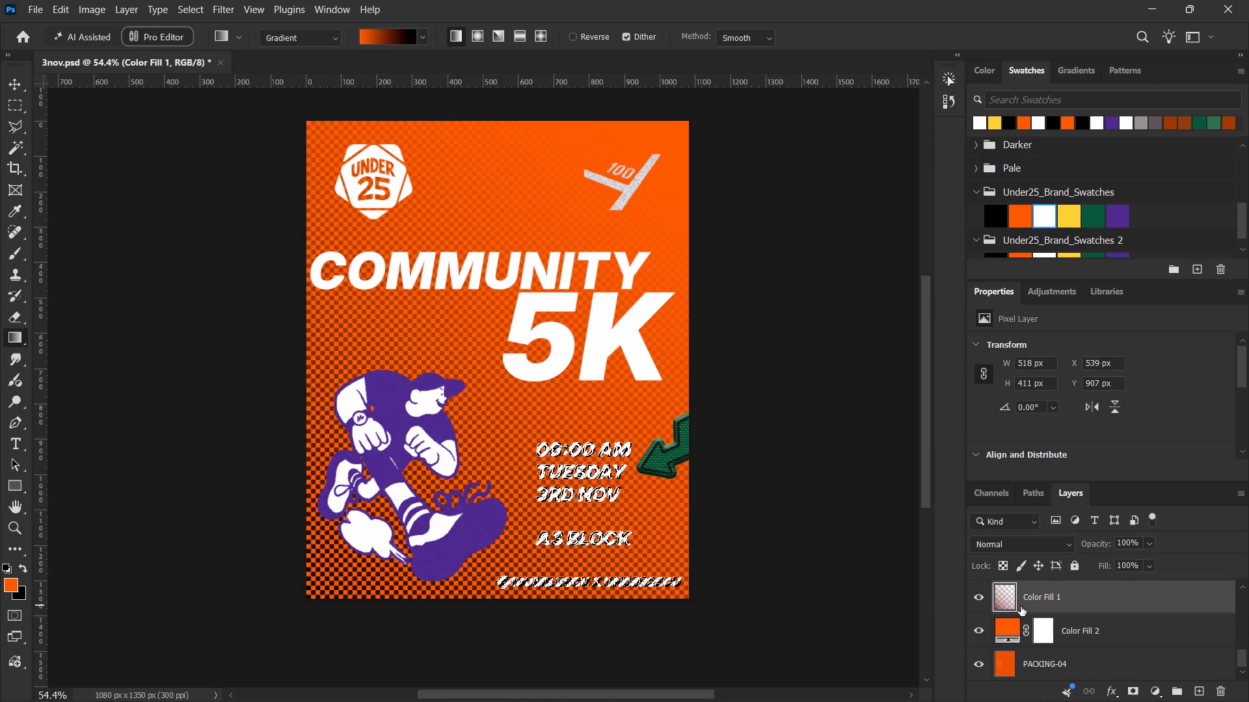
{"action": "scroll", "coordinate": [1021, 606], "scroll_direction": "up", "scroll_amount": 1}
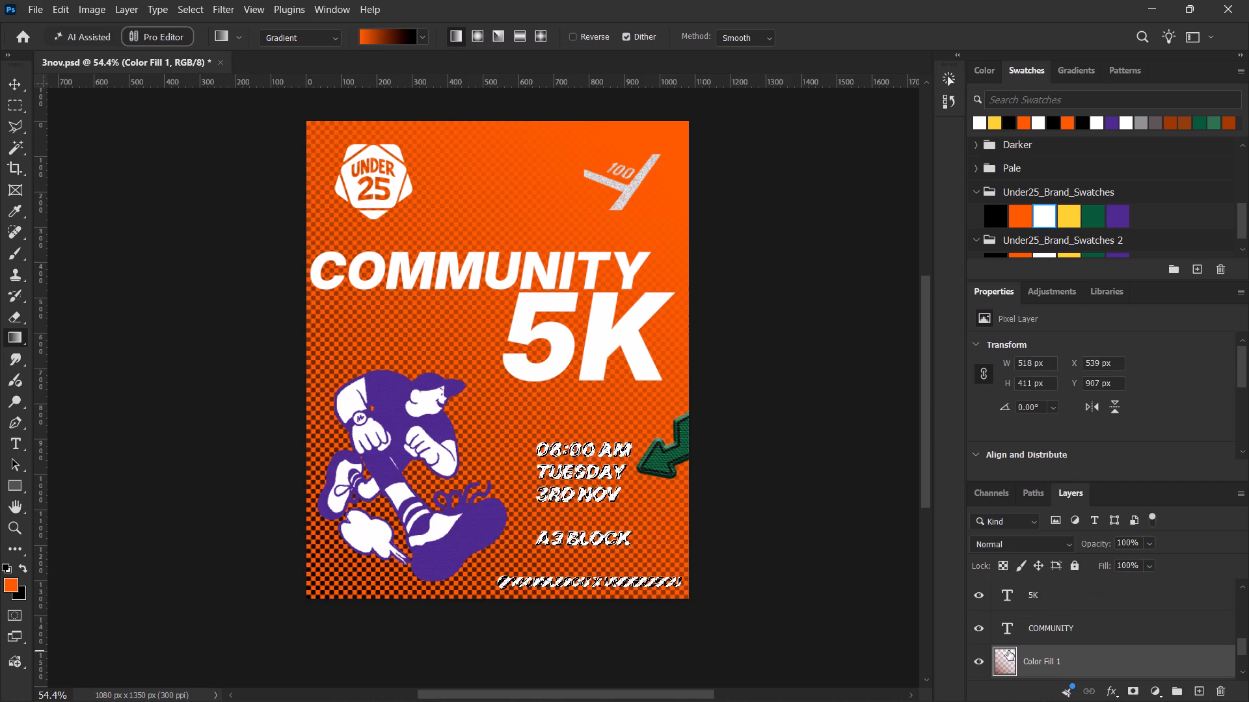
{"action": "left_click", "coordinate": [180, 3]}
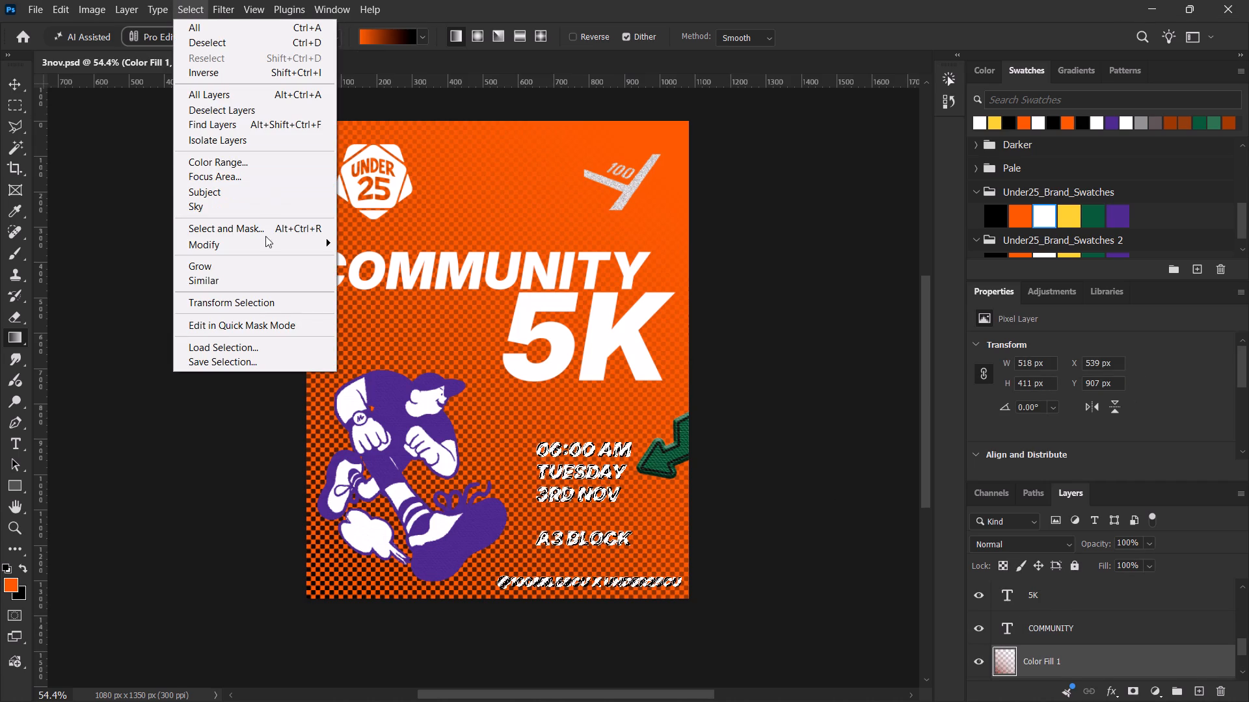
{"action": "left_click", "coordinate": [261, 245]}
{"action": "left_click", "coordinate": [377, 271]}
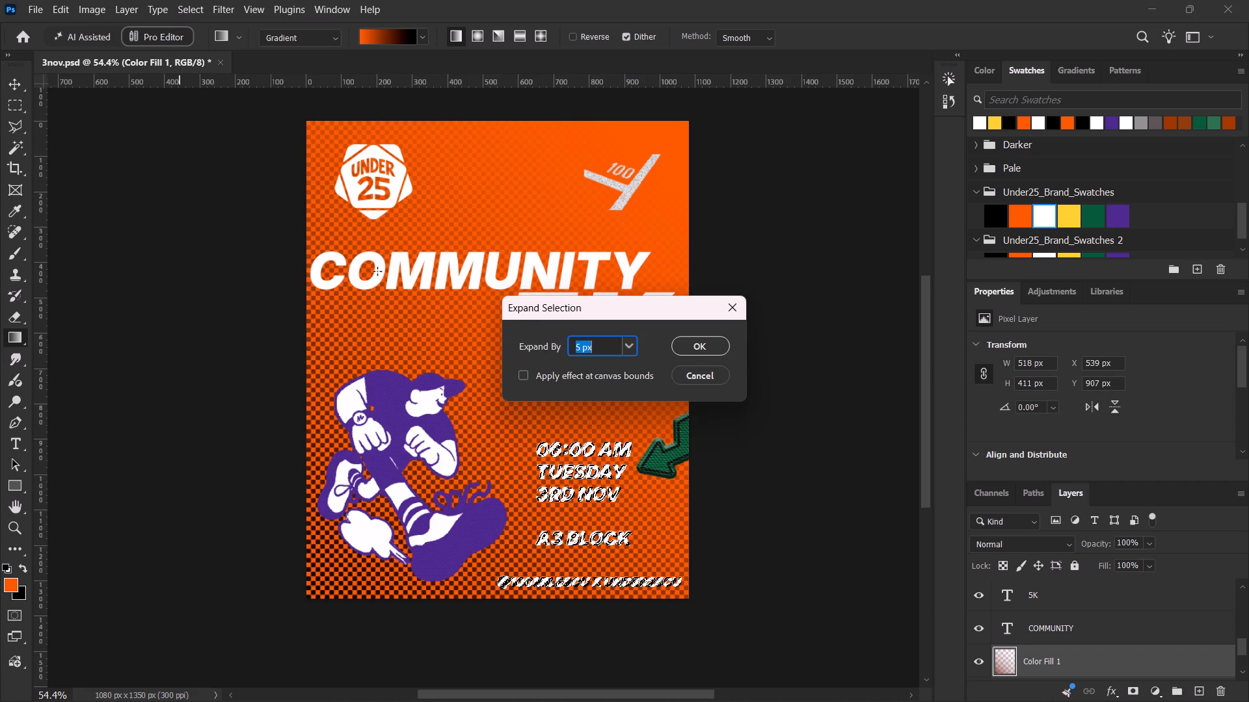
{"action": "key", "text": "3"}
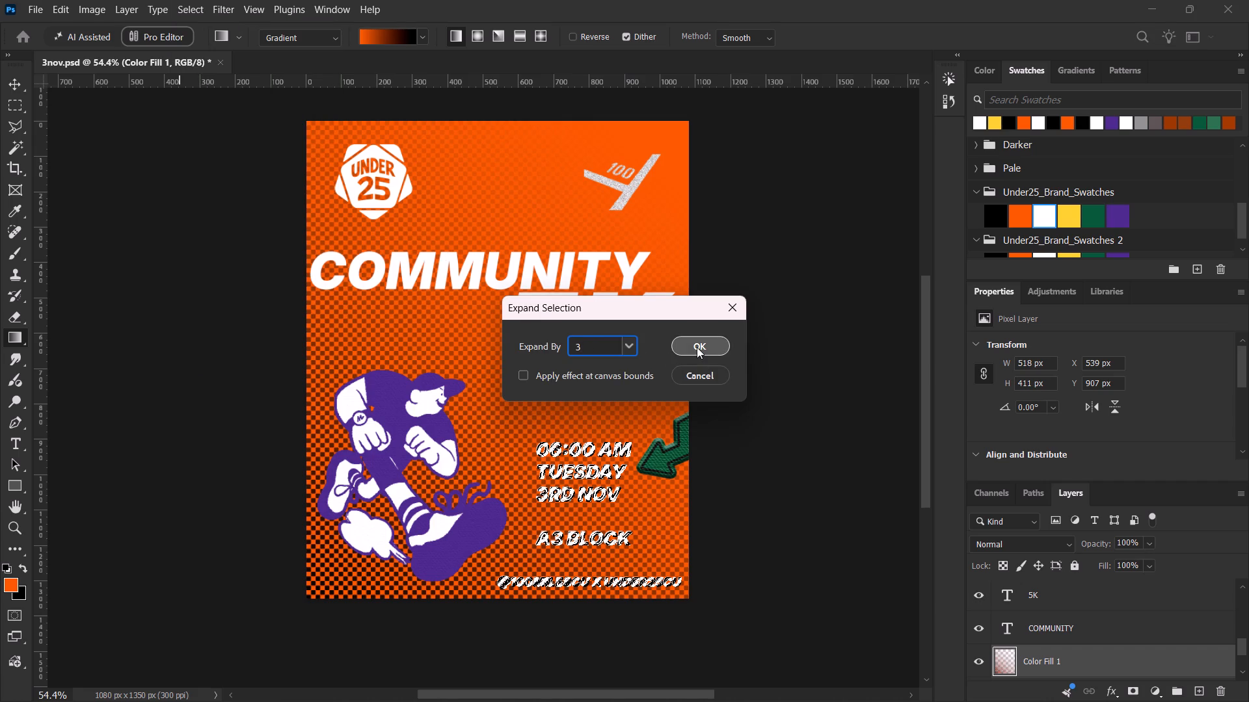
{"action": "left_click", "coordinate": [697, 347]}
{"action": "key", "text": "Delete"}
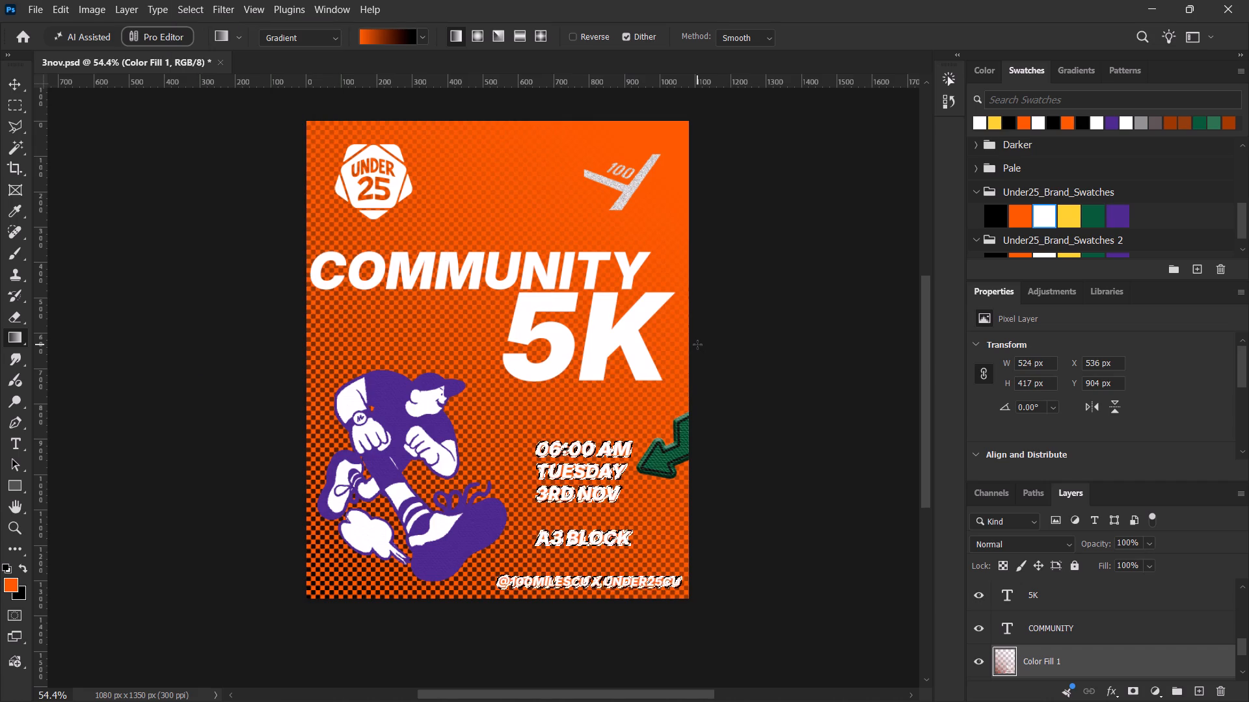
{"action": "key", "text": "ctrl+d"}
{"action": "scroll", "coordinate": [537, 536], "scroll_direction": "up", "scroll_amount": 9, "text": "alt"}
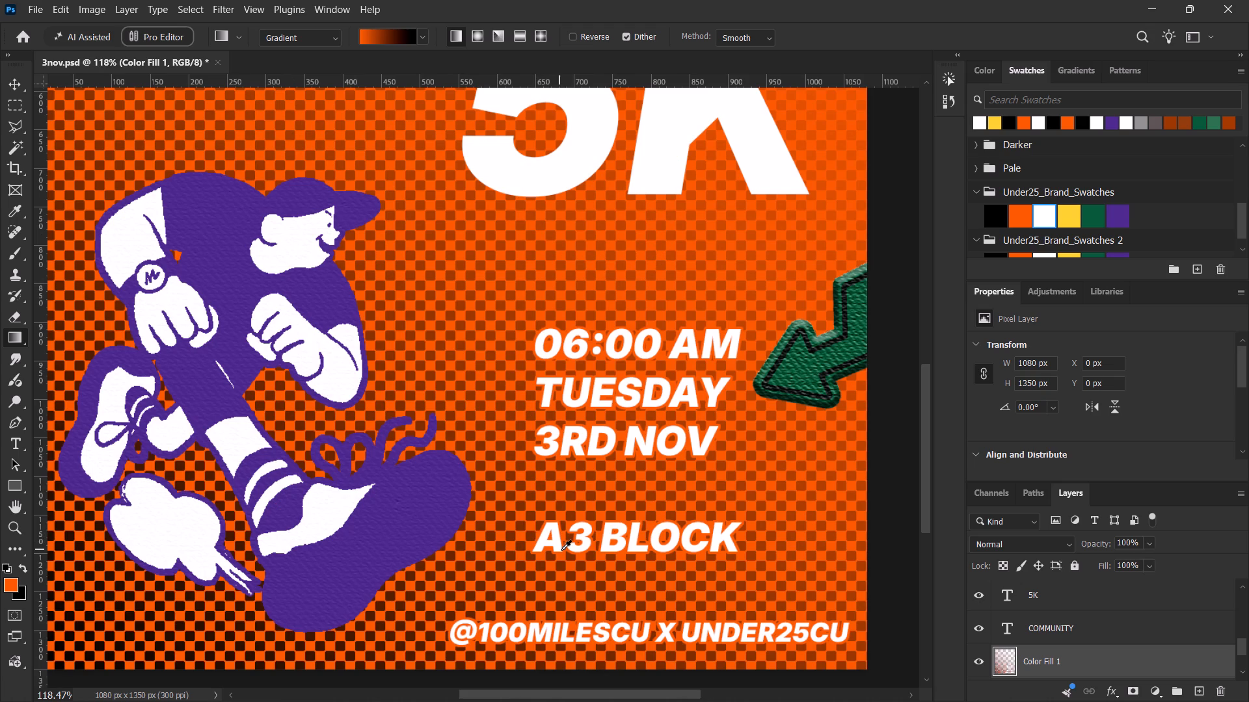
{"action": "scroll", "coordinate": [563, 549], "scroll_direction": "up", "scroll_amount": 7, "text": "alt"}
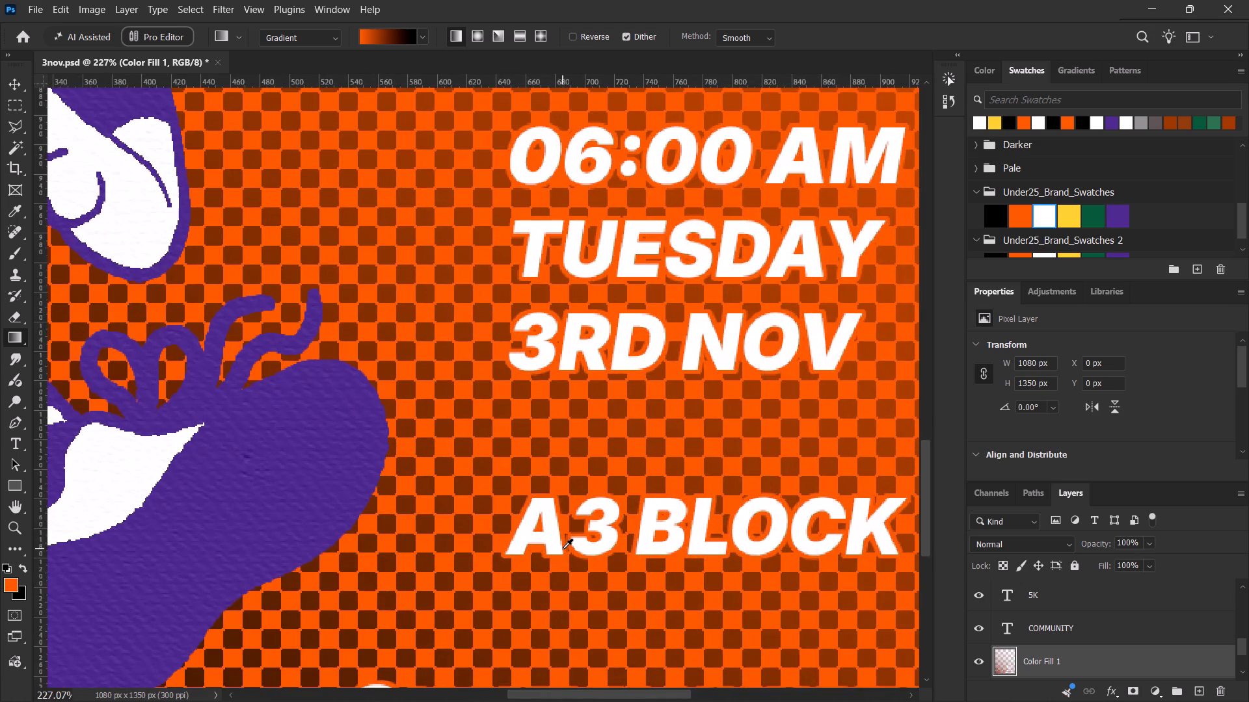
{"action": "scroll", "coordinate": [563, 549], "scroll_direction": "down", "scroll_amount": 9, "text": "alt"}
{"action": "scroll", "coordinate": [563, 547], "scroll_direction": "up", "scroll_amount": 1, "text": "alt"}
{"action": "scroll", "coordinate": [563, 547], "scroll_direction": "down", "scroll_amount": 5, "text": "alt"}
{"action": "key", "text": "space"}
{"action": "key", "text": "space"}
{"action": "key", "text": "space"}
{"action": "key", "text": "space"}
{"action": "left_click_drag", "start_coordinate": [484, 400], "coordinate": [488, 404]}
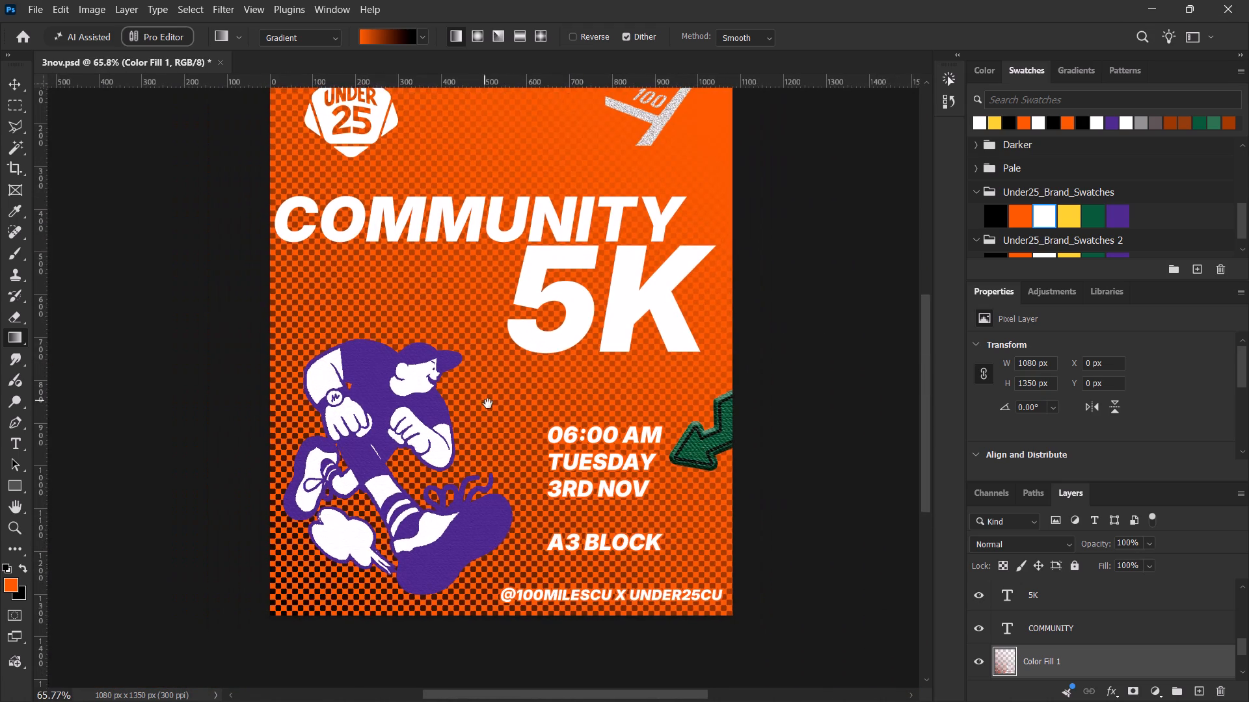
{"action": "left_click_drag", "start_coordinate": [488, 404], "coordinate": [530, 445]}
{"action": "scroll", "coordinate": [532, 444], "scroll_direction": "down", "scroll_amount": 2, "text": "alt"}
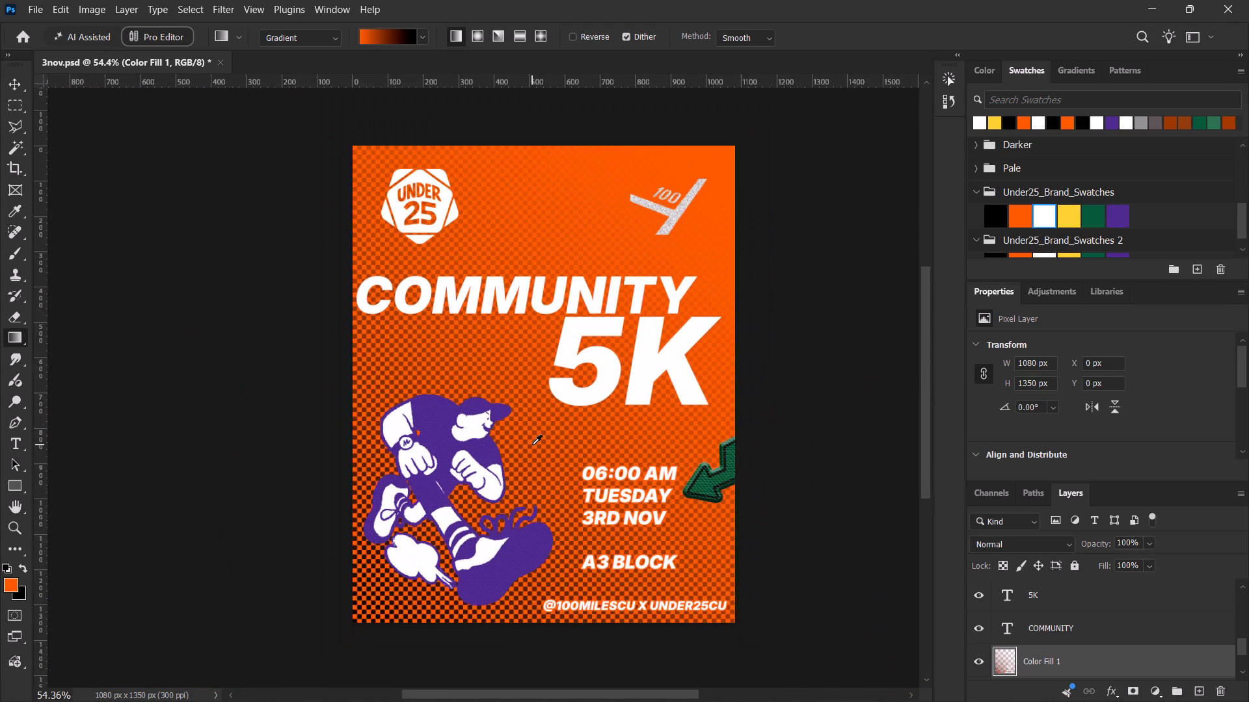
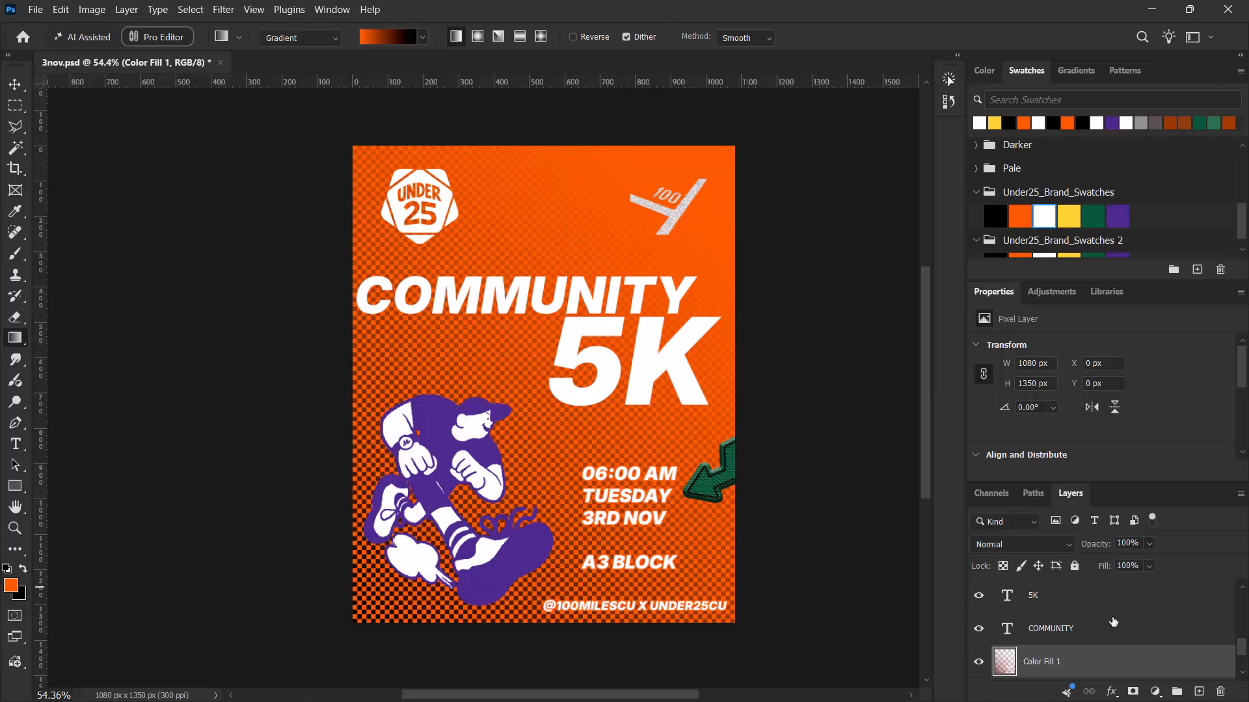
Lower the opacity of the Color Fill 1 halftone layer to 60%.
{"action": "left_click", "coordinate": [1148, 541]}
{"action": "left_click", "coordinate": [1137, 560]}
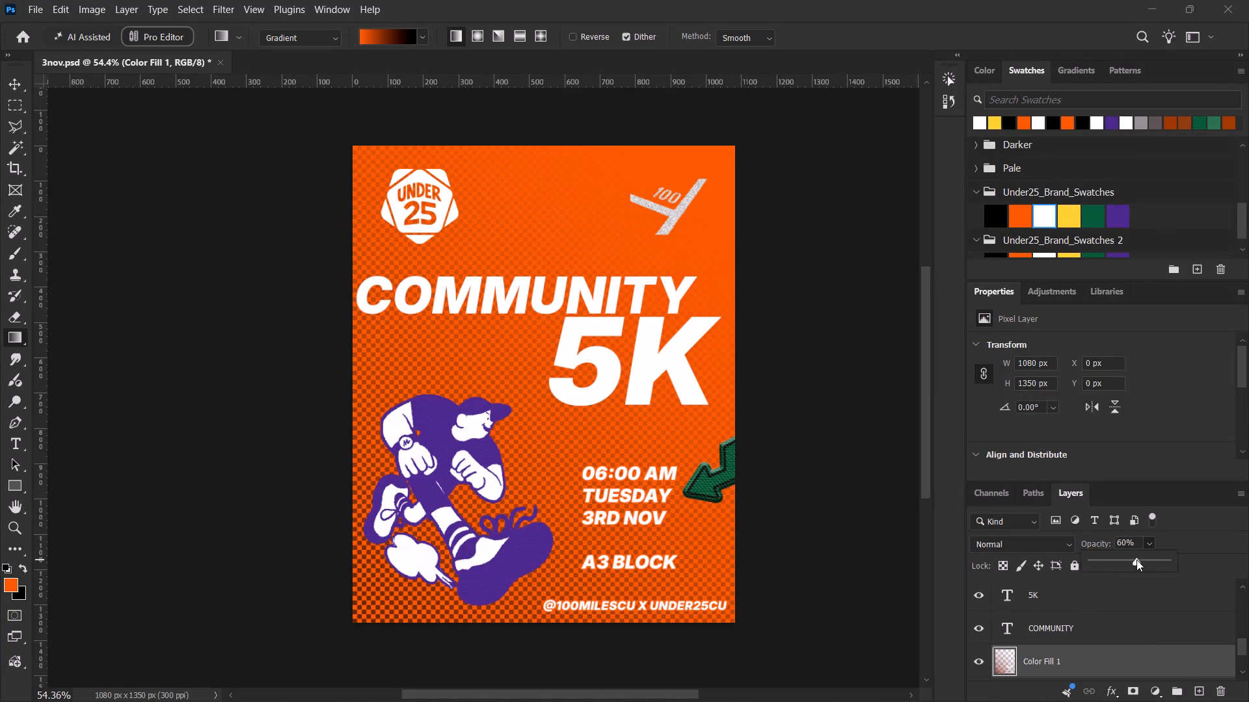
{"action": "left_click", "coordinate": [1199, 546]}
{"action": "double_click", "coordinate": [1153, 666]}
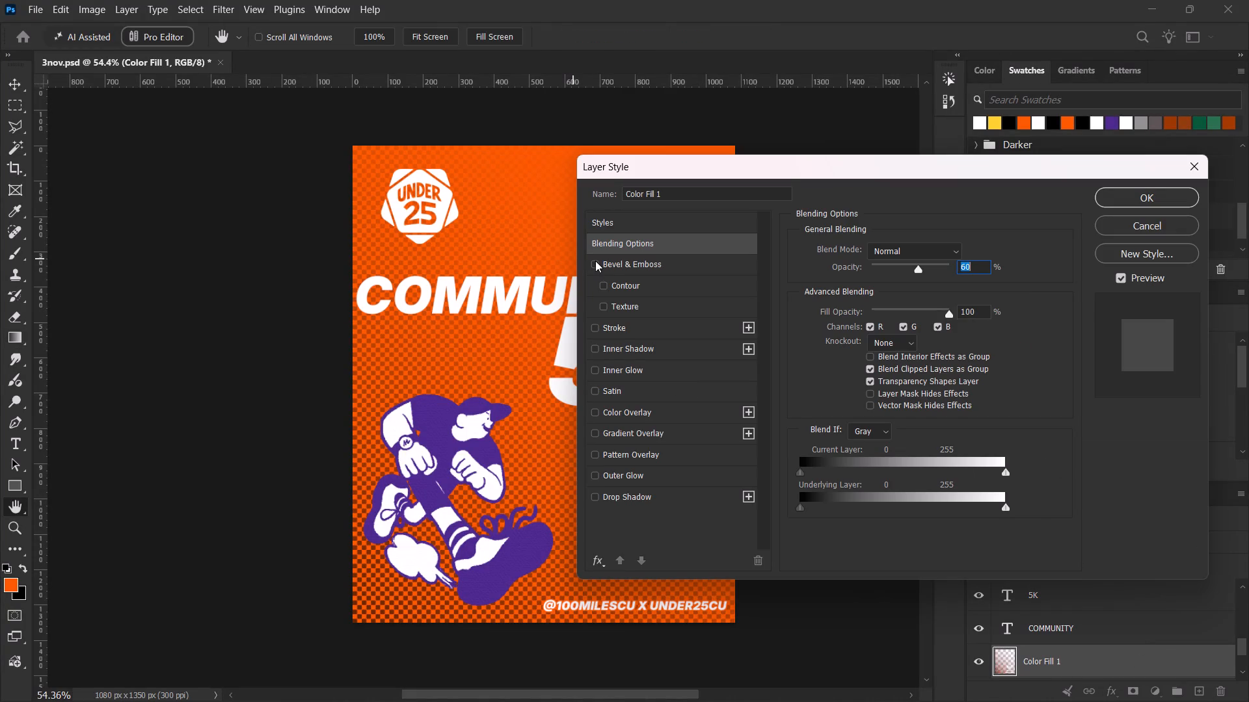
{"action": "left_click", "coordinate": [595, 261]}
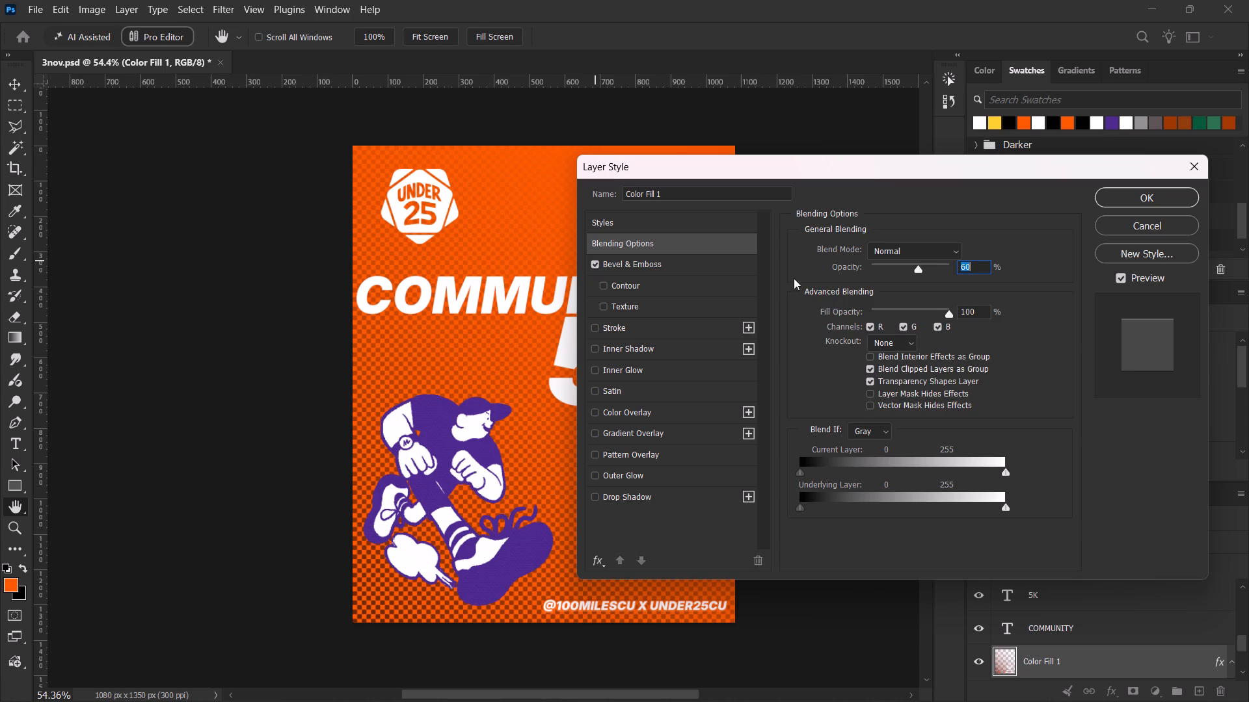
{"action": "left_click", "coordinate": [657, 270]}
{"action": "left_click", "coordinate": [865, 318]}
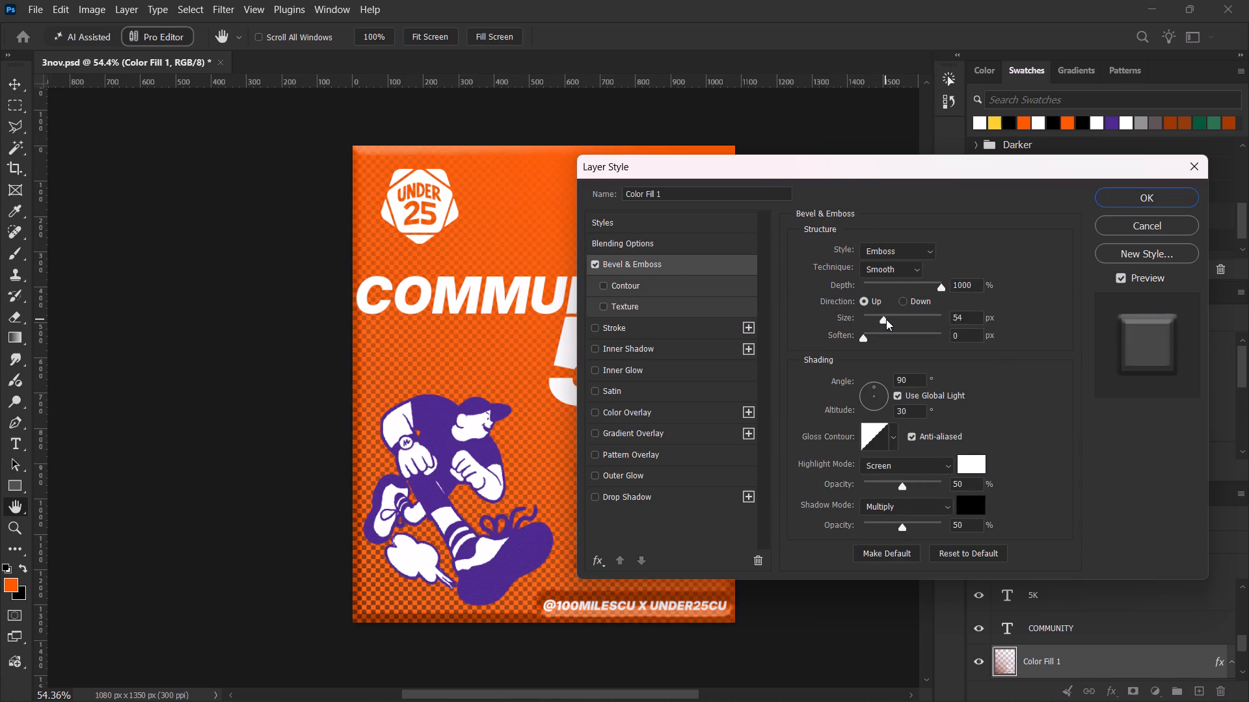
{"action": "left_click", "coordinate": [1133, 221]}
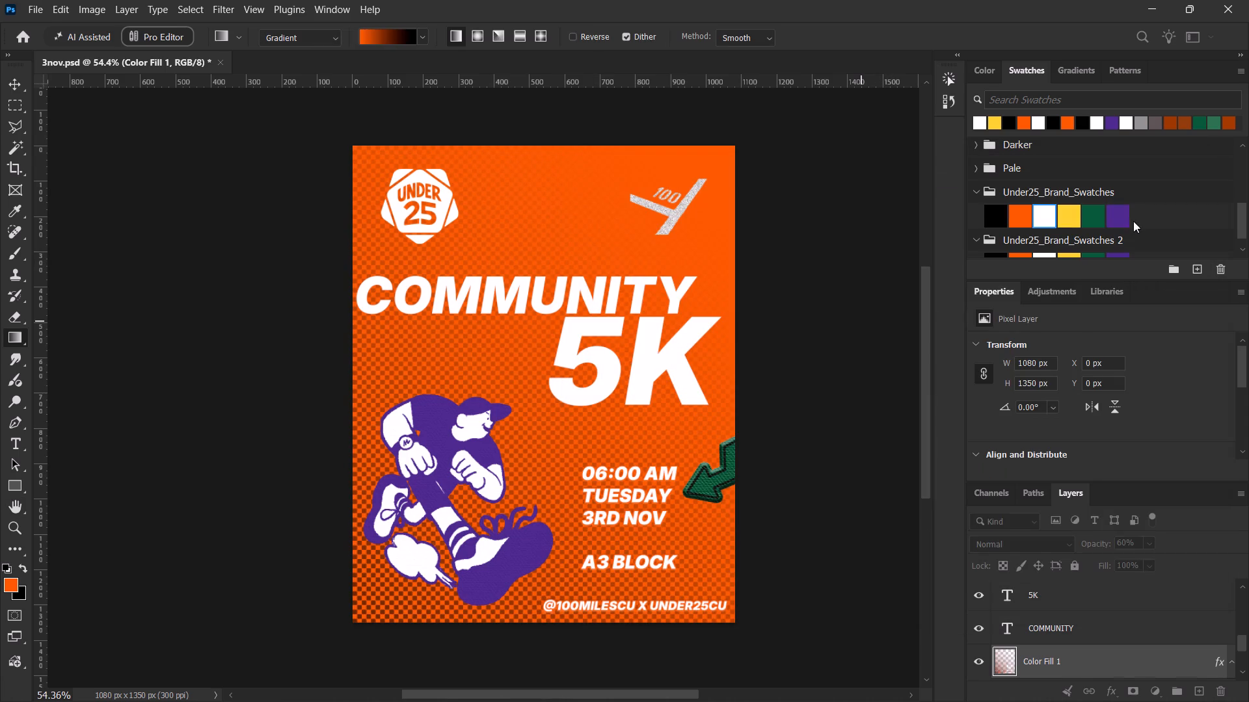
Examine the softened halftone dots around the title, runner and date text up close and across the whole poster.
{"action": "scroll", "coordinate": [487, 446], "scroll_direction": "up", "scroll_amount": 7, "text": "alt"}
{"action": "scroll", "coordinate": [487, 446], "scroll_direction": "down", "scroll_amount": 1, "text": "alt"}
{"action": "scroll", "coordinate": [487, 446], "scroll_direction": "up", "scroll_amount": 1, "text": "alt"}
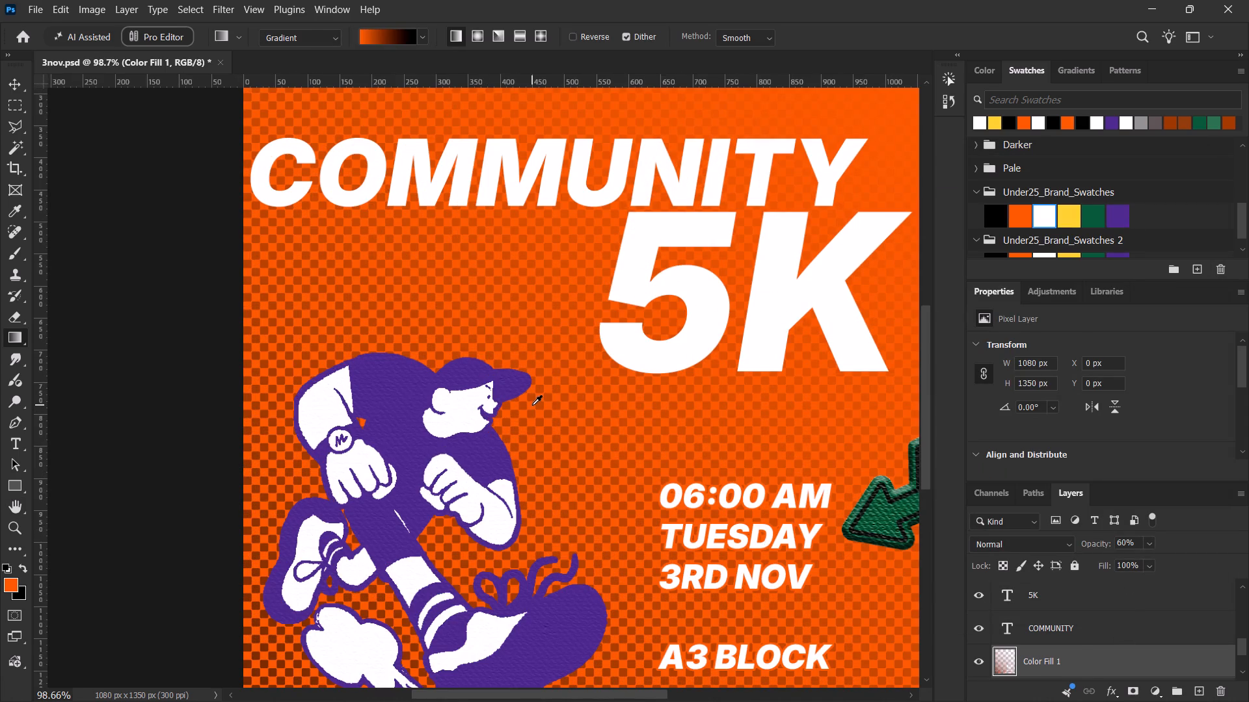
{"action": "scroll", "coordinate": [533, 405], "scroll_direction": "down", "scroll_amount": 5, "text": "alt"}
{"action": "key", "text": "space"}
{"action": "left_click_drag", "start_coordinate": [530, 378], "coordinate": [537, 411]}
{"action": "scroll", "coordinate": [537, 408], "scroll_direction": "up", "scroll_amount": 1, "text": "alt"}
{"action": "scroll", "coordinate": [537, 408], "scroll_direction": "down", "scroll_amount": 1, "text": "alt"}
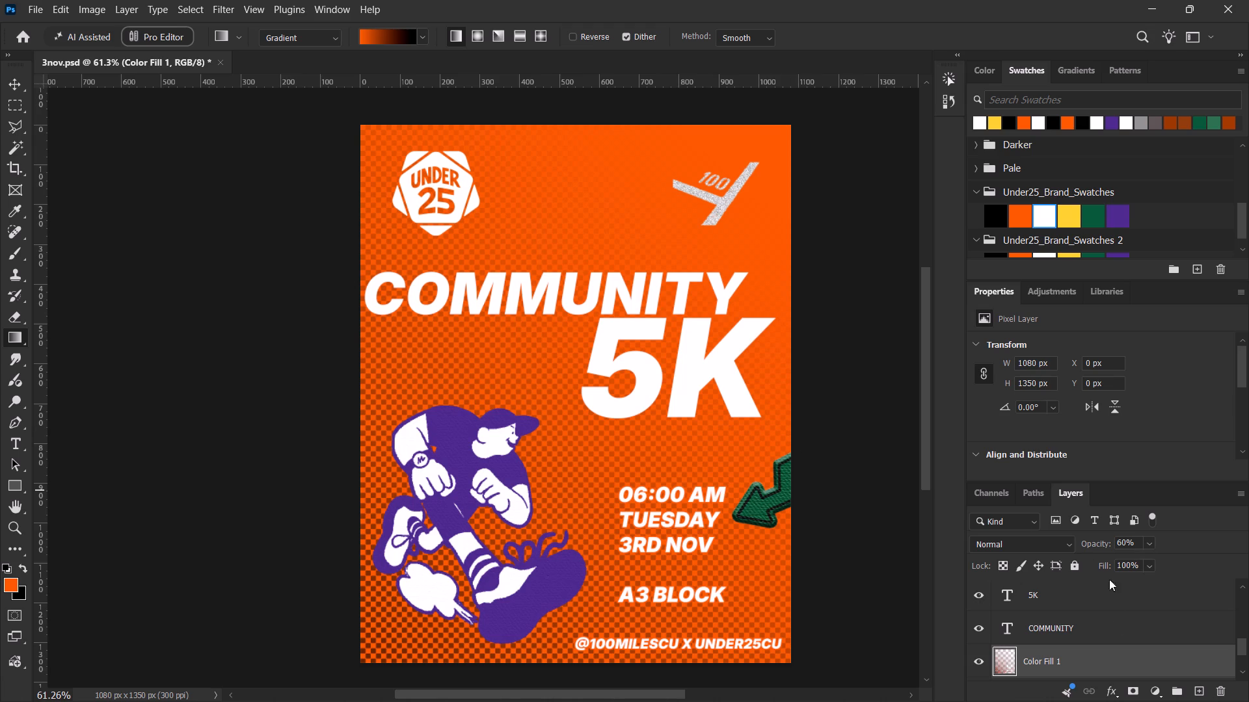
Create a new empty layer above the runner's Layer 1 and select the entire canvas.
{"action": "scroll", "coordinate": [1092, 632], "scroll_direction": "up", "scroll_amount": 12}
{"action": "left_click", "coordinate": [1075, 604]}
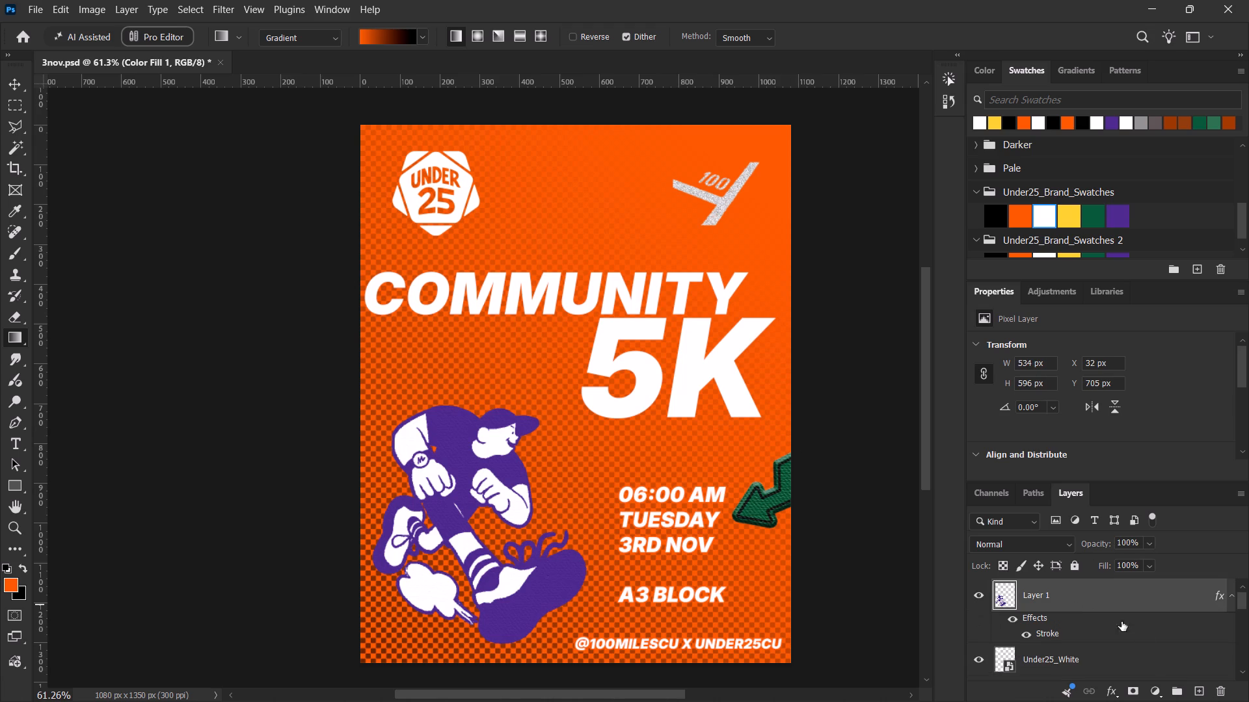
{"action": "left_click", "coordinate": [1200, 694]}
{"action": "key", "text": "ctrl+a"}
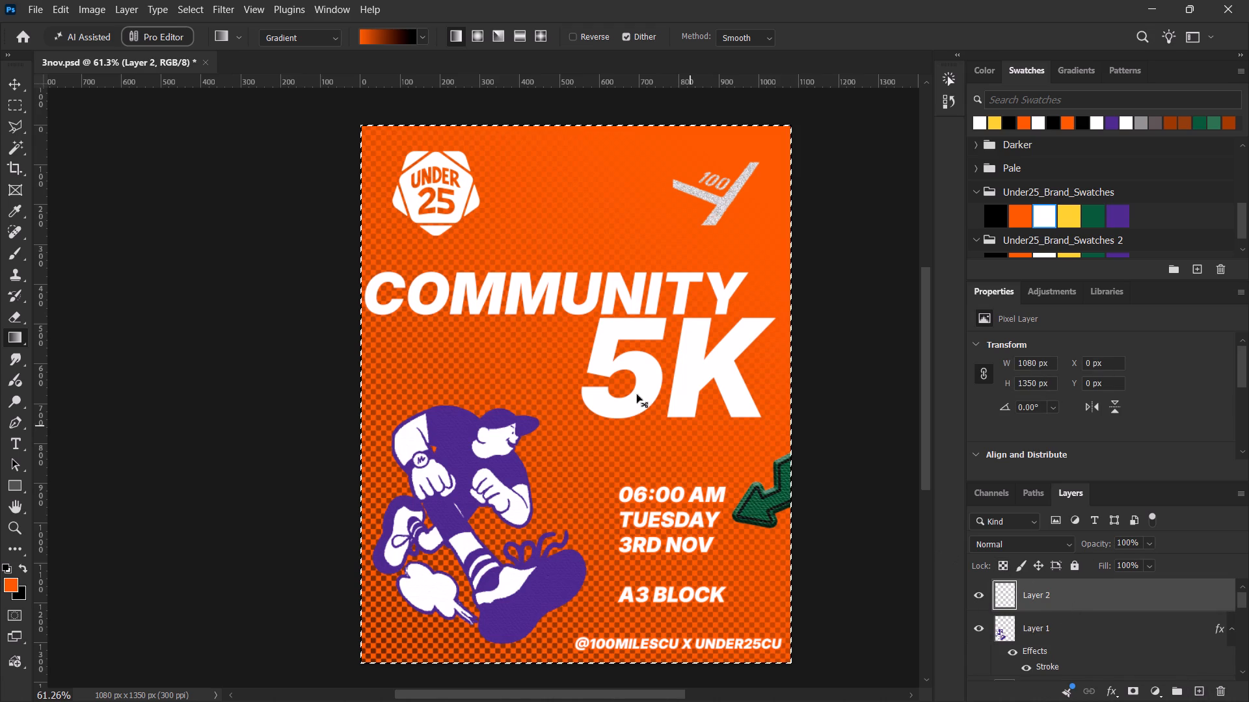
{"action": "key", "text": "b"}
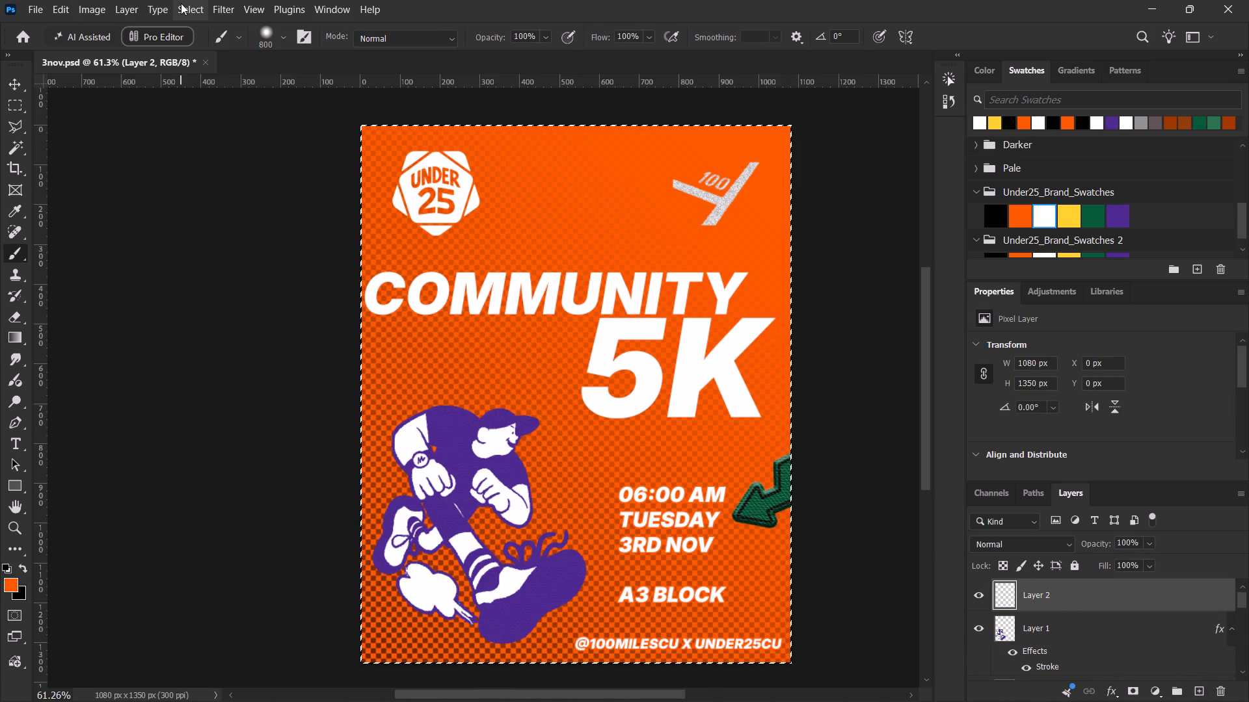
{"action": "key", "text": "v"}
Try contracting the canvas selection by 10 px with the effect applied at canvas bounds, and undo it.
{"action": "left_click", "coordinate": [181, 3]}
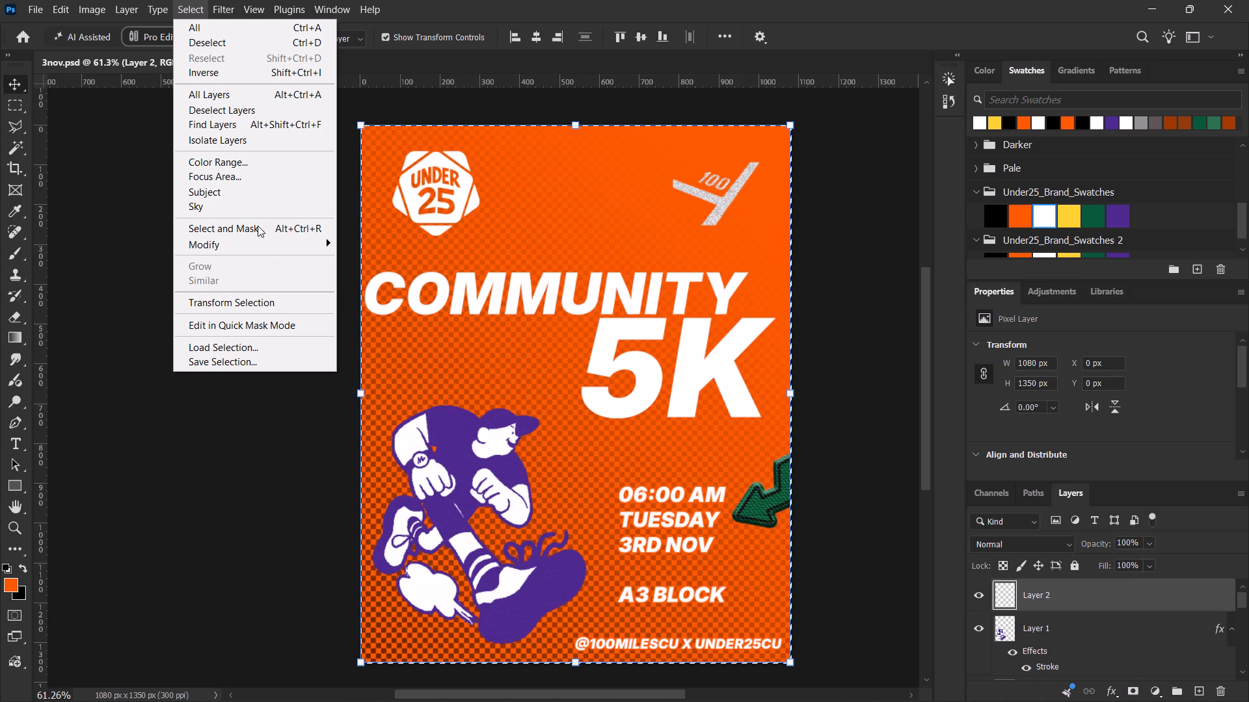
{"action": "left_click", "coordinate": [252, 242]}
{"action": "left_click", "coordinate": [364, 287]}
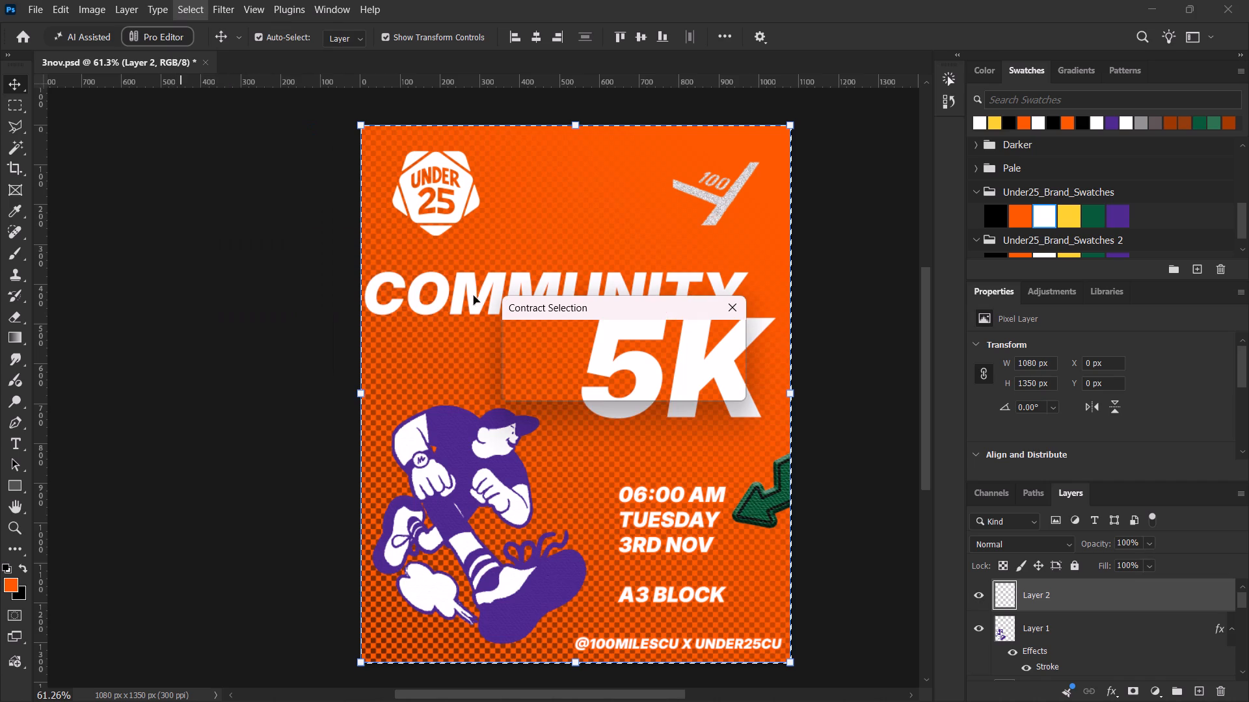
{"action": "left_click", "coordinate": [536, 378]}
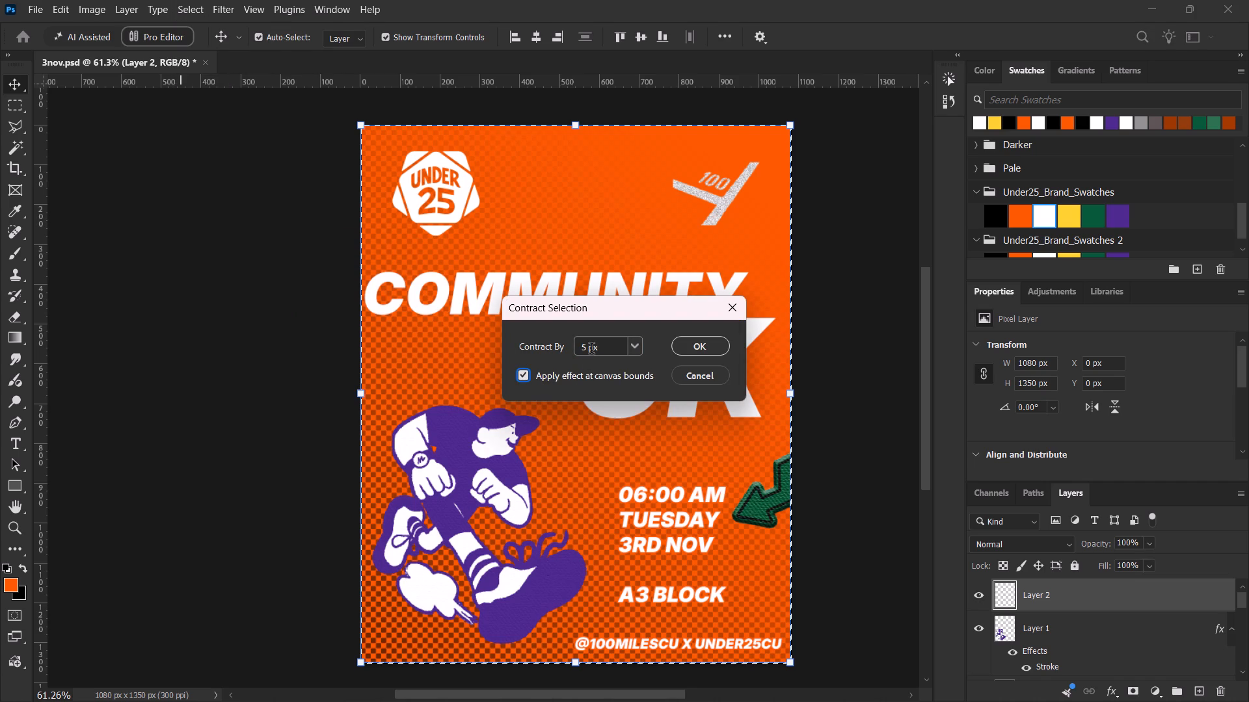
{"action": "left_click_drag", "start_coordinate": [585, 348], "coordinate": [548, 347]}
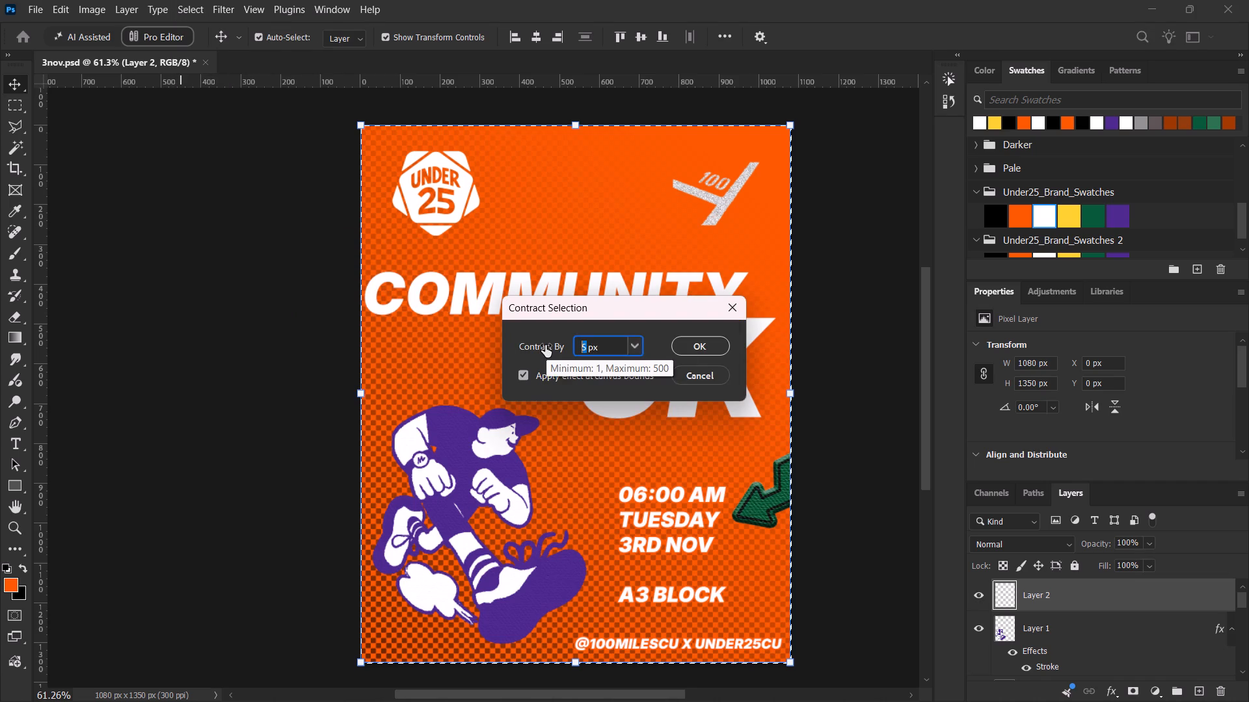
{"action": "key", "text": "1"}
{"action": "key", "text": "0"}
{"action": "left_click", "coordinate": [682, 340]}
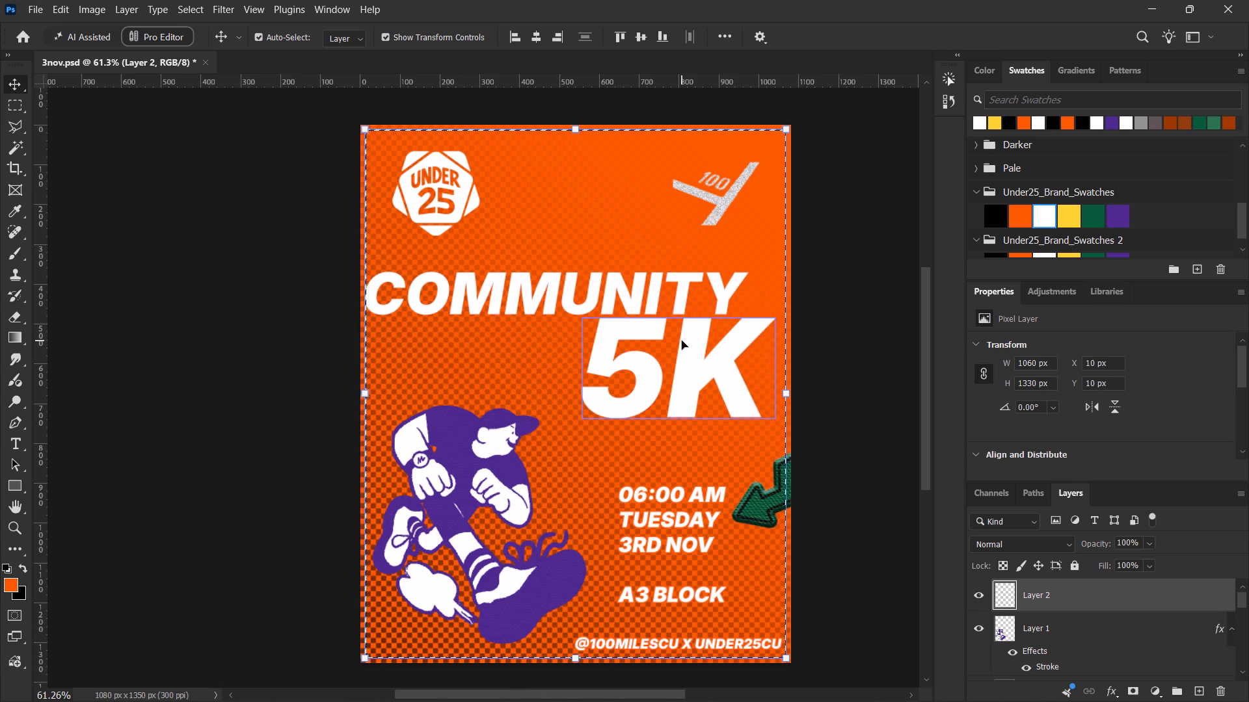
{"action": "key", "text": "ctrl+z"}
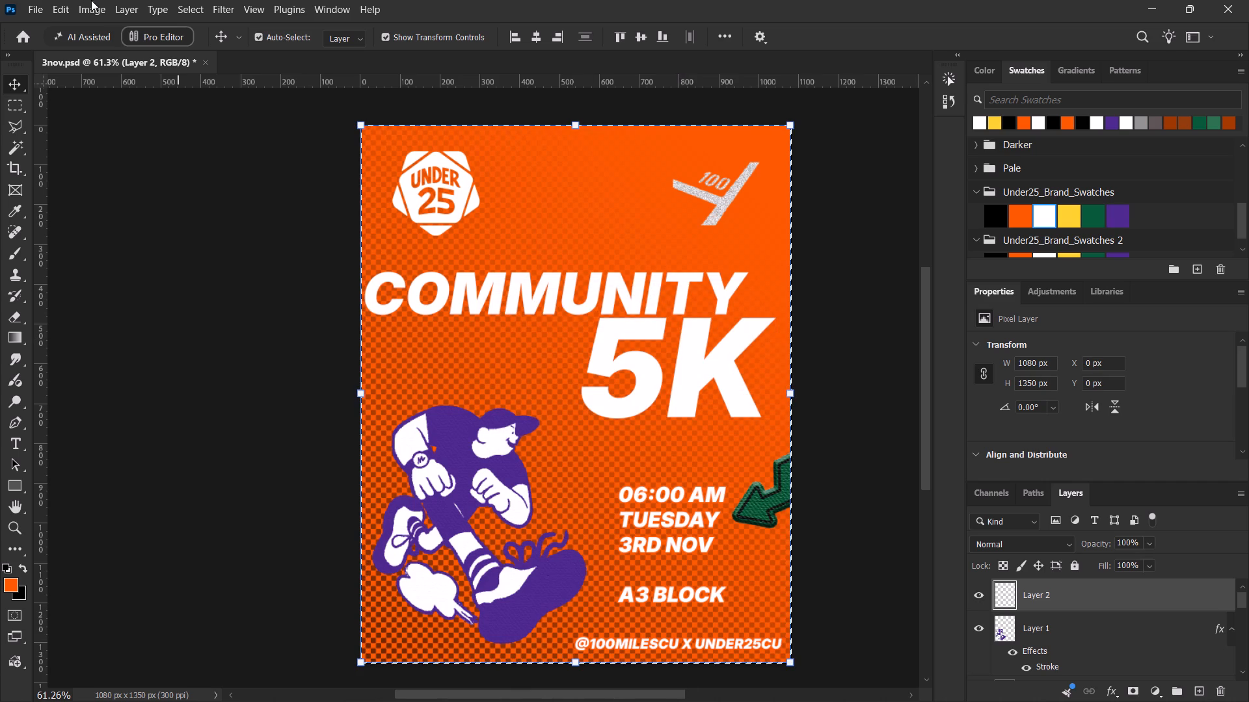
Contract the canvas selection by 5 px at the canvas bounds and invert it into a thin frame around the poster edge.
{"action": "left_click", "coordinate": [183, 8]}
{"action": "left_click", "coordinate": [243, 246]}
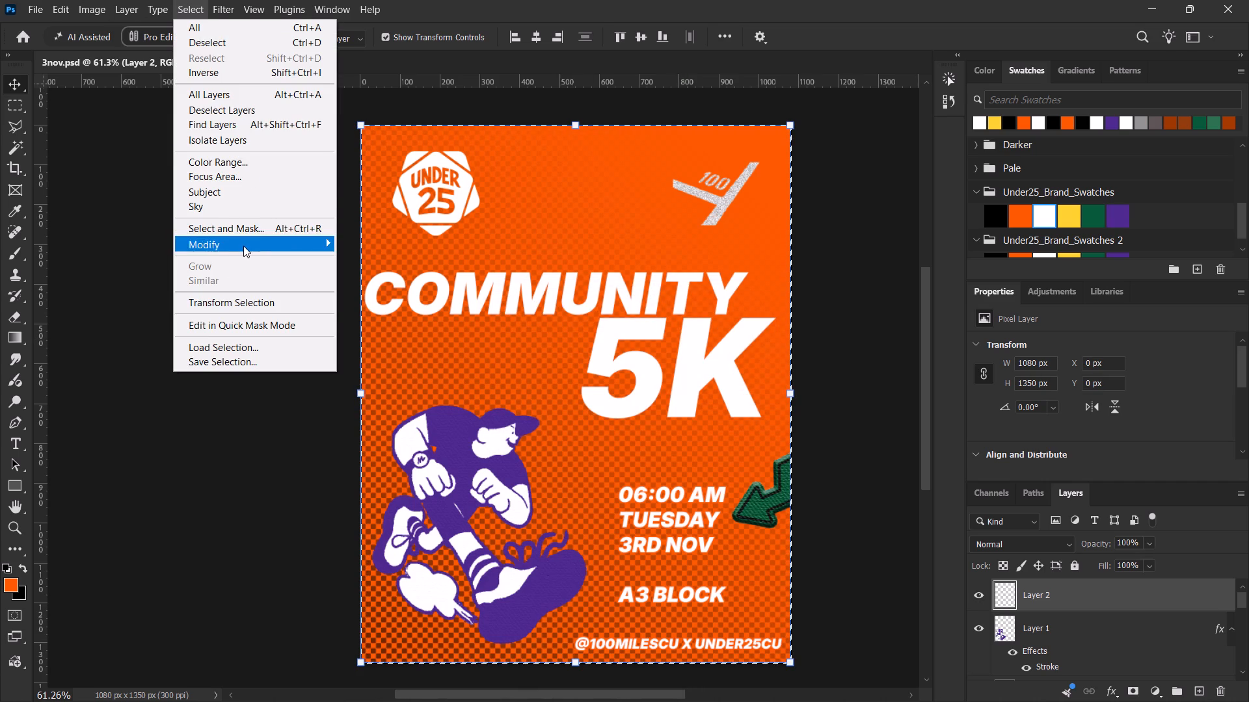
{"action": "left_click", "coordinate": [347, 290]}
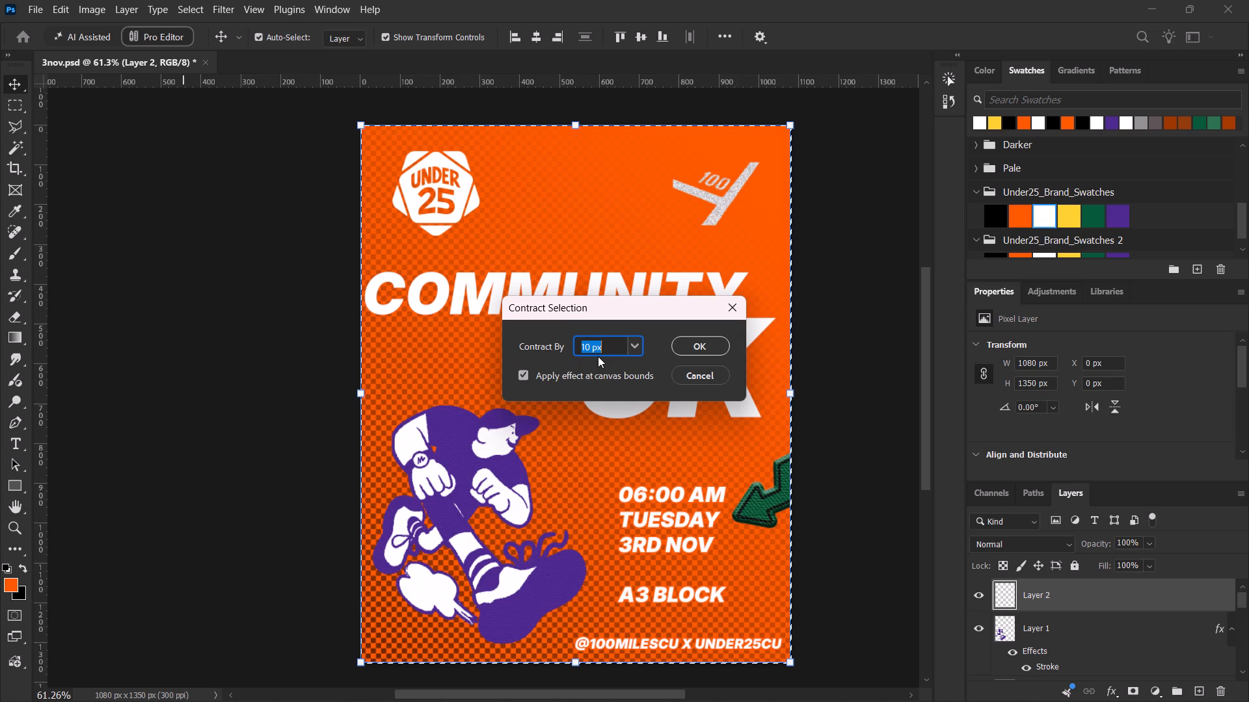
{"action": "key", "text": "5"}
{"action": "left_click", "coordinate": [671, 344]}
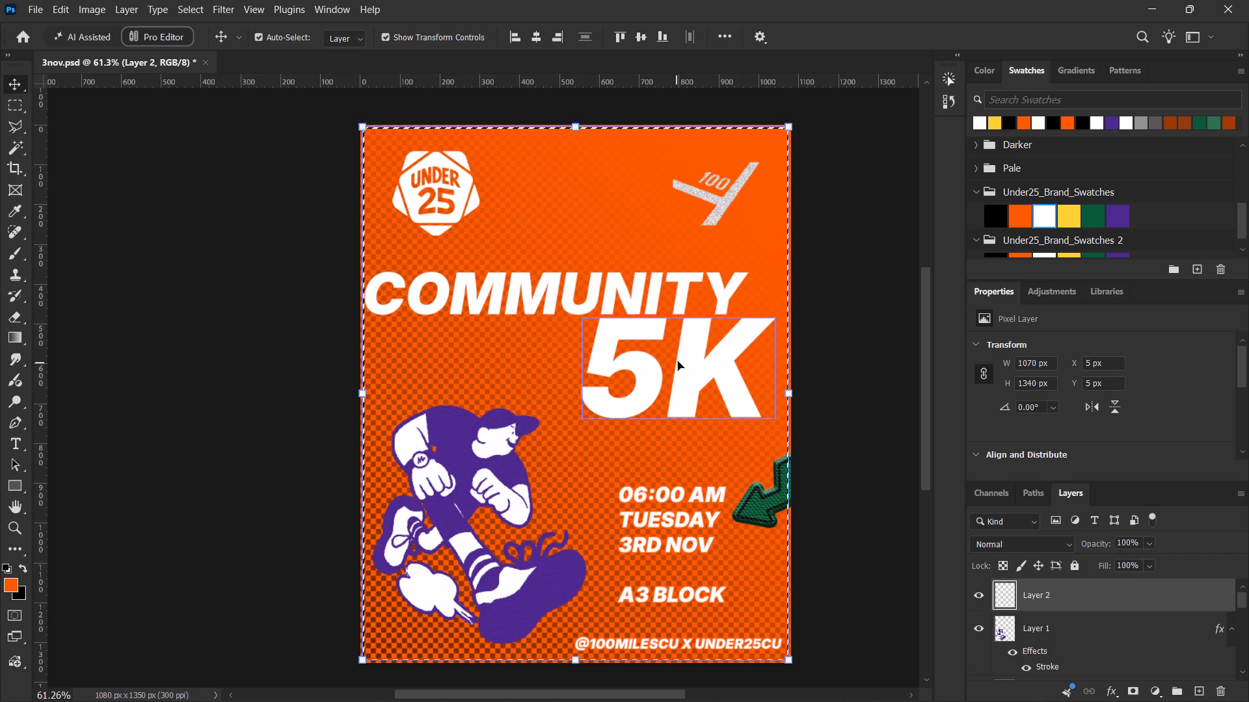
{"action": "key", "text": "ctrl+shift+i"}
Fill the frame selection with a Solid Color layer, comparing the brand colours and choosing black (#000000).
{"action": "left_click", "coordinate": [1161, 697]}
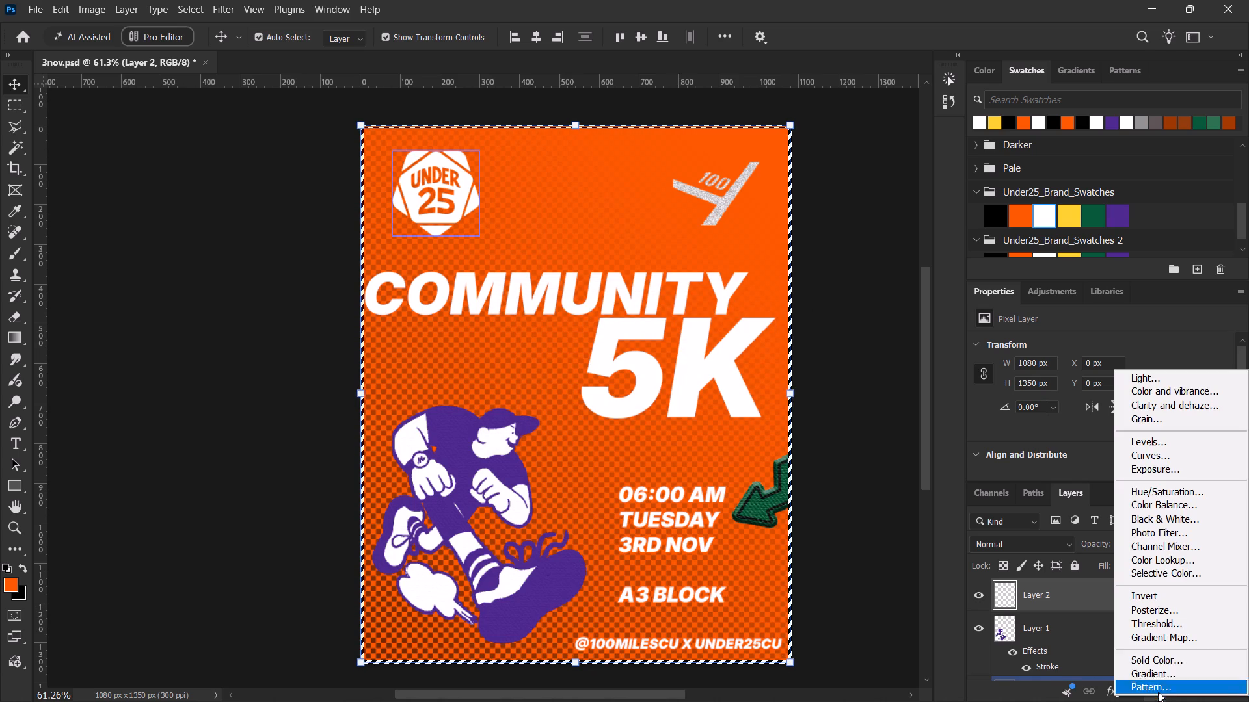
{"action": "left_click", "coordinate": [1157, 658]}
{"action": "left_click_drag", "start_coordinate": [515, 241], "coordinate": [252, 544]}
{"action": "left_click_drag", "start_coordinate": [520, 354], "coordinate": [250, 46]}
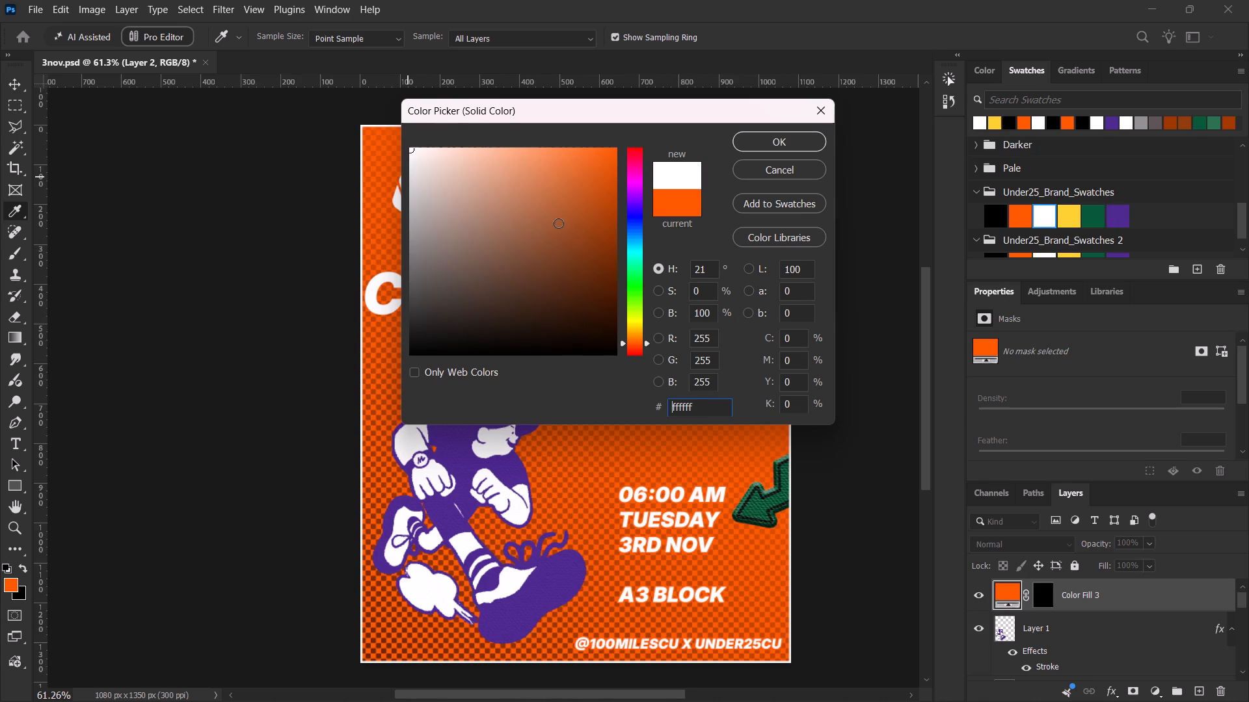
{"action": "left_click_drag", "start_coordinate": [558, 224], "coordinate": [649, 133]}
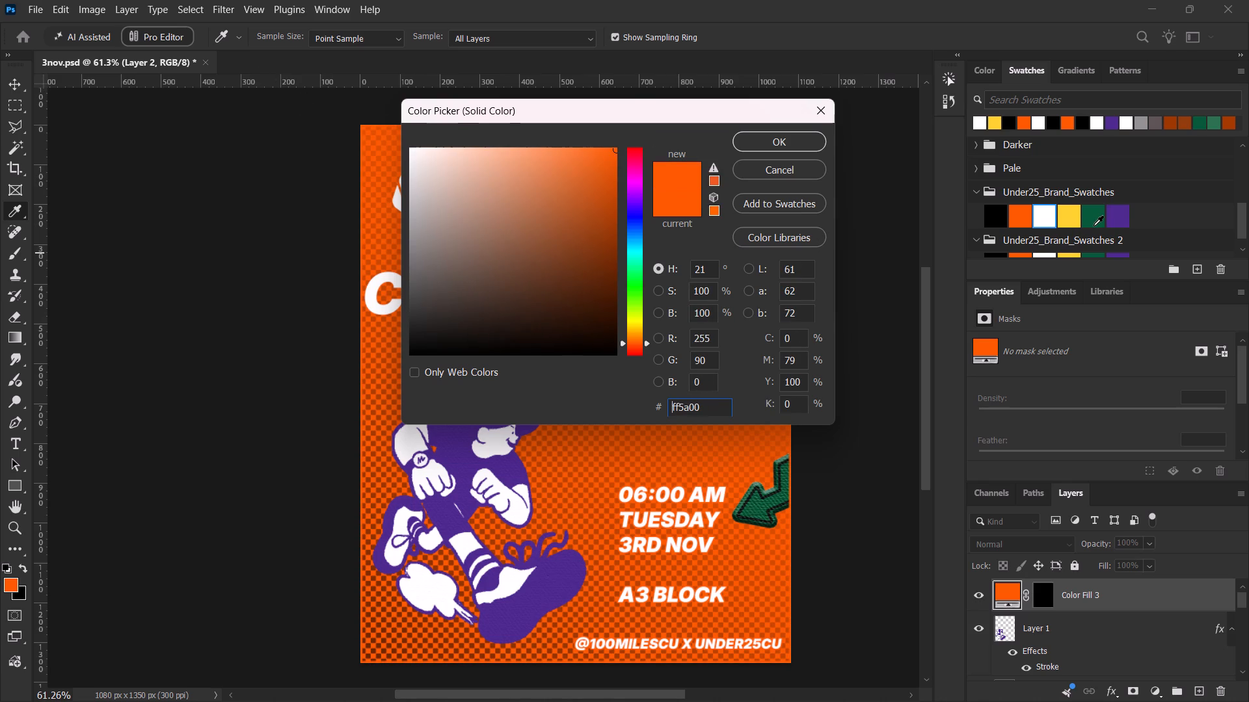
{"action": "left_click", "coordinate": [1092, 219]}
{"action": "left_click", "coordinate": [1120, 216]}
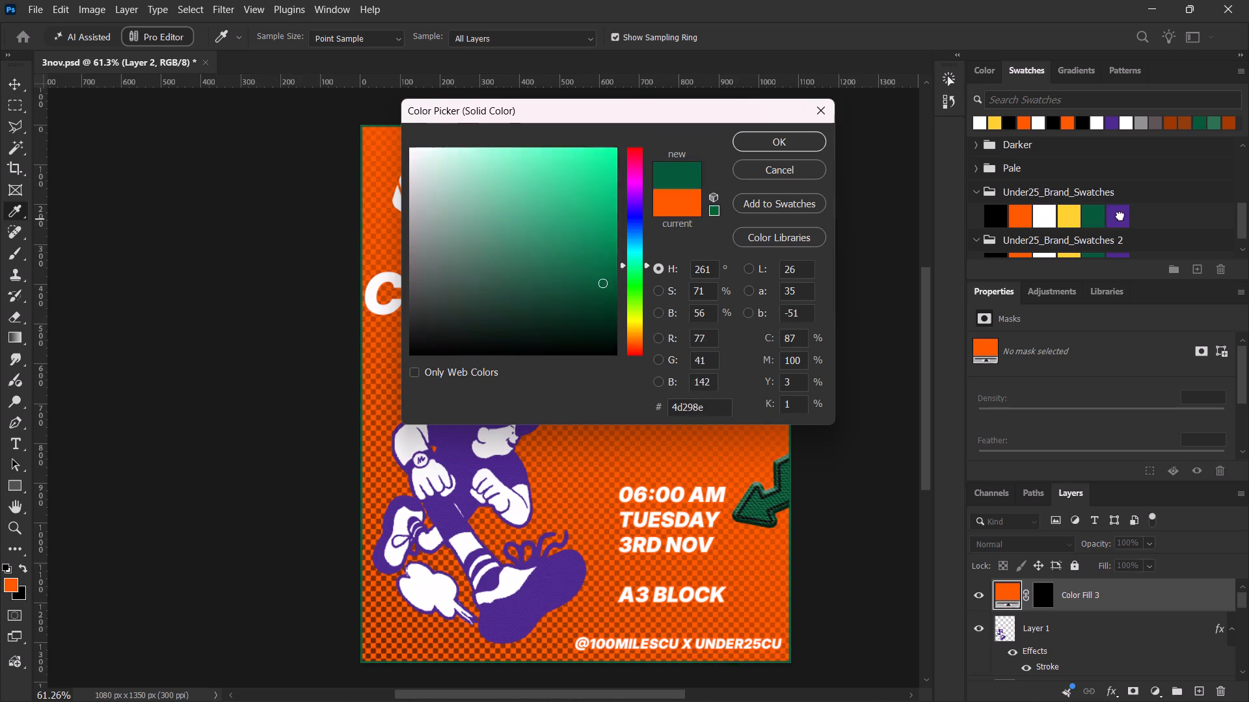
{"action": "left_click", "coordinate": [1071, 218]}
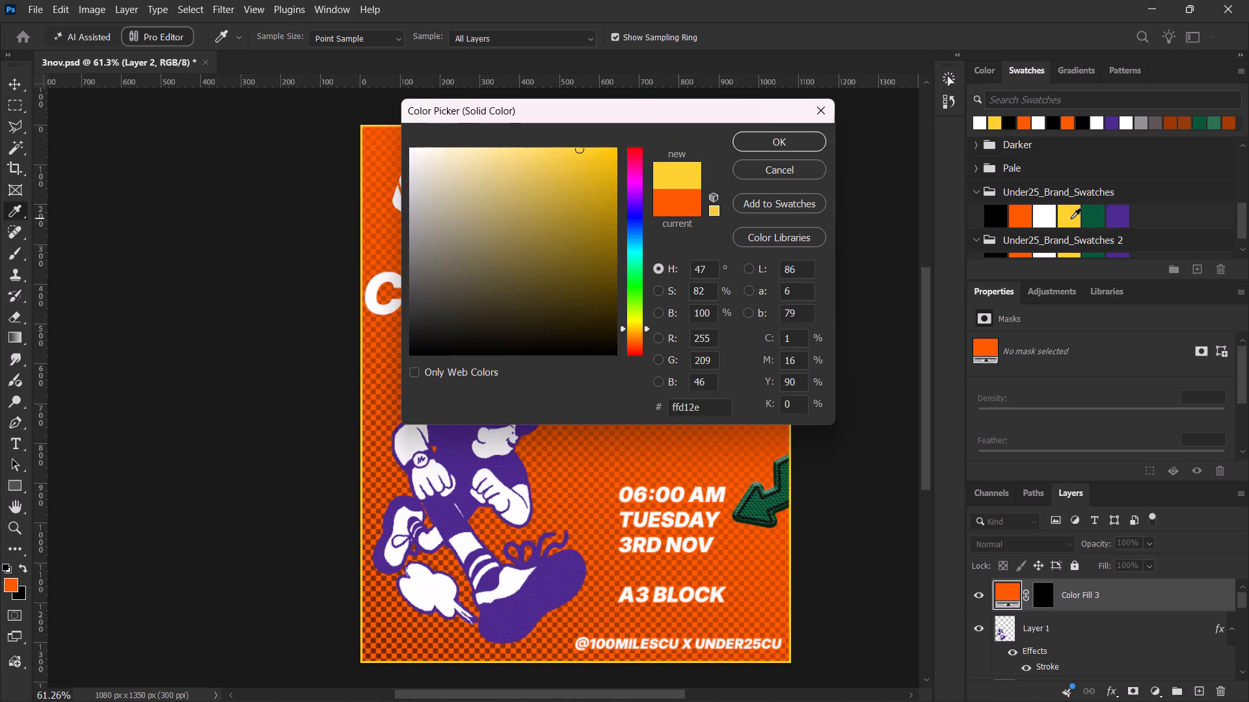
{"action": "left_click", "coordinate": [992, 221]}
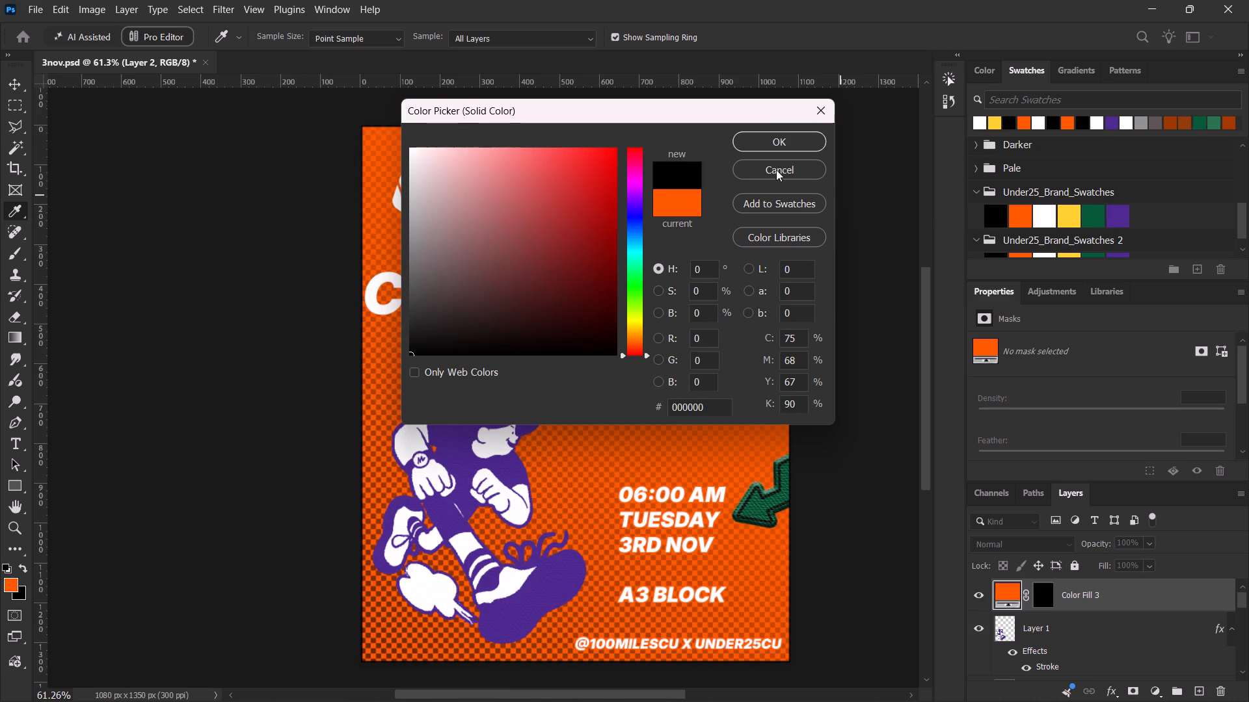
{"action": "left_click", "coordinate": [781, 146]}
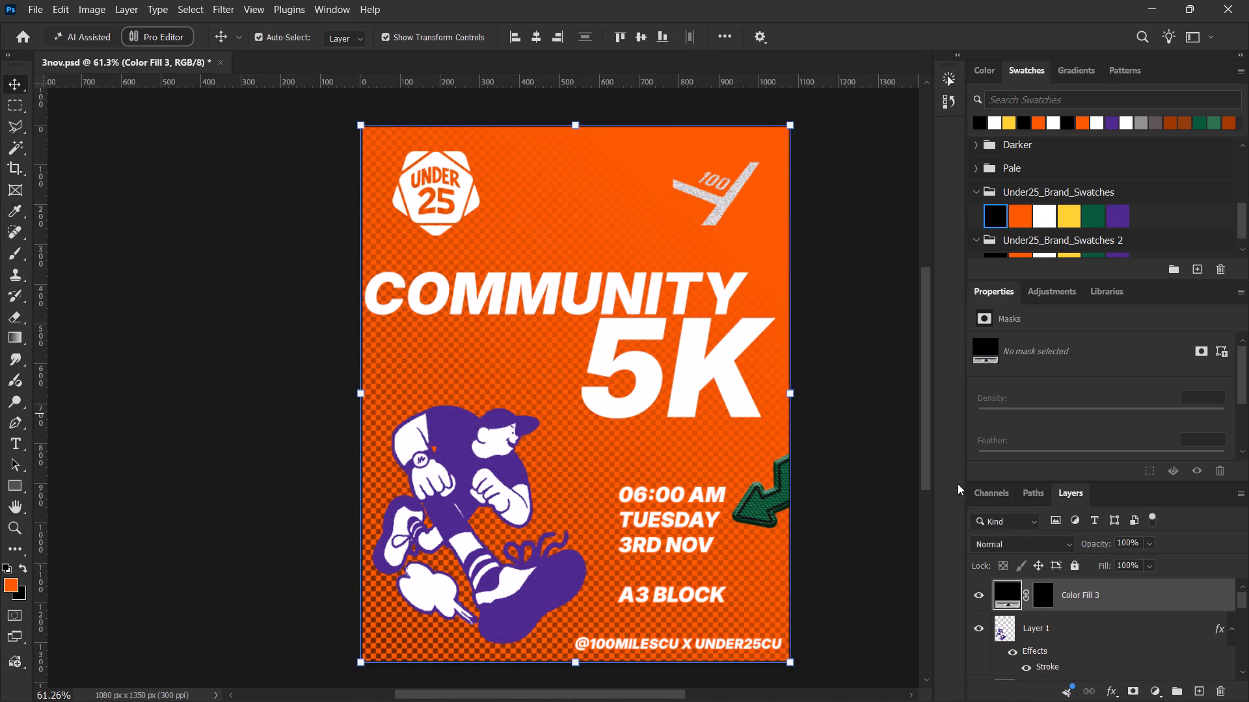
Rasterize the Color Fill 3 border layer and apply its layer mask.
{"action": "right_click", "coordinate": [1190, 597]}
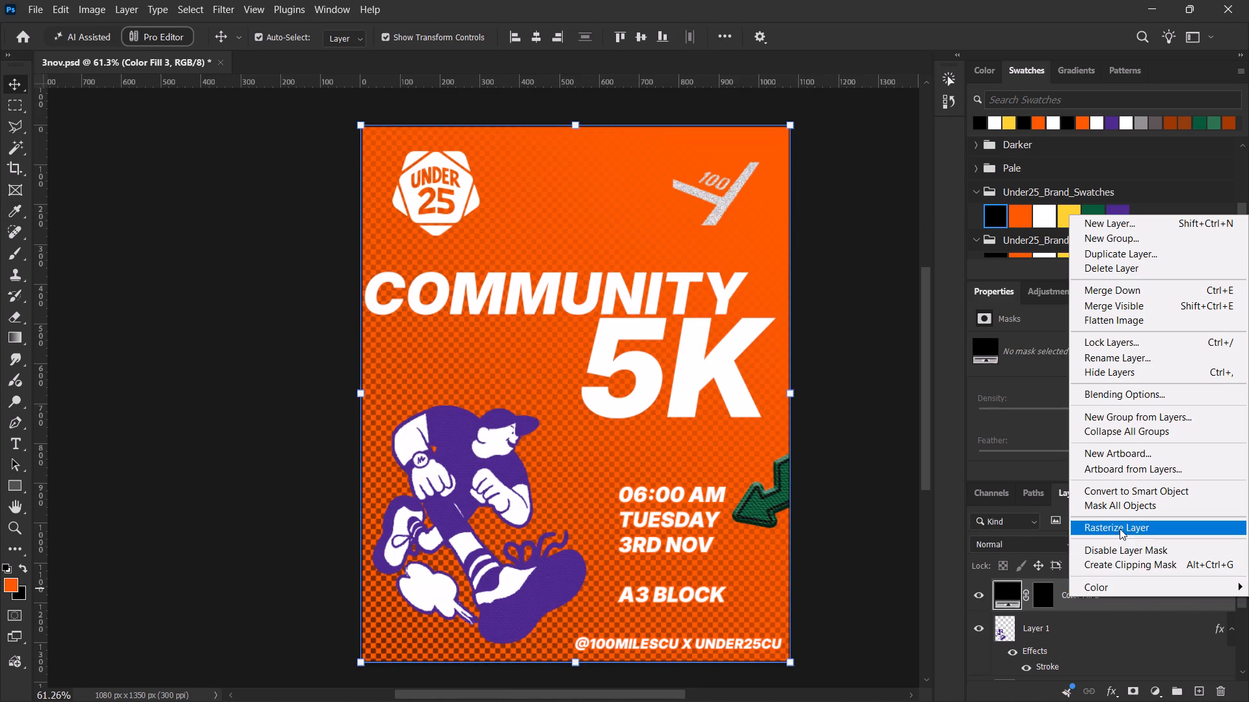
{"action": "left_click", "coordinate": [1120, 528]}
{"action": "left_click", "coordinate": [1047, 595]}
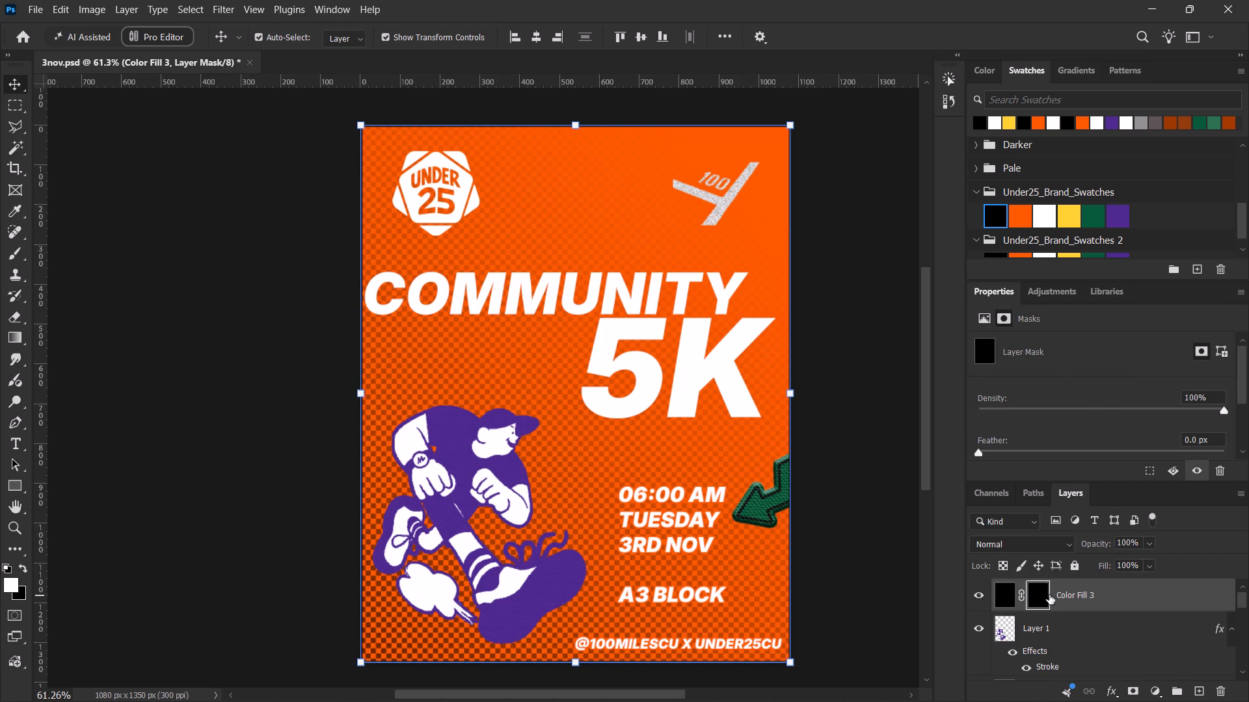
{"action": "right_click", "coordinate": [1049, 595]}
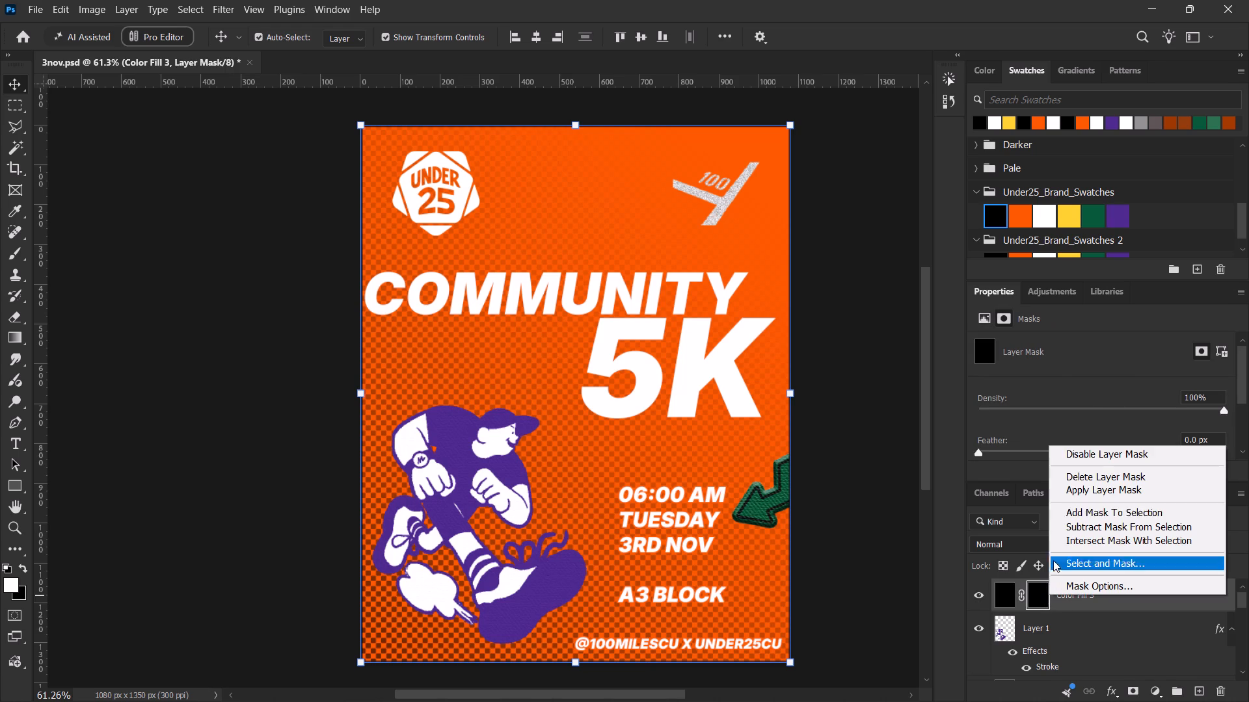
{"action": "left_click", "coordinate": [1094, 491]}
Load the Arrow_Green outline as a selection, delete the black border inside it from the Color Fill 3 layer, and deselect.
{"action": "scroll", "coordinate": [1020, 596], "scroll_direction": "down", "scroll_amount": 1}
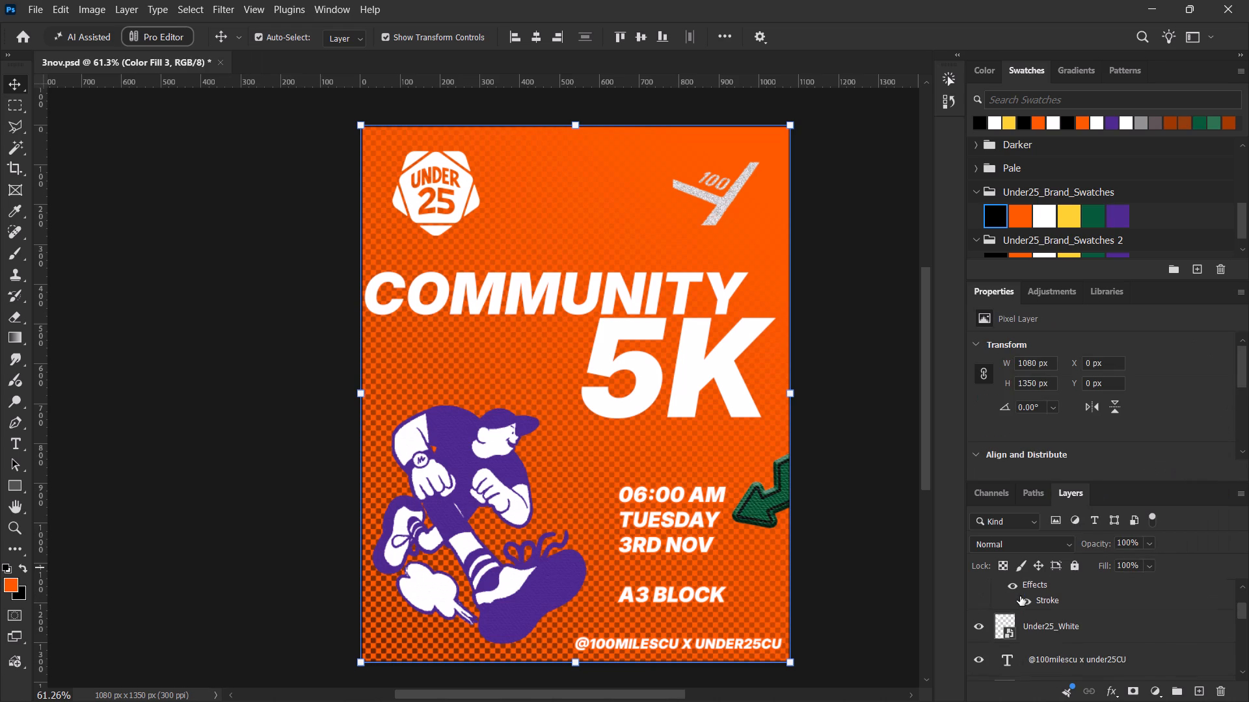
{"action": "scroll", "coordinate": [1020, 596], "scroll_direction": "down", "scroll_amount": 5}
{"action": "left_click", "coordinate": [1007, 596], "text": "ctrl"}
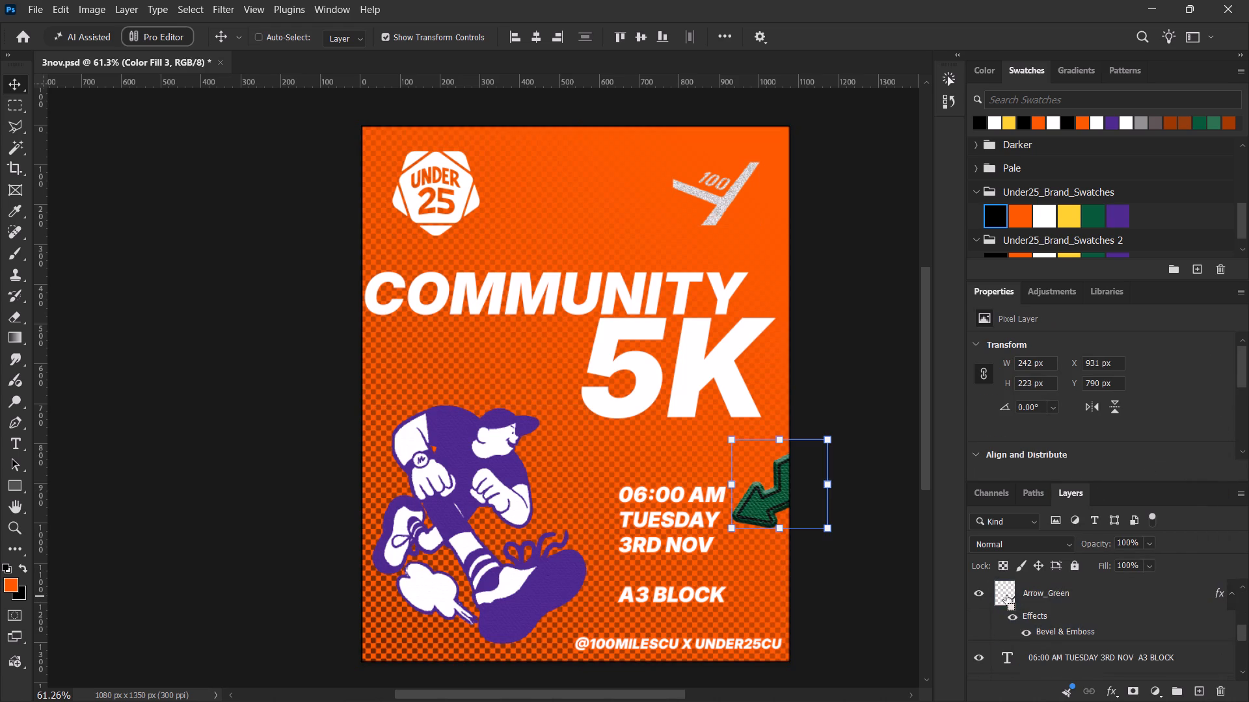
{"action": "scroll", "coordinate": [1062, 588], "scroll_direction": "up", "scroll_amount": 11}
{"action": "left_click", "coordinate": [1065, 594]}
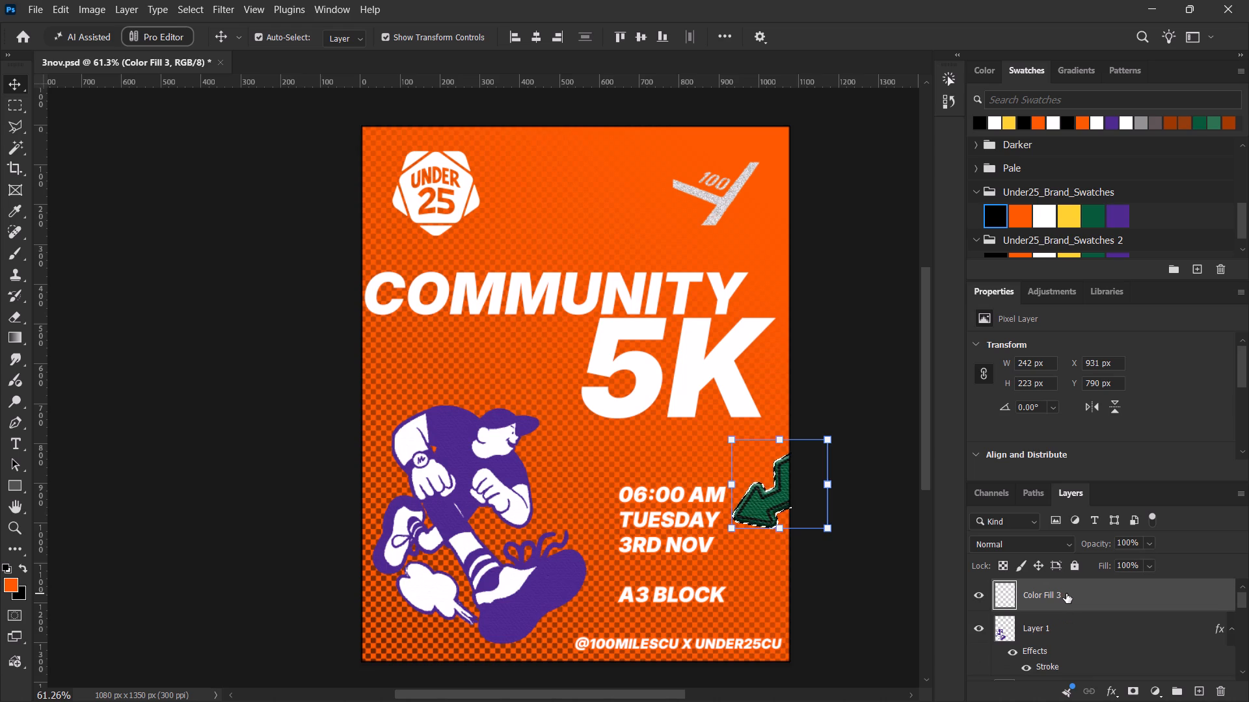
{"action": "key", "text": "Delete"}
{"action": "key", "text": "ctrl+d"}
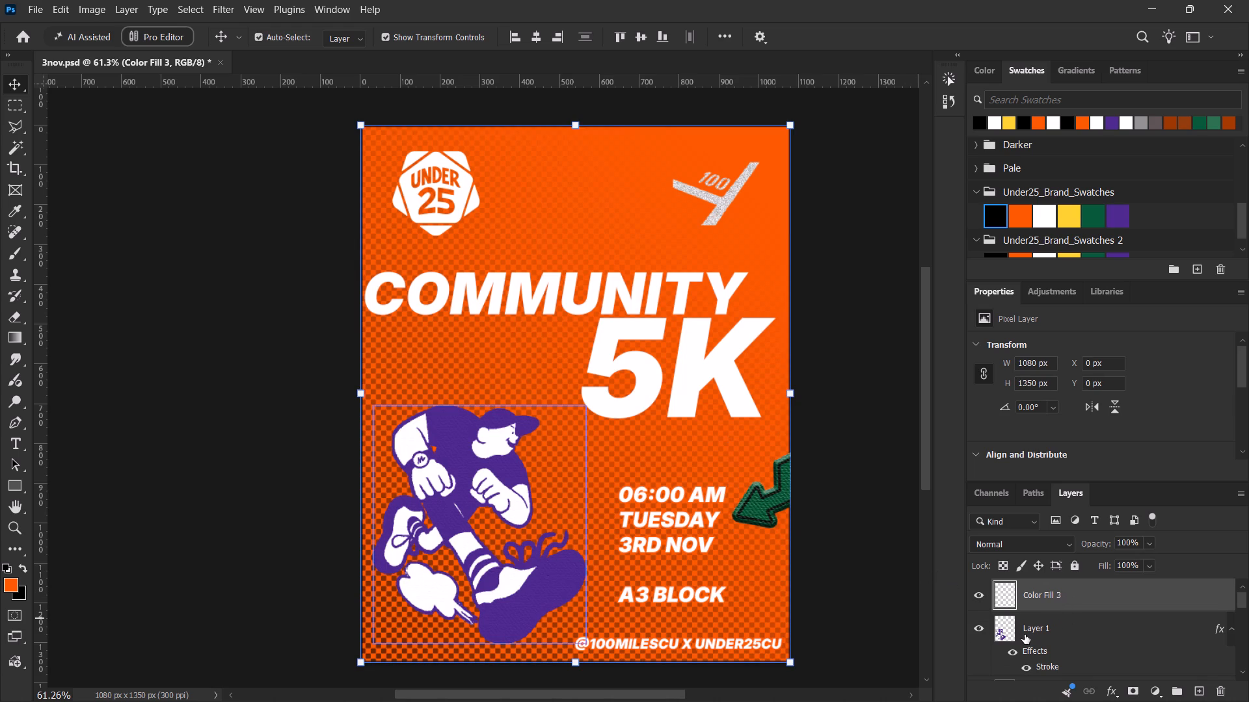
Hide the solid orange Color Fill 2 layer above the PACKING-04 texture layer.
{"action": "scroll", "coordinate": [1025, 634], "scroll_direction": "down", "scroll_amount": 4}
{"action": "scroll", "coordinate": [1025, 634], "scroll_direction": "up", "scroll_amount": 1}
{"action": "scroll", "coordinate": [1025, 634], "scroll_direction": "down", "scroll_amount": 6}
{"action": "scroll", "coordinate": [1019, 637], "scroll_direction": "up", "scroll_amount": 1}
{"action": "scroll", "coordinate": [1019, 637], "scroll_direction": "down", "scroll_amount": 11}
{"action": "scroll", "coordinate": [1019, 655], "scroll_direction": "up", "scroll_amount": 2}
{"action": "scroll", "coordinate": [1028, 658], "scroll_direction": "down", "scroll_amount": 4}
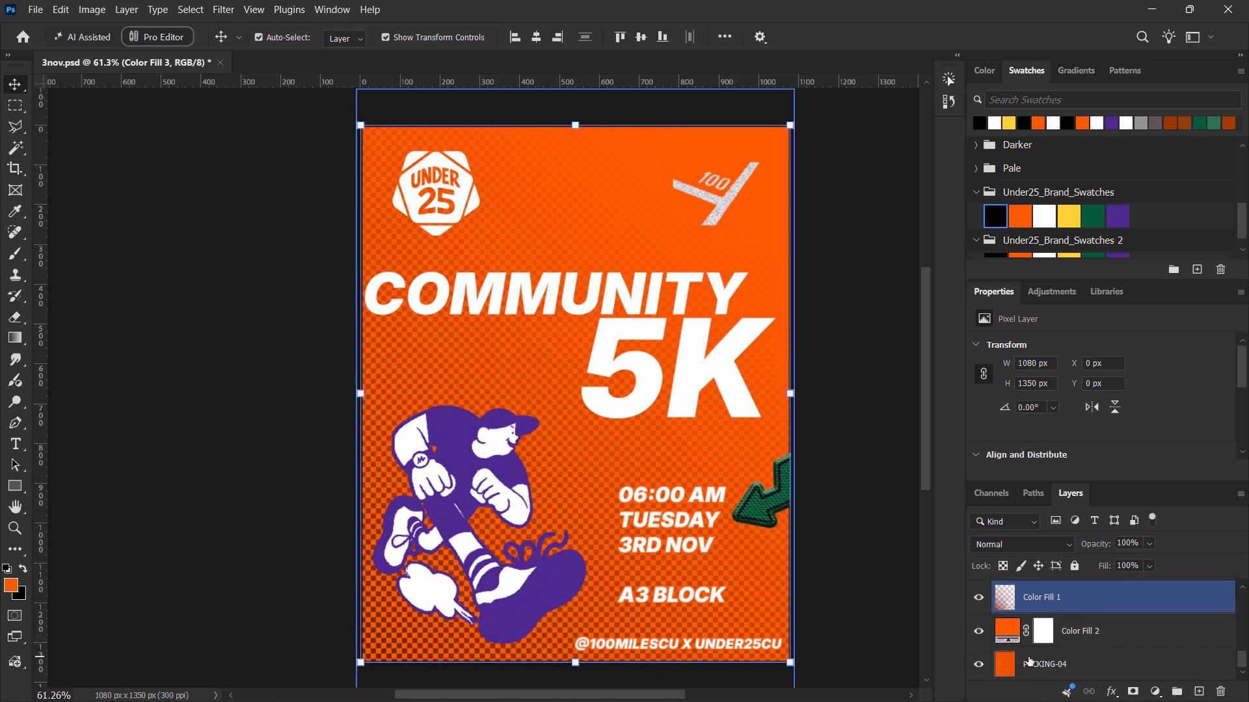
{"action": "left_click", "coordinate": [982, 633]}
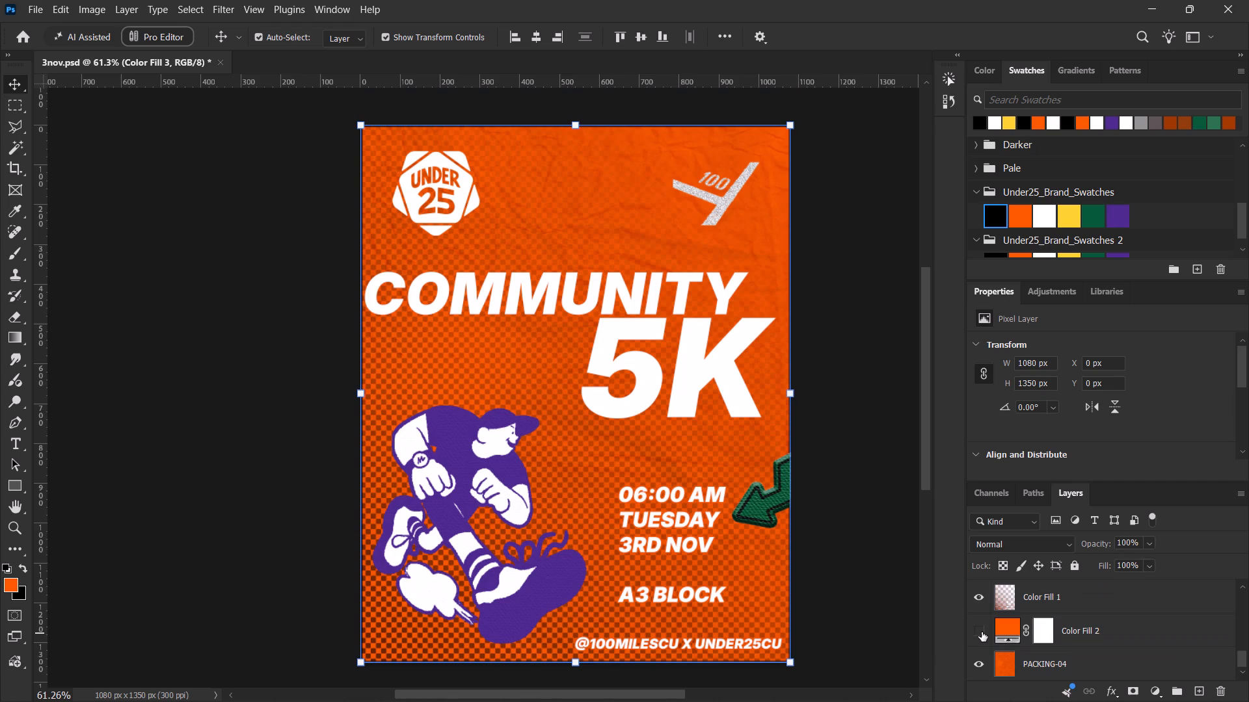
Show the solid orange Color Fill 2 layer again and set its opacity to 54%.
{"action": "left_click", "coordinate": [982, 632]}
{"action": "left_click", "coordinate": [1148, 636]}
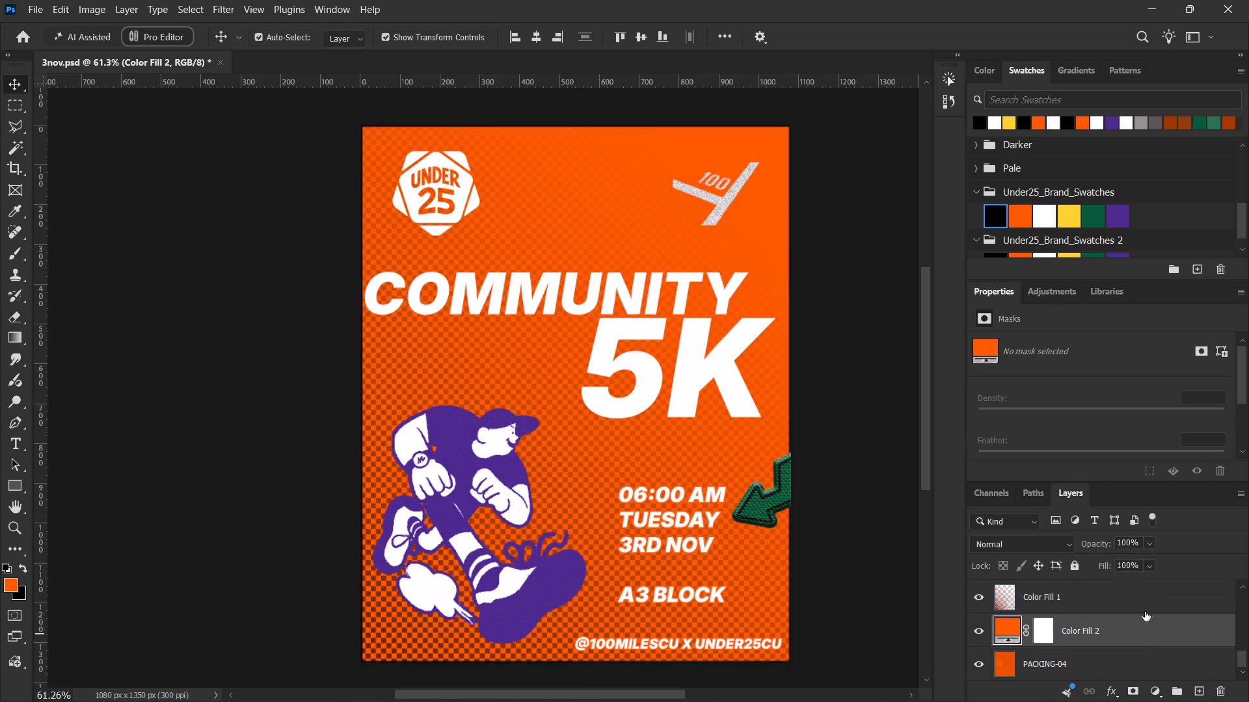
{"action": "left_click", "coordinate": [1146, 542]}
{"action": "left_click", "coordinate": [1133, 560]}
{"action": "left_click", "coordinate": [1208, 538]}
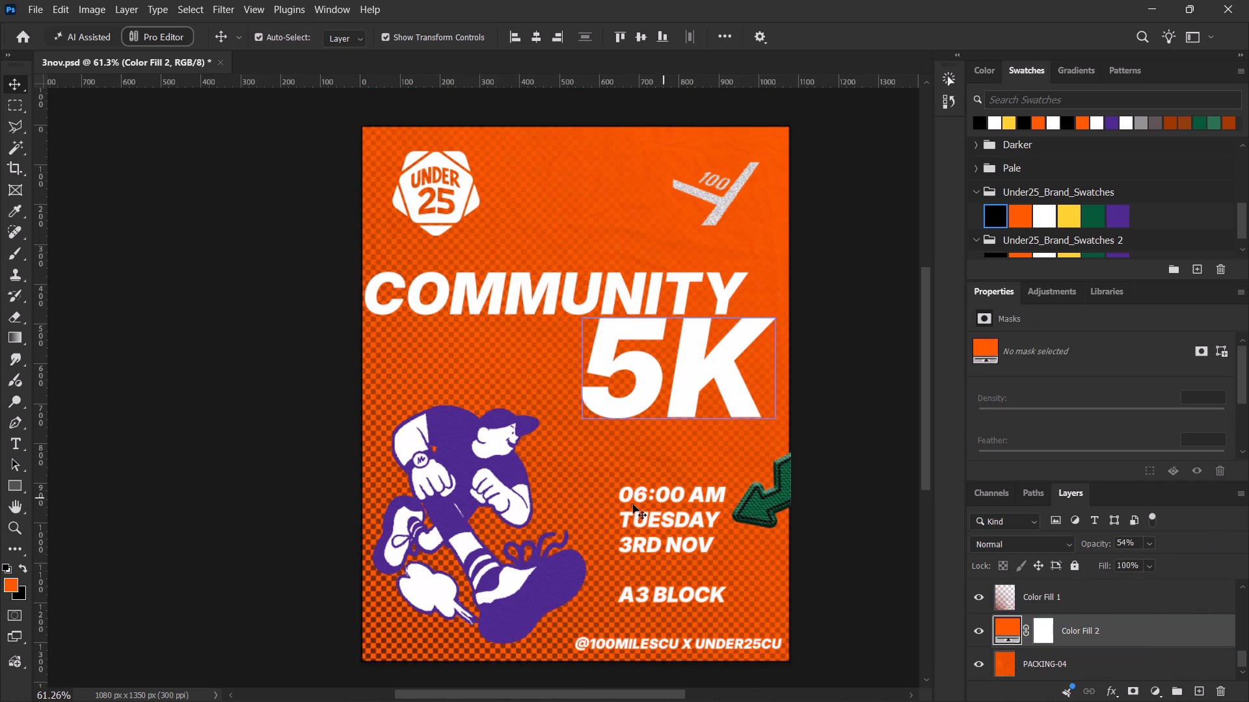
Examine the poster up close and as a whole to judge the subdued background texture and halftone dots.
{"action": "scroll", "coordinate": [627, 491], "scroll_direction": "up", "scroll_amount": 7, "text": "alt"}
{"action": "scroll", "coordinate": [471, 352], "scroll_direction": "down", "scroll_amount": 4, "text": "alt"}
{"action": "key", "text": "space"}
{"action": "key", "text": "space"}
{"action": "key", "text": "space"}
{"action": "key", "text": "space"}
{"action": "key", "text": "space"}
{"action": "key", "text": "space"}
{"action": "key", "text": "space"}
{"action": "key", "text": "space"}
{"action": "key", "text": "space"}
{"action": "key", "text": "space"}
{"action": "key", "text": "space"}
{"action": "key", "text": "space"}
{"action": "key", "text": "space"}
{"action": "key", "text": "space"}
{"action": "key", "text": "space"}
{"action": "key", "text": "space"}
{"action": "key", "text": "space"}
{"action": "key", "text": "space"}
{"action": "key", "text": "space"}
{"action": "key", "text": "space"}
{"action": "left_click_drag", "start_coordinate": [481, 357], "coordinate": [541, 398]}
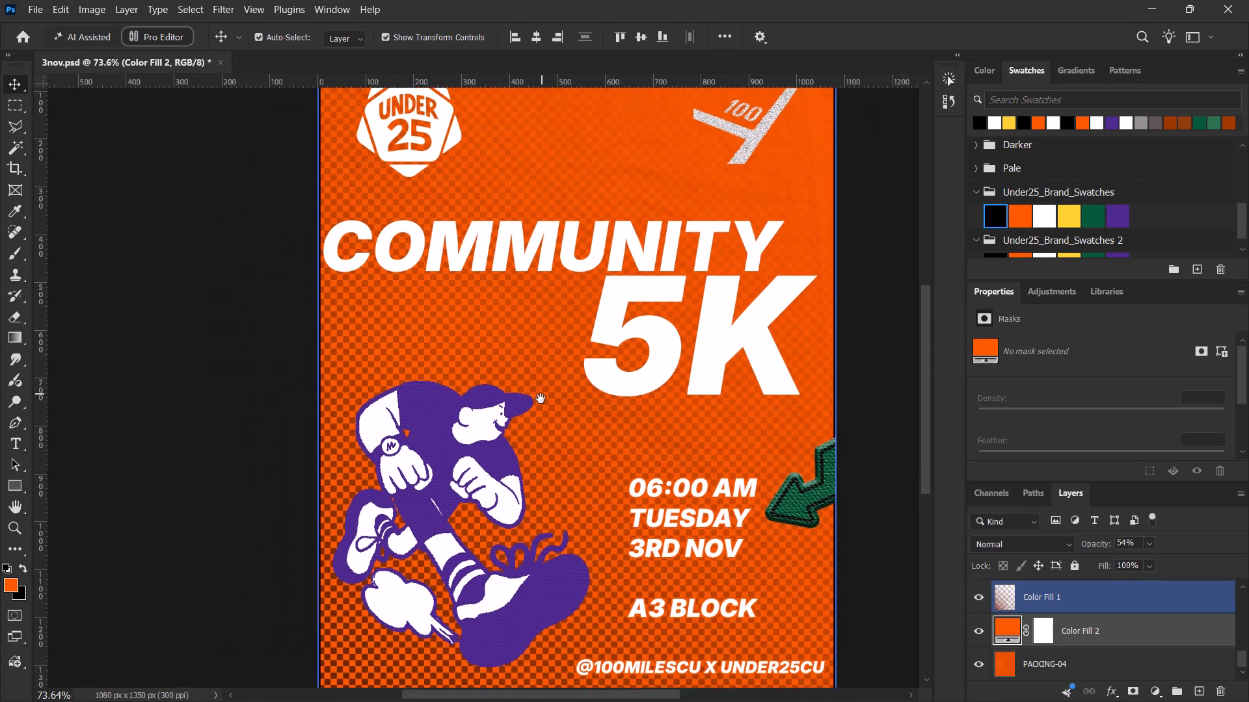
{"action": "left_click_drag", "start_coordinate": [541, 398], "coordinate": [555, 373]}
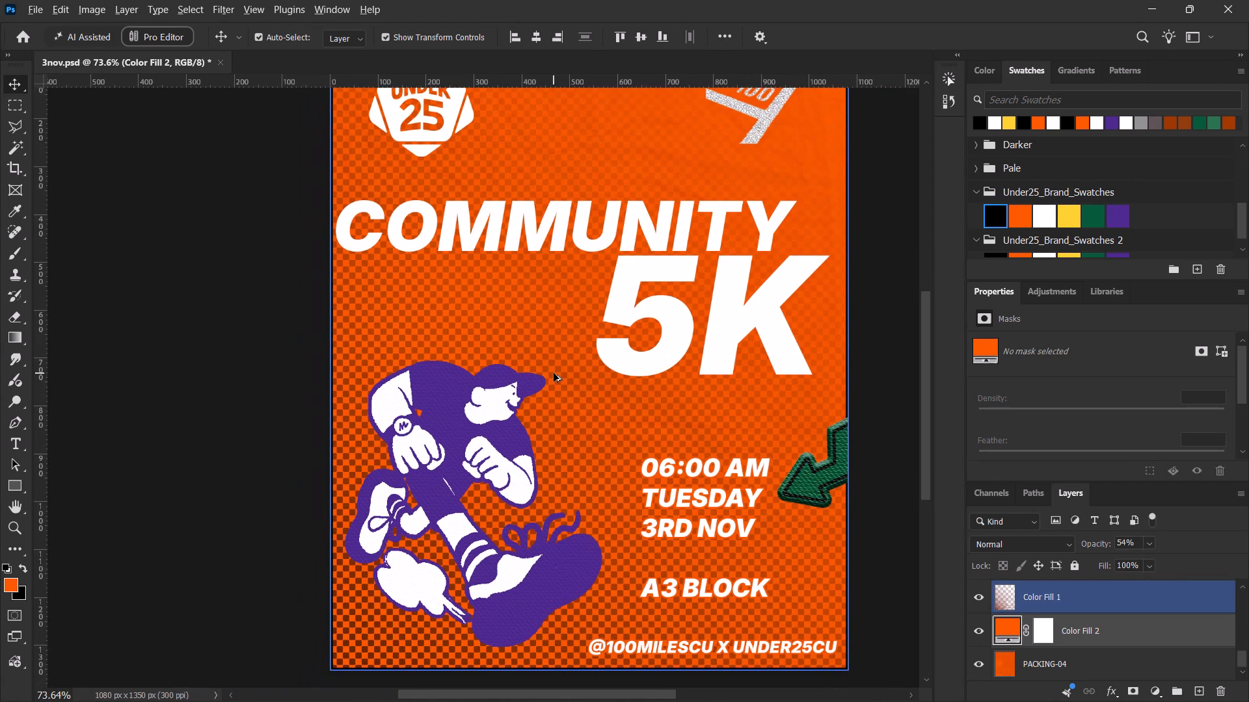
{"action": "scroll", "coordinate": [554, 374], "scroll_direction": "down", "scroll_amount": 1, "text": "alt"}
{"action": "key", "text": "space"}
{"action": "key", "text": "space"}
{"action": "left_click_drag", "start_coordinate": [552, 374], "coordinate": [549, 421]}
{"action": "scroll", "coordinate": [543, 419], "scroll_direction": "down", "scroll_amount": 1, "text": "alt"}
{"action": "key", "text": "space"}
{"action": "left_click_drag", "start_coordinate": [544, 417], "coordinate": [539, 408]}
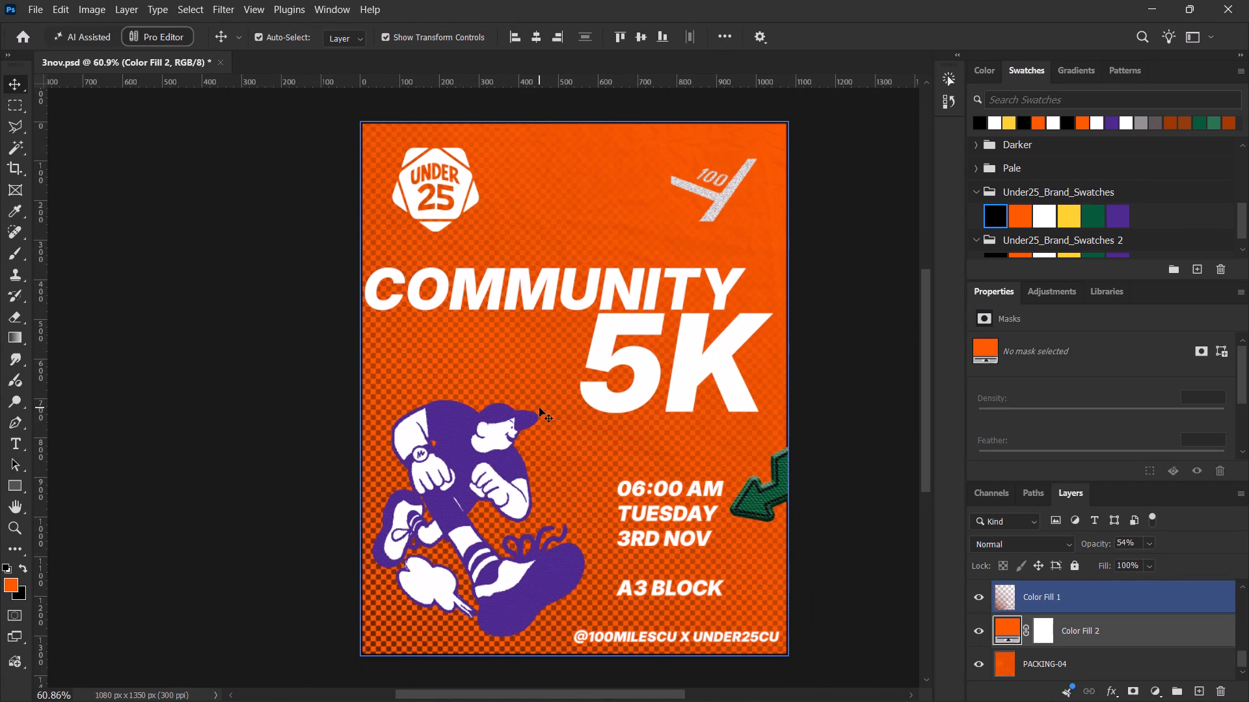
Stamp all visible layers into a new merged layer above the Color Fill 3 border layer.
{"action": "scroll", "coordinate": [1138, 623], "scroll_direction": "up", "scroll_amount": 11}
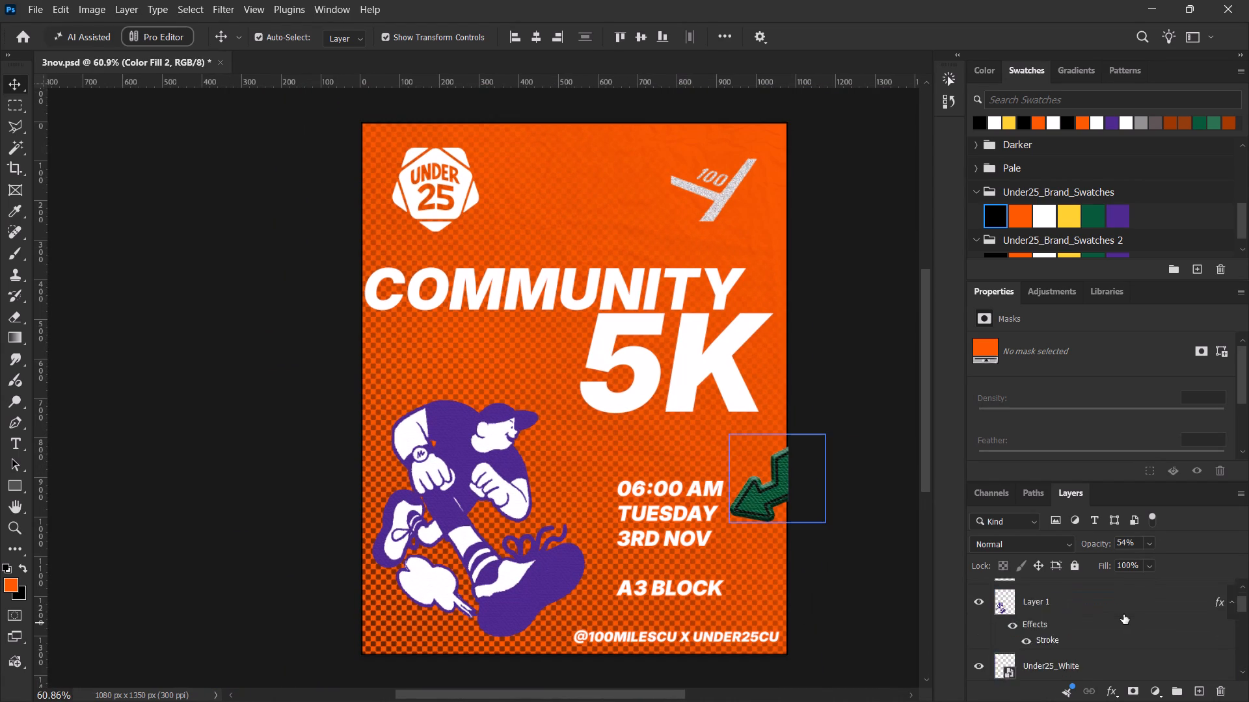
{"action": "scroll", "coordinate": [1123, 614], "scroll_direction": "up", "scroll_amount": 5}
{"action": "left_click", "coordinate": [1116, 597]}
{"action": "key", "text": "ctrl+alt+shift+e"}
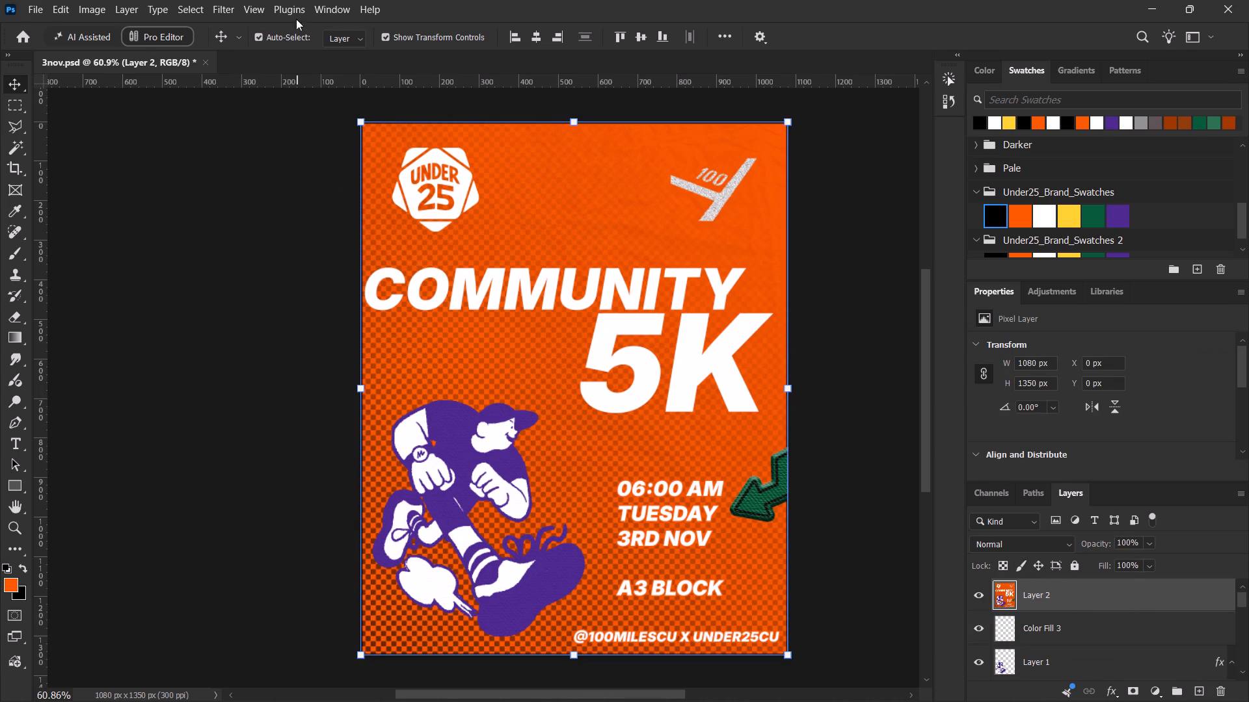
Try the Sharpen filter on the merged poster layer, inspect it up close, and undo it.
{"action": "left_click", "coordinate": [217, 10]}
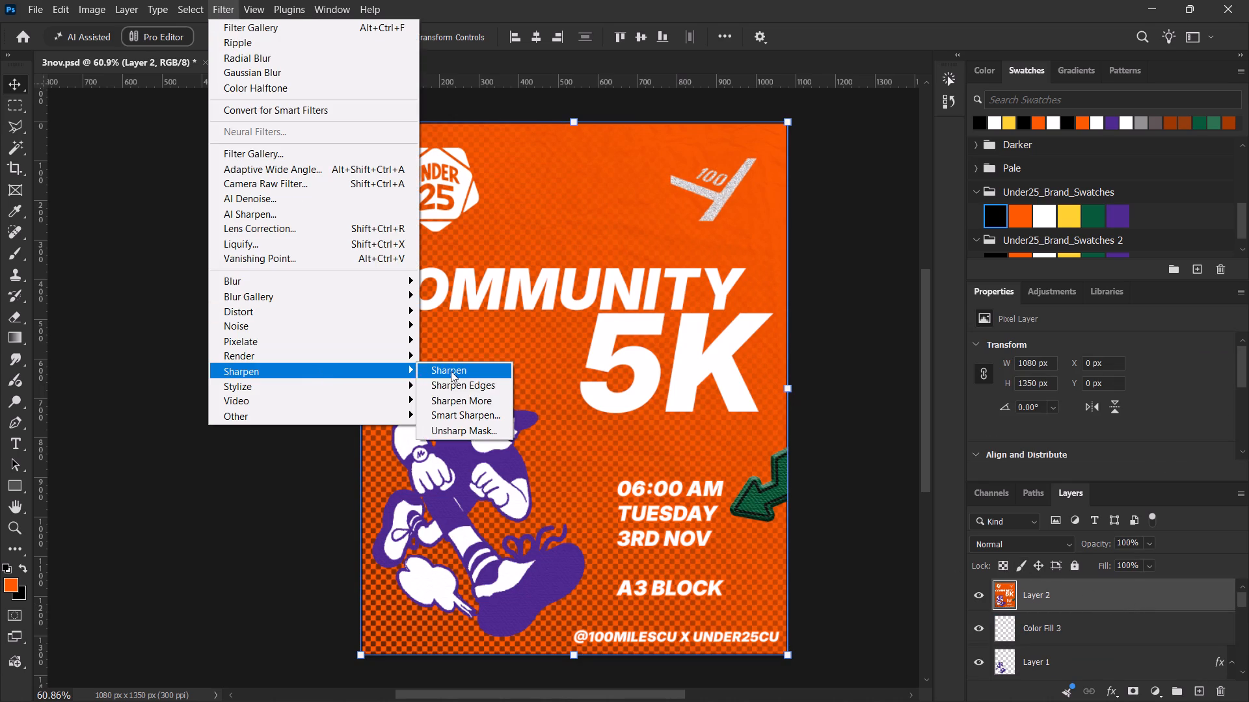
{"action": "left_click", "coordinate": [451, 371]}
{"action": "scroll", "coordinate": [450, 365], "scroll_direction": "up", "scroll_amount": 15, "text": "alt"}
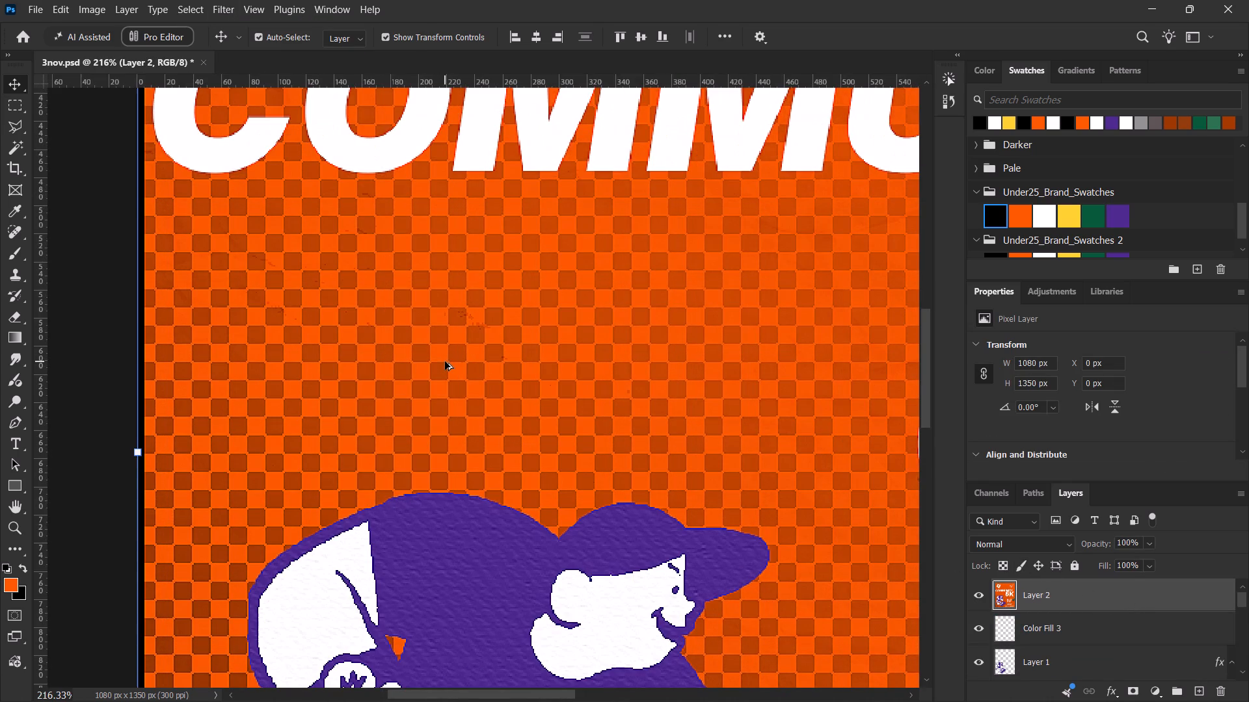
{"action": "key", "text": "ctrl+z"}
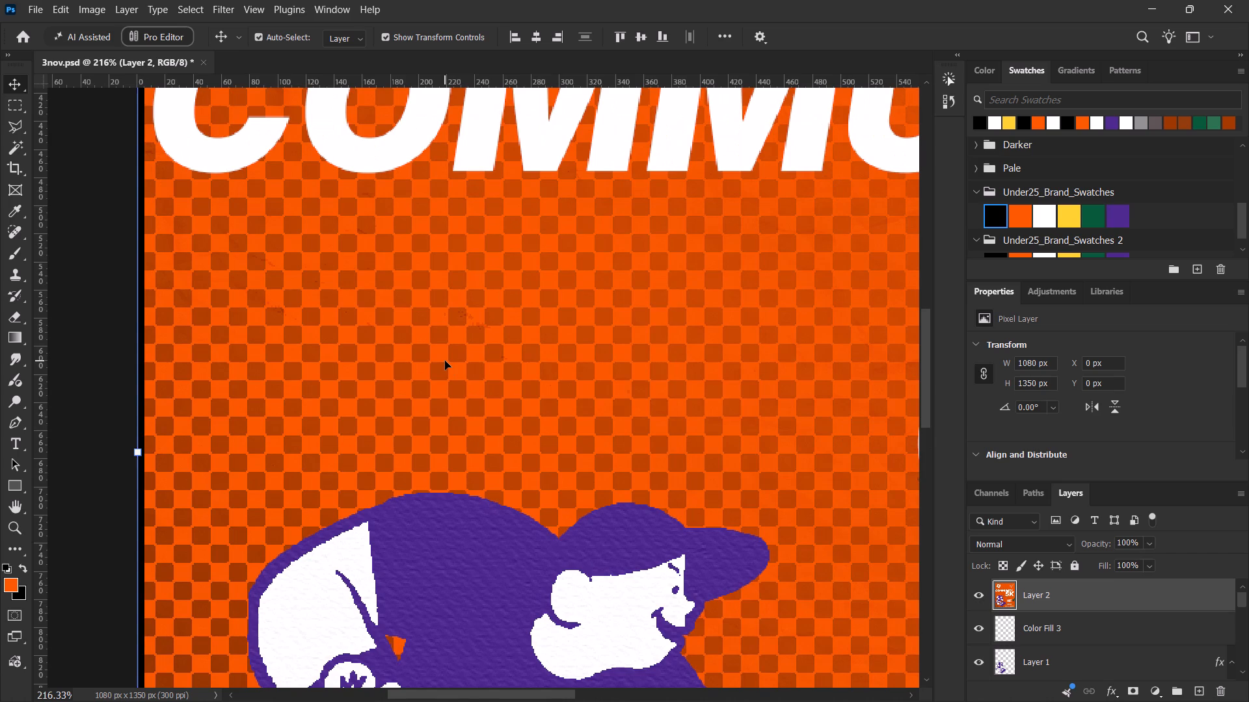
Export the poster as a 1080 x 1350 px PNG named 3nov.png into the UNDER25 folder on the T: drive.
{"action": "scroll", "coordinate": [446, 360], "scroll_direction": "down", "scroll_amount": 15, "text": "alt"}
{"action": "key", "text": "ctrl+alt+shift+w"}
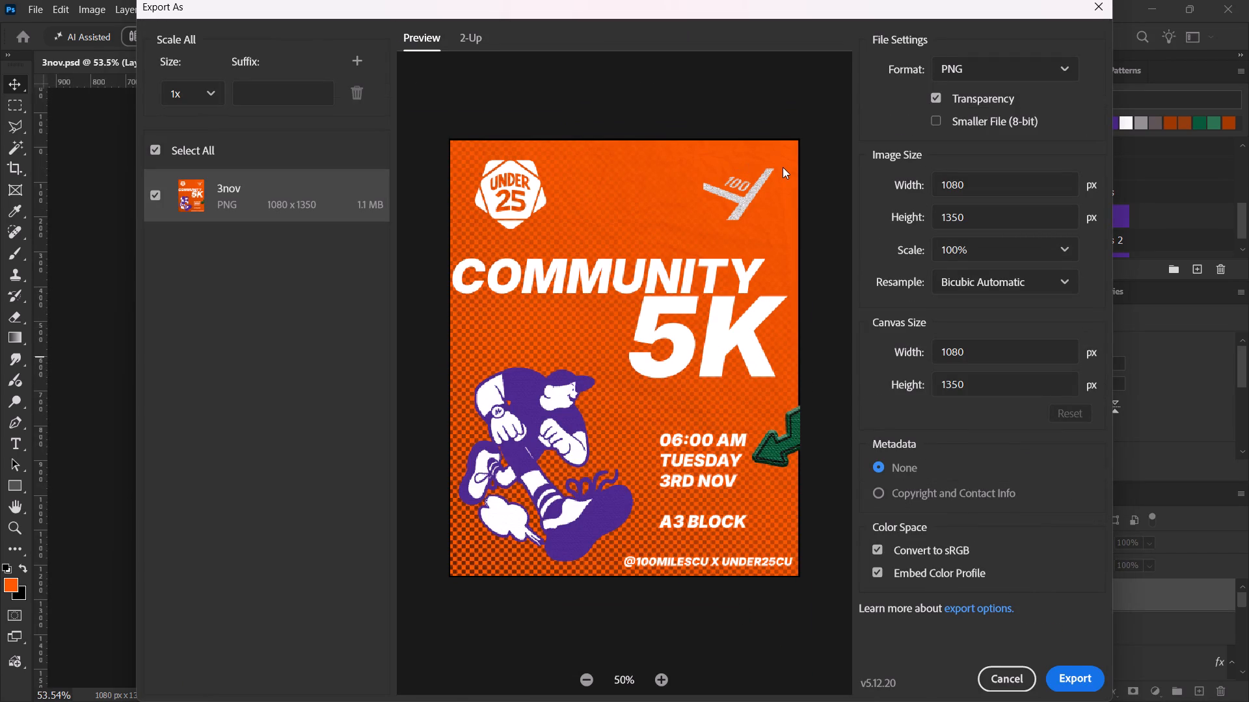
{"action": "scroll", "coordinate": [664, 468], "scroll_direction": "up", "scroll_amount": 6}
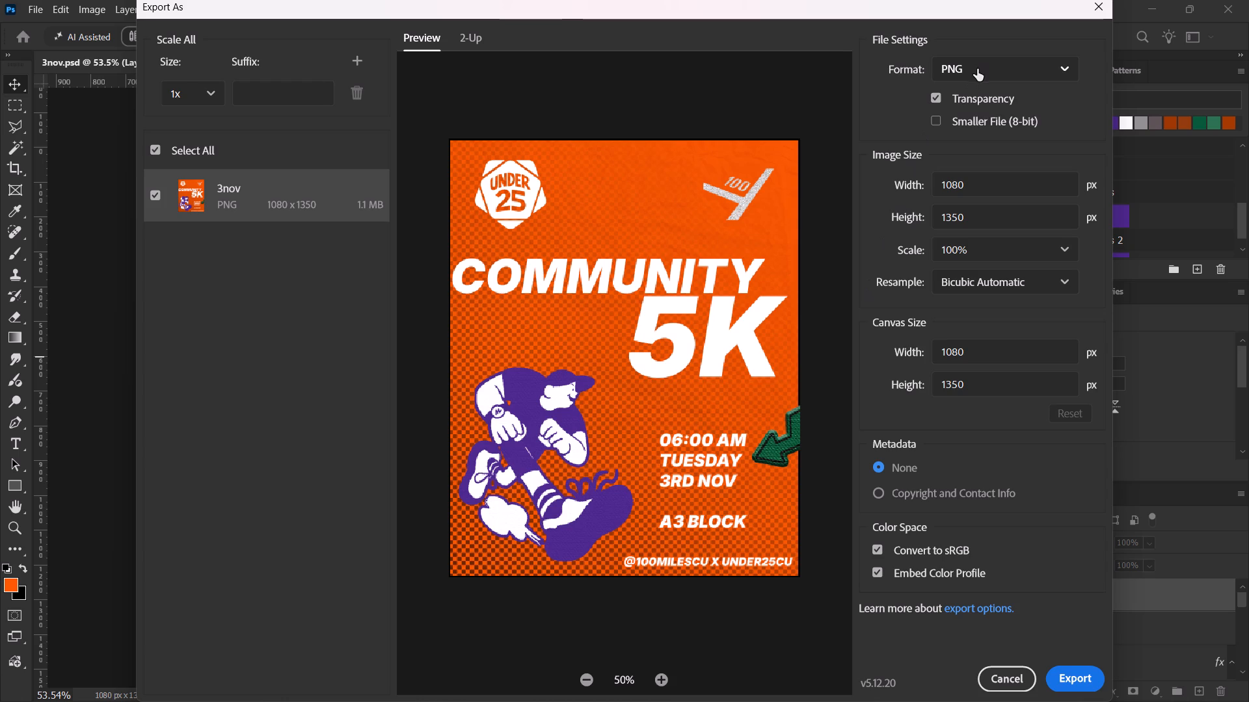
{"action": "left_click", "coordinate": [1062, 675]}
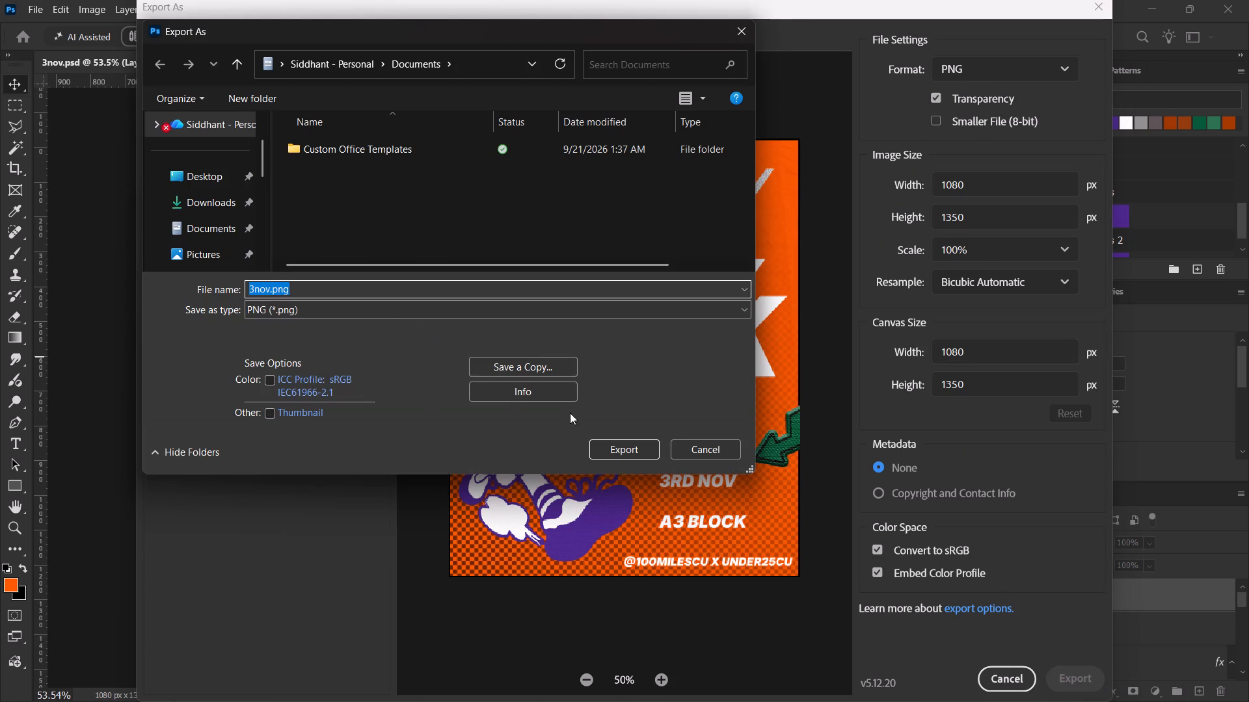
{"action": "scroll", "coordinate": [194, 215], "scroll_direction": "down", "scroll_amount": 4}
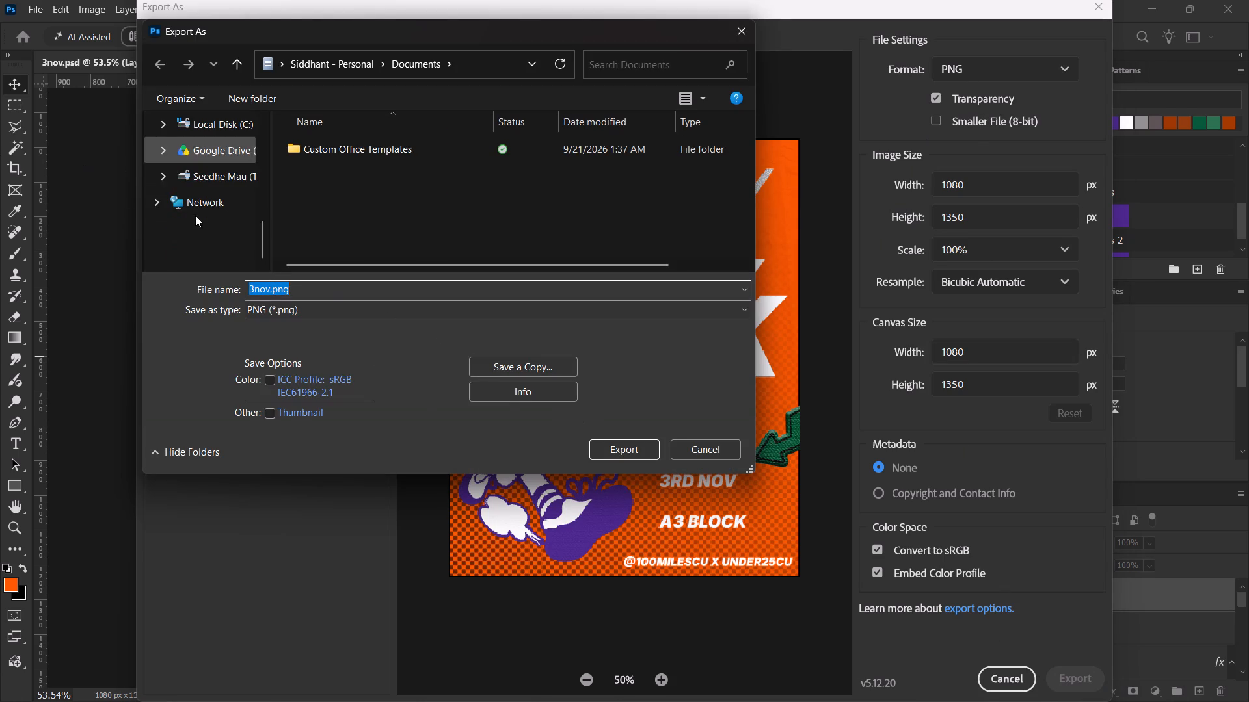
{"action": "left_click", "coordinate": [205, 183]}
{"action": "scroll", "coordinate": [423, 202], "scroll_direction": "down", "scroll_amount": 3}
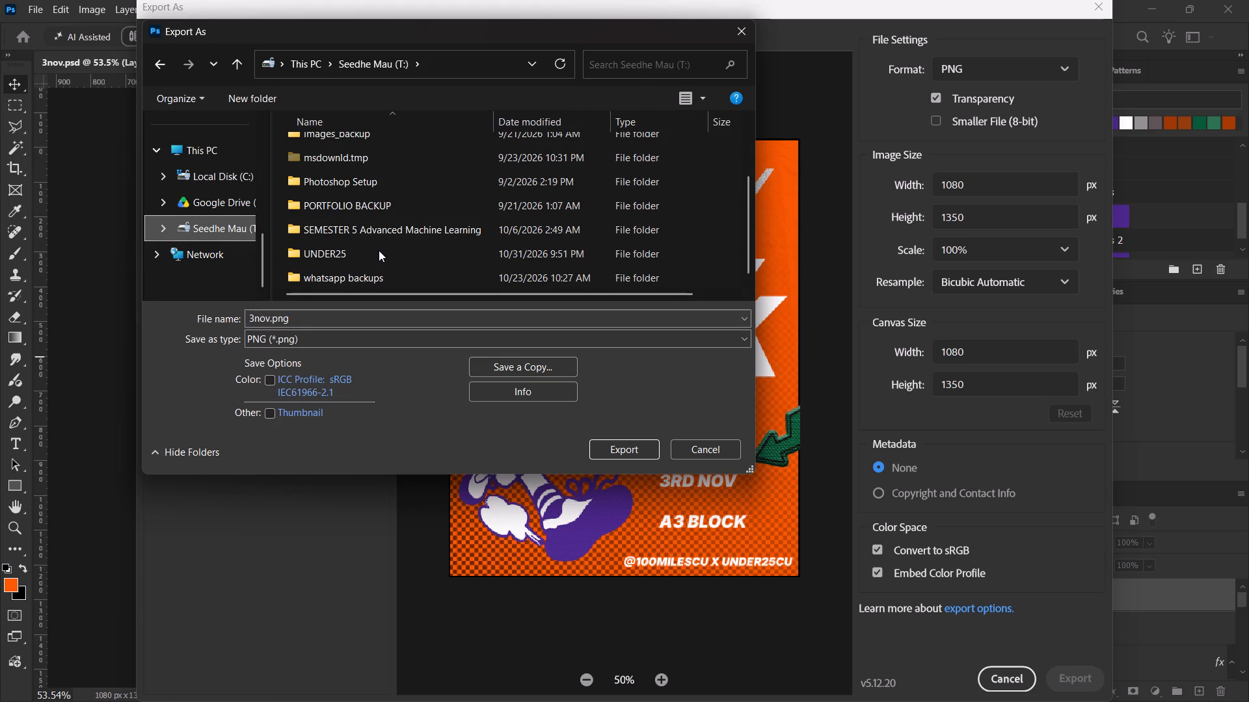
{"action": "double_click", "coordinate": [379, 250]}
{"action": "left_click", "coordinate": [619, 448]}
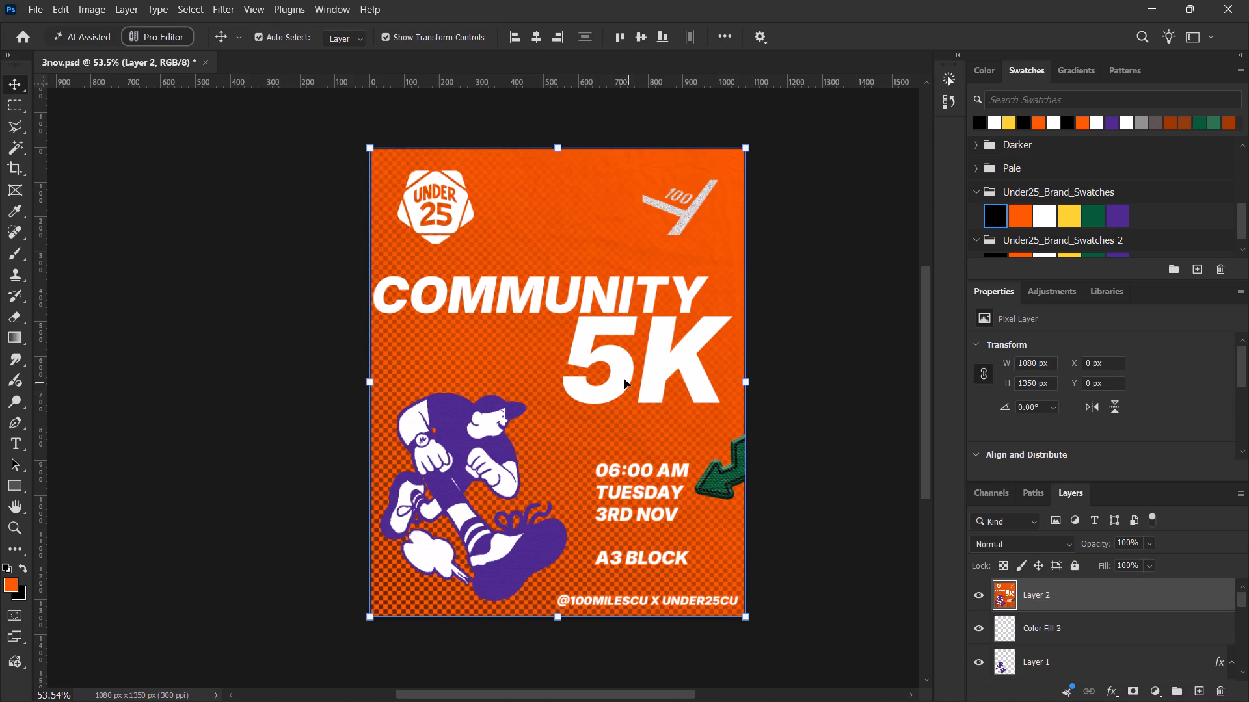
Switch to File Explorer, close the Texture Collection Sampler folder, and go to the UNDER25 folder on the T: drive.
{"action": "key", "text": "super+4"}
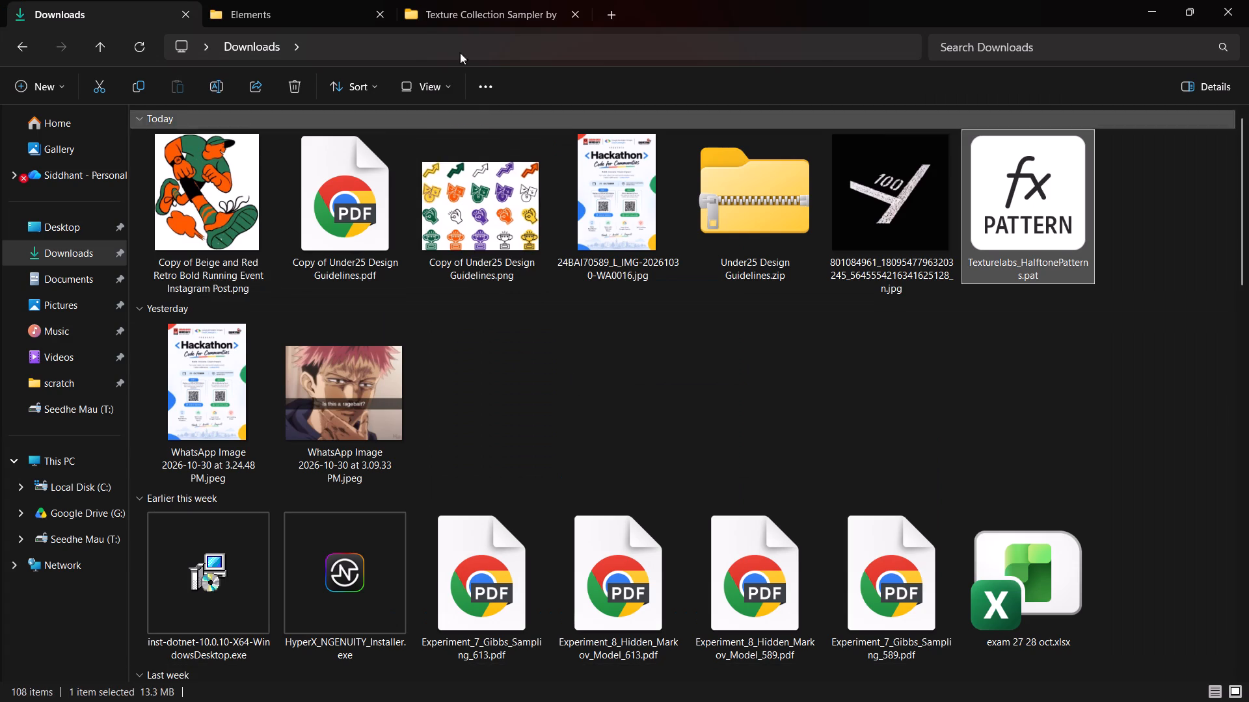
{"action": "left_click", "coordinate": [476, 16]}
{"action": "left_click", "coordinate": [235, 3]}
{"action": "left_click", "coordinate": [42, 57]}
{"action": "left_click", "coordinate": [28, 54]}
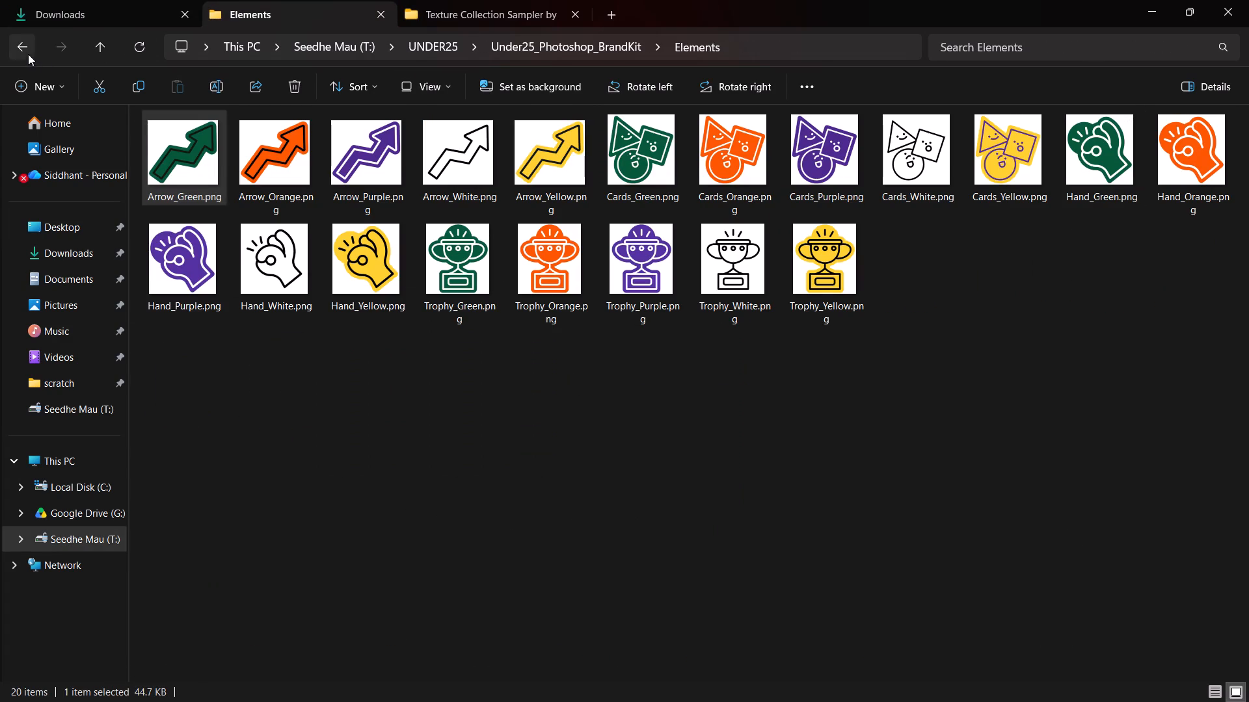
{"action": "left_click", "coordinate": [582, 24]}
{"action": "left_click", "coordinate": [580, 19]}
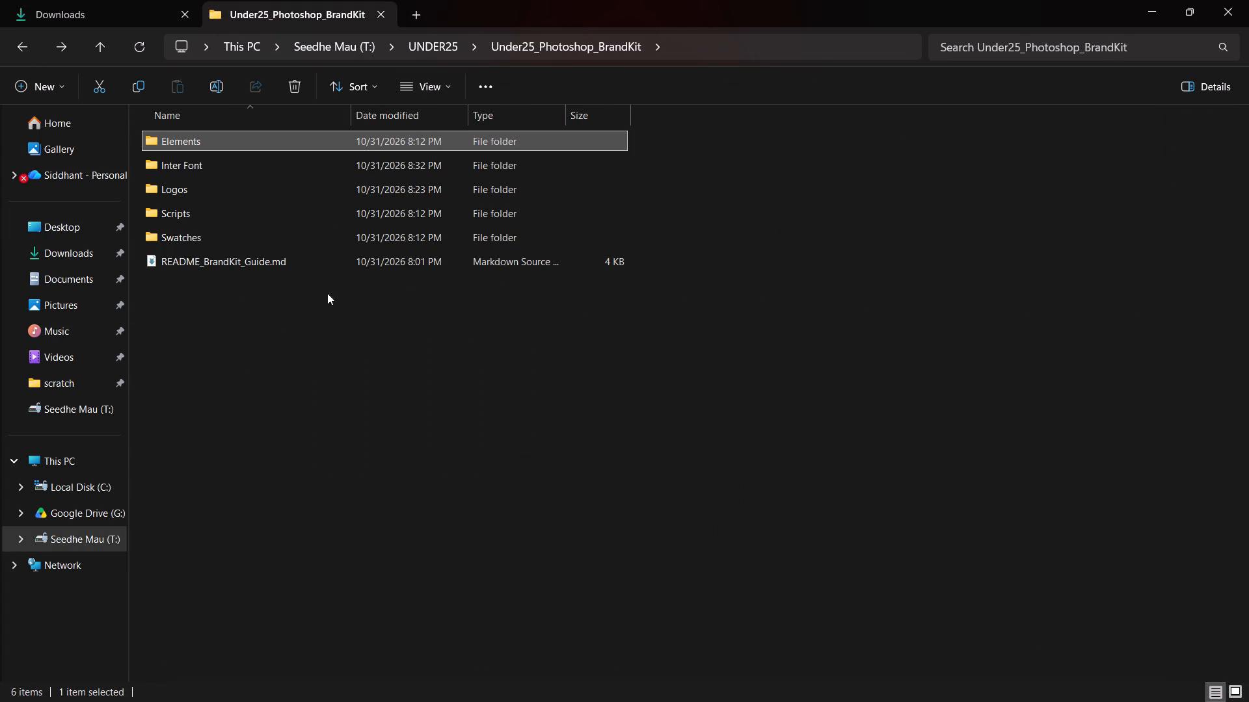
{"action": "left_click", "coordinate": [38, 55]}
{"action": "left_click", "coordinate": [32, 53]}
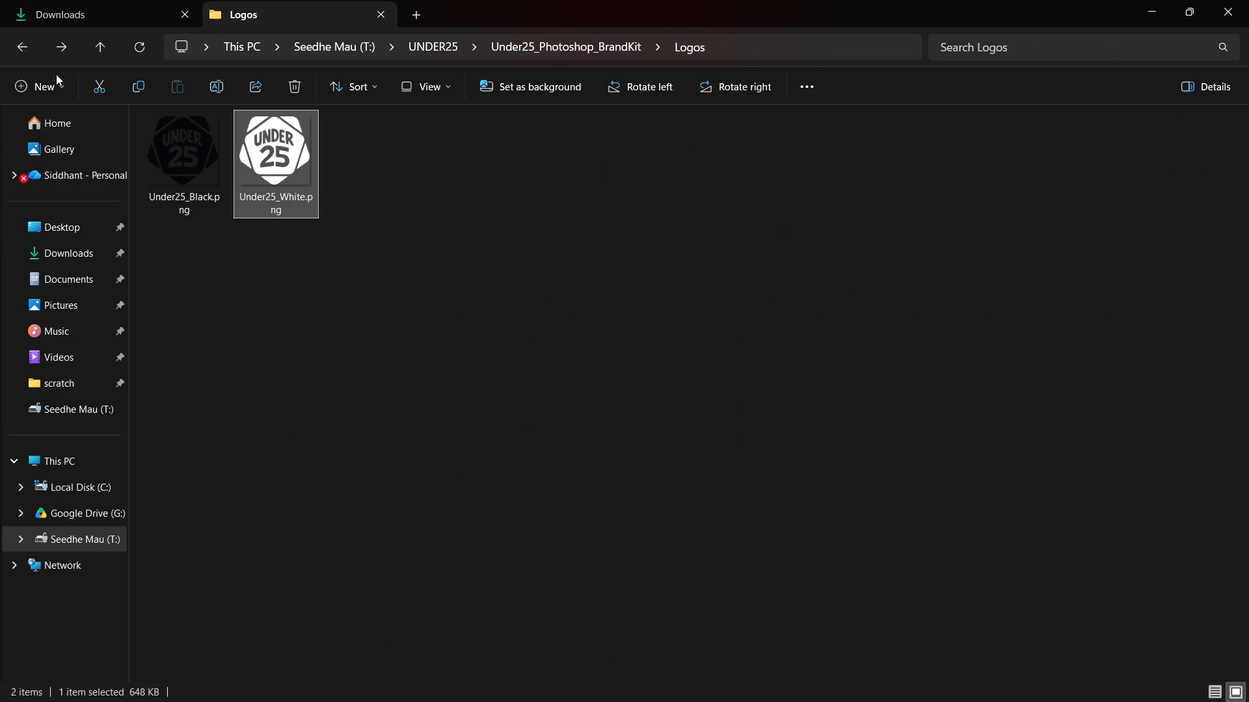
{"action": "scroll", "coordinate": [521, 353], "scroll_direction": "up", "scroll_amount": 7, "text": "alt"}
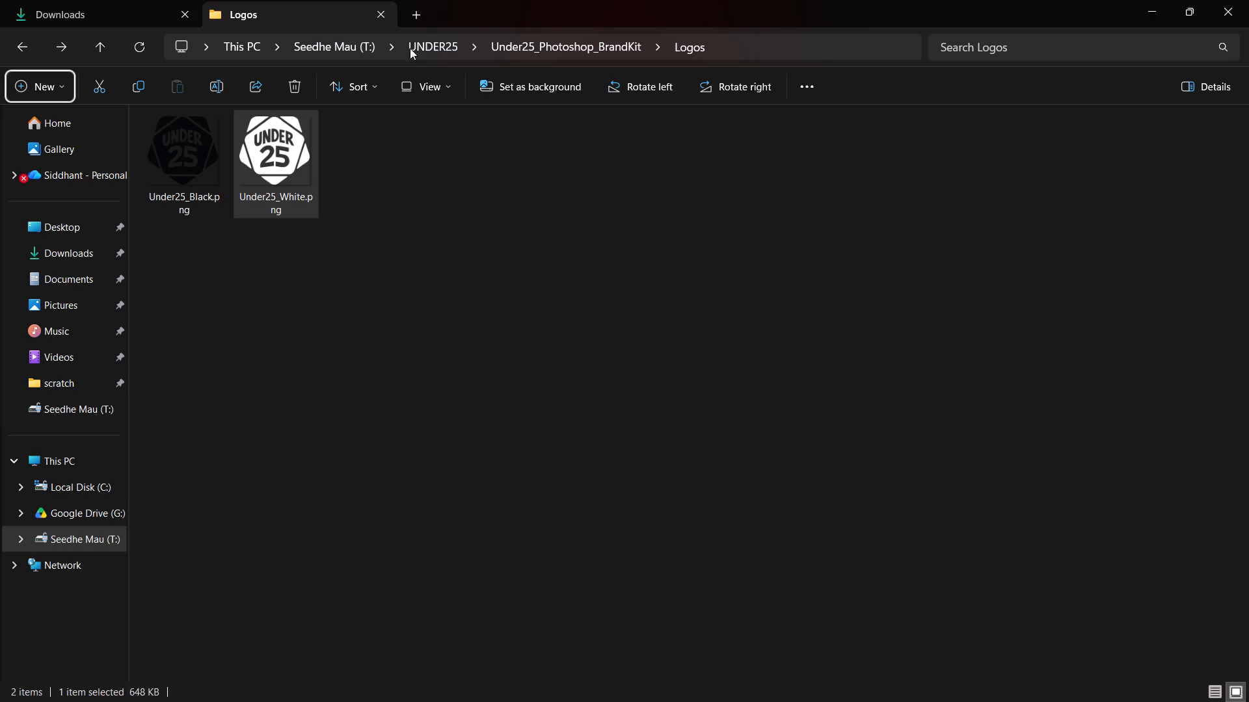
{"action": "left_click", "coordinate": [440, 53]}
{"action": "scroll", "coordinate": [402, 235], "scroll_direction": "up", "scroll_amount": 7, "text": "alt"}
Open the exported 3nov.png in the image viewer to review the poster, and close it.
{"action": "double_click", "coordinate": [281, 137]}
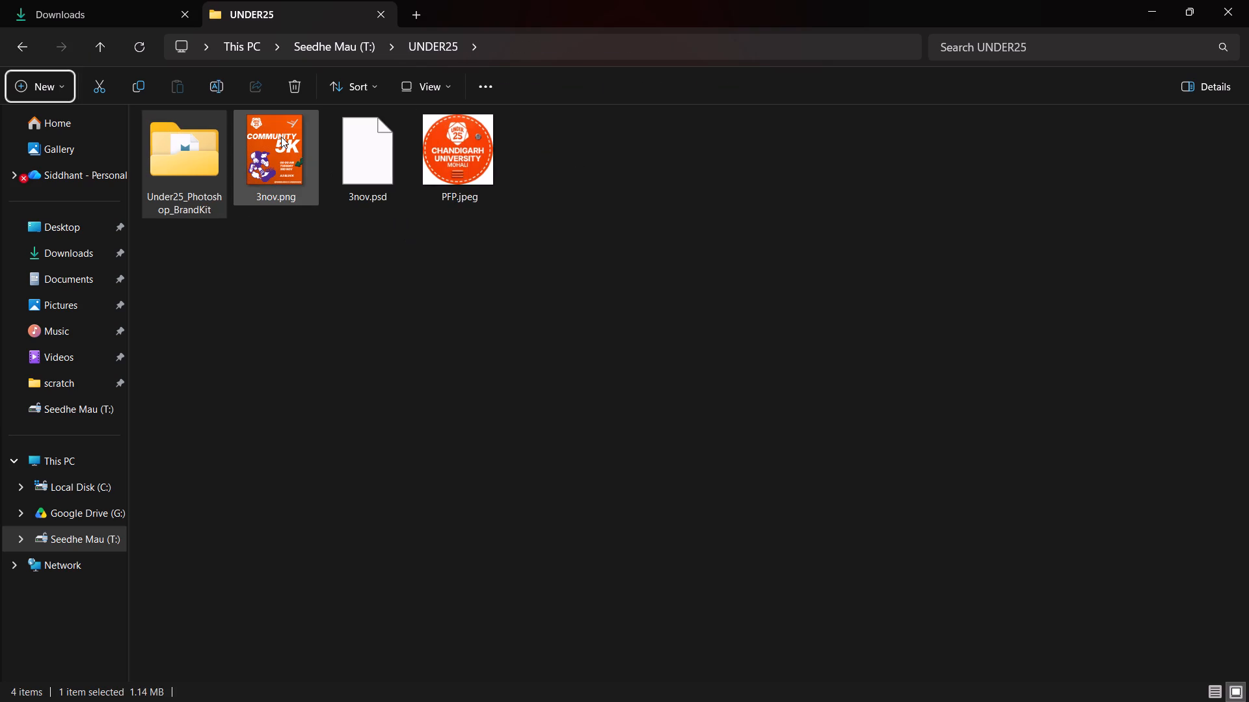
{"action": "left_click", "coordinate": [950, 110]}
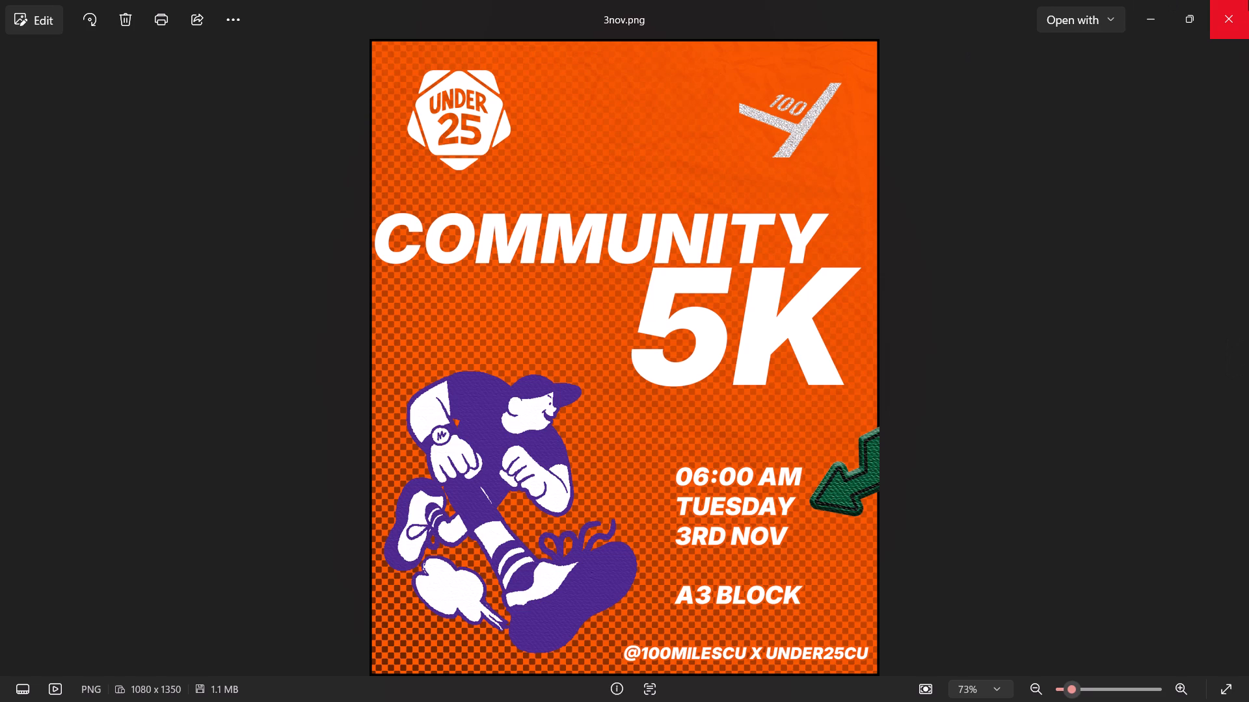
{"action": "left_click", "coordinate": [1248, 0]}
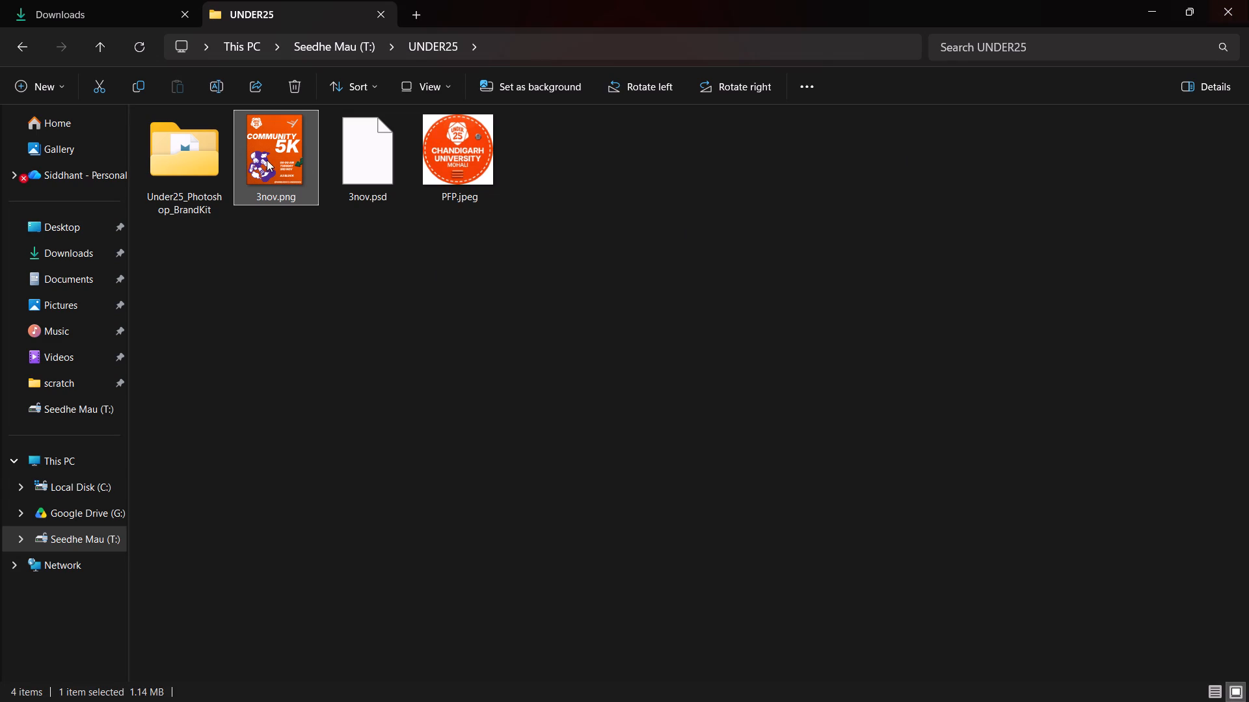
Pick up 3nov.png from the UNDER25 folder and carry it toward another open application window.
{"action": "left_click", "coordinate": [271, 138]}
{"action": "key", "text": "alt+Tab"}
{"action": "key", "text": "alt+Tab"}
{"action": "key", "text": "Tab"}
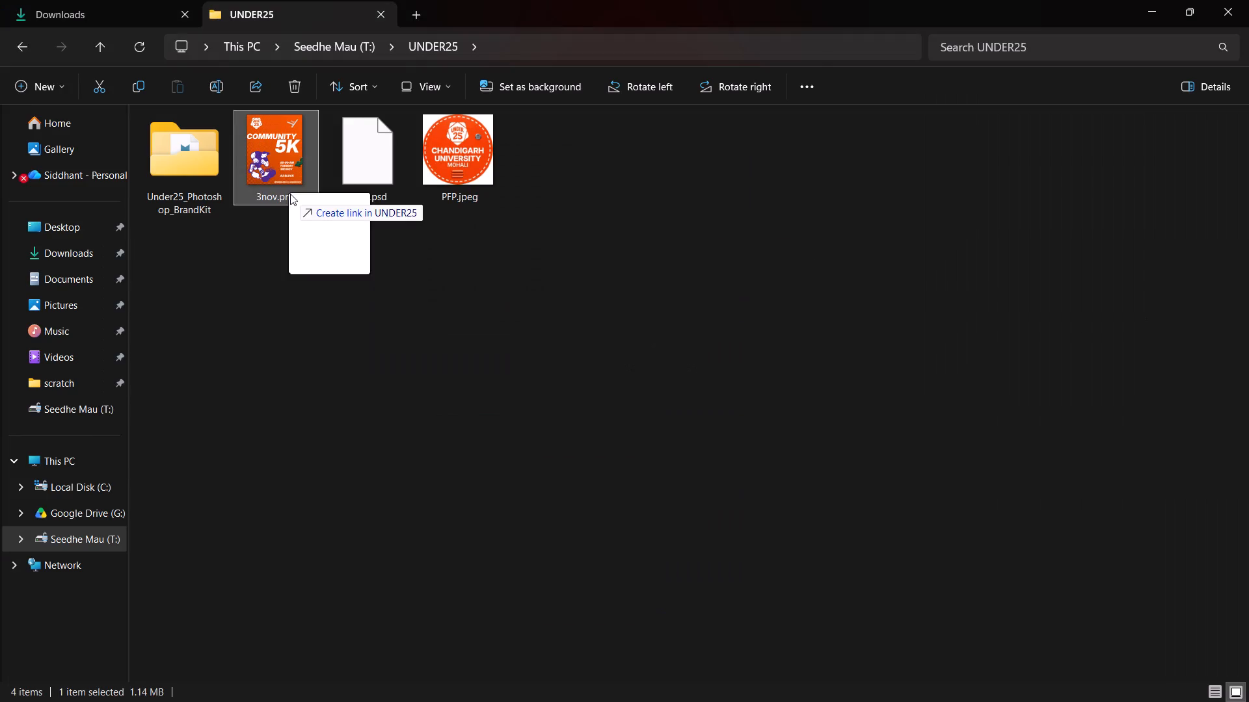
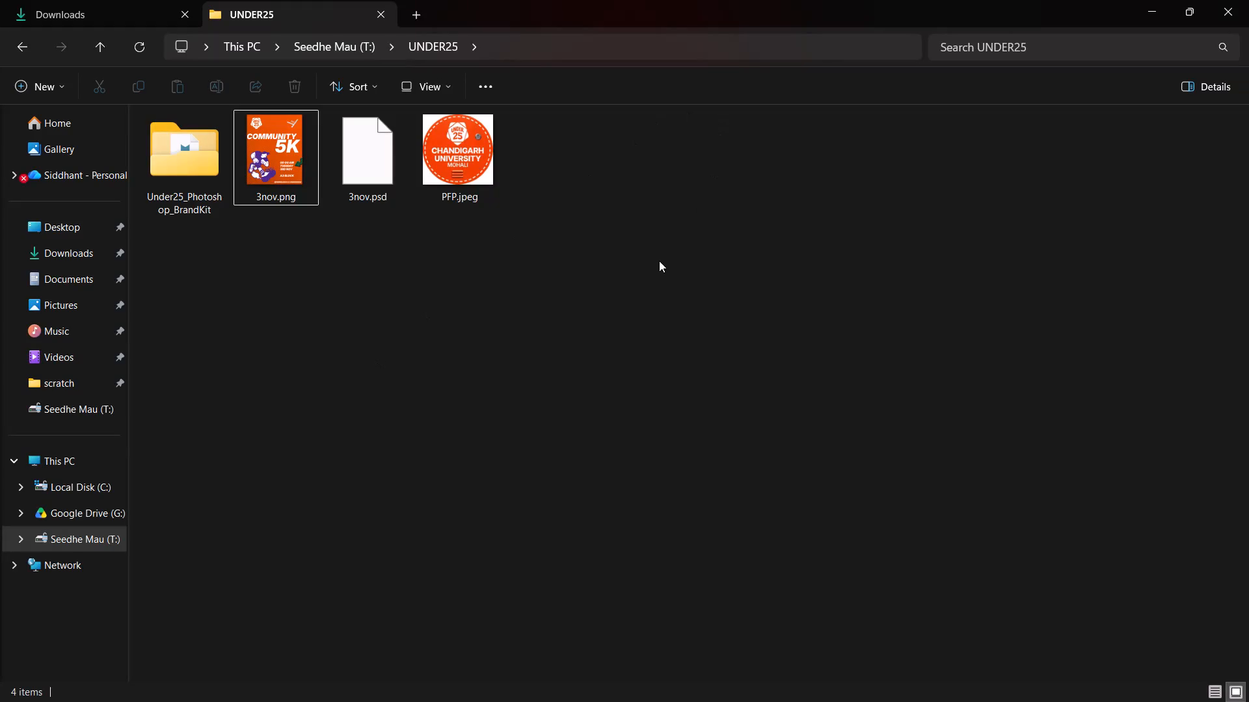
Close the File Explorer window showing the UNDER25 folder.
{"action": "left_click", "coordinate": [1248, 0]}
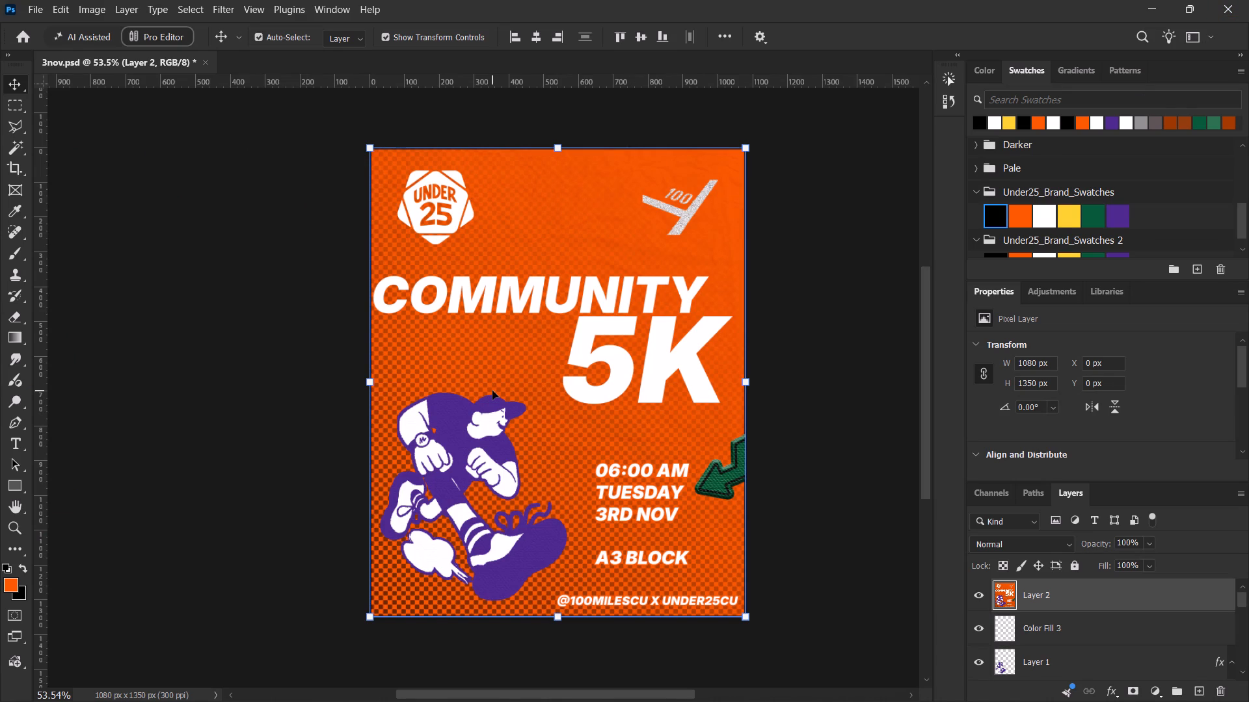